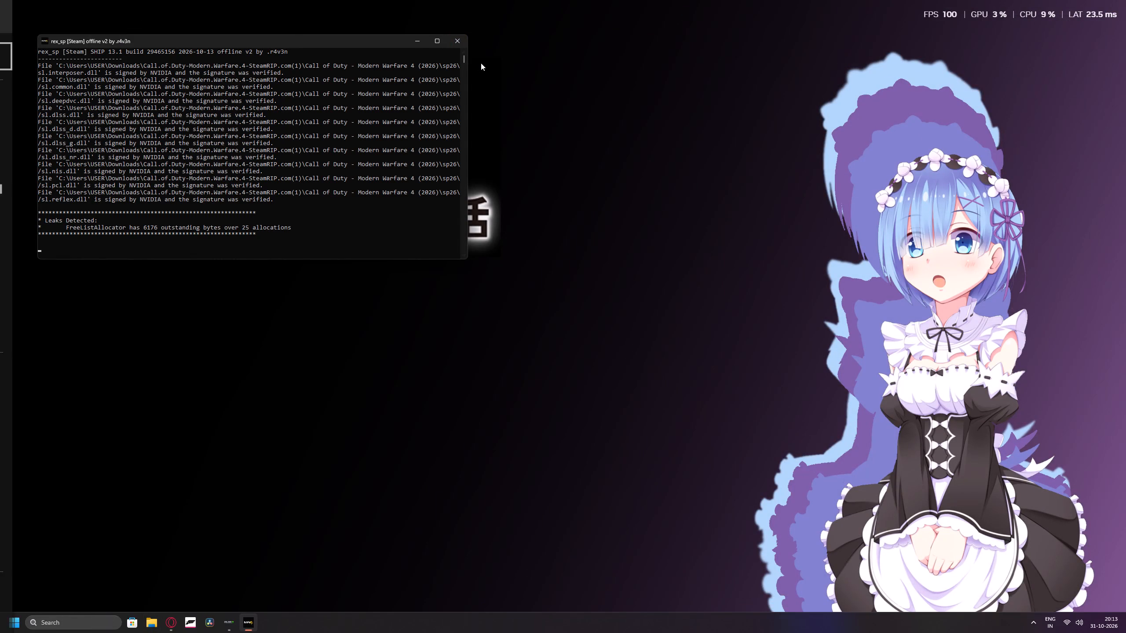
Turn off the statistics heads-up display in the NVIDIA overlay and dismiss the overlay.
click(167, 598)
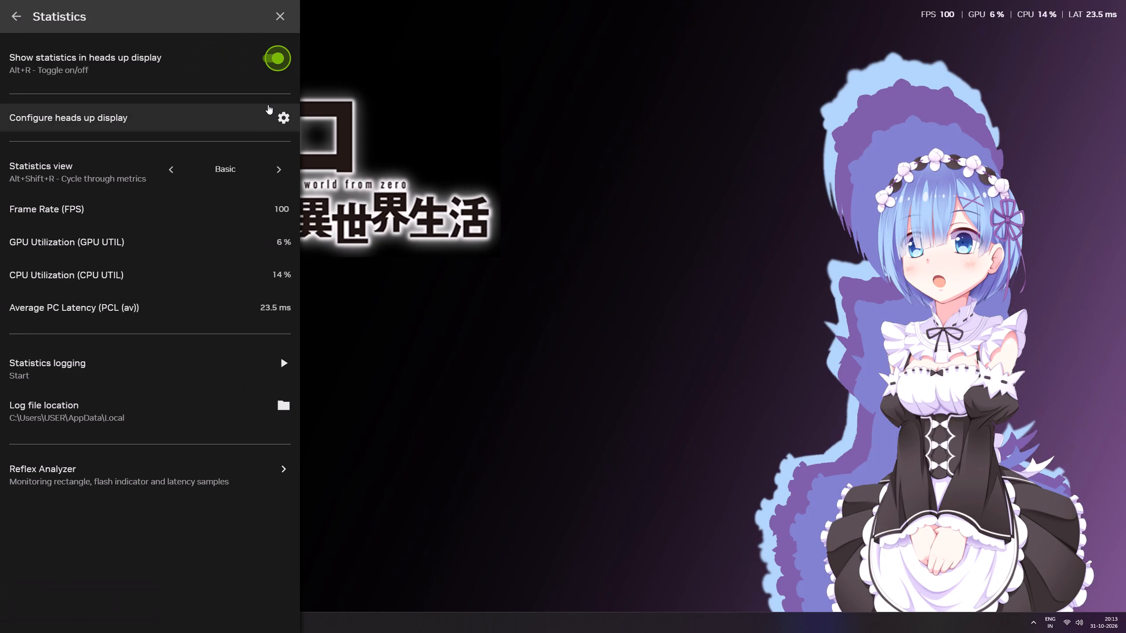
click(276, 59)
click(525, 218)
Refresh the Windows desktop.
right_click(510, 225)
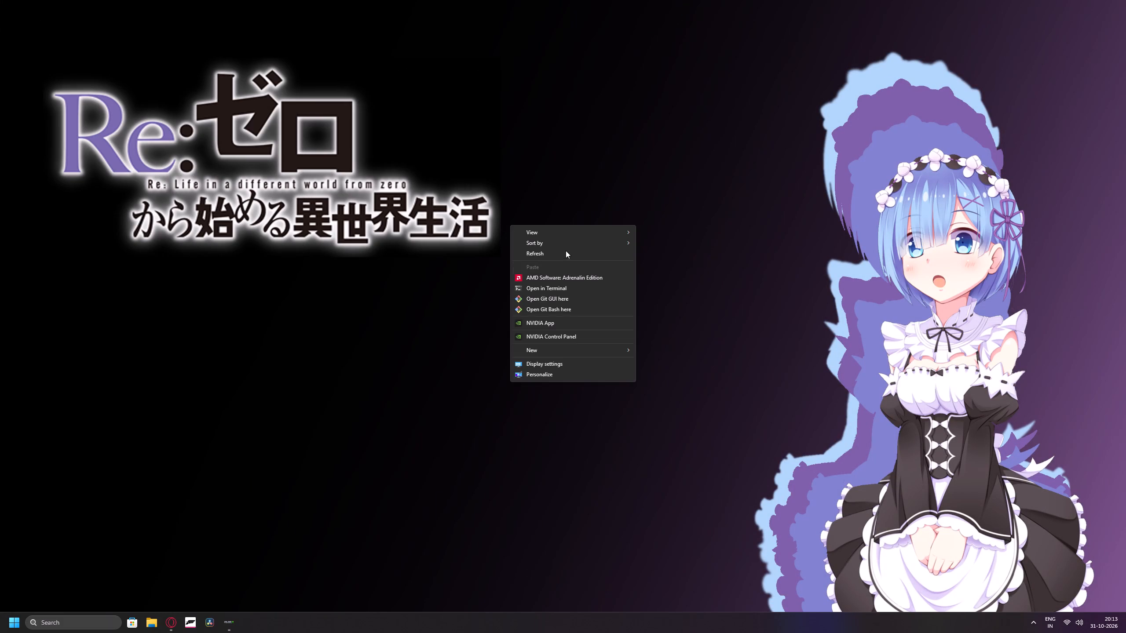
click(566, 251)
Bring up the running DLSS 5 Manager window and close it.
click(225, 623)
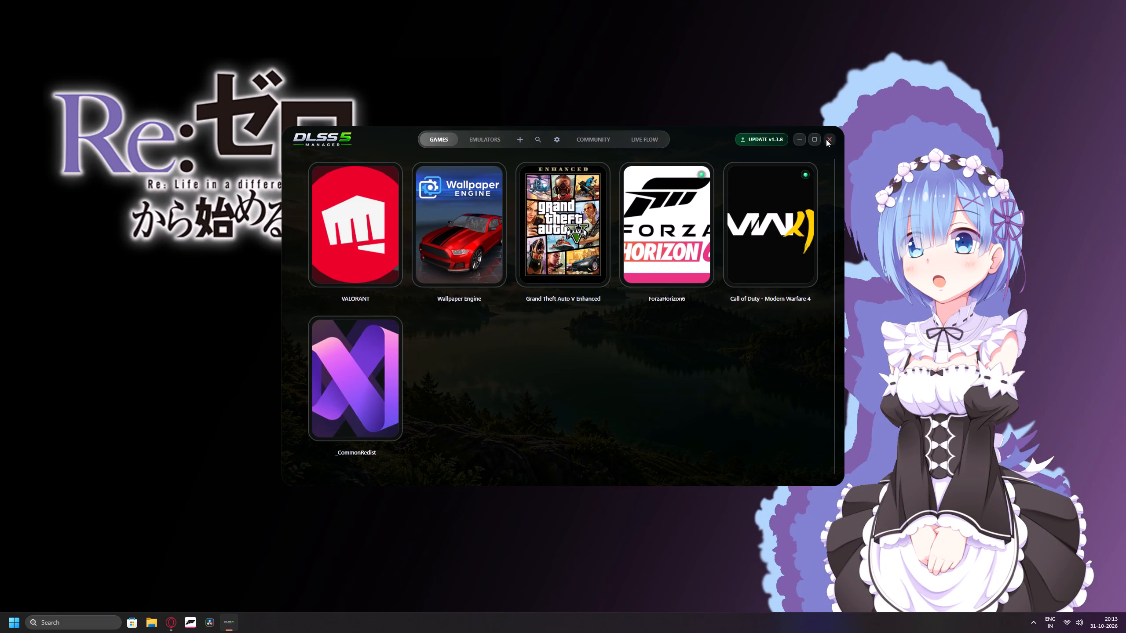
click(829, 139)
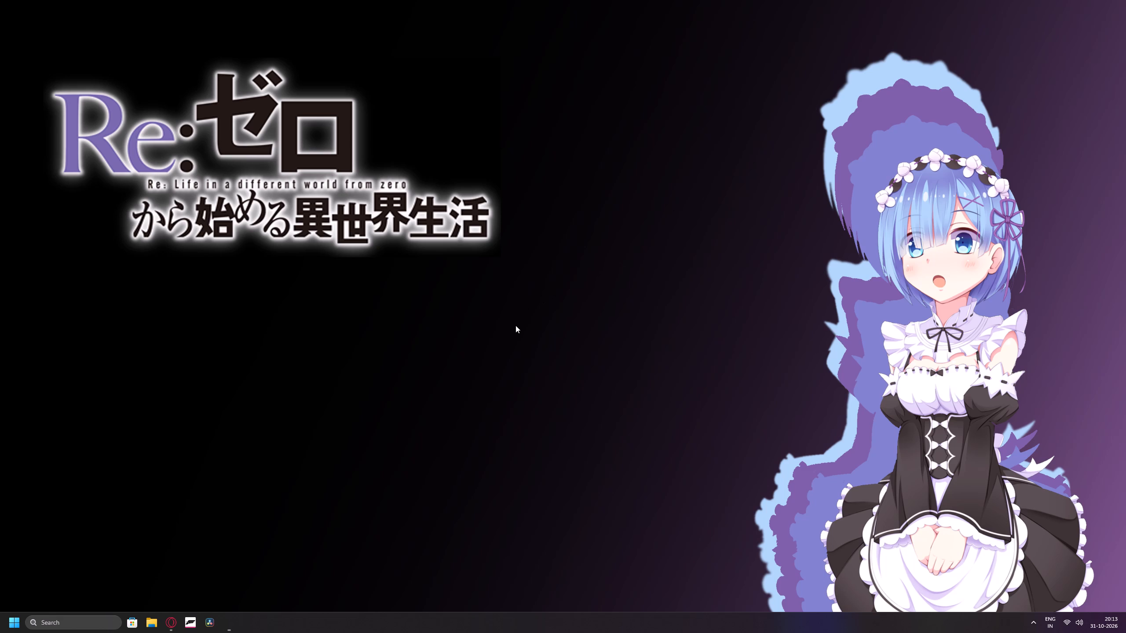
Search Windows for CapCut and launch it.
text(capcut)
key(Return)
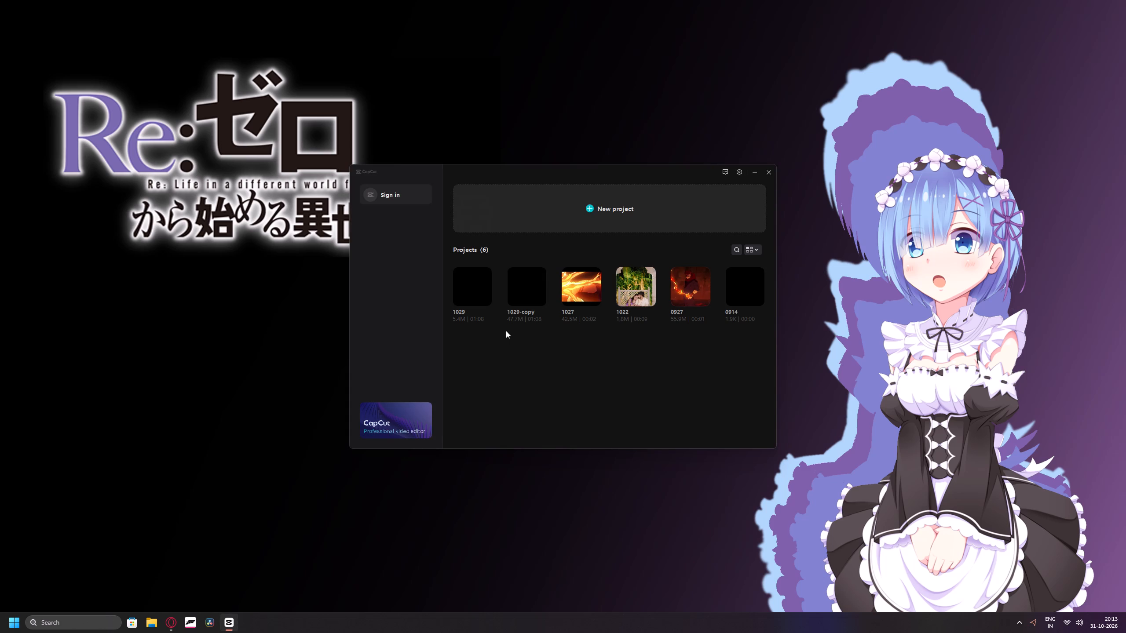
Switch to Opera GX, minimize the DocScanner PDF window and keep the YouTube white flash cutout tutorial window in front.
click(164, 627)
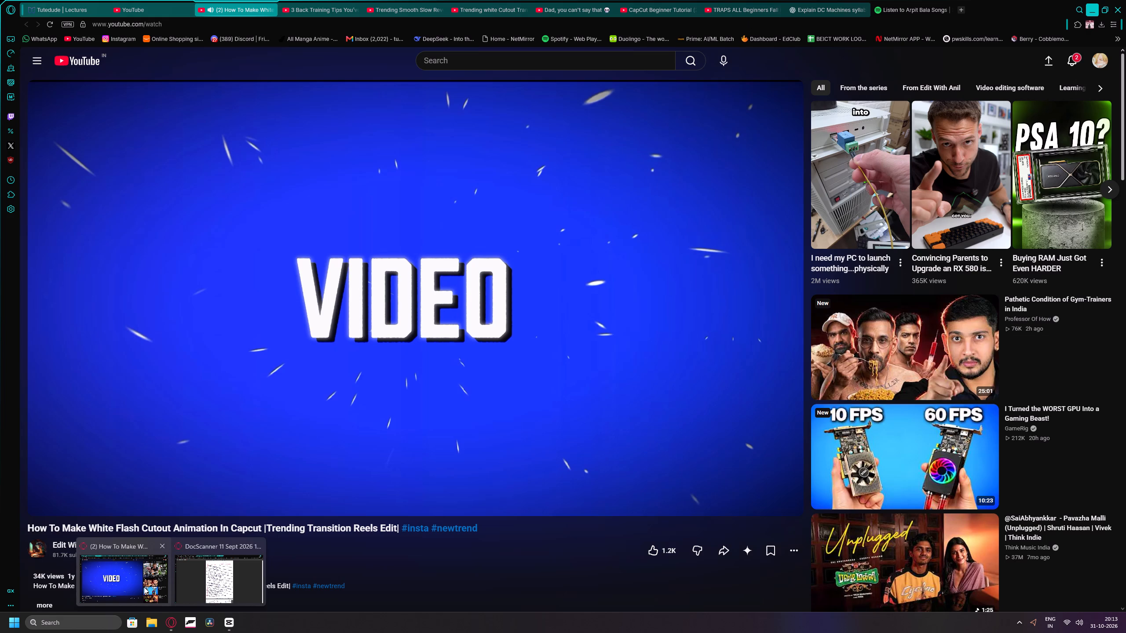
click(144, 587)
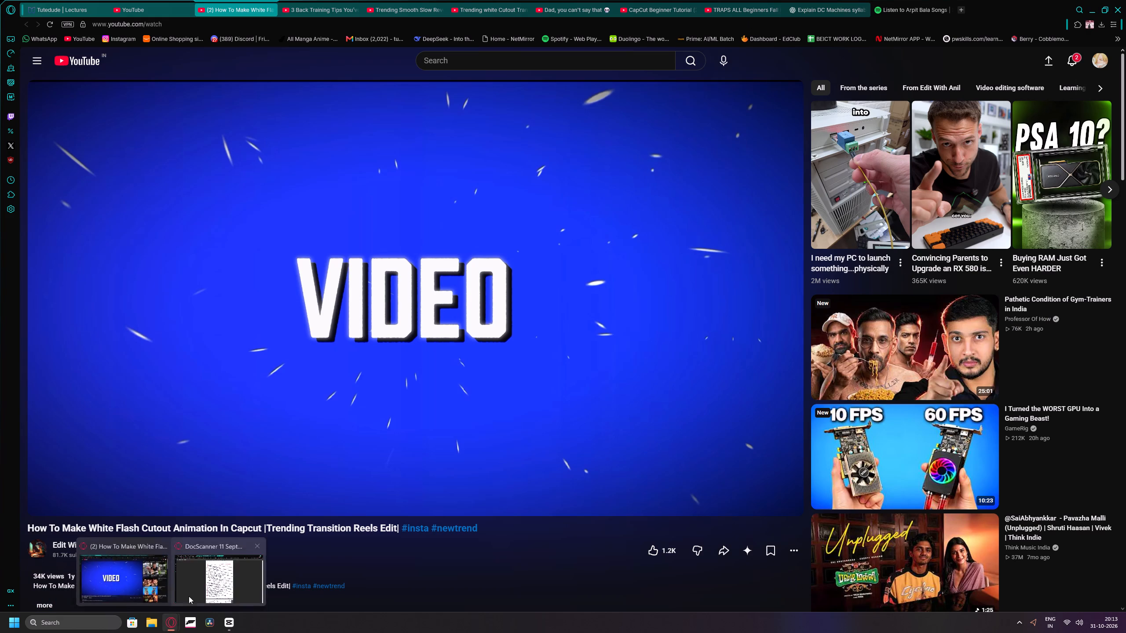
click(192, 593)
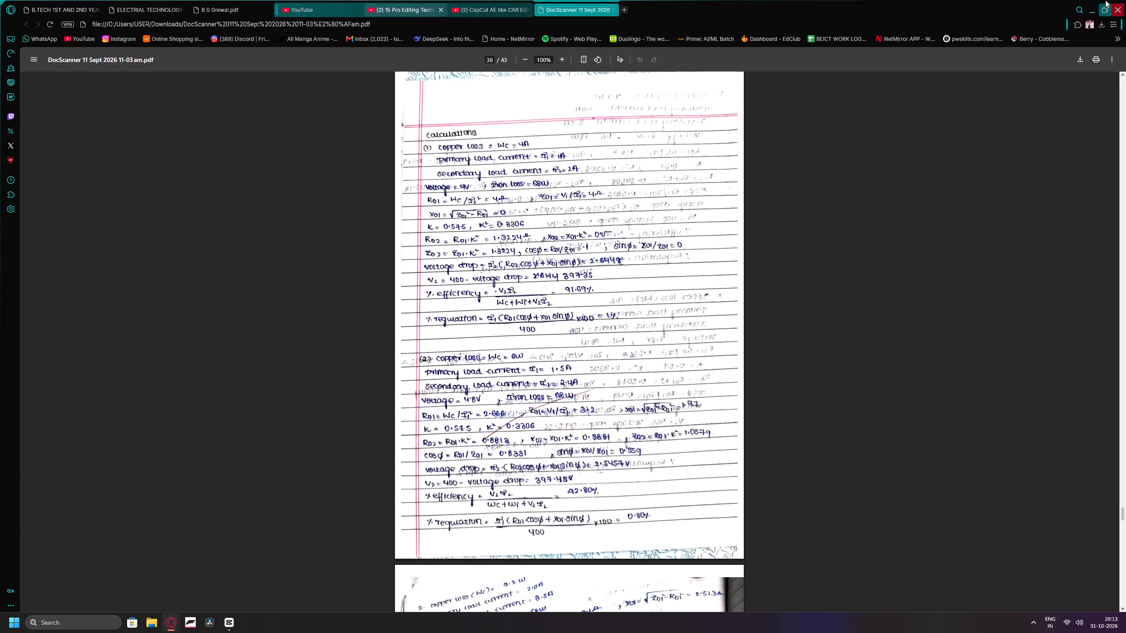
click(1092, 0)
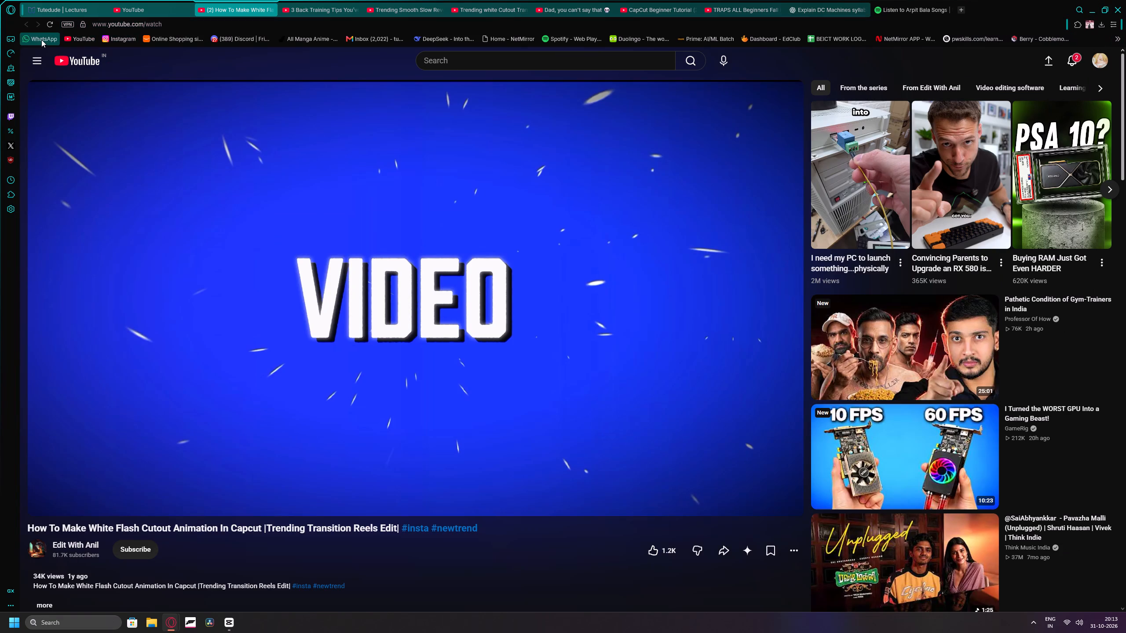
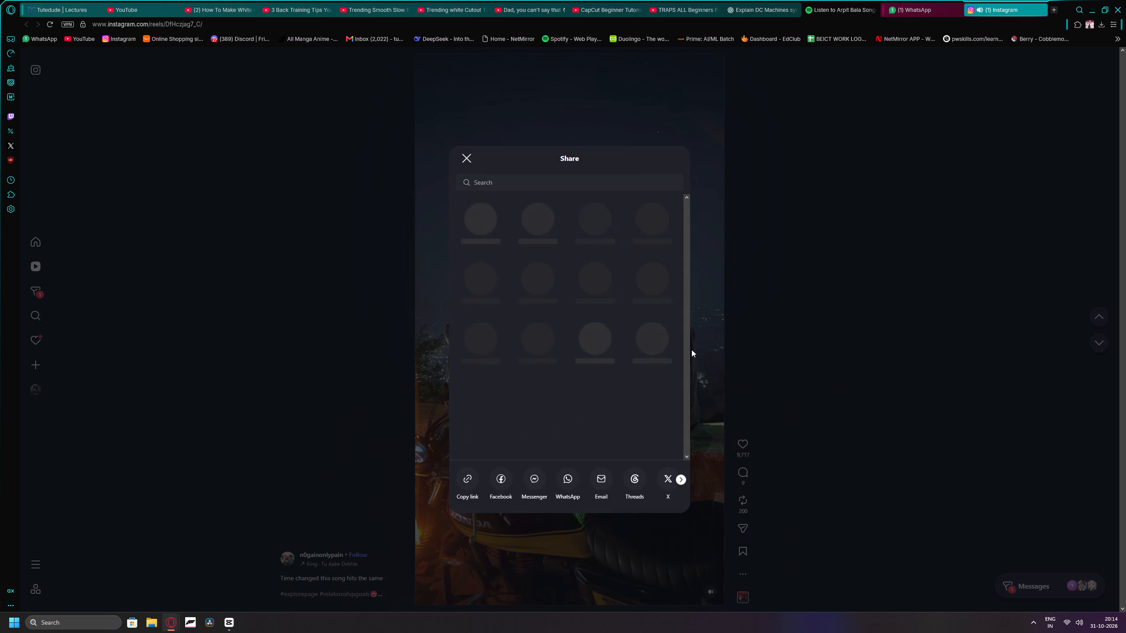
Copy the Instagram reel's link from its share options.
click(465, 480)
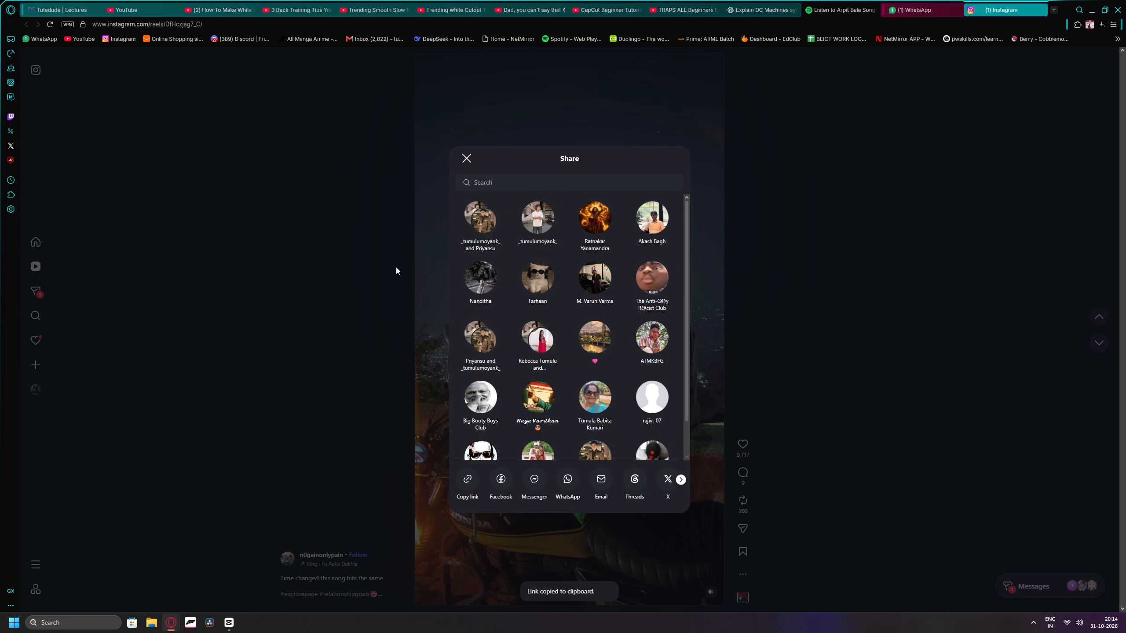
Search the web for "instagram audio downloader" and open the audiodropper.com result.
click(319, 18)
key(BackSpace)
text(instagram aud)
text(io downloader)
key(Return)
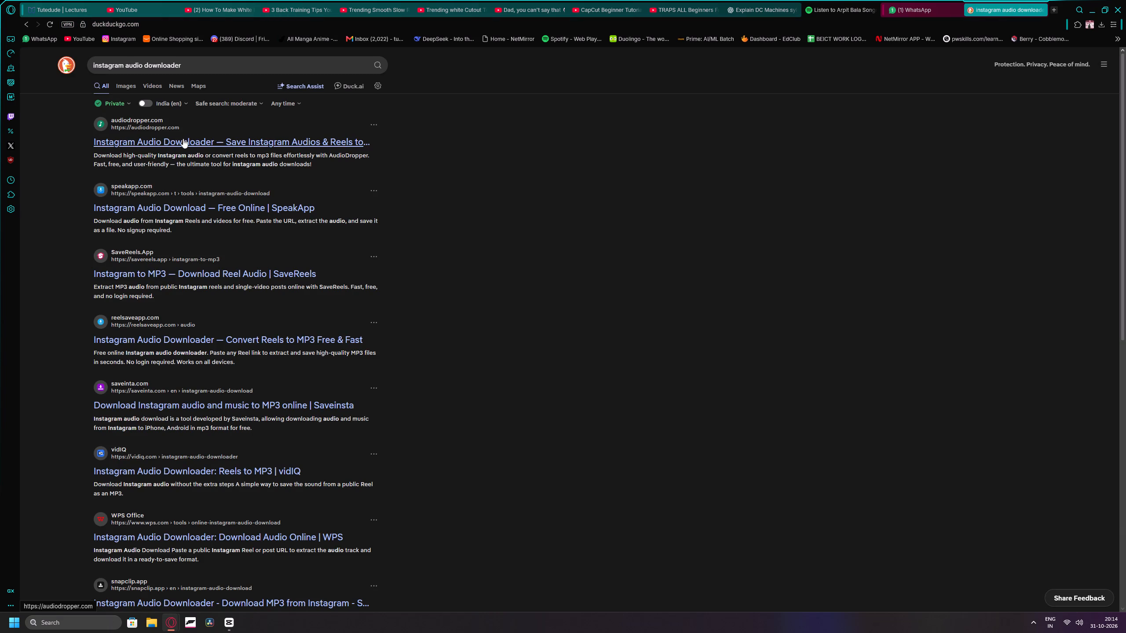
click(182, 138)
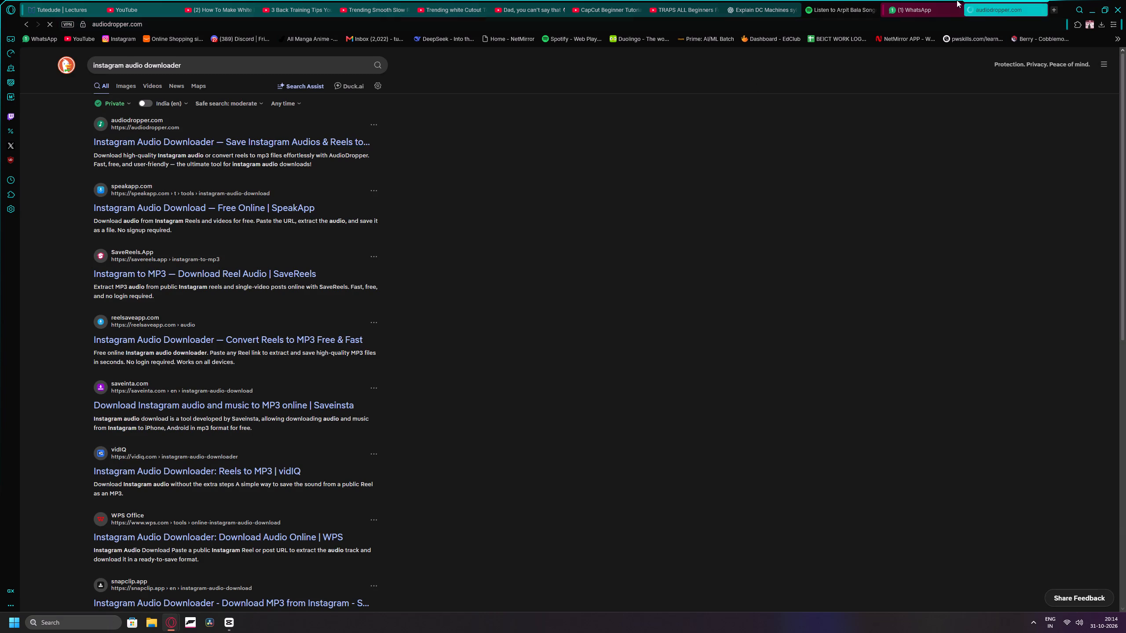
Paste the copied reel link into AudioDropper's URL field and start extracting the reel's audio.
click(514, 216)
key(ctrl+c)
key(ctrl+v)
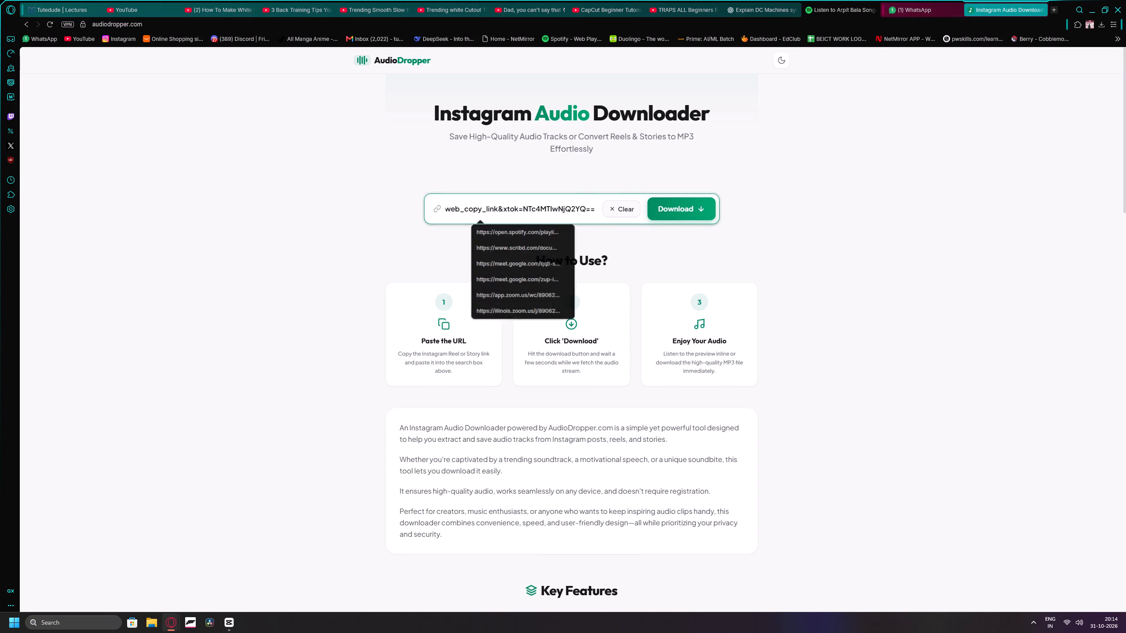
click(683, 207)
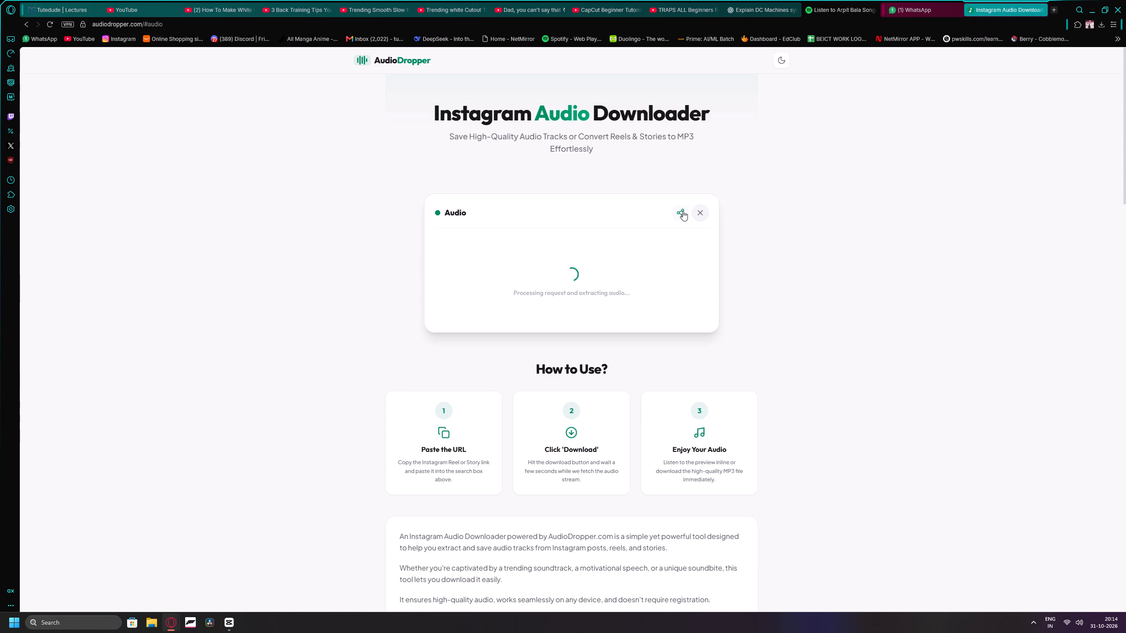
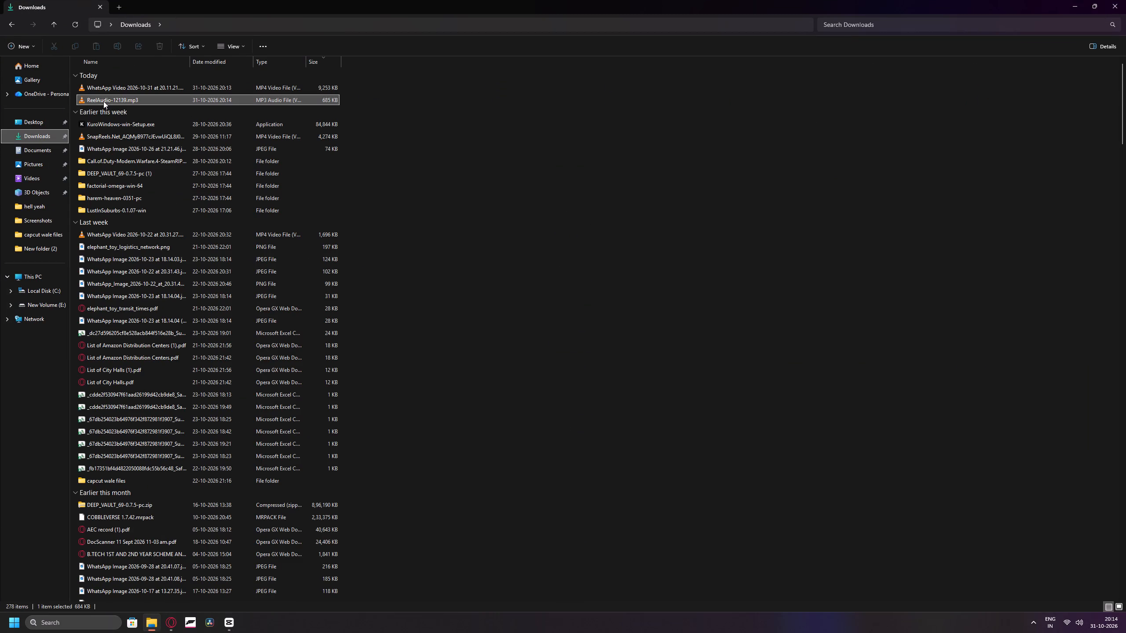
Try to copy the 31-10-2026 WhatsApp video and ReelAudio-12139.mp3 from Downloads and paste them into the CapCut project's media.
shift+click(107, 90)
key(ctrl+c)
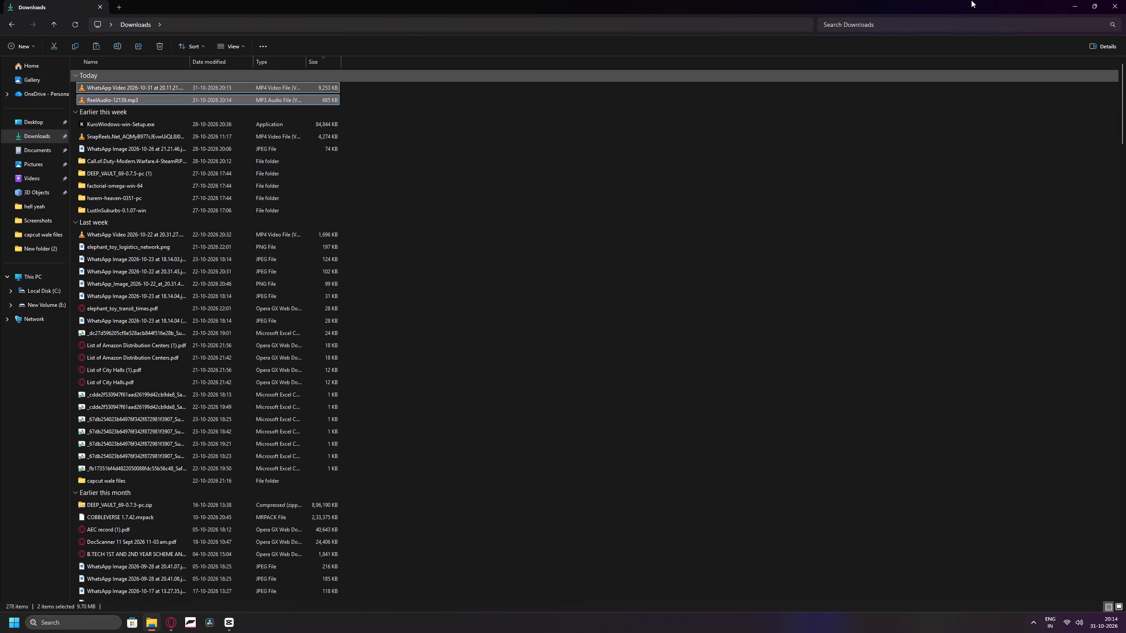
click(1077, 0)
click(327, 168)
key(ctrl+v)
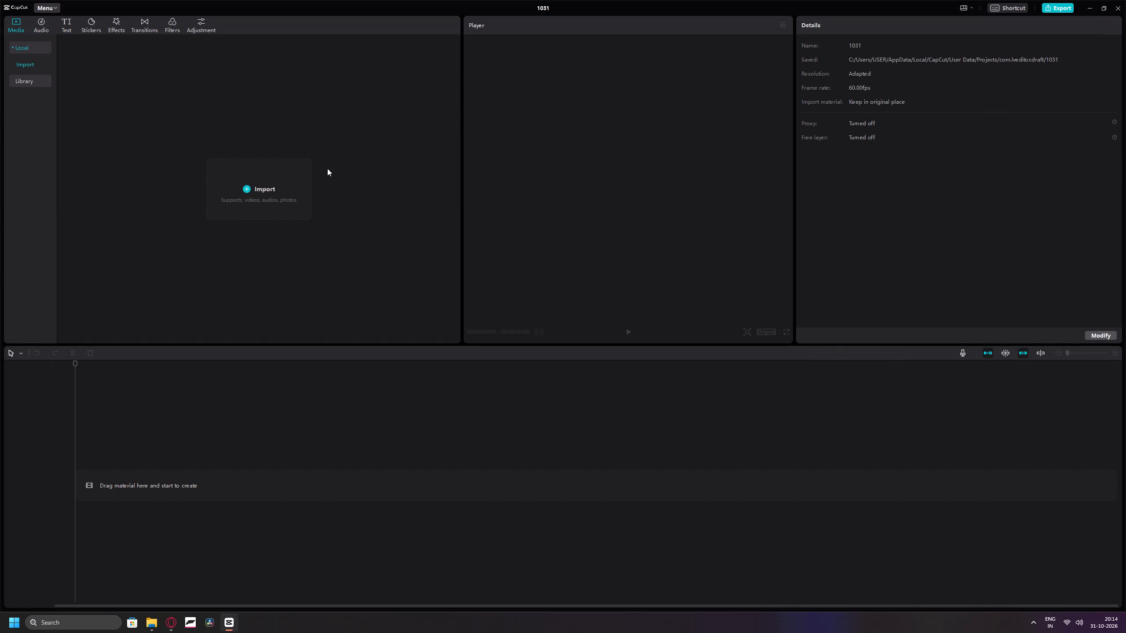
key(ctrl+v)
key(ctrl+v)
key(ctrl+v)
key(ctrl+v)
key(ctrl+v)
Import the selected WhatsApp video and ReelAudio-12139.mp3 from the Downloads window into the CapCut project's local media.
click(149, 628)
drag(426, 0, 455, 184)
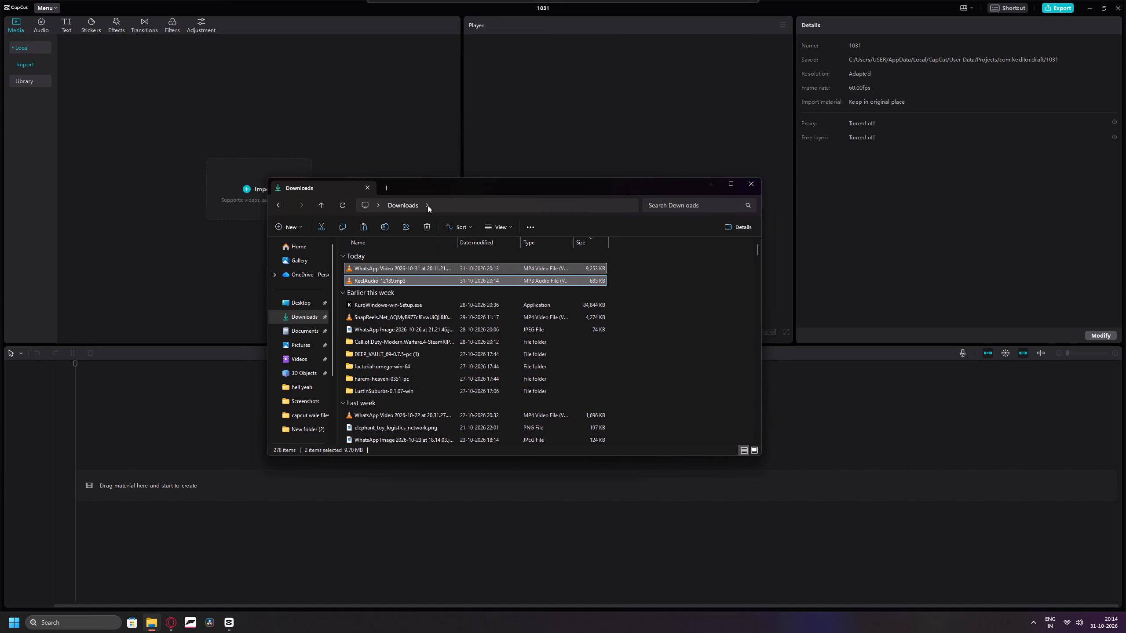
drag(373, 267, 232, 141)
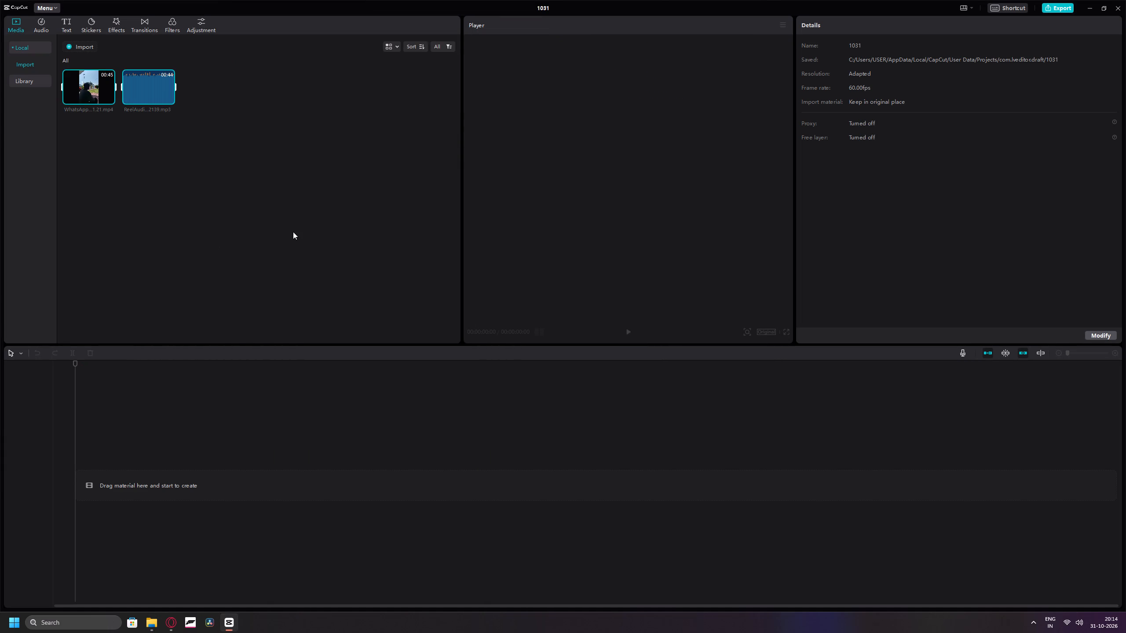
click(303, 233)
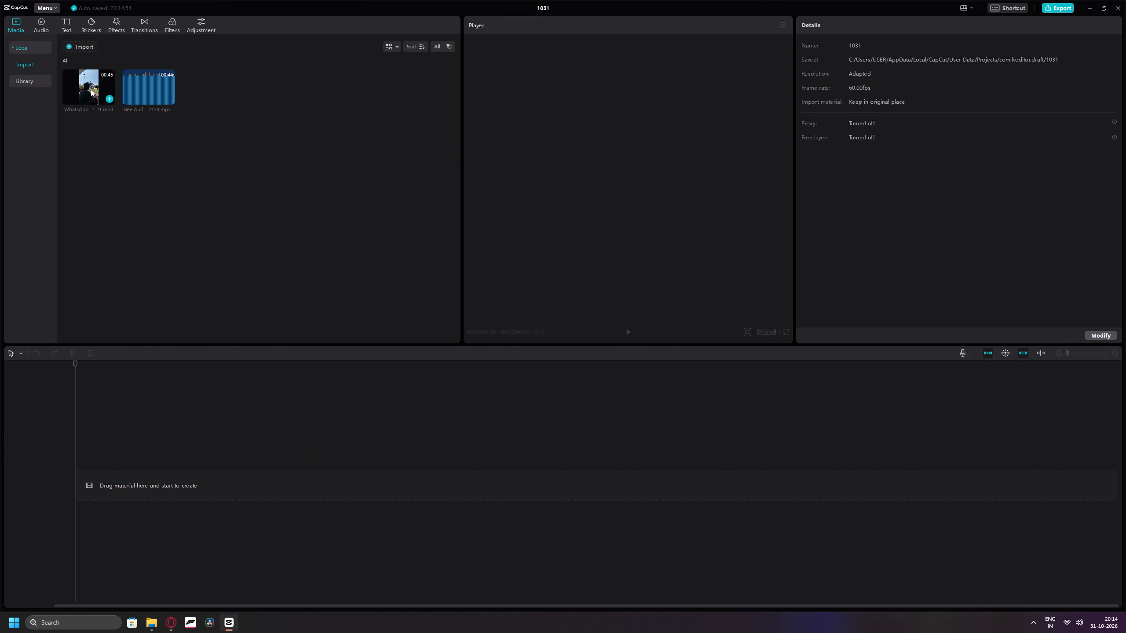
Place the WhatsApp video at the start of the empty timeline.
drag(90, 88, 97, 476)
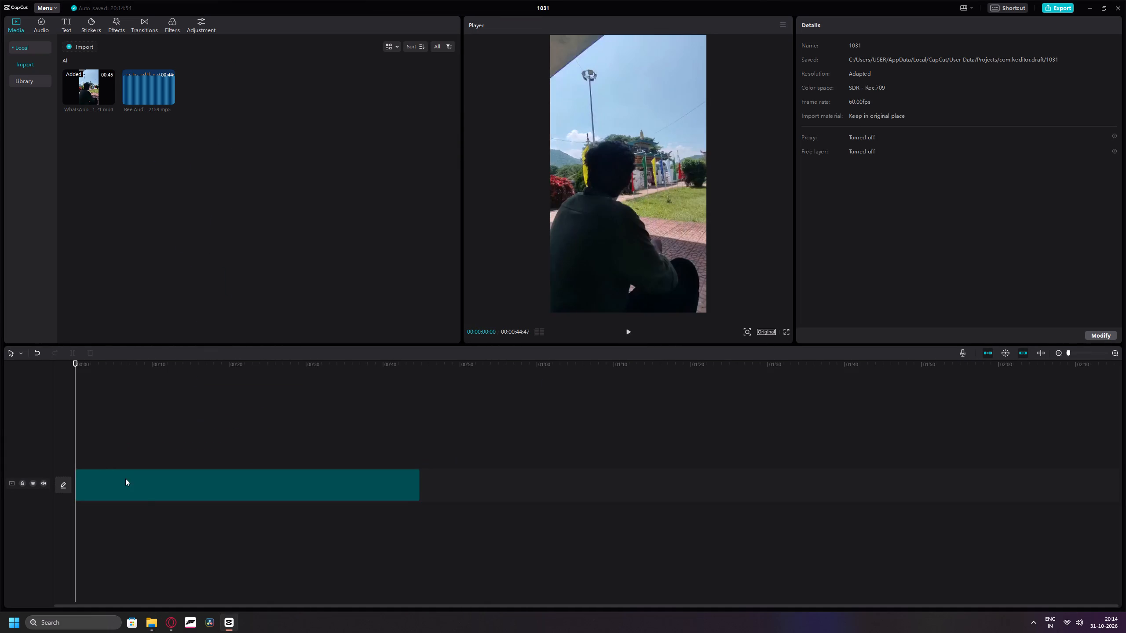
Separate the audio from the WhatsApp video clip and delete the separated audio track.
right_click(255, 481)
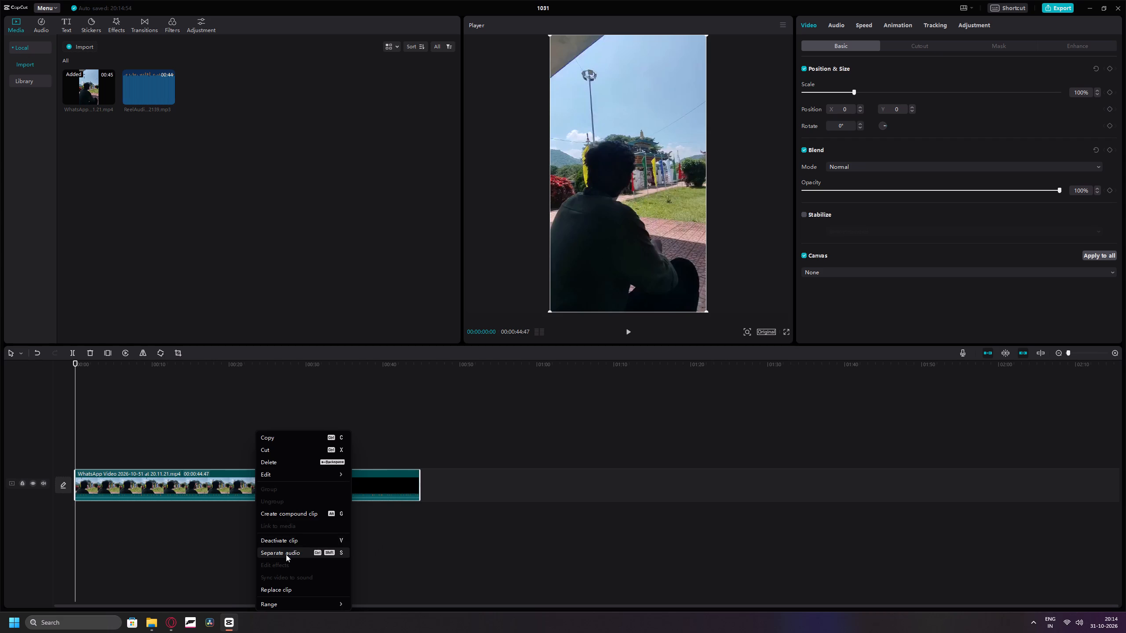
click(280, 553)
click(250, 508)
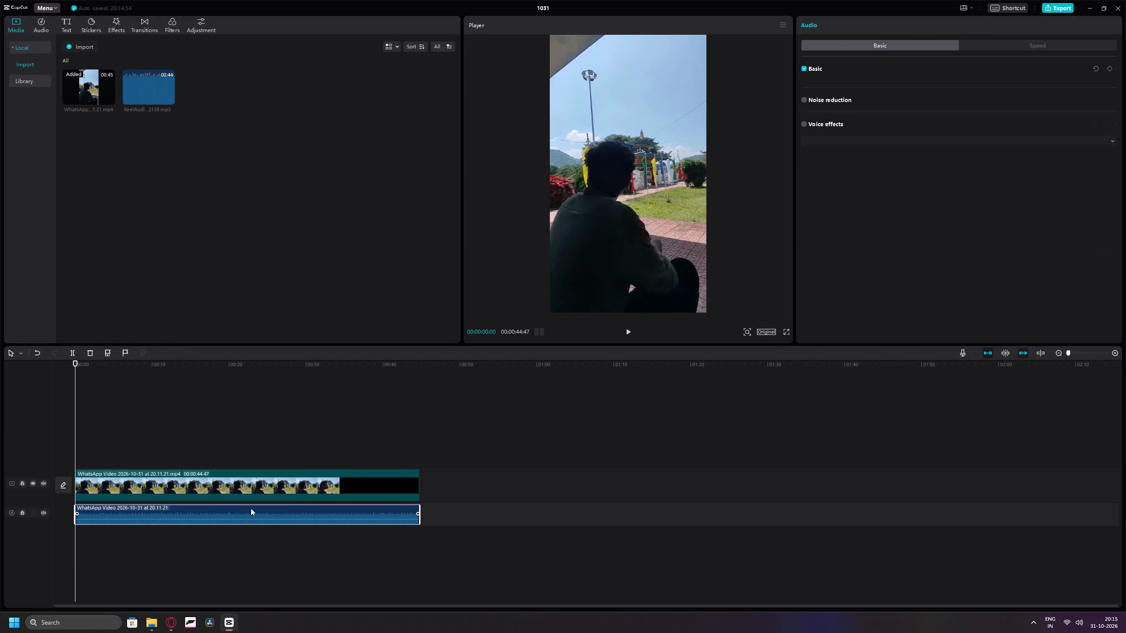
key(Delete)
Select the video clip and scrub through it to about 20 seconds.
click(307, 484)
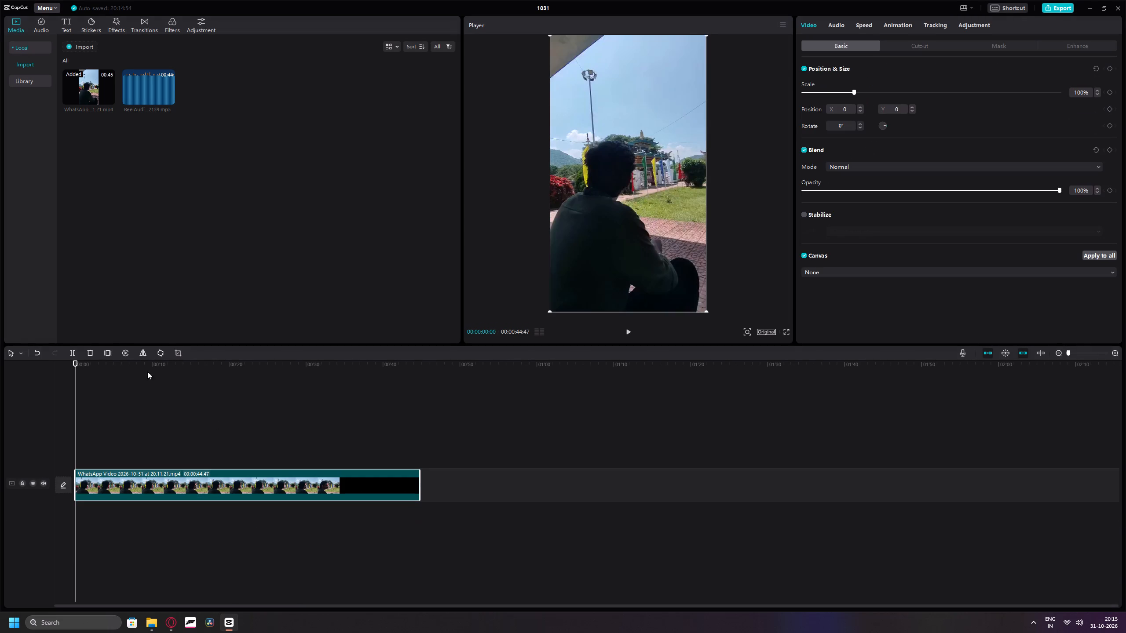
drag(74, 360, 237, 372)
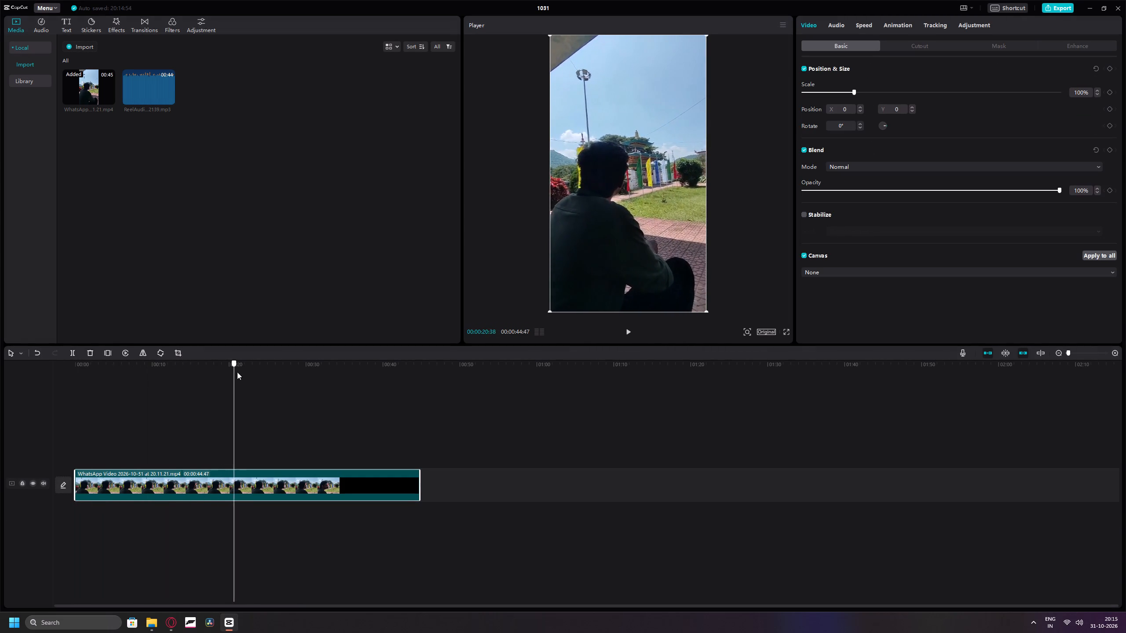
Split the WhatsApp video clip at 00:00:30:21, just before its picture goes black, and delete the part after the cut.
drag(237, 372, 322, 371)
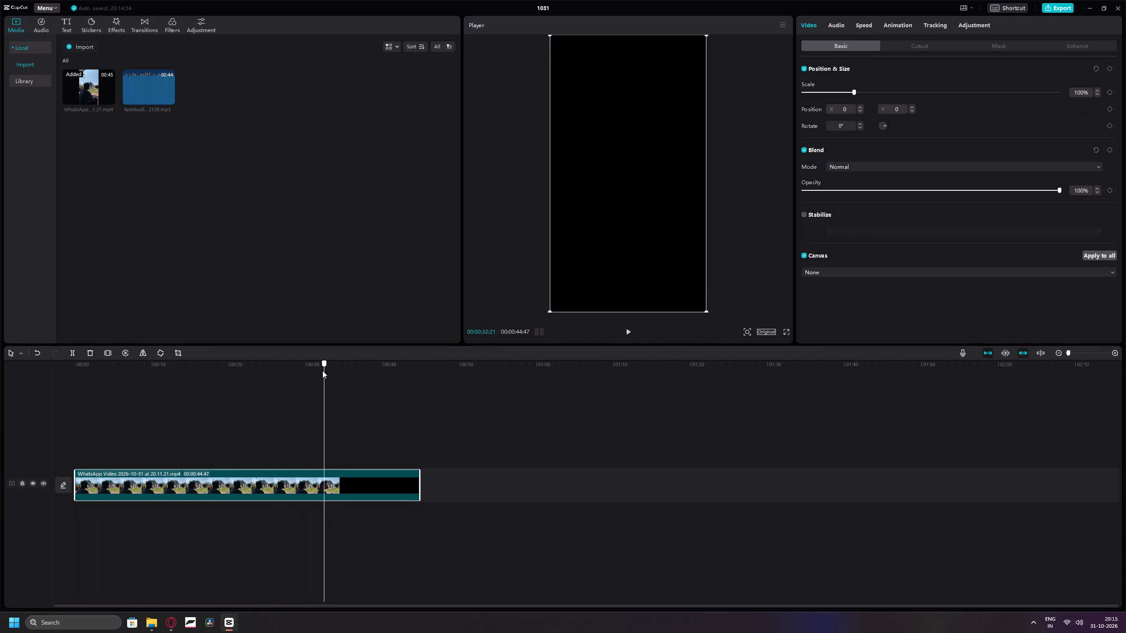
drag(322, 371, 312, 374)
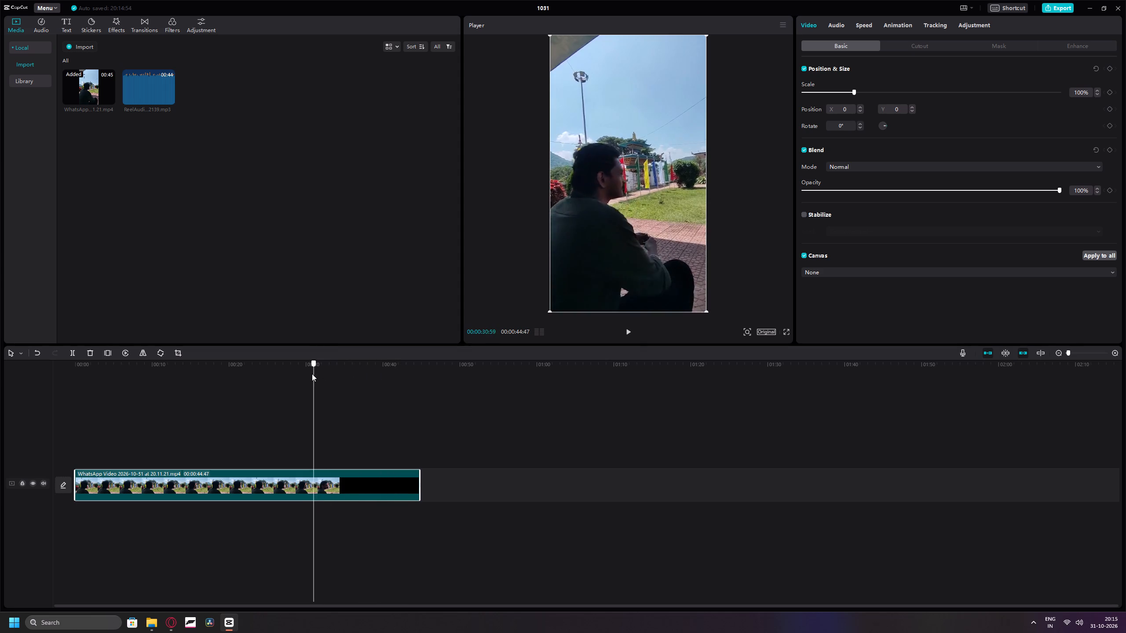
drag(312, 374, 286, 375)
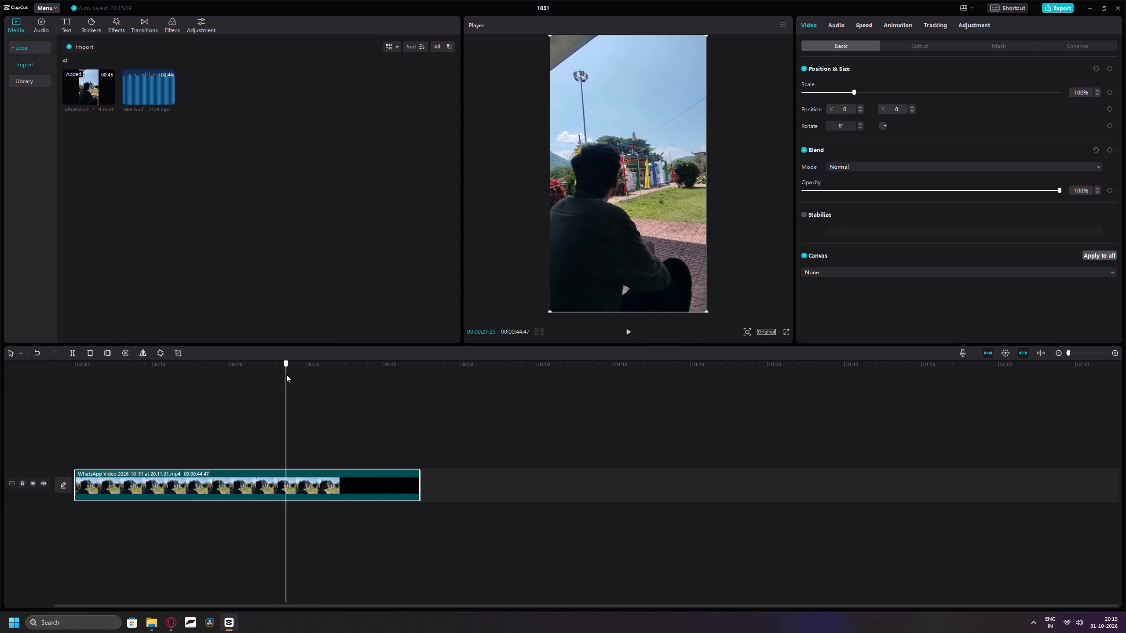
drag(286, 375, 297, 375)
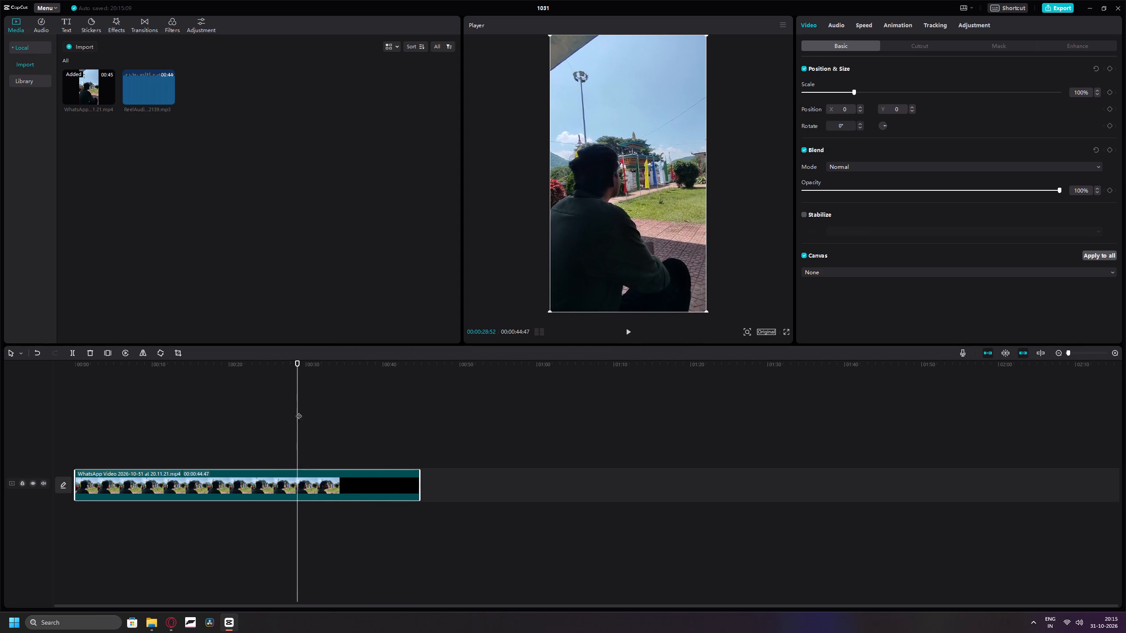
drag(296, 360, 307, 362)
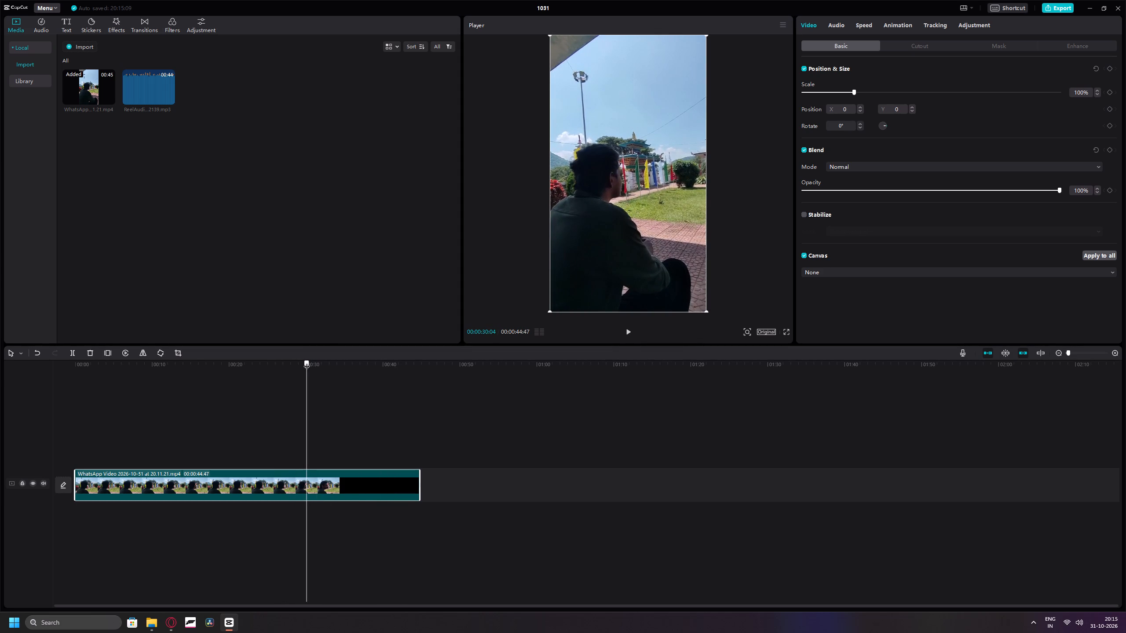
drag(307, 362, 309, 363)
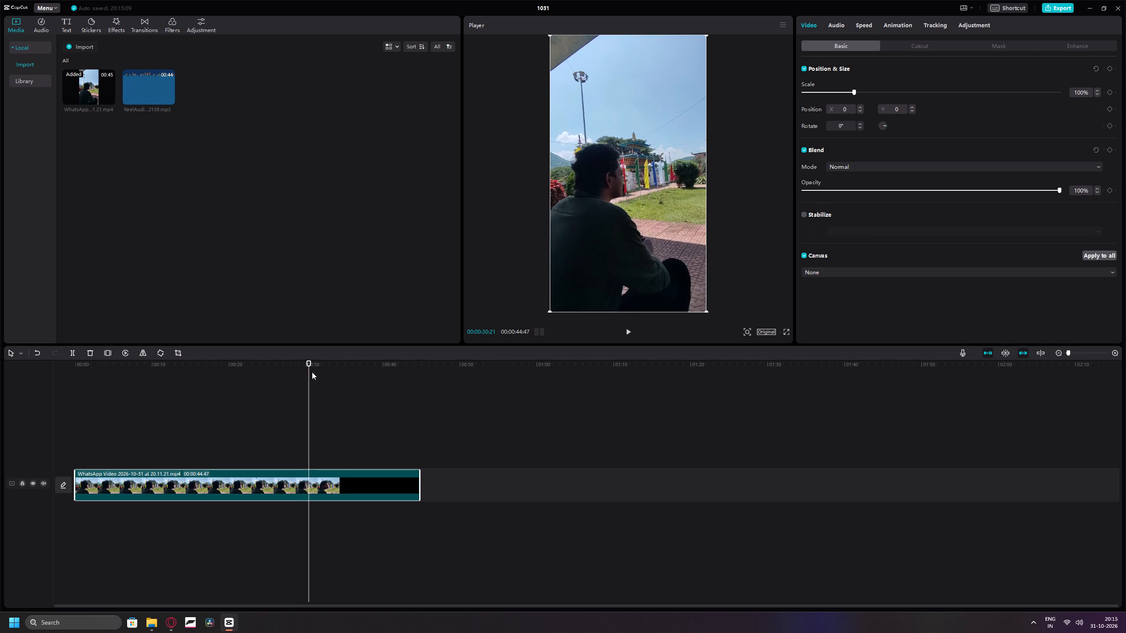
click(325, 481)
key(ctrl+b)
click(342, 482)
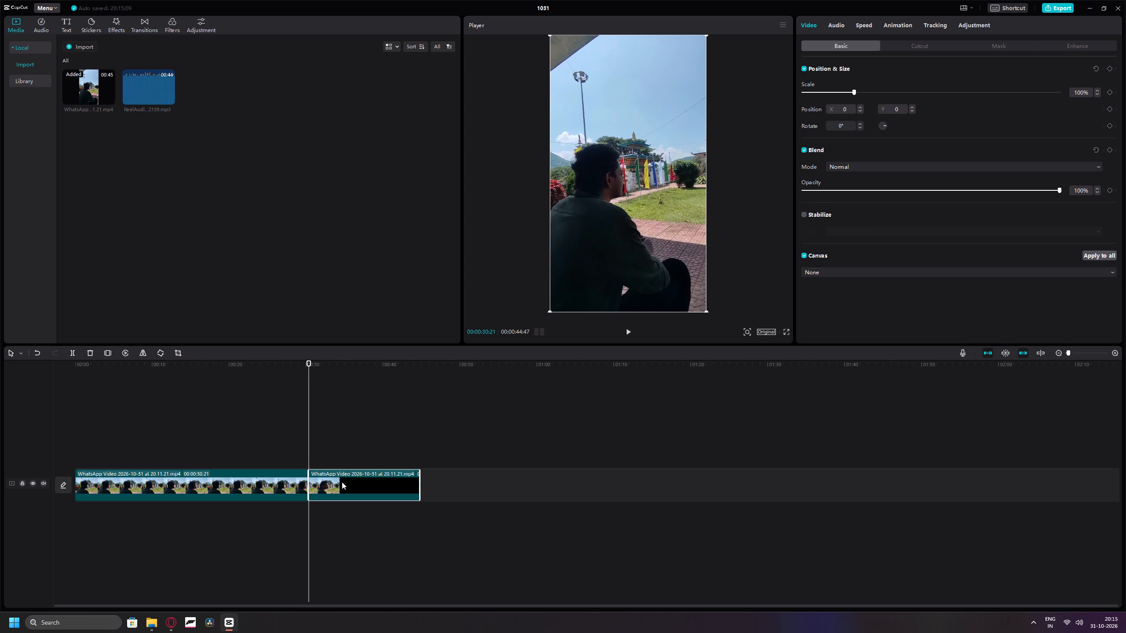
key(BackSpace)
Scrub back and forth through the shortened clip on the timeline to review its footage.
drag(309, 362, 303, 363)
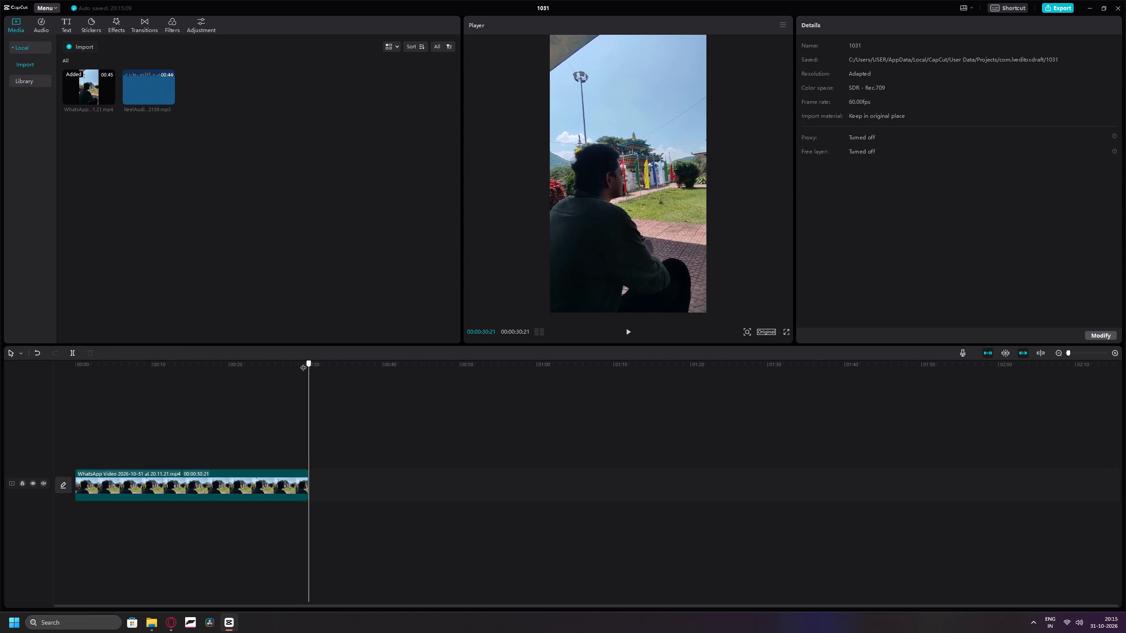
drag(303, 363, 99, 375)
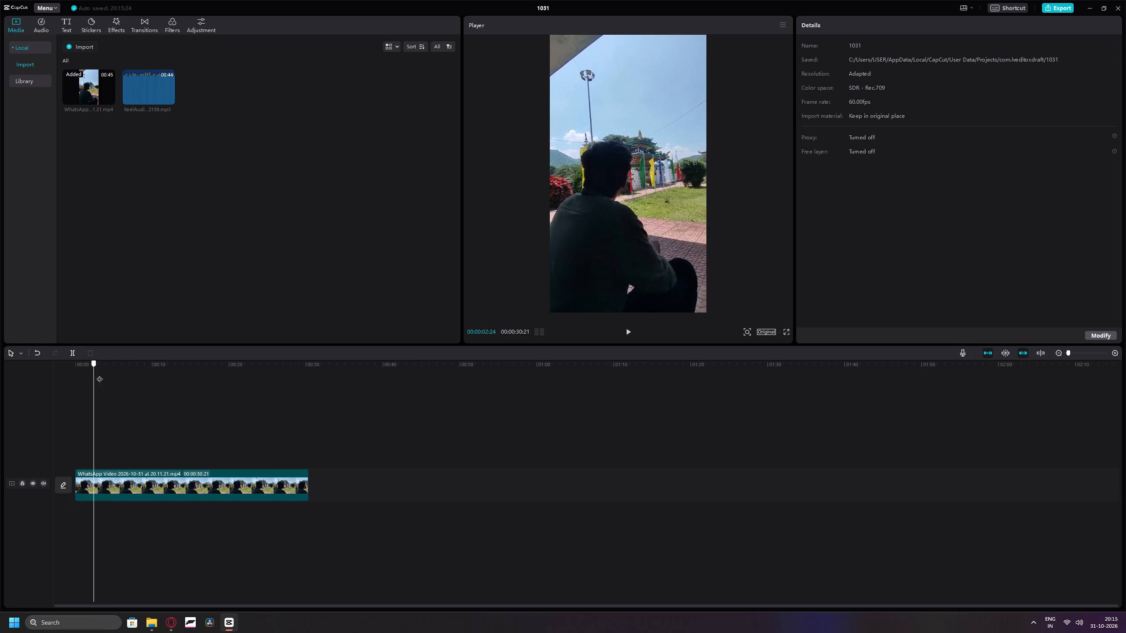
drag(99, 375, 236, 380)
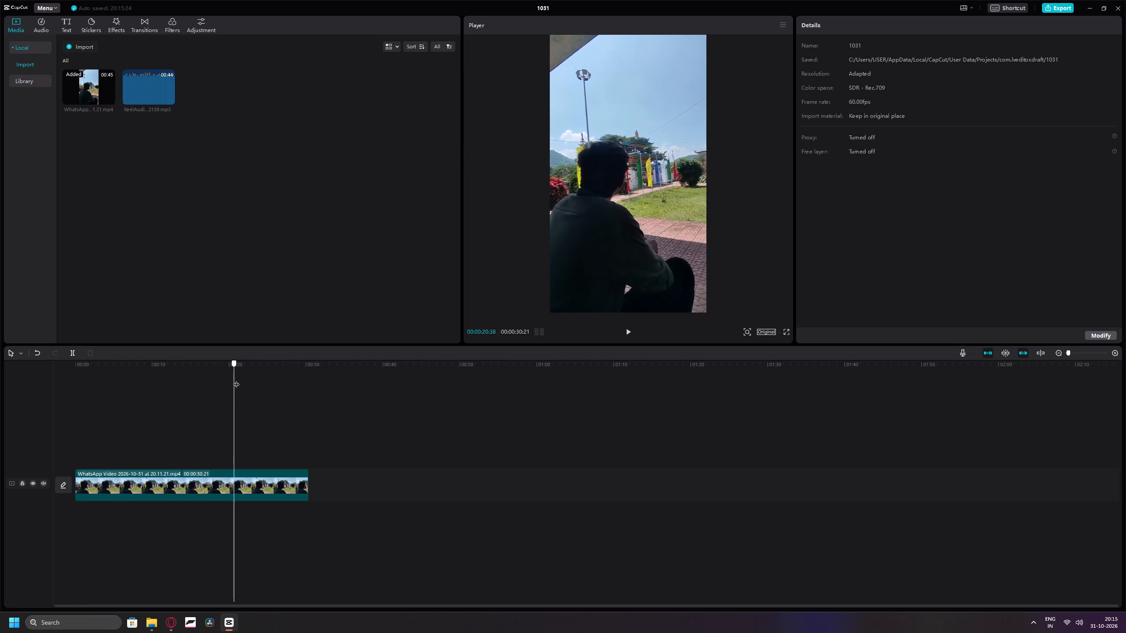
drag(236, 380, 308, 385)
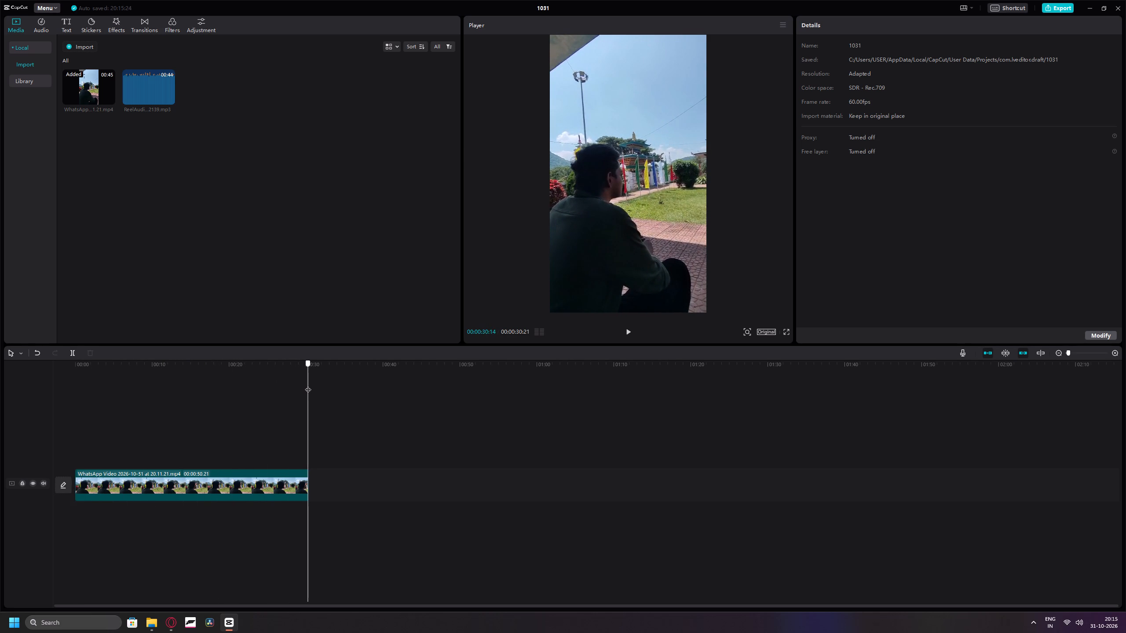
drag(308, 385, 211, 389)
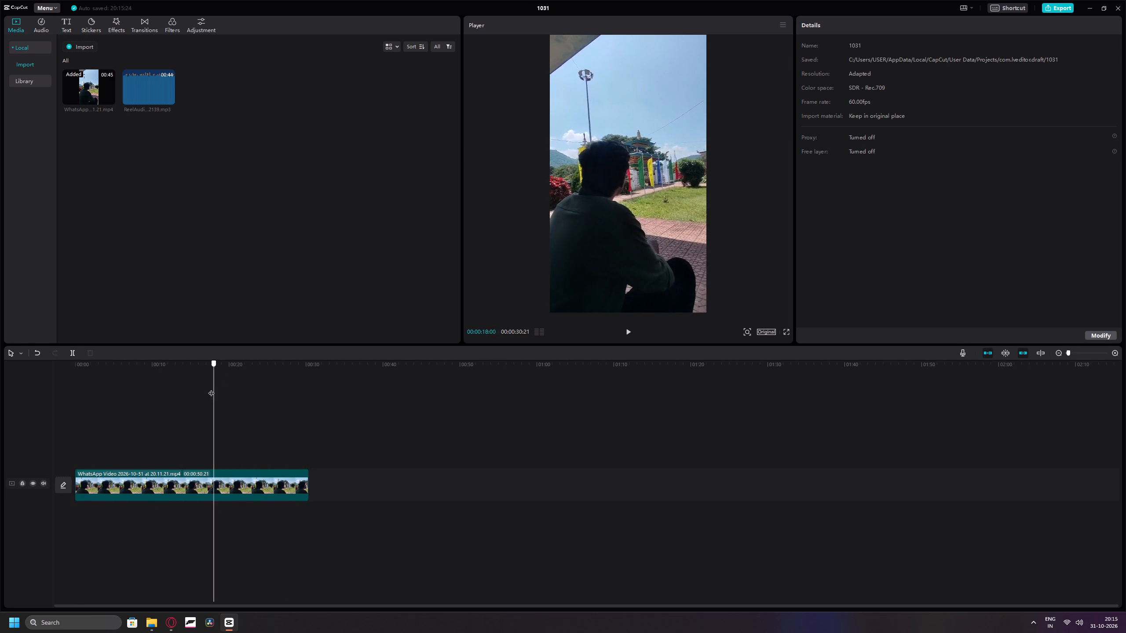
drag(211, 389, 194, 389)
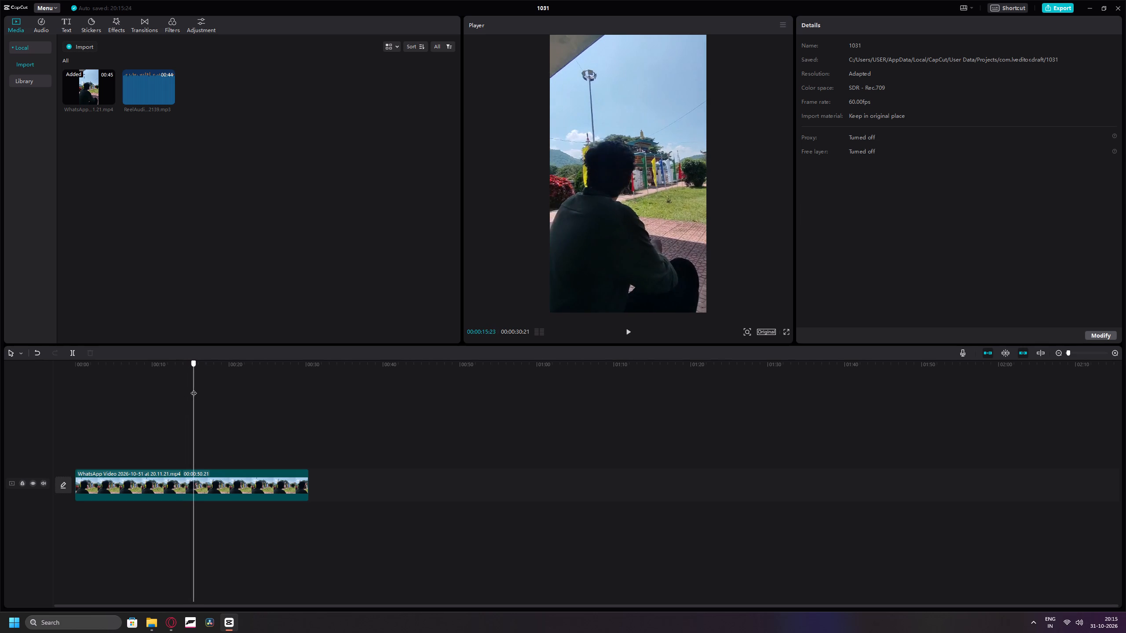
drag(194, 389, 190, 389)
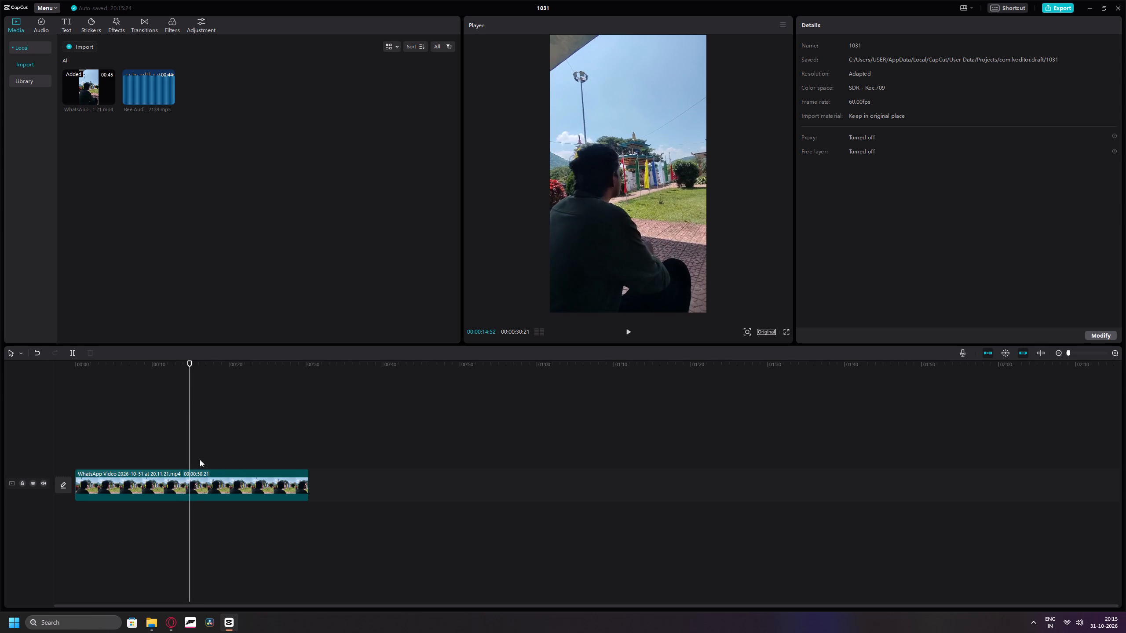
Split the WhatsApp video clip on the timeline at 00:00:14:52.
click(194, 484)
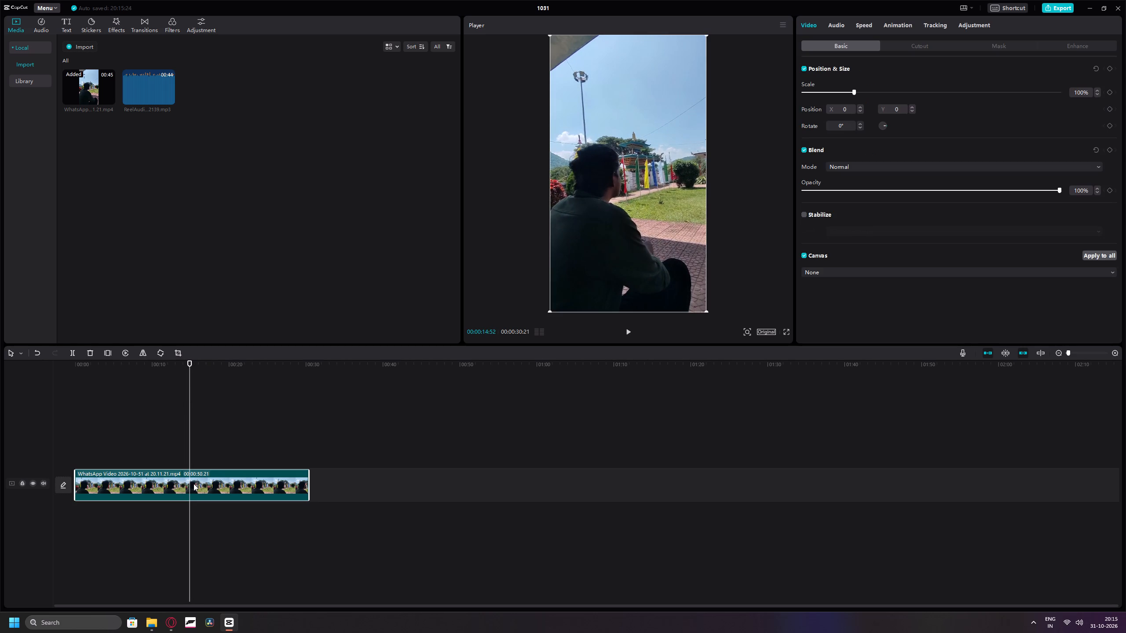
key(ctrl+b)
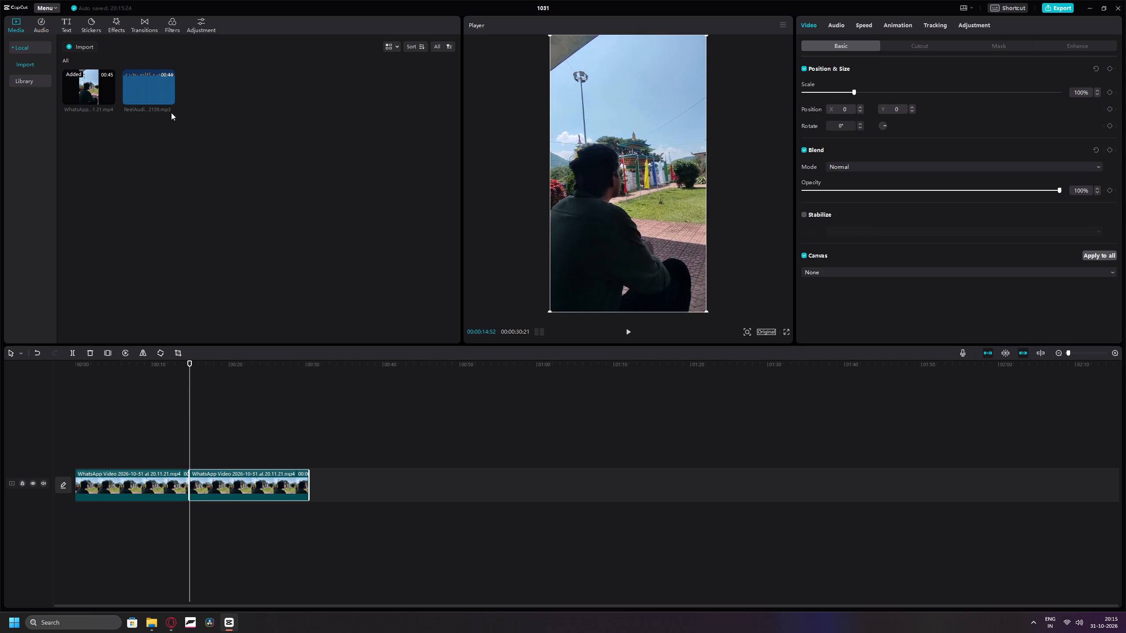
Open the transitions library and try repeatedly to reload its content.
click(112, 22)
click(138, 22)
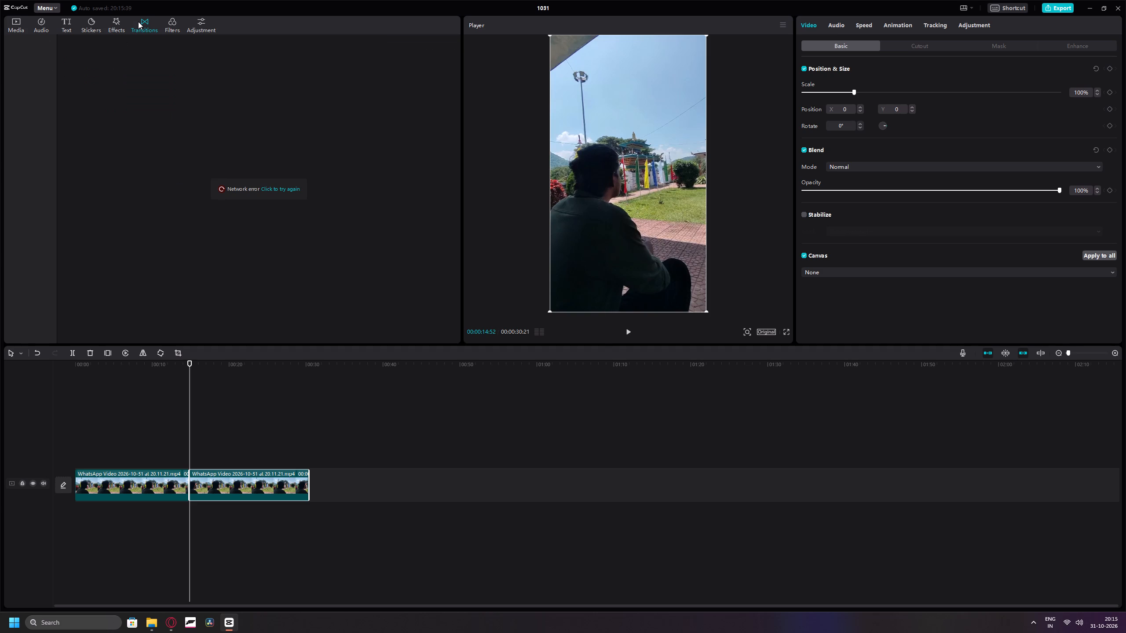
triple_click(281, 189)
click(281, 189)
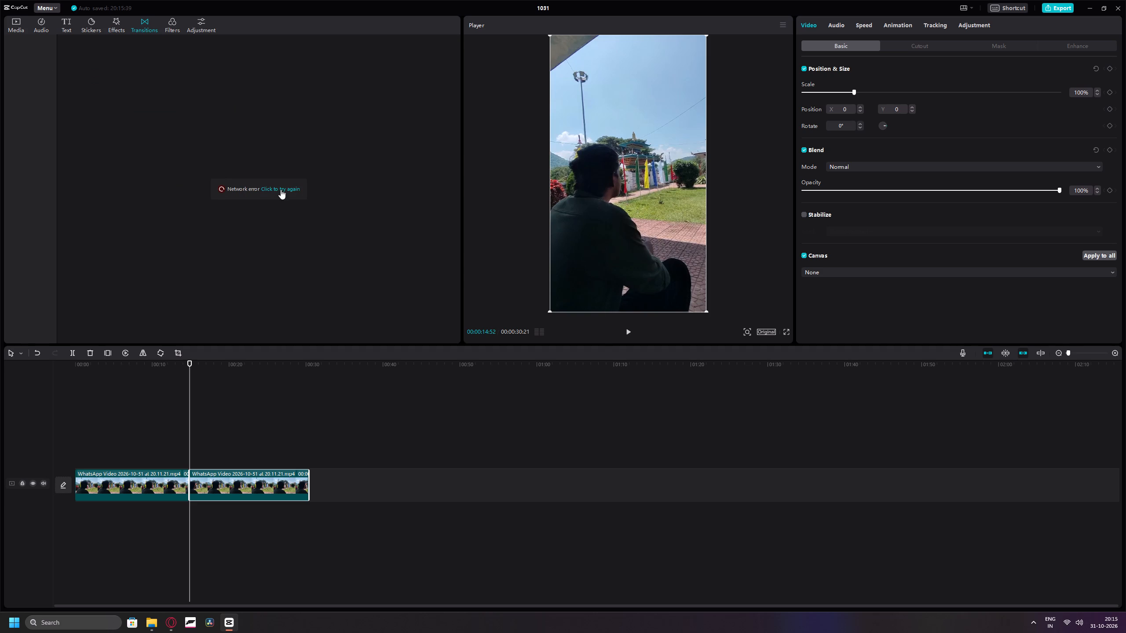
click(288, 187)
triple_click(287, 188)
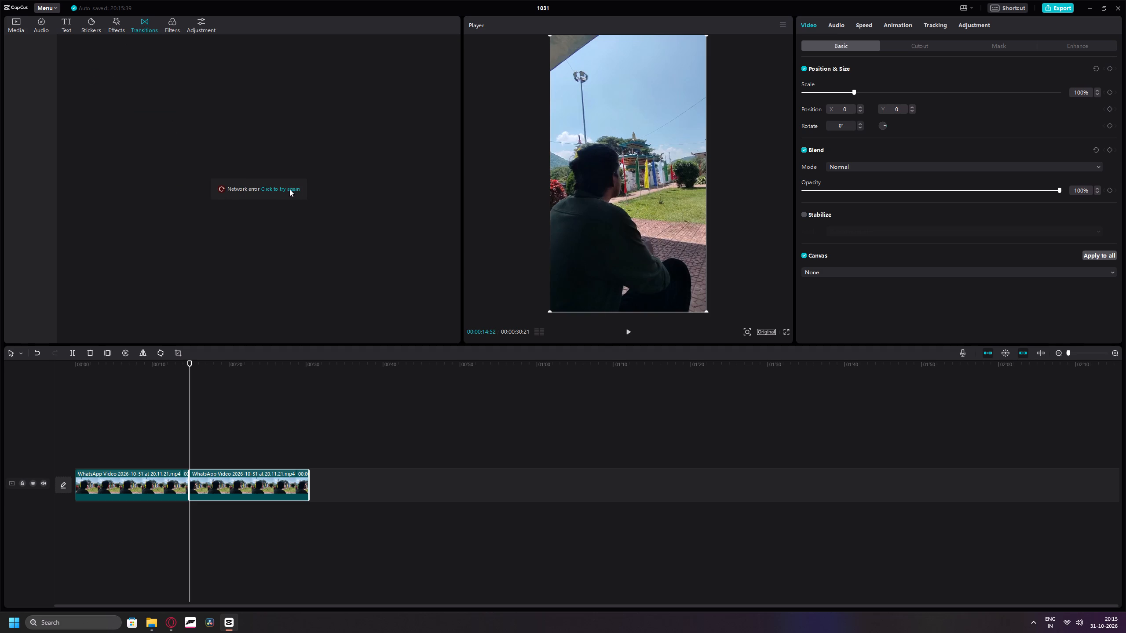
click(289, 189)
Launch Hotspot Shield, proceed with the free Basic plan, connect to the VPN and minimise its window.
click(64, 629)
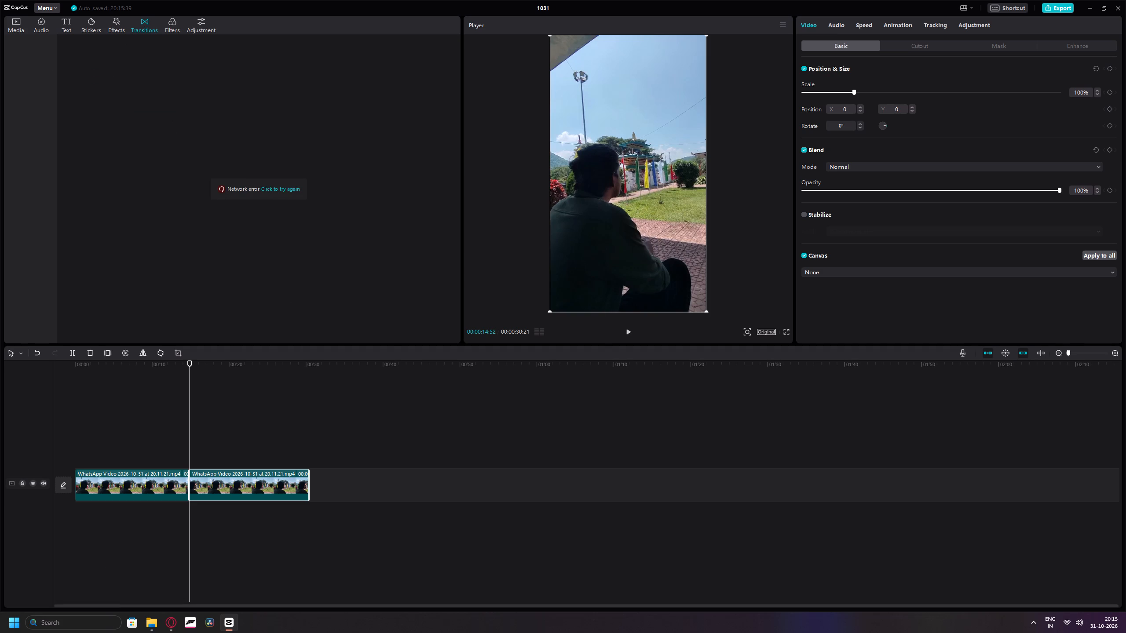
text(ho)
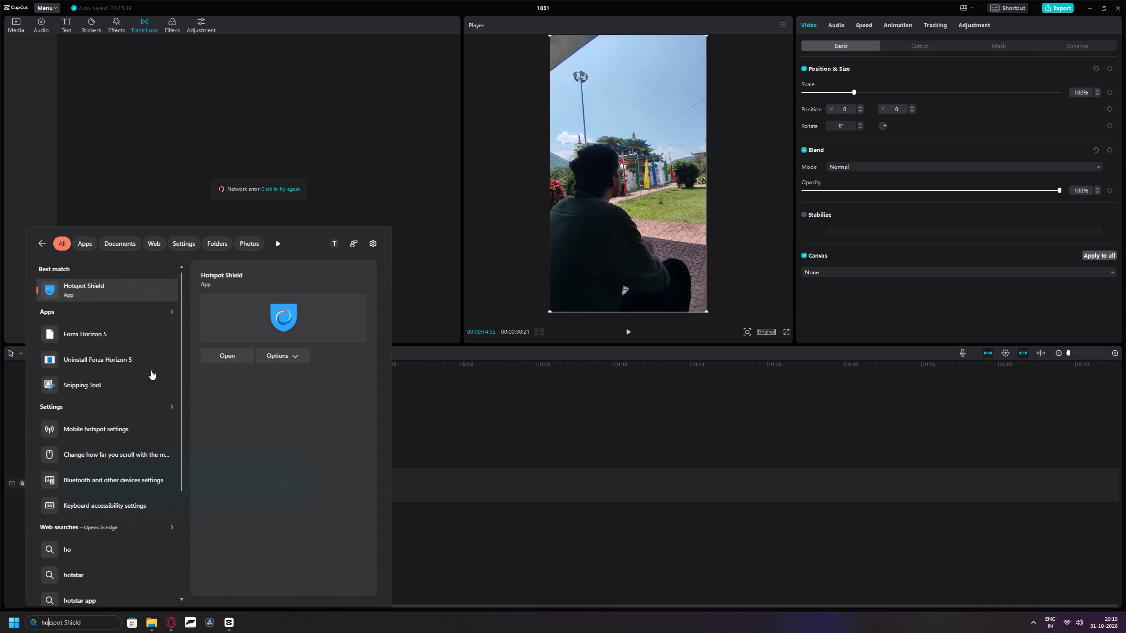
click(223, 356)
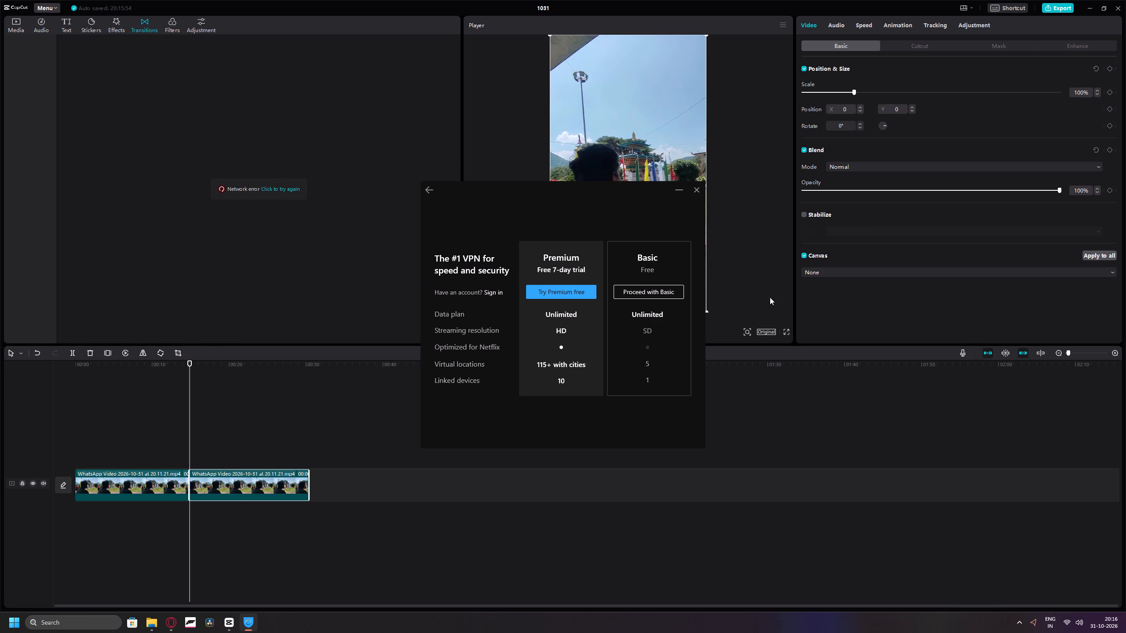
click(673, 287)
click(564, 391)
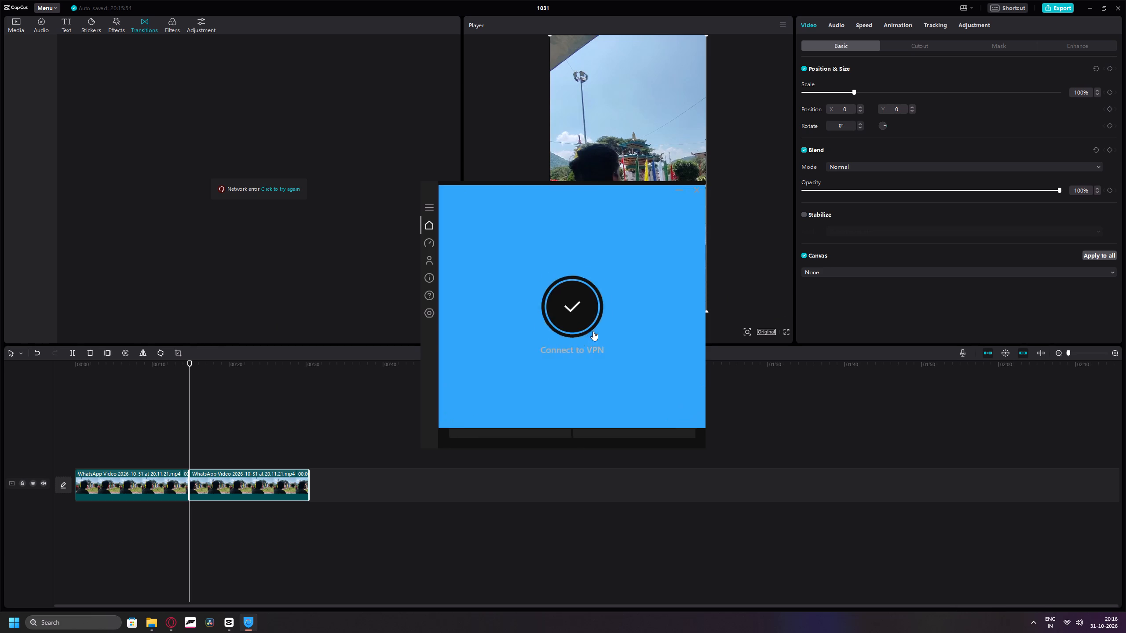
click(675, 192)
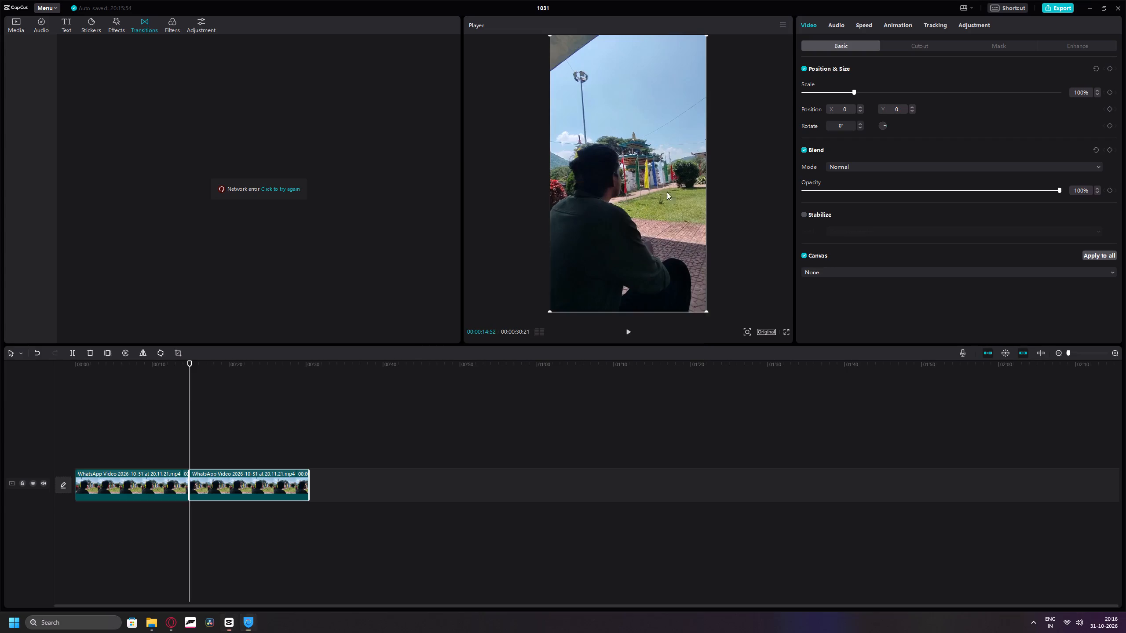
Try again to load the CapCut transitions library with the VPN running.
drag(286, 179, 285, 184)
double_click(282, 185)
triple_click(282, 186)
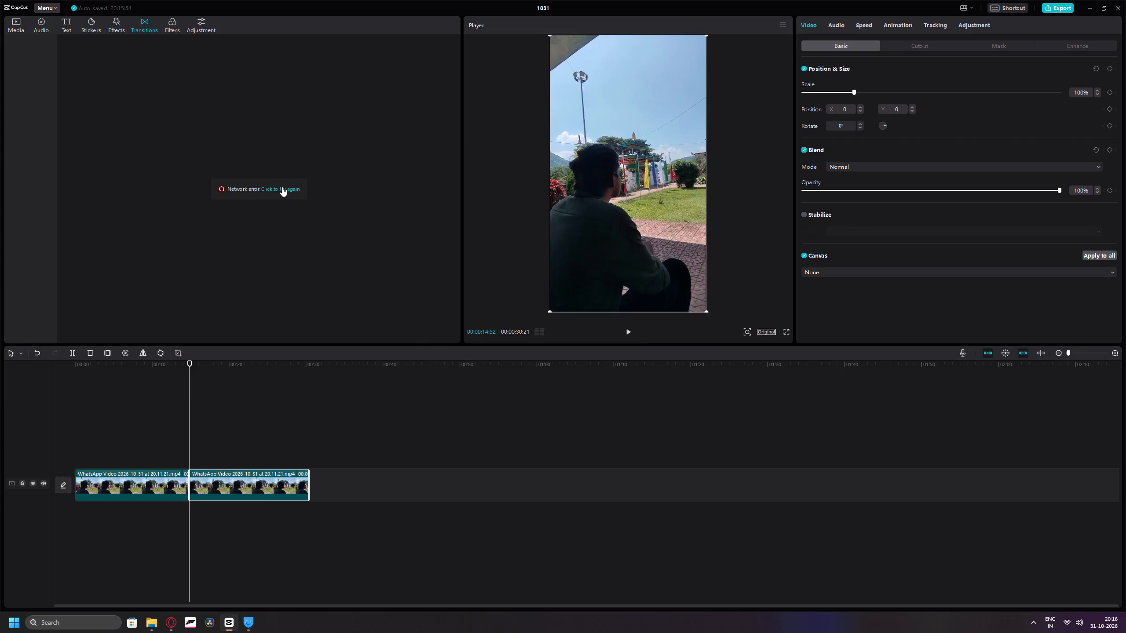
triple_click(282, 187)
click(282, 187)
click(282, 187)
Close the 1031 project's editor window.
click(1120, 0)
click(1119, 4)
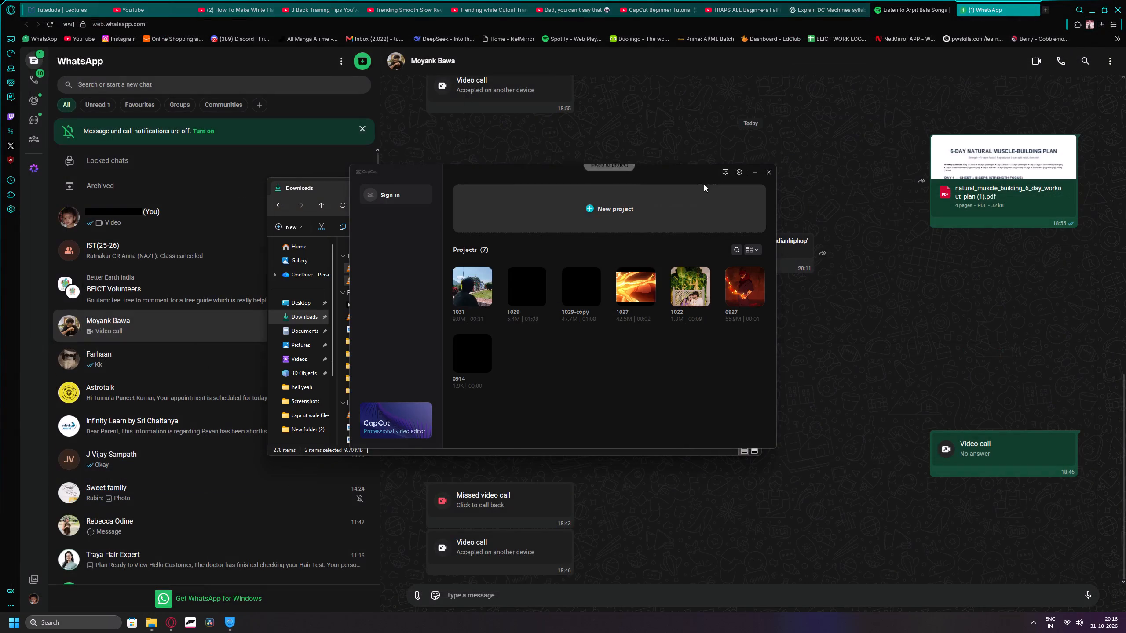
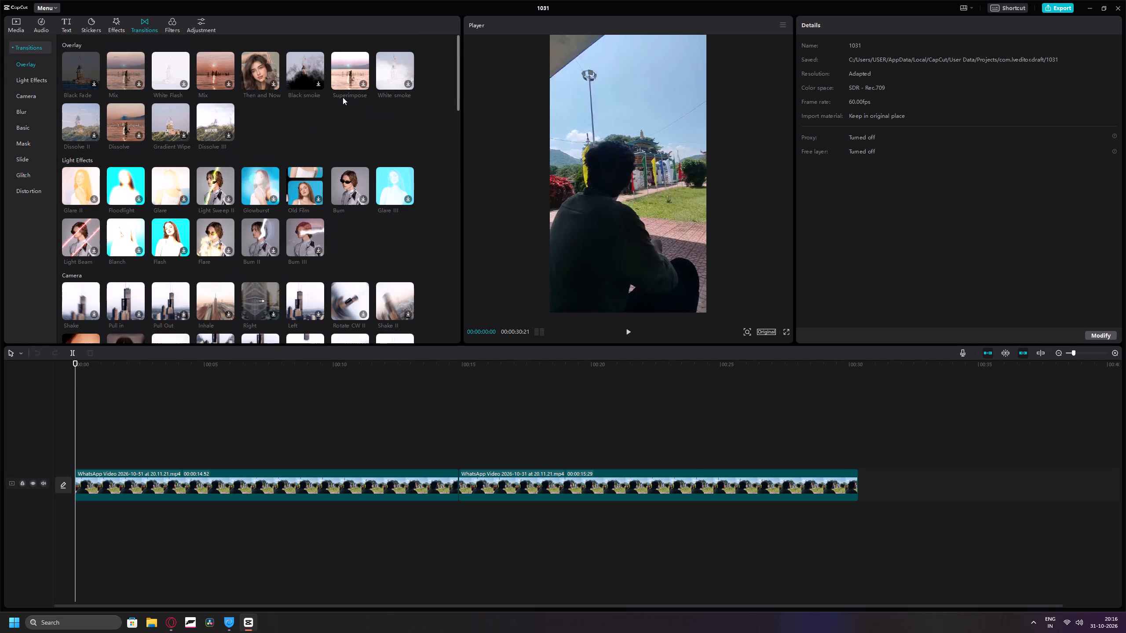
Save the project.
key(ctrl+s)
ctrl+click(317, 124)
key(ctrl+s)
key(ctrl+s)
key(ctrl+s)
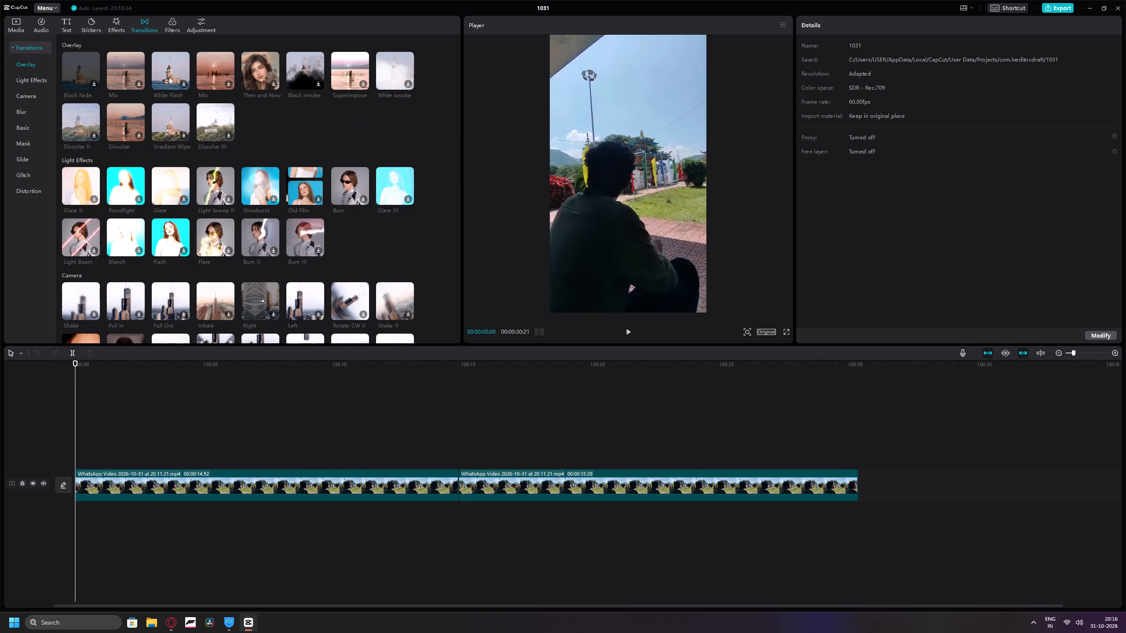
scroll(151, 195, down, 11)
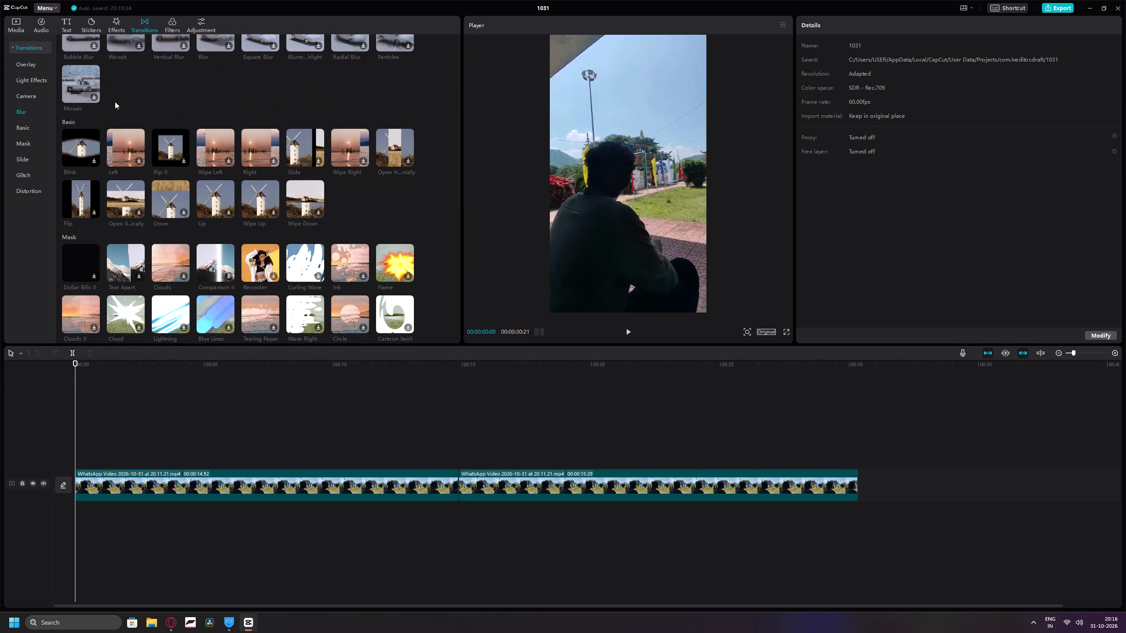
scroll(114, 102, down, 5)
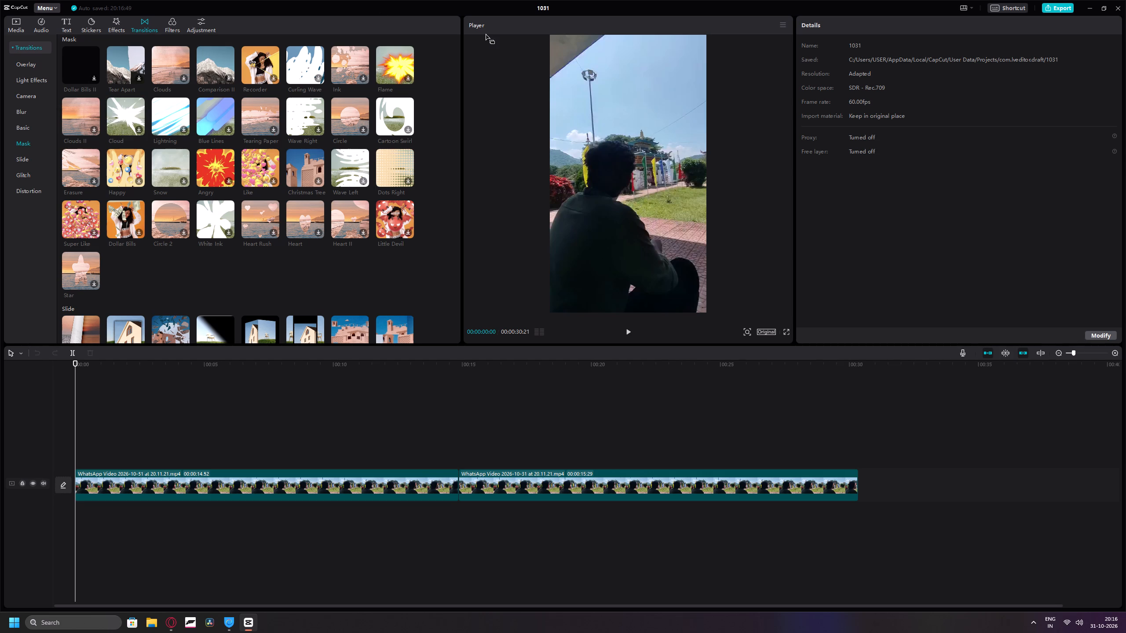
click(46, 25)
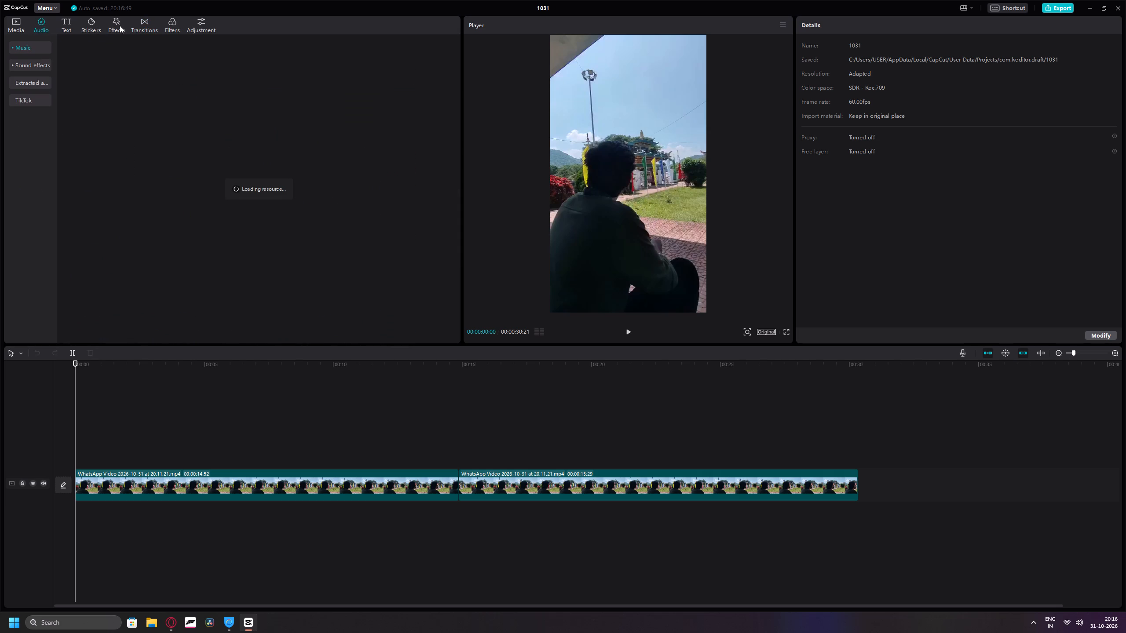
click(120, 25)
Add the imported ReelAudio MP3 to the timeline beneath the video, starting at 00:00:00:00.
click(19, 29)
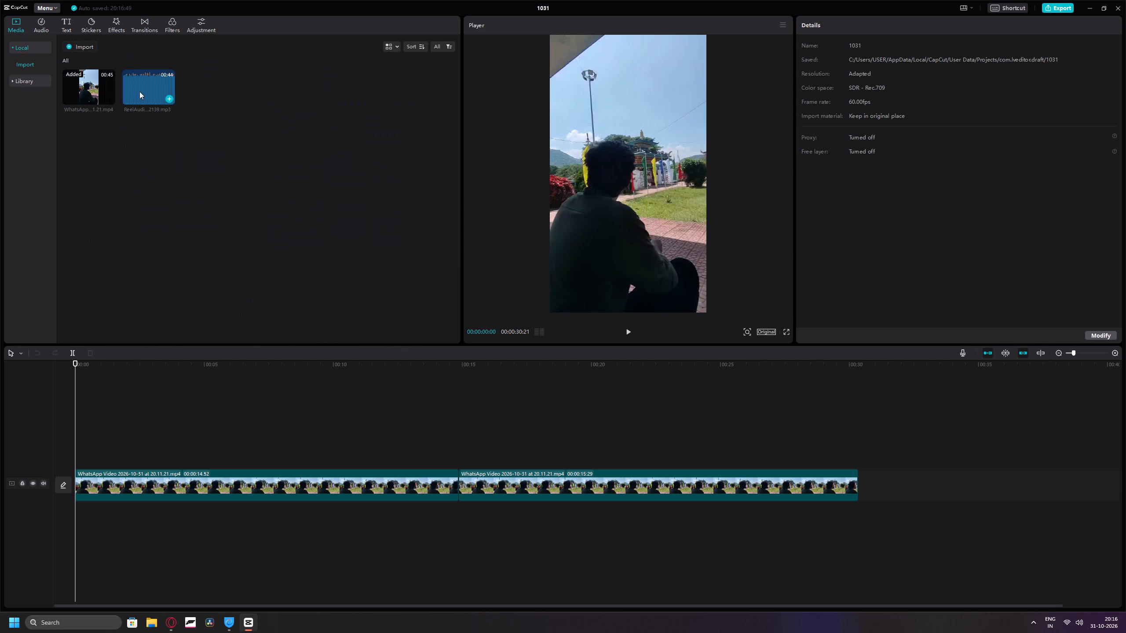
drag(140, 88, 73, 515)
ctrl+scroll(436, 443, down, 4)
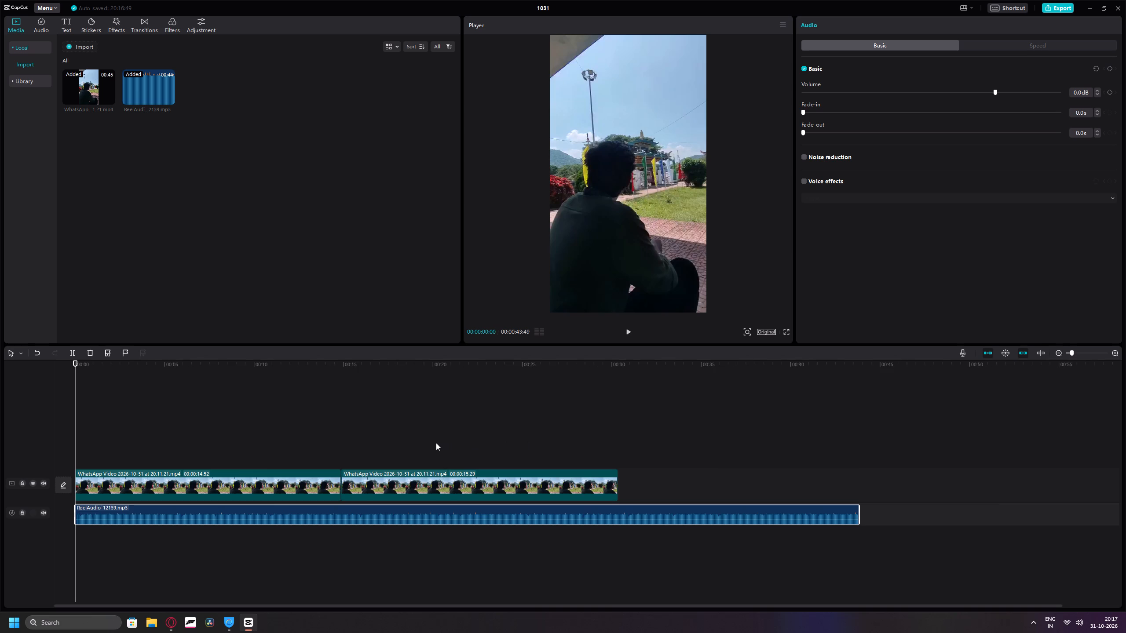
ctrl+scroll(436, 443, down, 5)
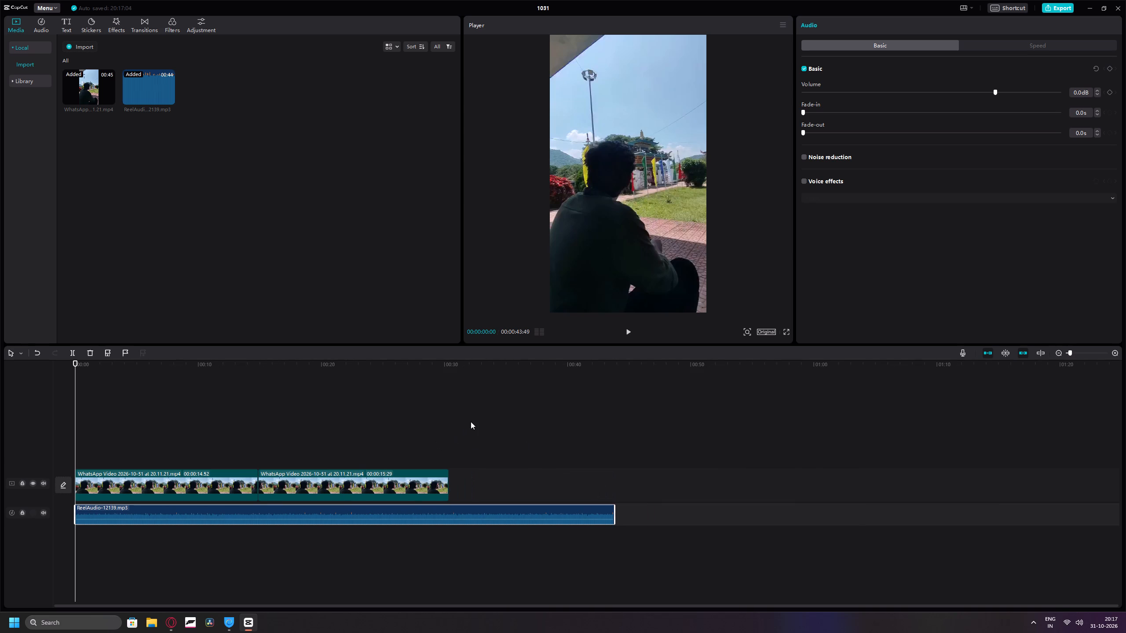
Scrub through both video clips and delete the second one from the main track.
click(292, 481)
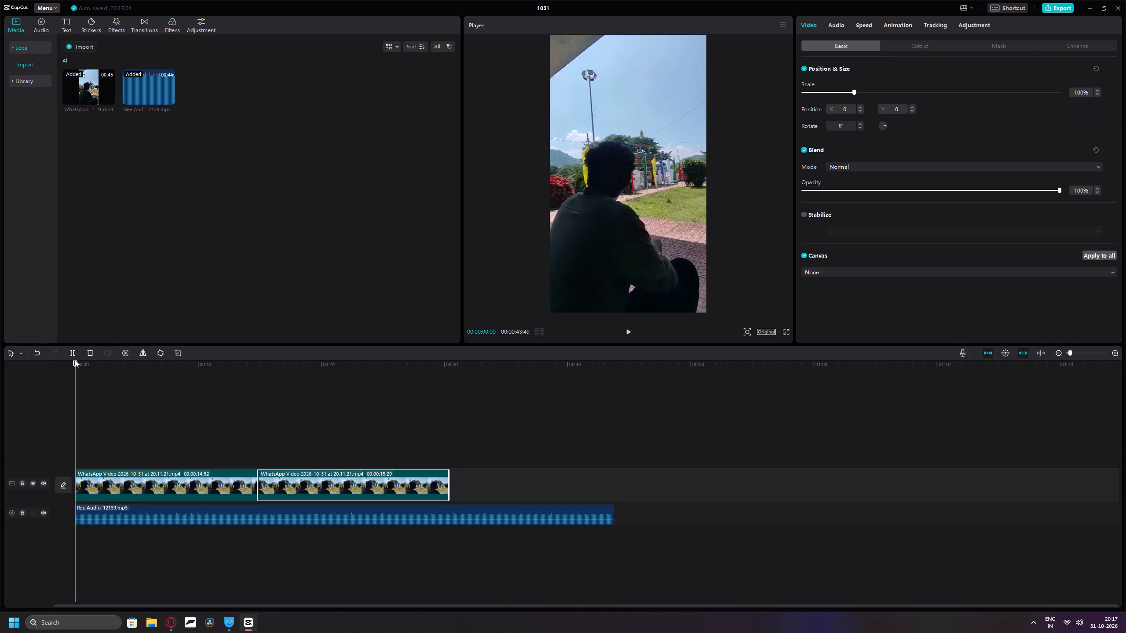
drag(74, 363, 188, 371)
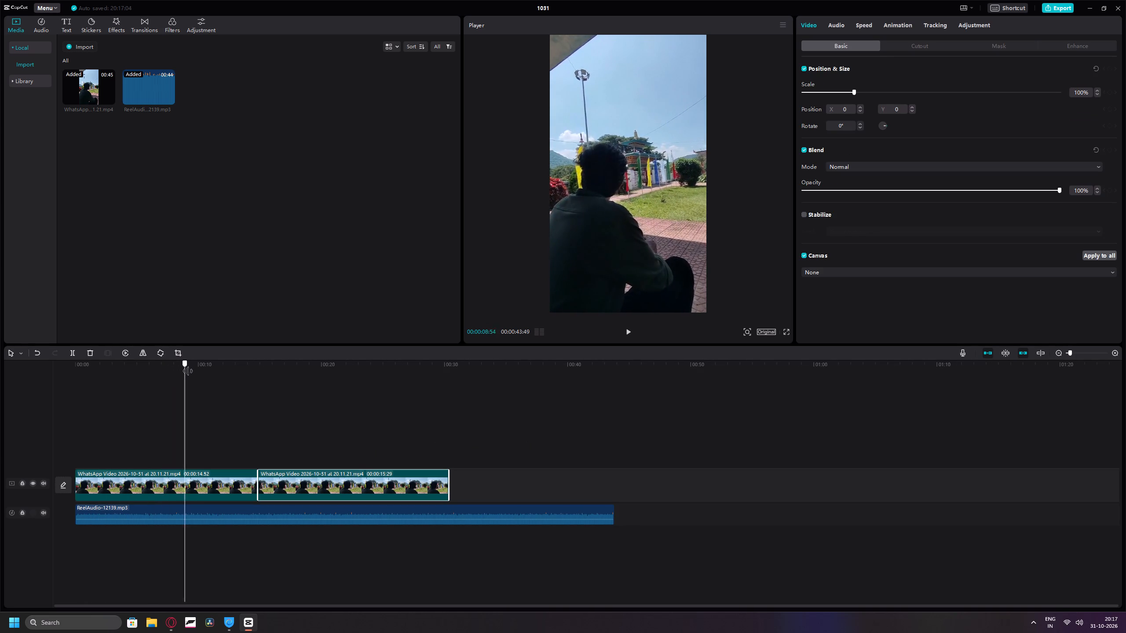
drag(188, 371, 252, 373)
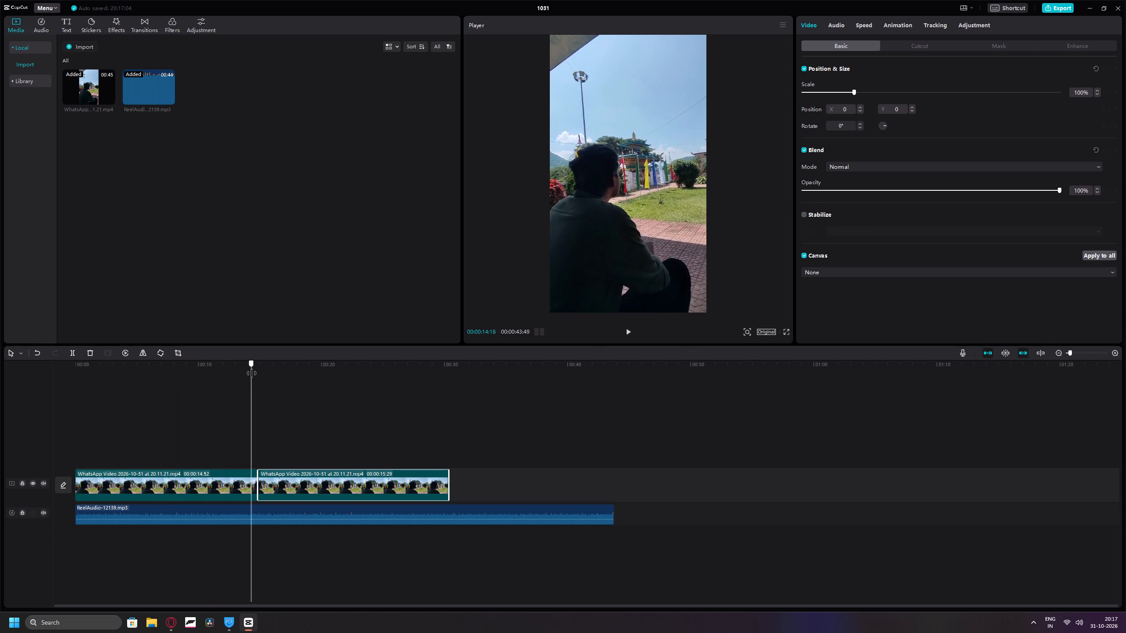
drag(252, 373, 257, 372)
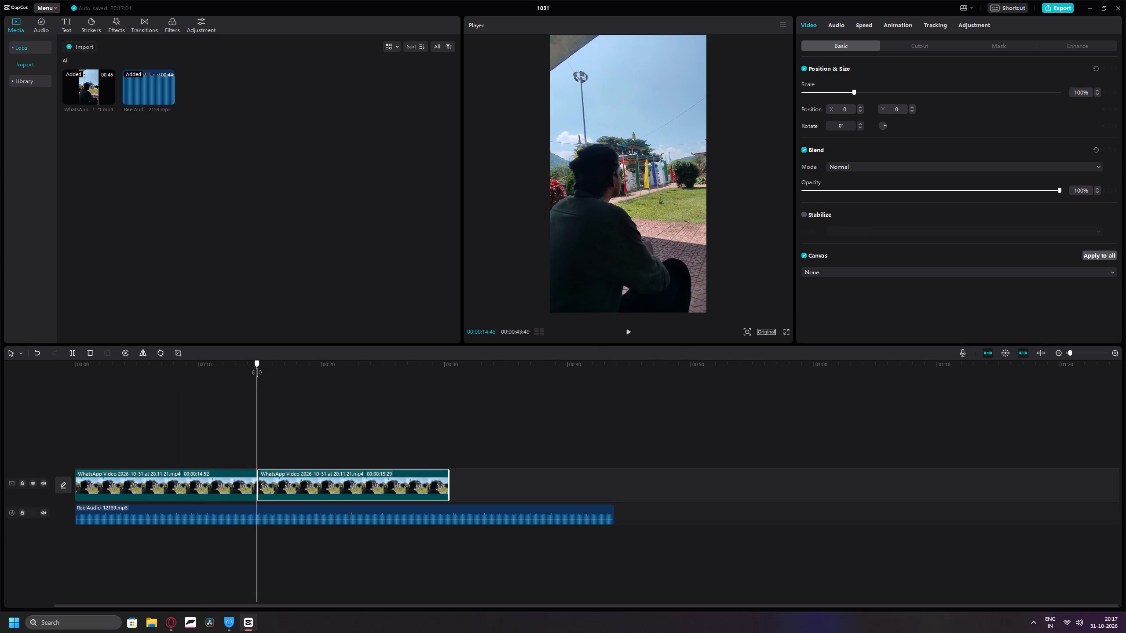
drag(257, 372, 333, 371)
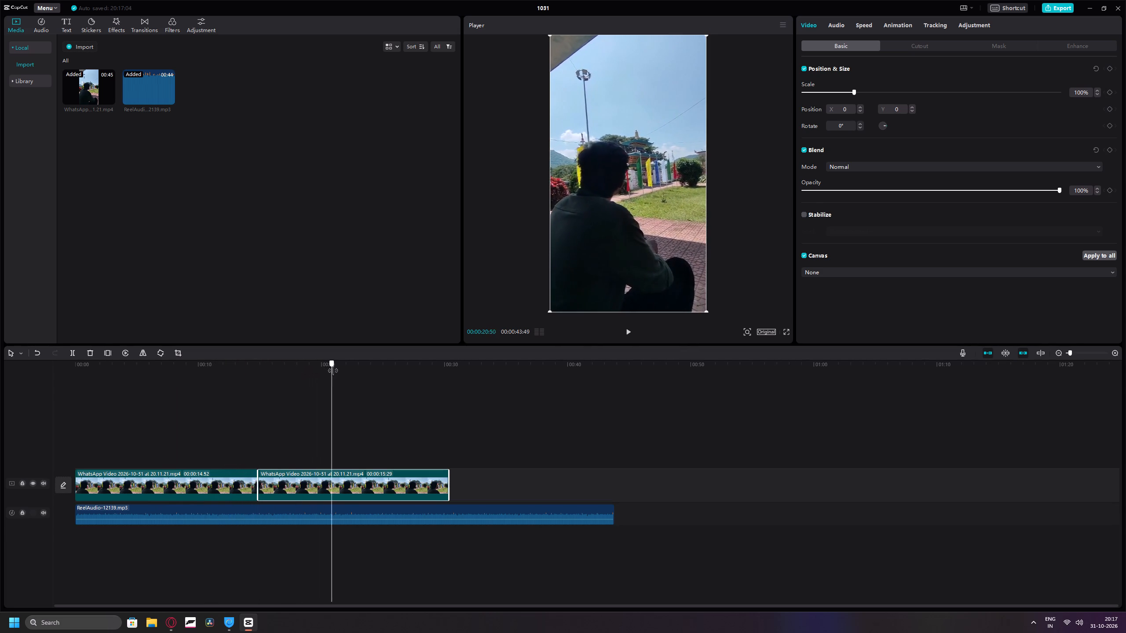
drag(333, 371, 452, 369)
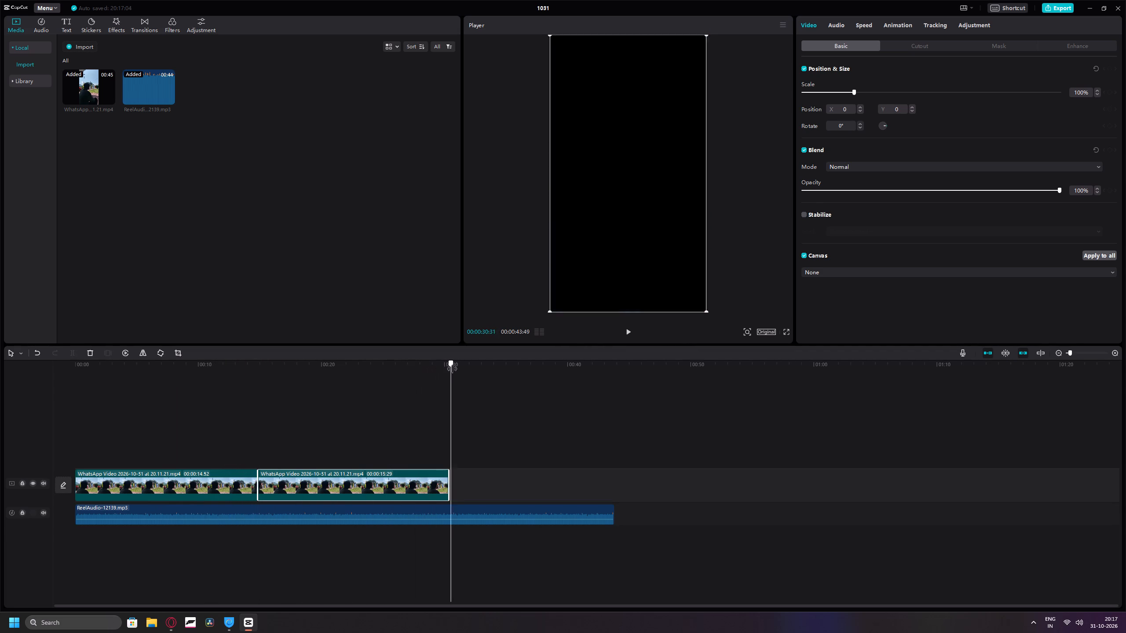
drag(452, 369, 299, 373)
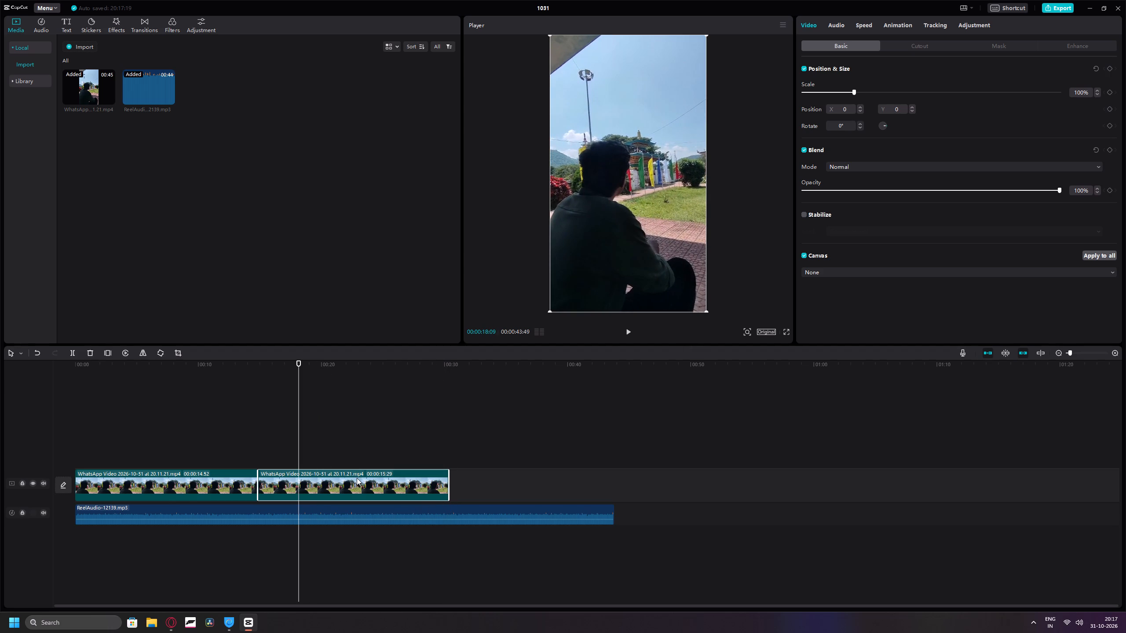
click(357, 478)
key(BackSpace)
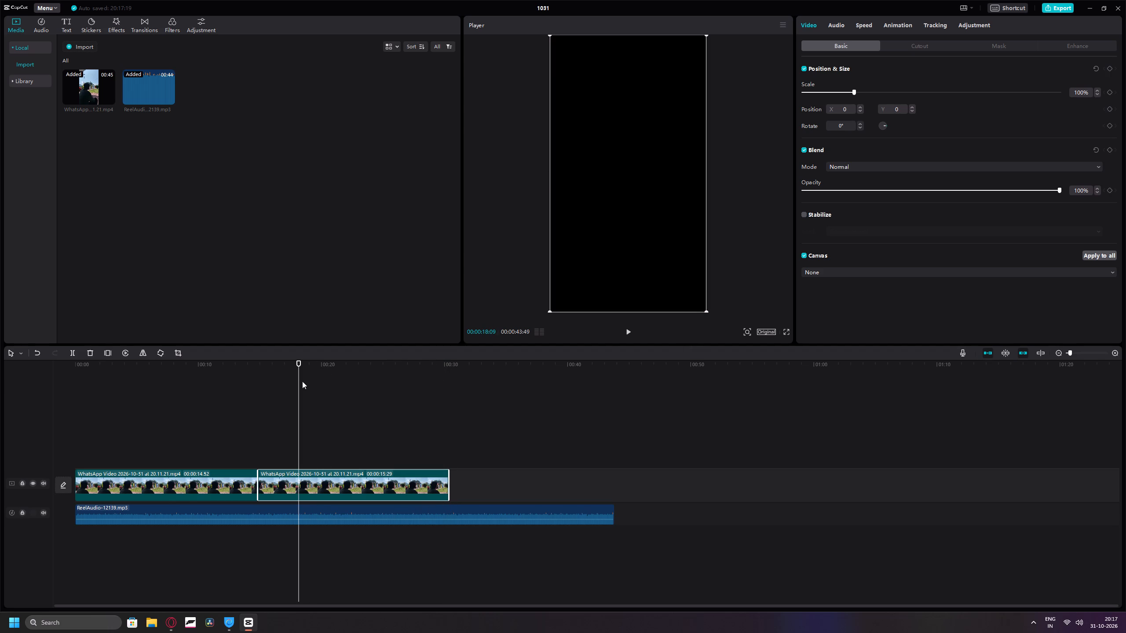
Duplicate the remaining WhatsApp video clip and place the copy directly after it on the main track.
drag(300, 362, 258, 362)
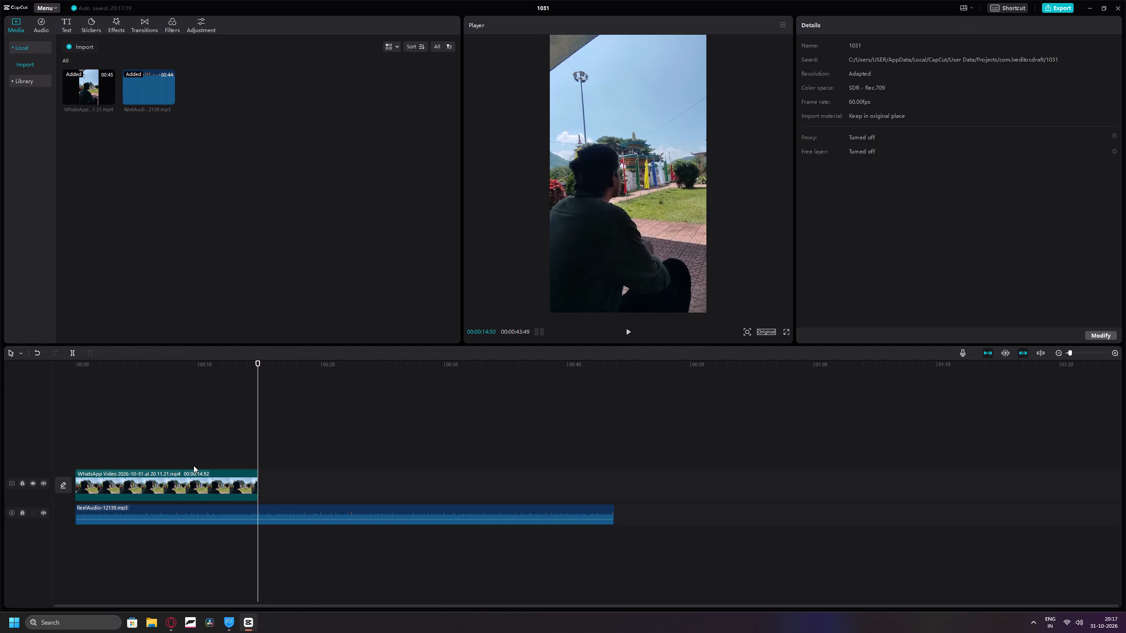
click(183, 482)
key(ctrl+c)
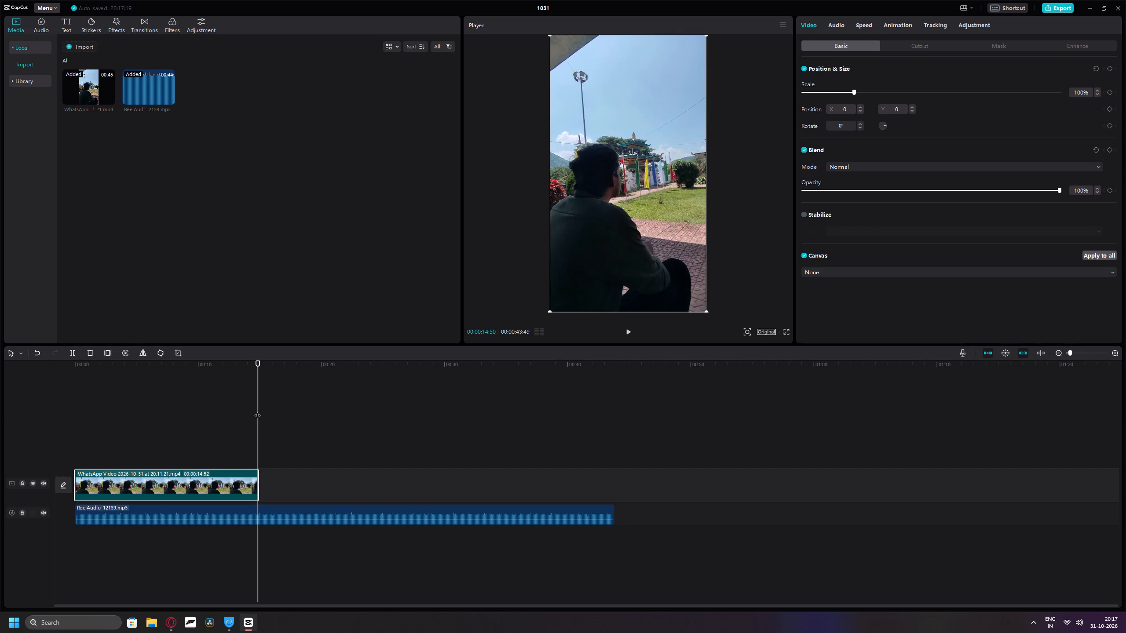
key(ctrl+v)
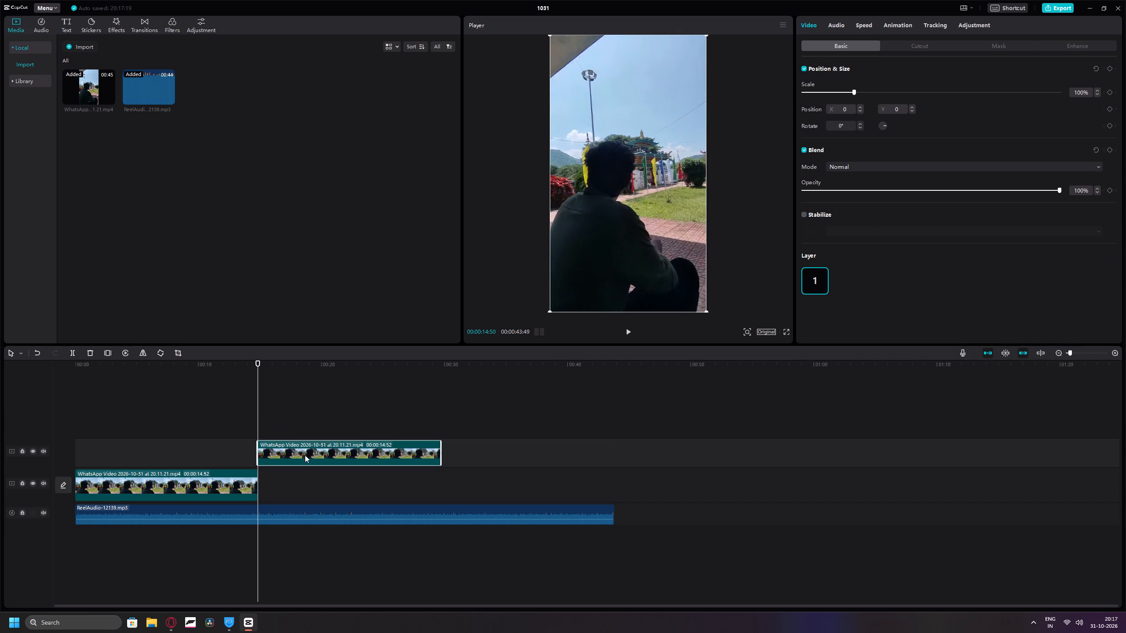
drag(296, 450, 296, 484)
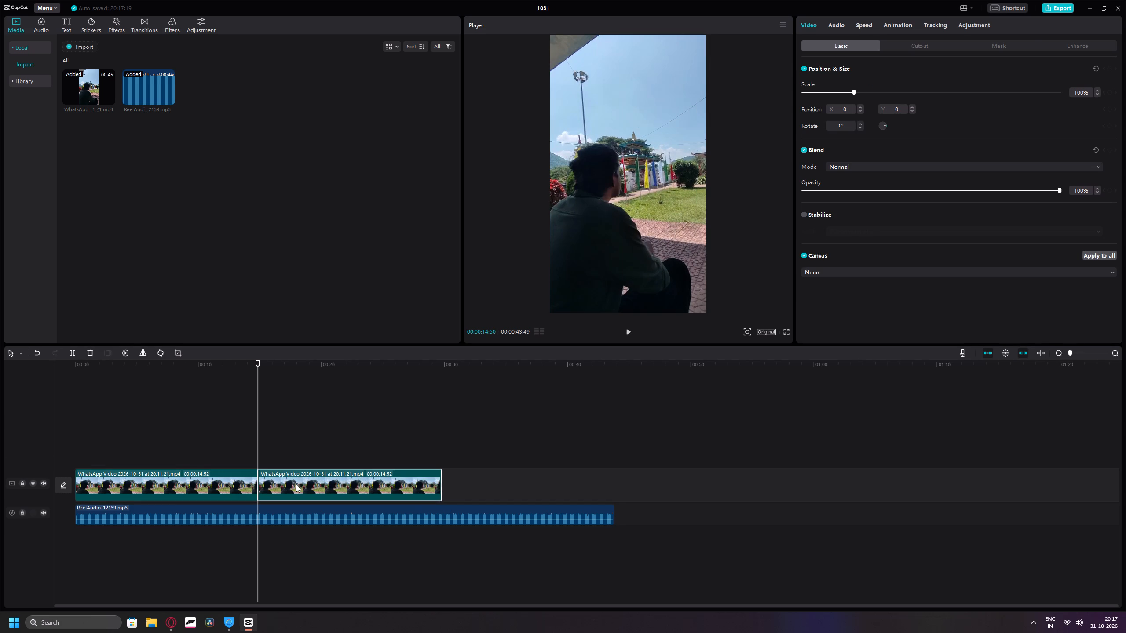
Step frame by frame back and forth across the join between the two clips to compare the picture on either side.
key(Left)
key(Left)
key(Right)
key(Right)
key(Right)
key(Right)
key(Left)
key(Right)
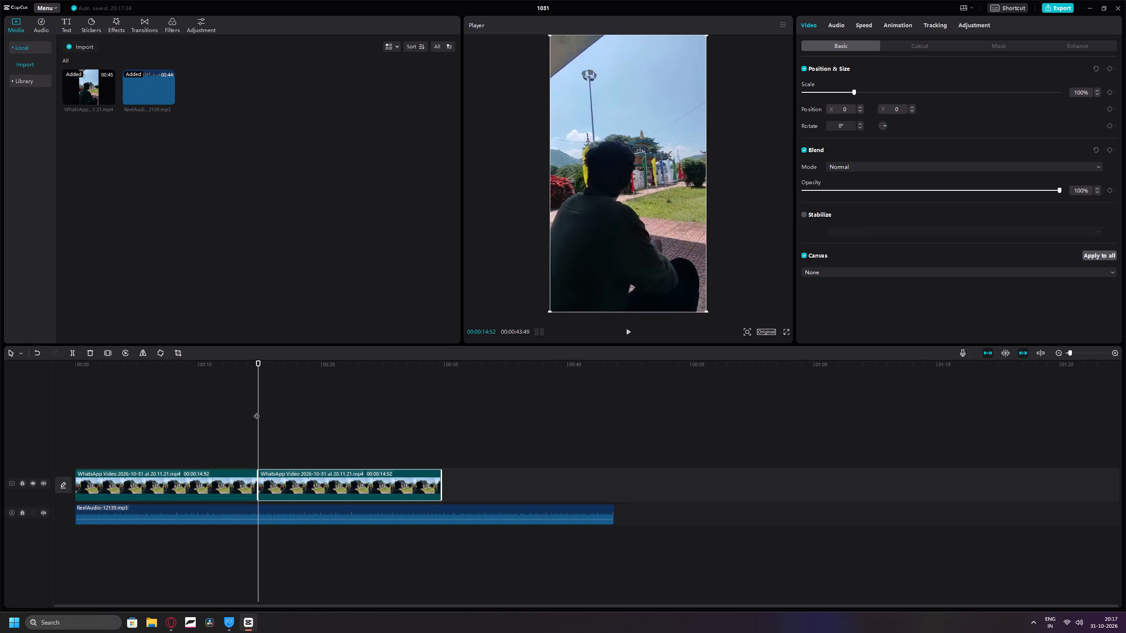
key(Left)
key(Right)
key(Left)
key(Right)
key(Left)
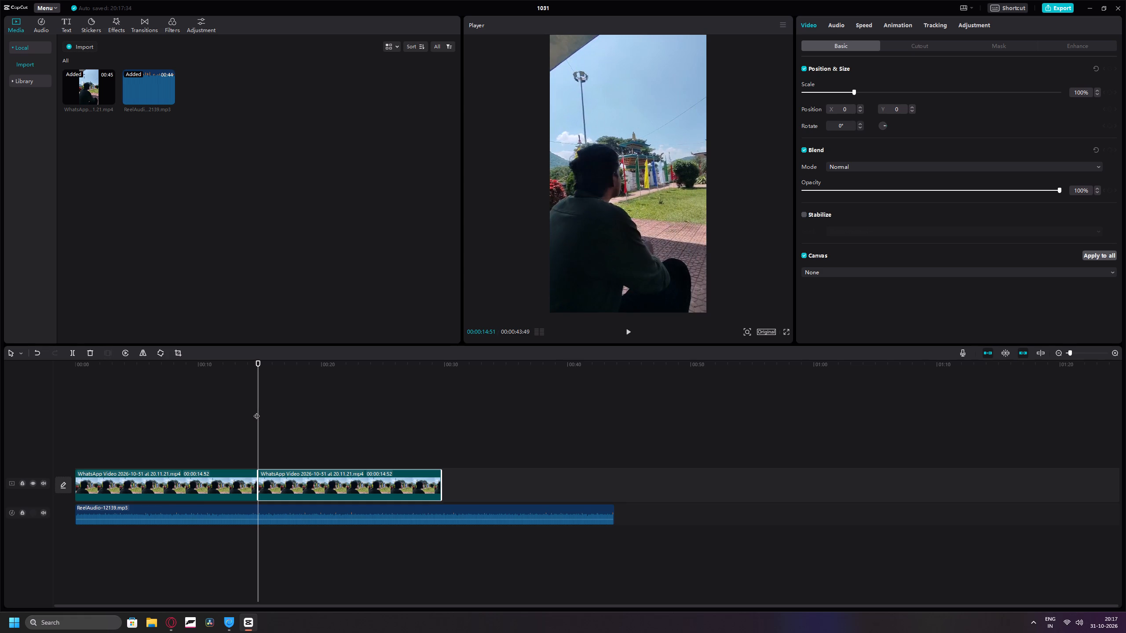
key(Right)
key(Left)
key(Right)
key(Left)
key(Right)
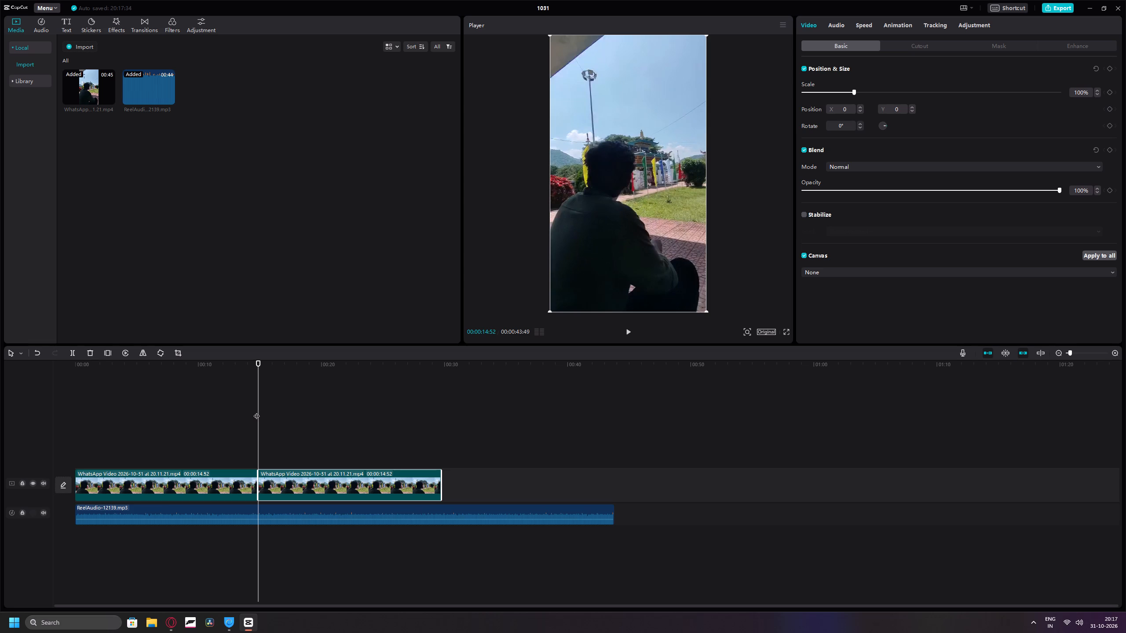
key(Right)
key(Left)
Move back from the join and scrub through the opening seconds of the first clip to examine its footage.
key(Left)
key(Left)
key(Left)
key(Left)
key(Left)
key(Left)
key(Left)
key(Left)
key(Left)
key(Left)
key(Left)
key(Left)
key(Left)
key(Left)
key(Left)
key(Left)
key(Left)
key(Left)
key(Left)
key(Left)
key(Left)
key(Left)
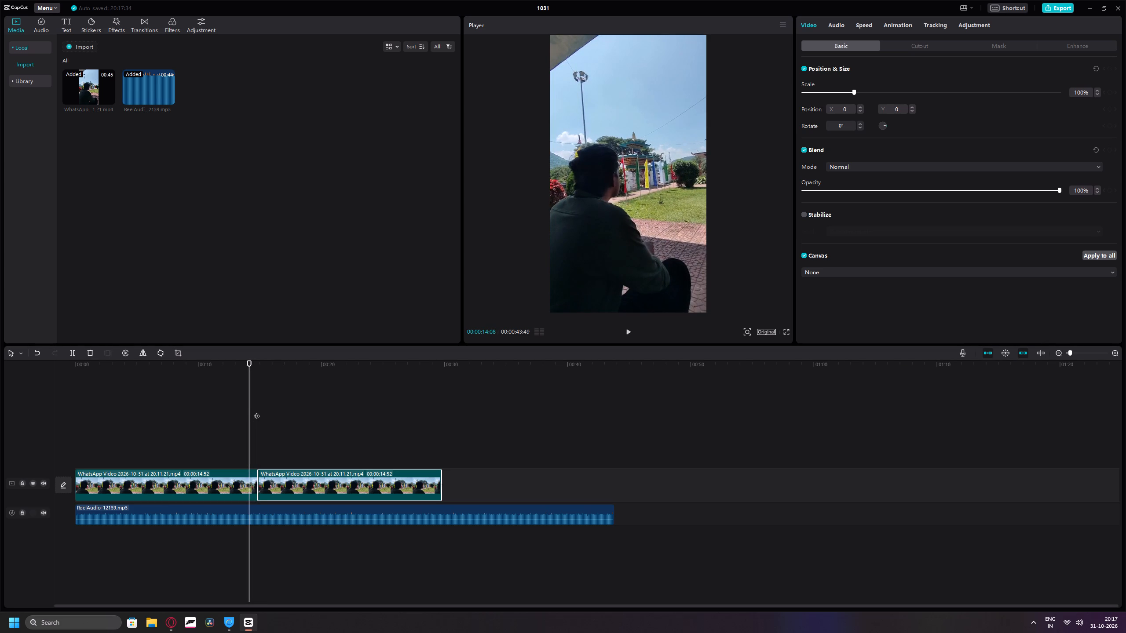
drag(249, 407, 80, 421)
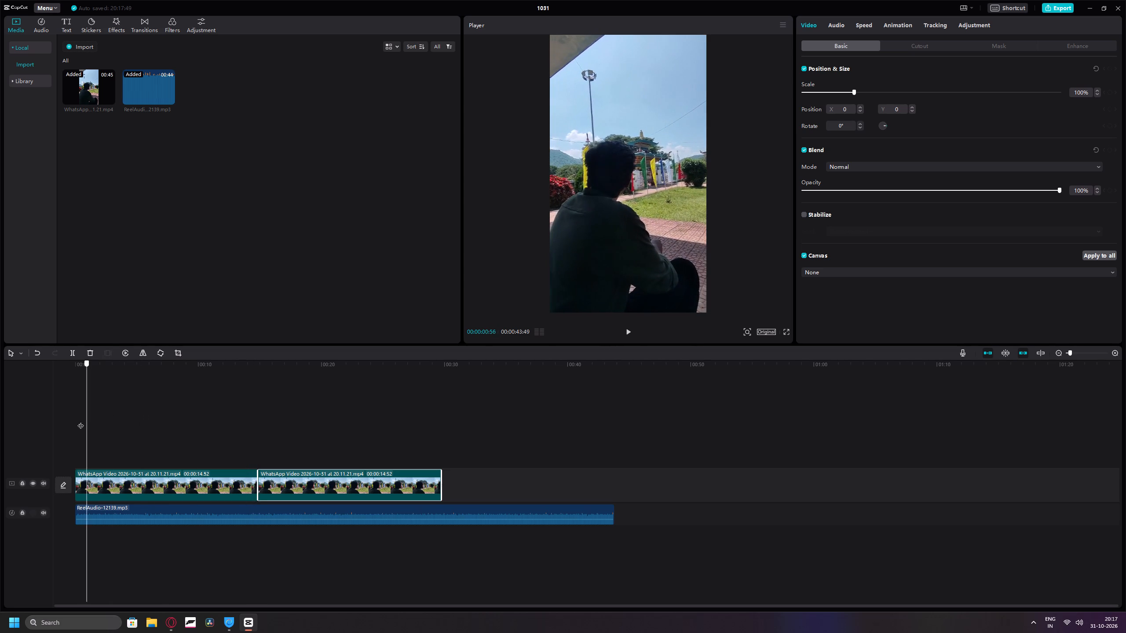
drag(80, 421, 112, 420)
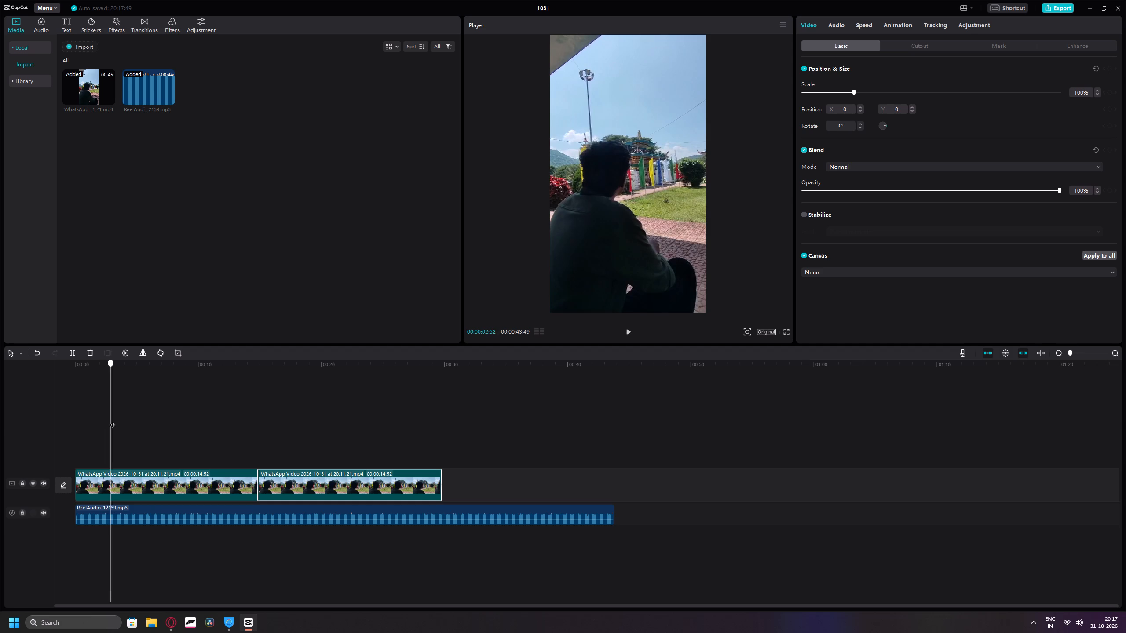
drag(112, 420, 133, 418)
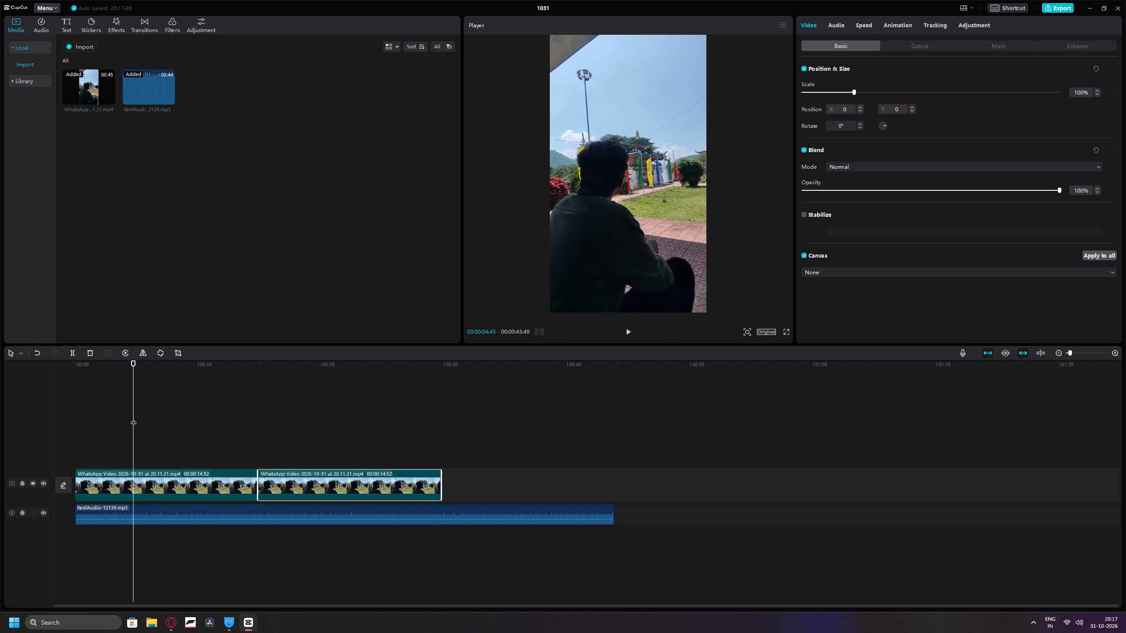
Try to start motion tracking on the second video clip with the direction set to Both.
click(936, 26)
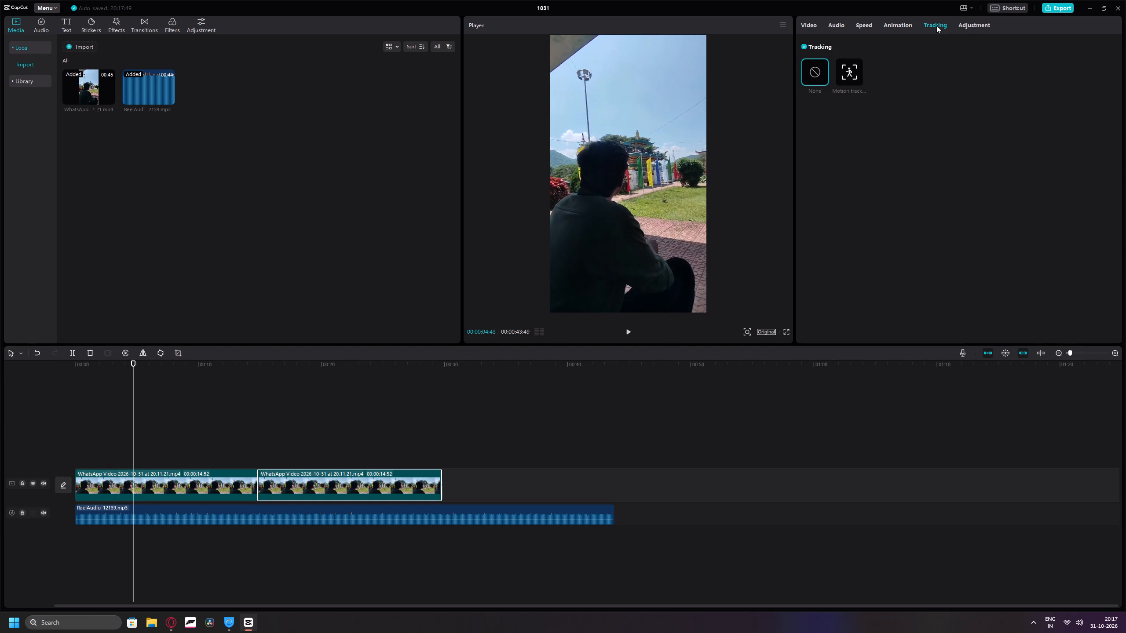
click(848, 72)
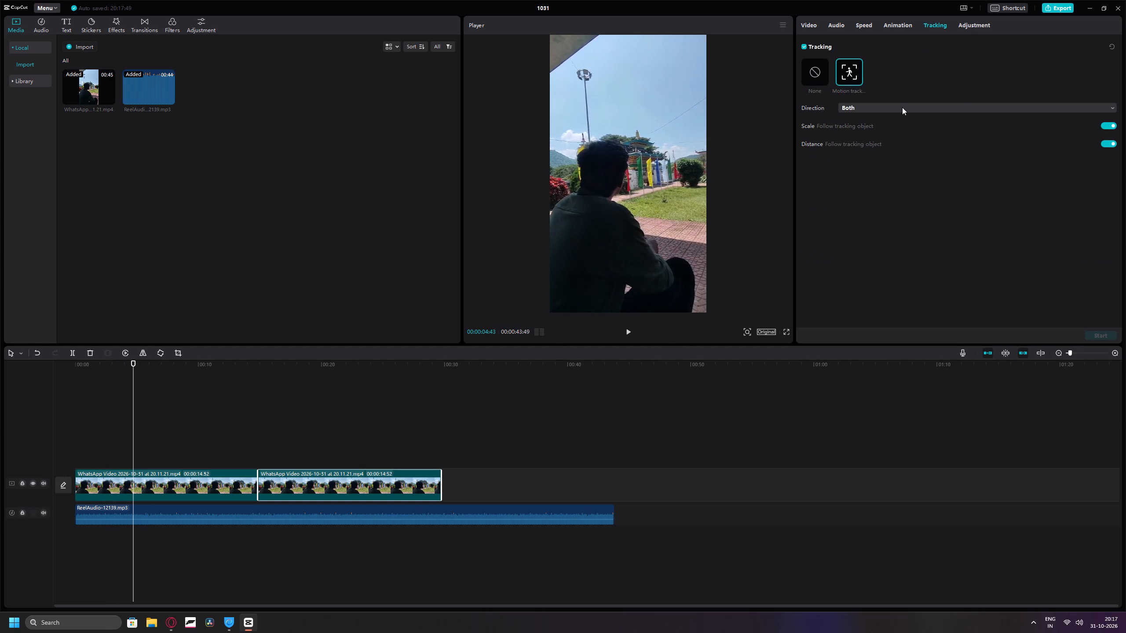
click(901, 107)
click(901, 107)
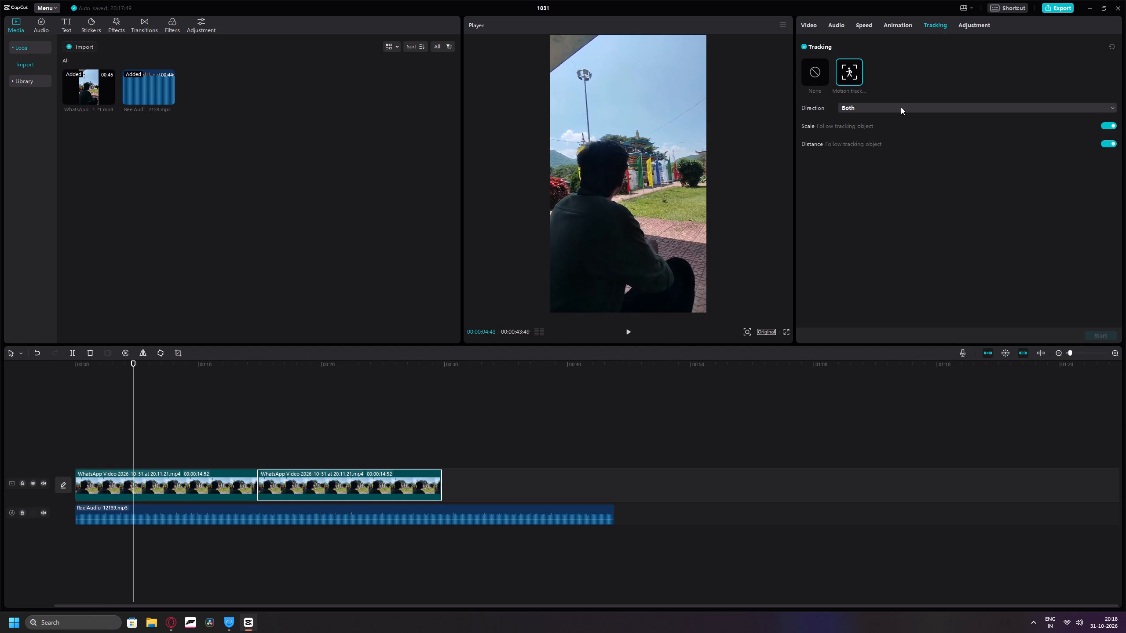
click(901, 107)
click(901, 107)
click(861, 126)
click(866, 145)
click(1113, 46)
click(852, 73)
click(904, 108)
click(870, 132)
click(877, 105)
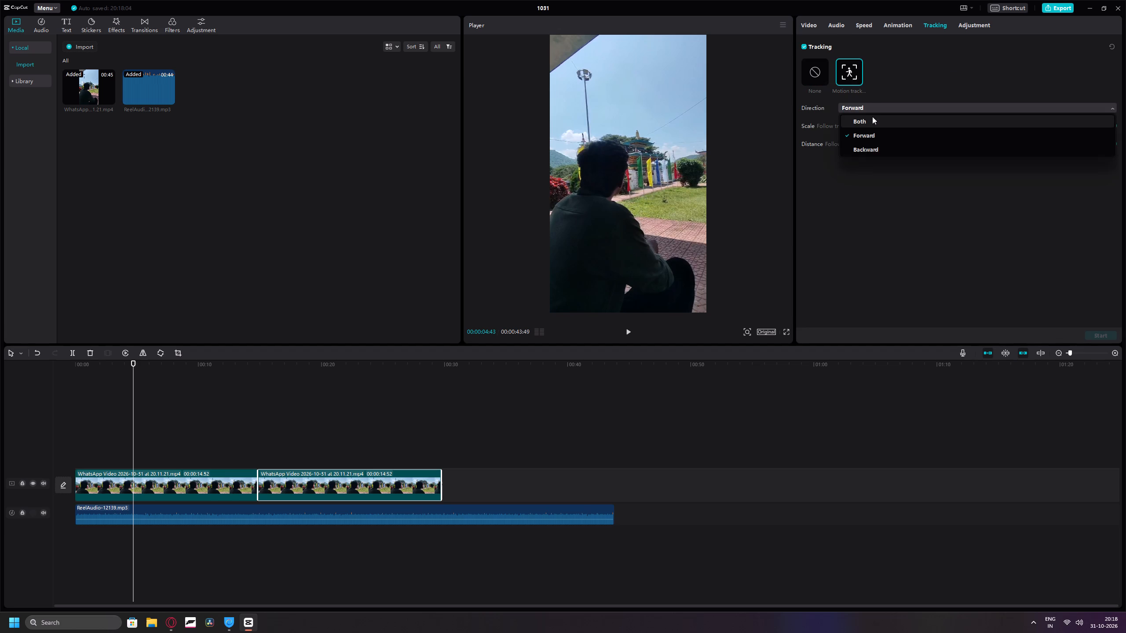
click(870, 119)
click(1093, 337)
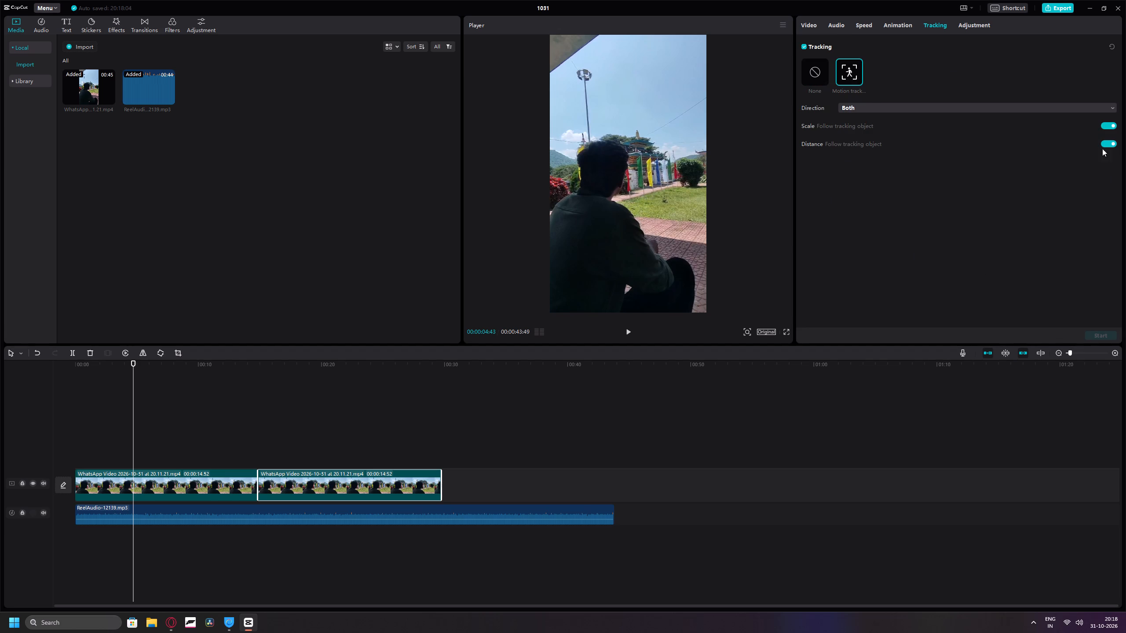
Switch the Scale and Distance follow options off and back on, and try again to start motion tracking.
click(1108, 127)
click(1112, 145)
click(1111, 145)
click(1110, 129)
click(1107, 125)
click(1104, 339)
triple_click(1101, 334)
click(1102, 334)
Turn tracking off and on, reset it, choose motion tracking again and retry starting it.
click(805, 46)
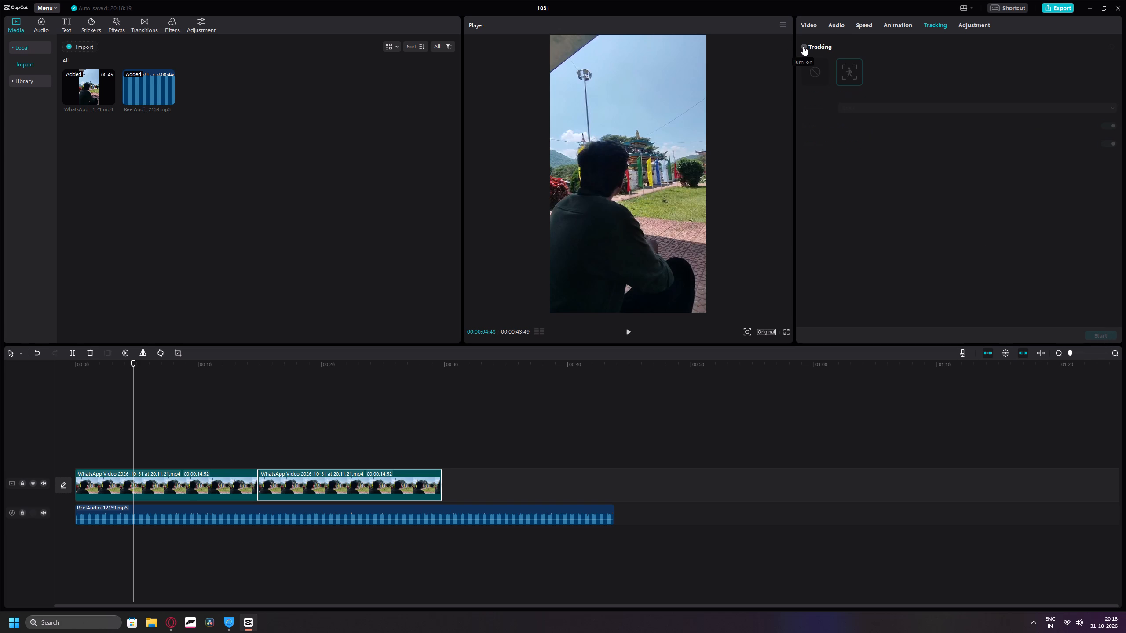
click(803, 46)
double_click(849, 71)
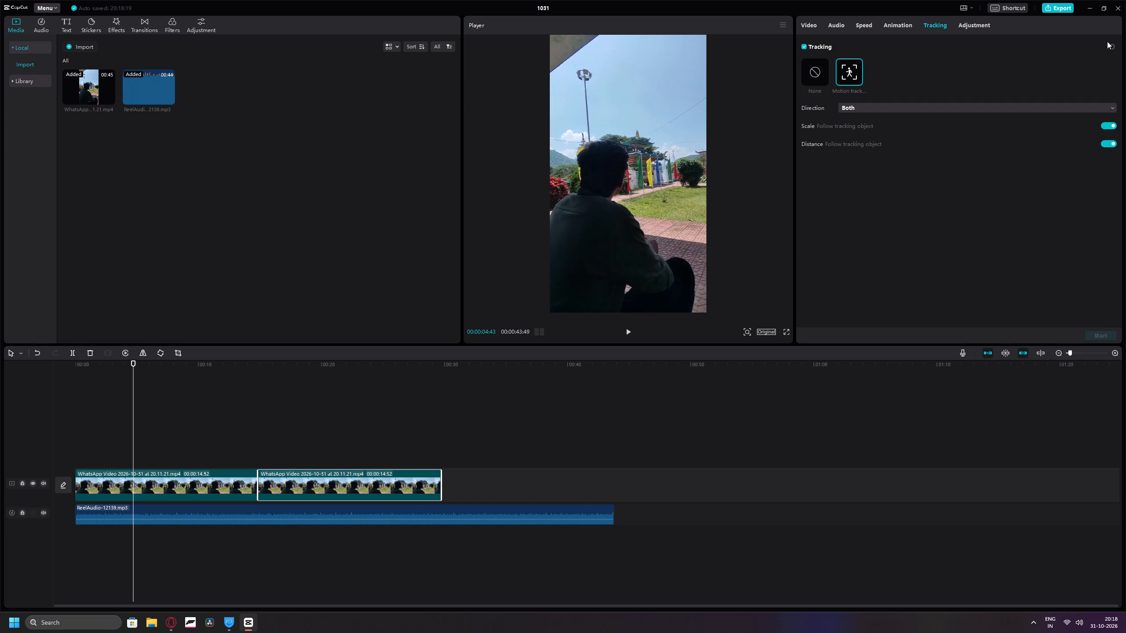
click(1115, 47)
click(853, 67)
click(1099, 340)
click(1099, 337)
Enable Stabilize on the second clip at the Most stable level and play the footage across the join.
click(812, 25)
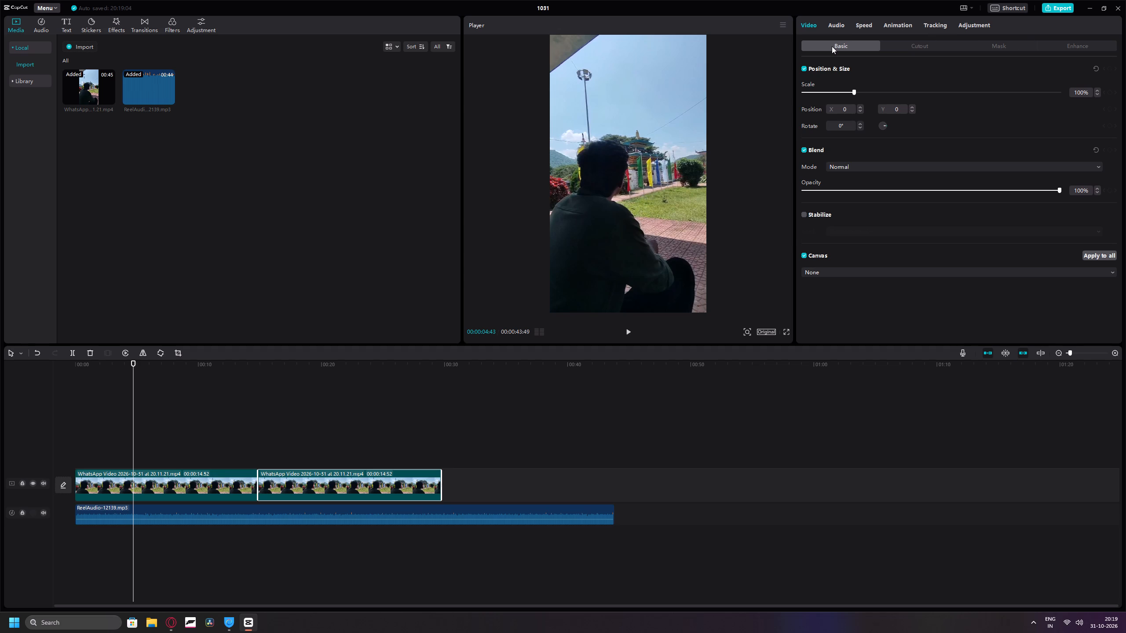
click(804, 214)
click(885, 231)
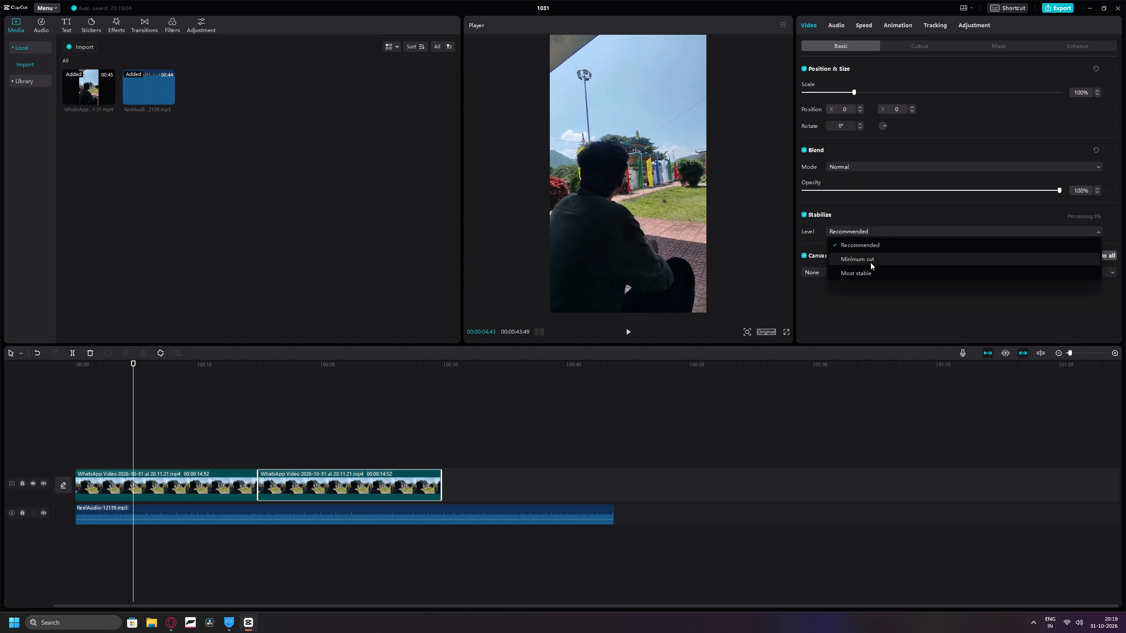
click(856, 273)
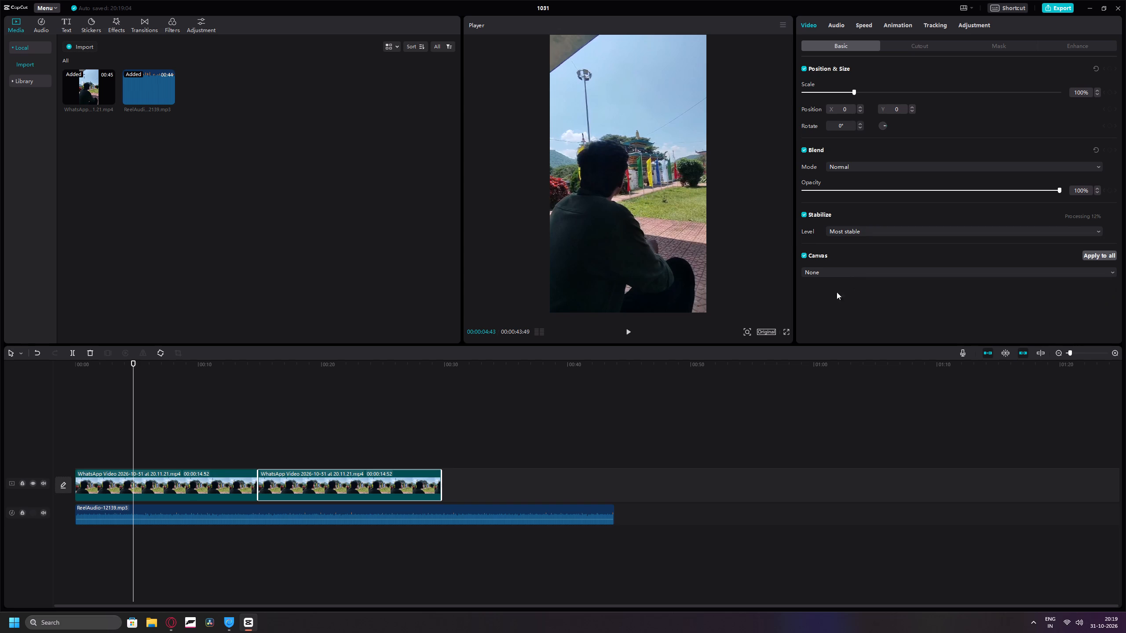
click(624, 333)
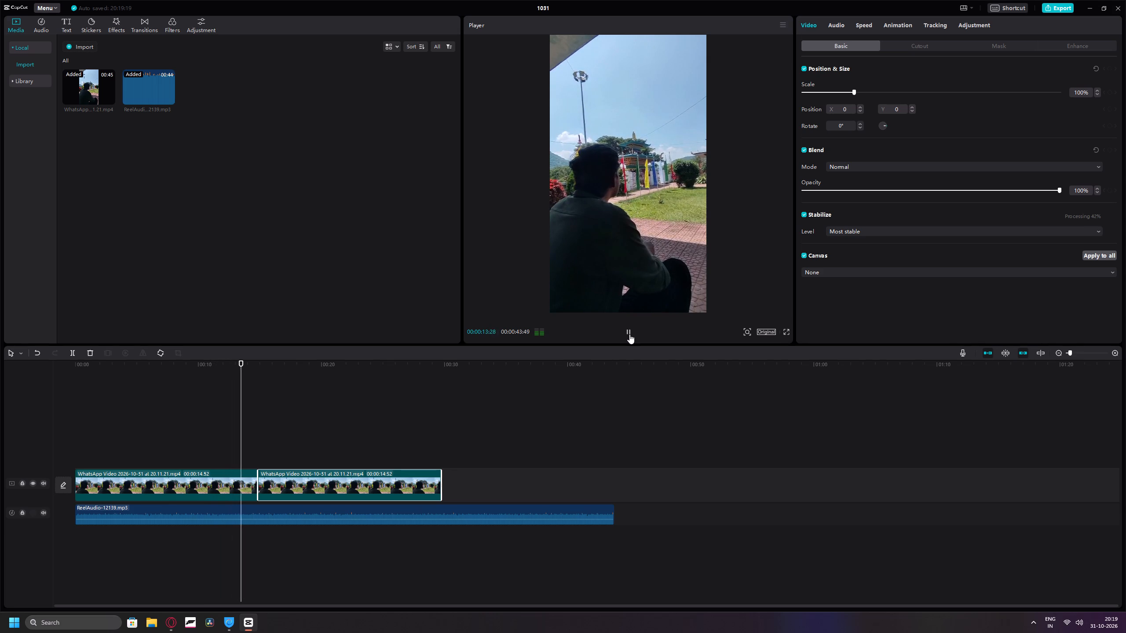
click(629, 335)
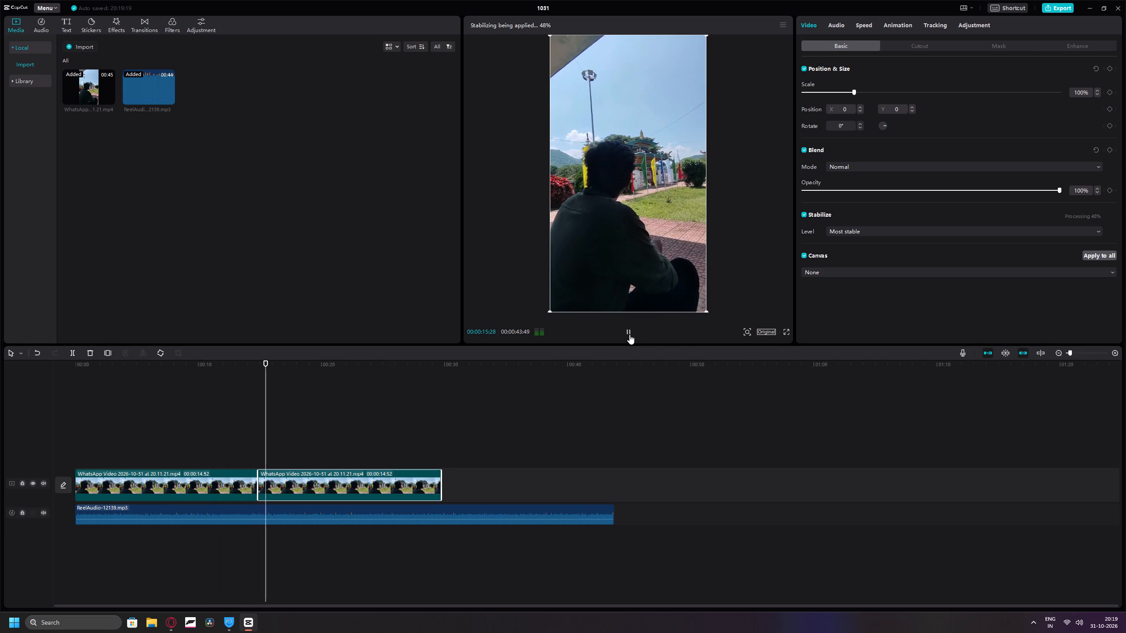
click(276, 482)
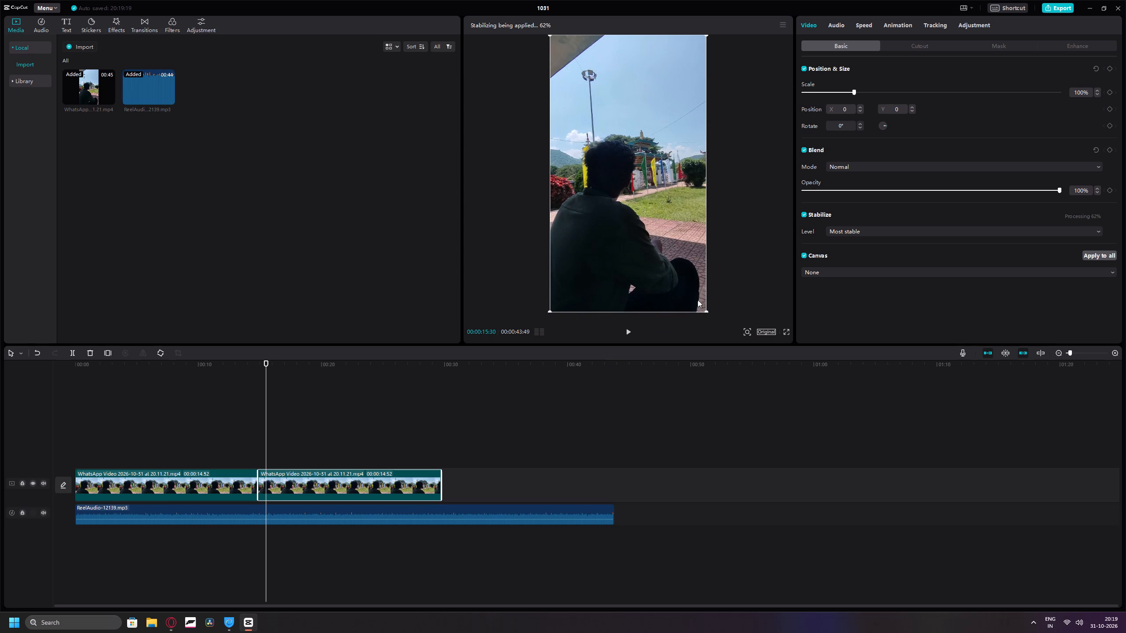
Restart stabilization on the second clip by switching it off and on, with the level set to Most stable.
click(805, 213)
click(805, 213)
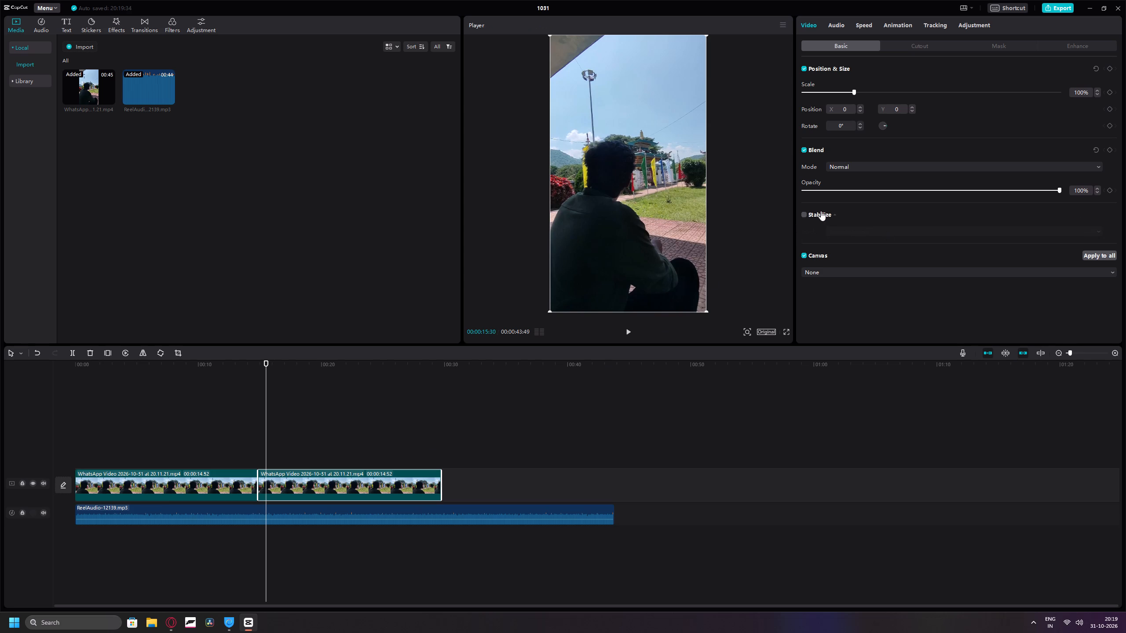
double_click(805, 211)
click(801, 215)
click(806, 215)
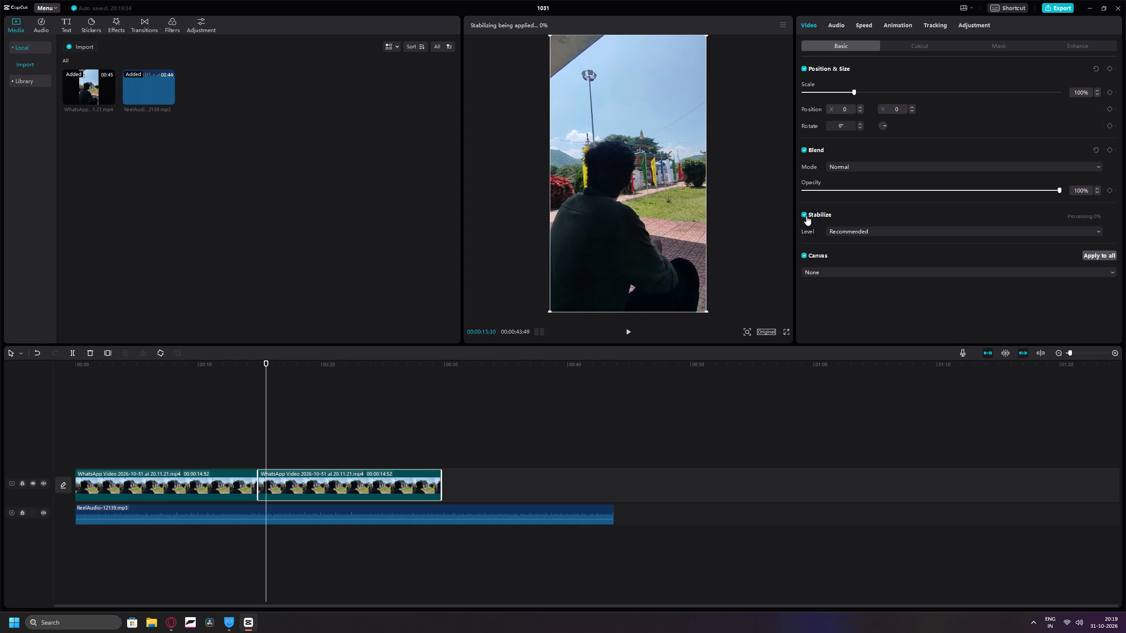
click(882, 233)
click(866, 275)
Play the sequence from the start across the join and delete the second video clip from the main track.
drag(265, 364, 61, 377)
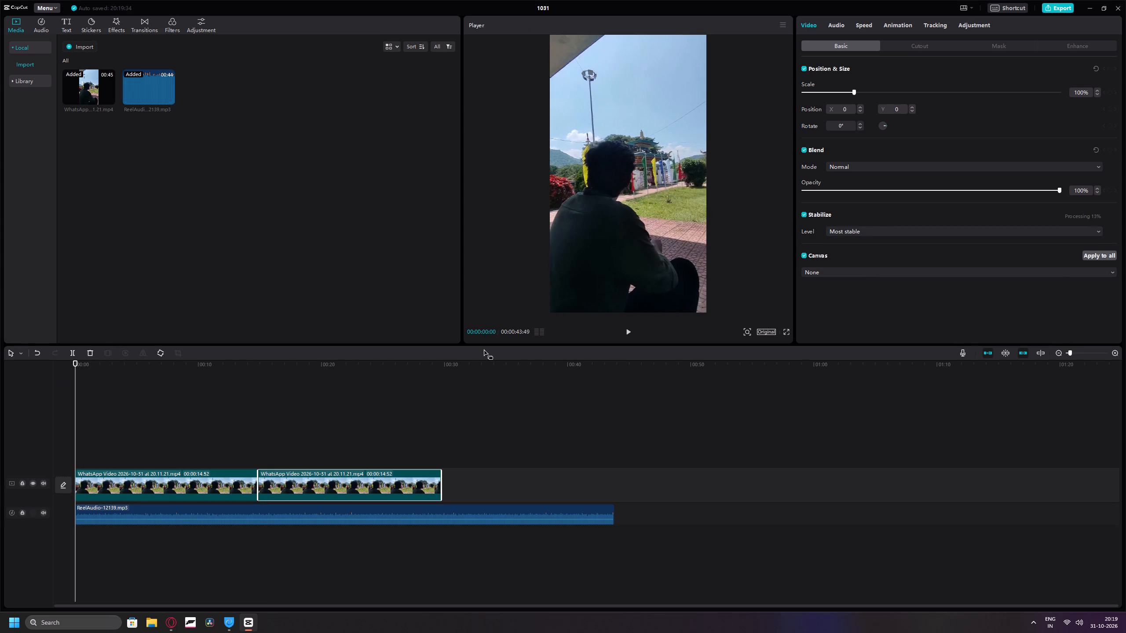
click(629, 331)
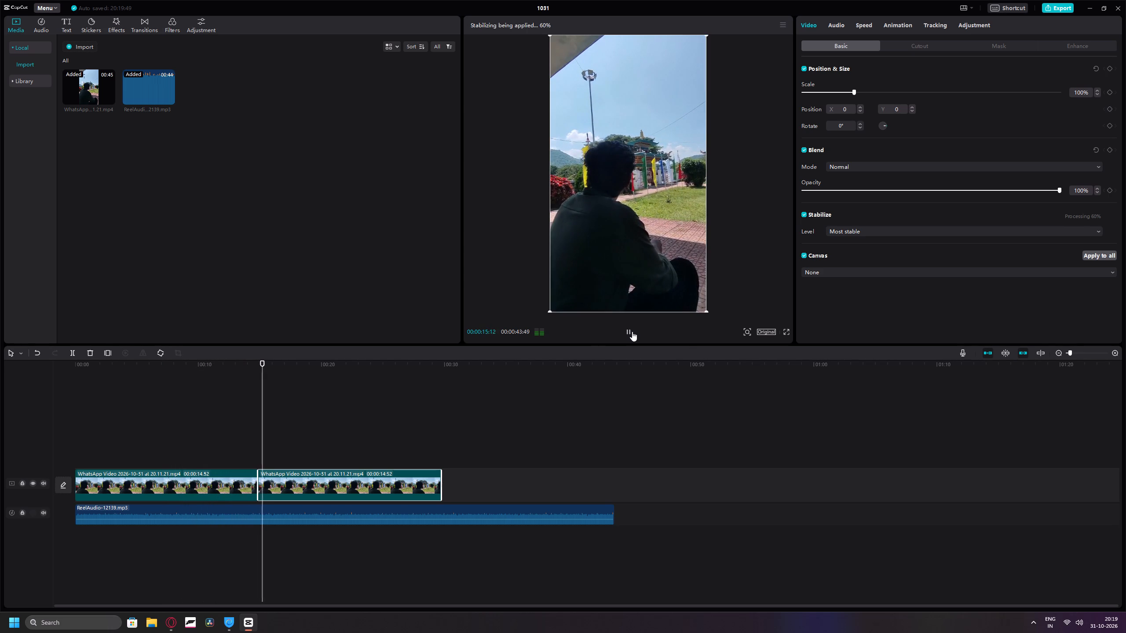
click(632, 331)
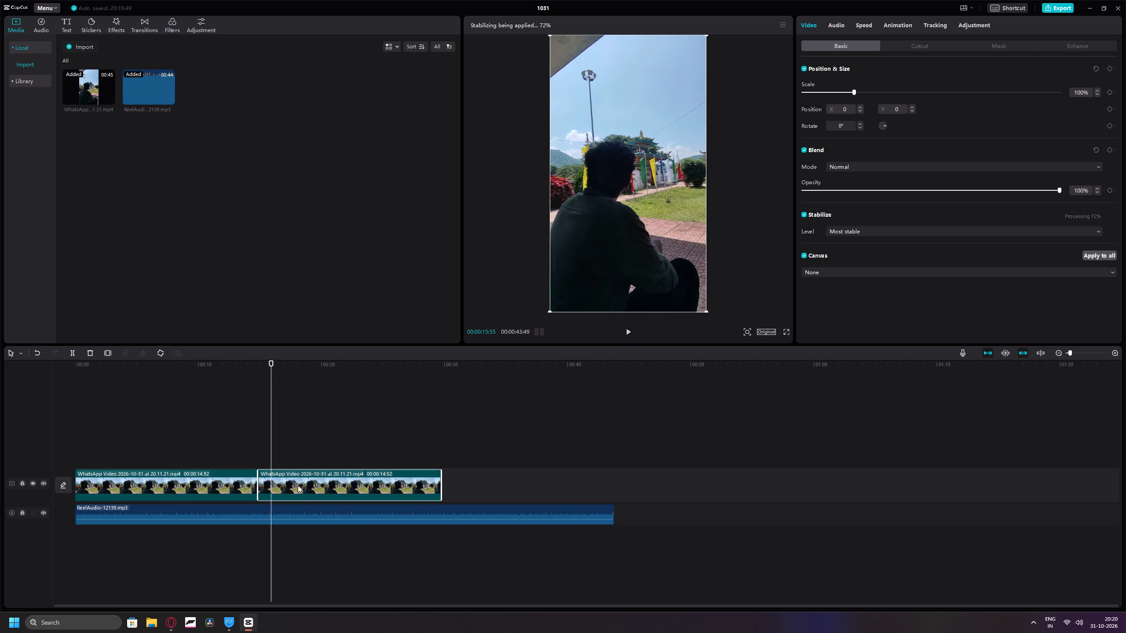
key(BackSpace)
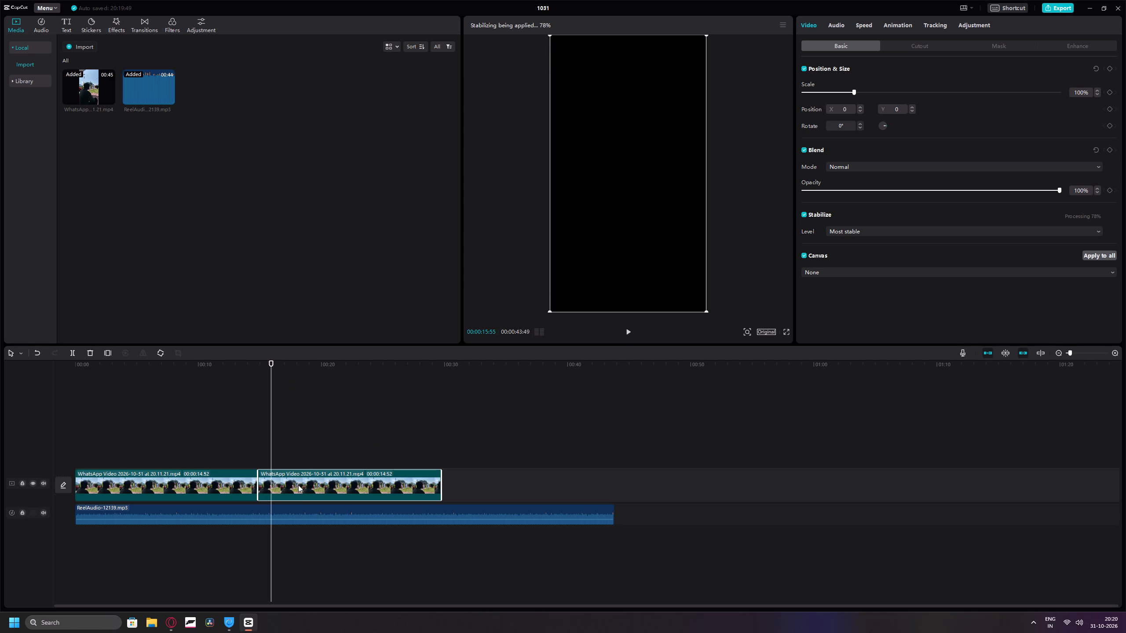
Scrub through the remaining video clip and split it at 00:00:06:09.
drag(272, 361, 71, 387)
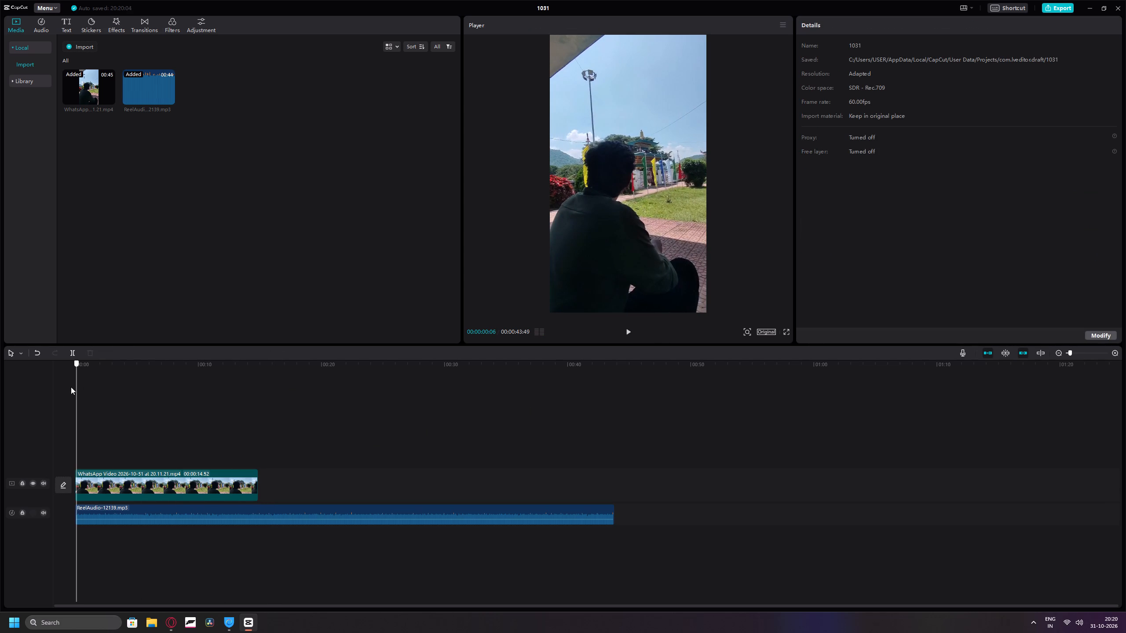
drag(71, 387, 177, 388)
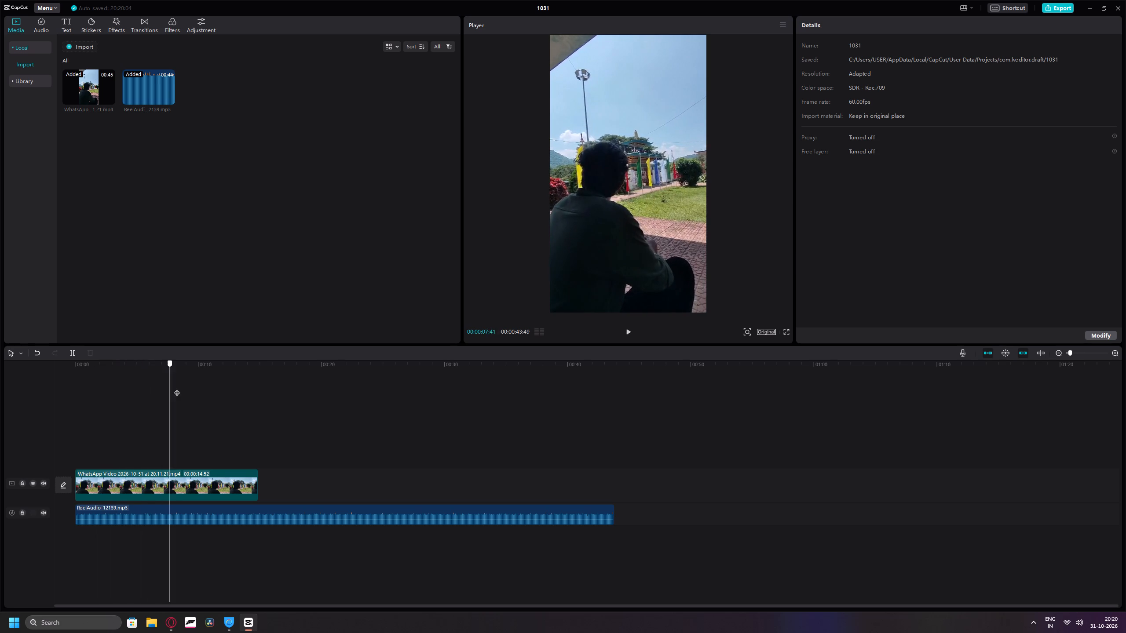
drag(177, 388, 151, 388)
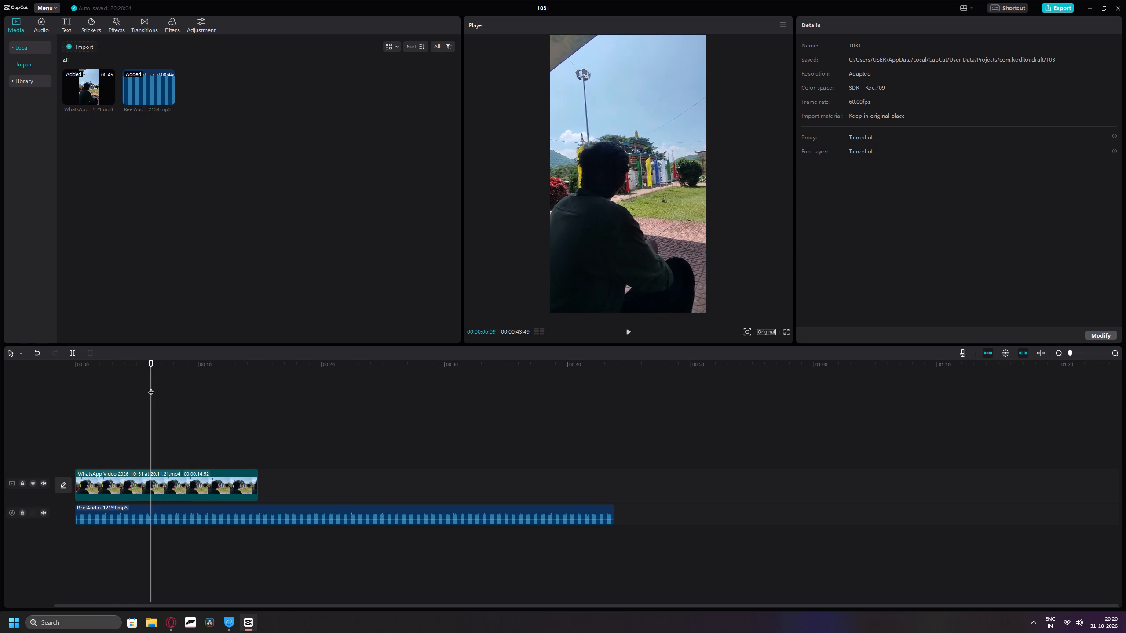
click(171, 483)
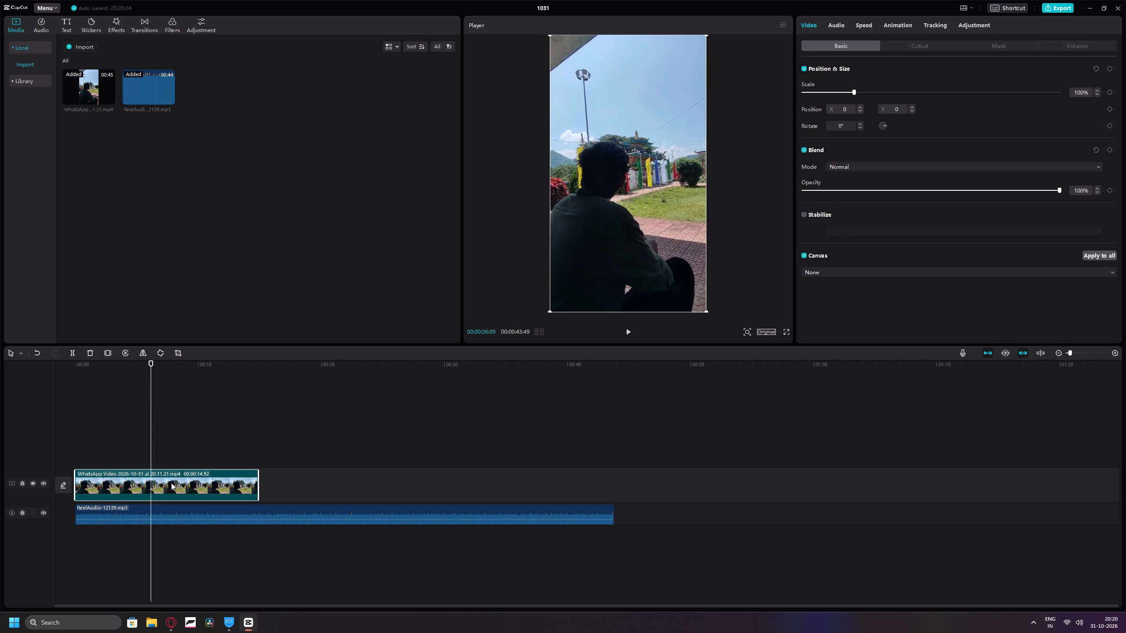
key(ctrl+b)
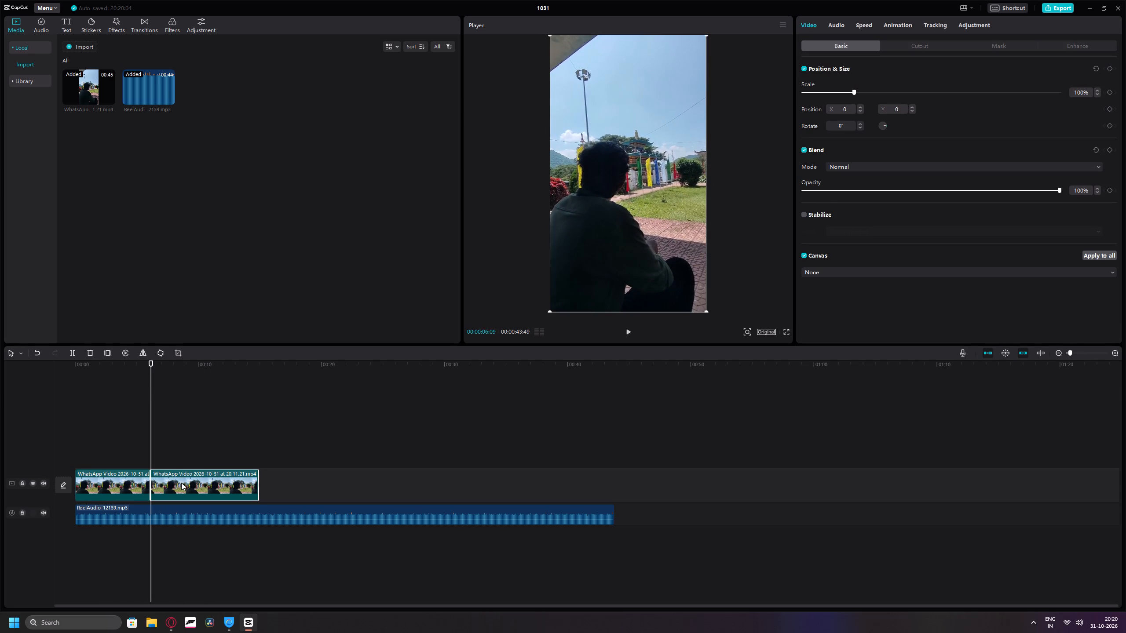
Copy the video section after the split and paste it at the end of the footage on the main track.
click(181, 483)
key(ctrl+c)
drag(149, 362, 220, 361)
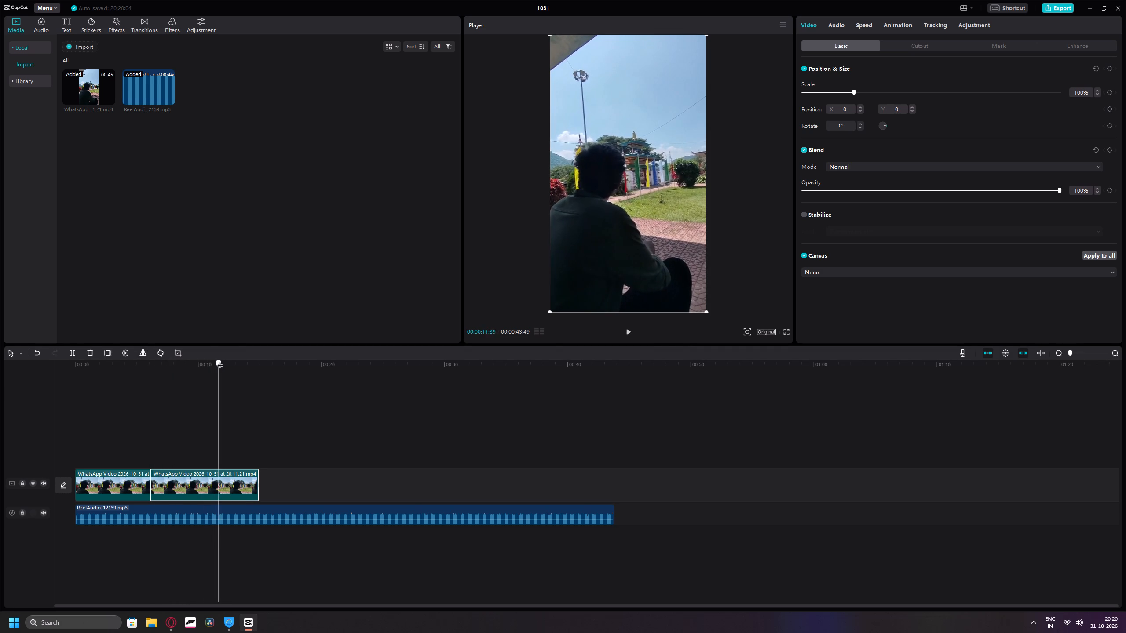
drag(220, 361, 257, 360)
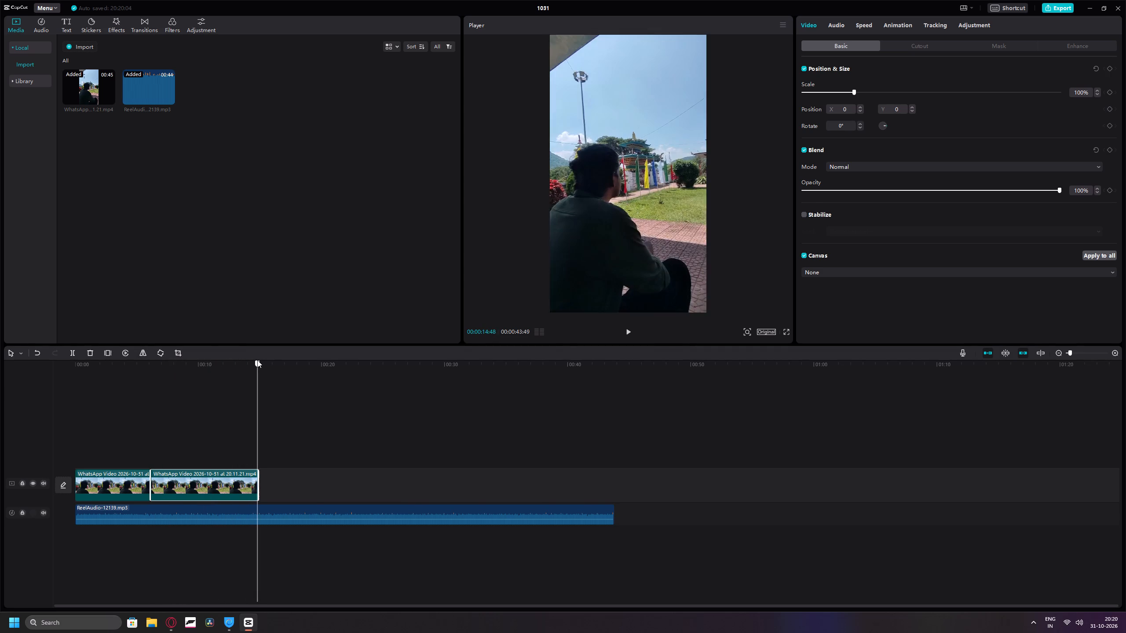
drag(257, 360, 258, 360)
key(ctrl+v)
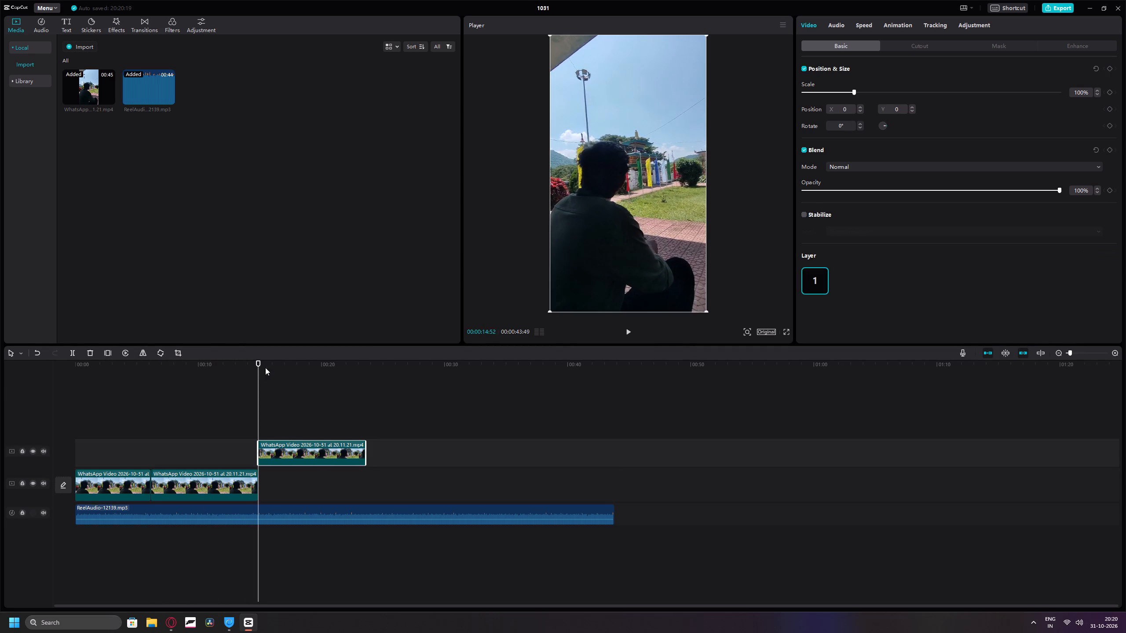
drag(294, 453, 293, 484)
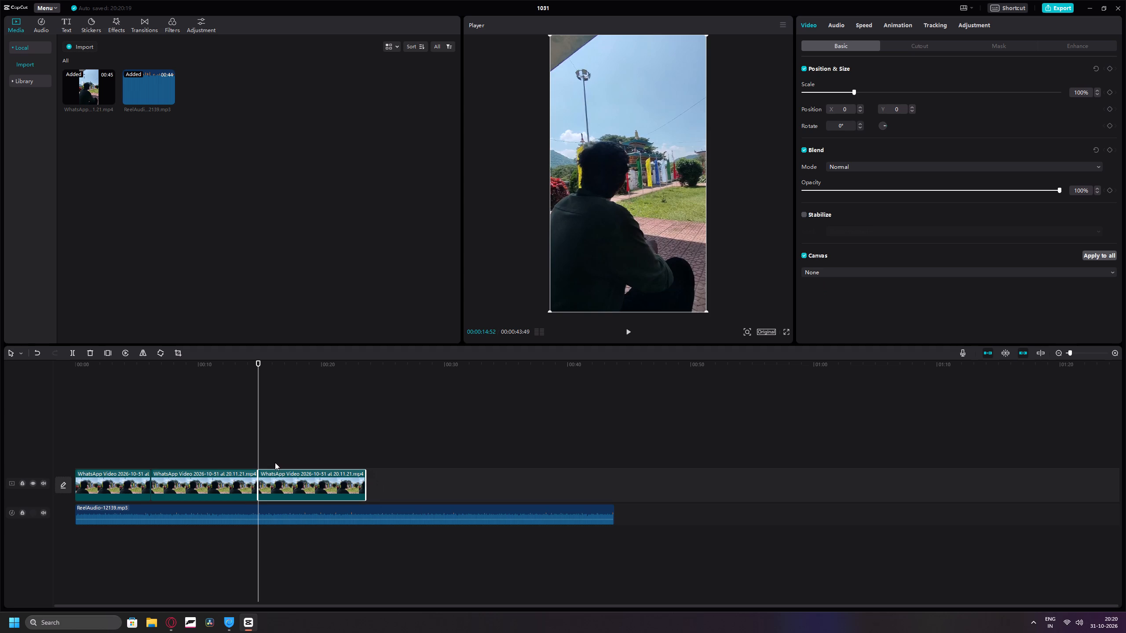
Scrub around the join with the pasted section and back to the start to compare the frames.
drag(259, 366, 260, 370)
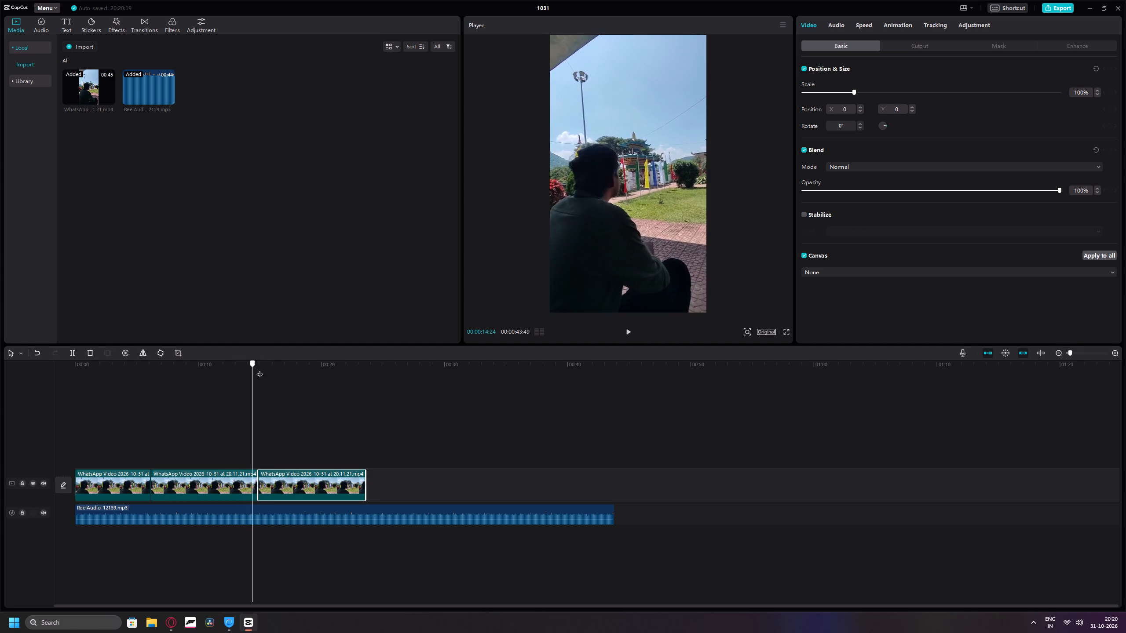
drag(260, 370, 245, 377)
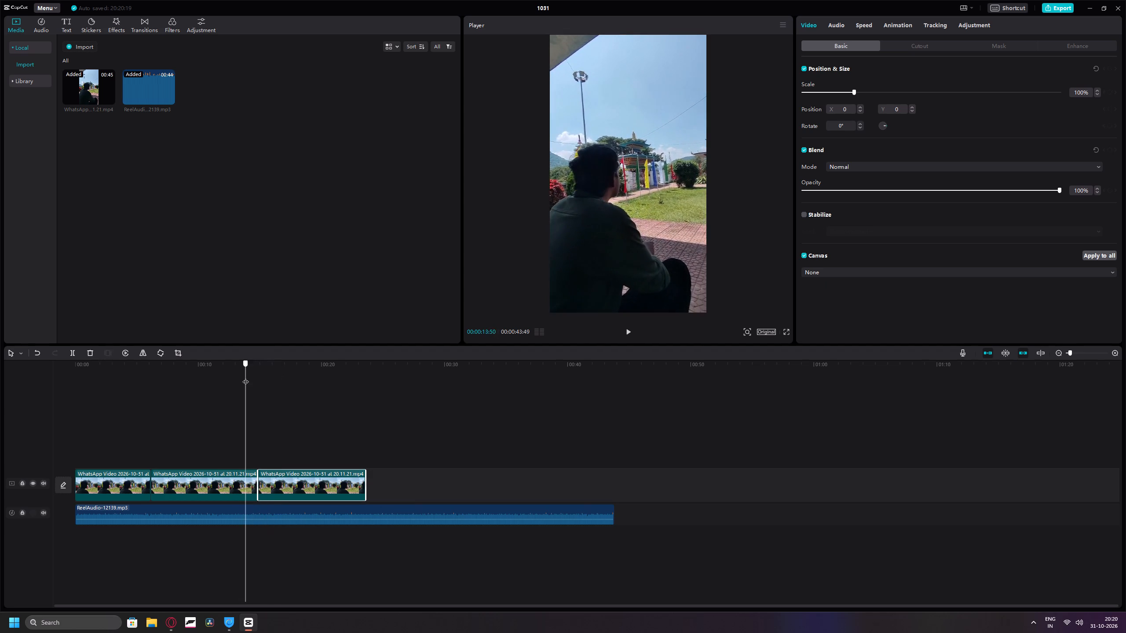
drag(245, 377, 257, 378)
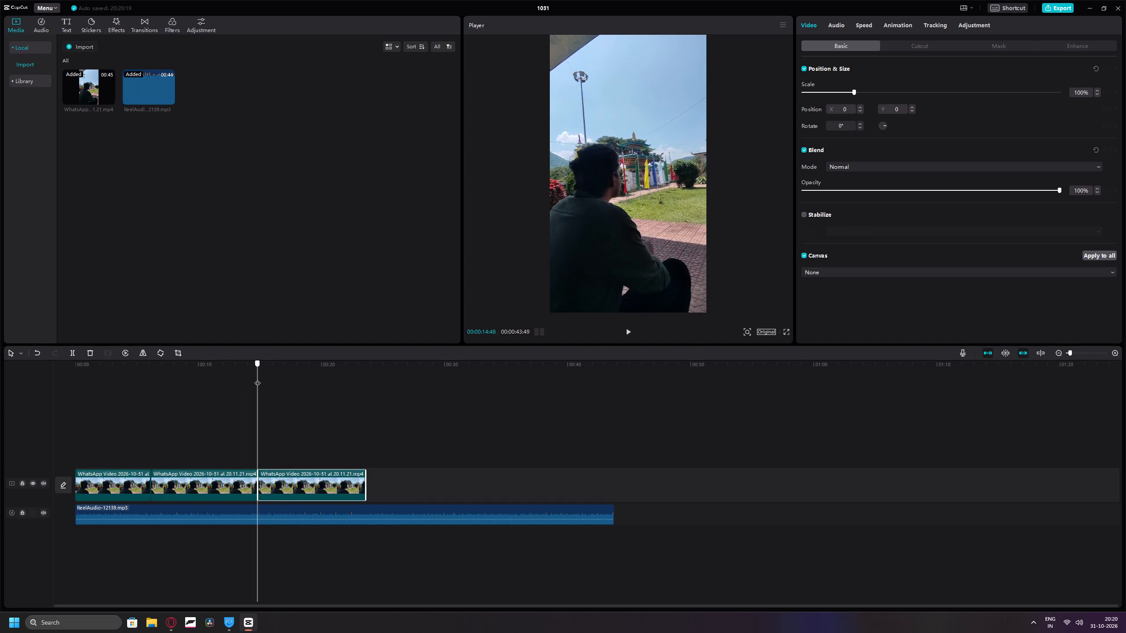
drag(257, 378, 257, 378)
drag(257, 378, 157, 380)
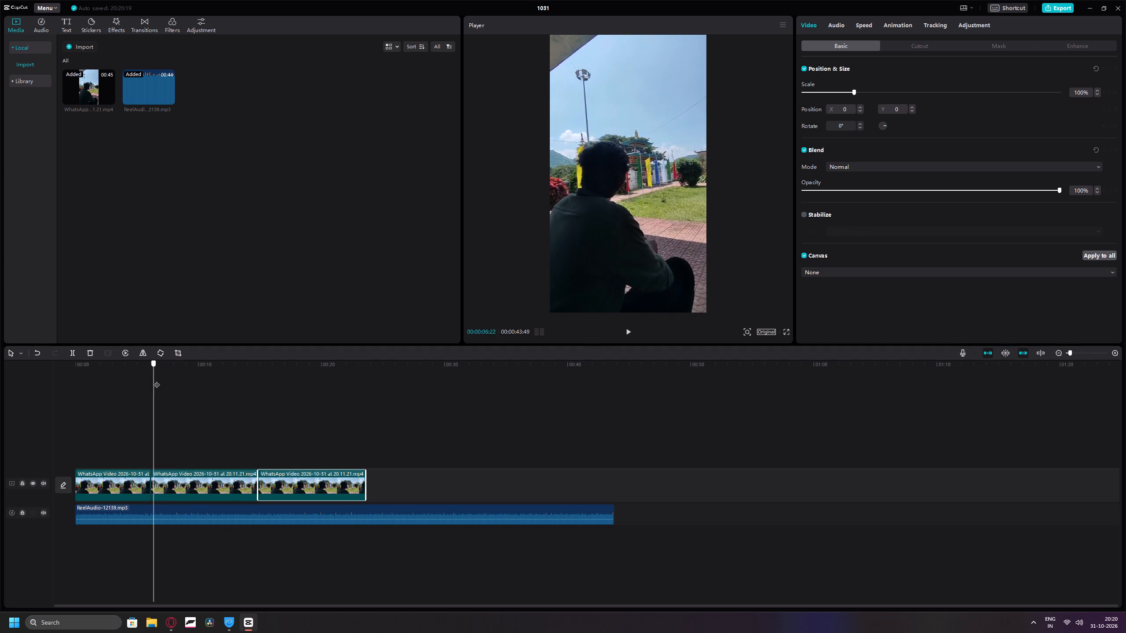
drag(157, 380, 75, 381)
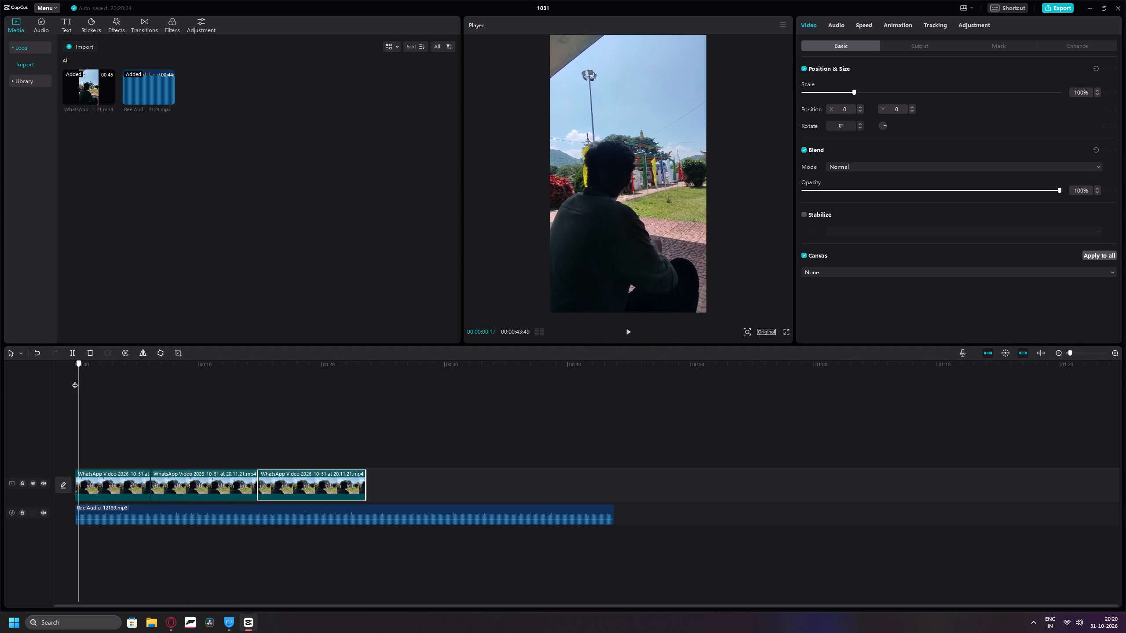
drag(75, 381, 70, 381)
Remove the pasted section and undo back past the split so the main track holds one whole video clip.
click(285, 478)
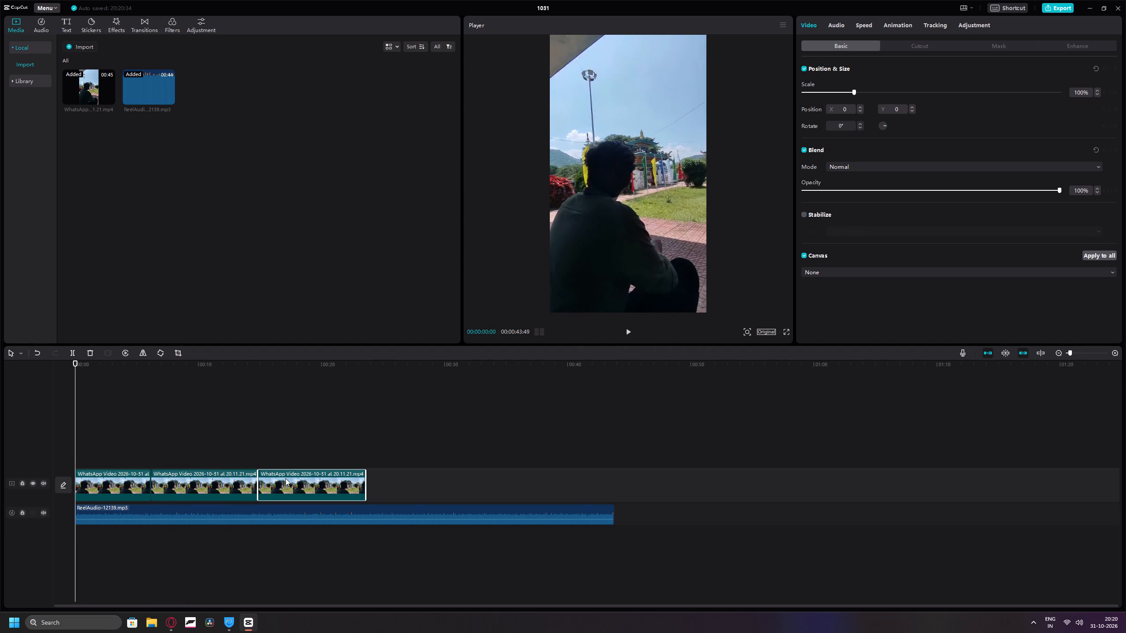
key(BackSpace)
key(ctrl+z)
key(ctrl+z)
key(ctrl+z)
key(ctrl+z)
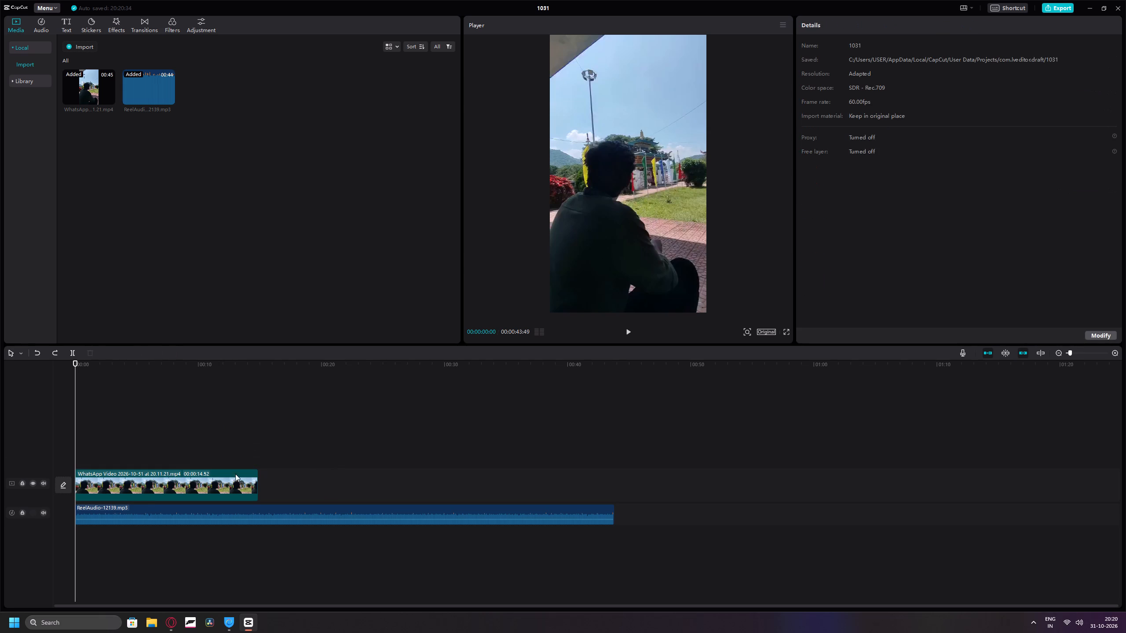
Copy the whole video clip and place the duplicate directly after it on the main track.
click(196, 482)
key(ctrl+c)
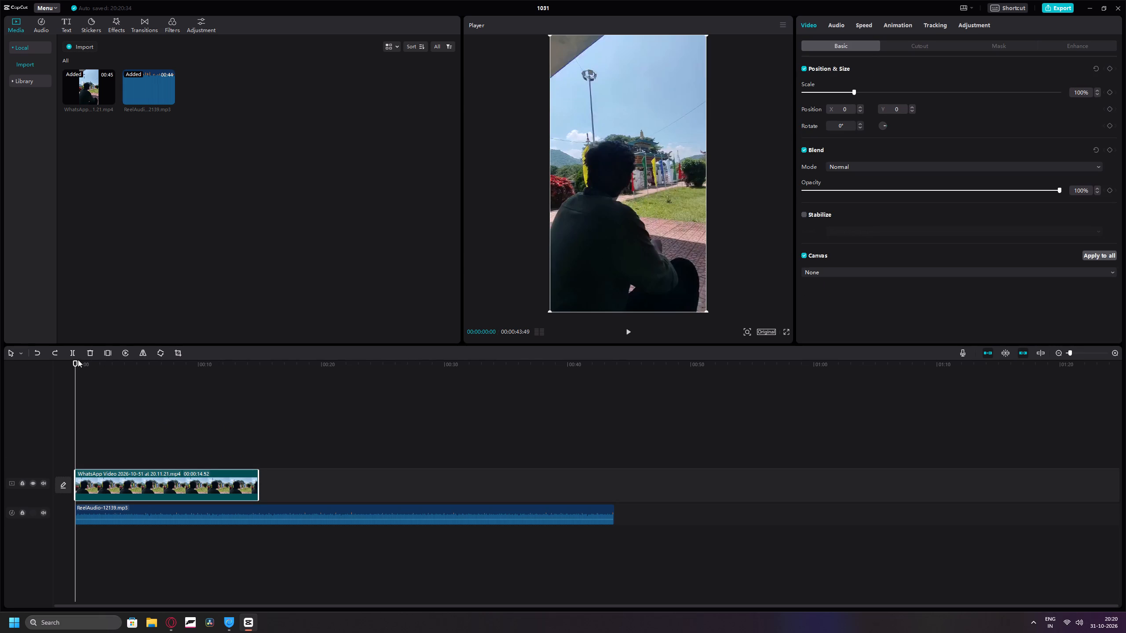
drag(74, 361, 259, 365)
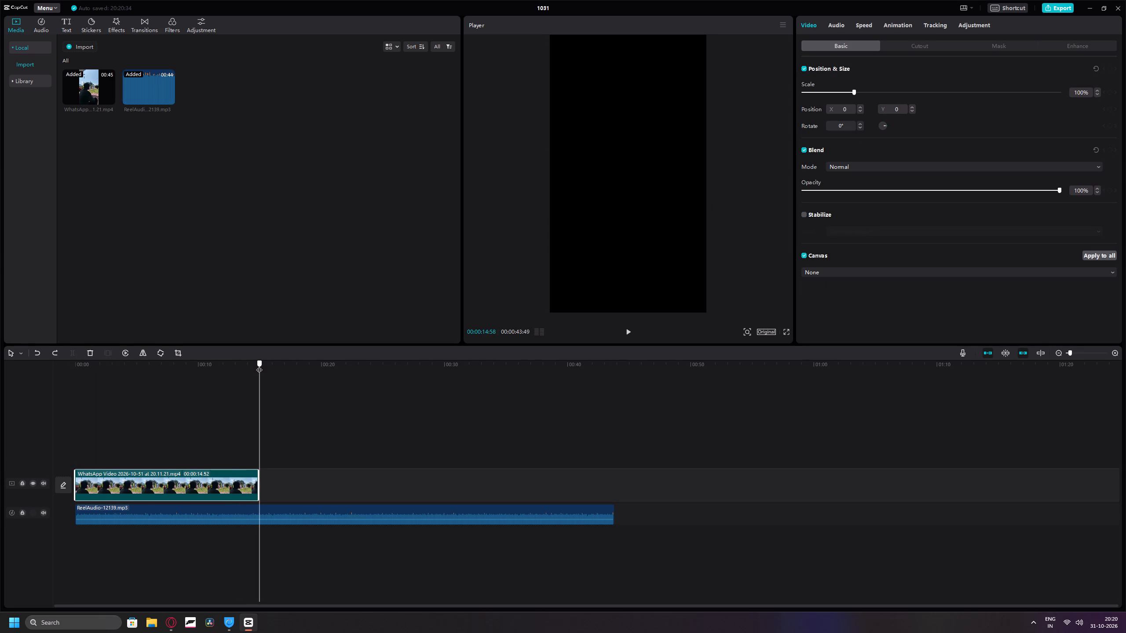
drag(259, 365, 259, 365)
key(ctrl+v)
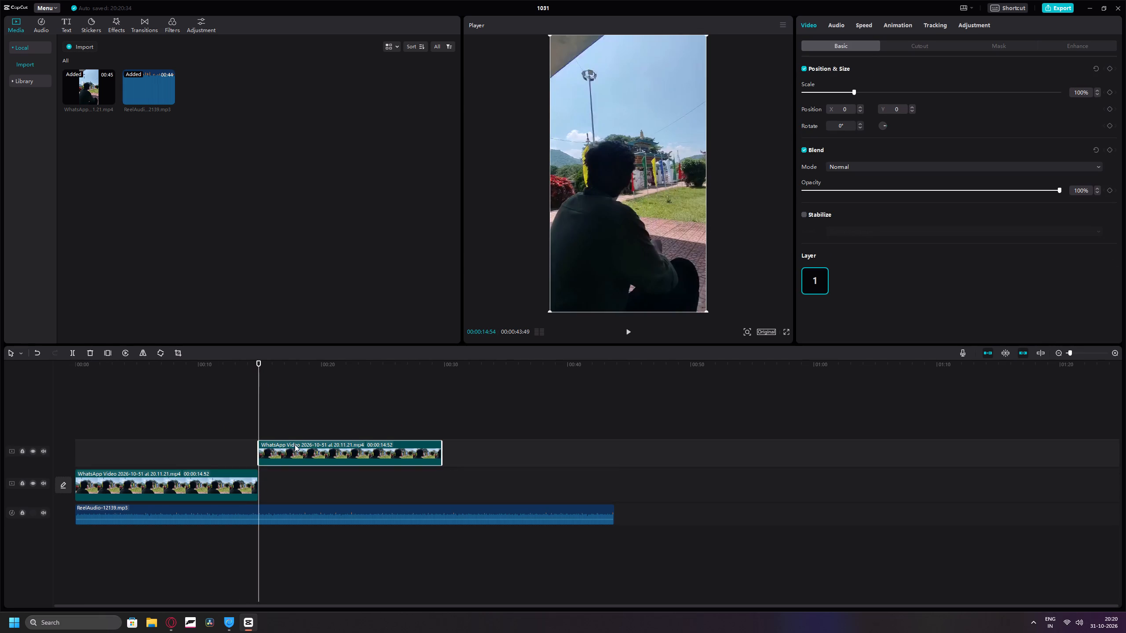
drag(295, 444, 295, 480)
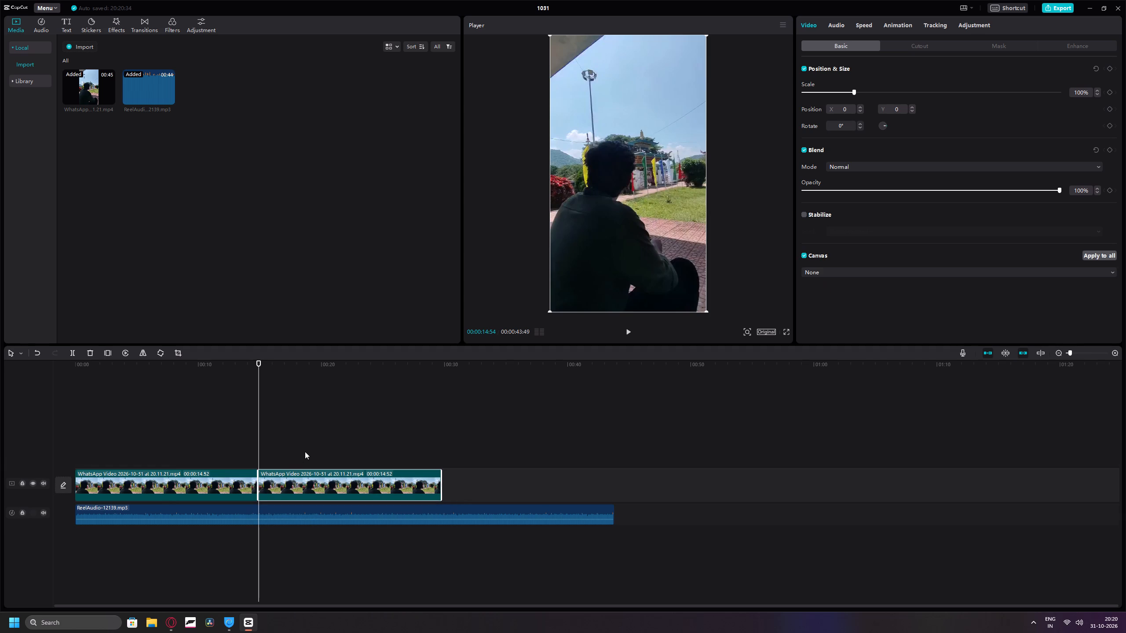
Check the frames around the join and reverse the second video clip.
key(Left)
key(Left)
key(Left)
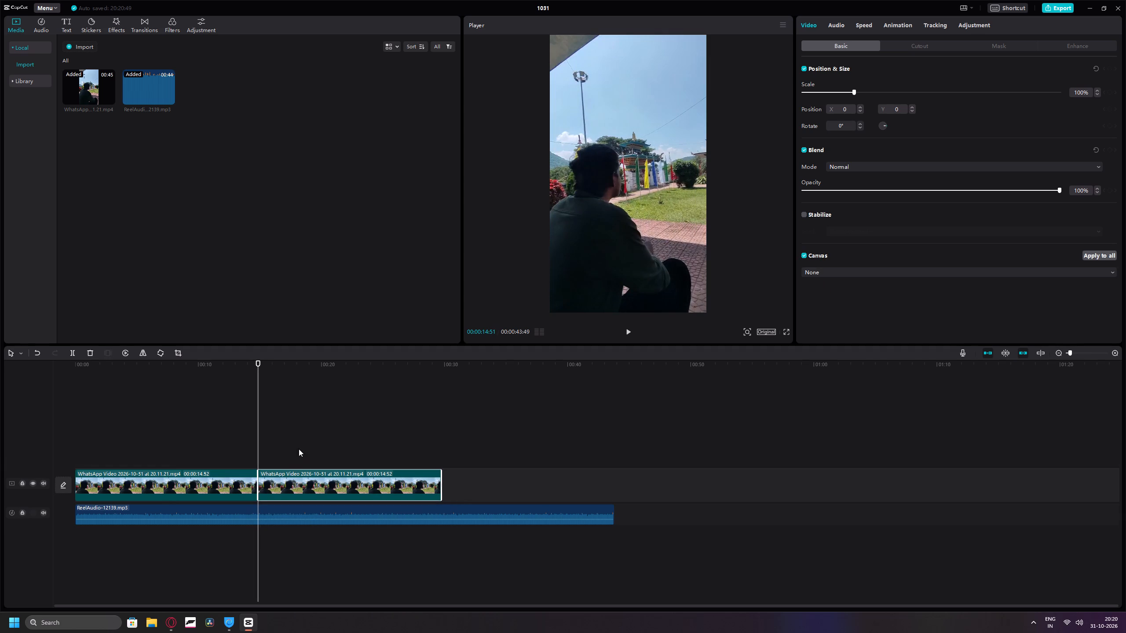
drag(259, 438, 241, 438)
click(269, 429)
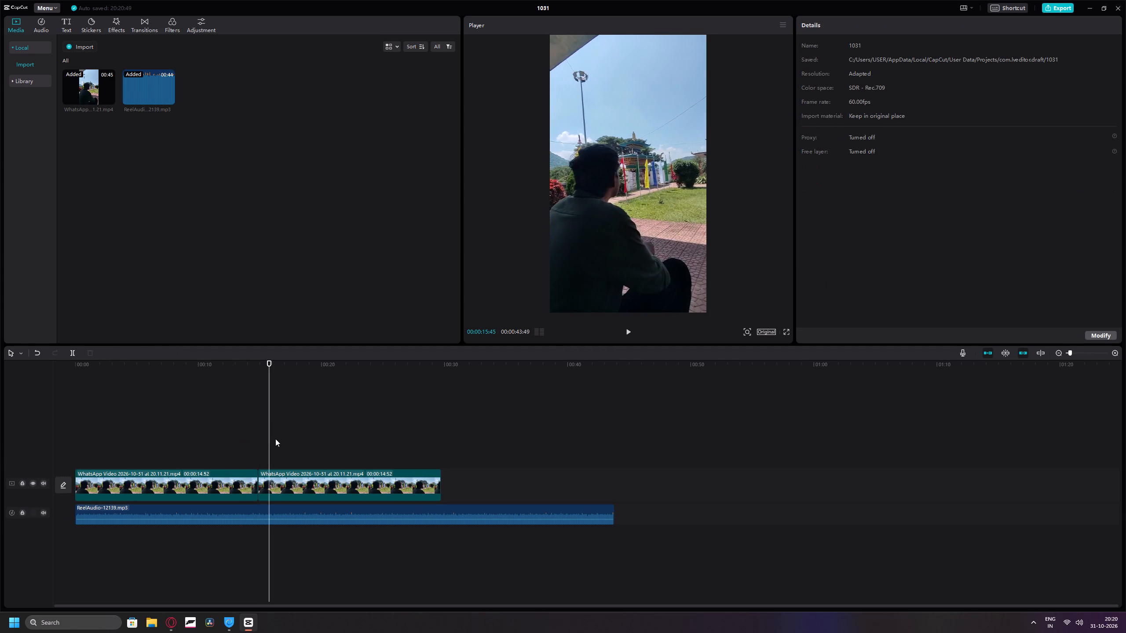
click(295, 482)
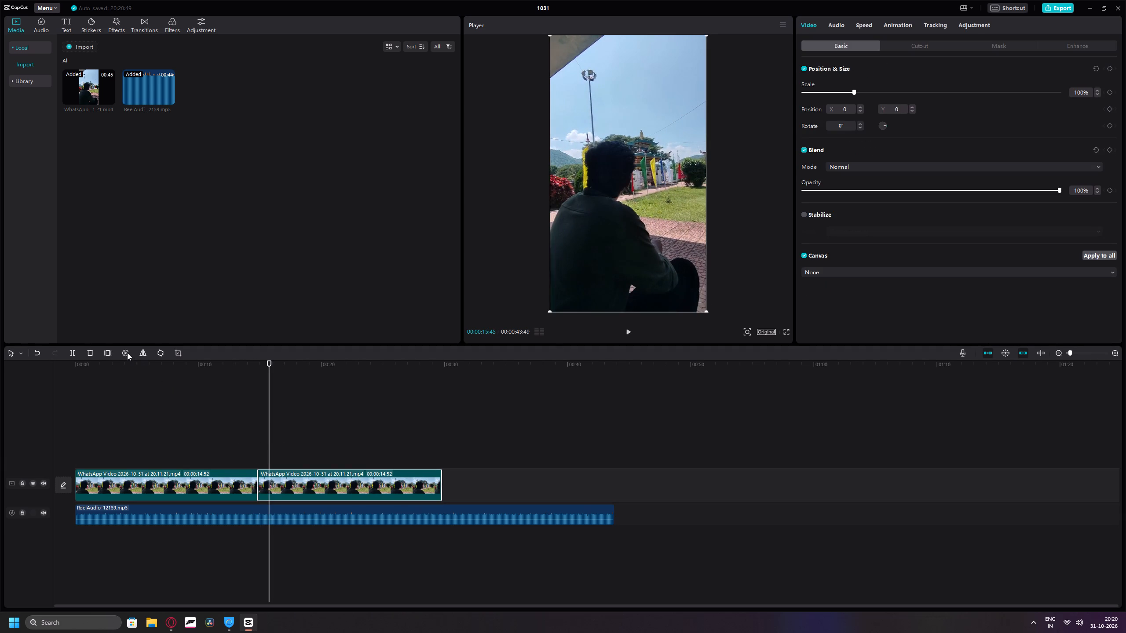
click(127, 353)
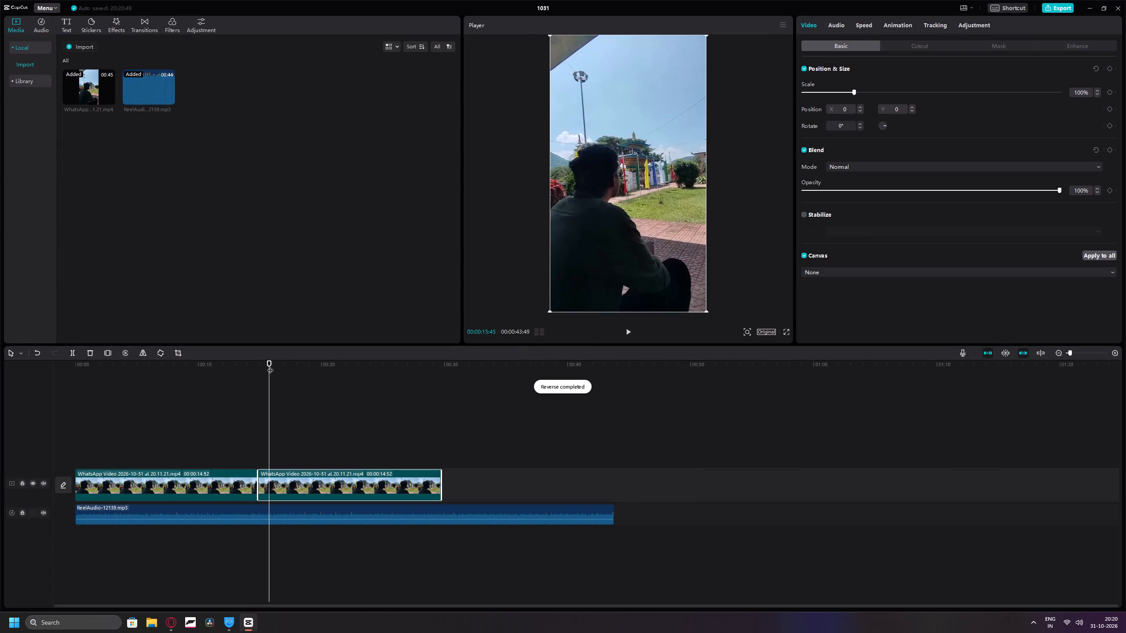
Play the sequence from the start through the original and reversed clips to check the join.
drag(270, 366, 59, 370)
click(629, 331)
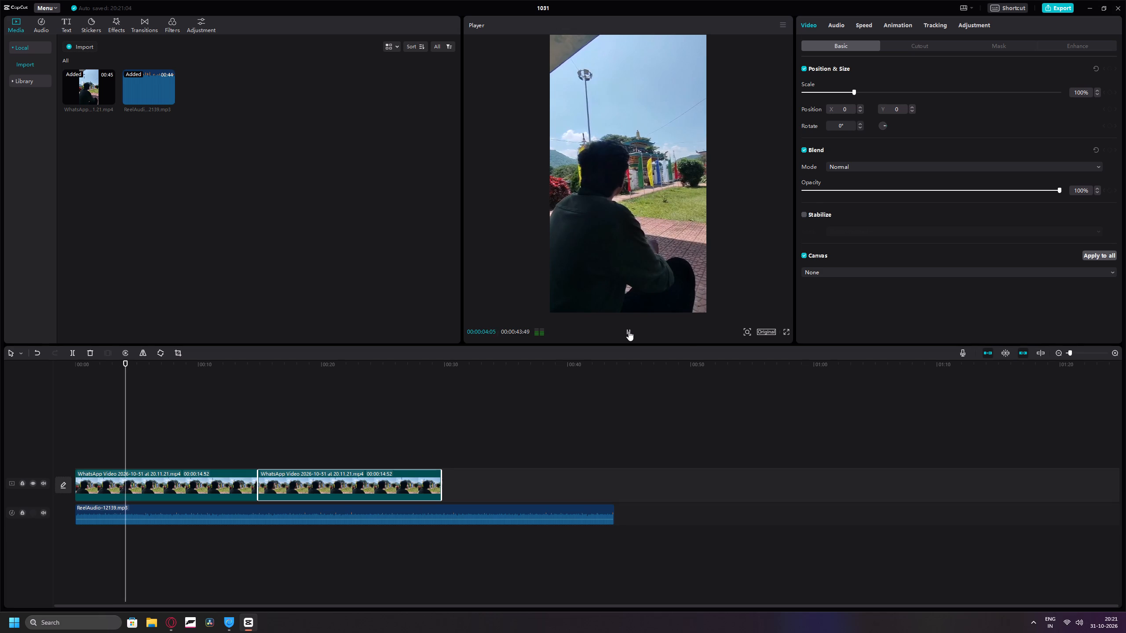
click(629, 331)
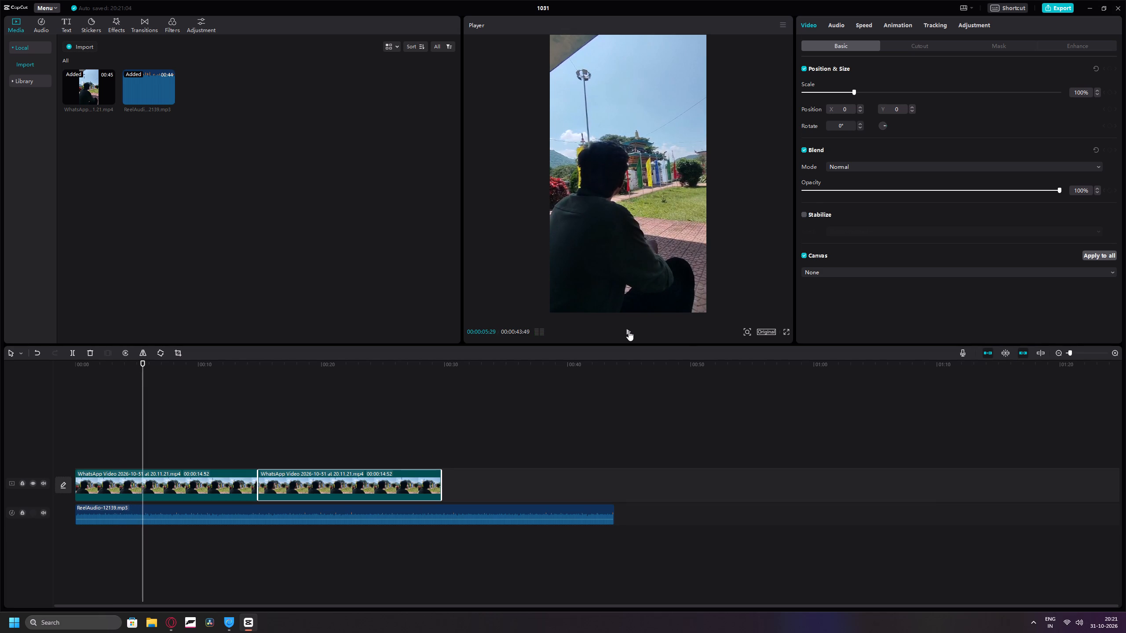
click(629, 331)
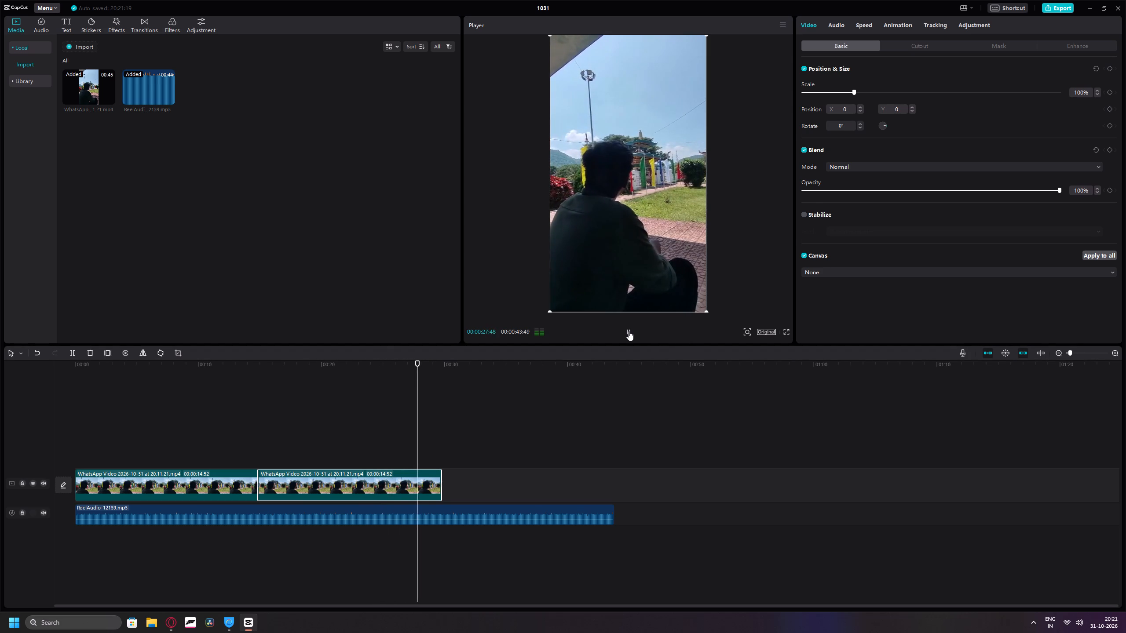
click(629, 331)
click(629, 331)
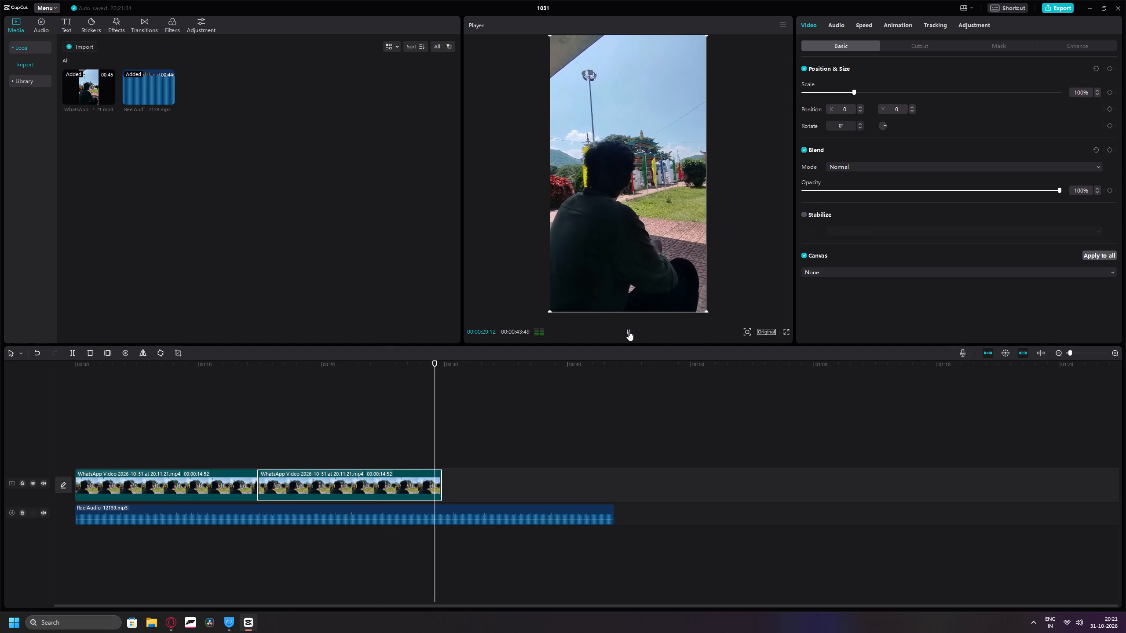
click(629, 331)
double_click(629, 331)
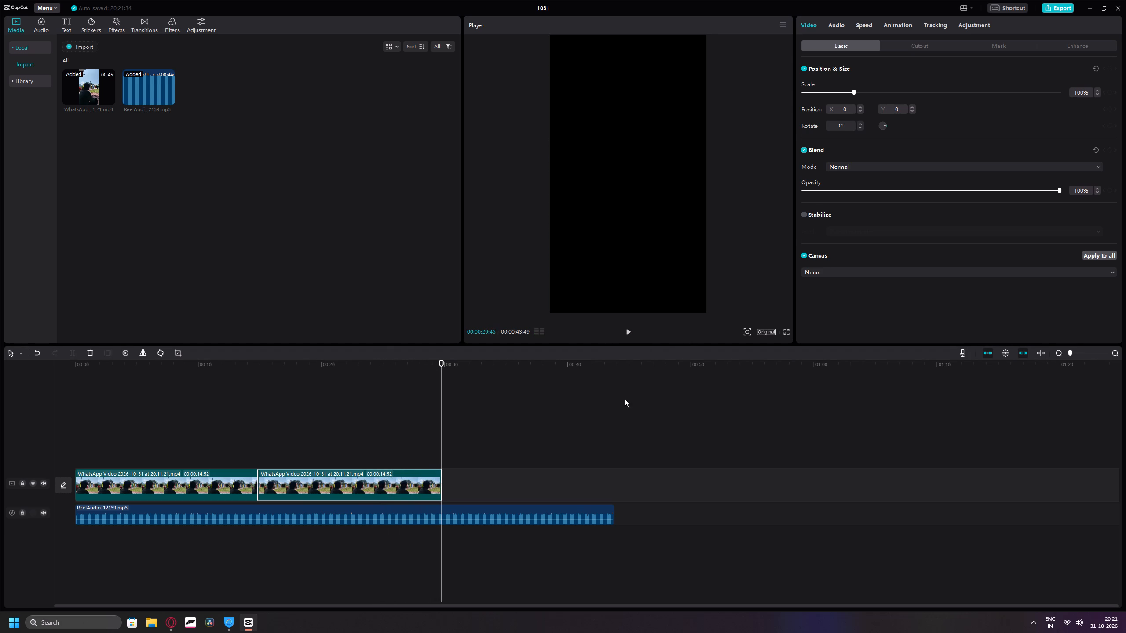
Paste another copy of the original forward clip directly after the reversed clip on the main track.
click(477, 493)
drag(477, 387, 460, 389)
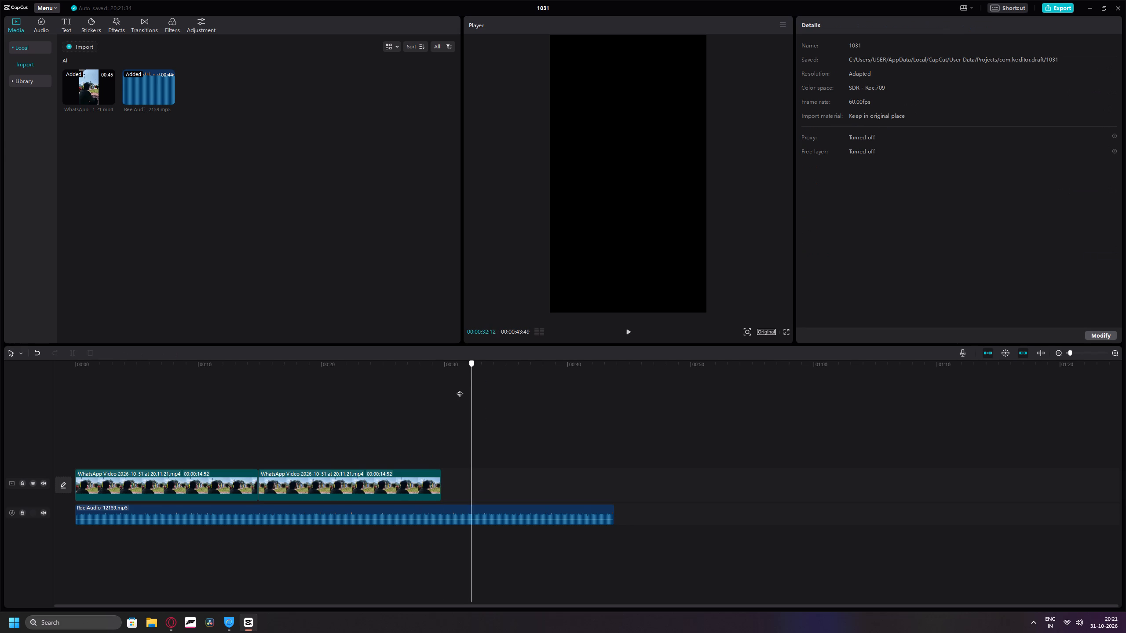
drag(460, 389, 441, 390)
key(ctrl+v)
drag(488, 448, 491, 473)
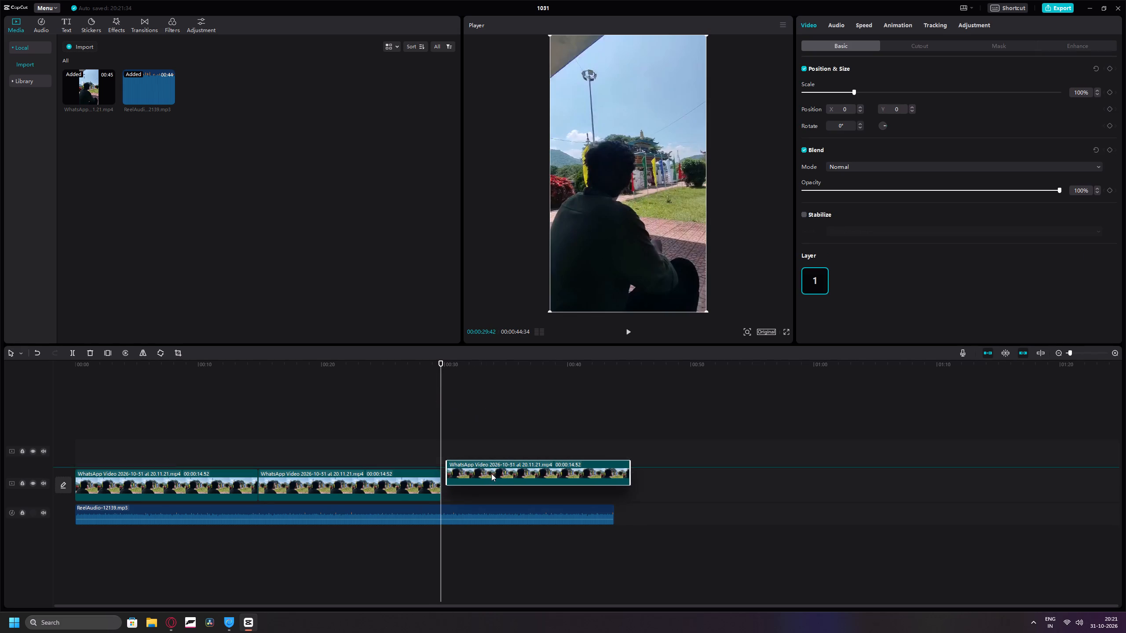
drag(491, 473, 489, 482)
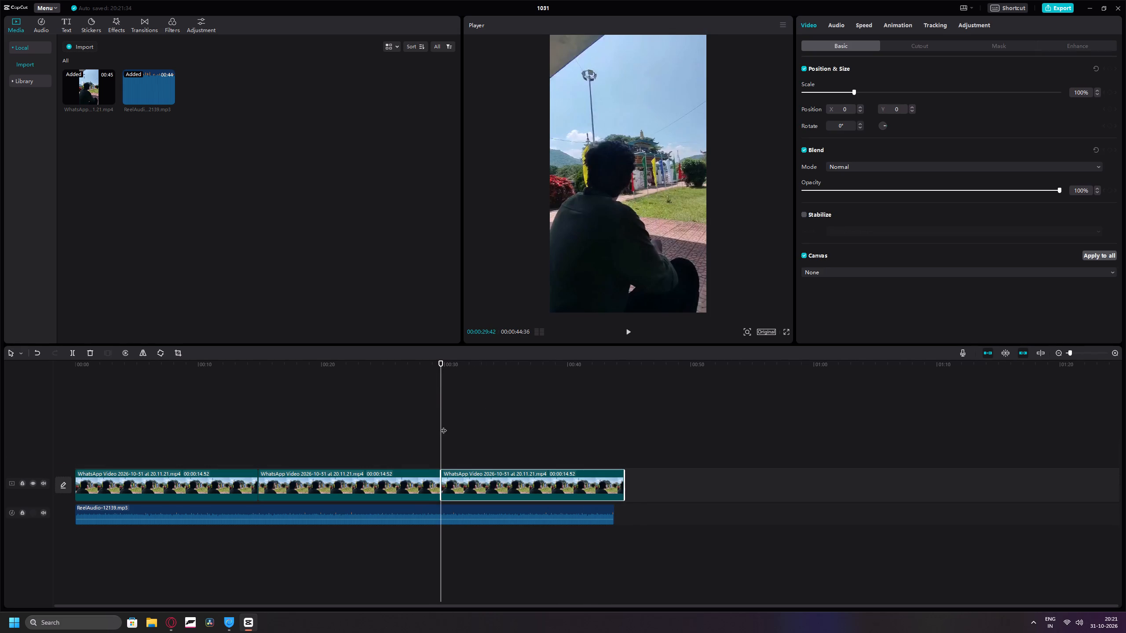
Split the third video clip at 00:00:43:46, near the end of the ReelAudio music, and delete the leftover piece.
drag(442, 426, 614, 426)
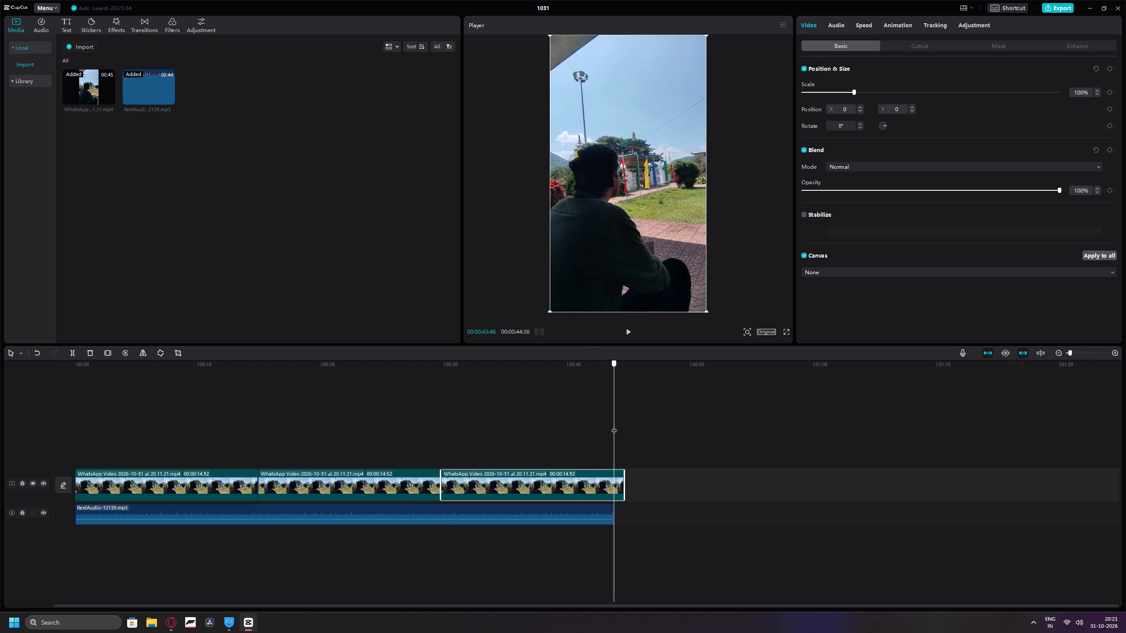
drag(614, 426, 615, 426)
click(576, 484)
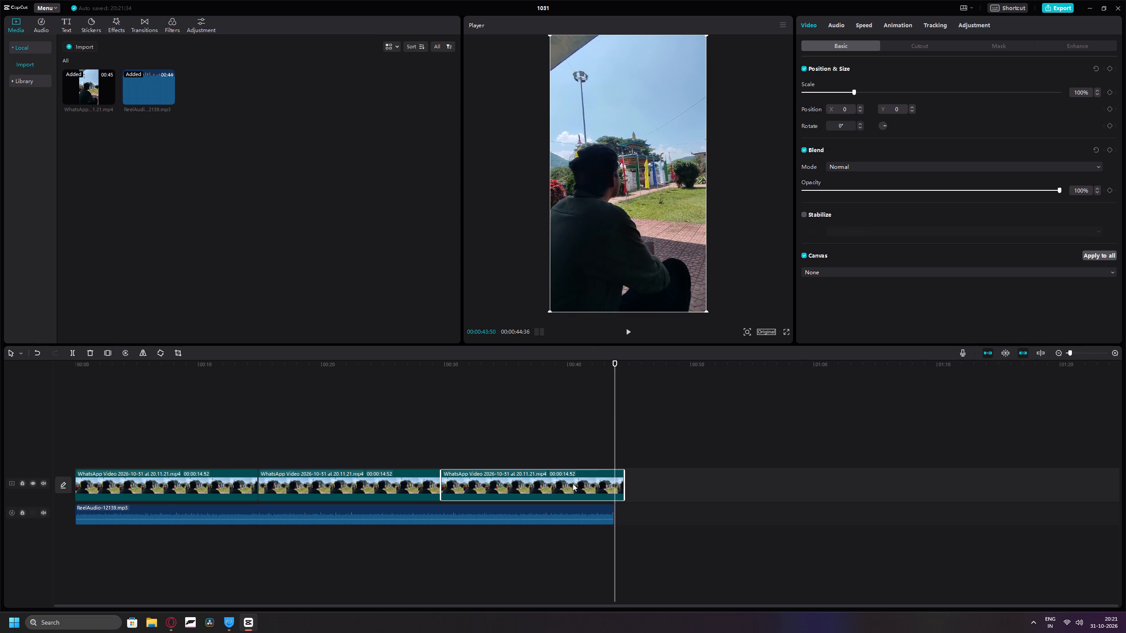
key(Left)
key(Left)
key(Left)
key(Left)
key(w)
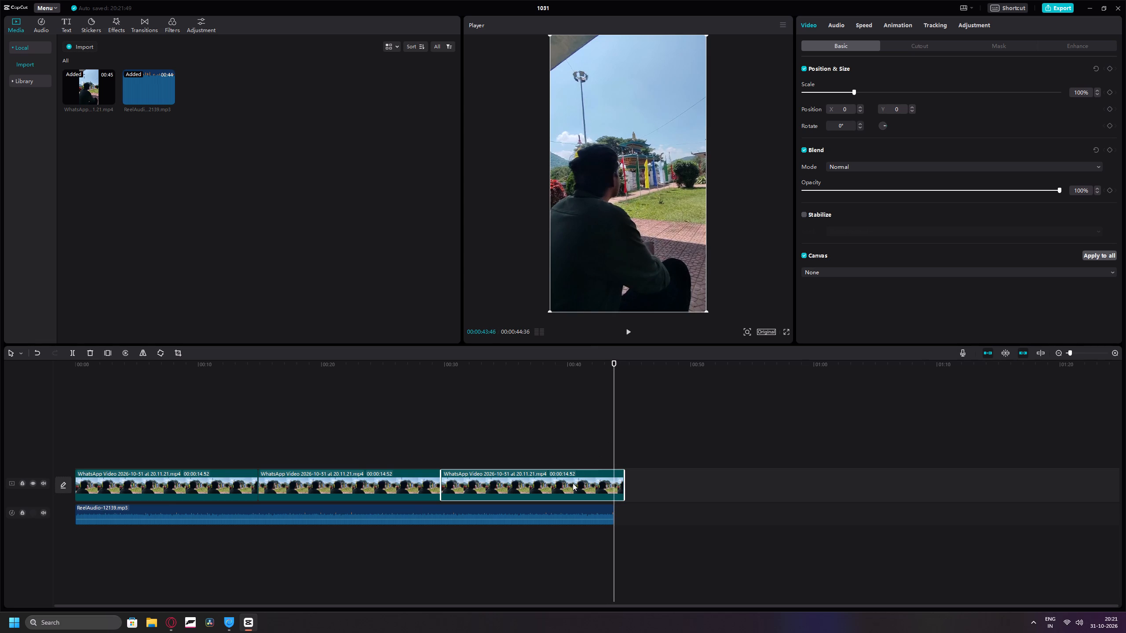
key(ctrl+b)
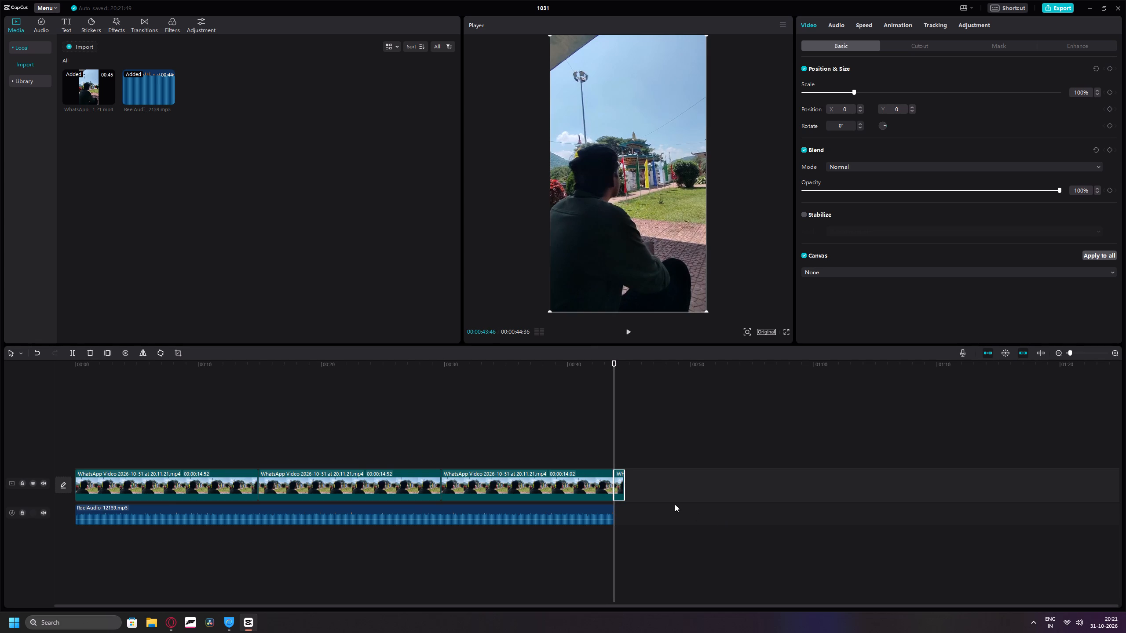
click(619, 485)
key(BackSpace)
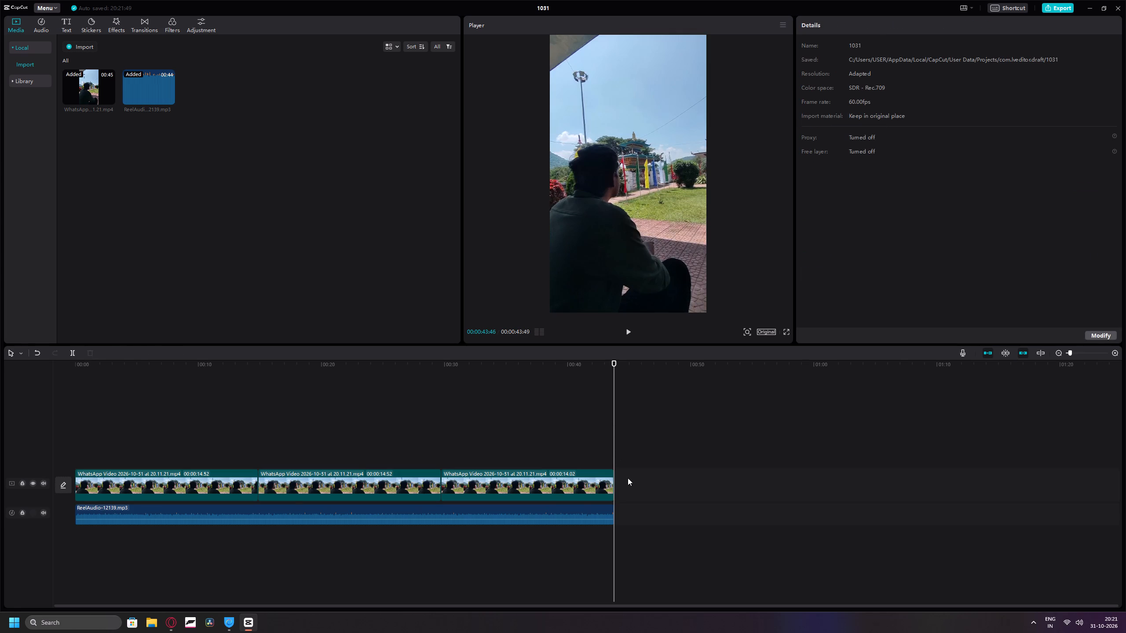
Extend the end of the third video clip to meet the end of the ReelAudio music at 00:00:43:49.
scroll(628, 483, up, 9)
ctrl+scroll(761, 493, up, 4)
ctrl+scroll(862, 490, up, 6)
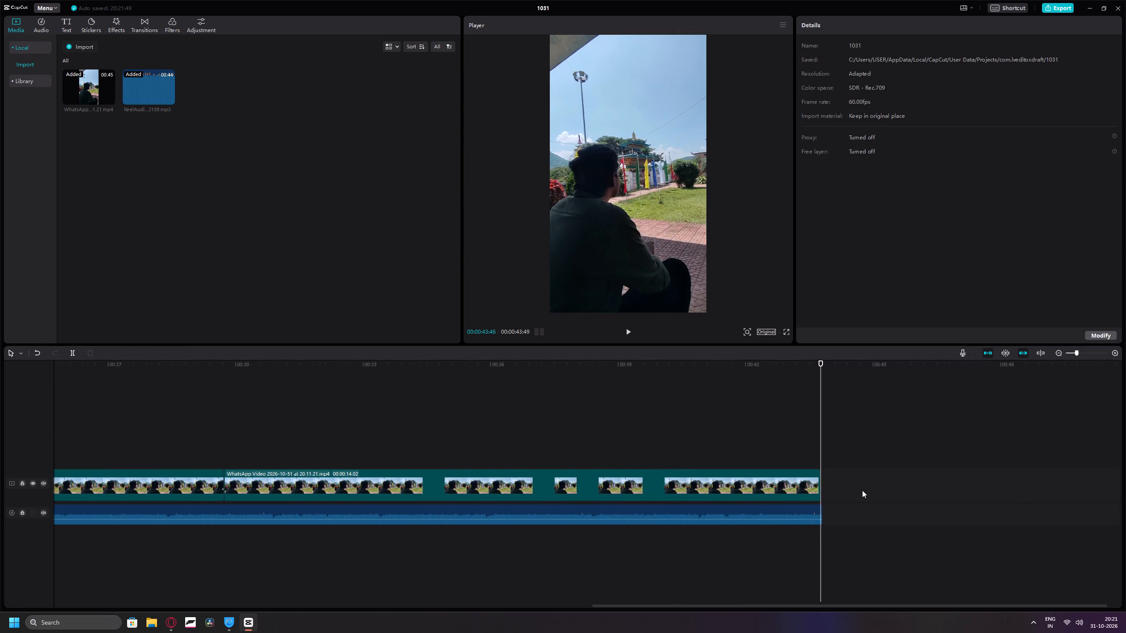
ctrl+scroll(862, 490, up, 4)
ctrl+scroll(862, 490, up, 20)
ctrl+scroll(862, 490, up, 6)
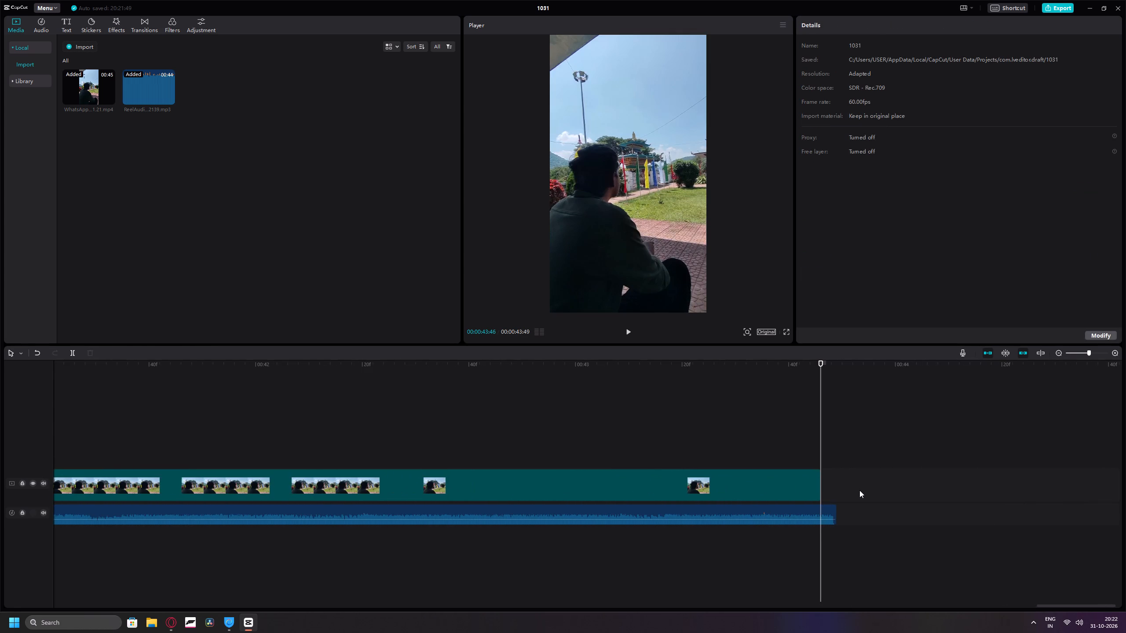
drag(819, 448, 790, 447)
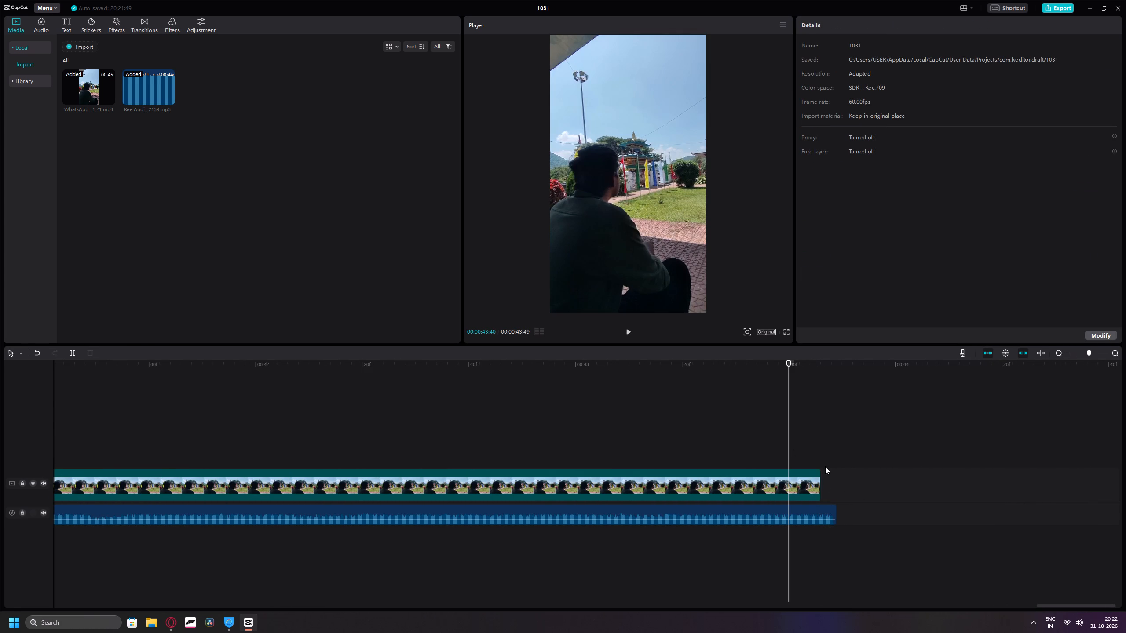
drag(820, 478, 834, 483)
ctrl+scroll(860, 476, down, 14)
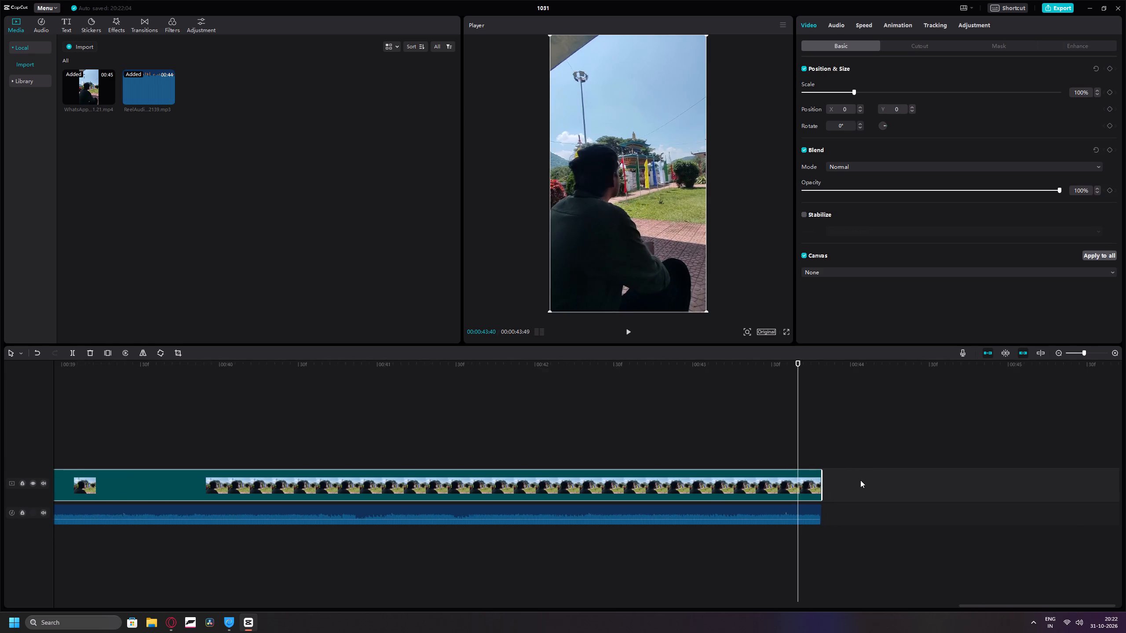
ctrl+scroll(860, 480, down, 20)
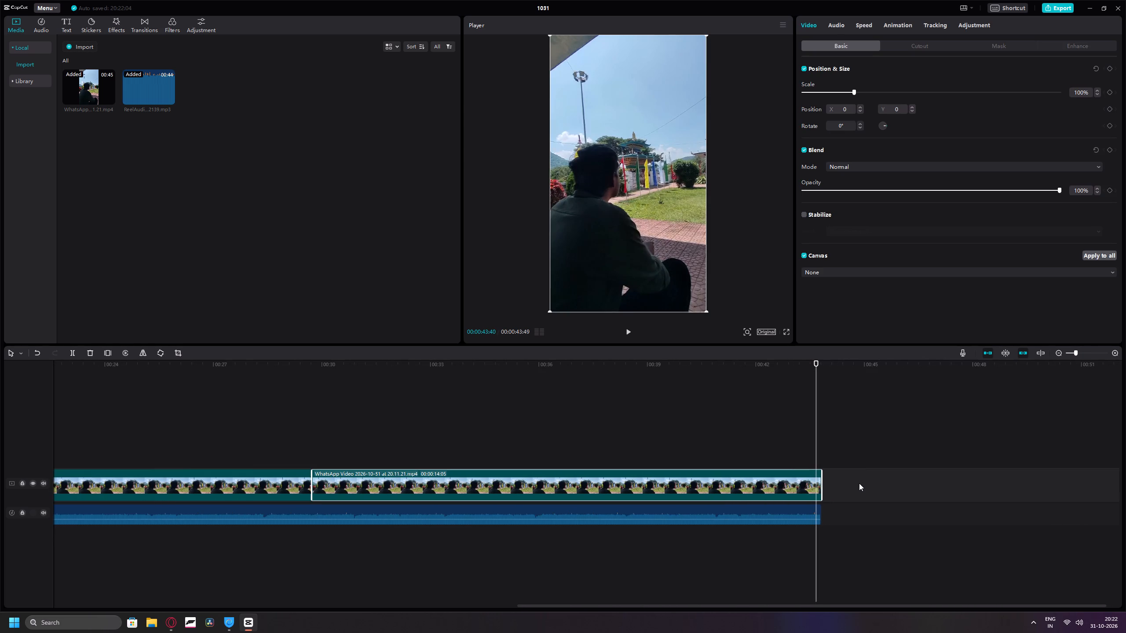
ctrl+scroll(858, 484, up, 20)
ctrl+scroll(858, 484, up, 4)
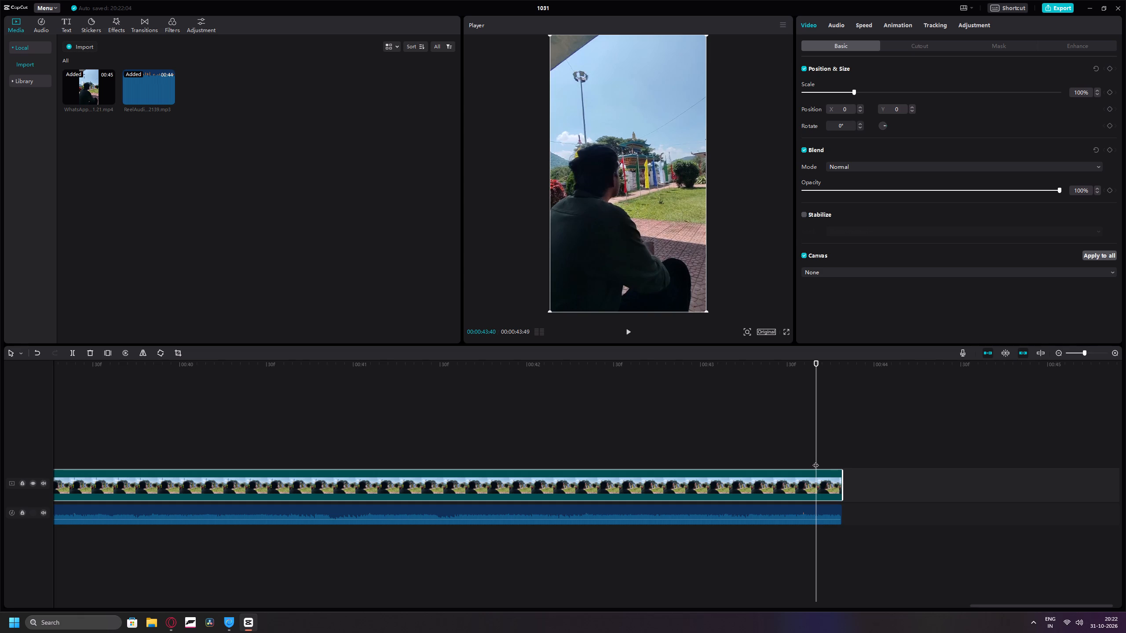
drag(815, 460, 851, 461)
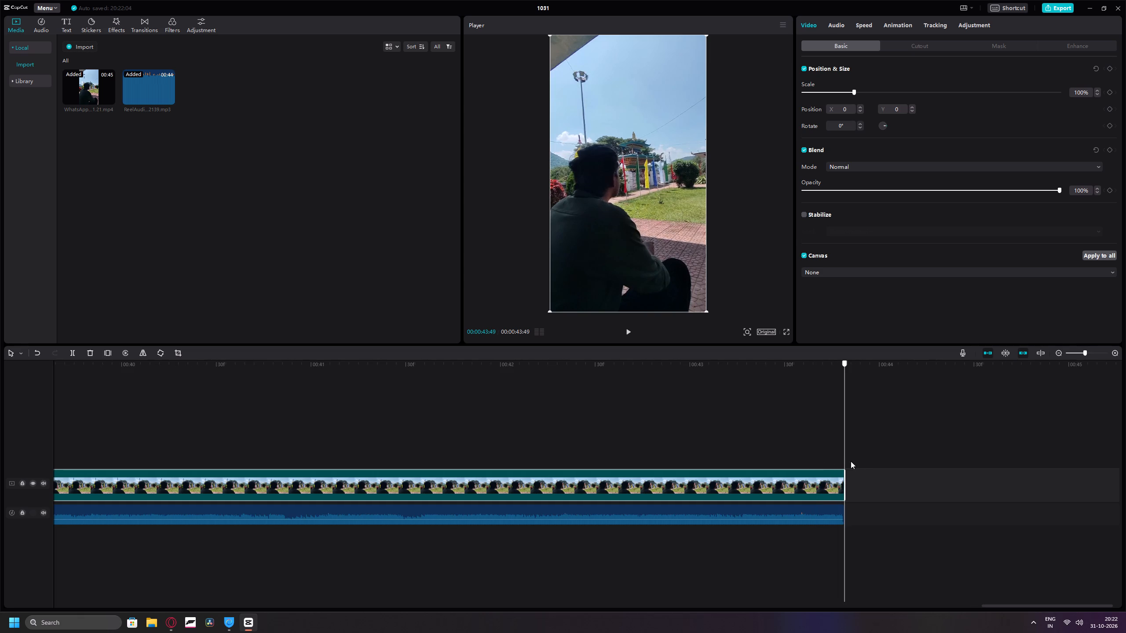
drag(851, 461, 760, 458)
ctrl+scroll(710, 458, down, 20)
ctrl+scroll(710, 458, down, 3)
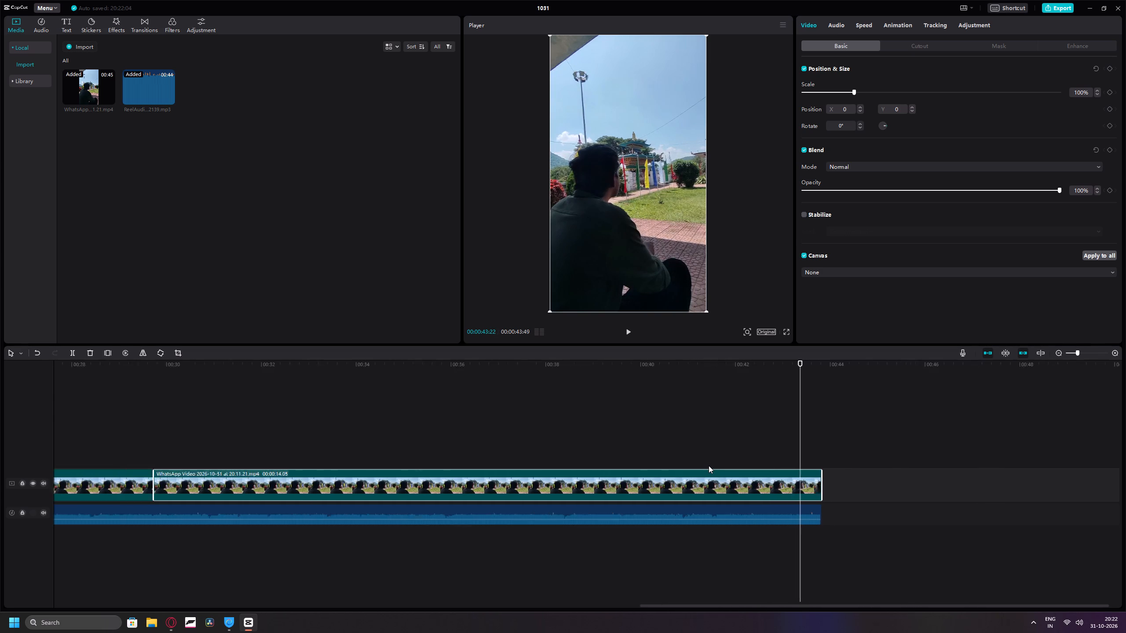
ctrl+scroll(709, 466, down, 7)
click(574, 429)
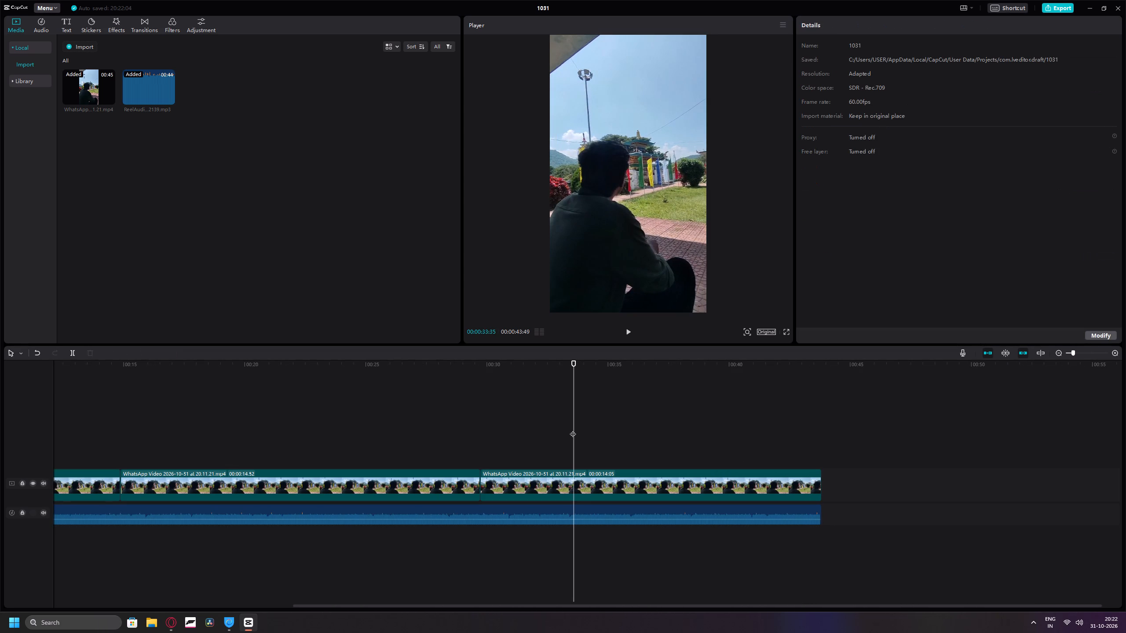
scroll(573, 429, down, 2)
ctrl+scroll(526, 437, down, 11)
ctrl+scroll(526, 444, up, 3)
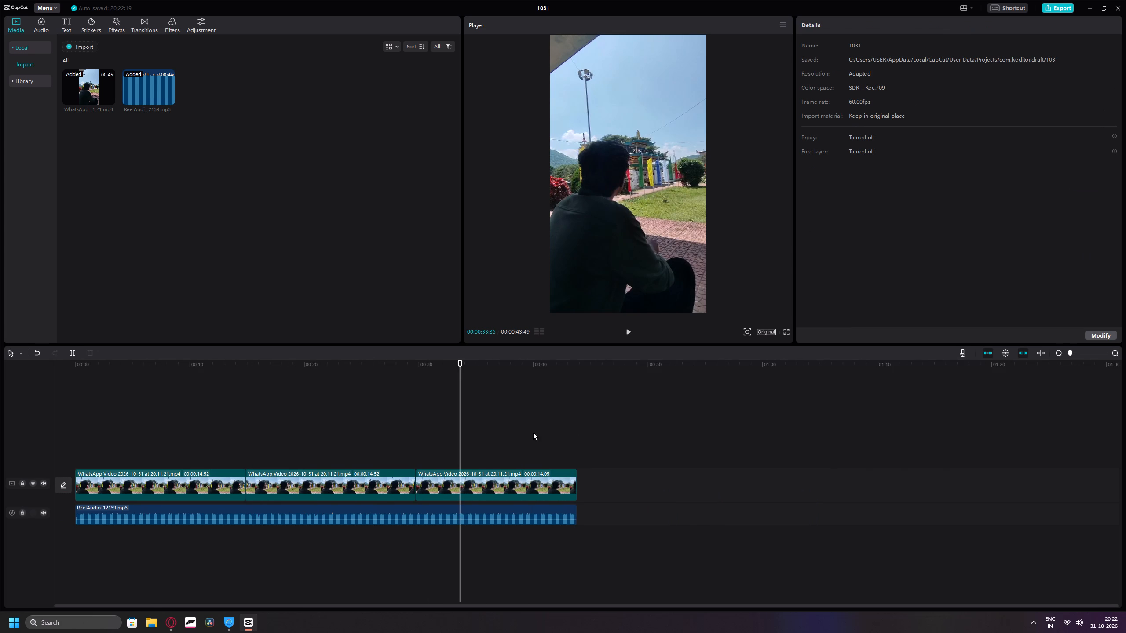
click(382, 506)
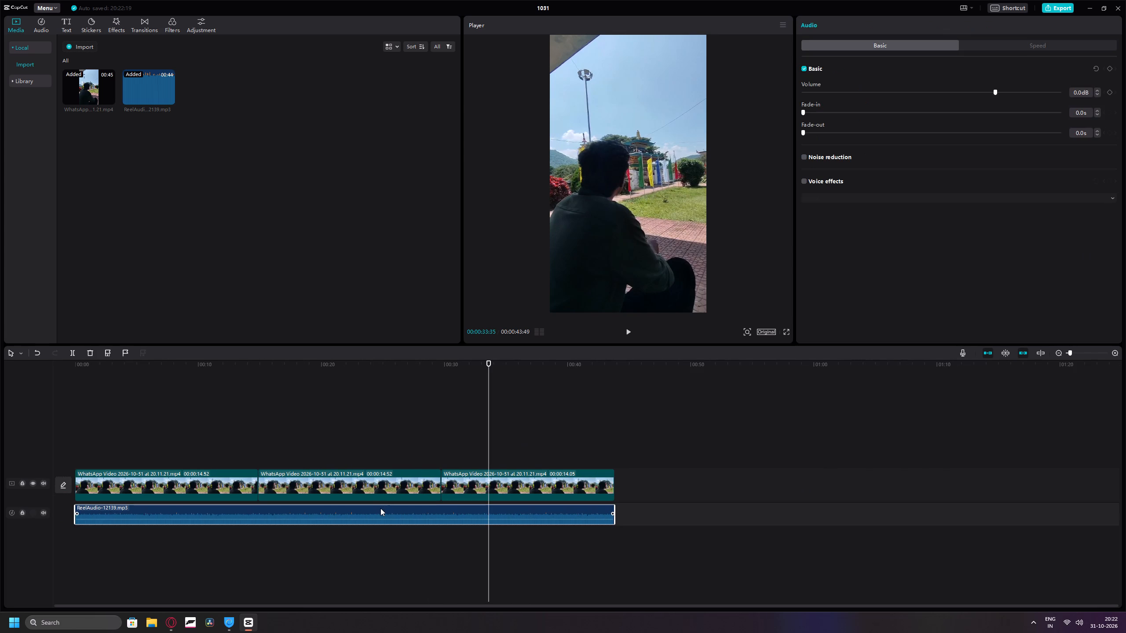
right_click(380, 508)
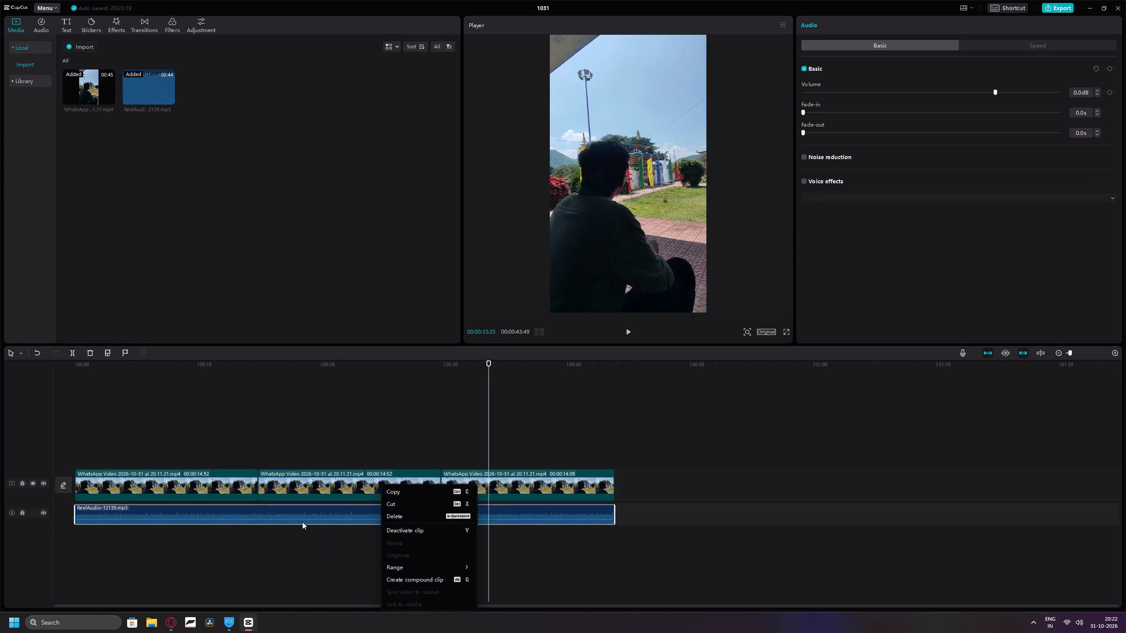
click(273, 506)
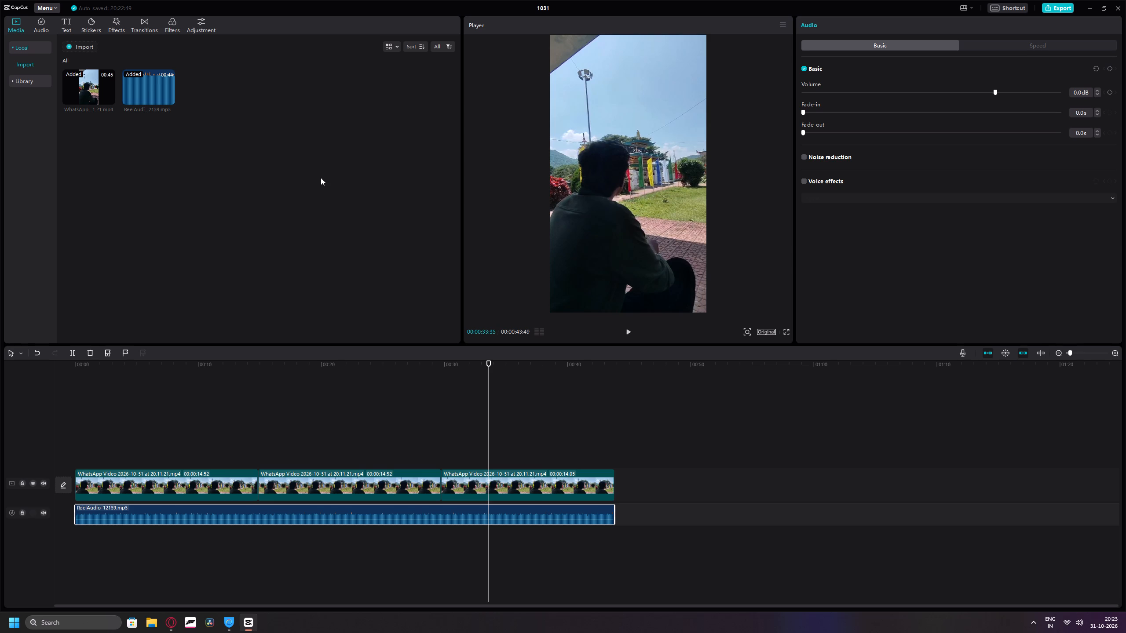
Configure auto captions for English with the option to clear the current subtitle enabled.
click(62, 27)
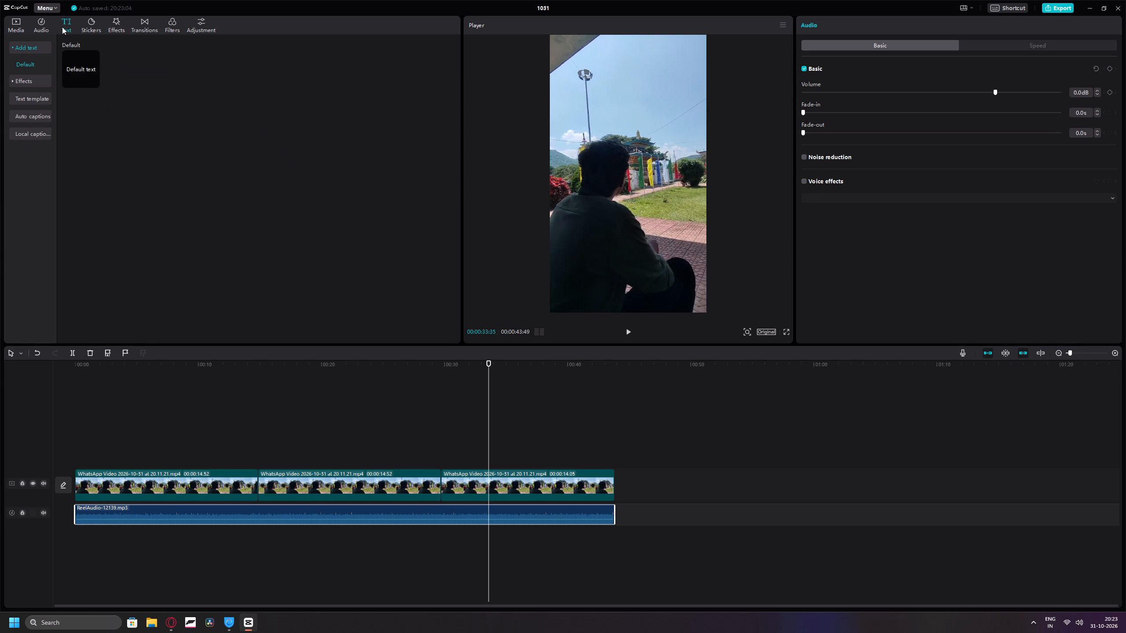
click(28, 116)
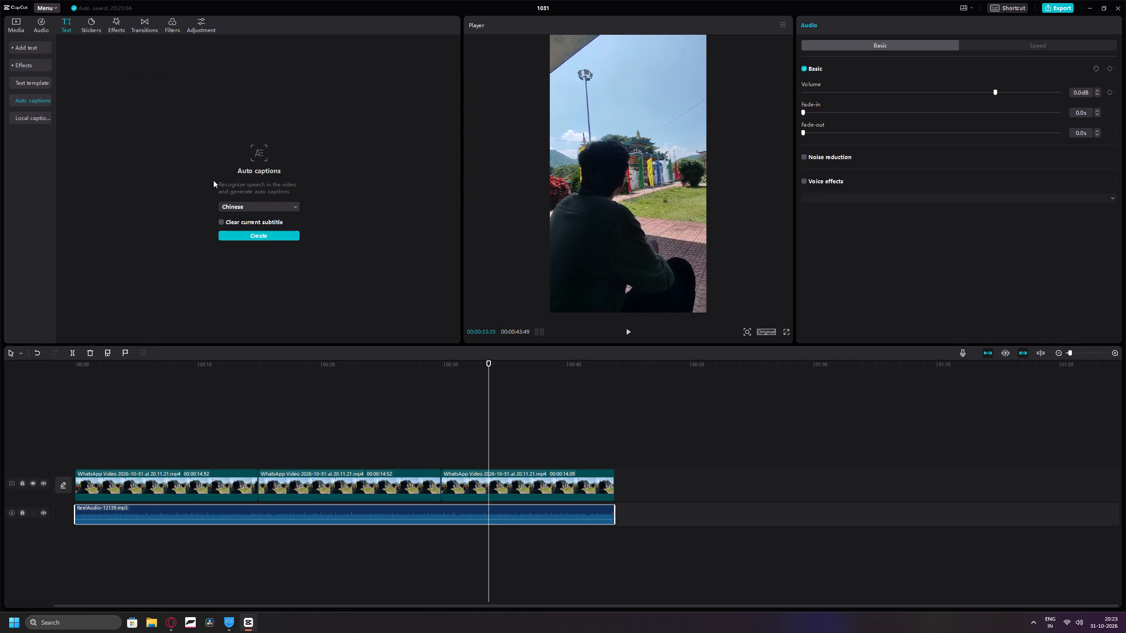
click(239, 205)
click(245, 248)
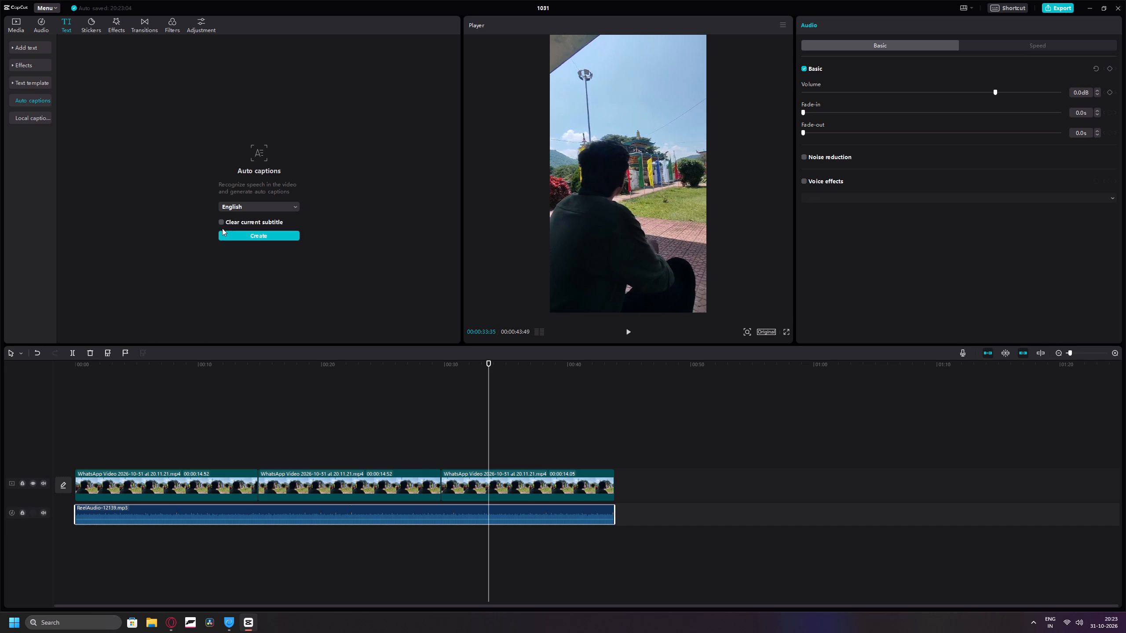
click(220, 222)
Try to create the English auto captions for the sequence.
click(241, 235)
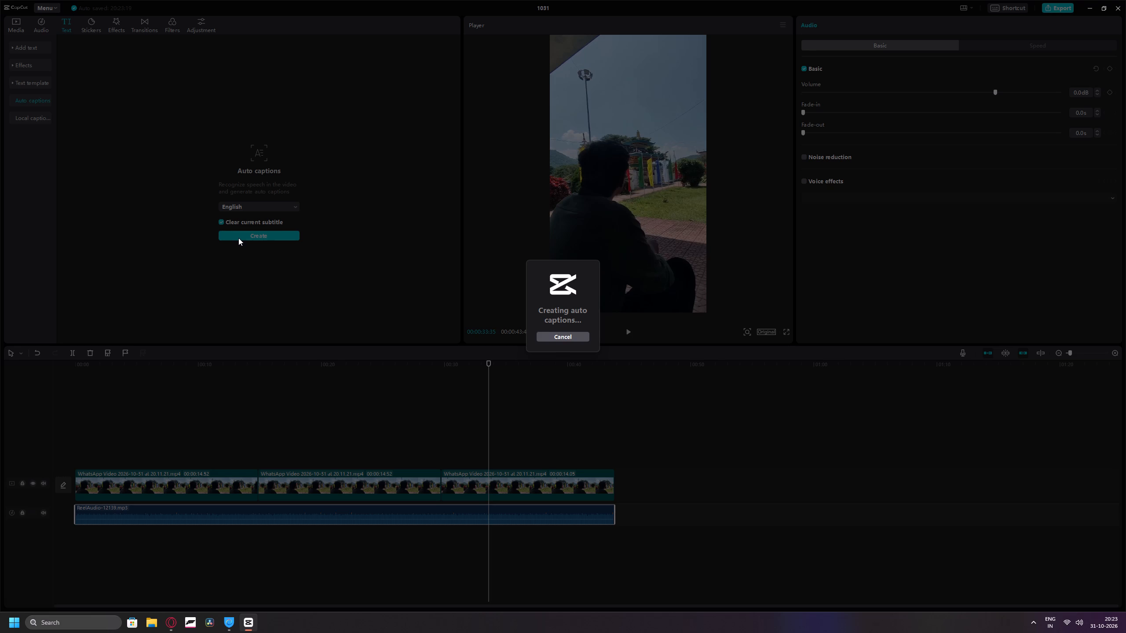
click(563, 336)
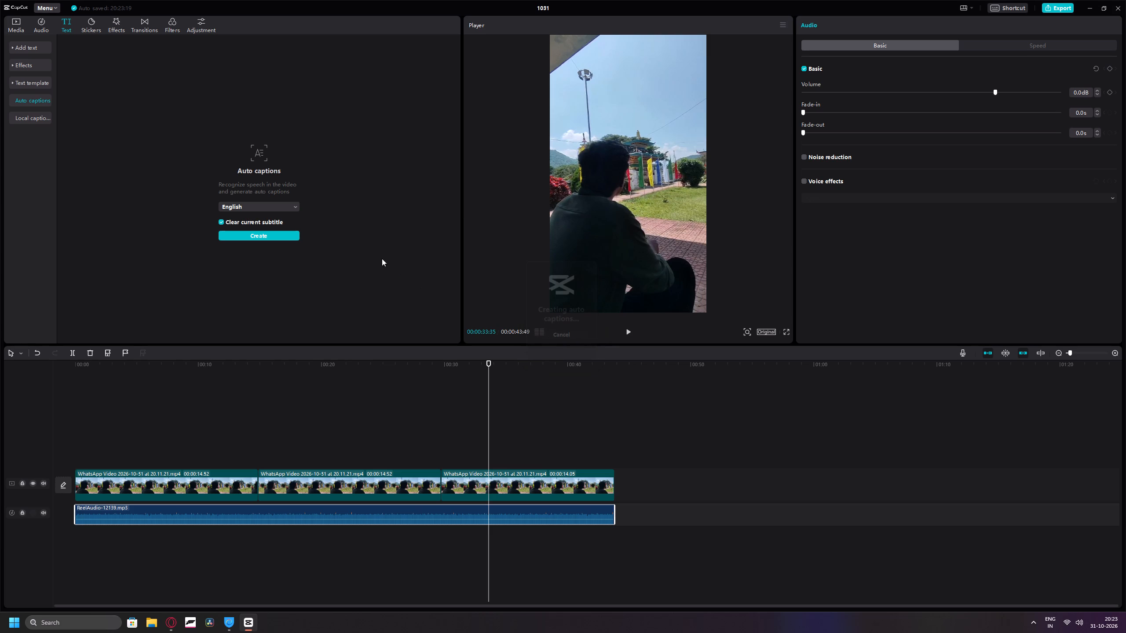
Look through the auto captions language list for the languages it offers.
click(271, 207)
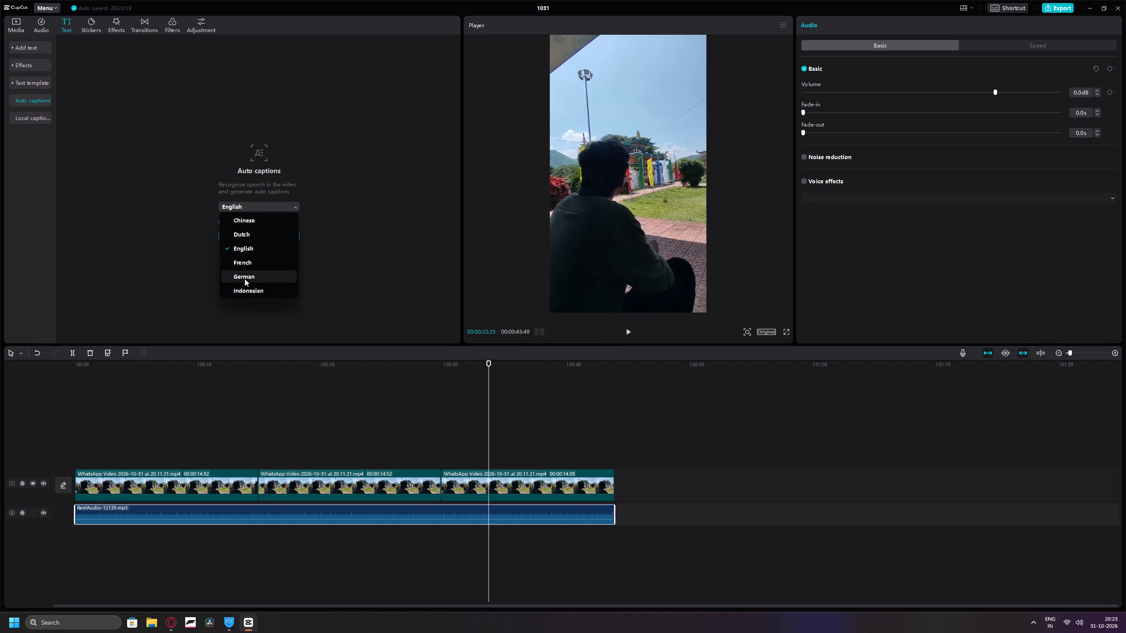
scroll(249, 282, down, 4)
scroll(252, 276, up, 2)
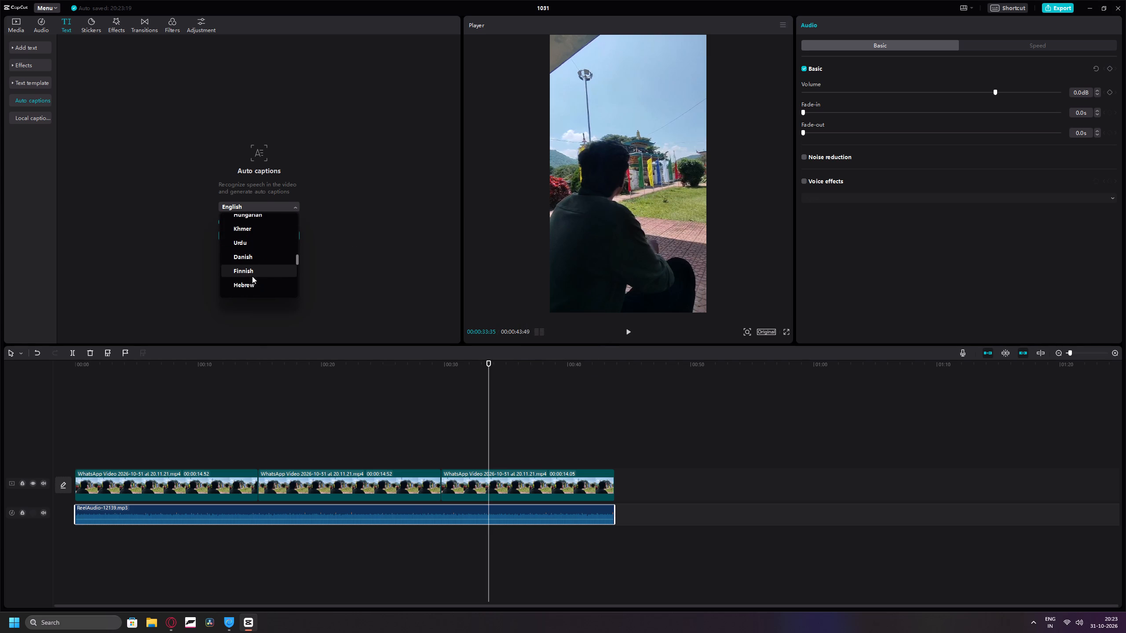
scroll(252, 276, up, 2)
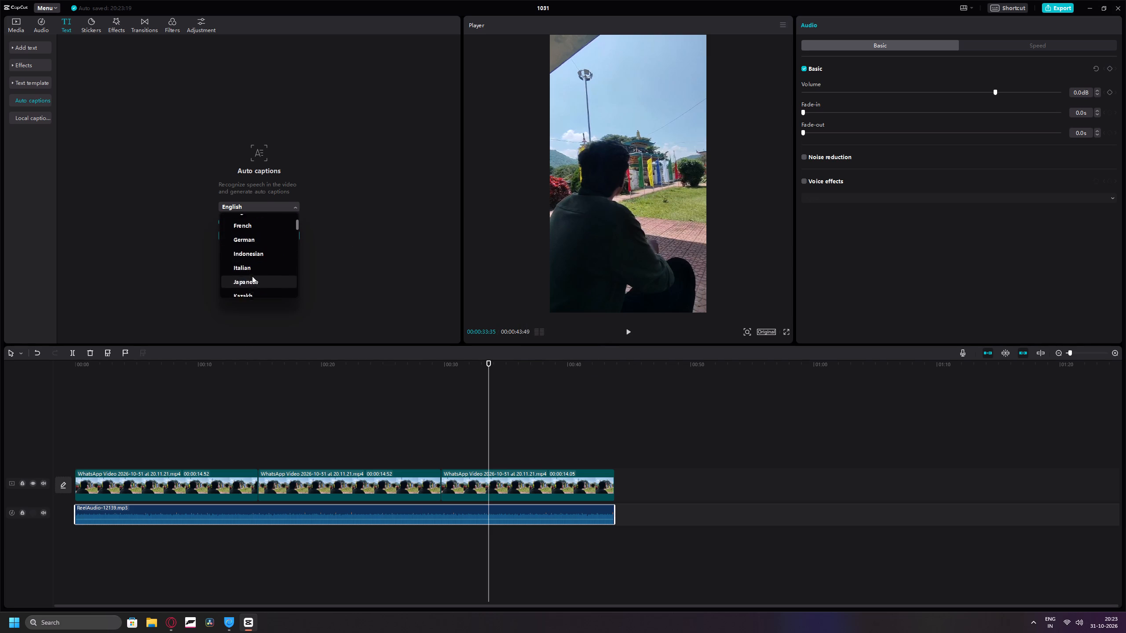
scroll(252, 266, down, 1)
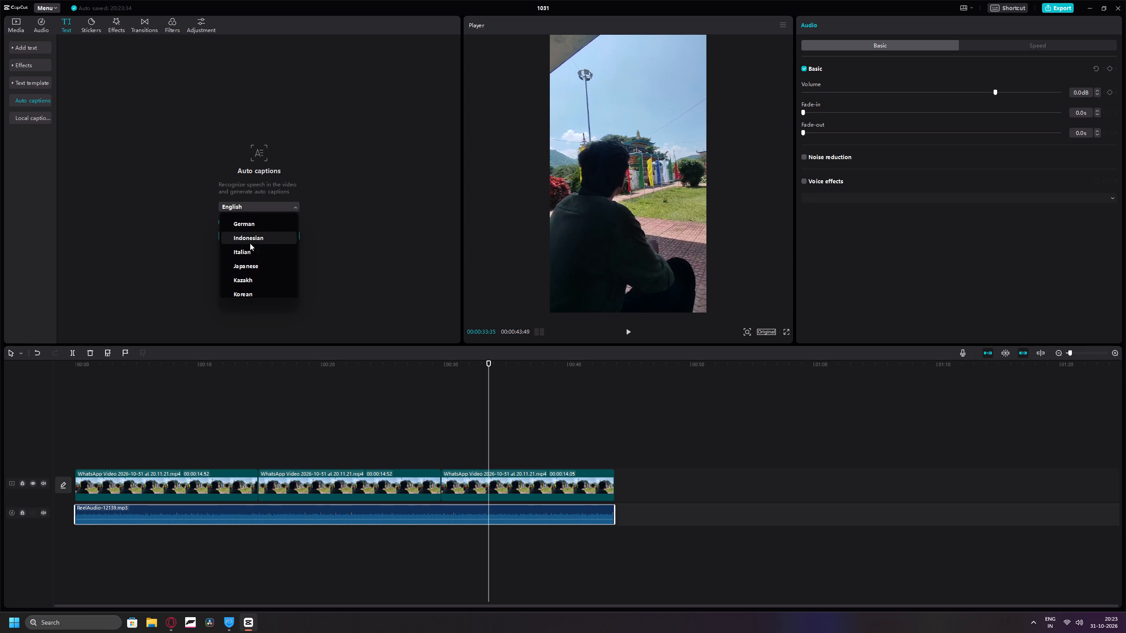
scroll(250, 243, down, 3)
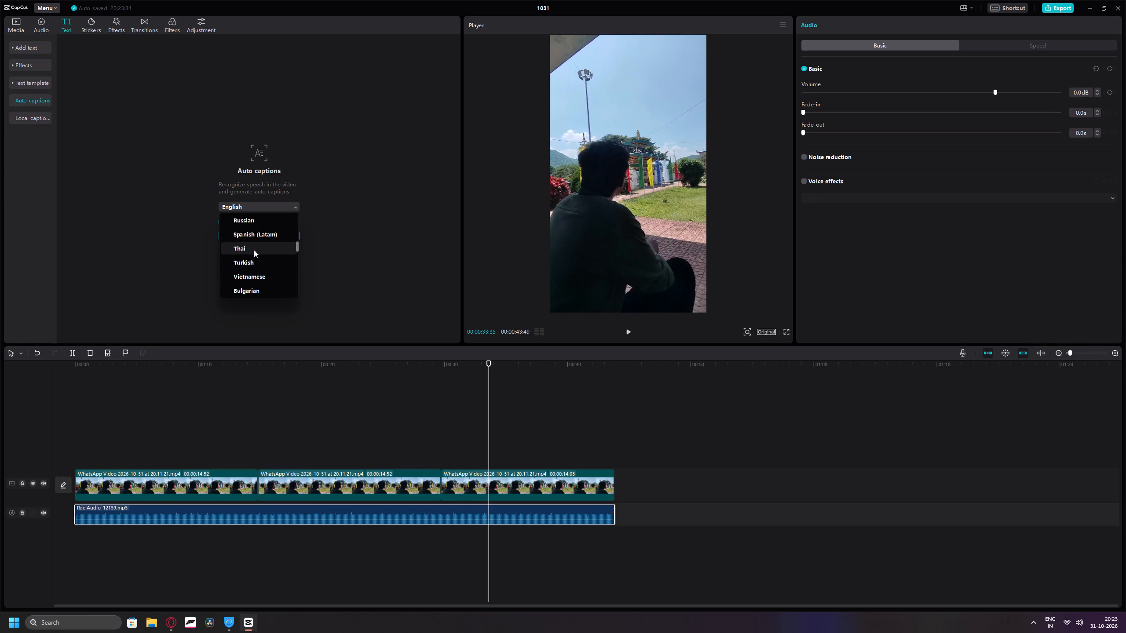
scroll(254, 250, down, 3)
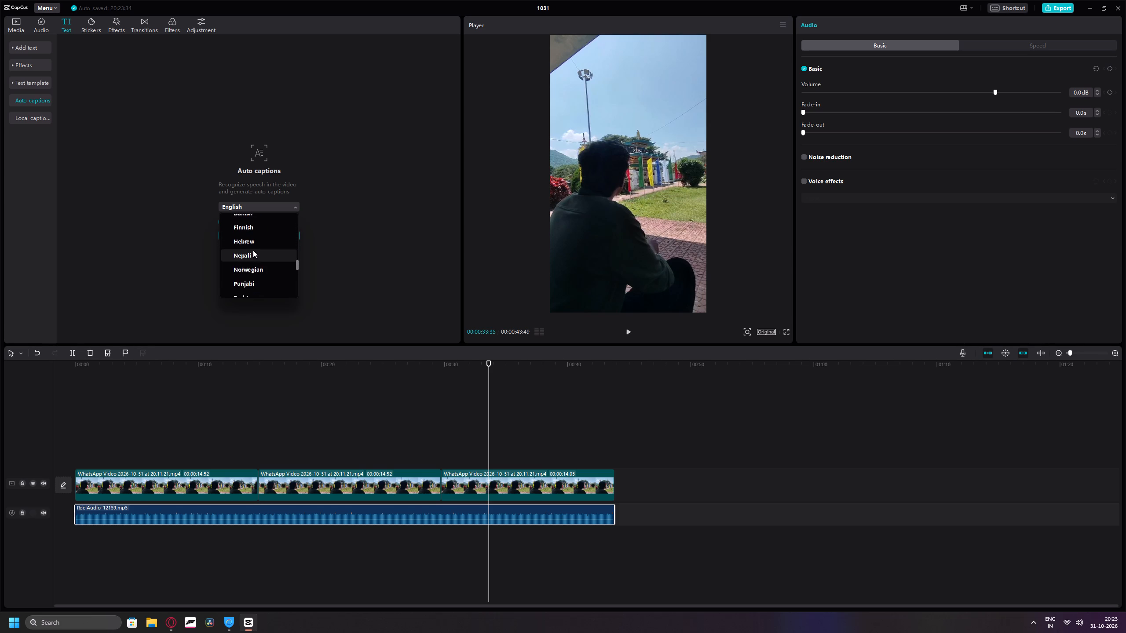
scroll(253, 250, down, 2)
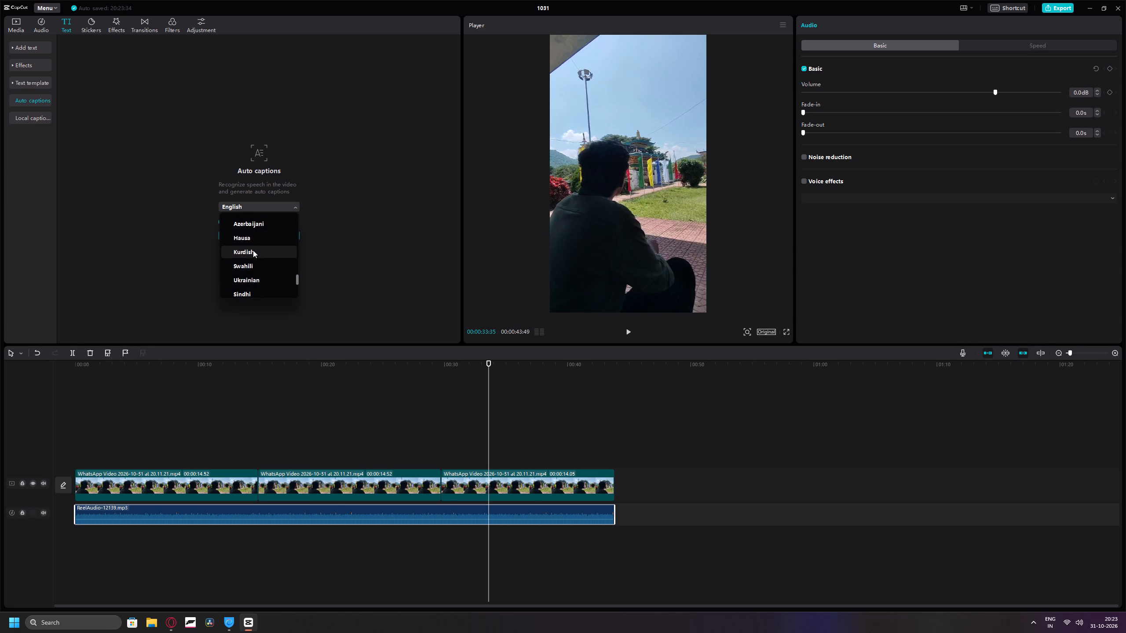
scroll(256, 246, down, 3)
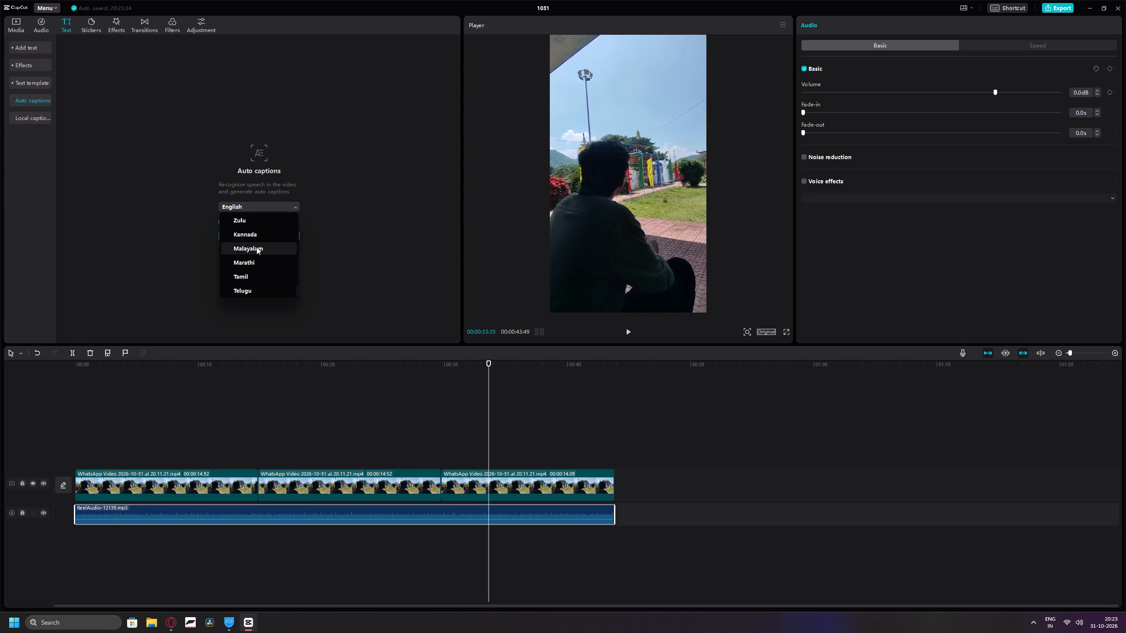
scroll(256, 252, down, 2)
scroll(246, 289, up, 2)
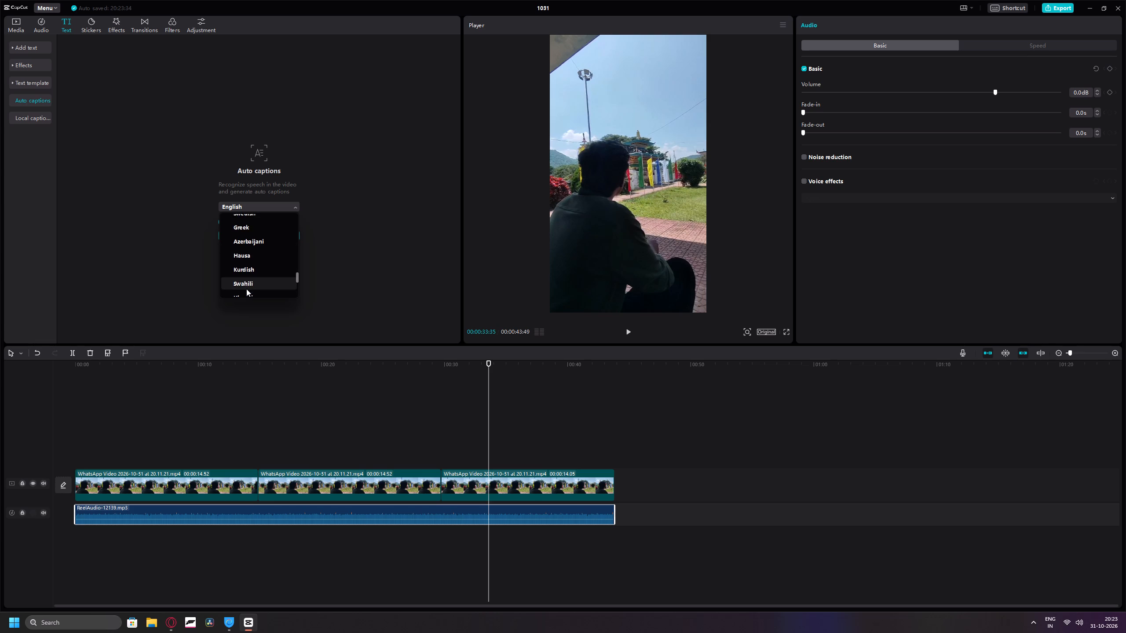
scroll(246, 289, up, 3)
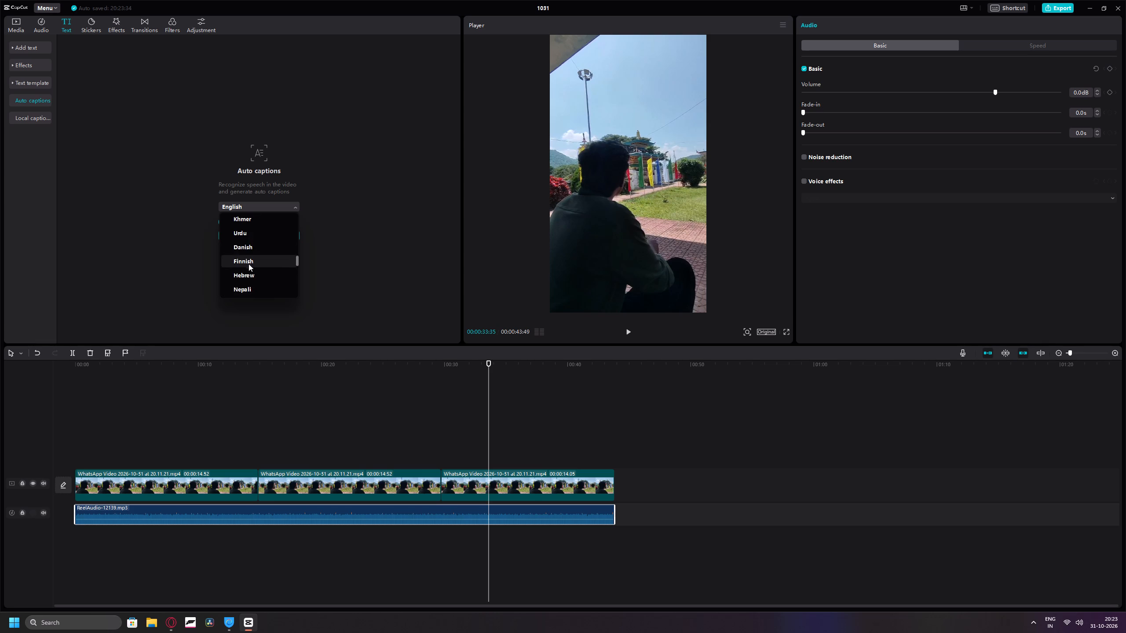
scroll(246, 262, up, 2)
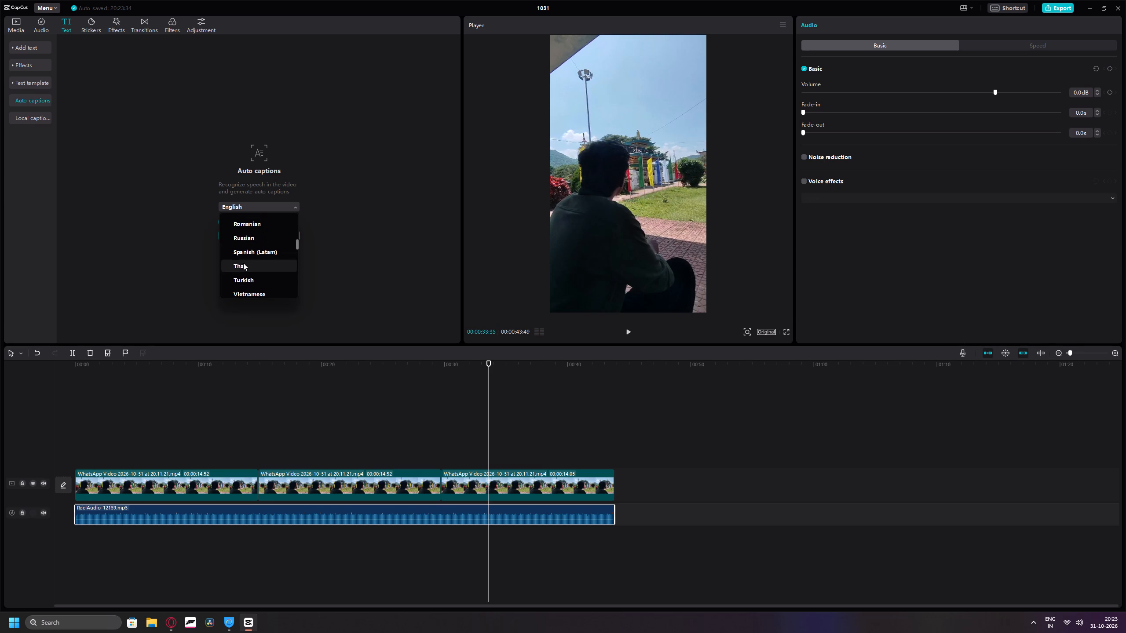
scroll(252, 256, up, 1)
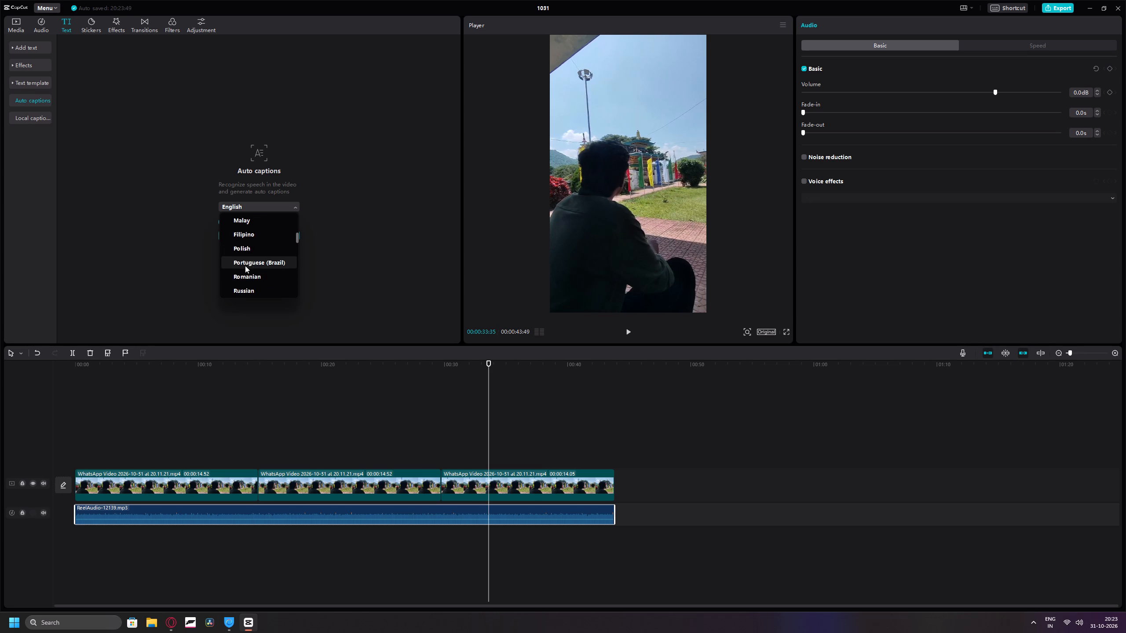
scroll(245, 266, up, 3)
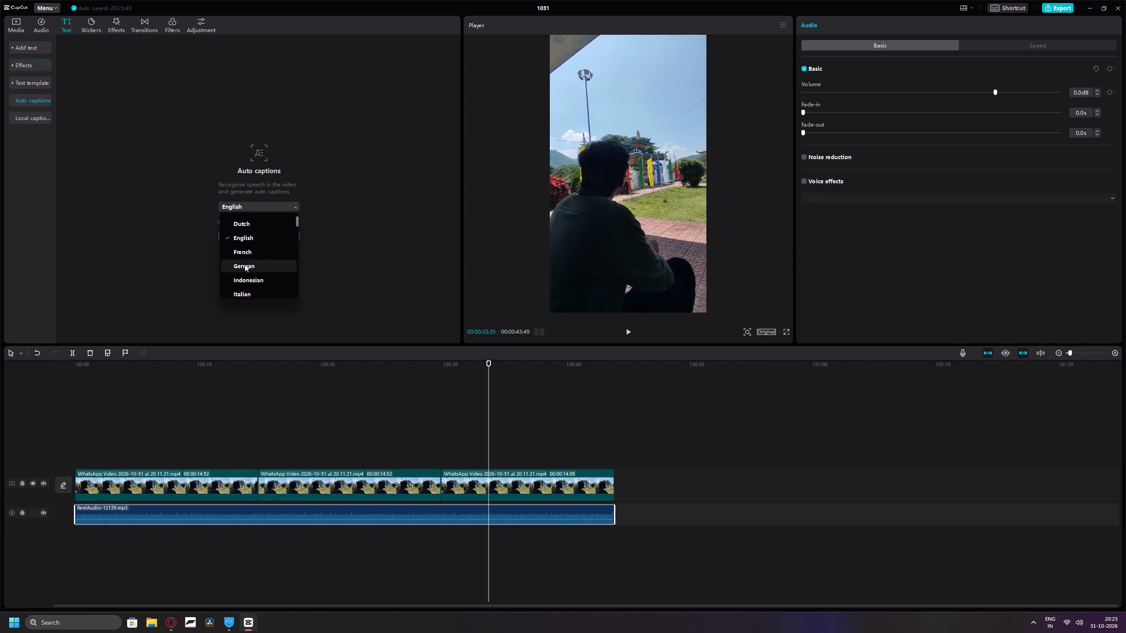
scroll(245, 254, up, 3)
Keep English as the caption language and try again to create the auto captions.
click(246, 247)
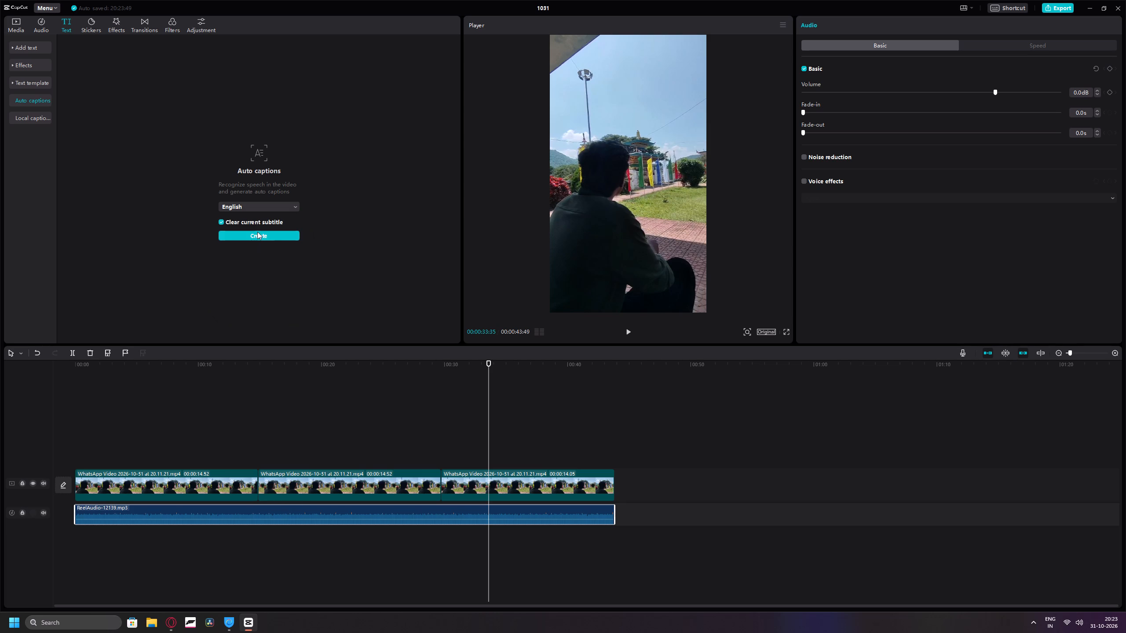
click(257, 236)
Play the opening seconds of the sequence from the start to check the video and music.
drag(488, 366, 487, 367)
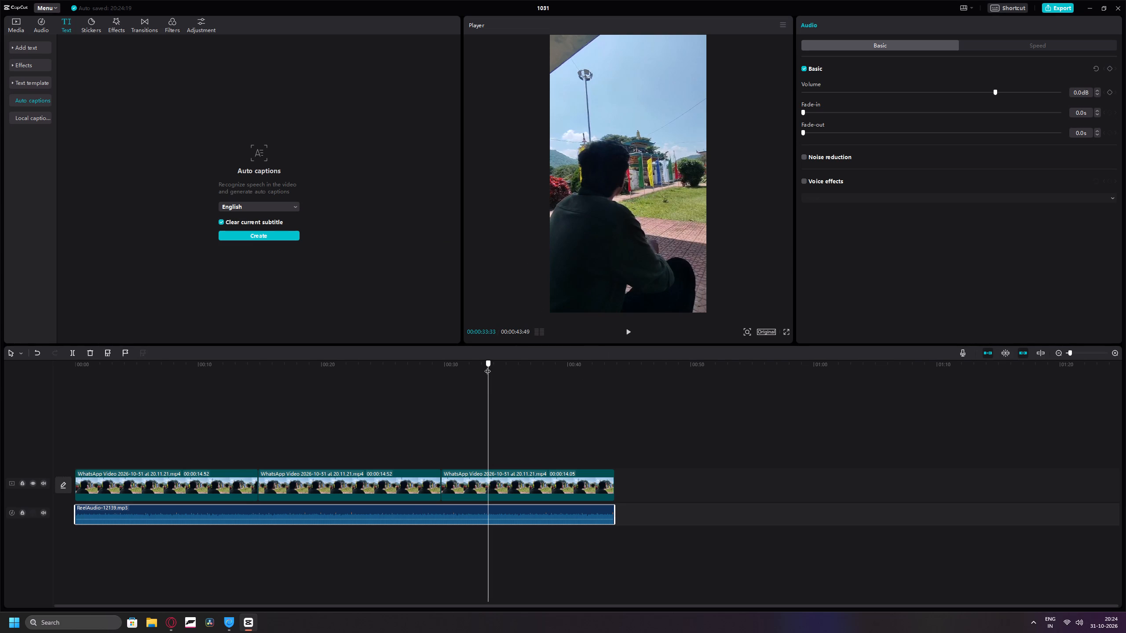
drag(487, 367, 69, 405)
click(625, 332)
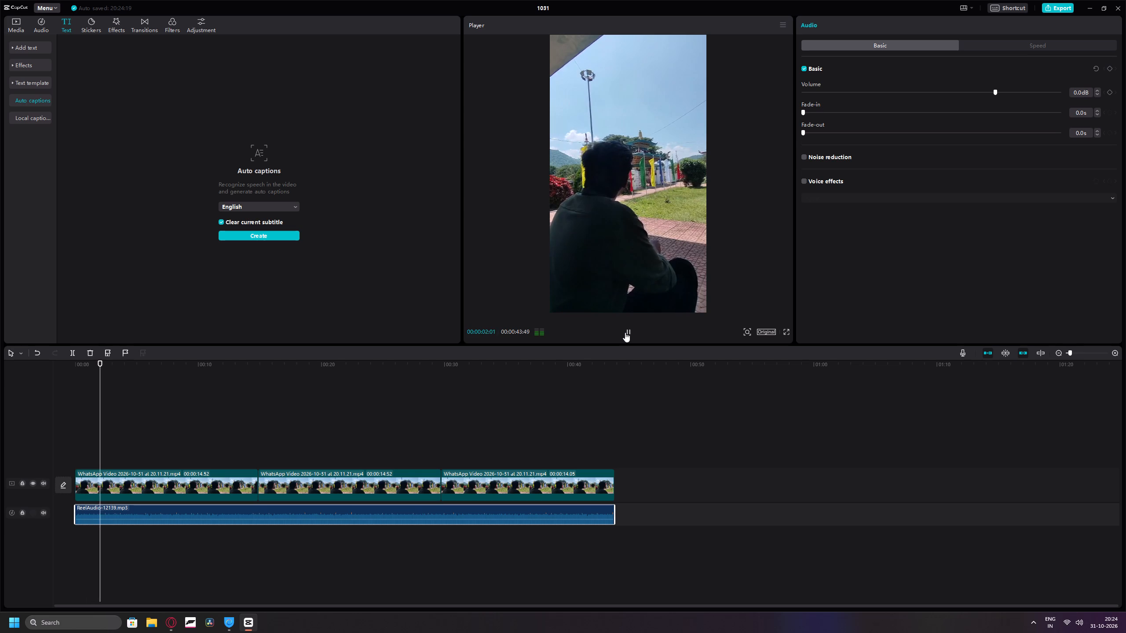
click(625, 332)
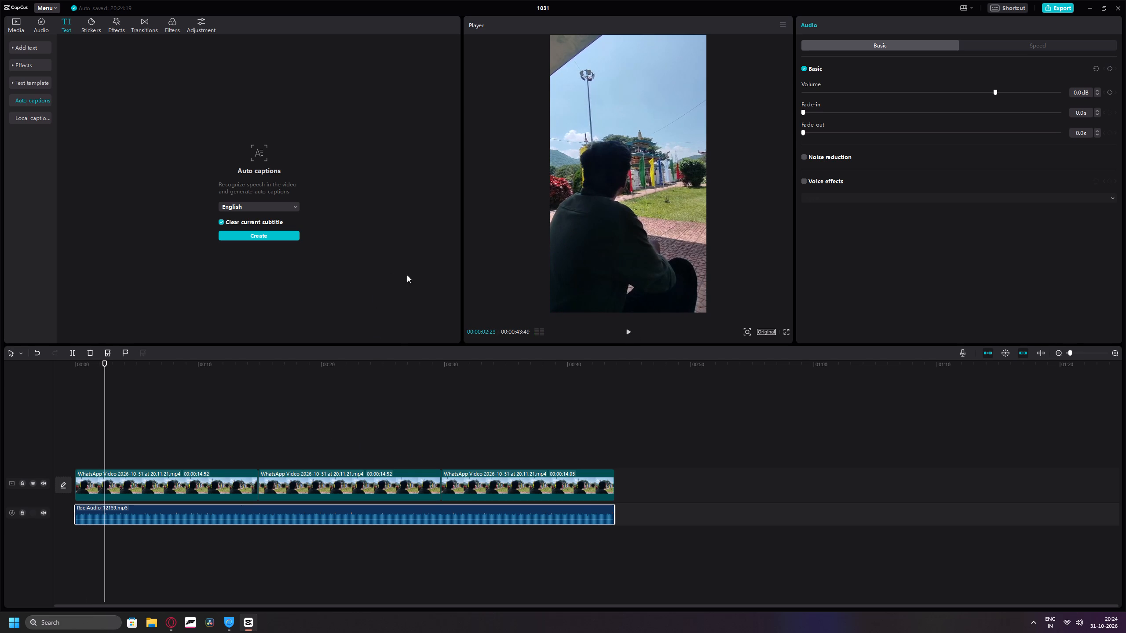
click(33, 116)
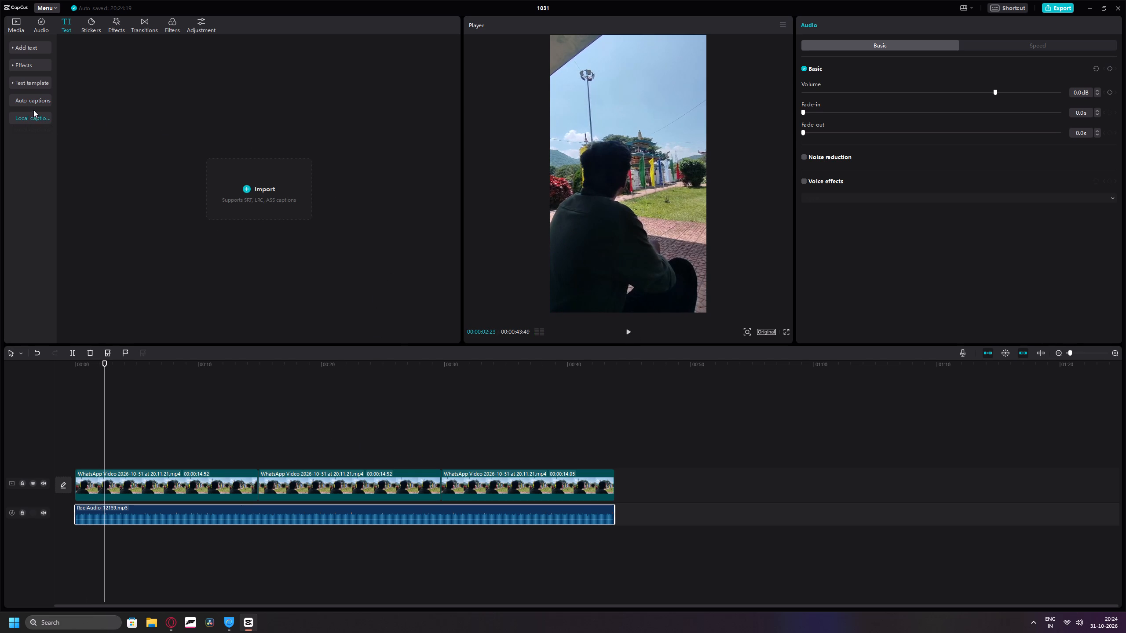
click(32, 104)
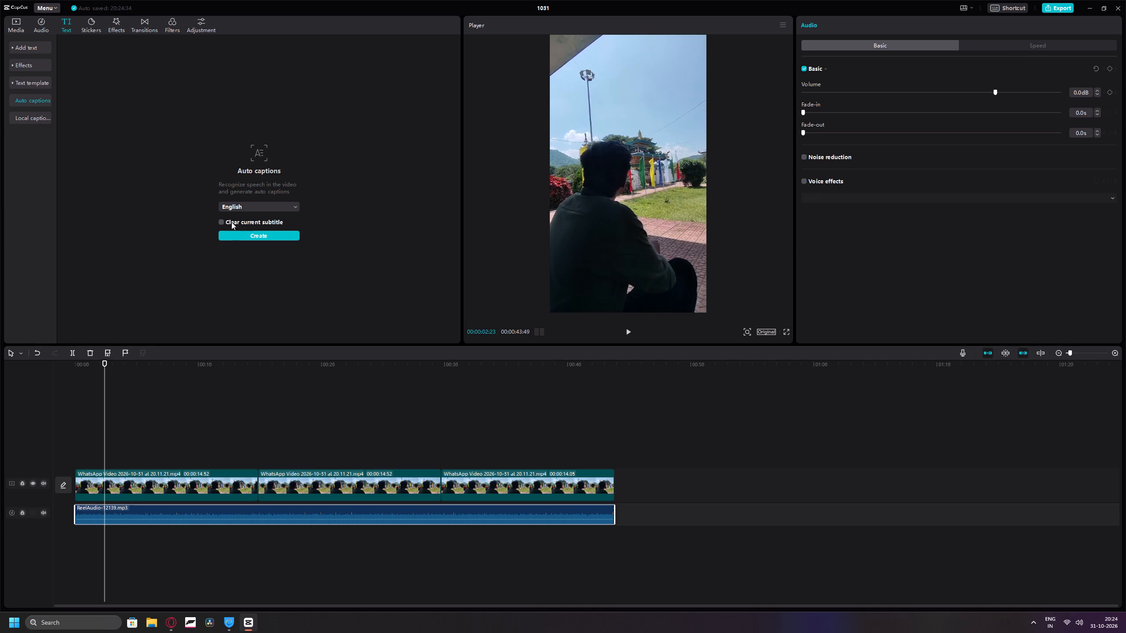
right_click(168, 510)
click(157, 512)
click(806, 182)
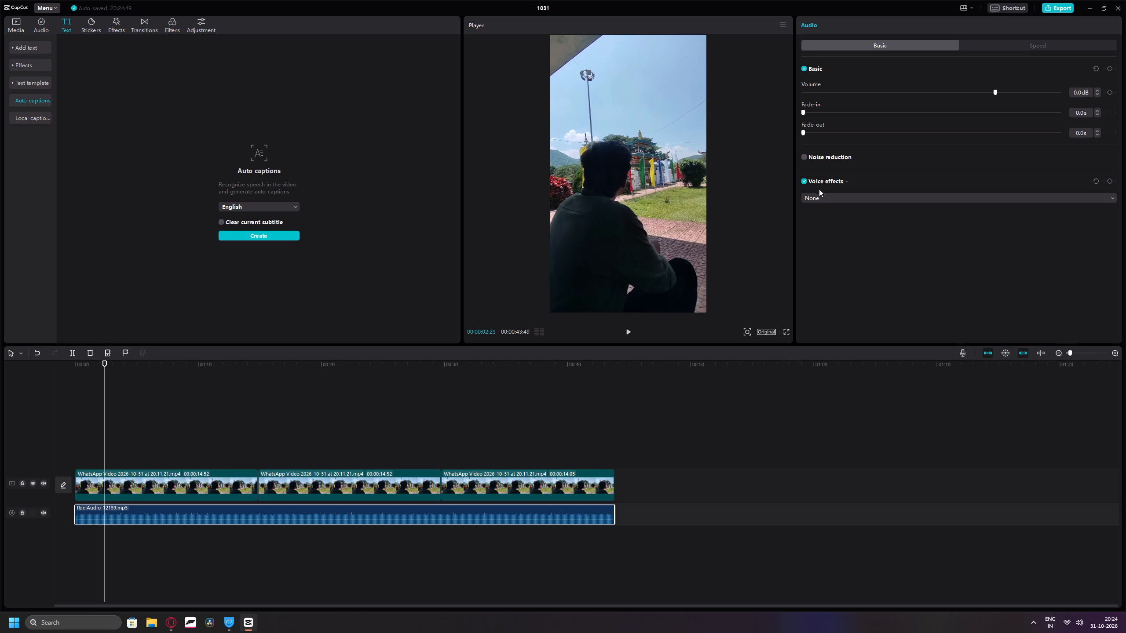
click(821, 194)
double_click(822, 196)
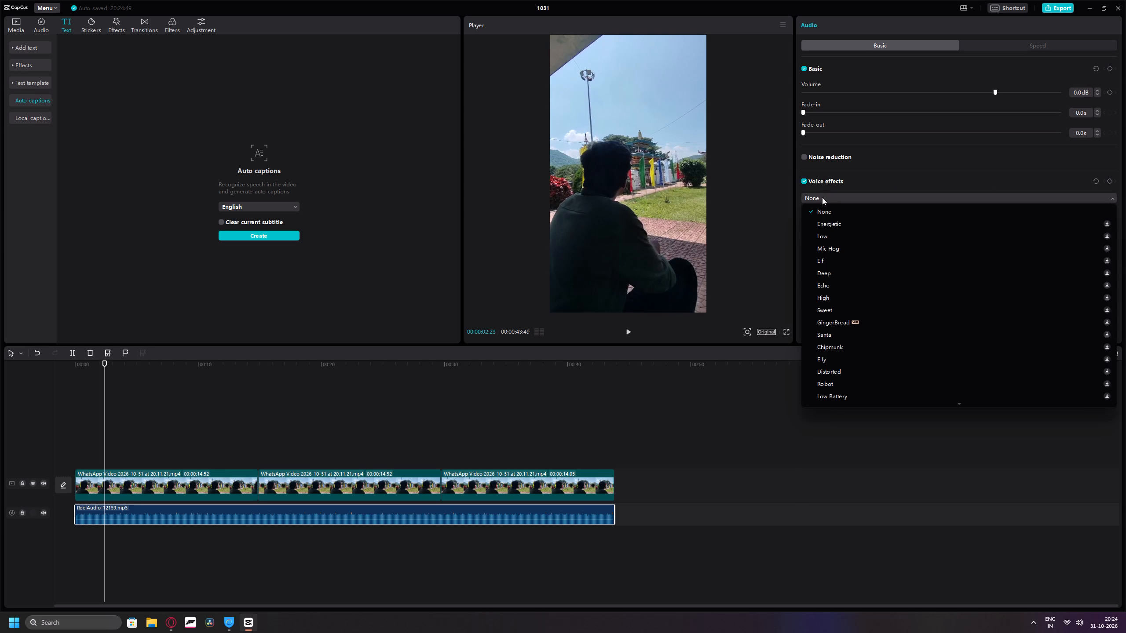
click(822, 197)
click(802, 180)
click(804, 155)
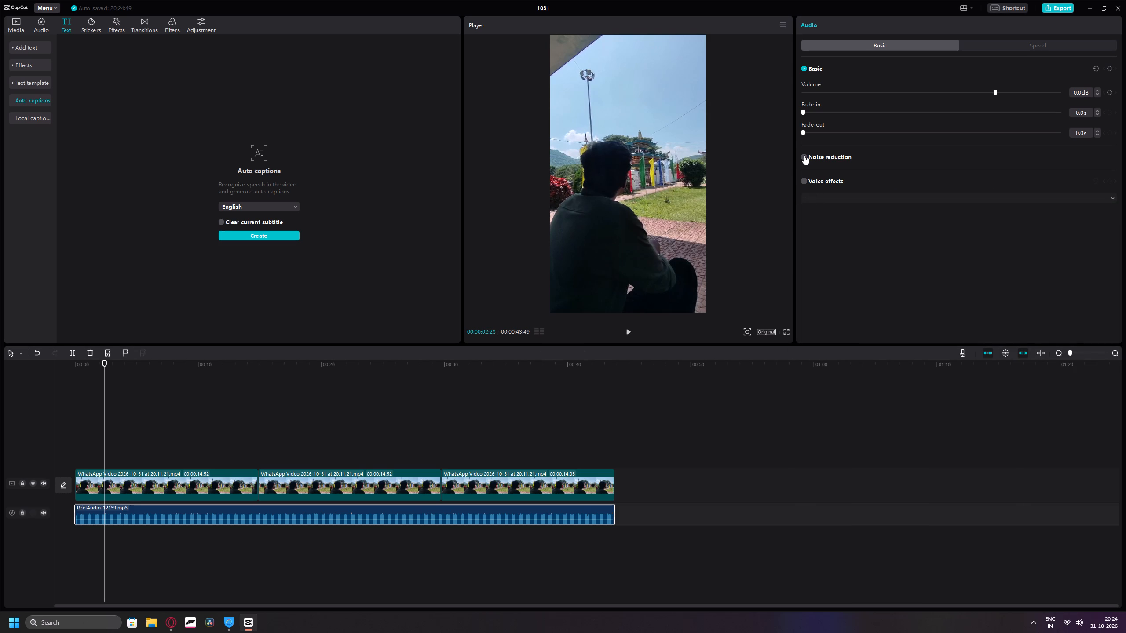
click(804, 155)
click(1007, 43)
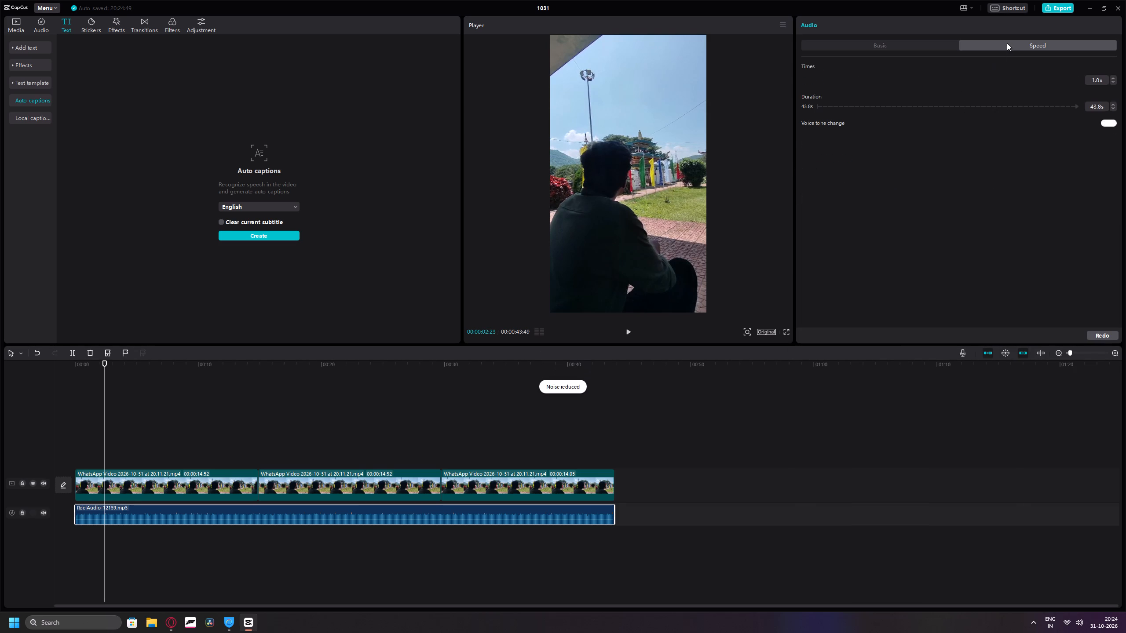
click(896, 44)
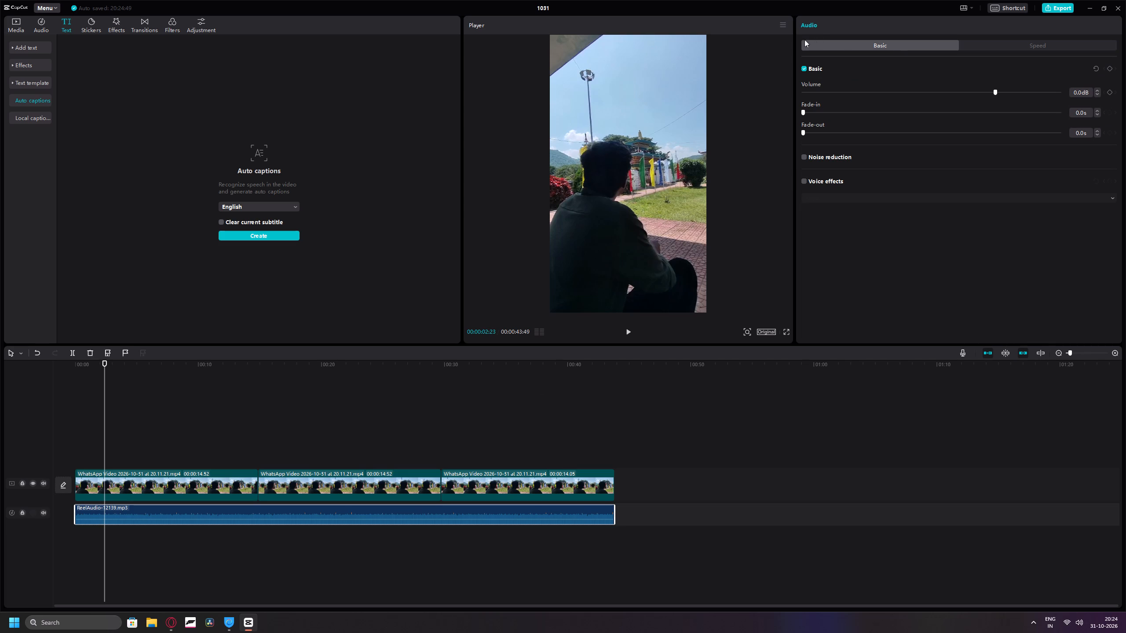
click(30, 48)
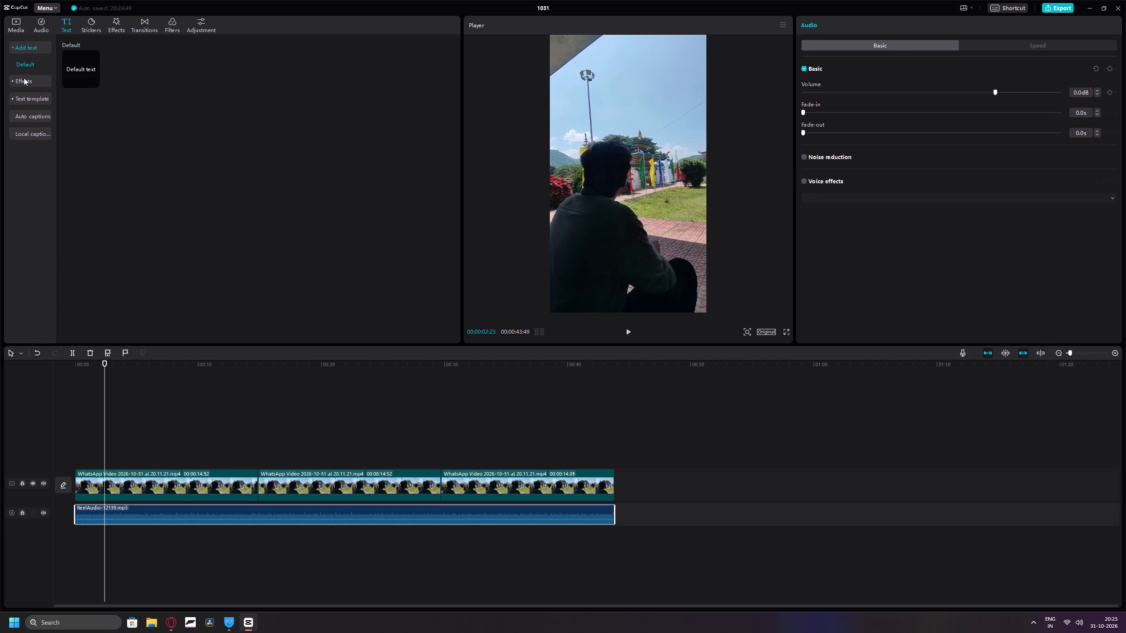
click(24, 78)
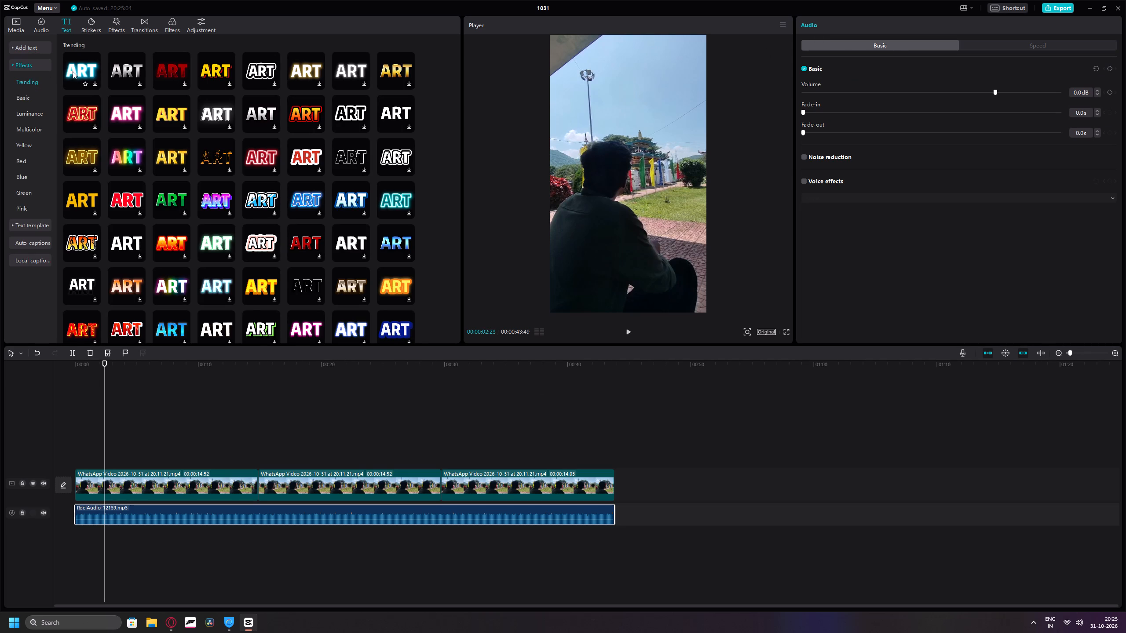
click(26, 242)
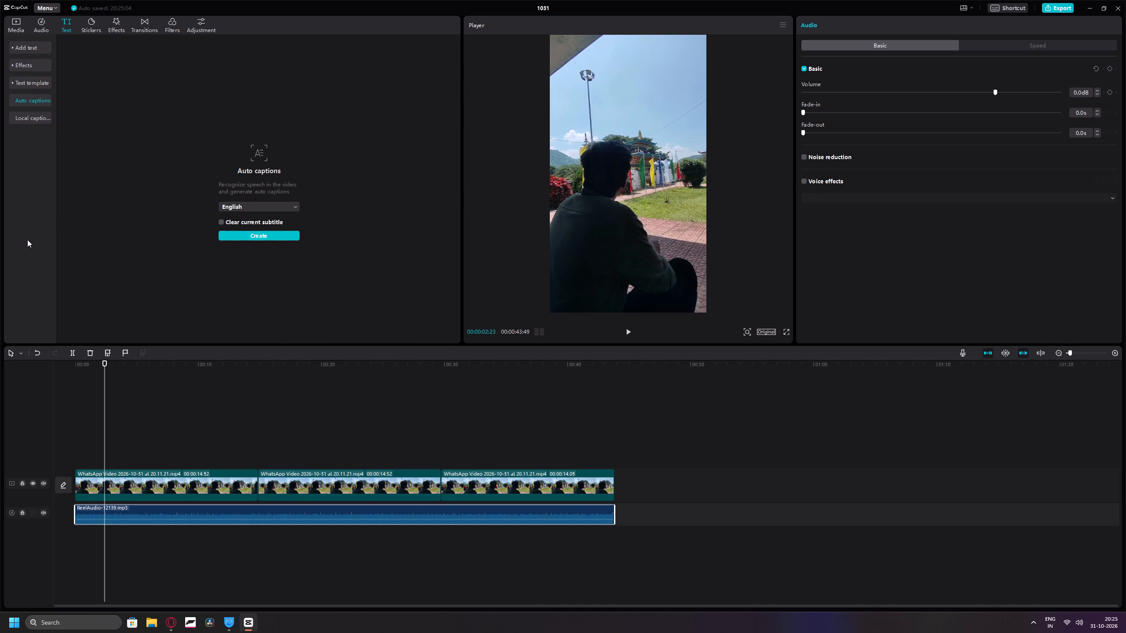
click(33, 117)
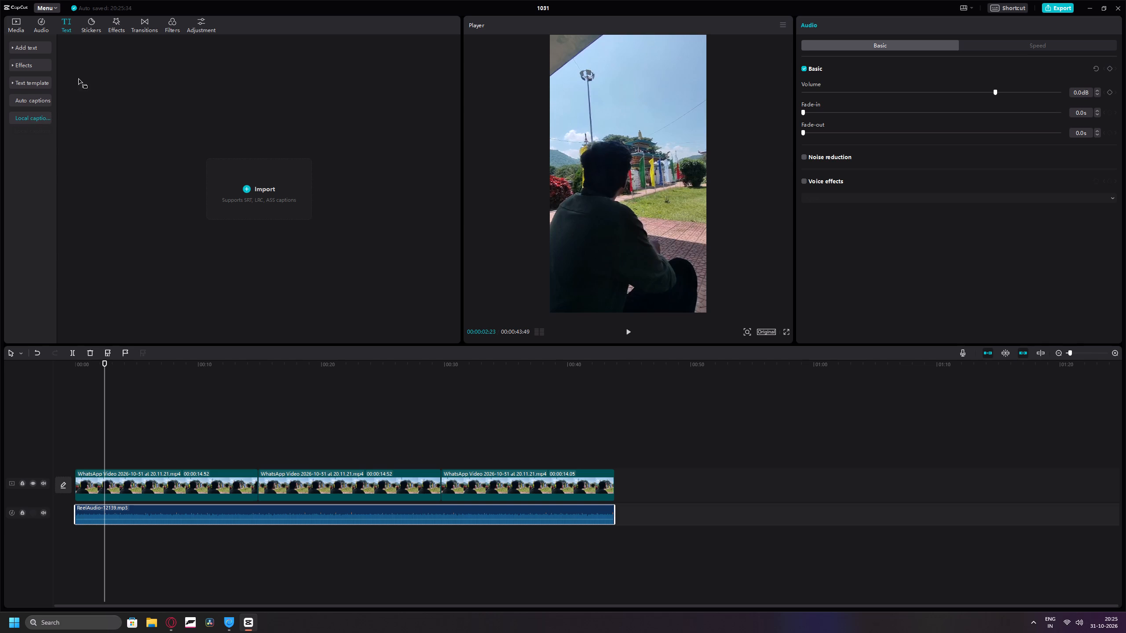
Look through the Halloween tracks in the music library.
click(42, 25)
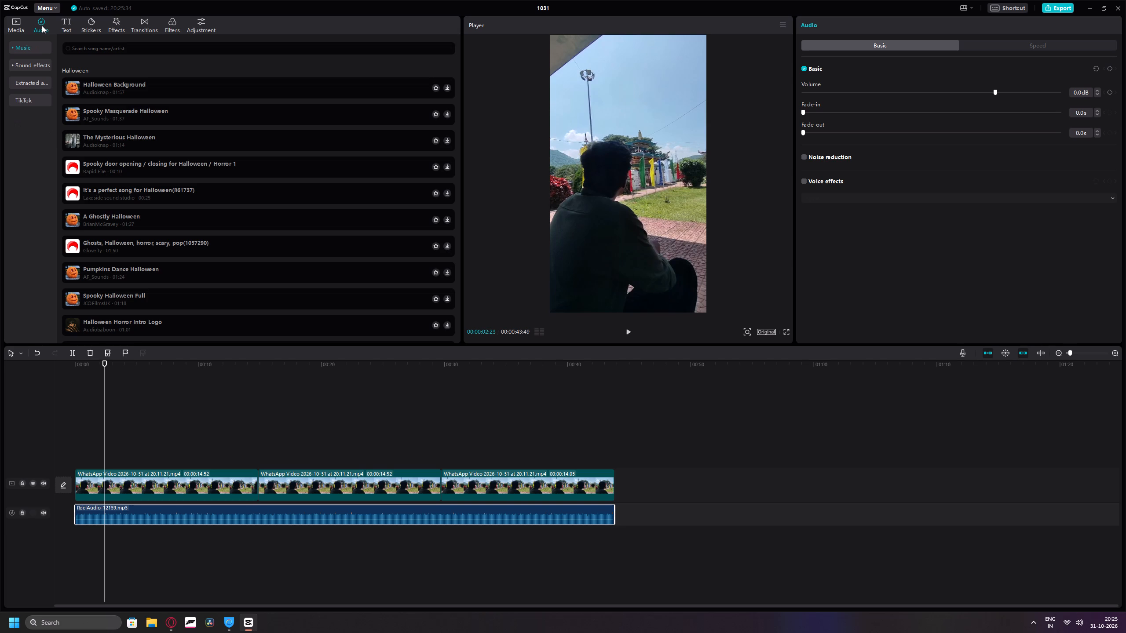
scroll(110, 102, down, 3)
scroll(153, 117, down, 13)
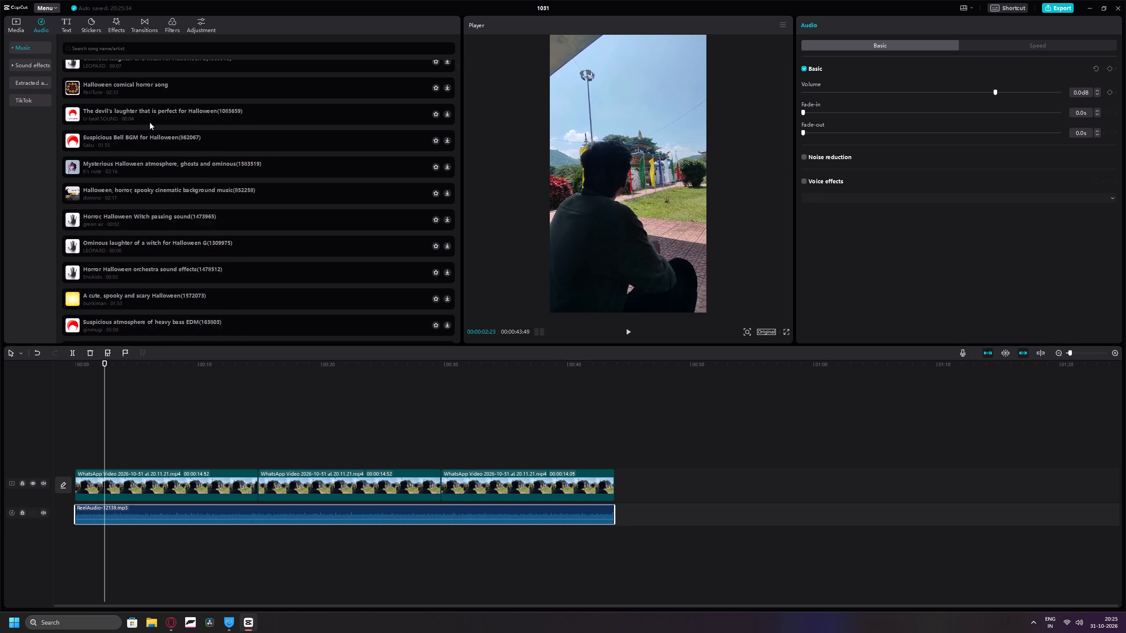
scroll(150, 122, up, 20)
scroll(150, 122, up, 5)
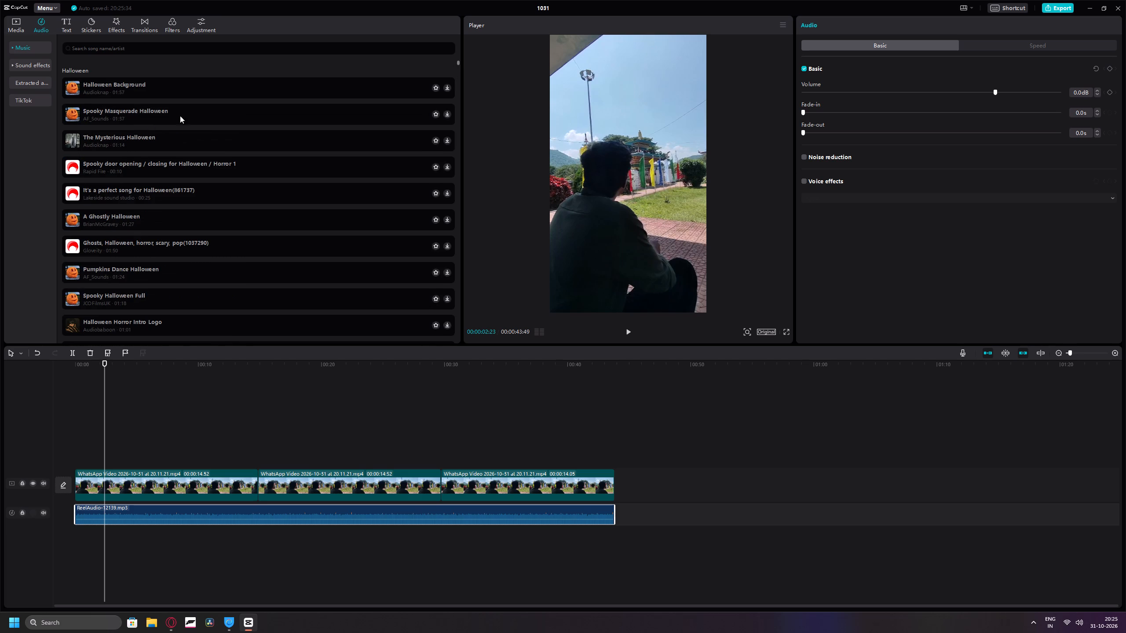
scroll(907, 47, up, 6)
Turn on voice effects for the ReelAudio clip and look through the available effects, keeping None.
click(843, 182)
click(845, 182)
click(1113, 198)
click(1111, 197)
click(804, 182)
click(855, 195)
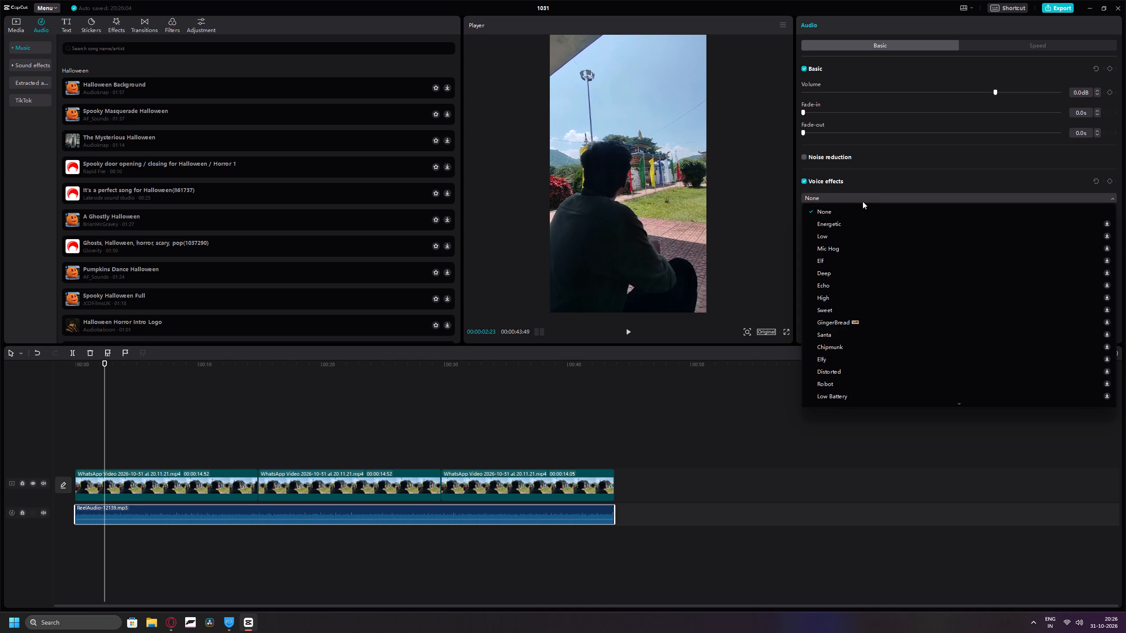
scroll(860, 209, down, 6)
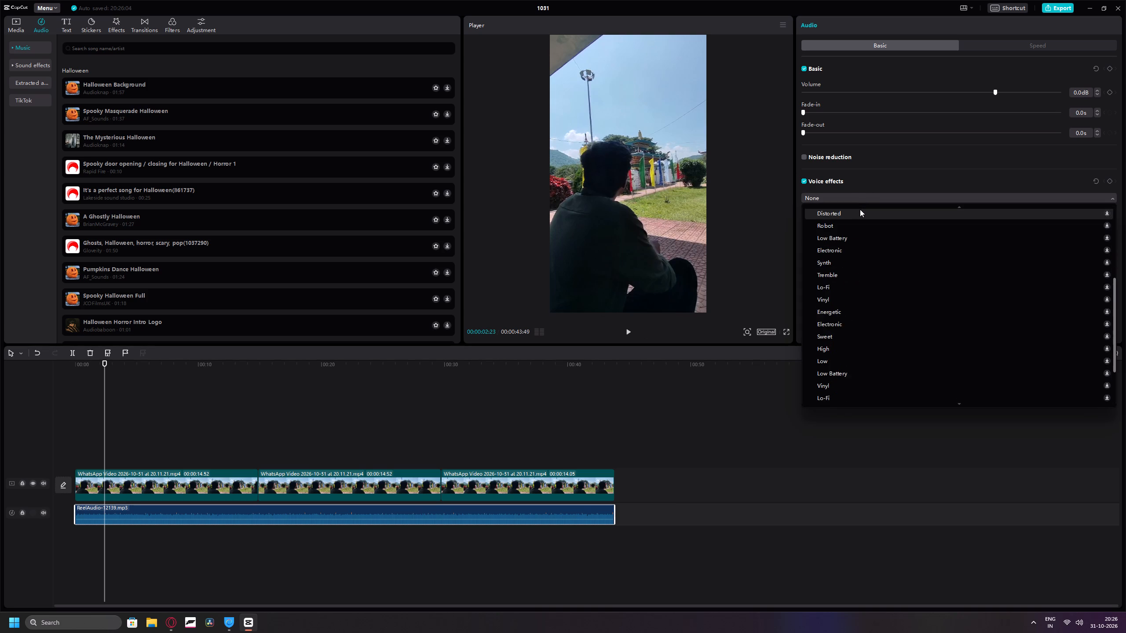
scroll(860, 209, down, 5)
scroll(863, 214, up, 13)
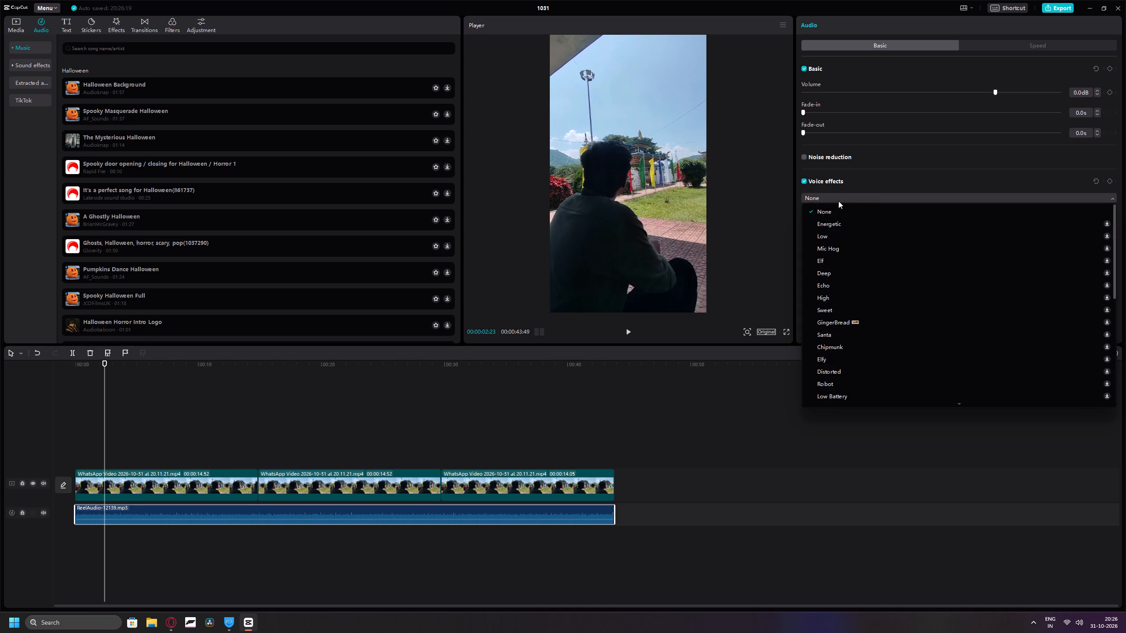
click(832, 196)
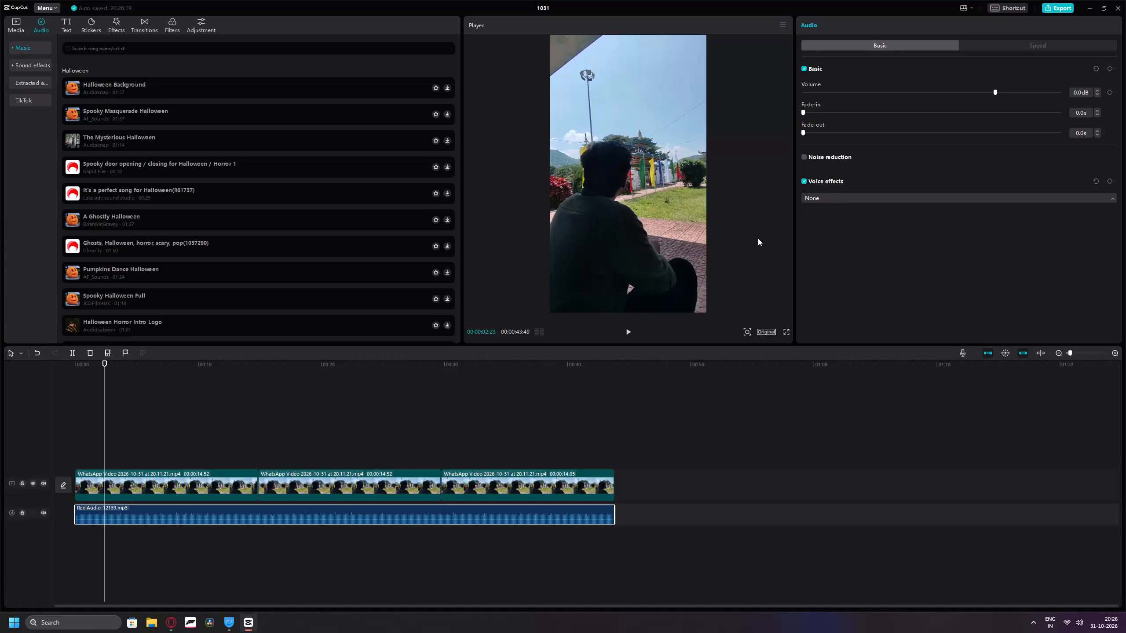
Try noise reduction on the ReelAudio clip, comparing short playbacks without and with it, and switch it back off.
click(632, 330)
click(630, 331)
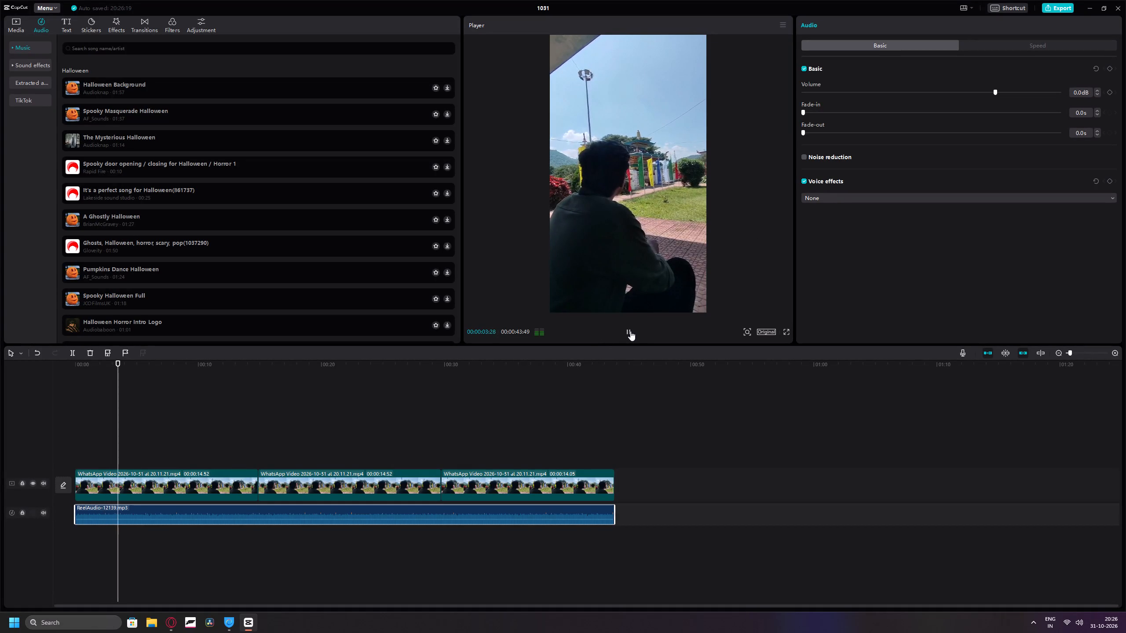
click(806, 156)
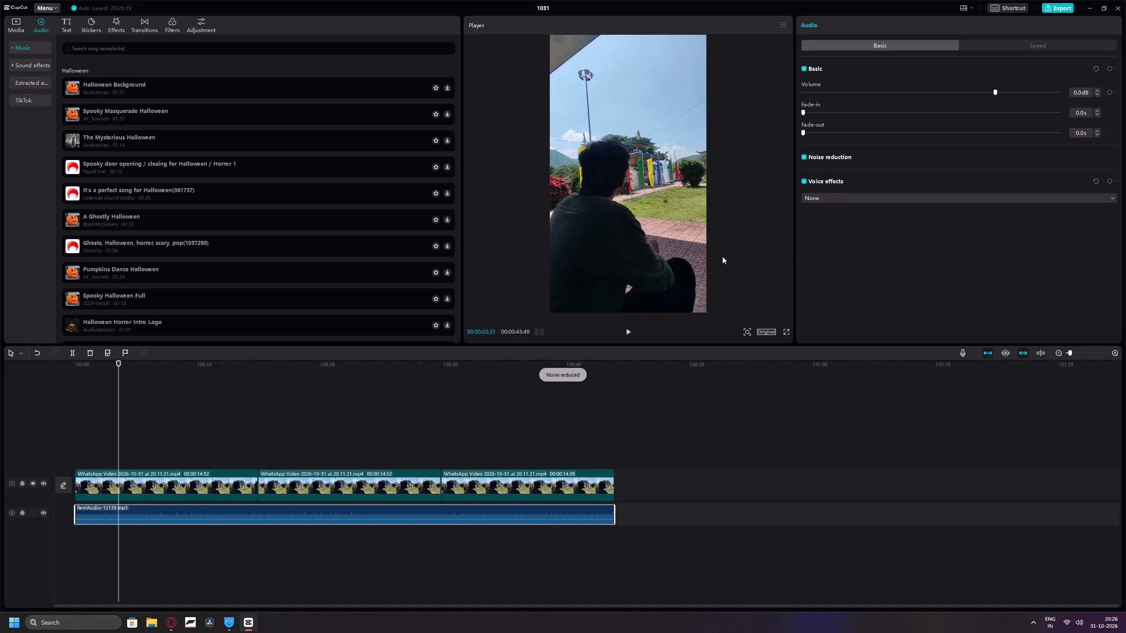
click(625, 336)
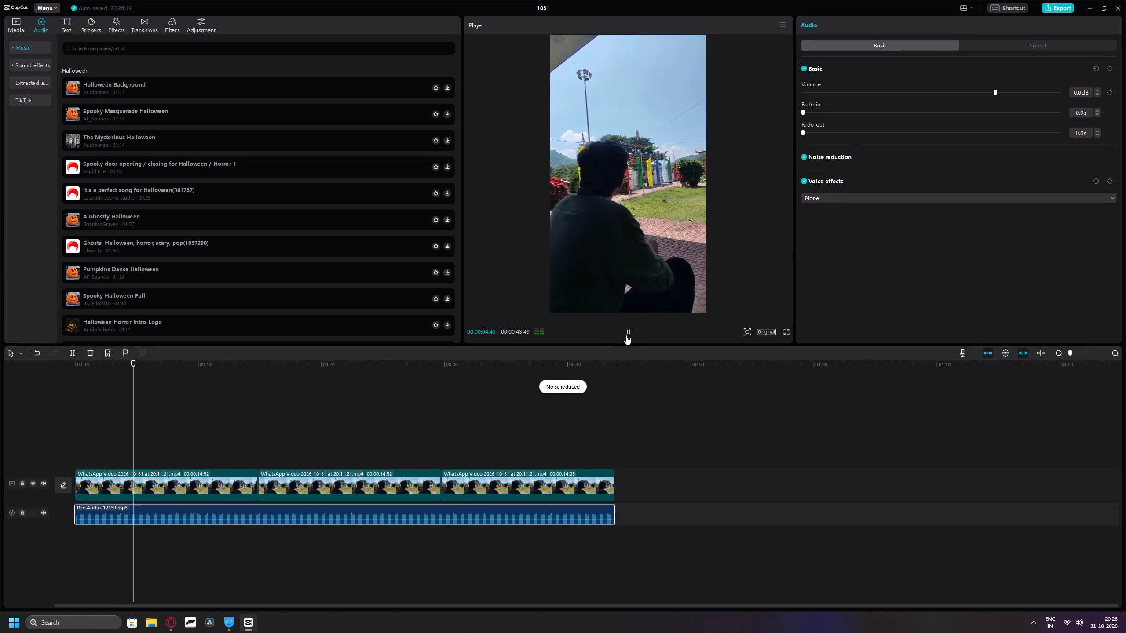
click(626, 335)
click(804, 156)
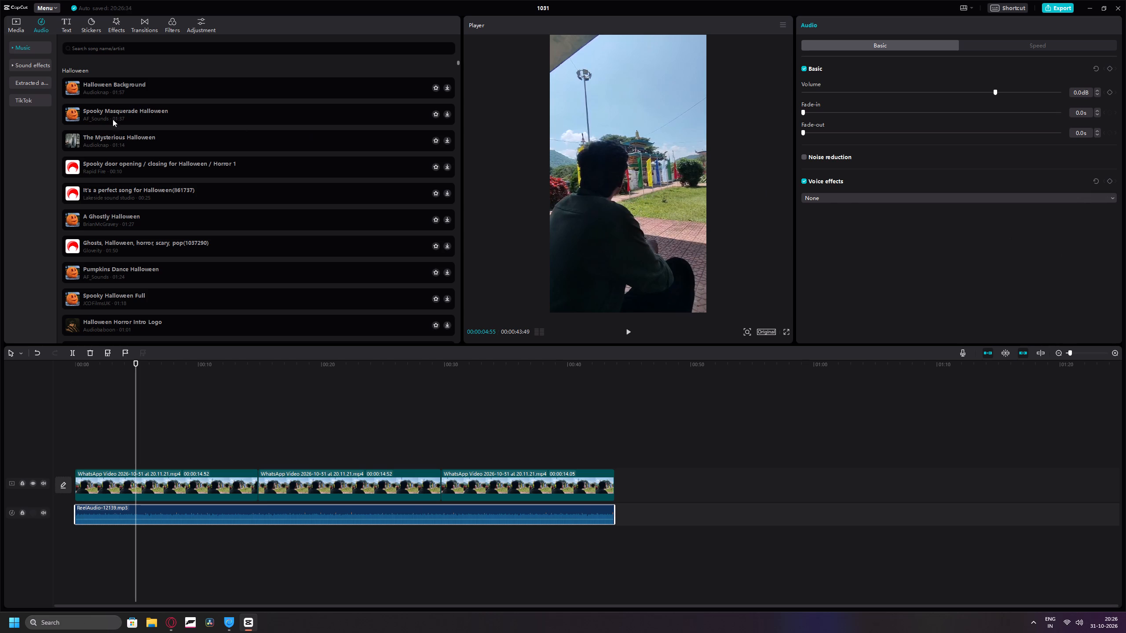
Look through the audio library's extracted audio, TikTok, trending sound effects and Halloween music sections.
click(28, 84)
click(28, 95)
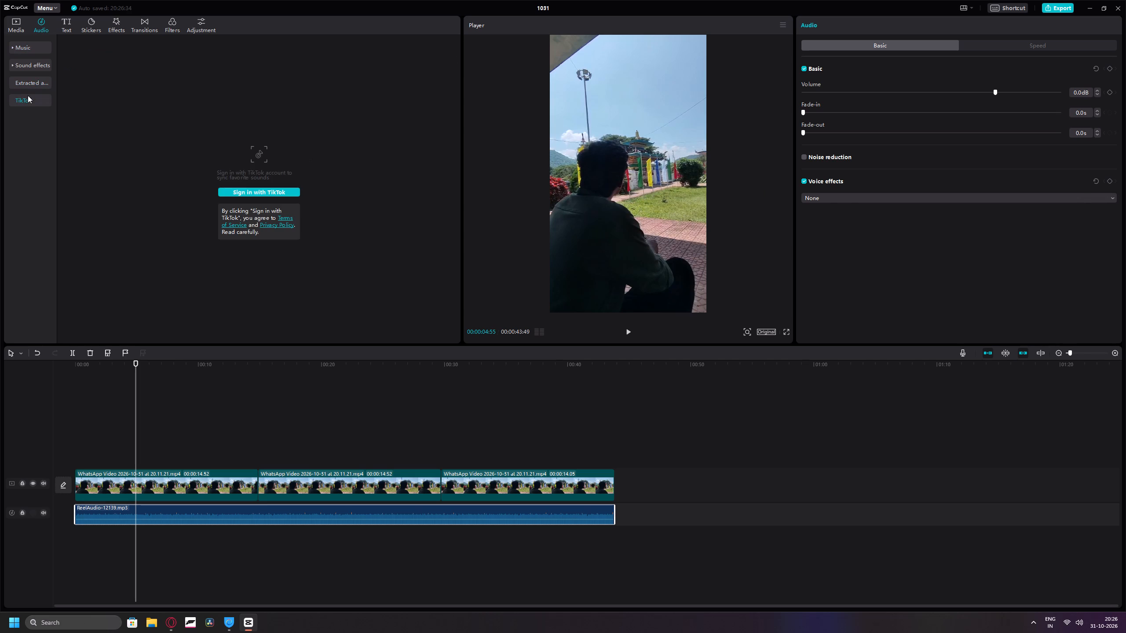
click(29, 61)
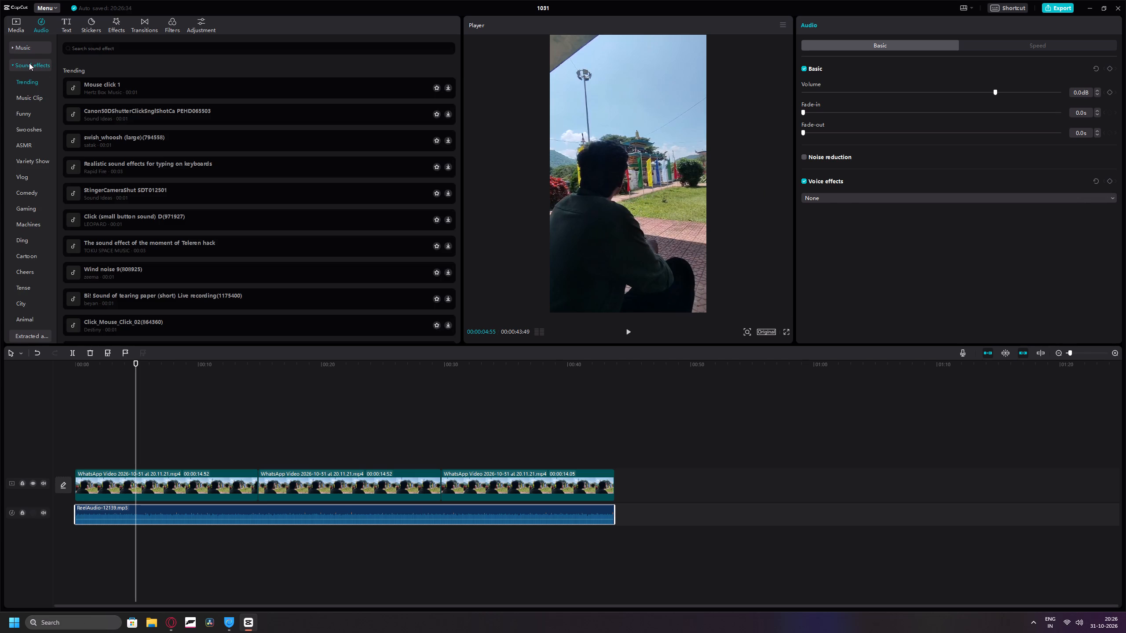
click(31, 47)
scroll(151, 87, up, 4)
scroll(151, 87, down, 6)
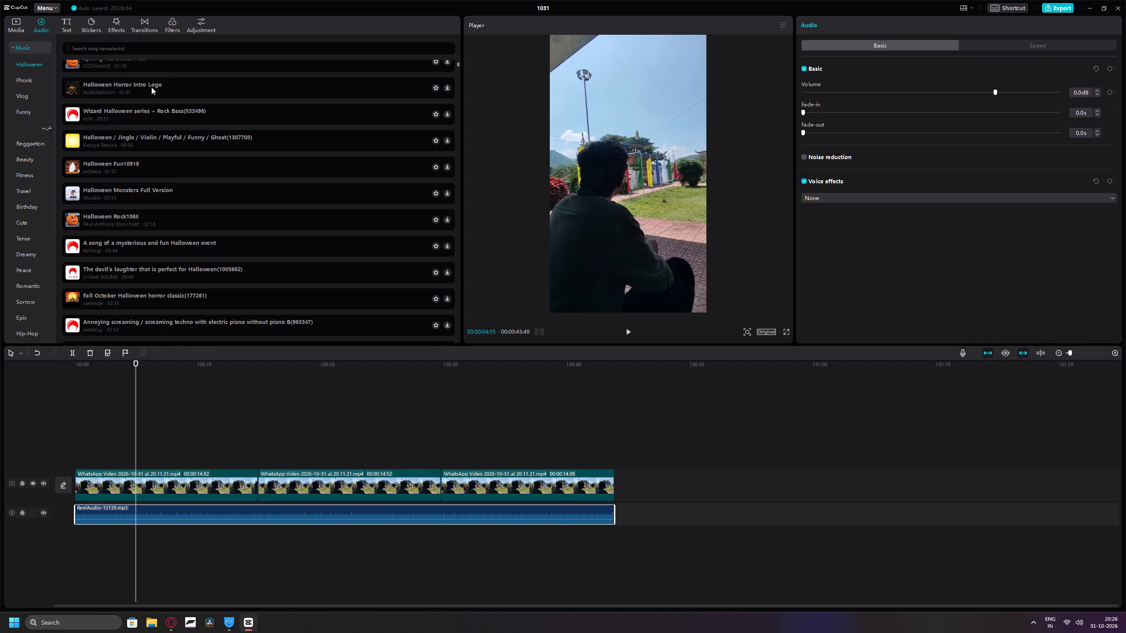
scroll(151, 87, down, 6)
scroll(151, 87, up, 20)
scroll(151, 87, up, 3)
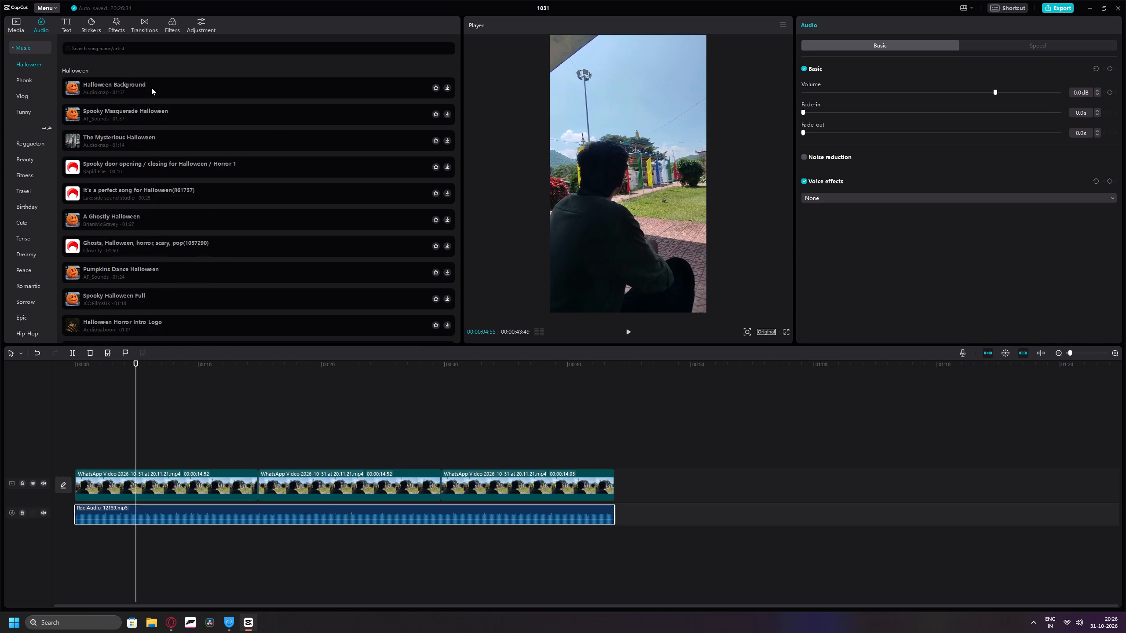
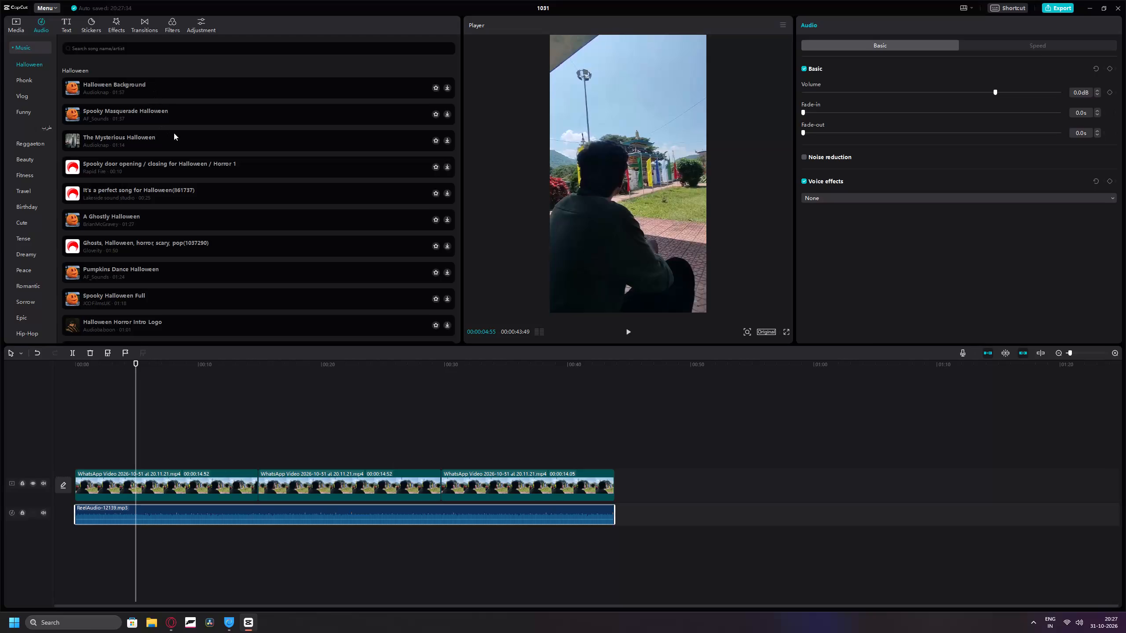
Look further through the Halloween tracks in the music library.
scroll(190, 145, down, 19)
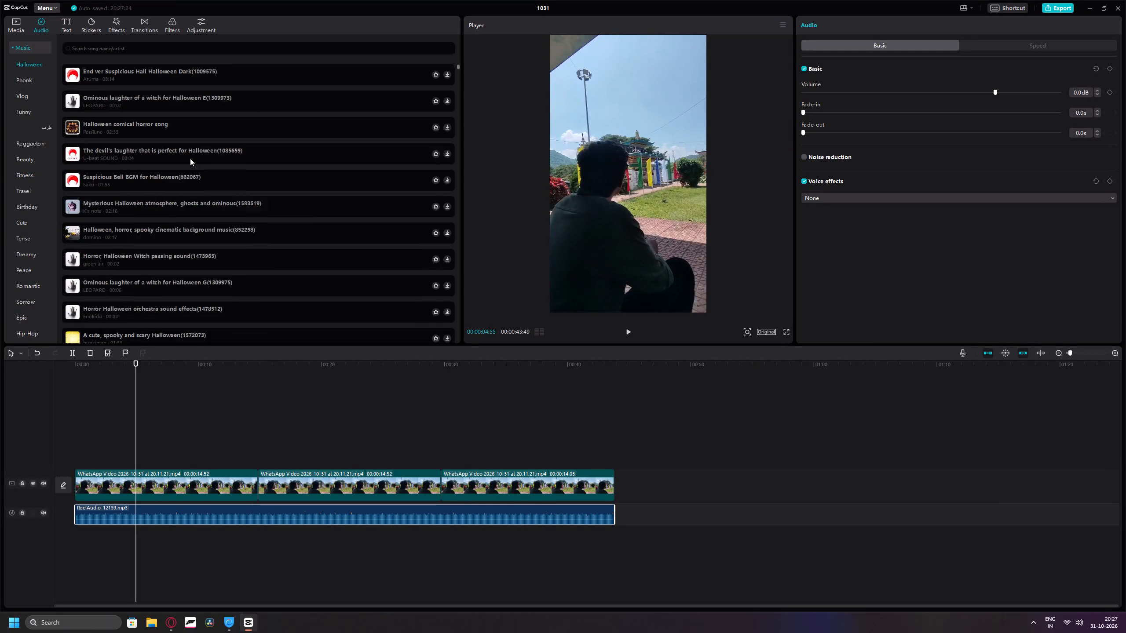
scroll(190, 158, down, 9)
scroll(186, 165, down, 12)
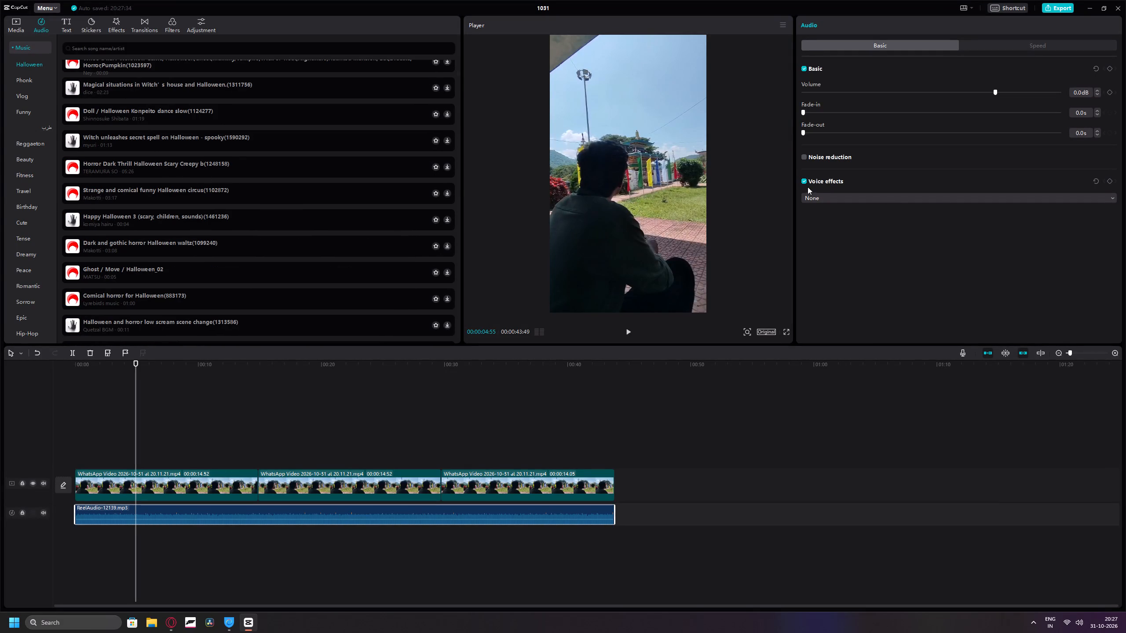
Turn off voice effects for the ReelAudio clip.
click(803, 181)
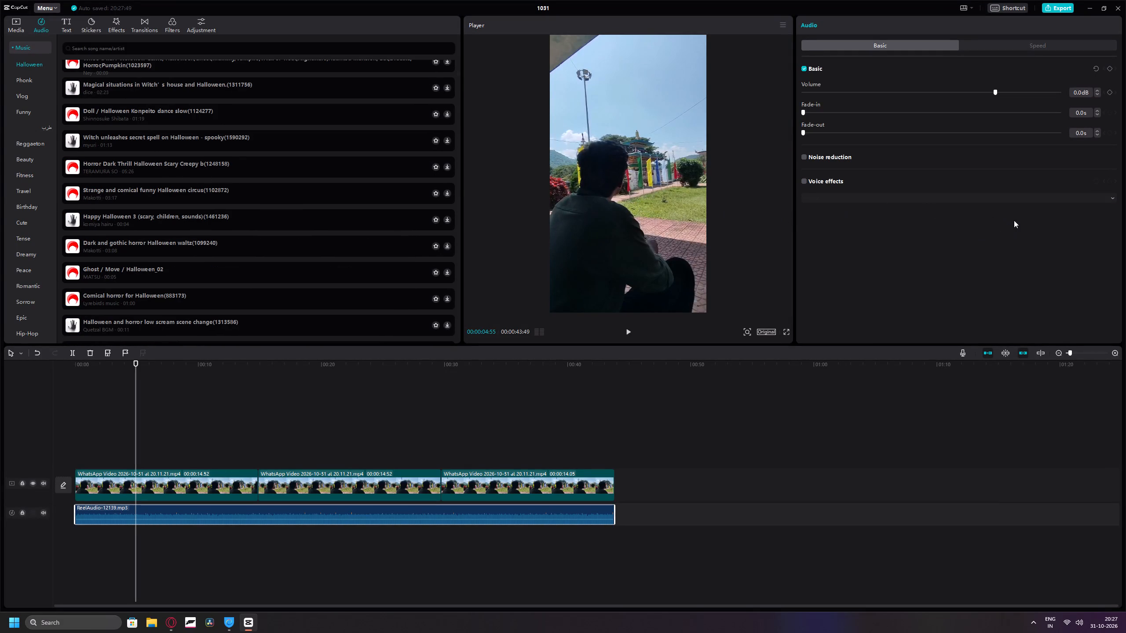
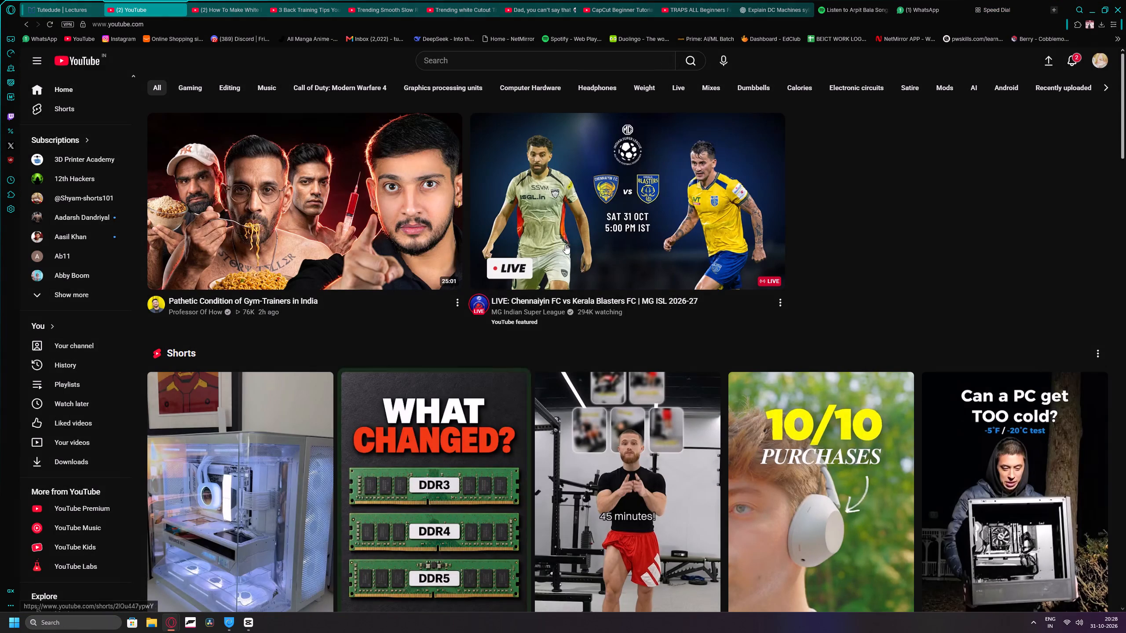
Search YouTube for "how to get song lyrics in capcut".
click(490, 64)
text(how to get)
key(space)
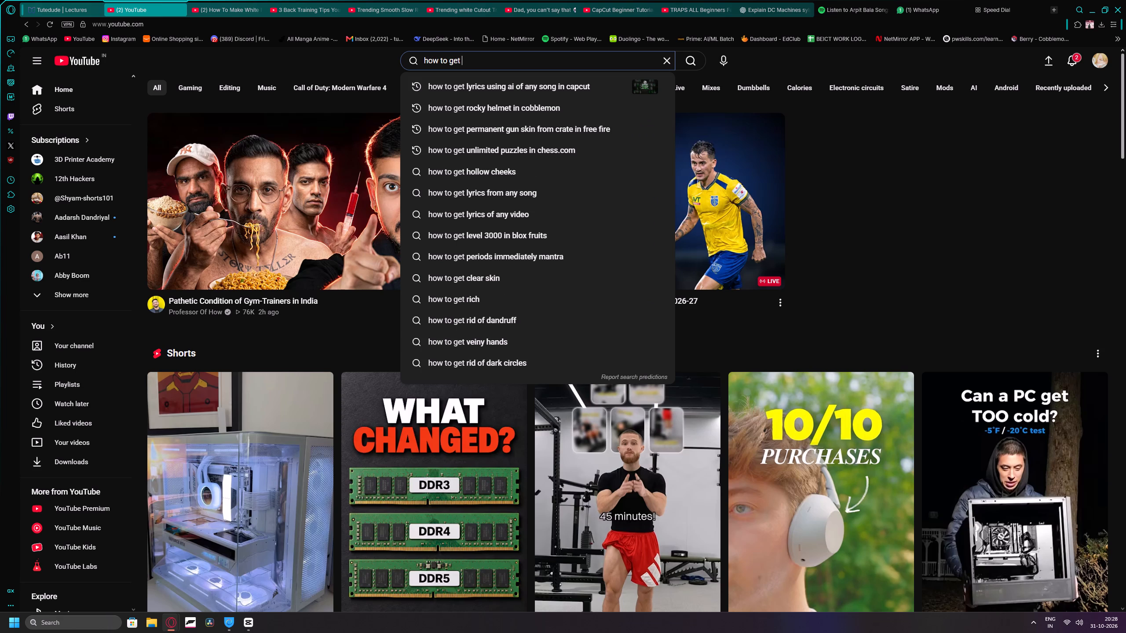
text(song lyrics in capcuit)
key(BackSpace)
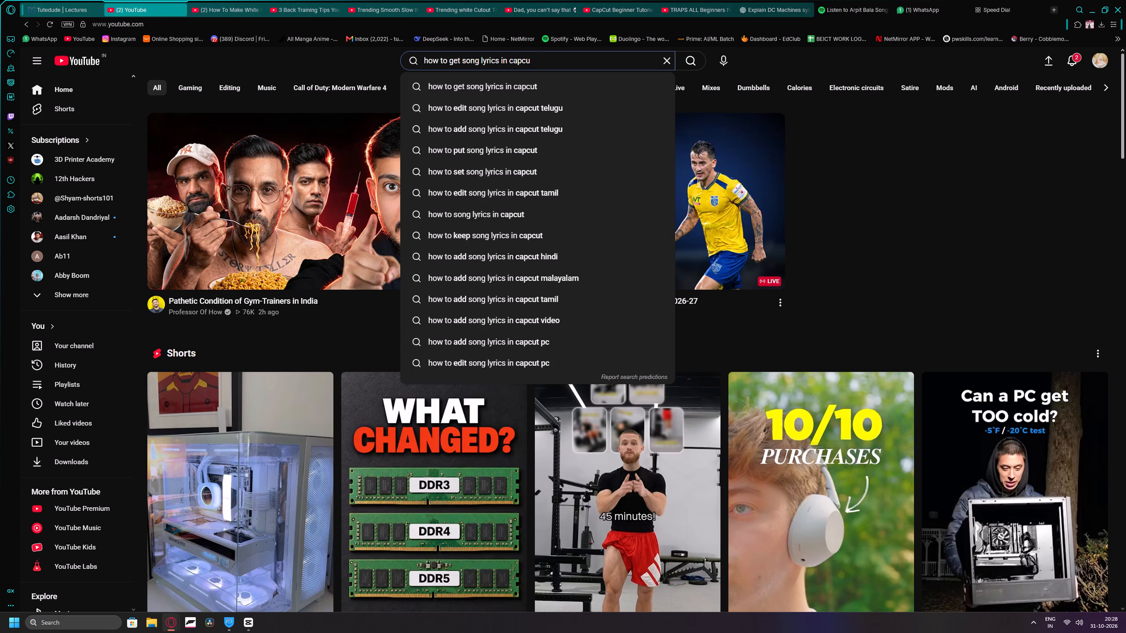
key(BackSpace)
key(p)
key(BackSpace)
key(t)
key(Return)
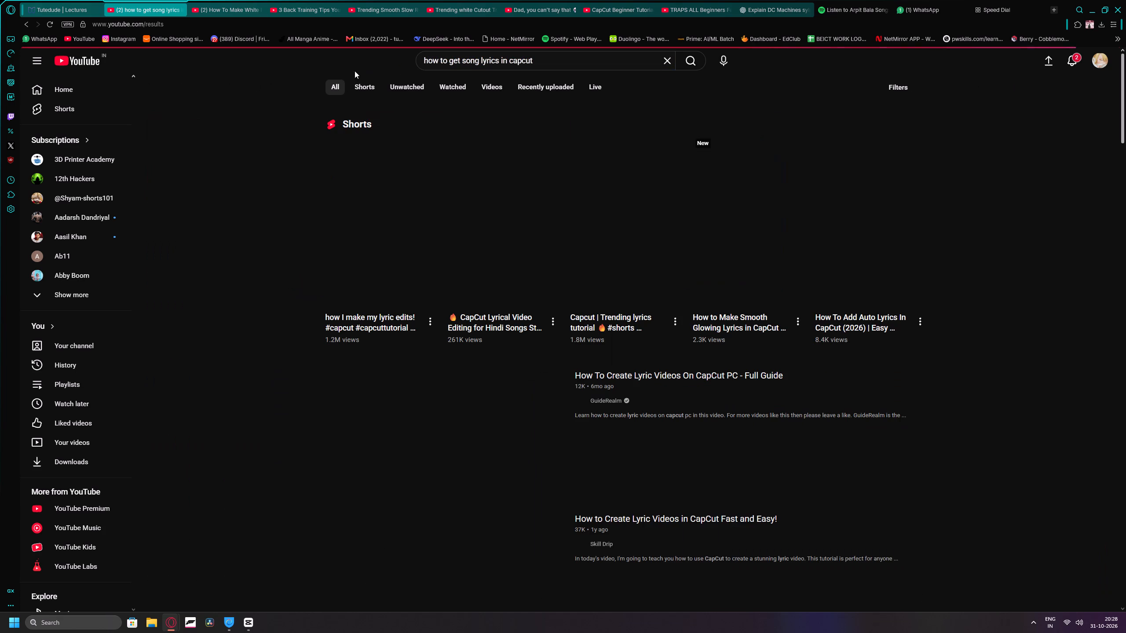
Open the Skill Drip, Creator Fix and GuideRealm lyric video tutorials in separate tabs and go to the Skill Drip one.
scroll(229, 140, down, 2)
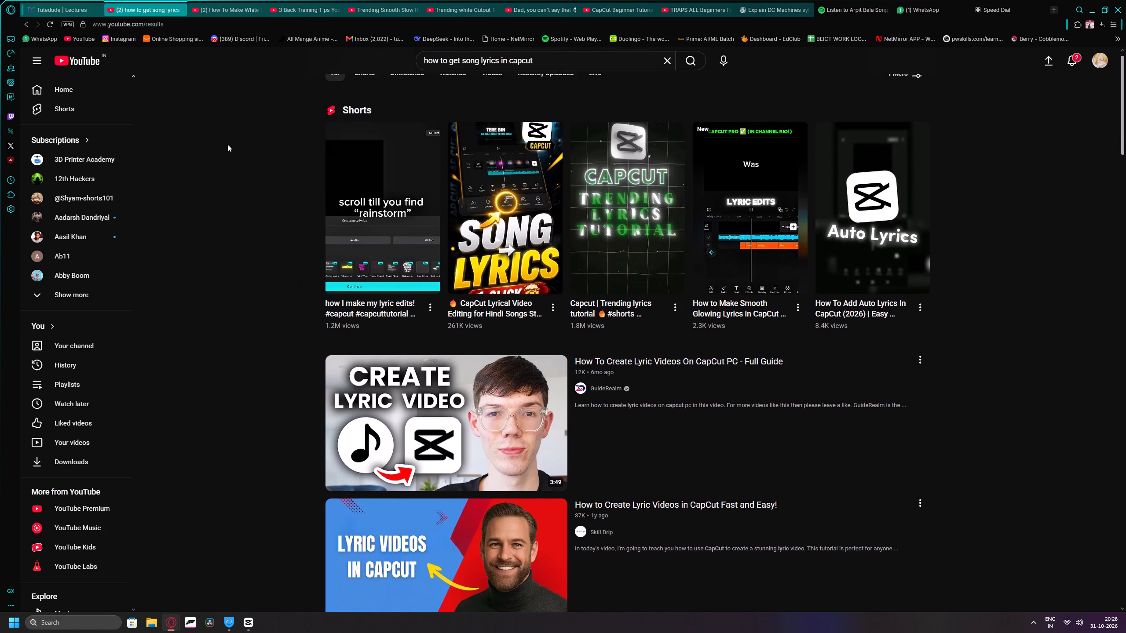
scroll(227, 144, down, 2)
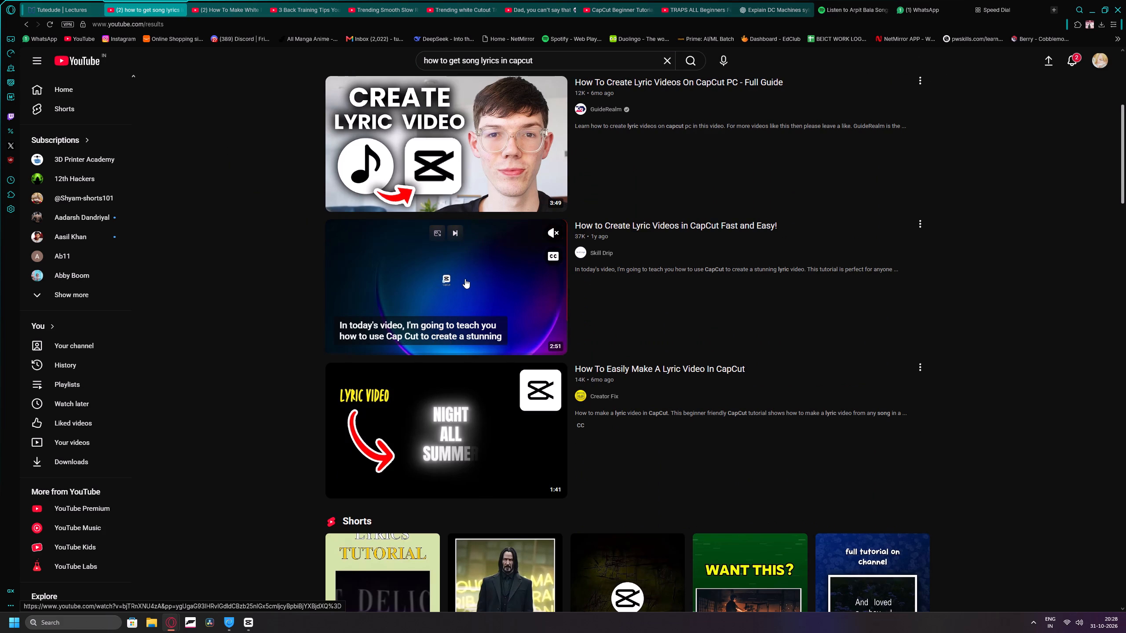
middle_click(465, 279)
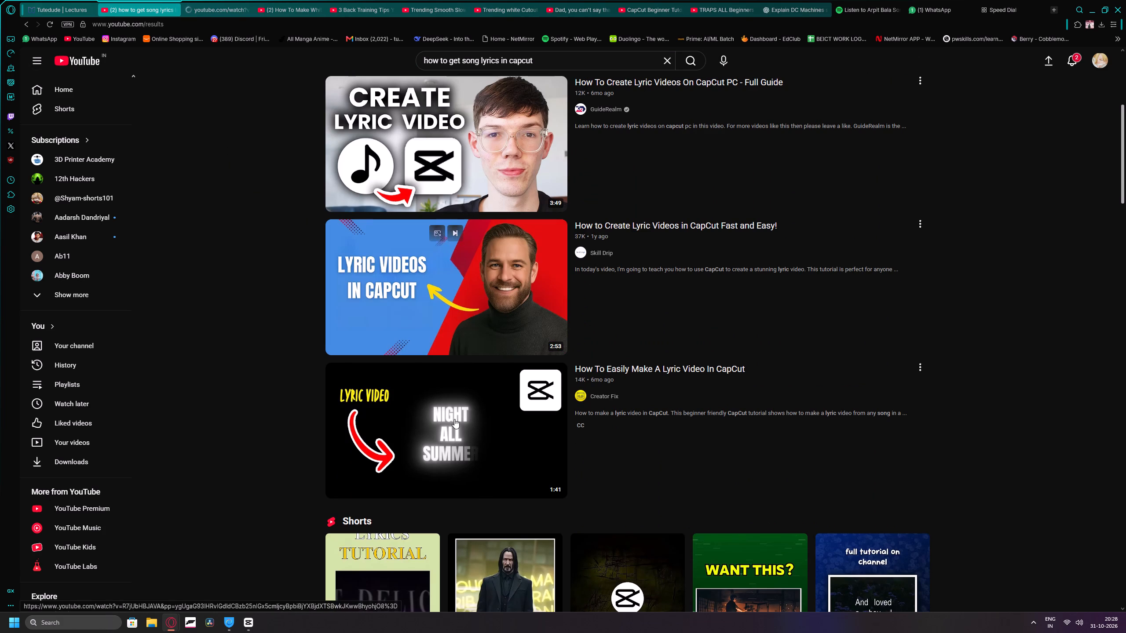
middle_click(450, 426)
middle_click(432, 139)
click(197, 0)
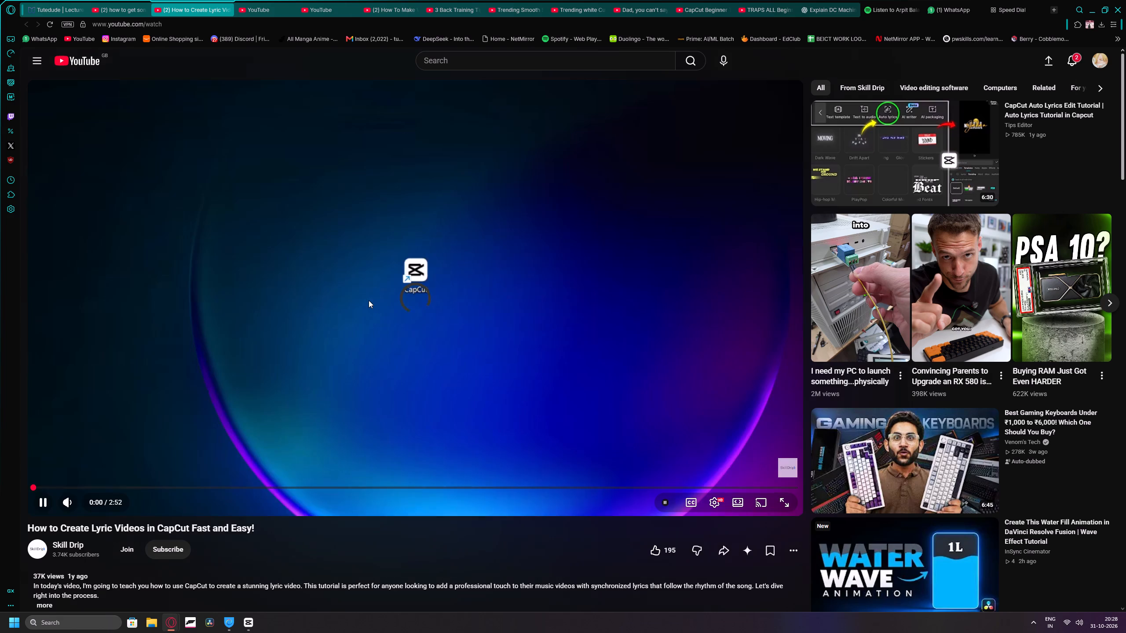
Skim the tutorial "How to Create Lyric Videos in CapCut Fast and Easy!" and its comments for a way to add lyrics.
scroll(97, 504, down, 1)
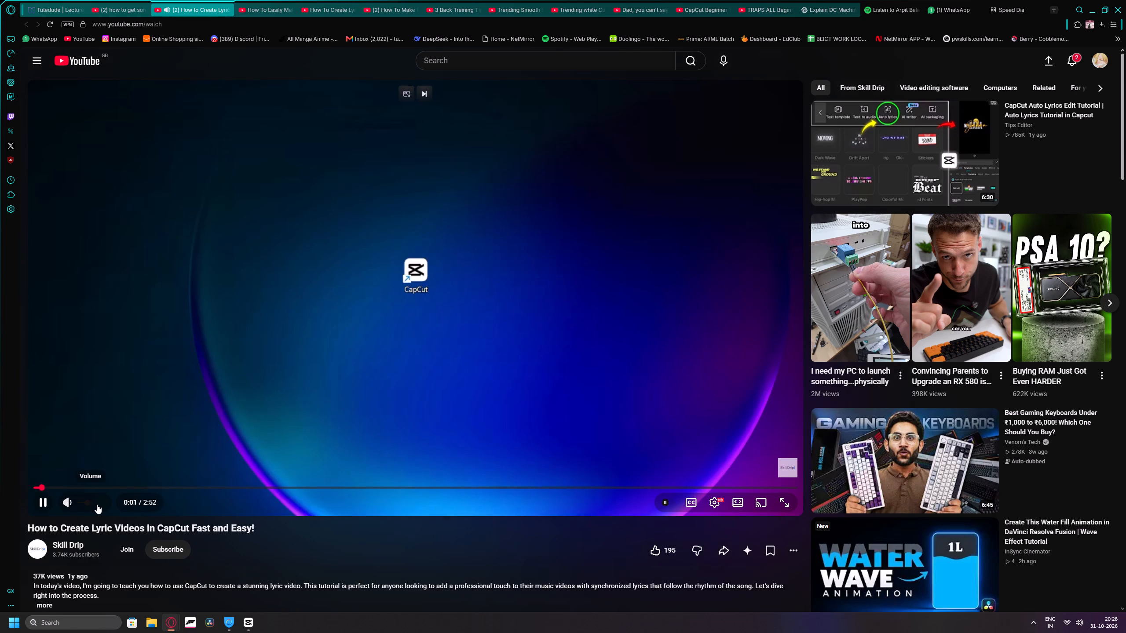
scroll(97, 504, down, 1)
scroll(97, 504, up, 1)
click(127, 485)
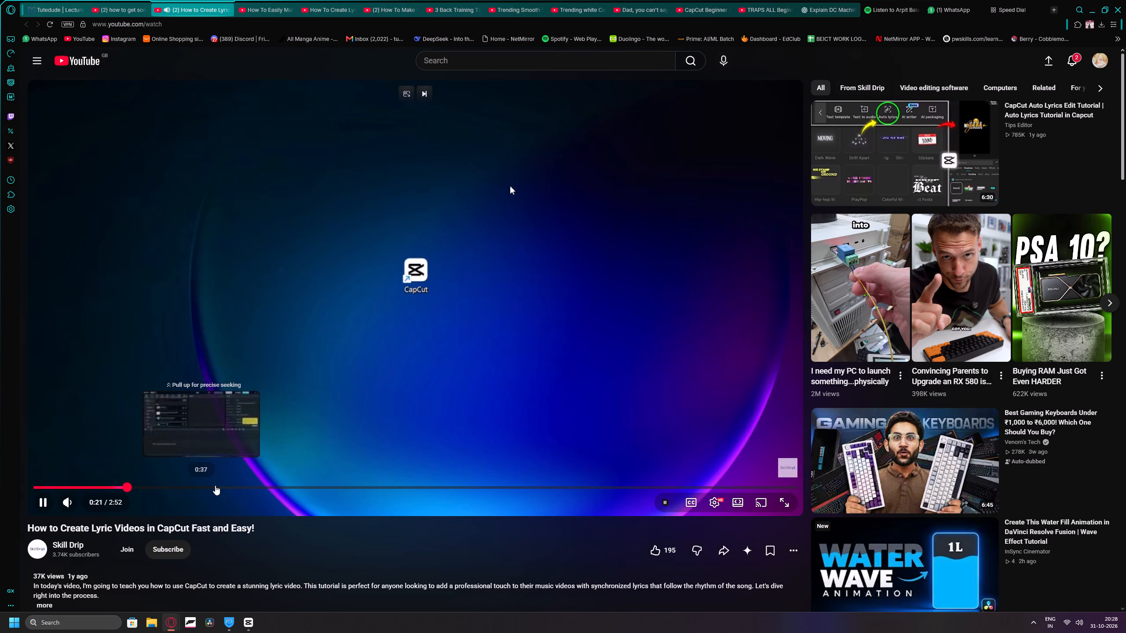
click(216, 485)
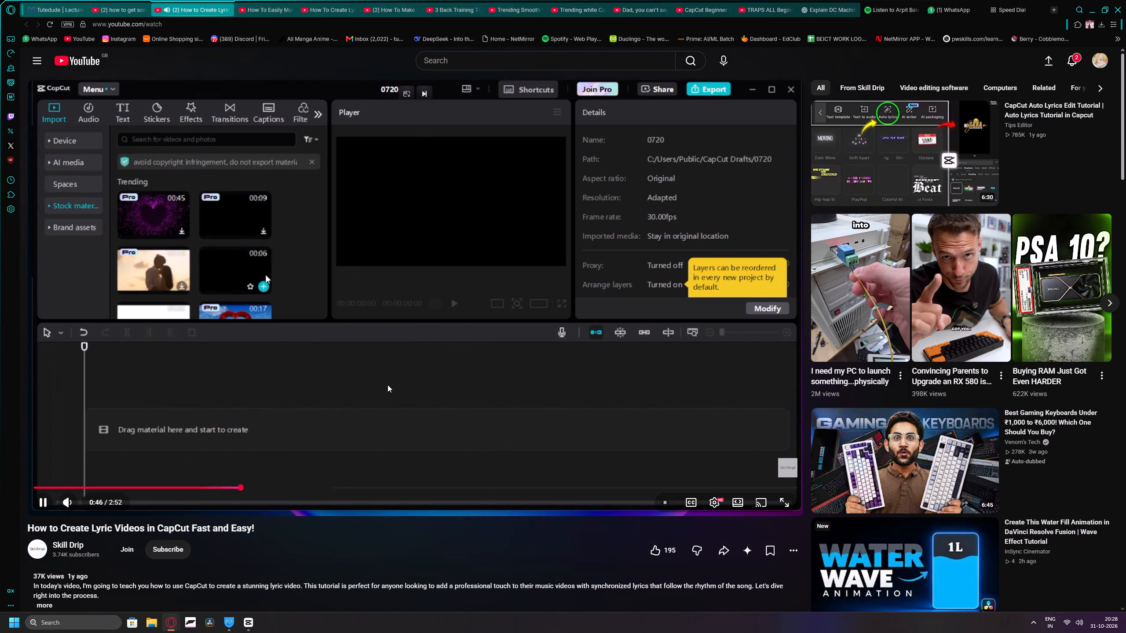
click(303, 487)
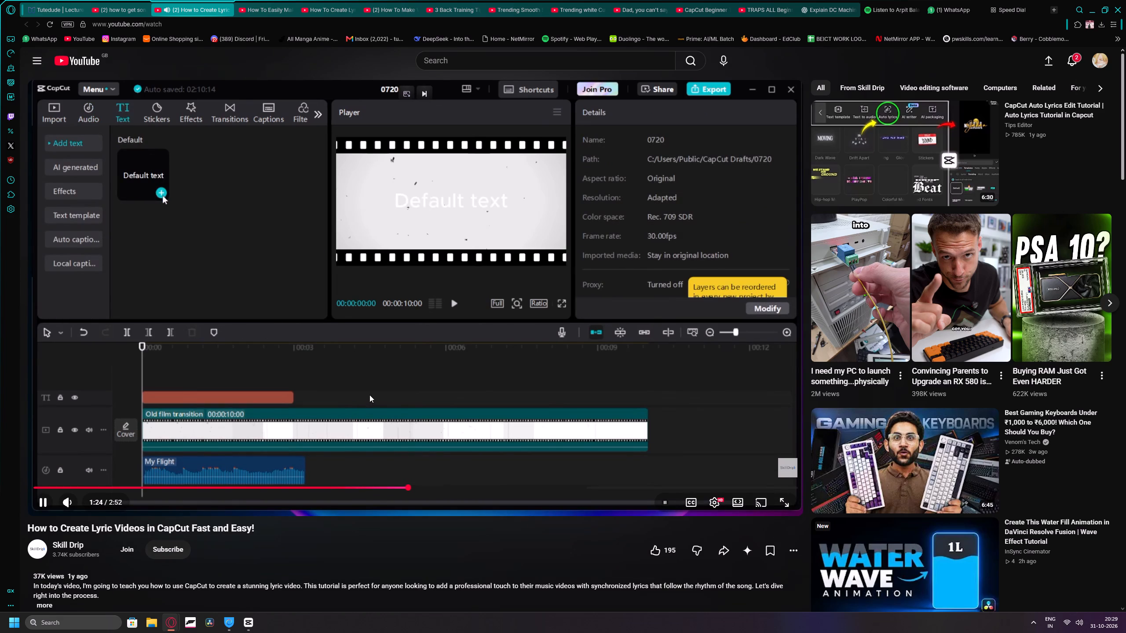
click(364, 391)
scroll(364, 391, down, 5)
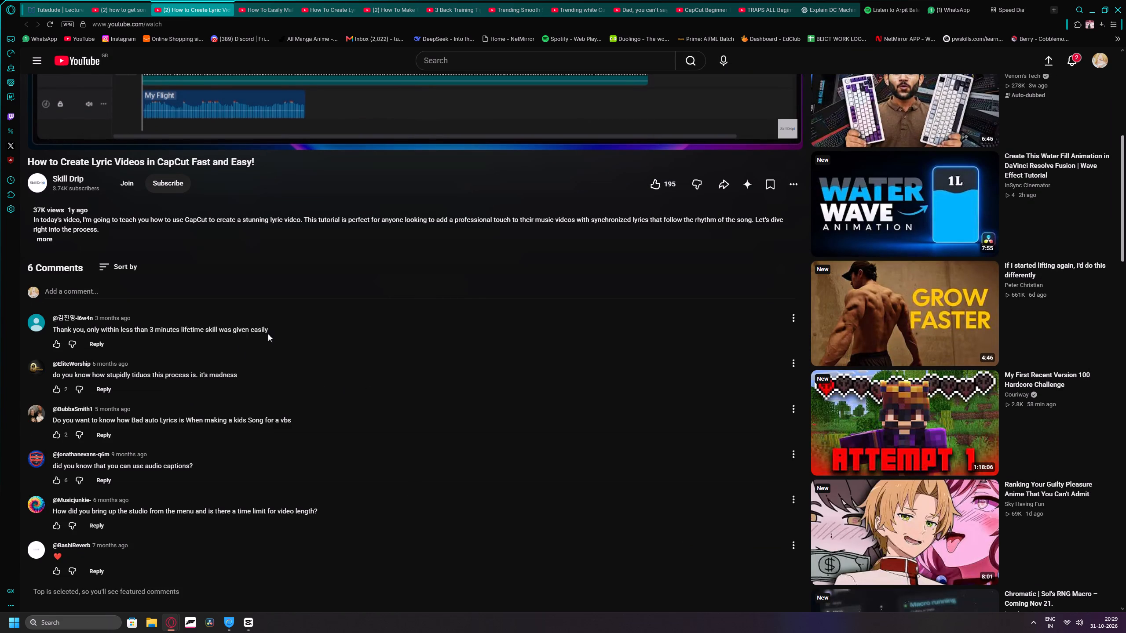
scroll(273, 335, up, 9)
click(366, 311)
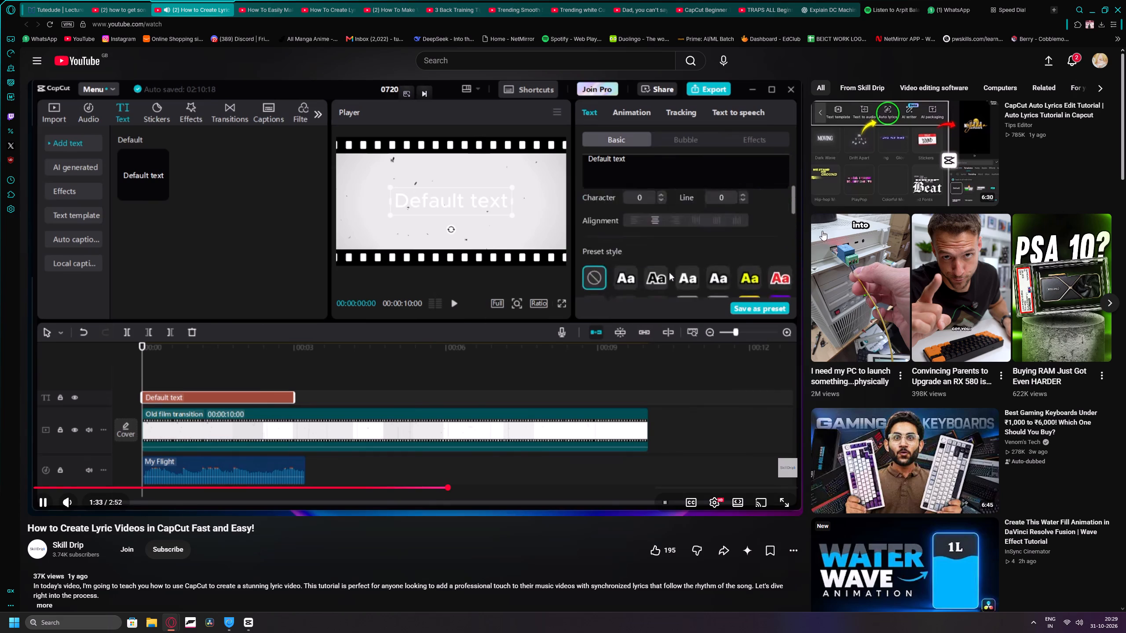
Open the suggested "CapCut Auto Lyrics Edit Tutorial", skip ahead to the part showing the Auto lyrics option, and pause it.
click(893, 162)
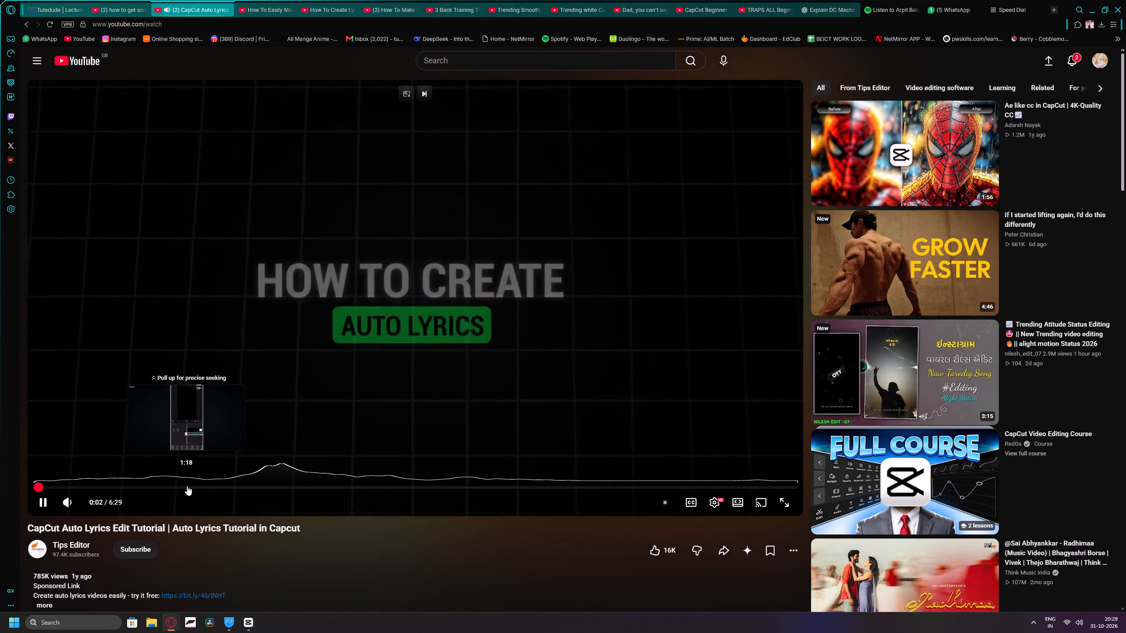
click(231, 484)
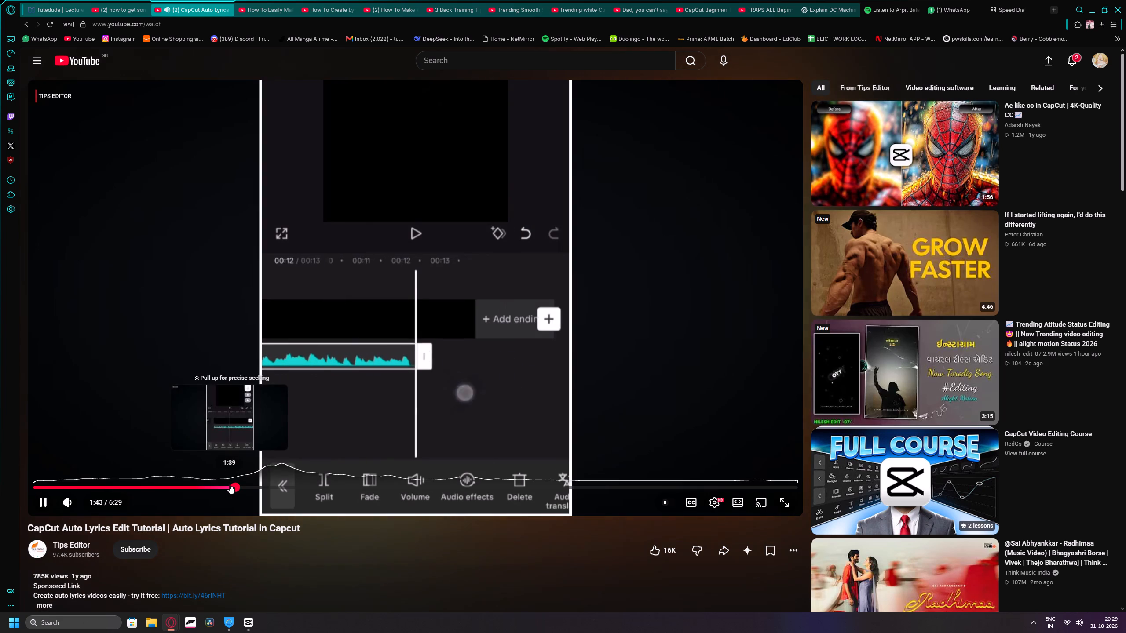
click(254, 485)
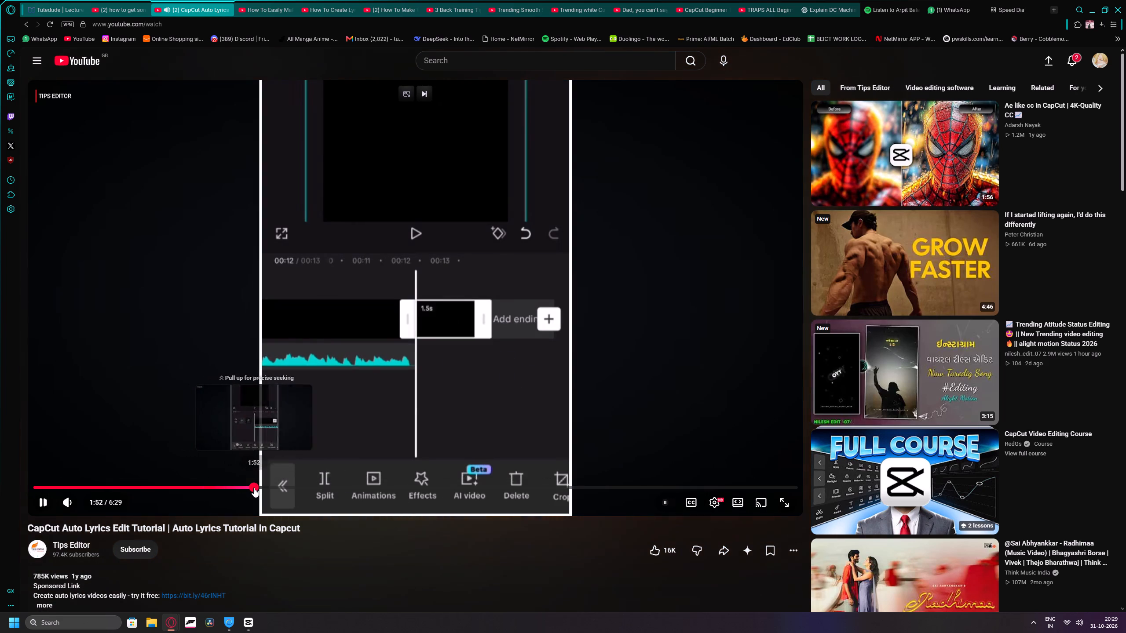
click(262, 487)
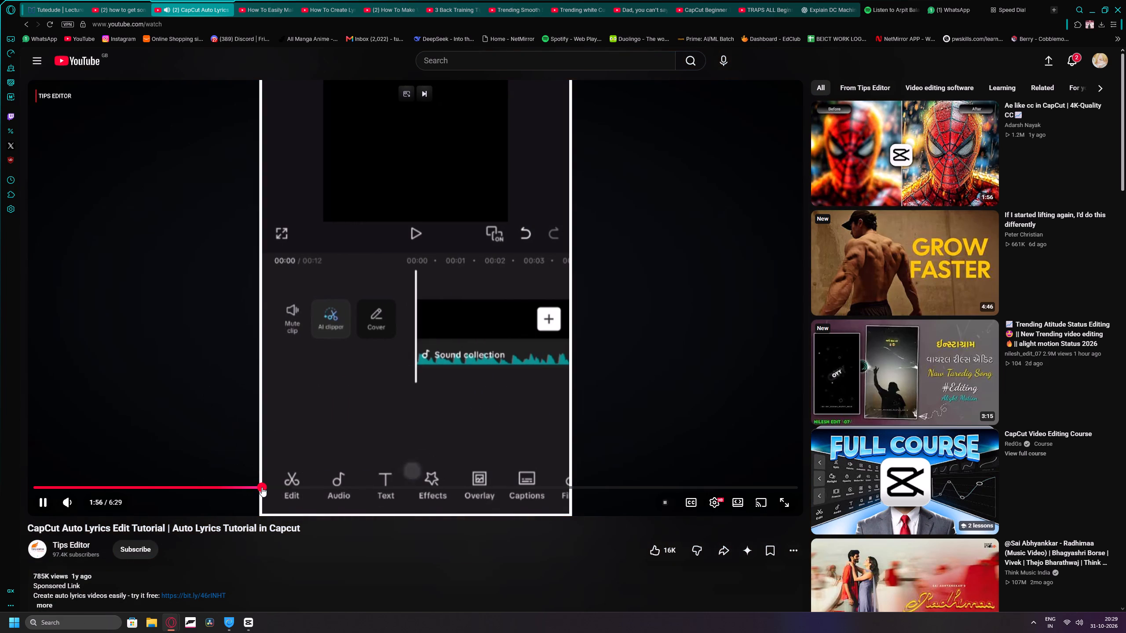
click(577, 383)
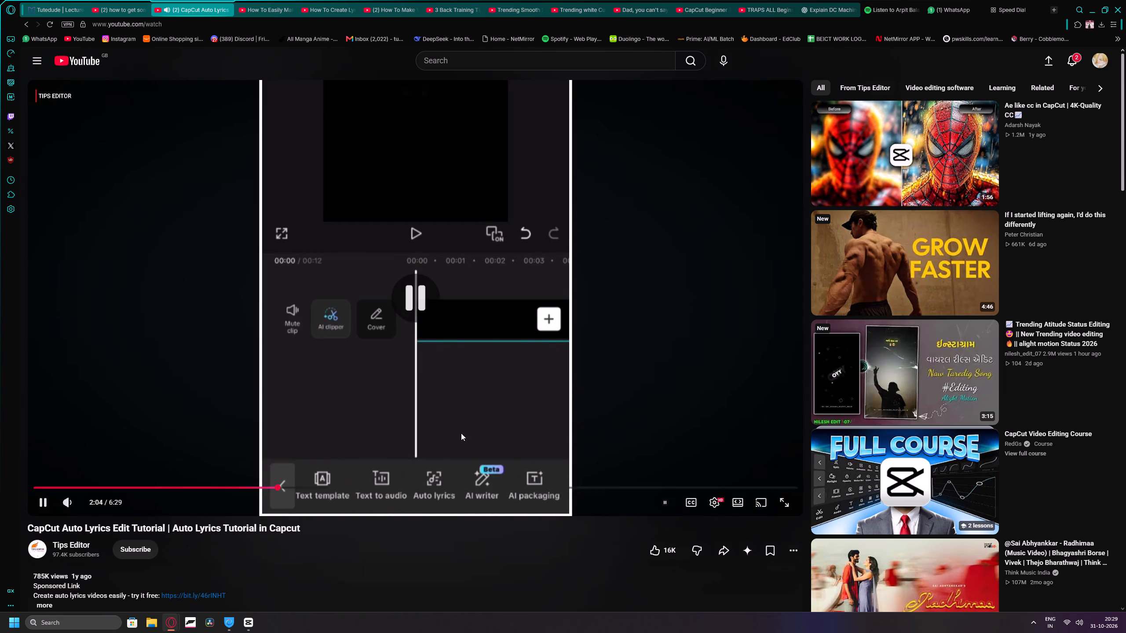
Switch to CapCut and examine the text templates, effects and add-text options, plus the ReelAudio clip, for an auto lyrics option.
click(250, 623)
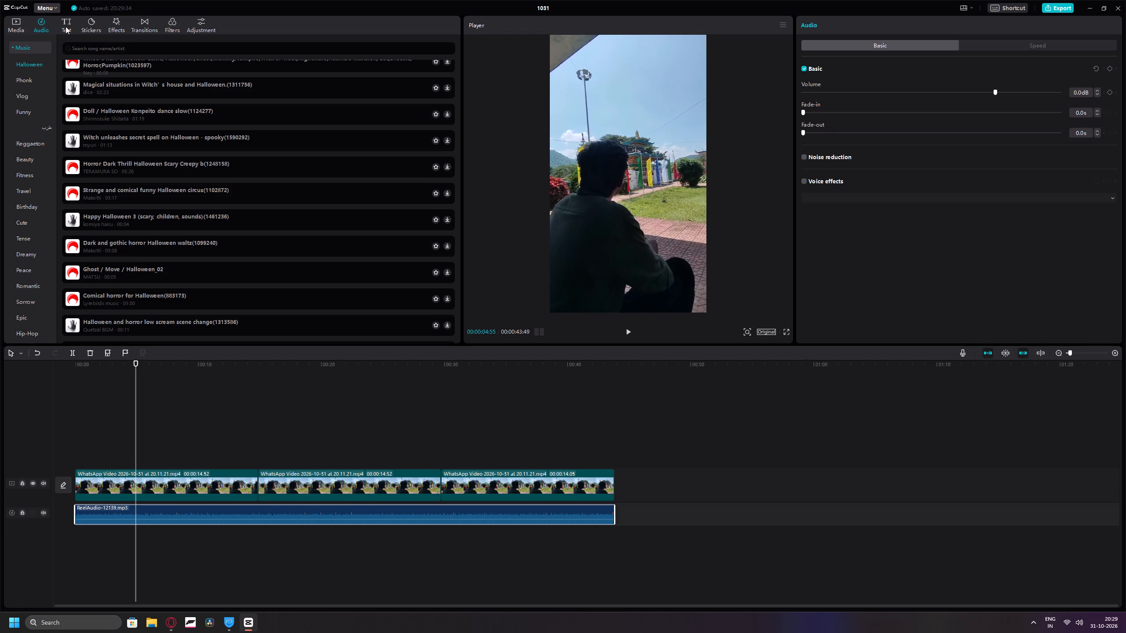
click(65, 26)
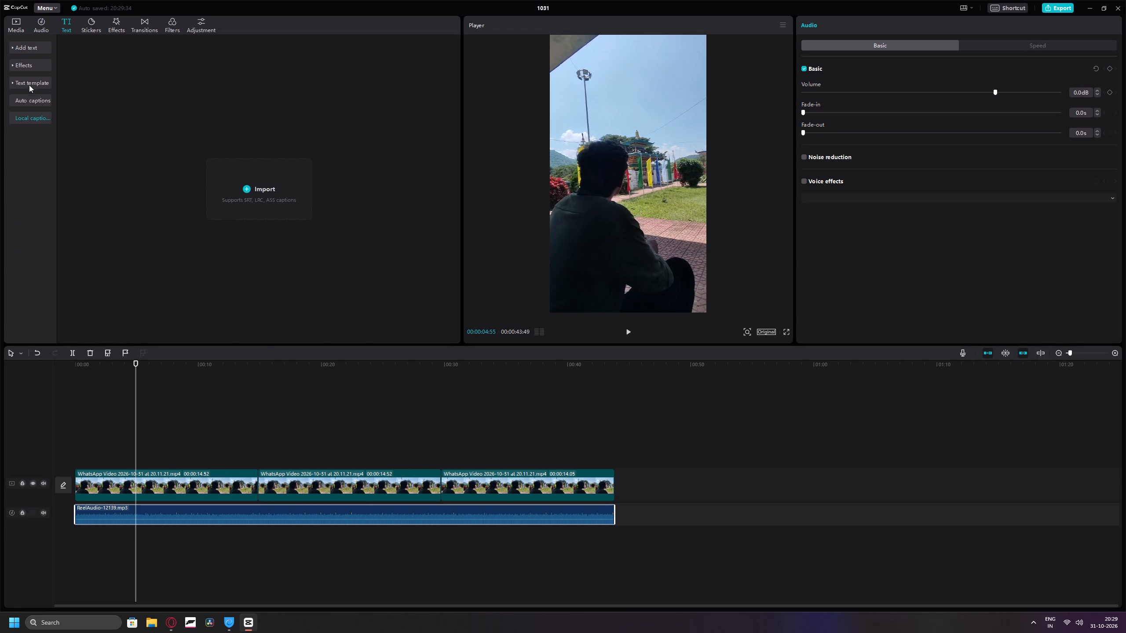
click(29, 83)
scroll(39, 126, down, 11)
scroll(38, 129, up, 5)
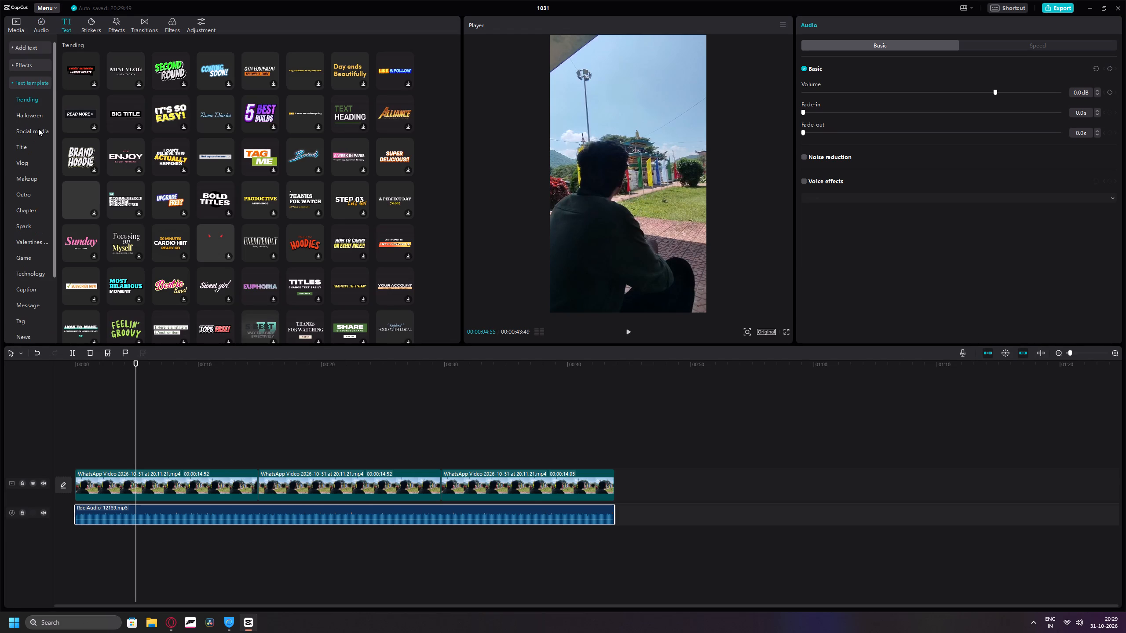
click(21, 64)
click(22, 47)
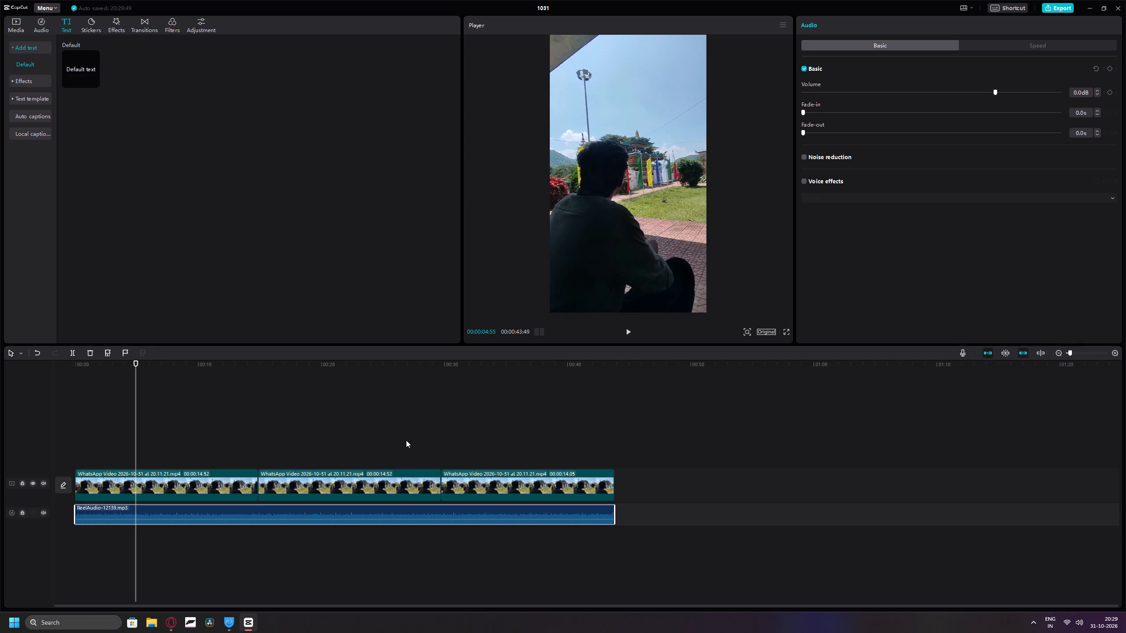
double_click(140, 507)
Return to the auto lyrics tutorial in the Opera GX browser and resume watching how lyrics are generated.
click(172, 623)
click(148, 570)
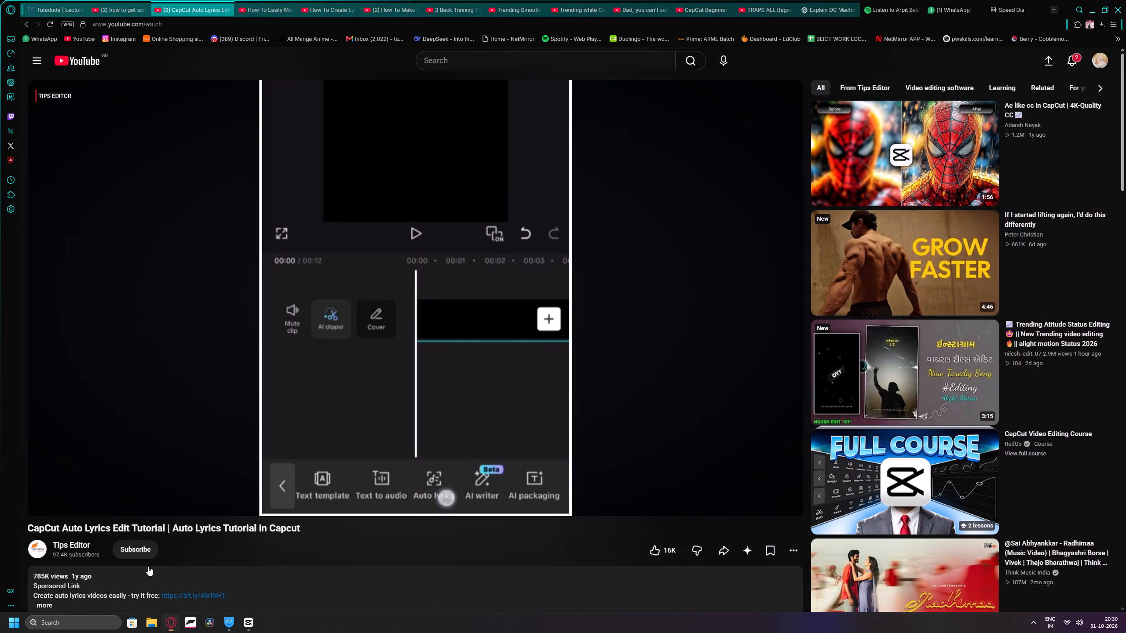
click(396, 265)
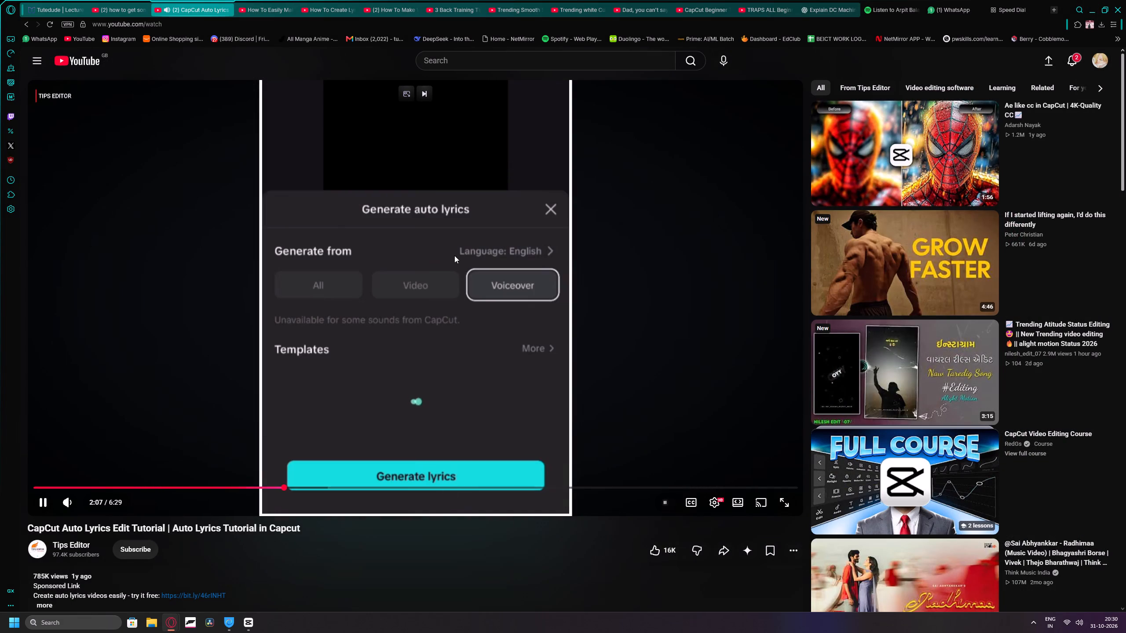
Search the web for how to get the auto lyrics option in CapCut PC.
click(212, 20)
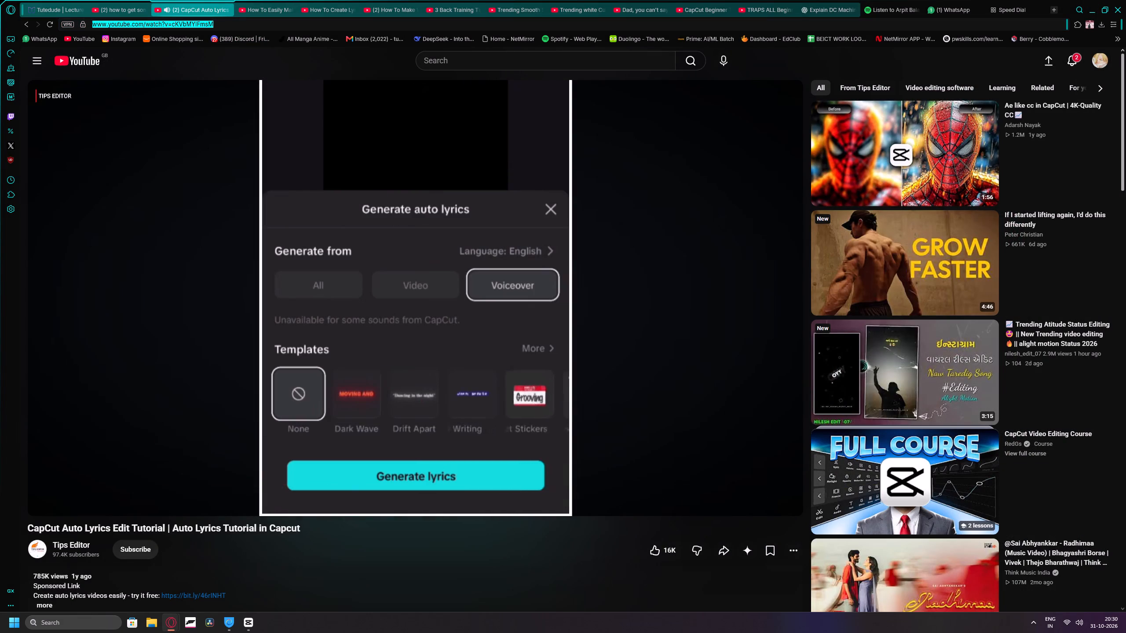
key(BackSpace)
text(how)
key(space)
text(to get o)
key(BackSpace)
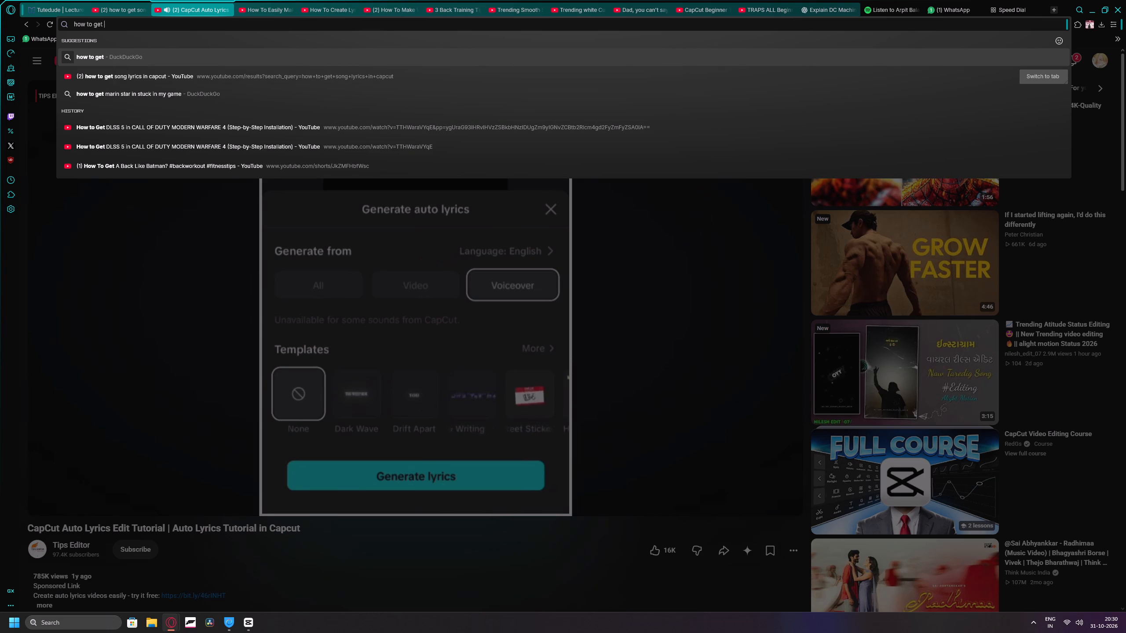
text(auto ly)
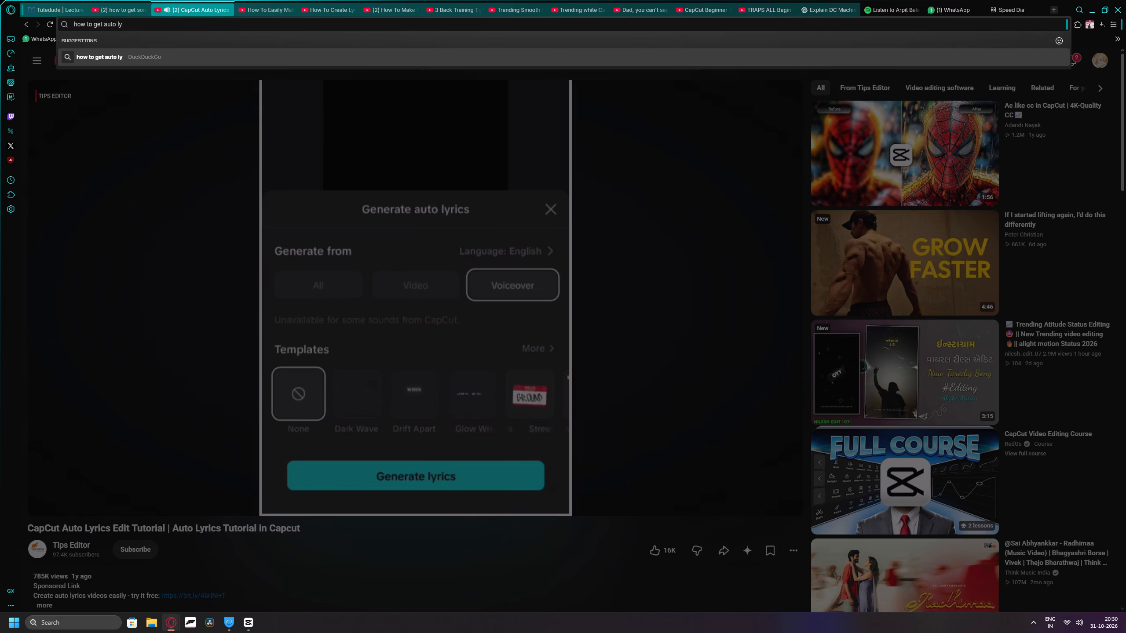
text(eics)
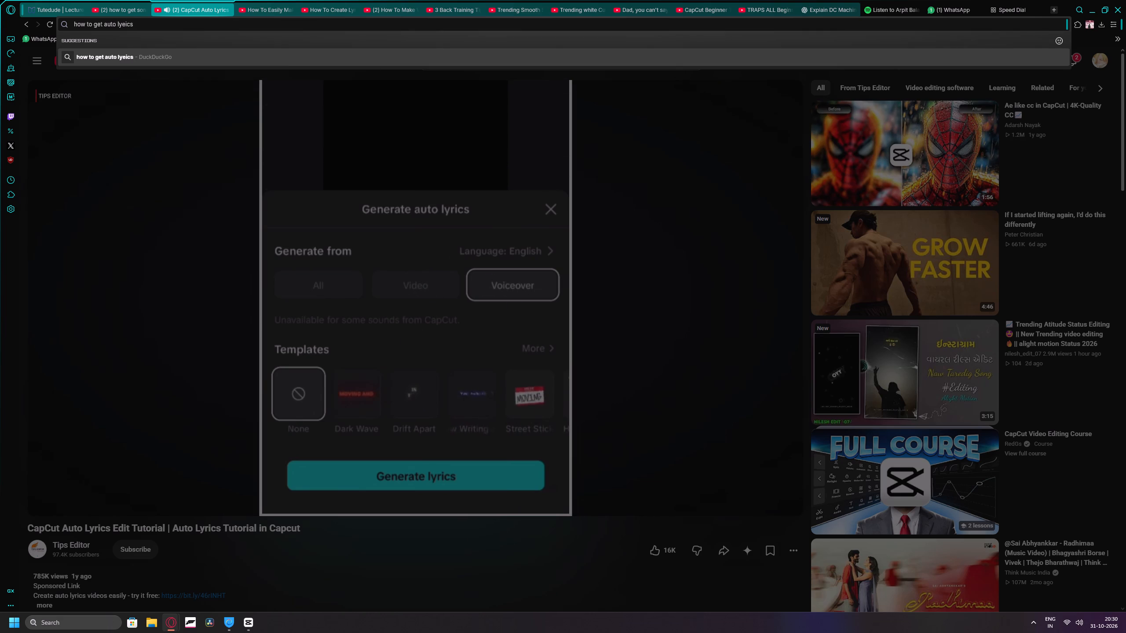
key(space)
text(optuion)
key(BackSpace)
key(BackSpace)
key(BackSpace)
text(on)
key(space)
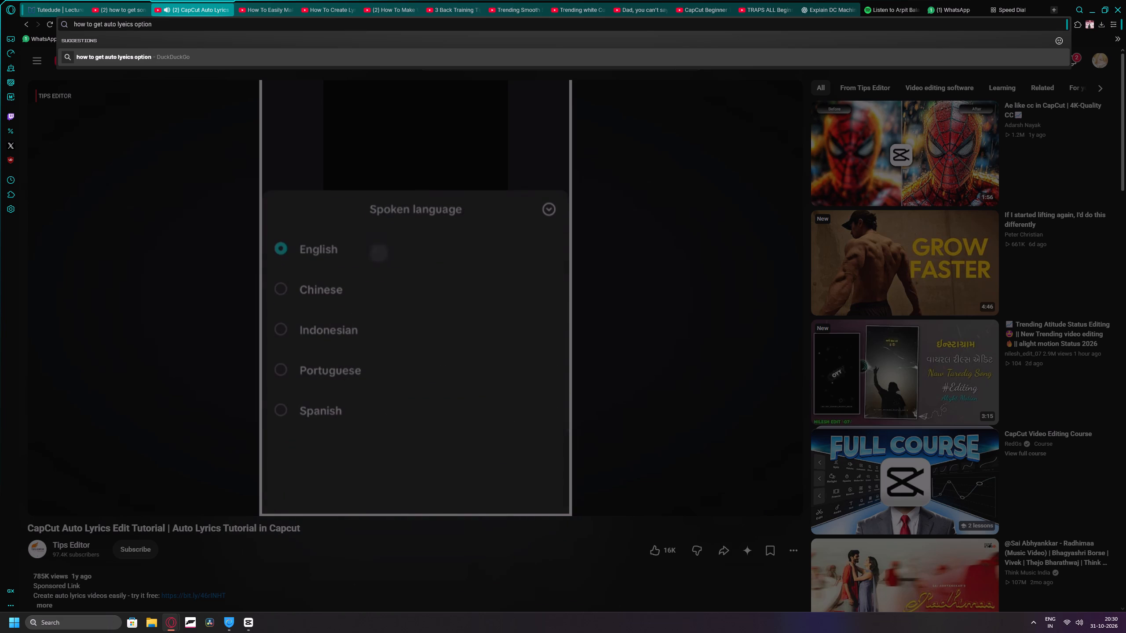
text(in capcut)
key(space)
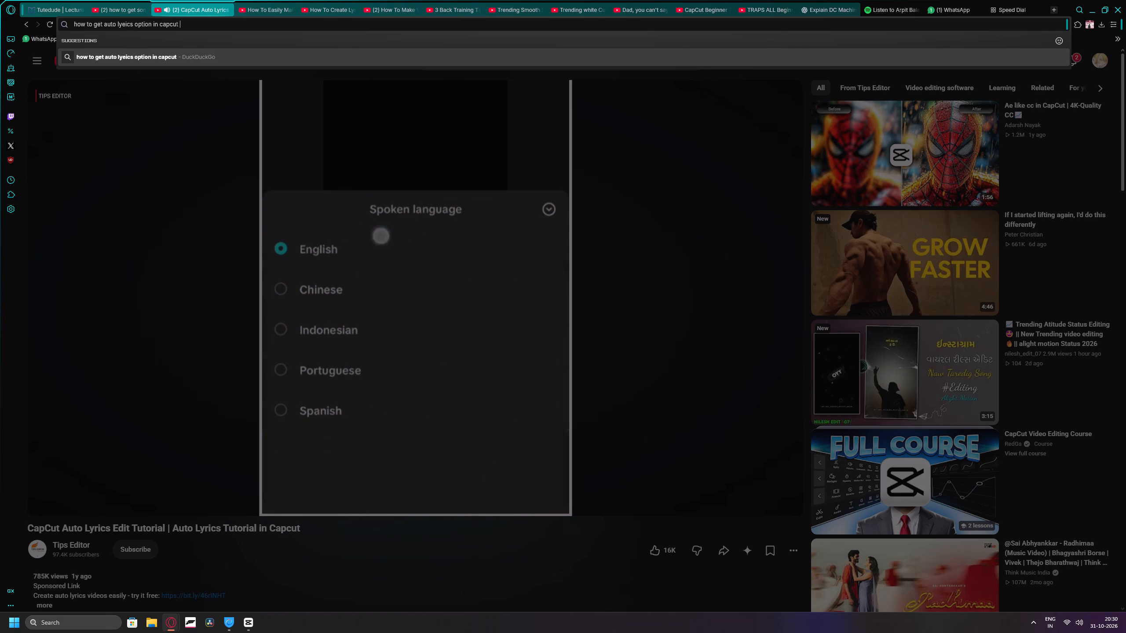
text(pc)
key(Return)
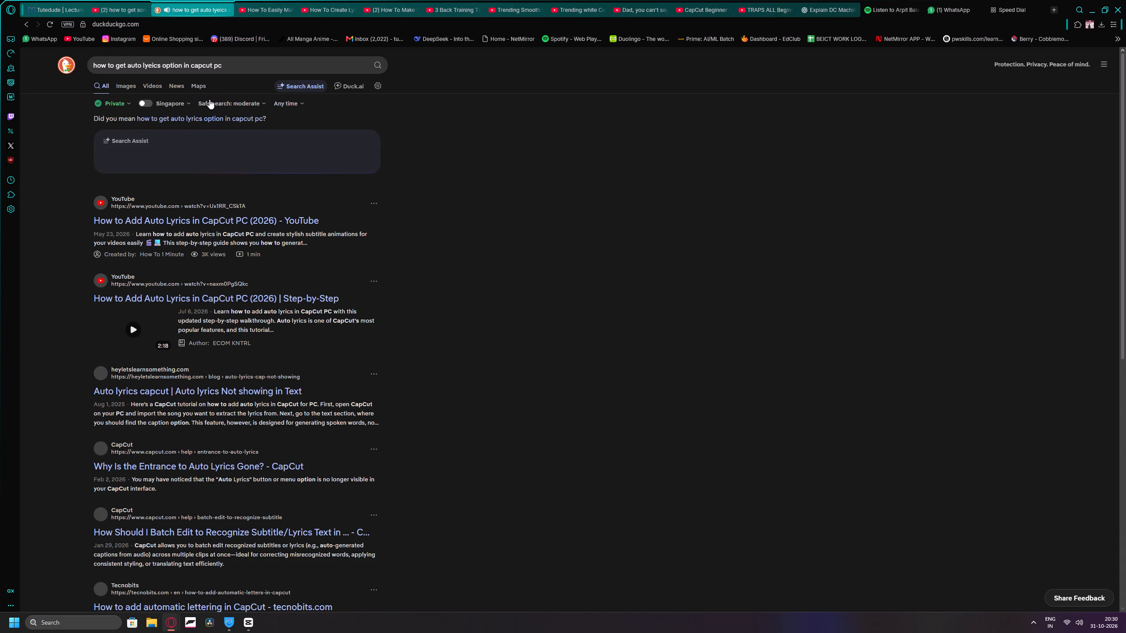
Open the YouTube result "How to Add Auto Lyrics in CapCut PC (2026)" and skip ahead to about 0:10.
click(196, 223)
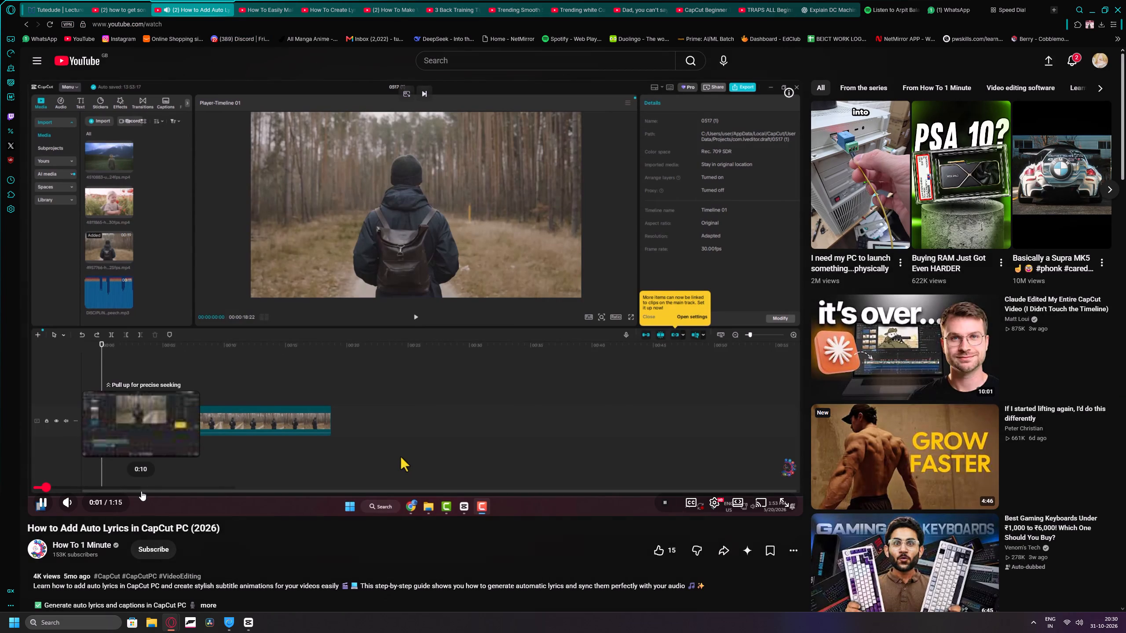
click(141, 491)
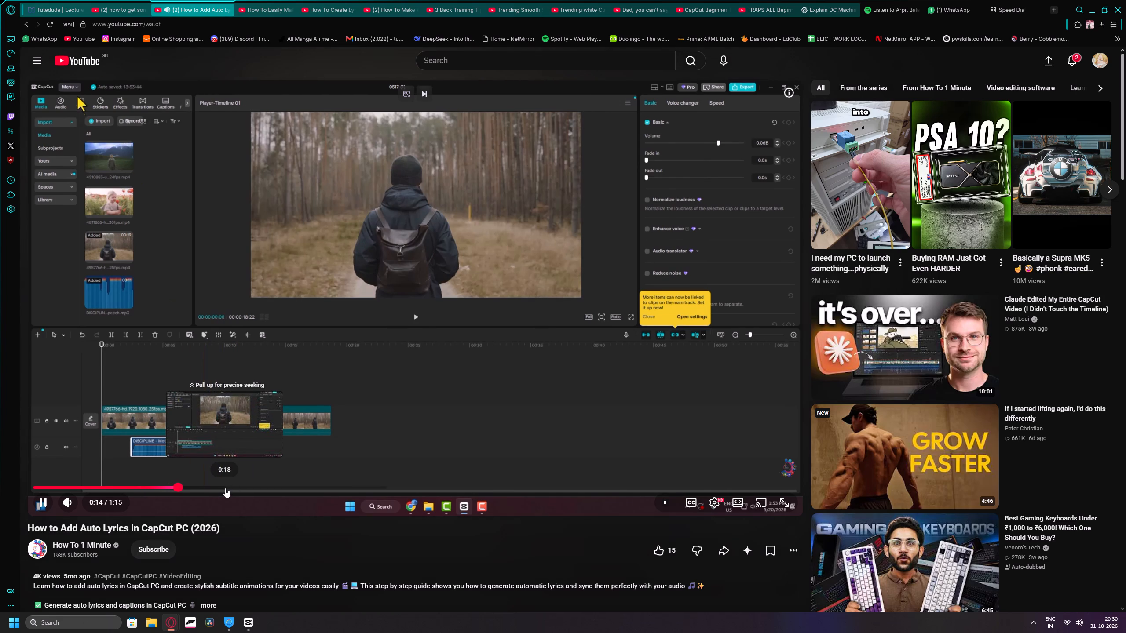
Watch the auto lyrics tutorial through its Auto captions language settings, comparing with the CapCut project and skipping ahead to about 0:30.
click(312, 404)
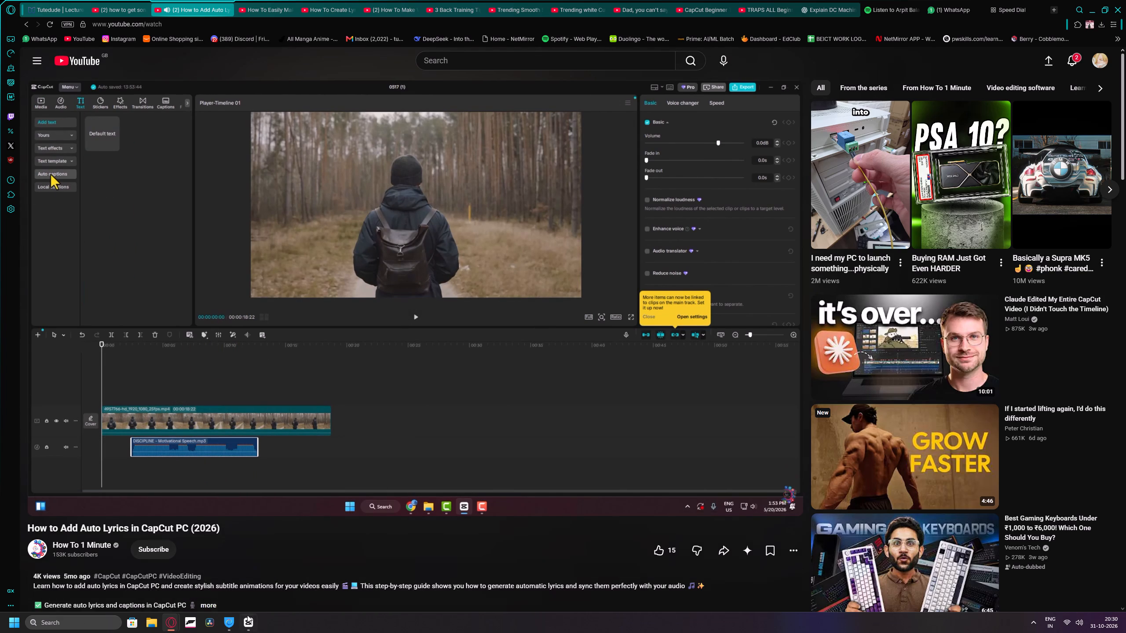
click(251, 616)
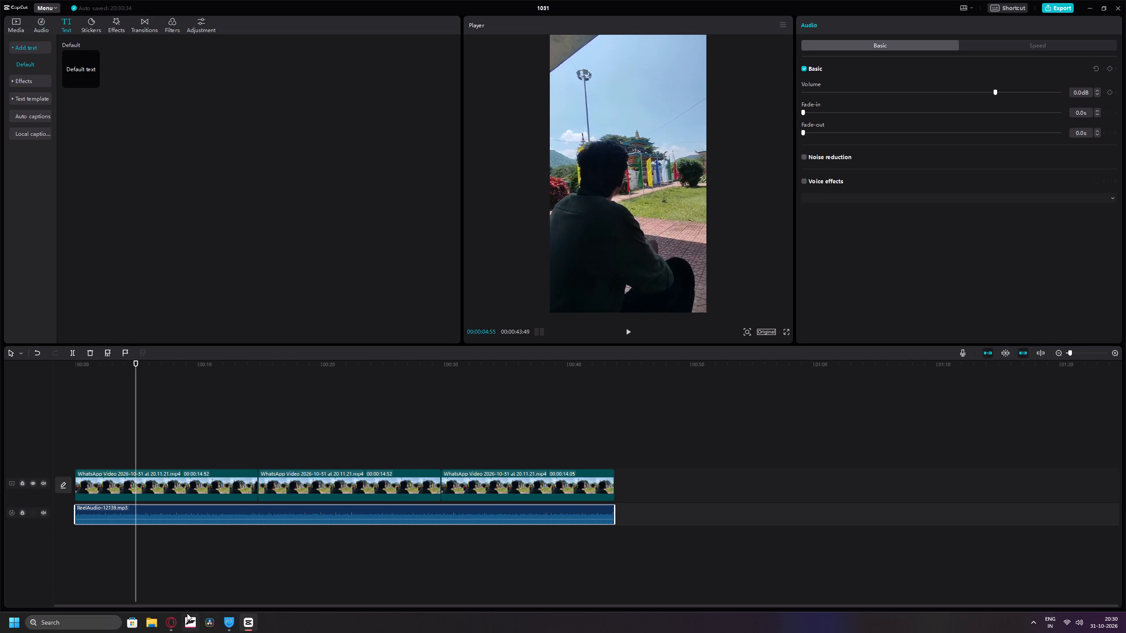
click(167, 622)
click(113, 578)
click(366, 249)
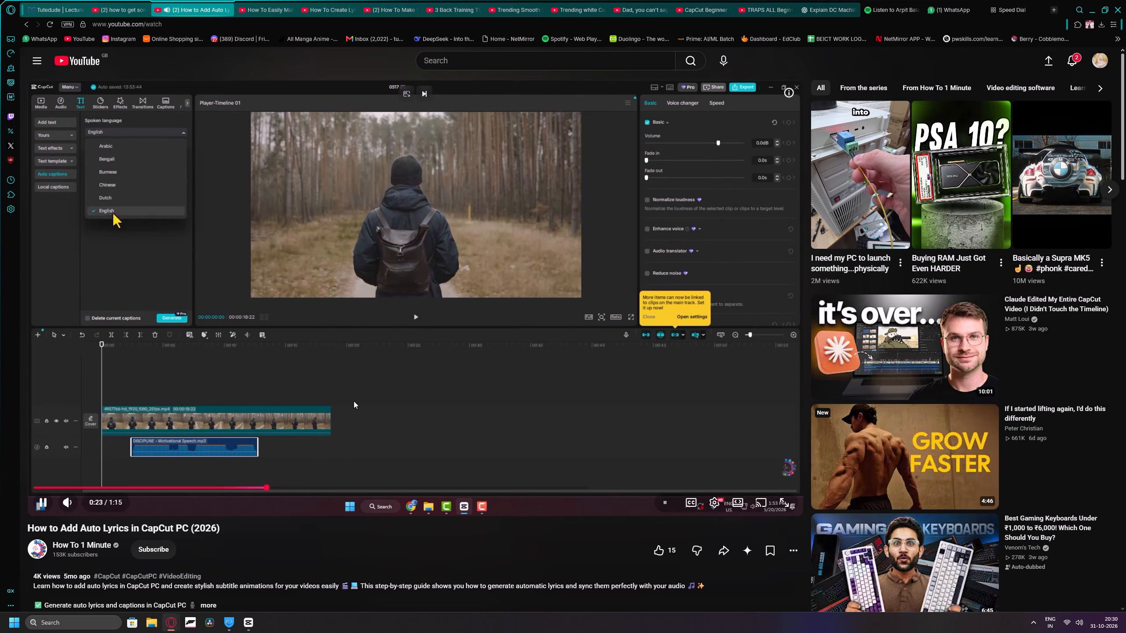
click(323, 487)
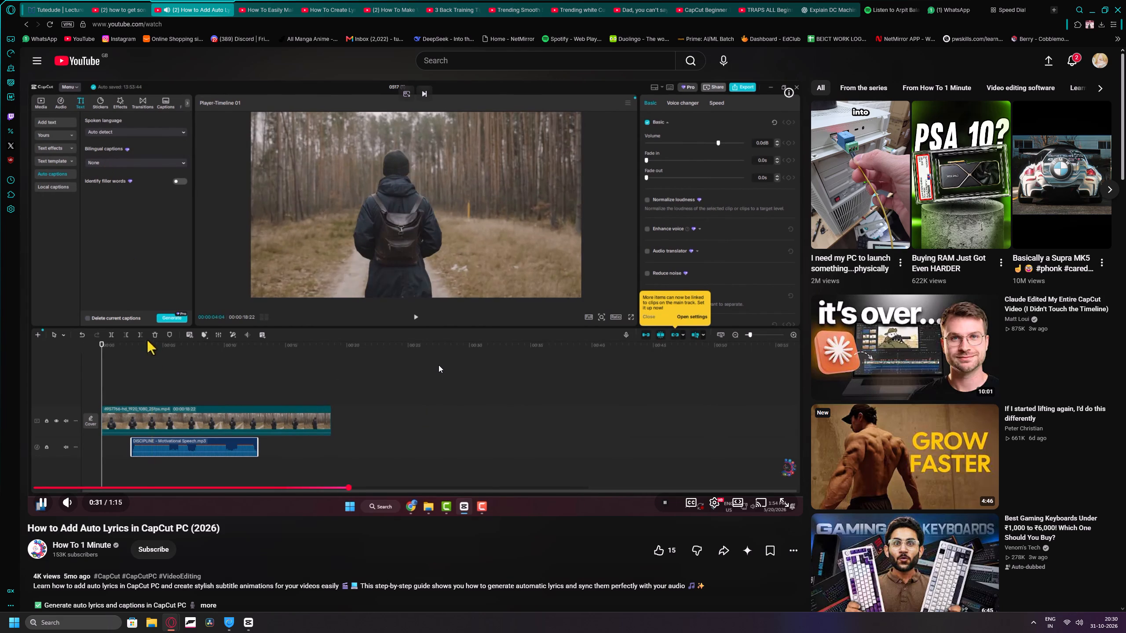
click(393, 357)
Switch to CapCut, open Auto captions and look through the list of available spoken languages.
click(247, 627)
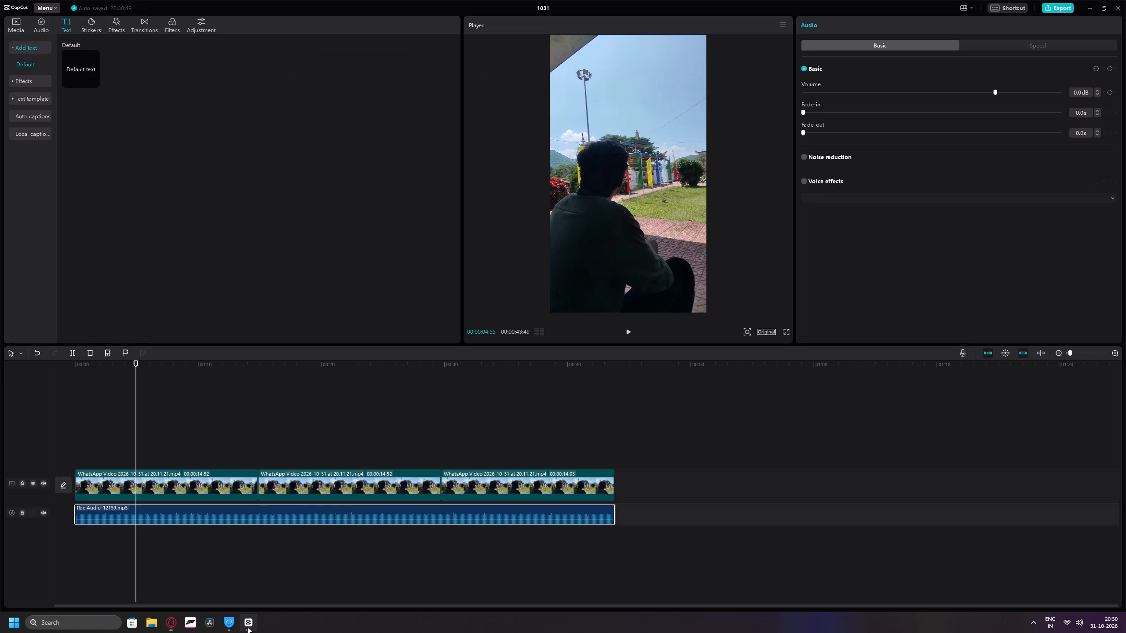
click(28, 114)
click(238, 208)
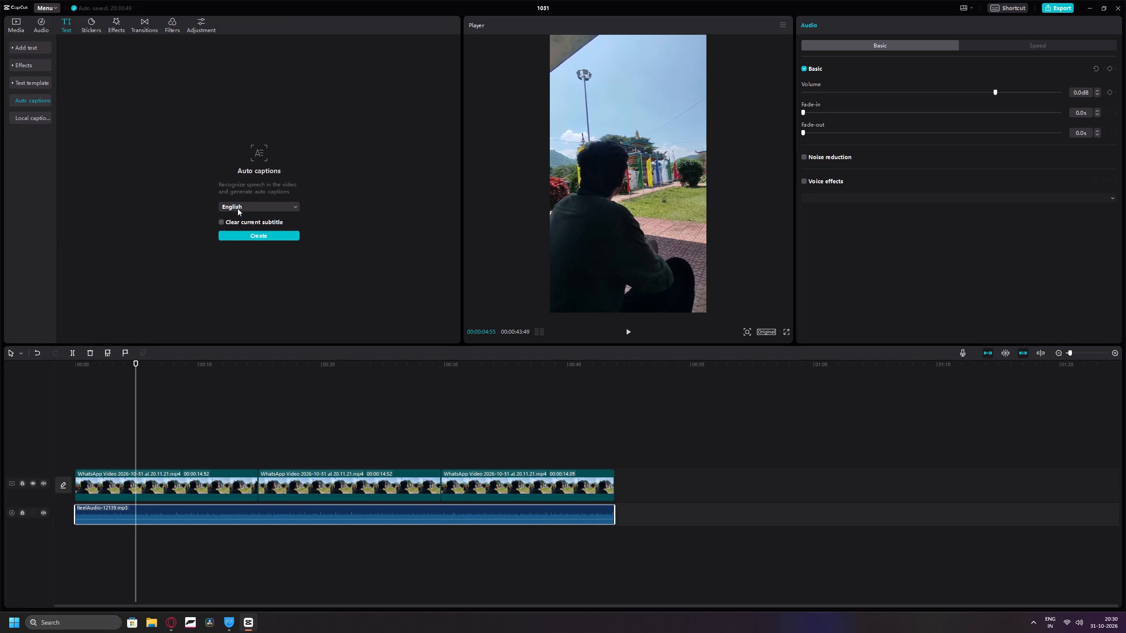
scroll(261, 232, up, 2)
scroll(261, 232, down, 1)
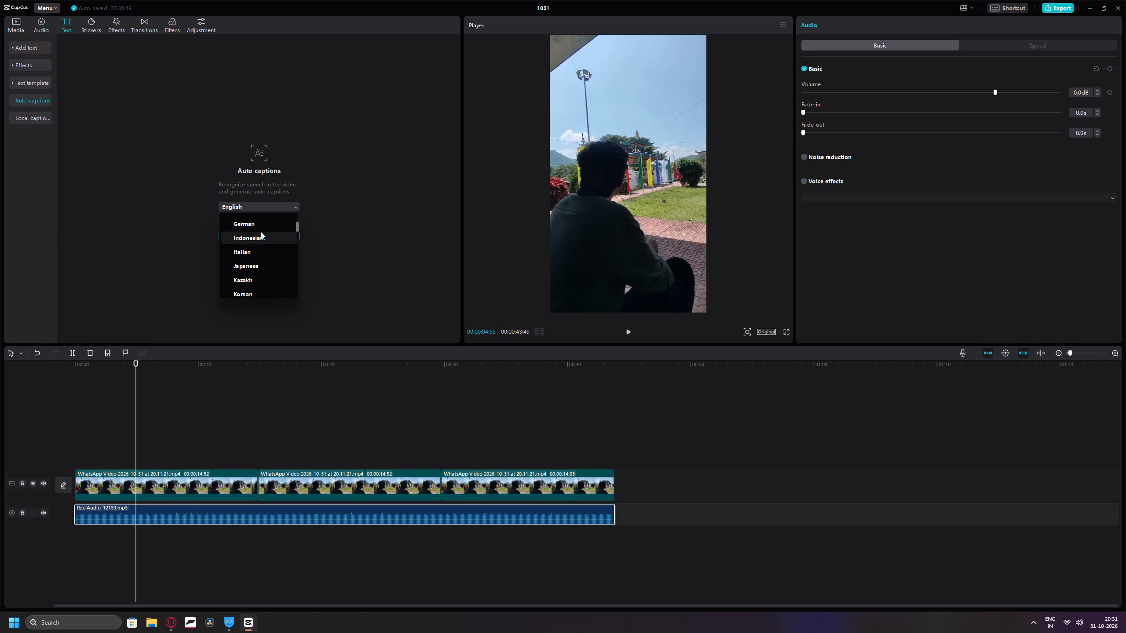
scroll(261, 232, down, 2)
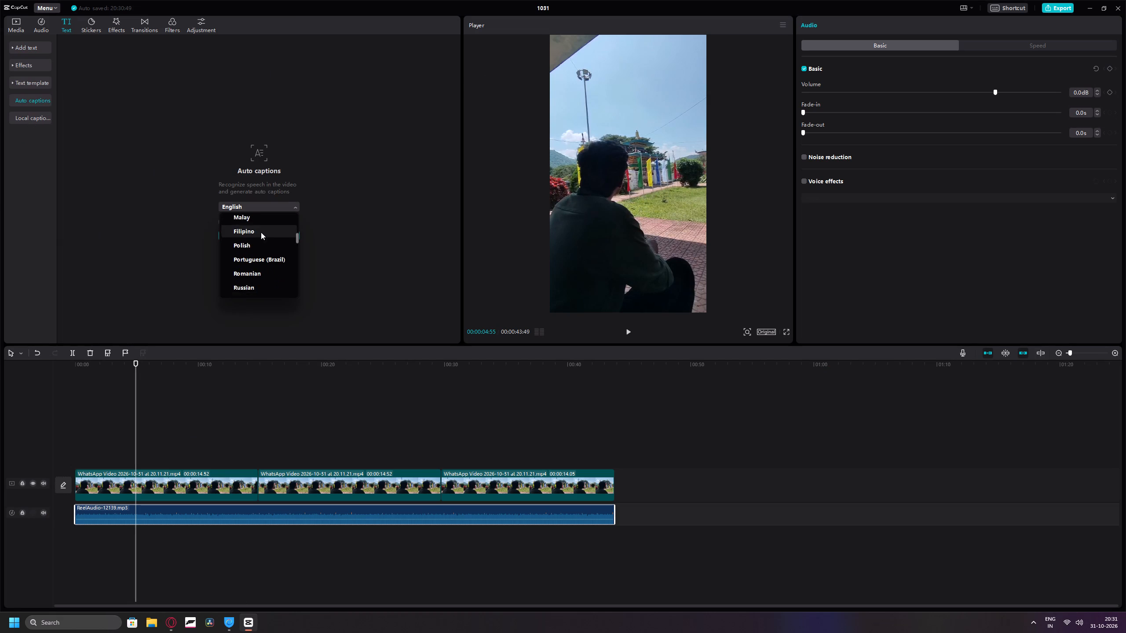
scroll(261, 232, down, 2)
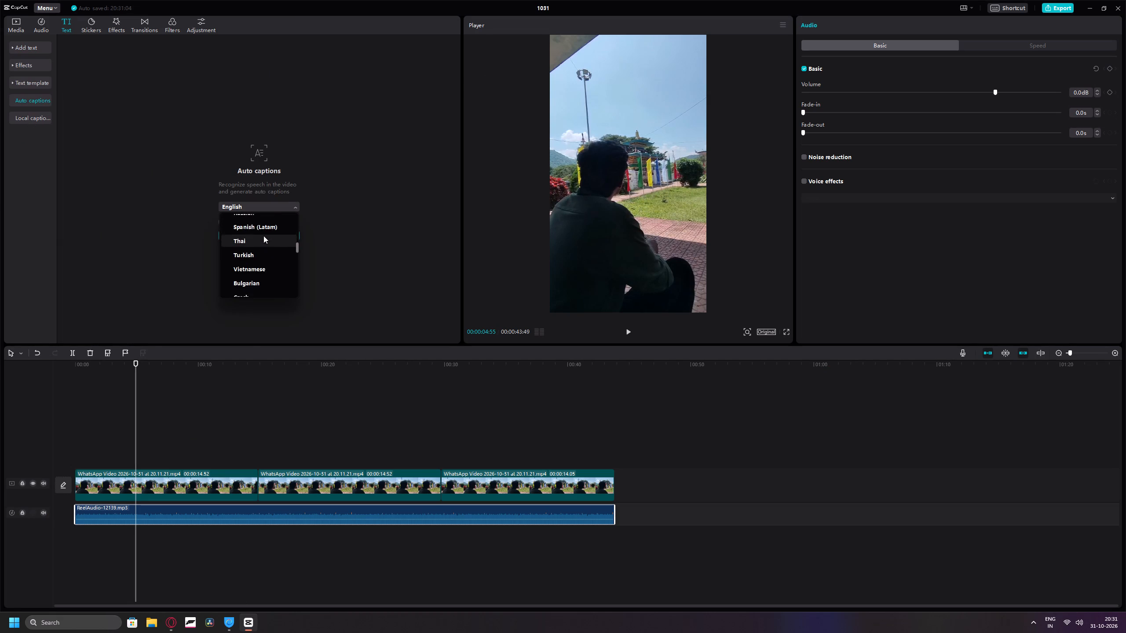
scroll(266, 240, down, 2)
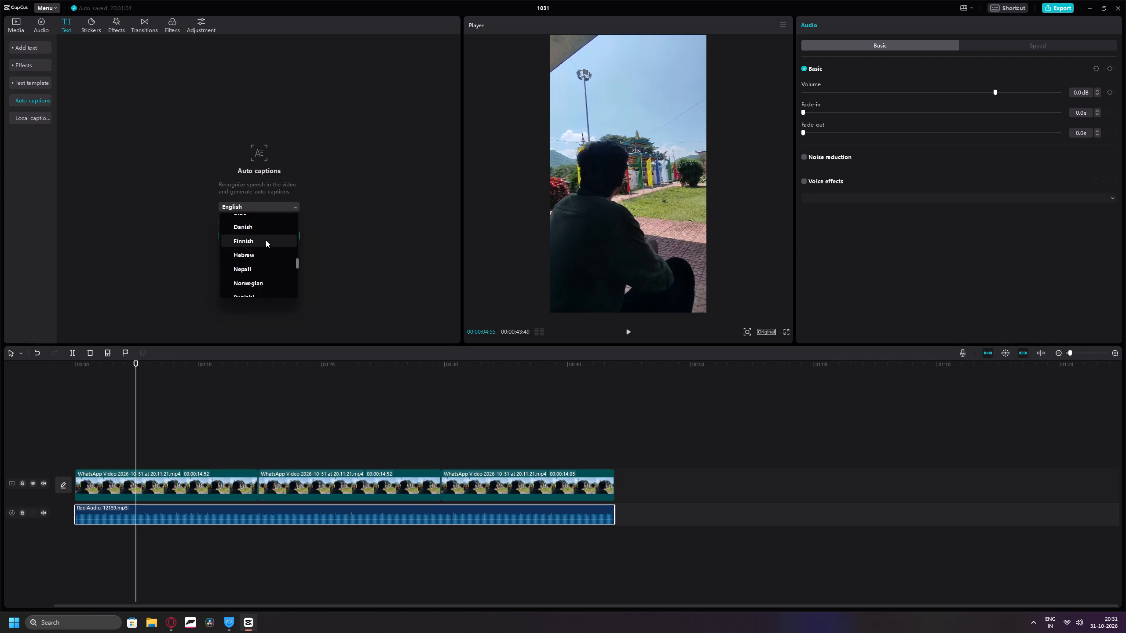
scroll(266, 240, down, 2)
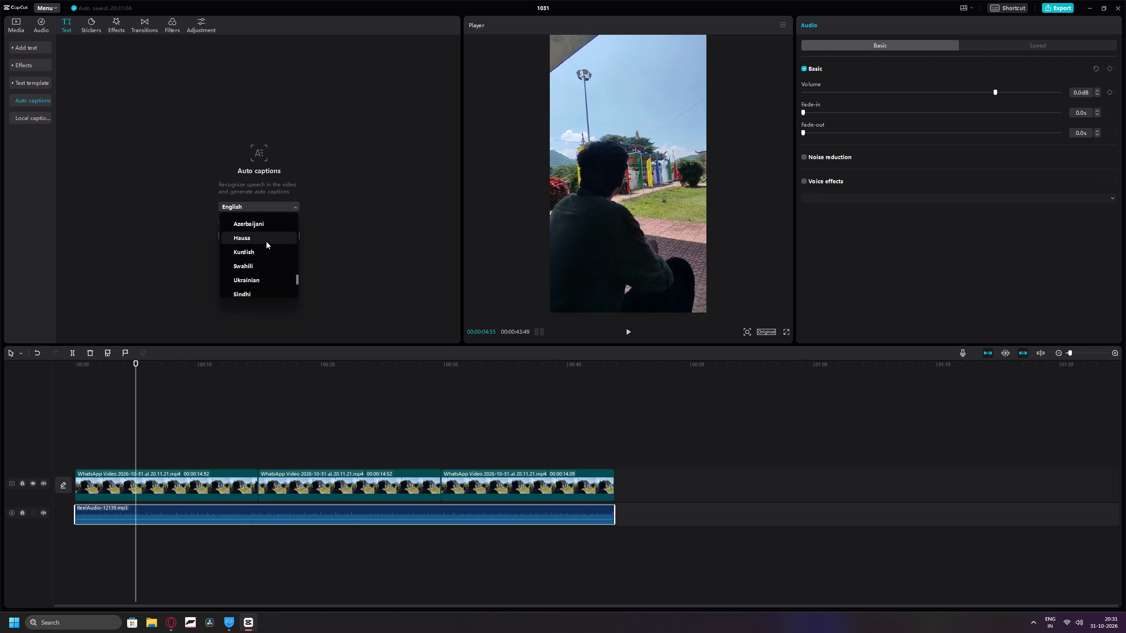
scroll(266, 241, down, 2)
scroll(267, 241, up, 1)
scroll(267, 241, down, 3)
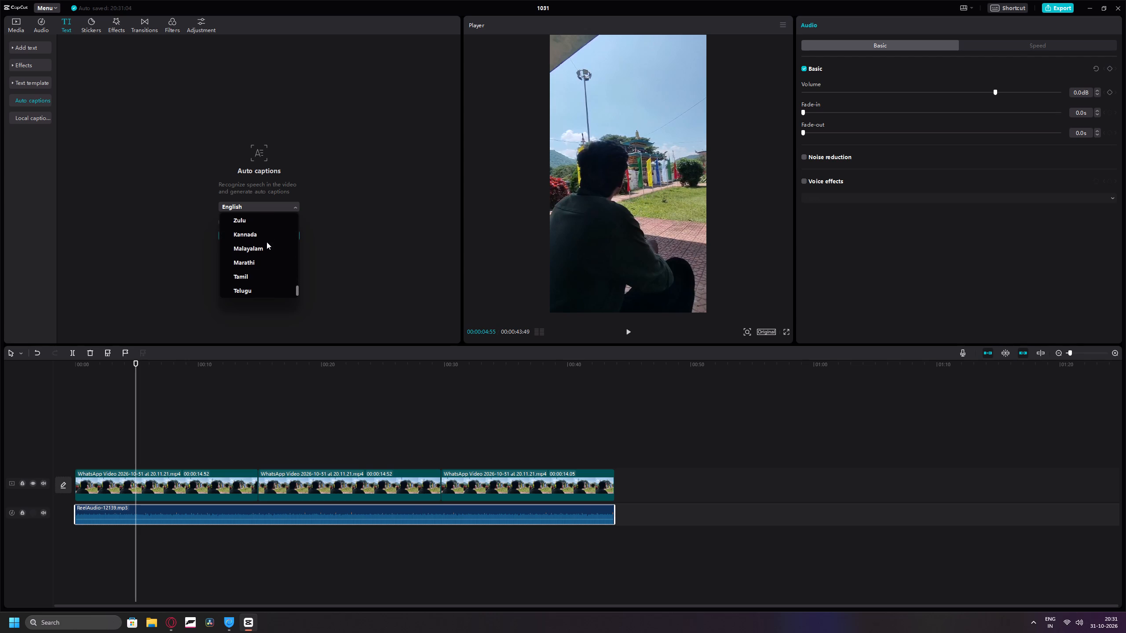
scroll(267, 242, down, 2)
click(331, 249)
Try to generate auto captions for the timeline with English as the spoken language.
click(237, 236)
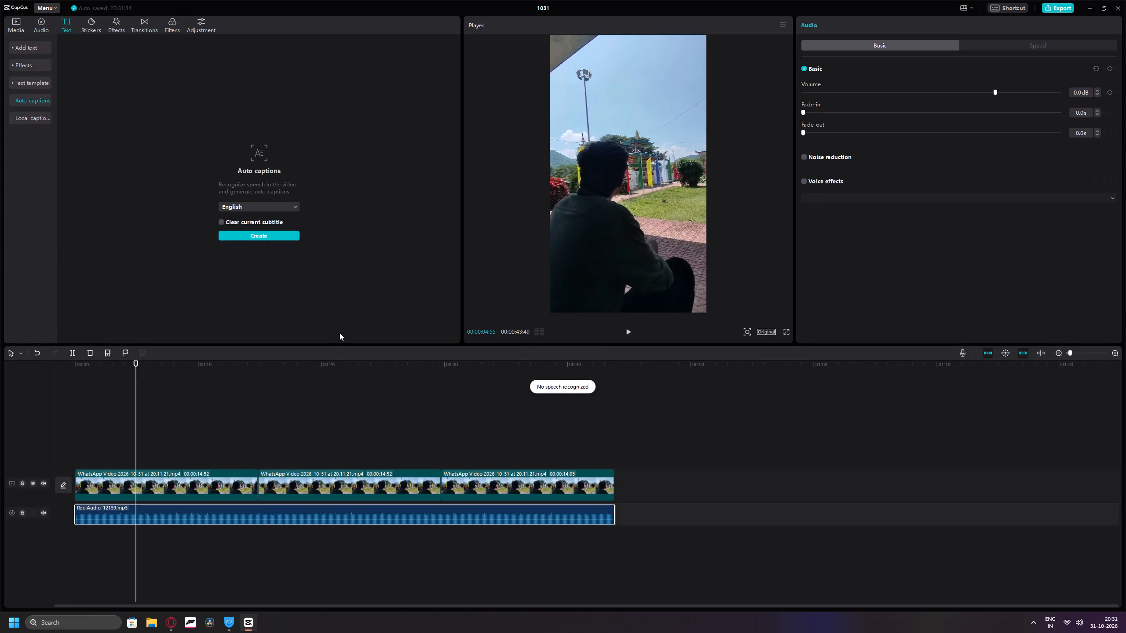
Examine the options available for the ReelAudio clip on the timeline.
right_click(347, 508)
scroll(384, 546, down, 4)
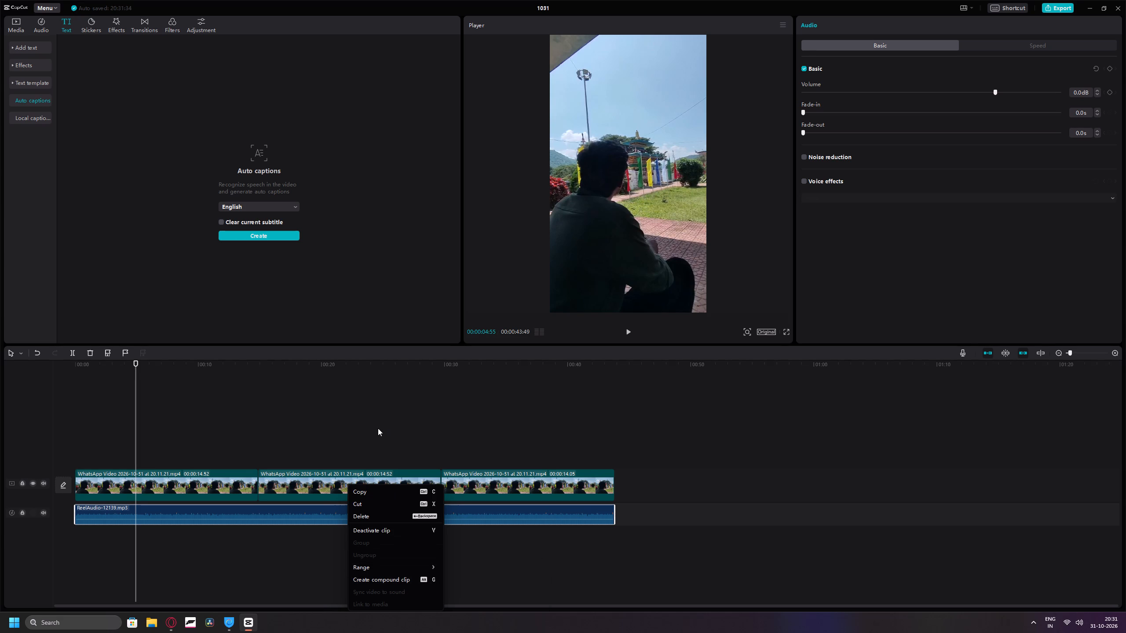
drag(137, 363, 103, 363)
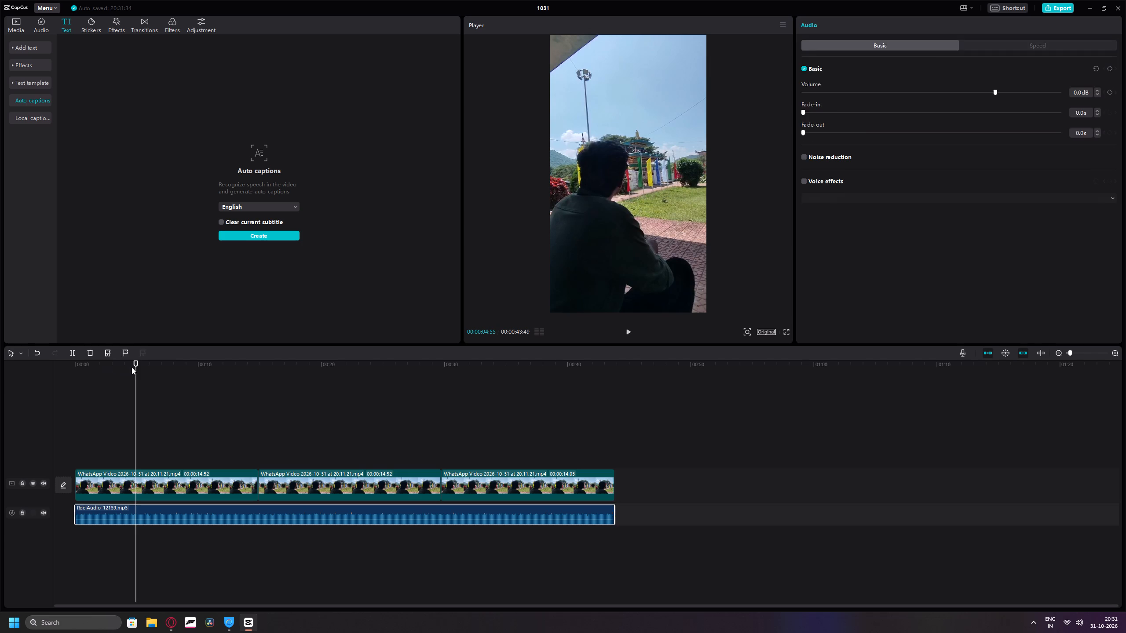
Move the playhead to the start of the timeline and select the ReelAudio clip.
drag(132, 367, 61, 368)
drag(134, 362, 41, 362)
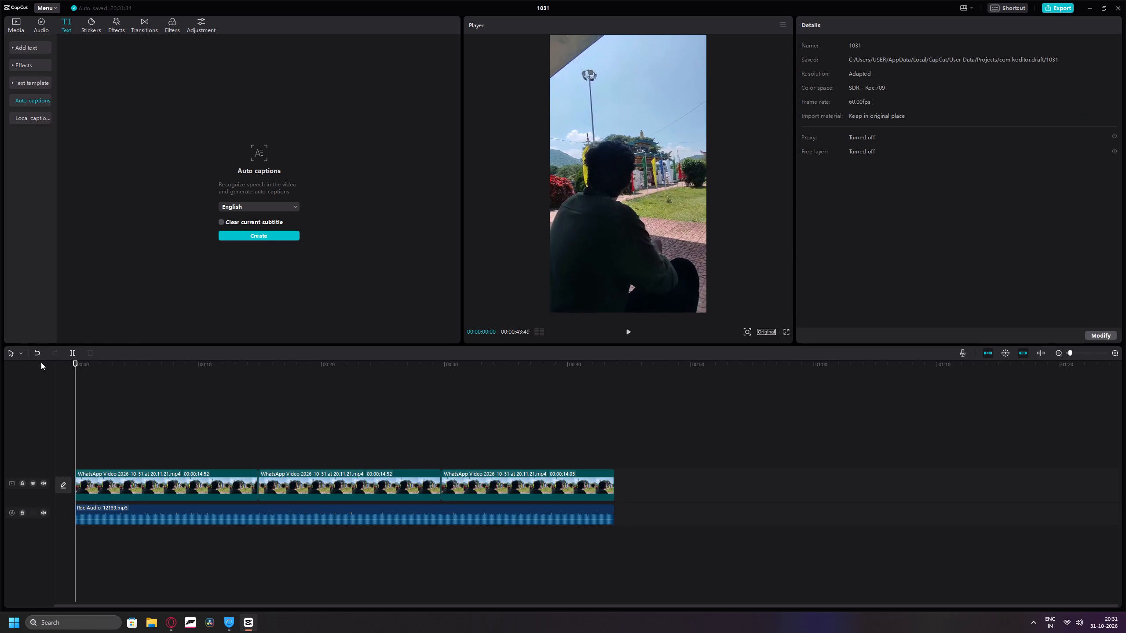
click(144, 513)
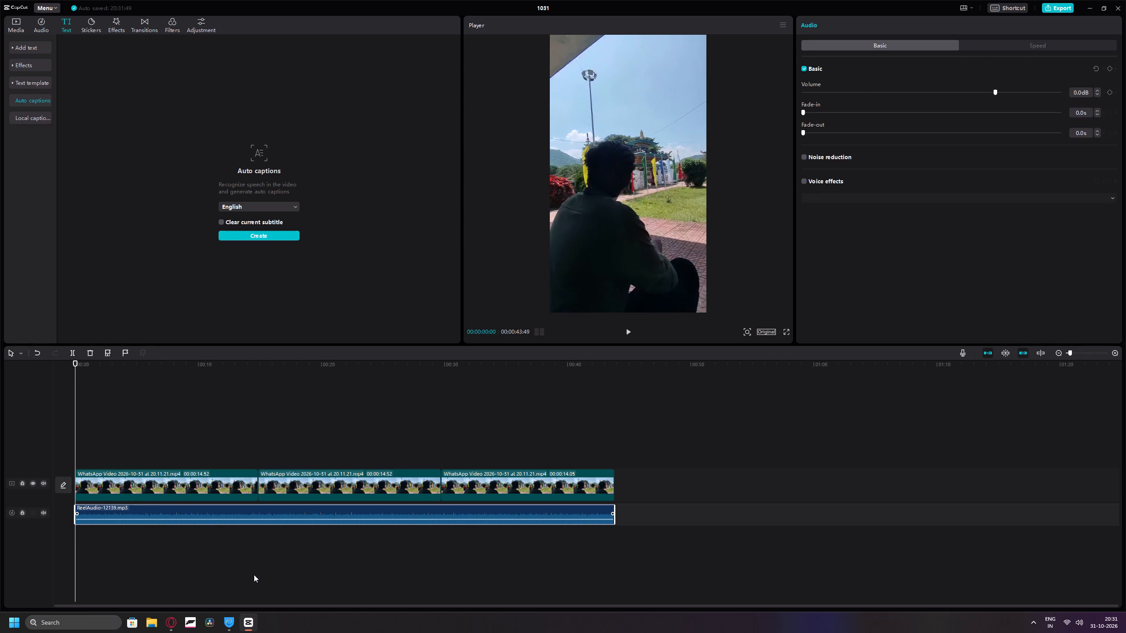
Return to the auto lyrics tutorial in the Opera GX browser.
click(170, 620)
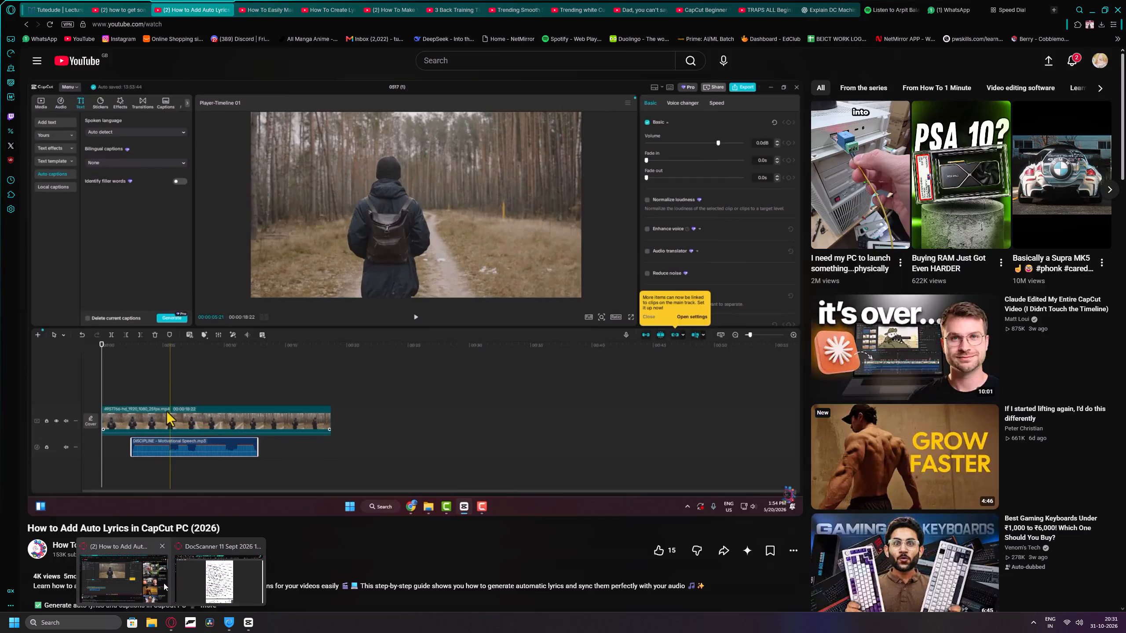
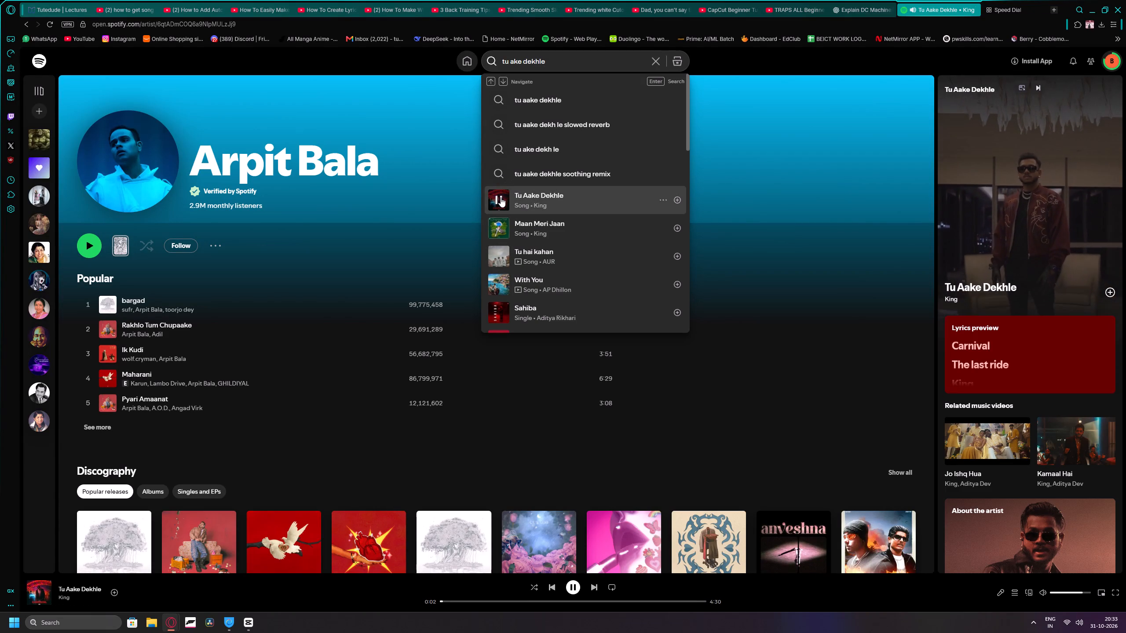
Open the full lyrics of Tu Aake Dekhle by King on Spotify and leave the full-screen view.
click(1047, 357)
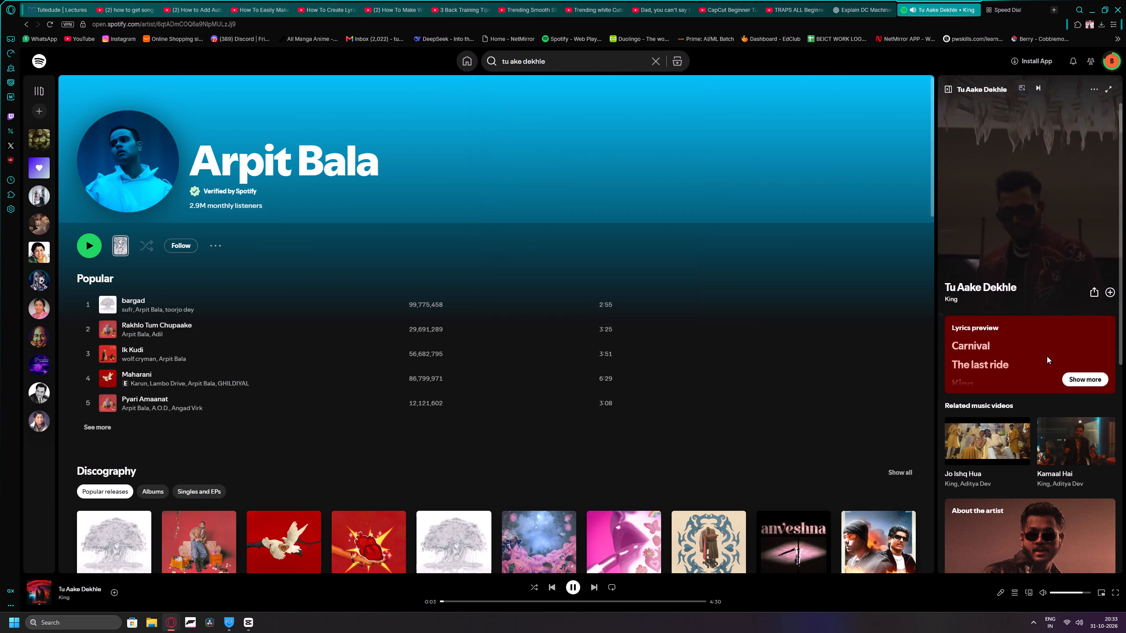
click(1085, 386)
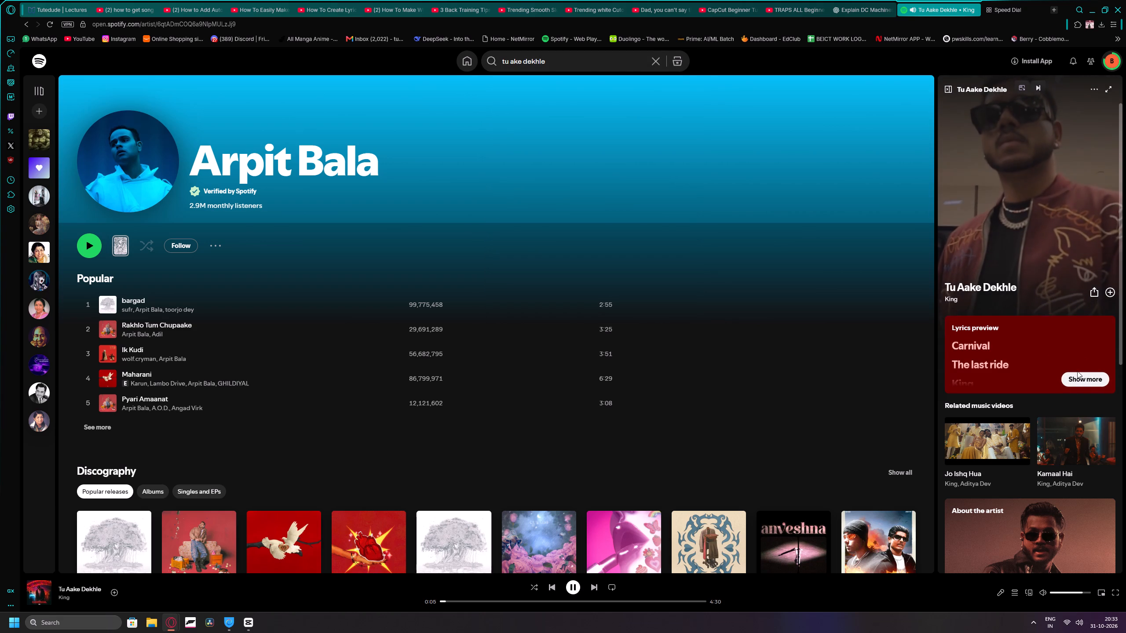
click(1076, 374)
click(1086, 329)
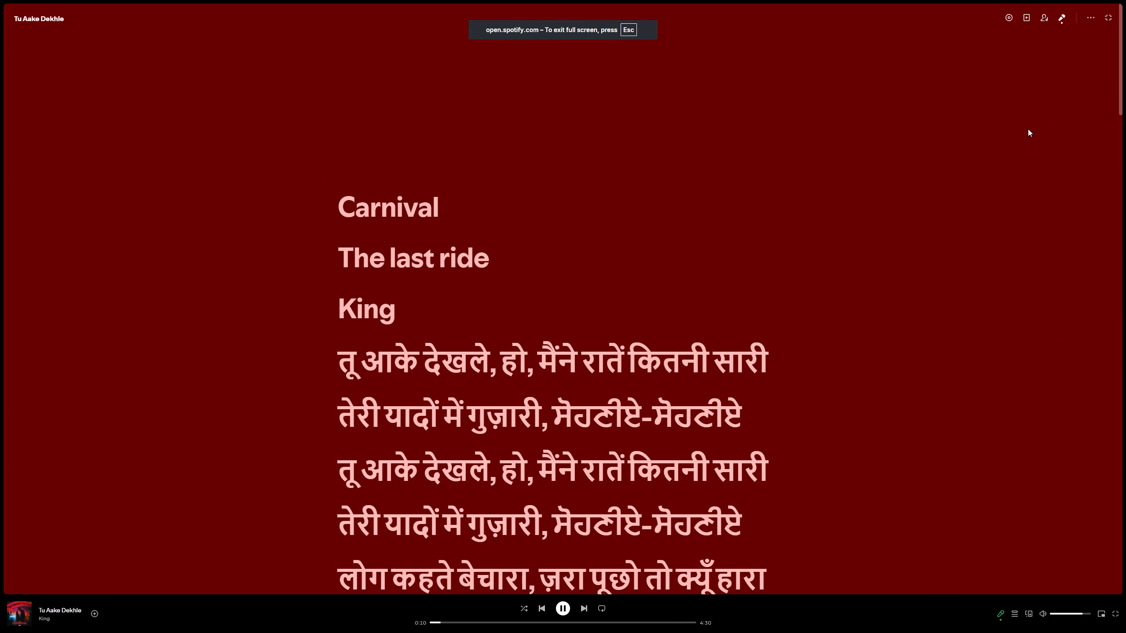
click(1105, 15)
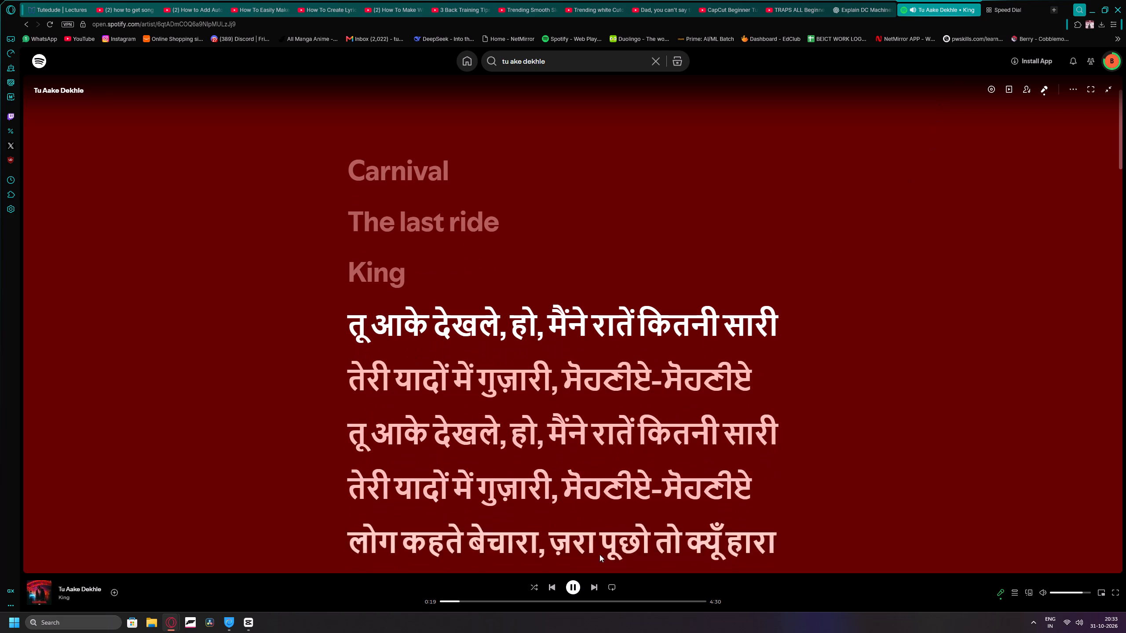
Look through the Tu Aake Dekhle lyrics, sampling playback from about 0:42, for the verse heard in the ReelAudio music.
click(574, 589)
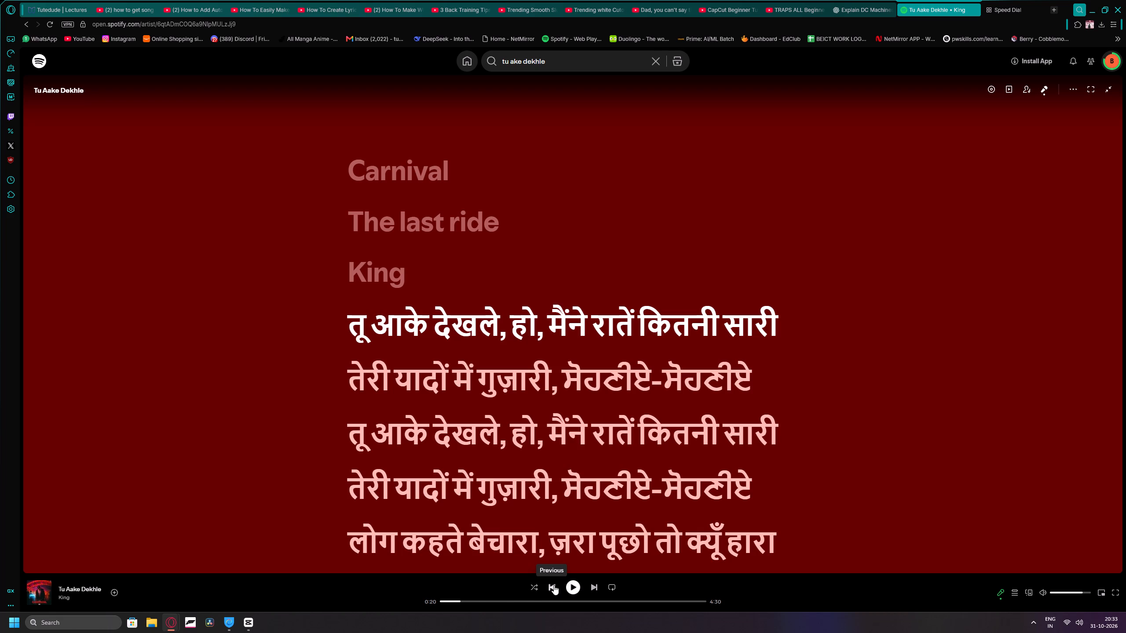
drag(469, 600, 481, 601)
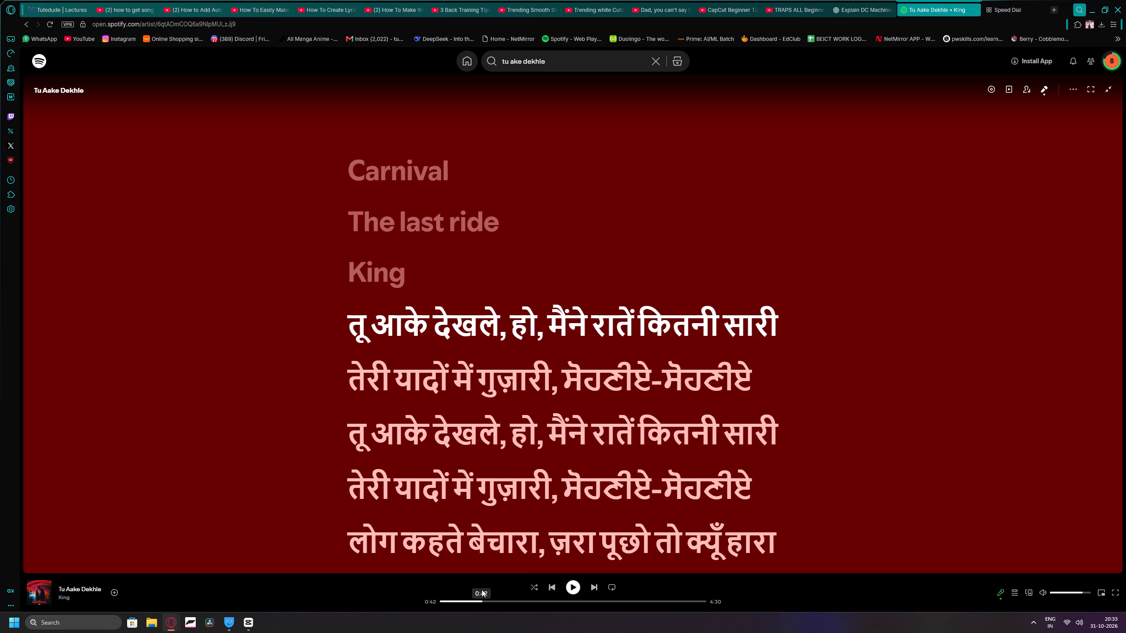
click(422, 384)
triple_click(421, 381)
double_click(421, 381)
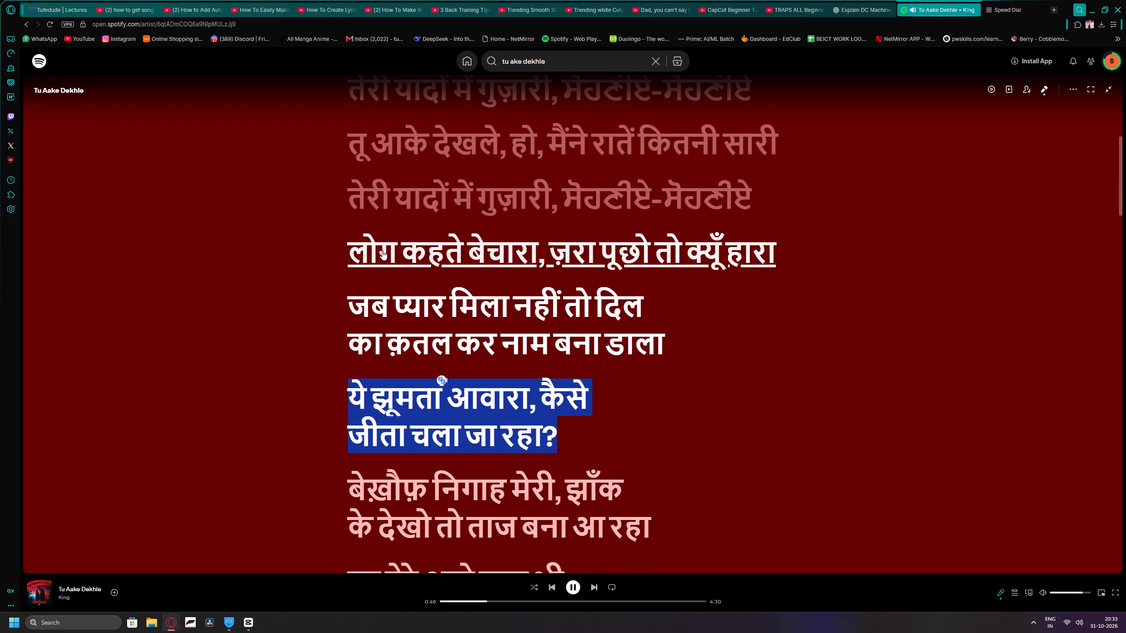
scroll(371, 205, up, 3)
scroll(344, 227, down, 2)
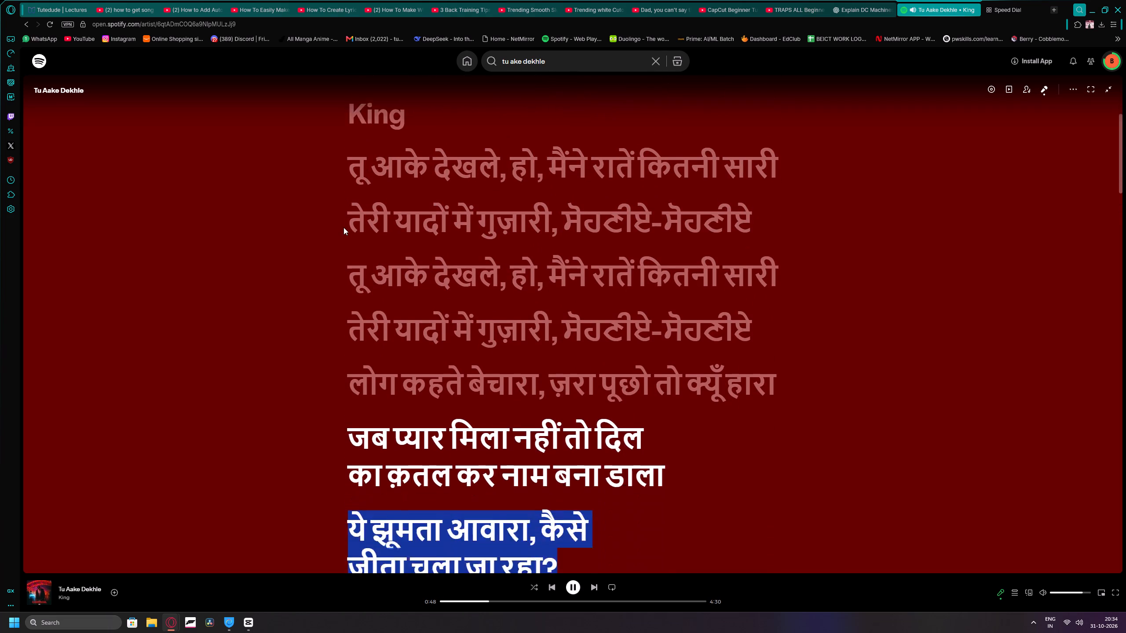
scroll(344, 227, down, 6)
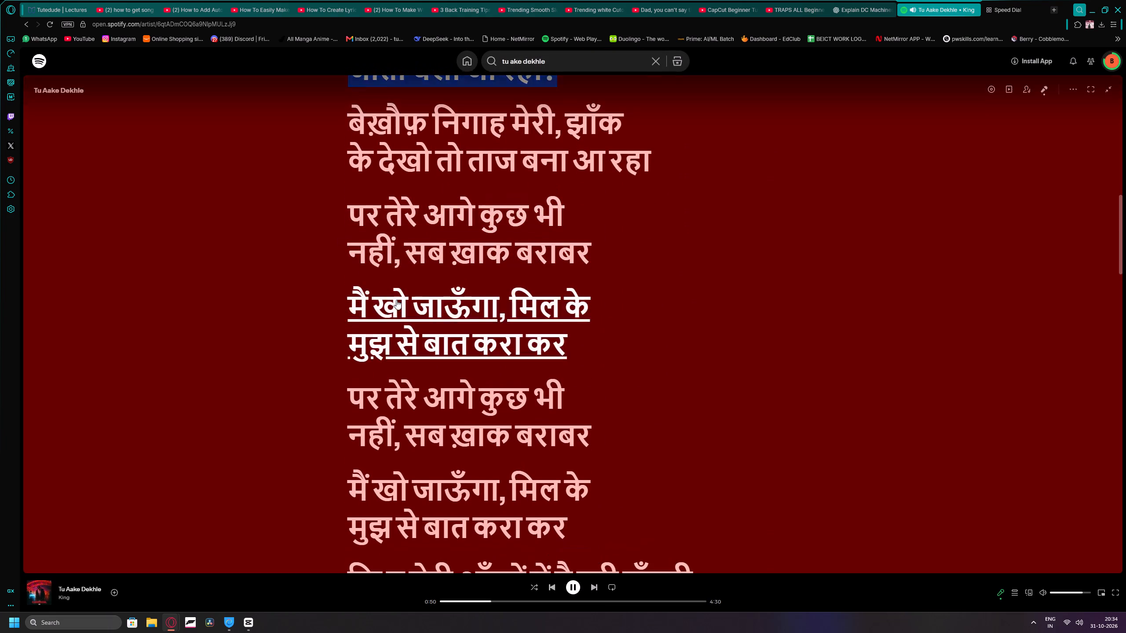
scroll(288, 322, down, 7)
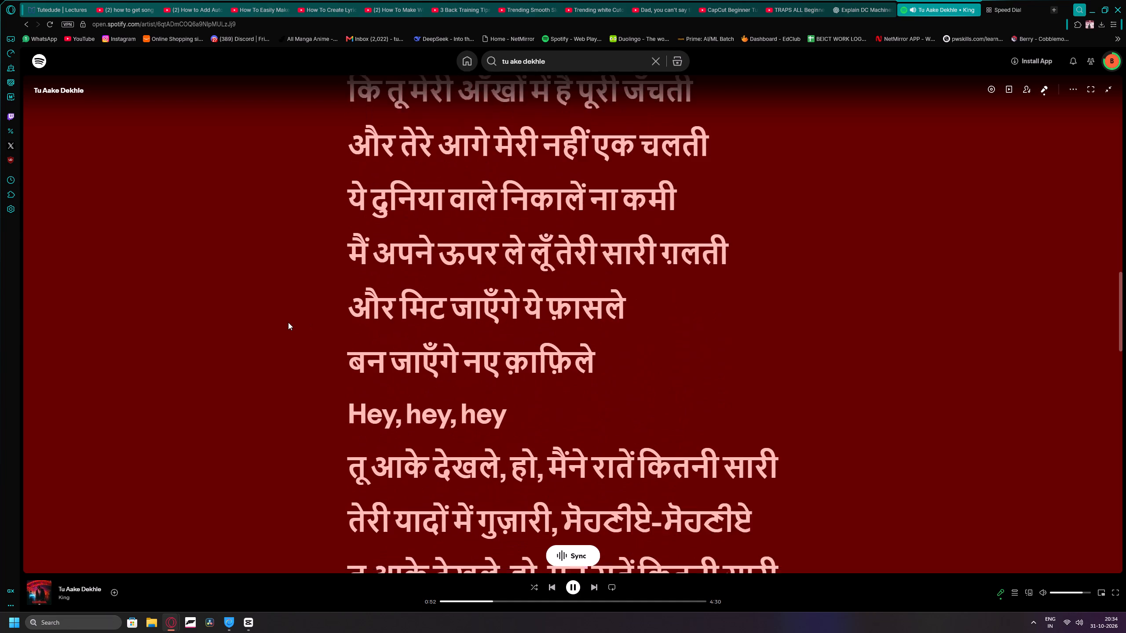
scroll(288, 322, down, 6)
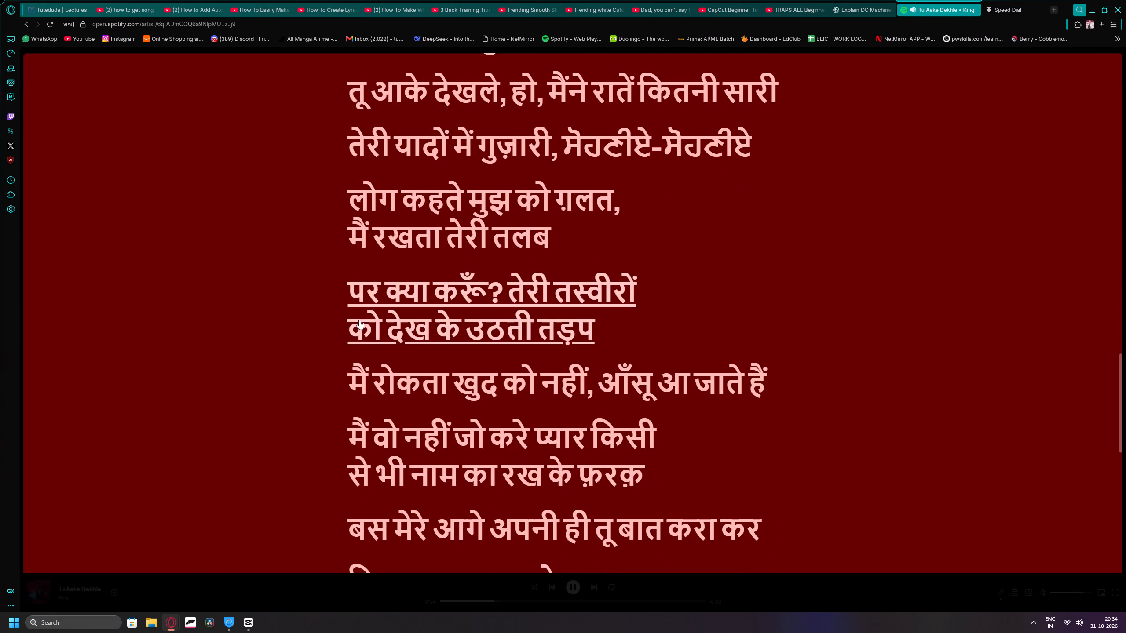
scroll(357, 329, down, 2)
Play the song from the lyric line "मैं वो नहीं जो करे प्यार किसी" and pause it.
click(406, 314)
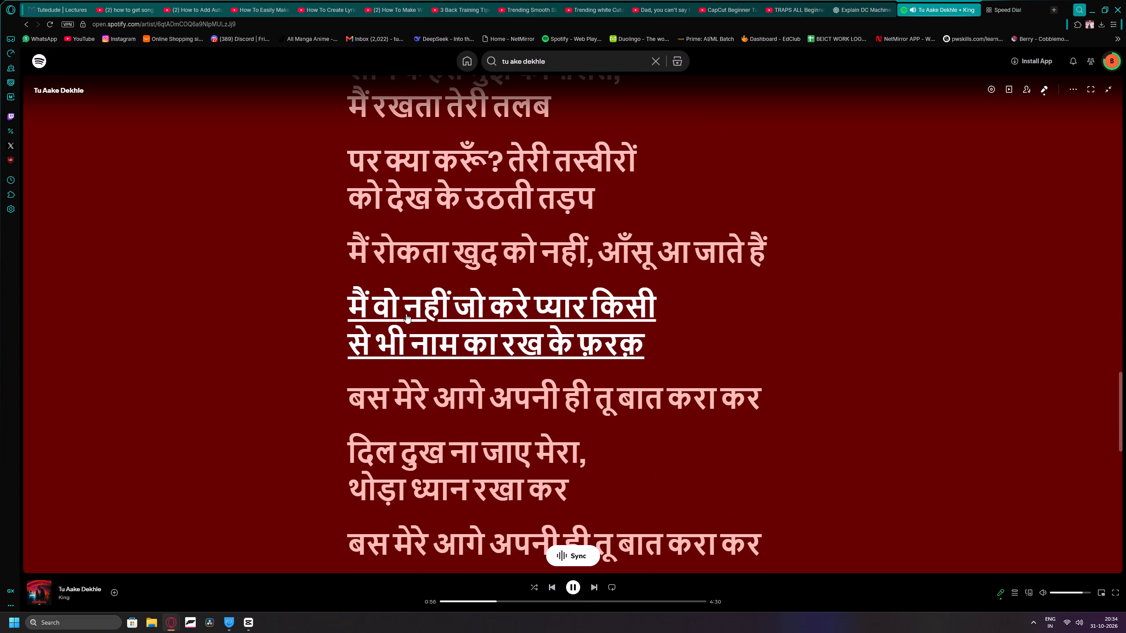
click(575, 589)
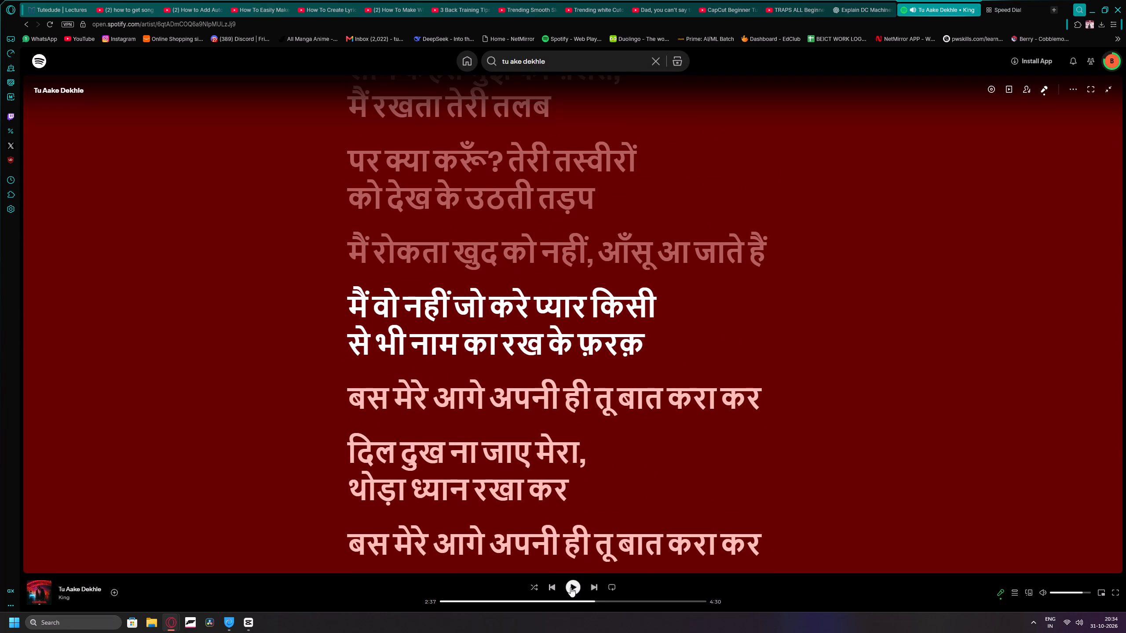
click(570, 587)
scroll(832, 397, down, 1)
click(574, 589)
scroll(859, 350, down, 1)
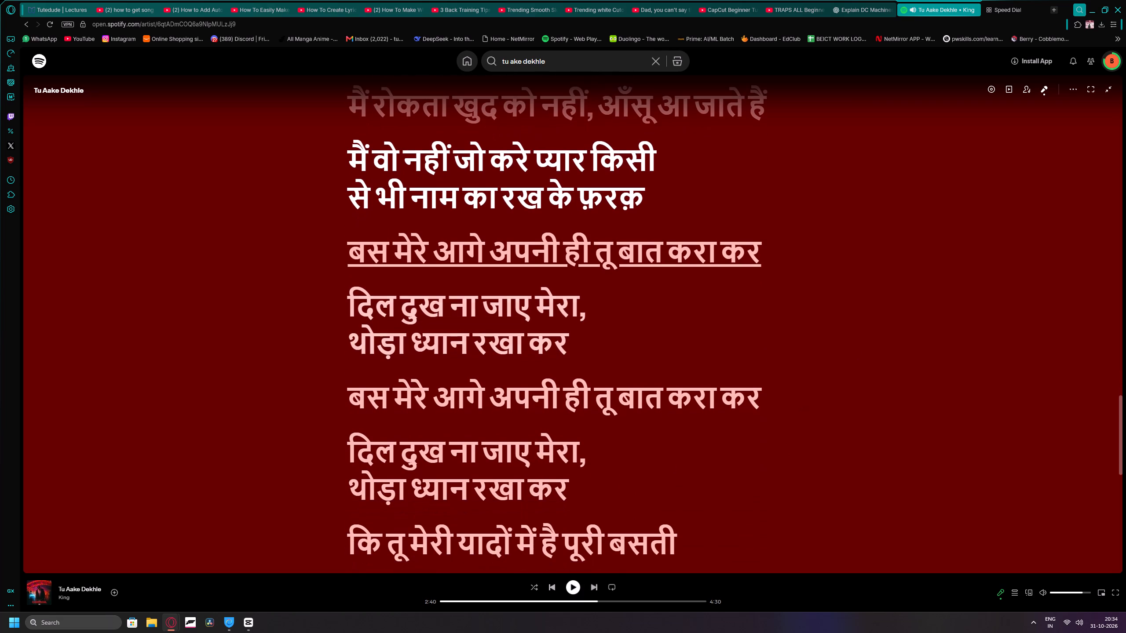
Copy the lyrics from "मैं वो नहीं जो करे प्यार किसी" through "बन जाएँगे नए क़ाफ़िले" and pause the song.
drag(348, 153, 476, 259)
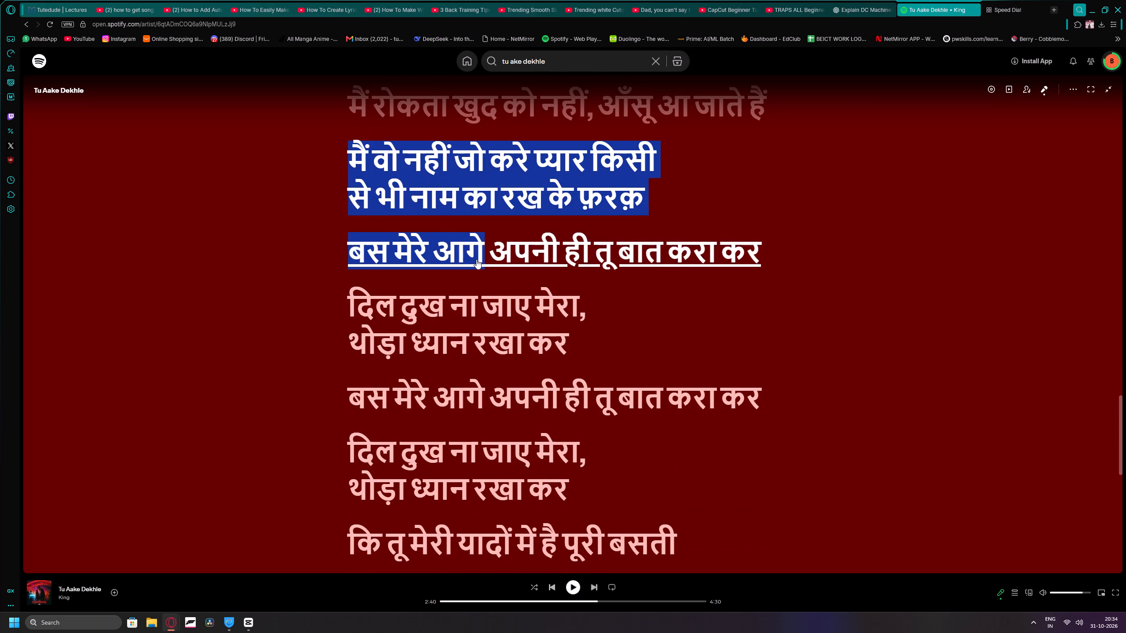
drag(476, 259, 676, 287)
click(683, 288)
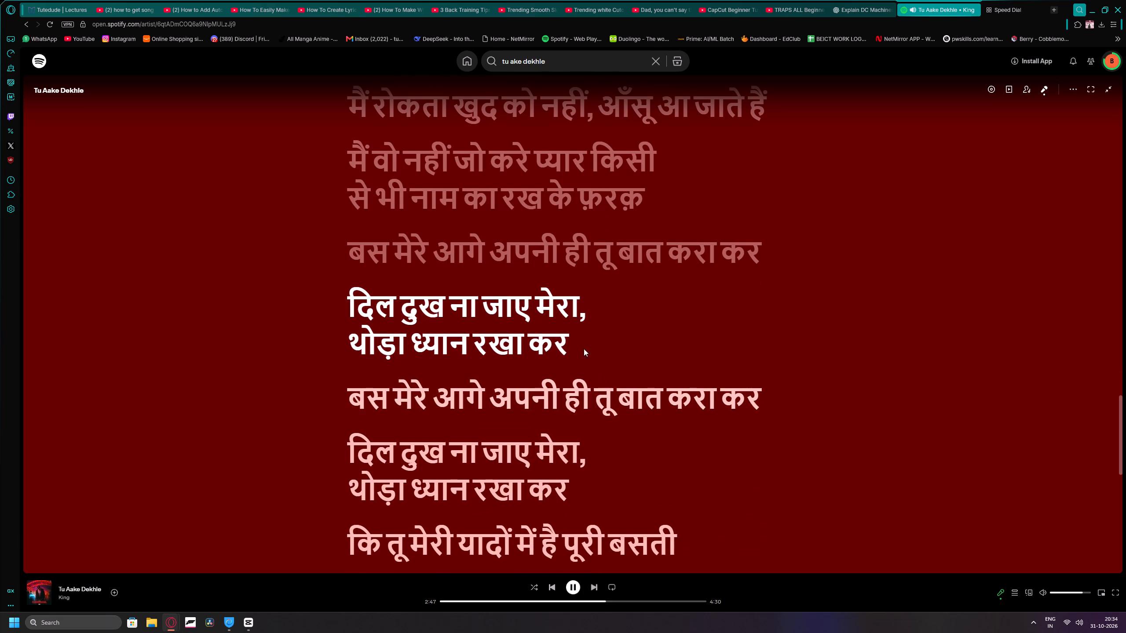
drag(334, 154, 544, 261)
scroll(483, 252, down, 2)
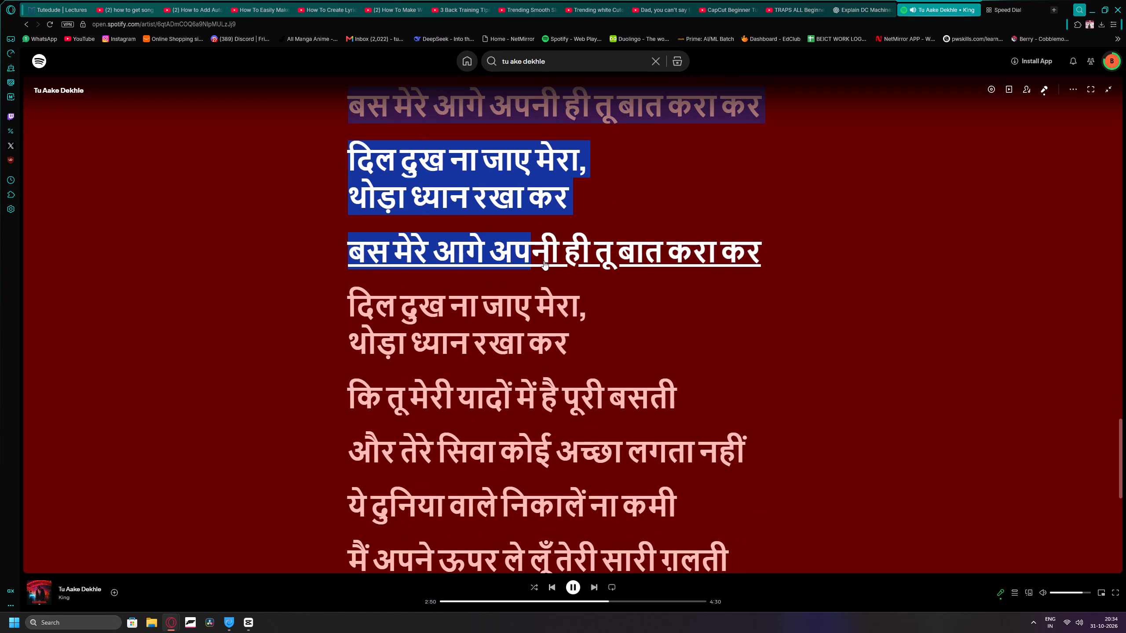
drag(544, 261, 660, 267)
scroll(589, 281, down, 1)
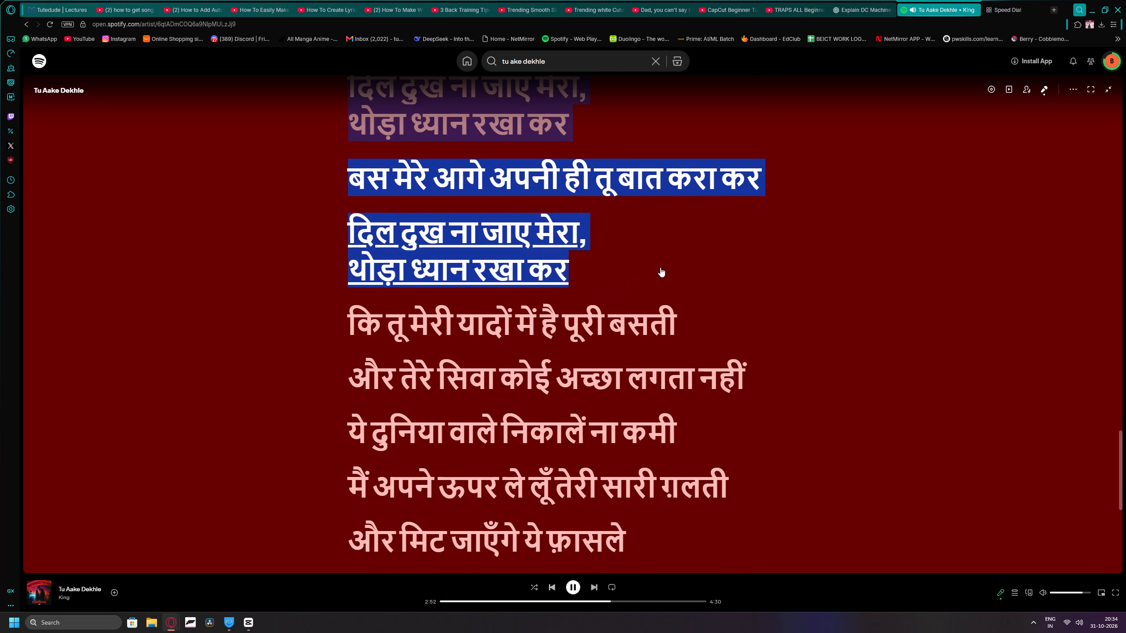
drag(660, 267, 686, 270)
scroll(660, 267, down, 4)
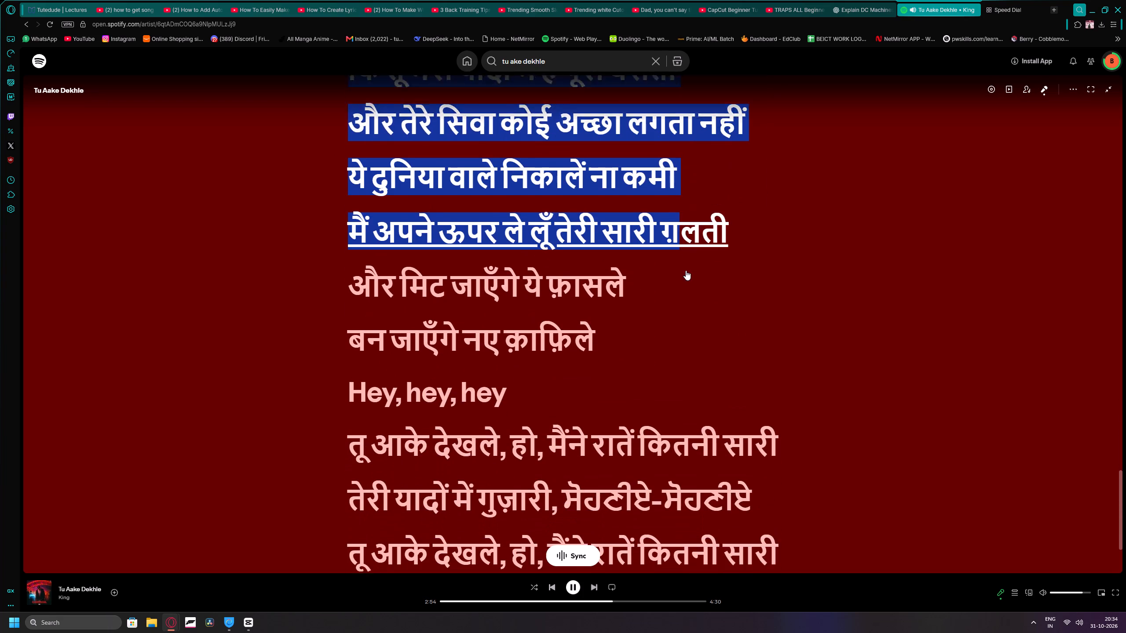
drag(686, 270, 687, 270)
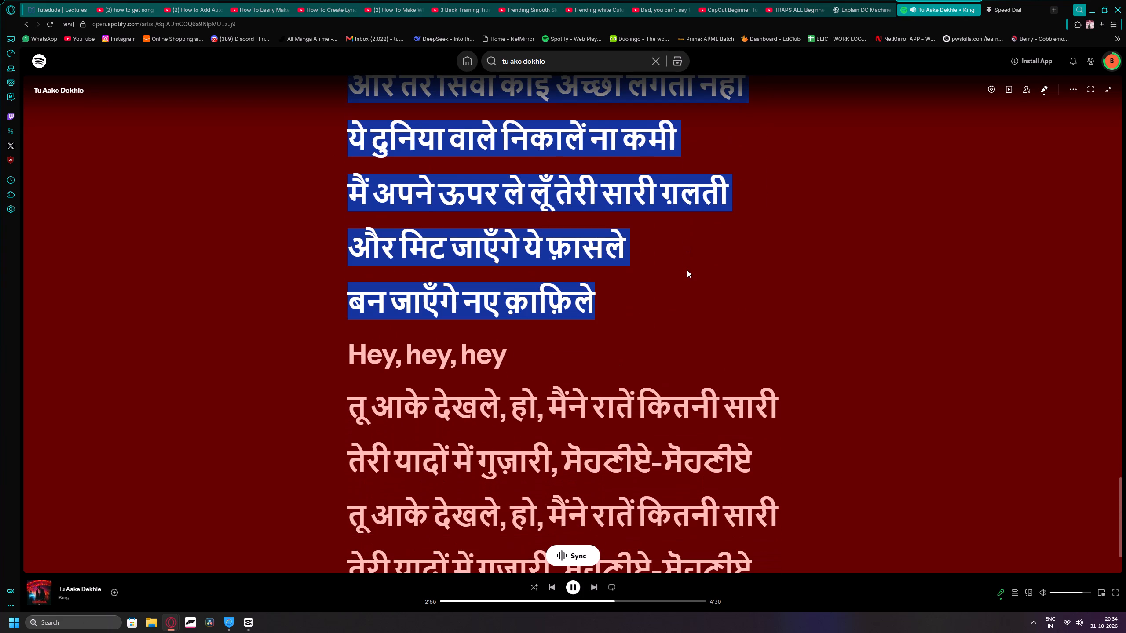
drag(687, 270, 687, 269)
key(ctrl+c)
click(574, 586)
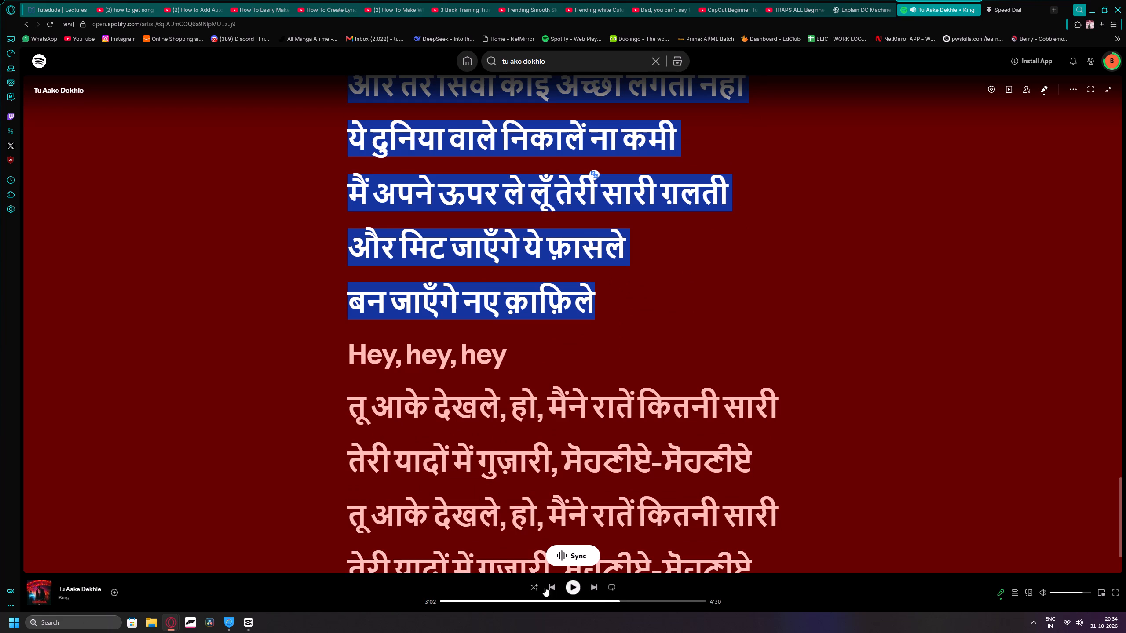
Switch to CapCut and play the end and the start of the timeline to check which lyrics the music covers.
click(251, 629)
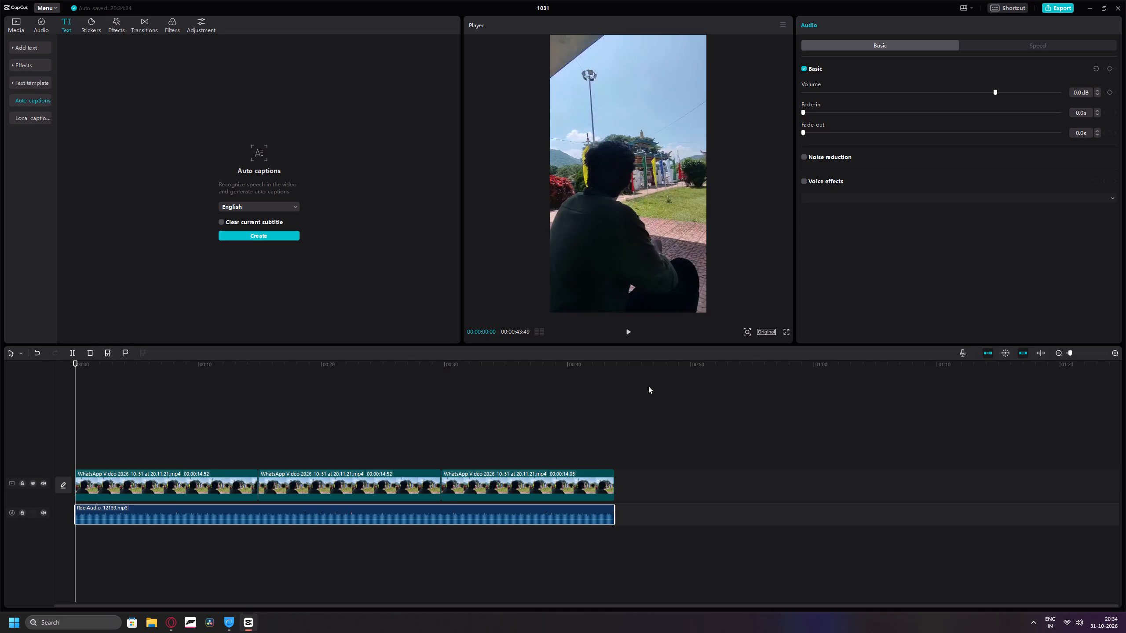
drag(73, 362, 605, 373)
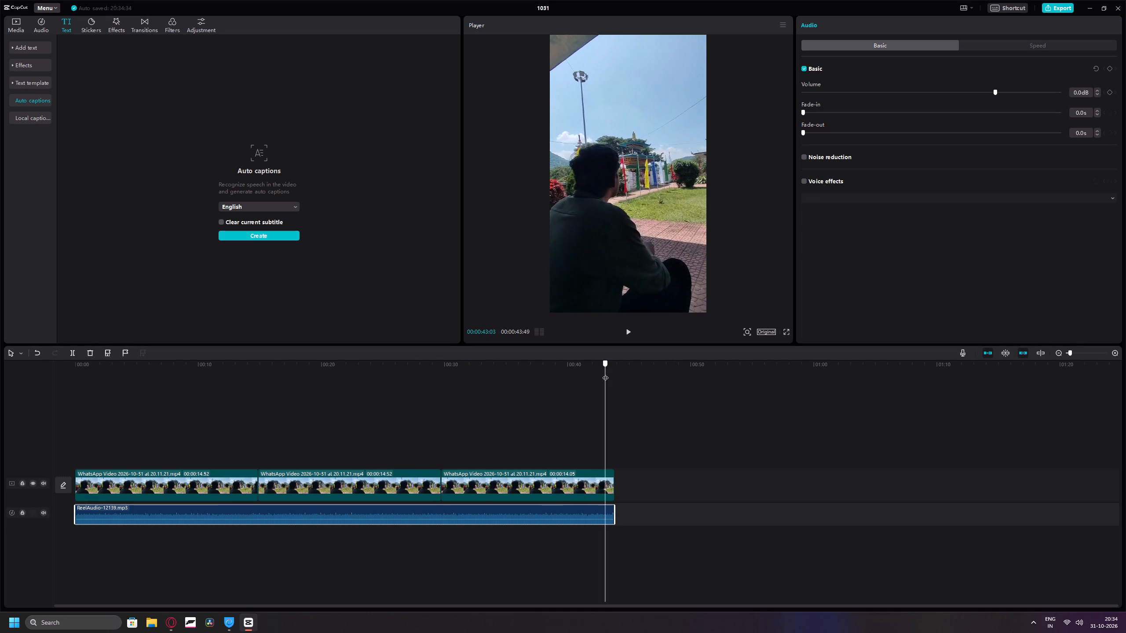
drag(605, 373, 587, 373)
click(629, 331)
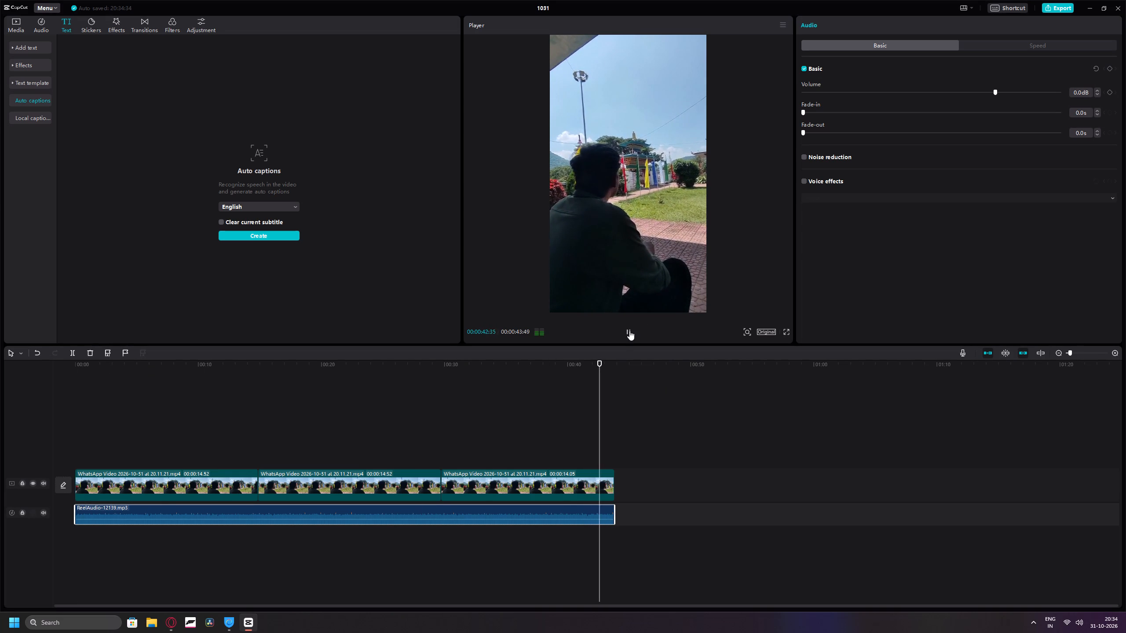
click(631, 331)
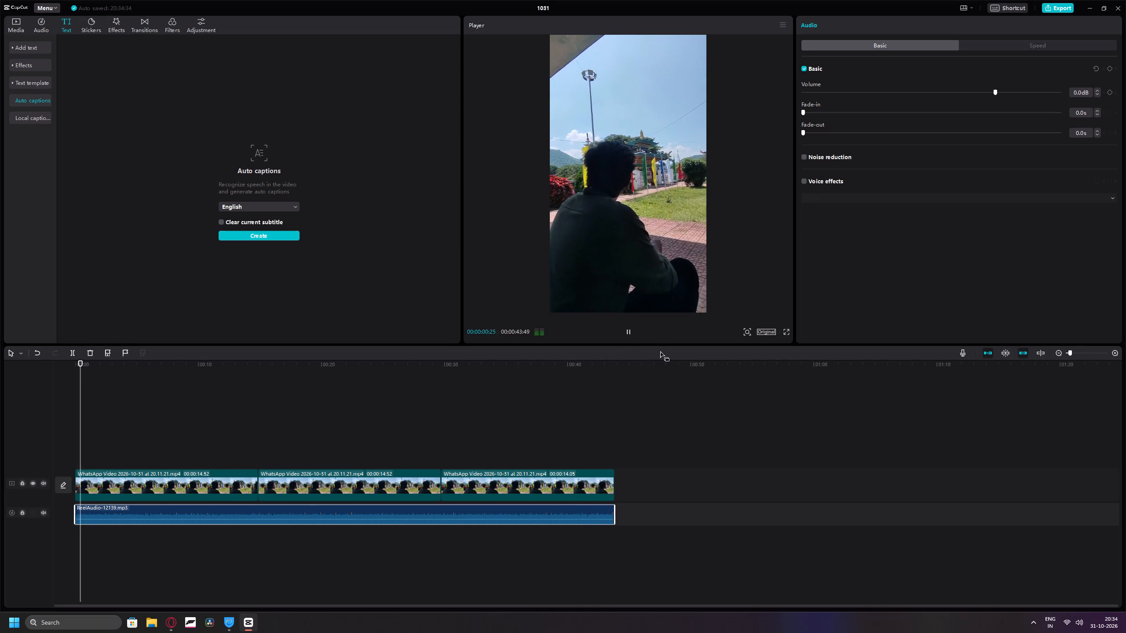
click(631, 331)
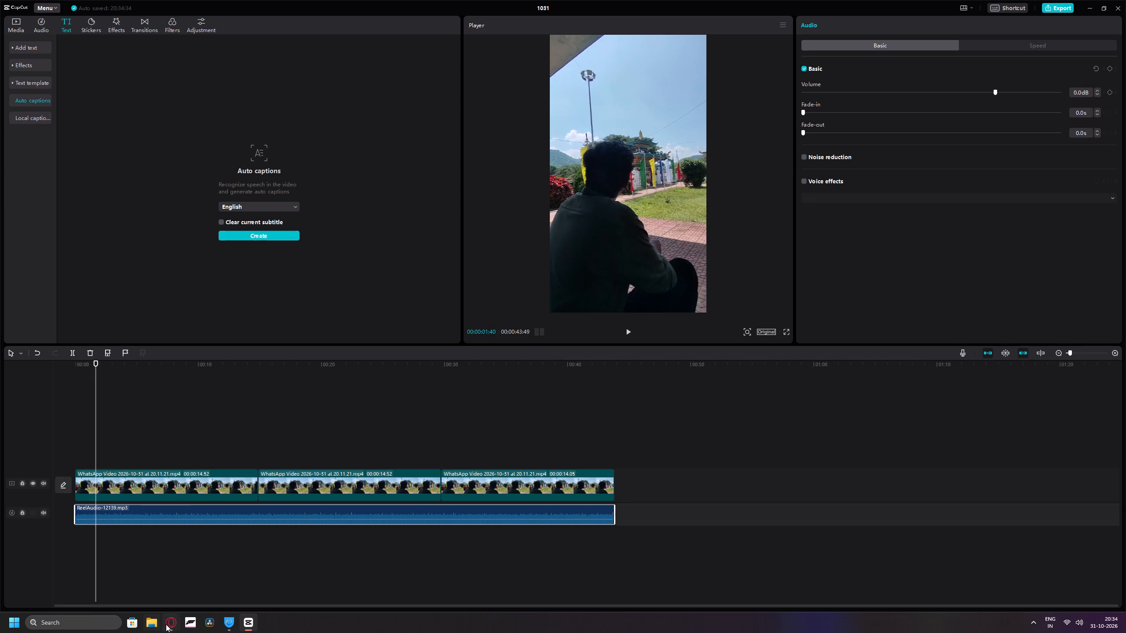
Return to the Spotify lyrics in Opera GX and review the lines of the copied verse.
click(169, 624)
click(132, 580)
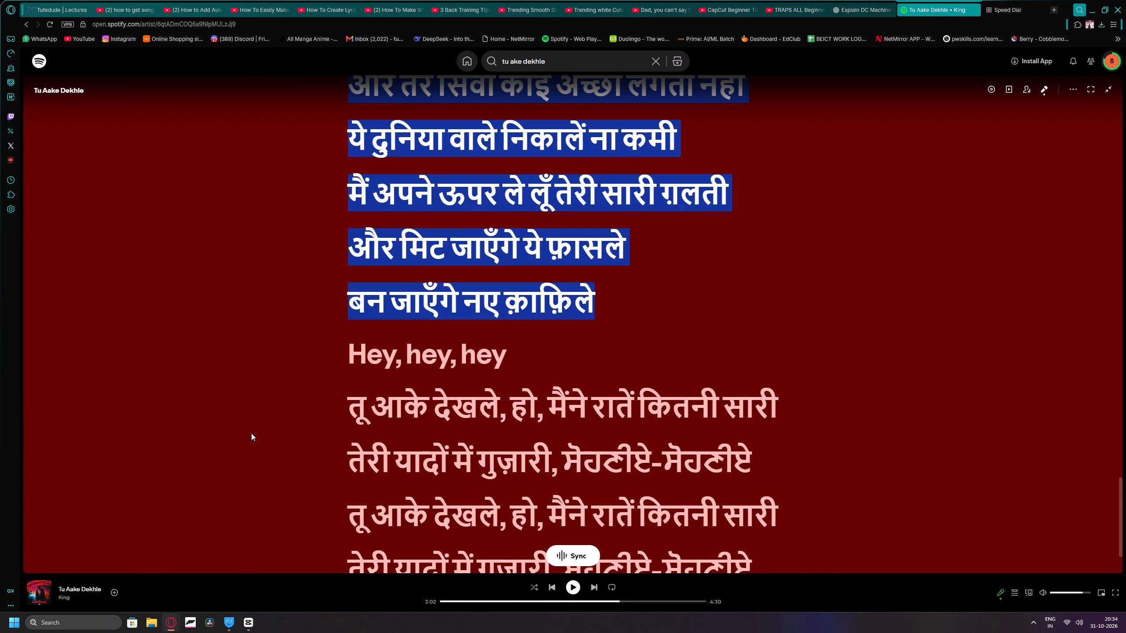
scroll(260, 384, down, 3)
scroll(260, 384, up, 2)
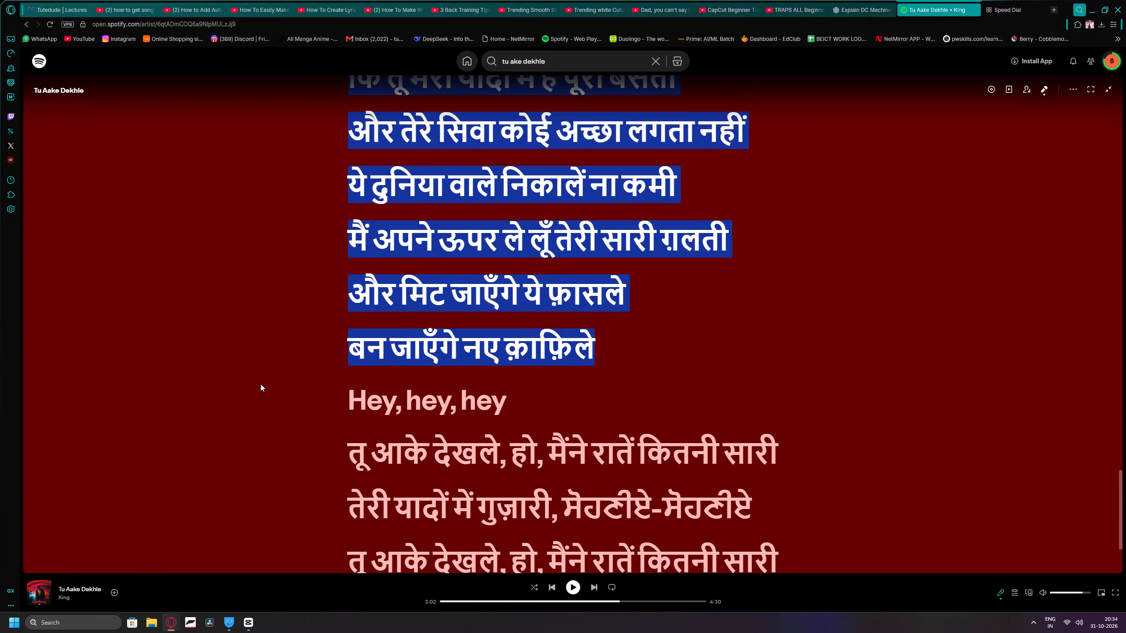
scroll(260, 384, up, 2)
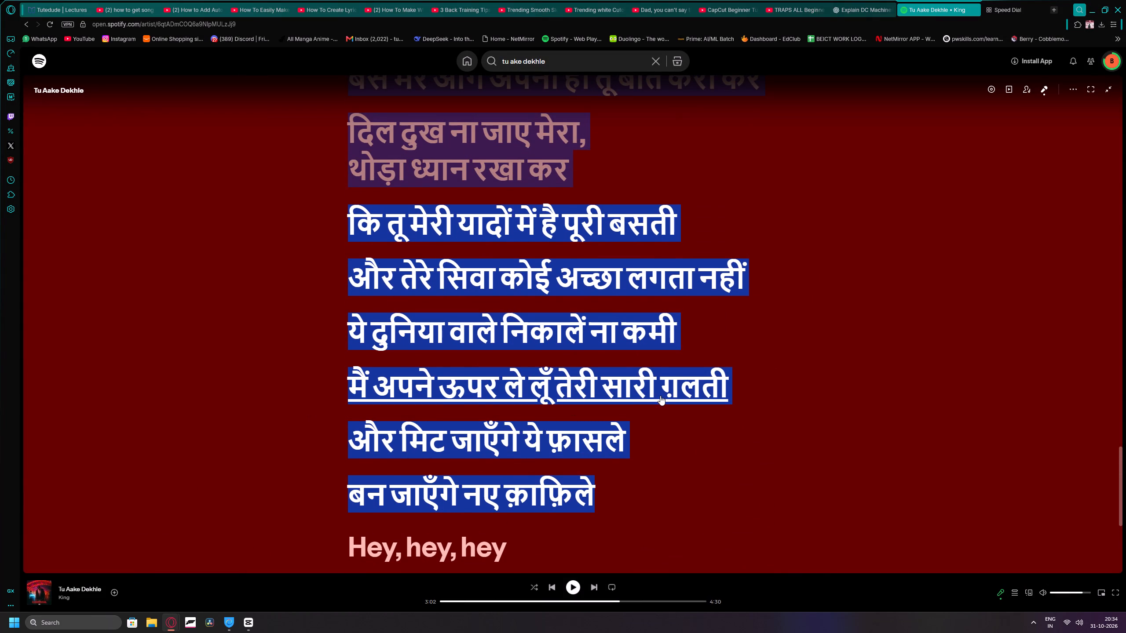
scroll(639, 397, up, 1)
scroll(644, 396, down, 2)
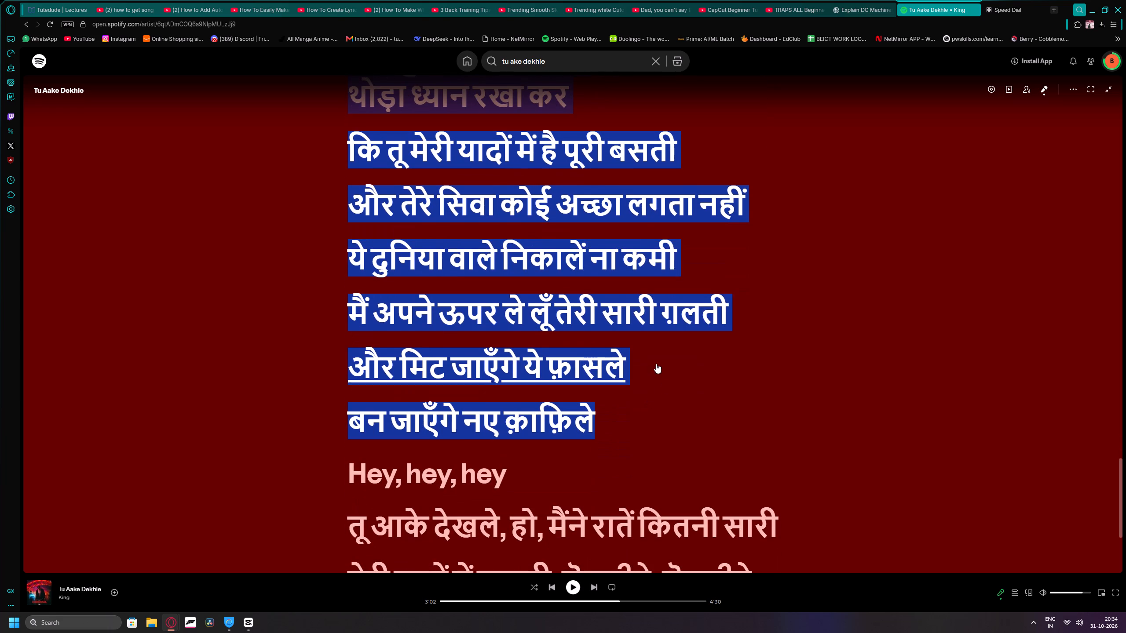
Switch to CapCut and preview the Default text style.
click(254, 626)
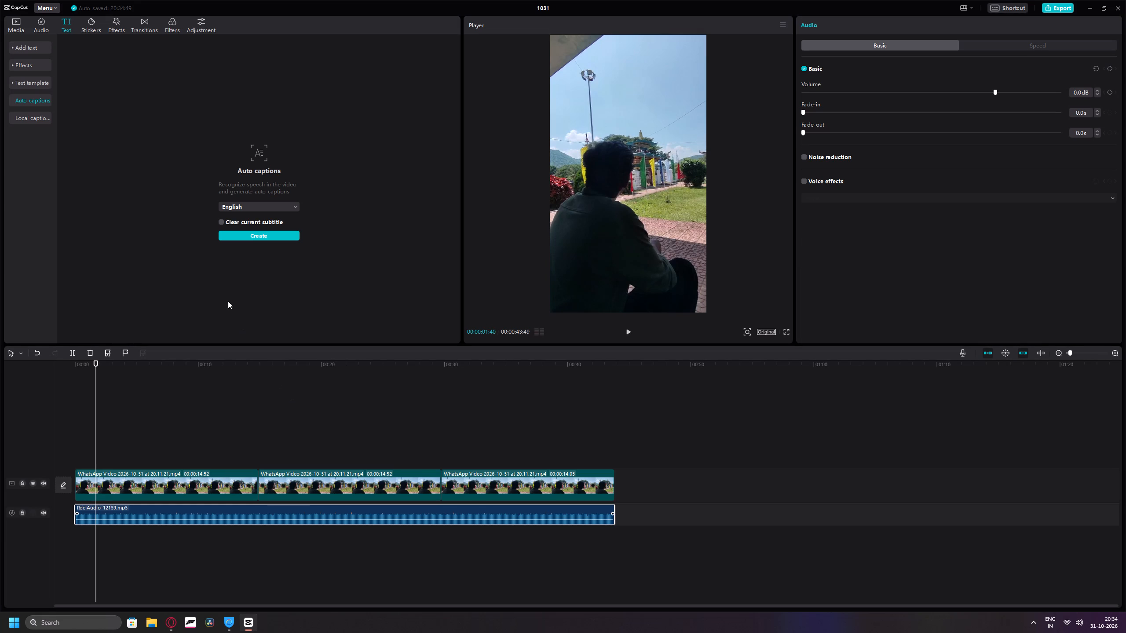
click(29, 45)
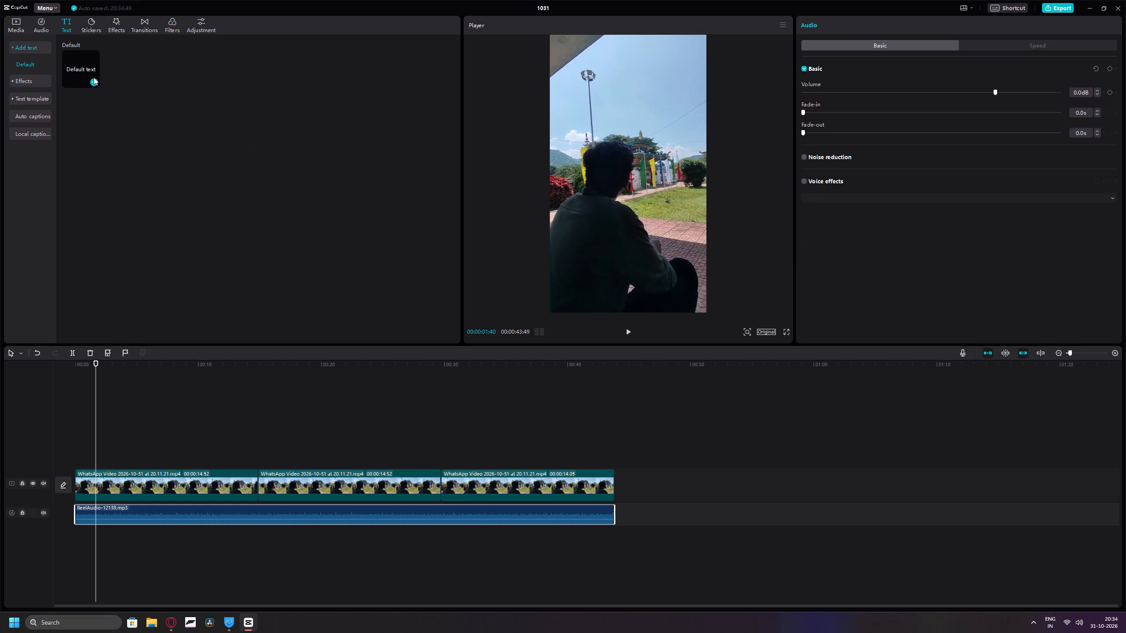
click(82, 71)
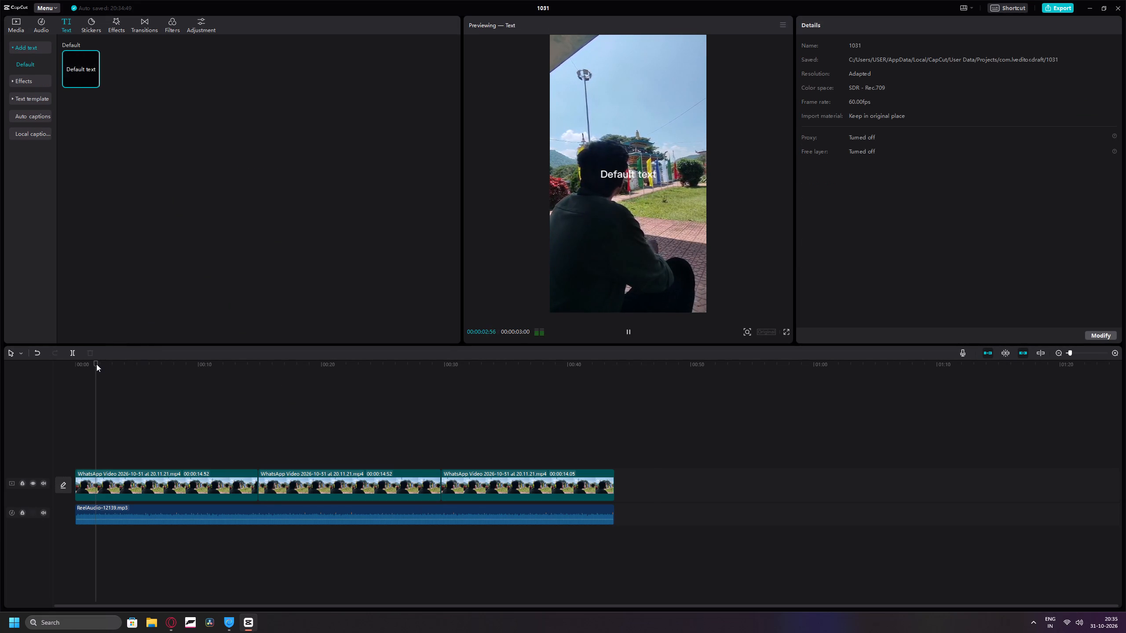
Play the timeline from the start and pause it at about 00:00:01:34, where the first lyric line comes in.
drag(96, 364, 58, 366)
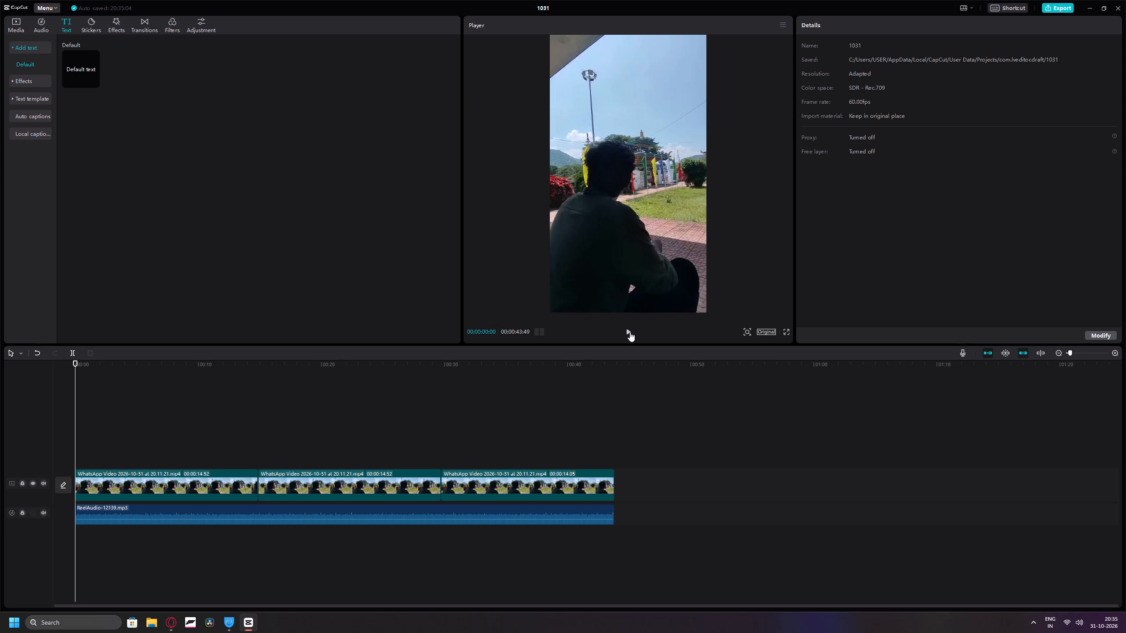
click(630, 332)
click(630, 332)
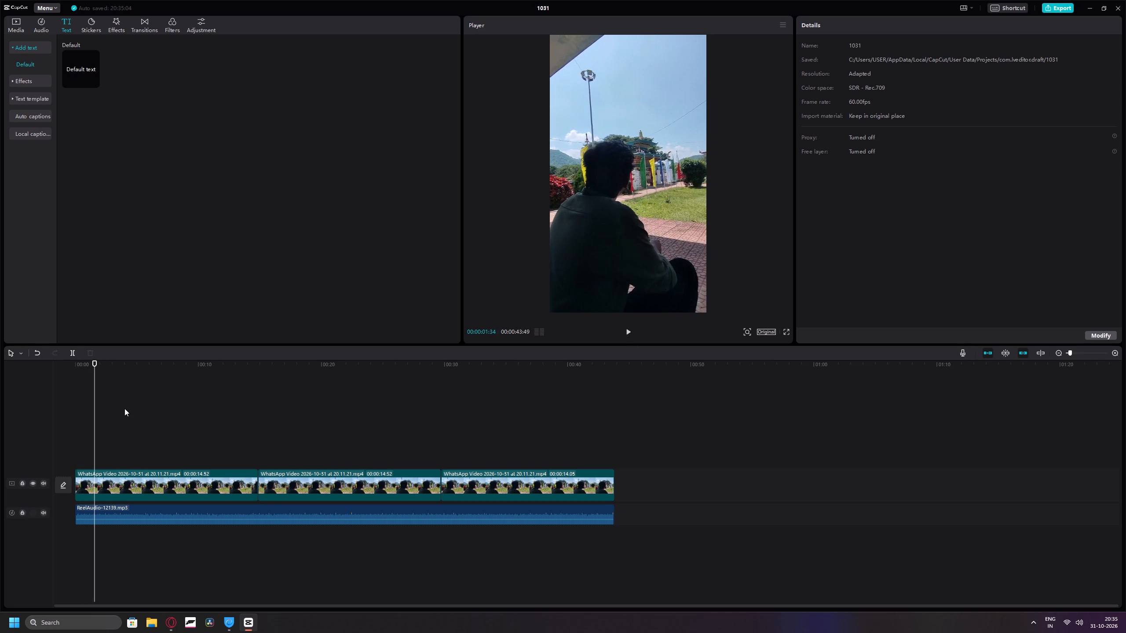
ctrl+scroll(124, 408, up, 8)
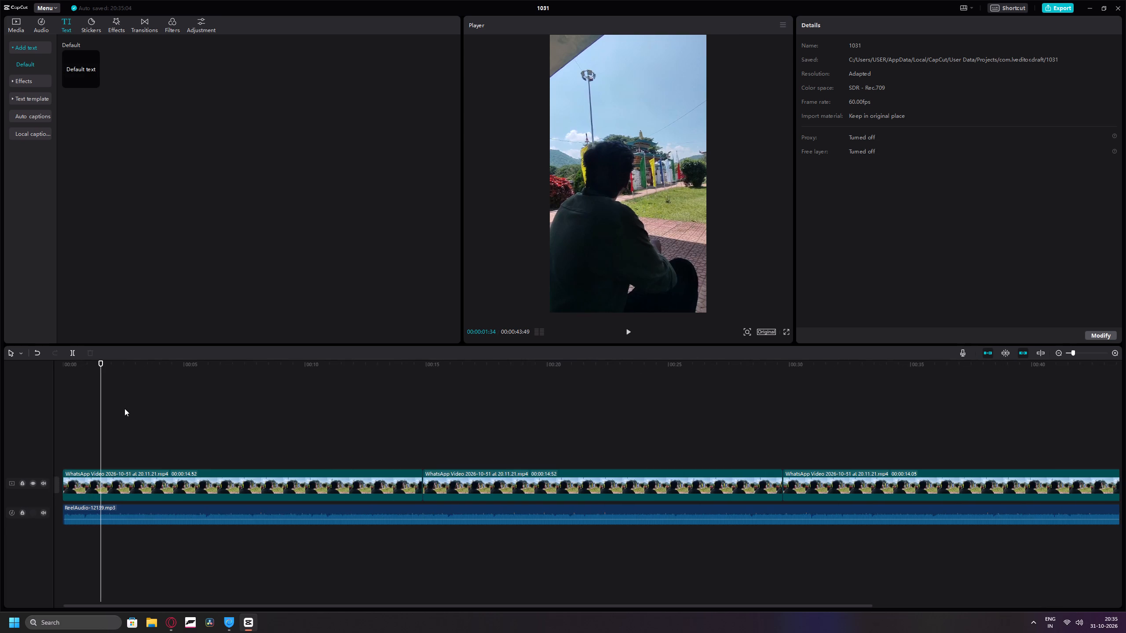
ctrl+scroll(124, 408, down, 8)
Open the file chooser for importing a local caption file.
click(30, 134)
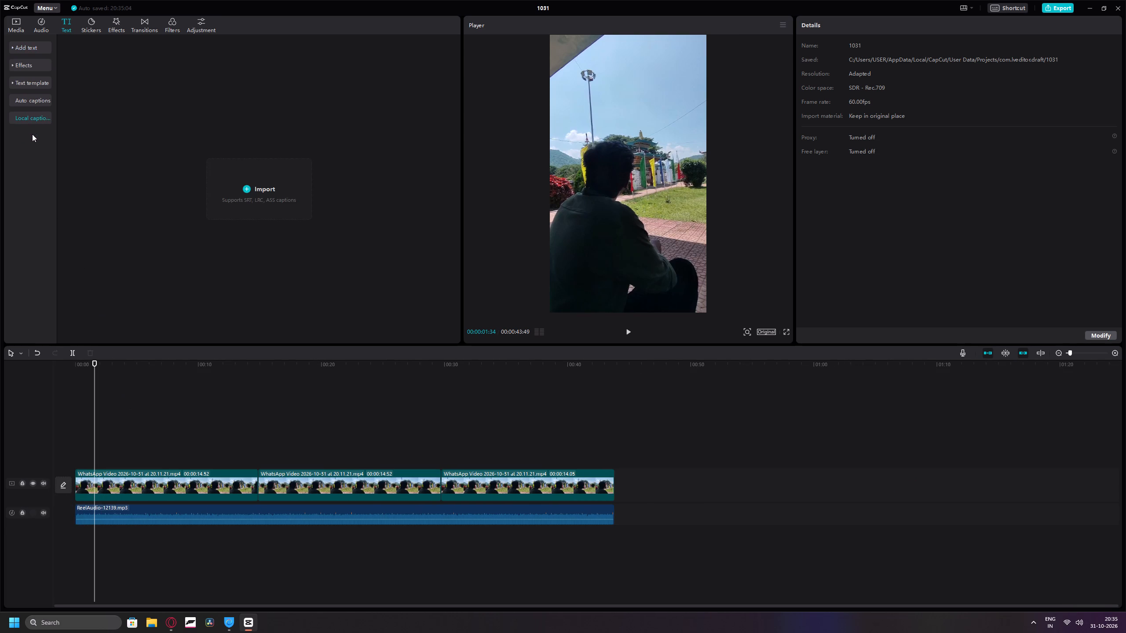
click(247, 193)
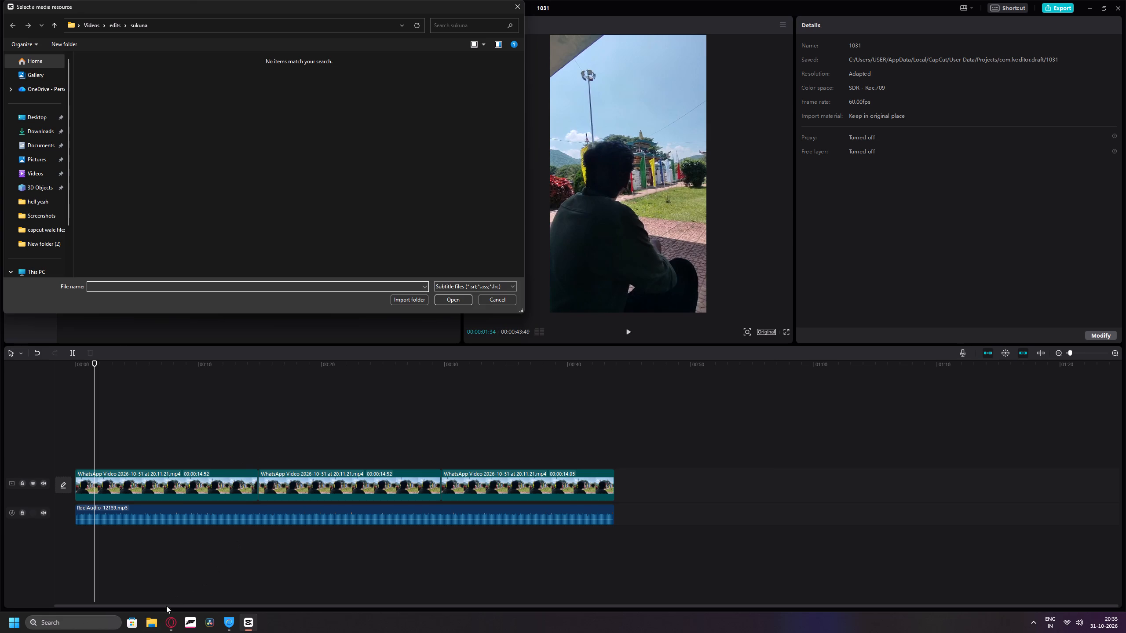
Create a text document named Caption.txt in the Downloads folder using File Explorer.
click(152, 617)
click(296, 319)
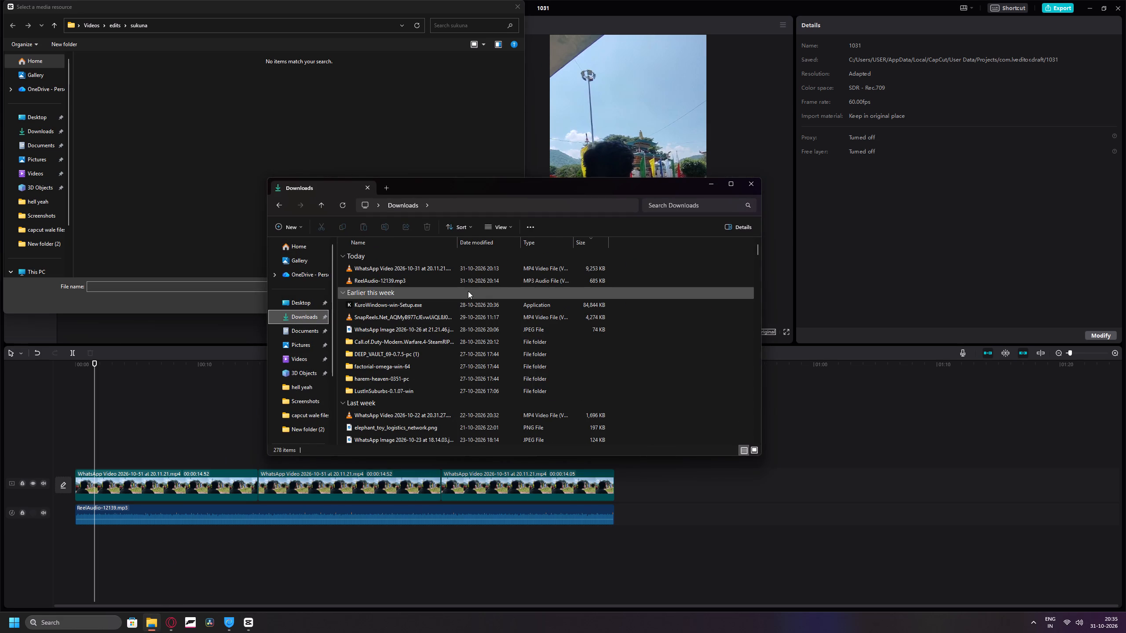
right_click(619, 265)
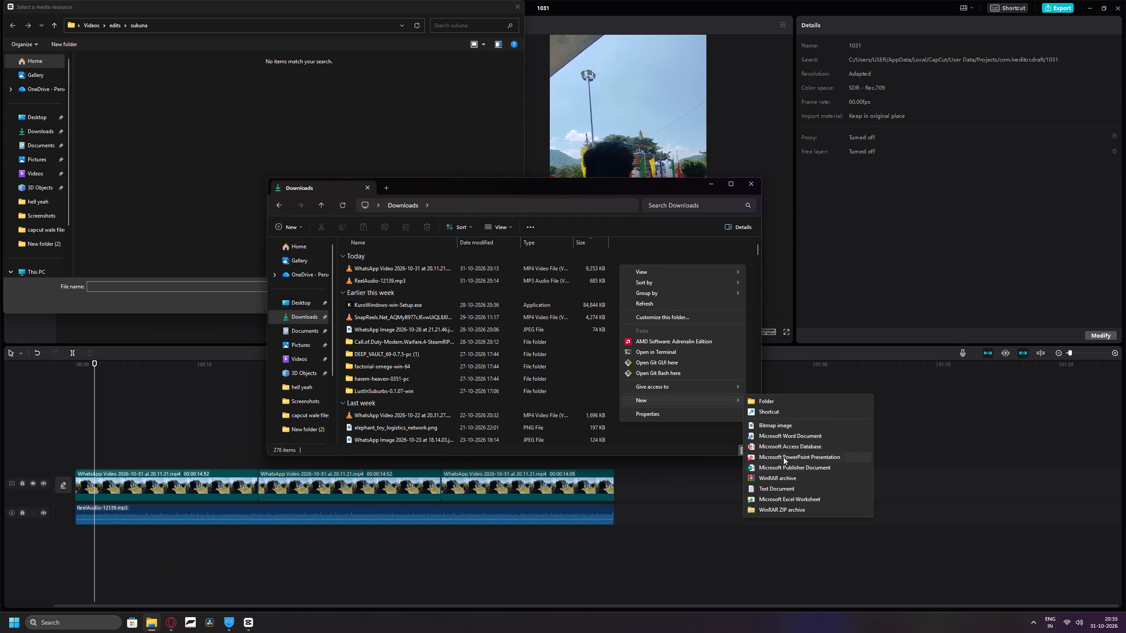
click(767, 488)
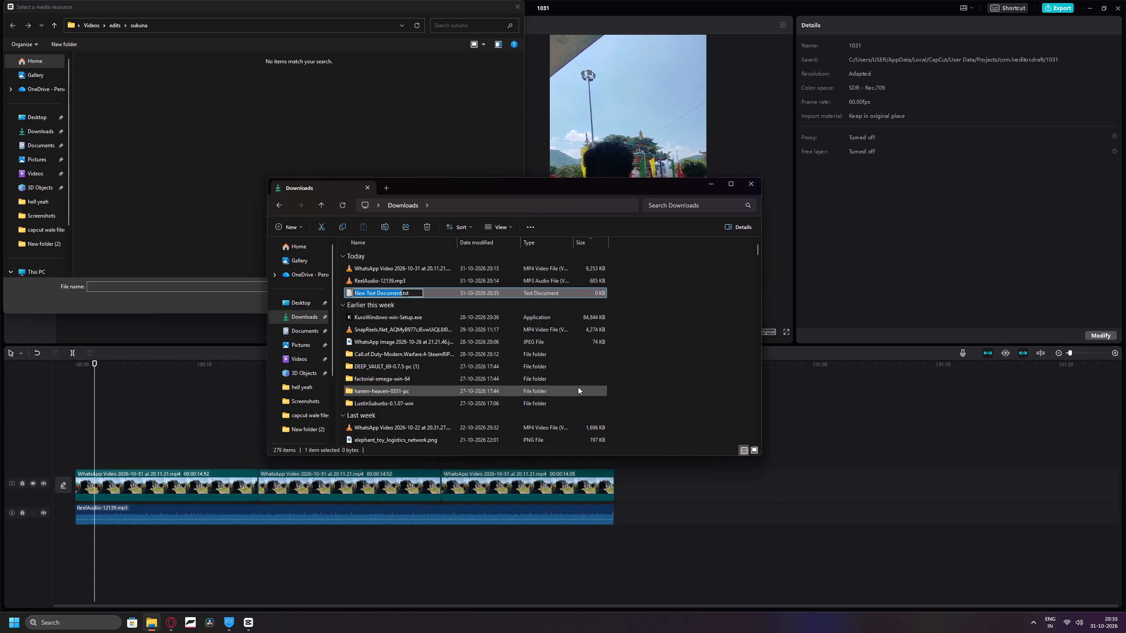
key(BackSpace)
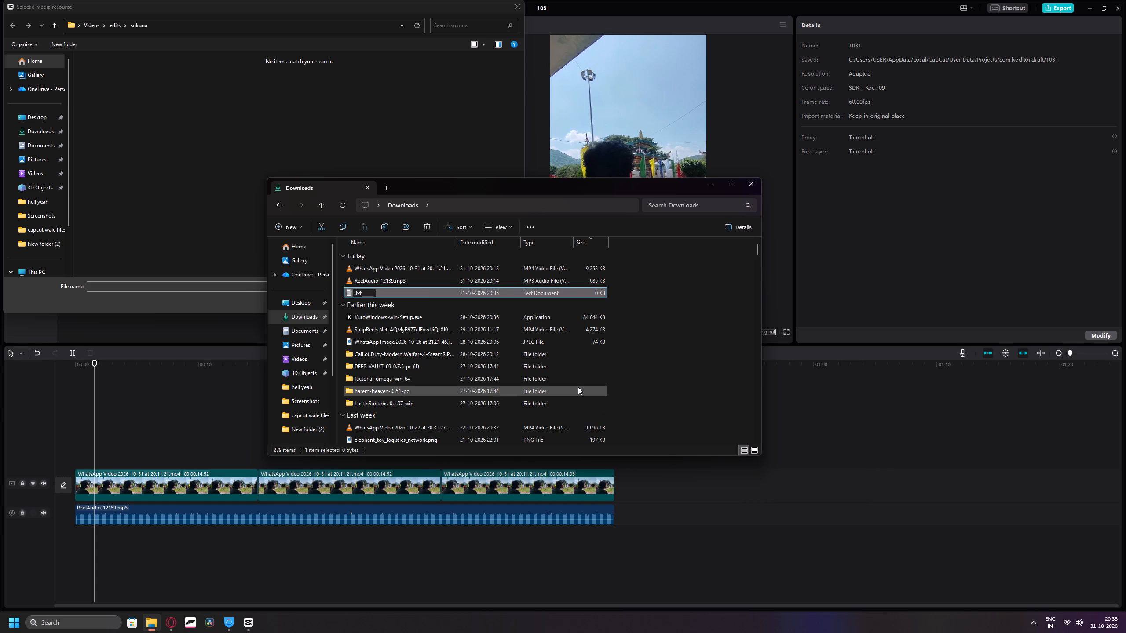
text(Caption)
key(Return)
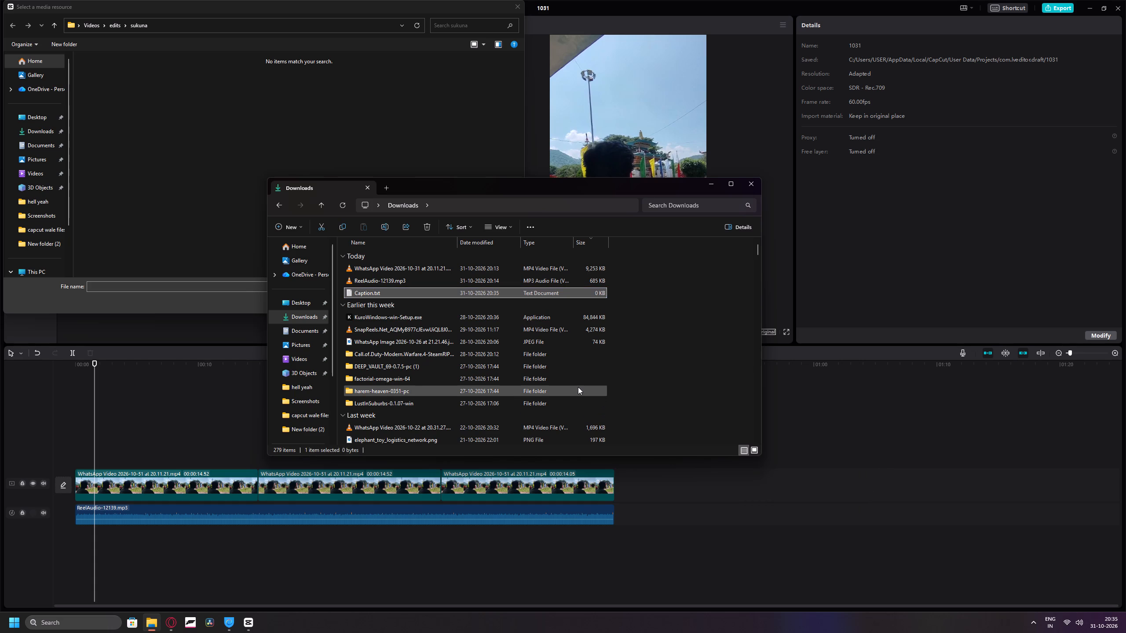
Paste the copied lyrics into Caption.txt with a line break after the last line, and close Notepad and the Downloads window.
double_click(392, 295)
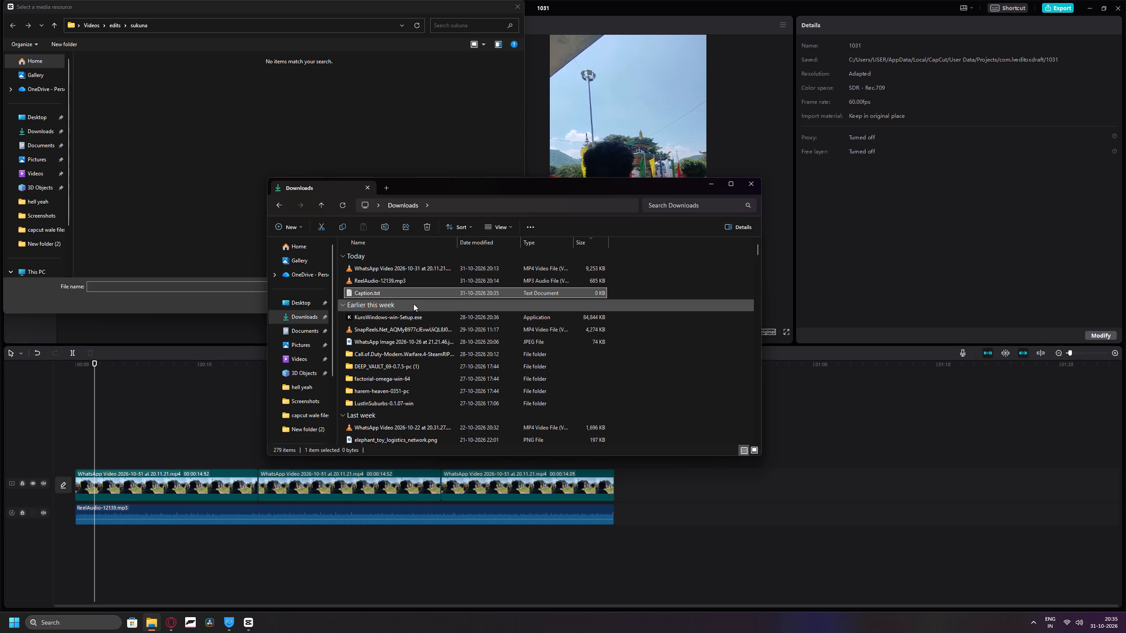
key(ctrl+v)
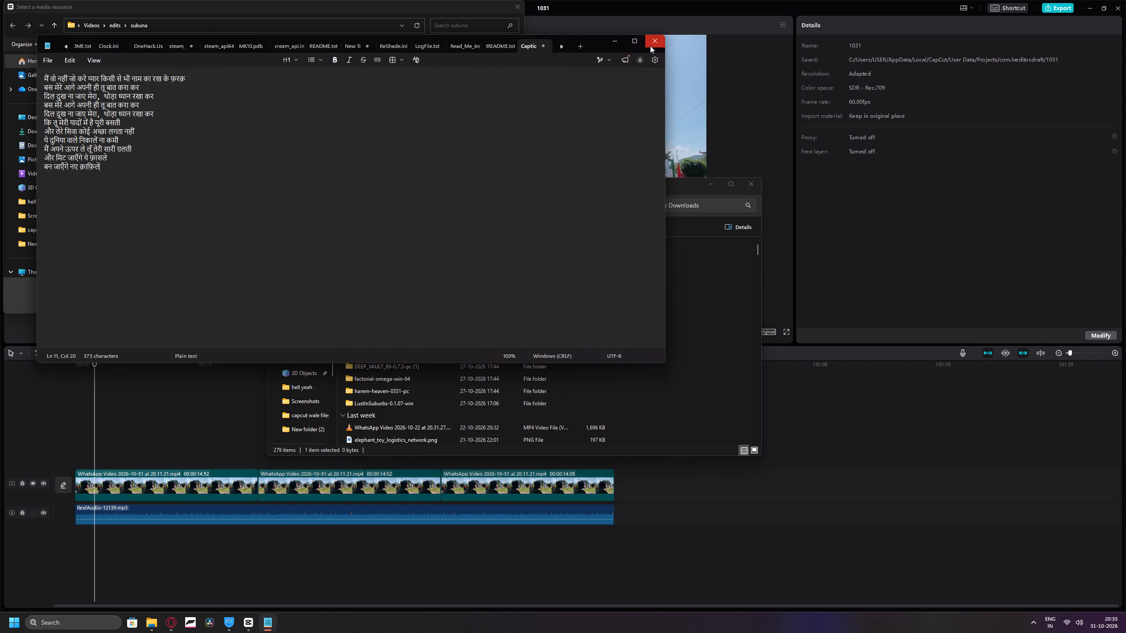
key(Return)
click(658, 38)
click(753, 182)
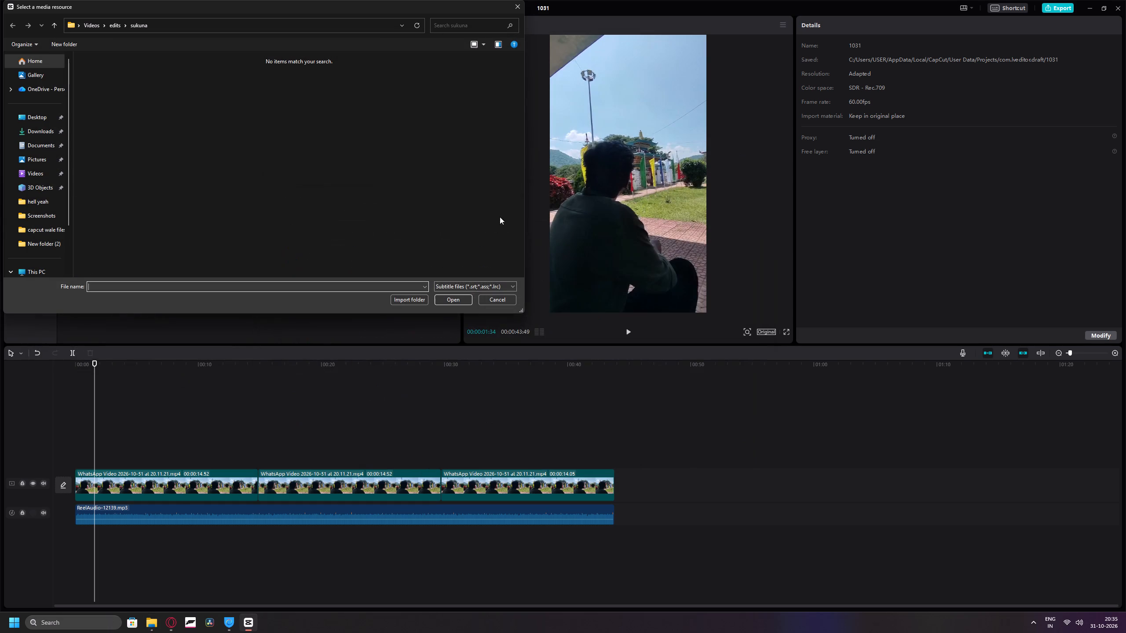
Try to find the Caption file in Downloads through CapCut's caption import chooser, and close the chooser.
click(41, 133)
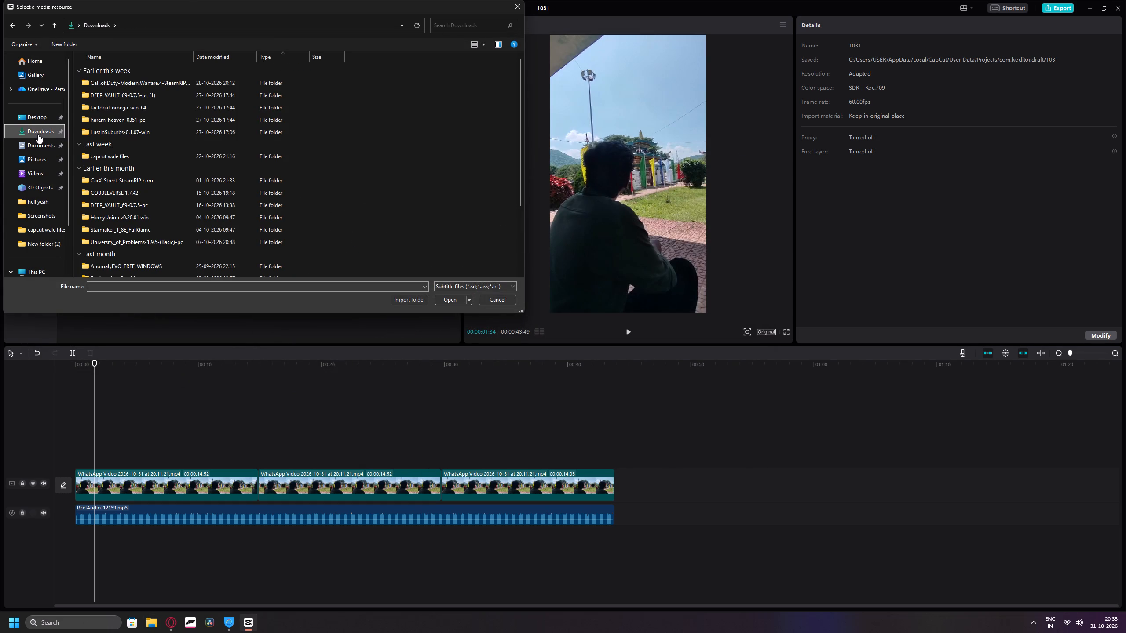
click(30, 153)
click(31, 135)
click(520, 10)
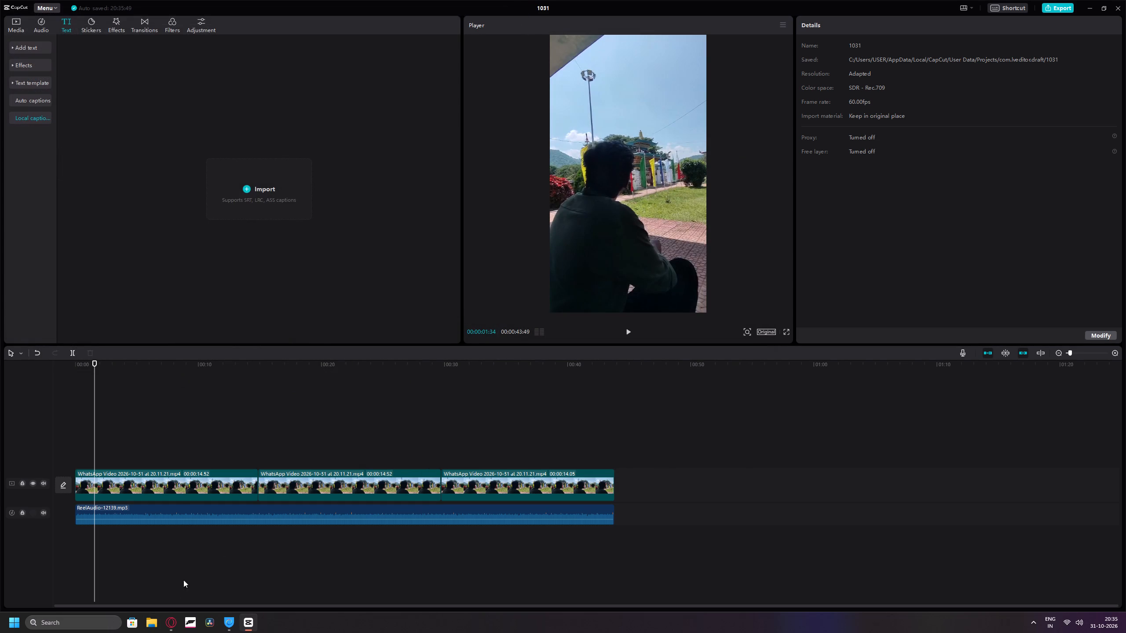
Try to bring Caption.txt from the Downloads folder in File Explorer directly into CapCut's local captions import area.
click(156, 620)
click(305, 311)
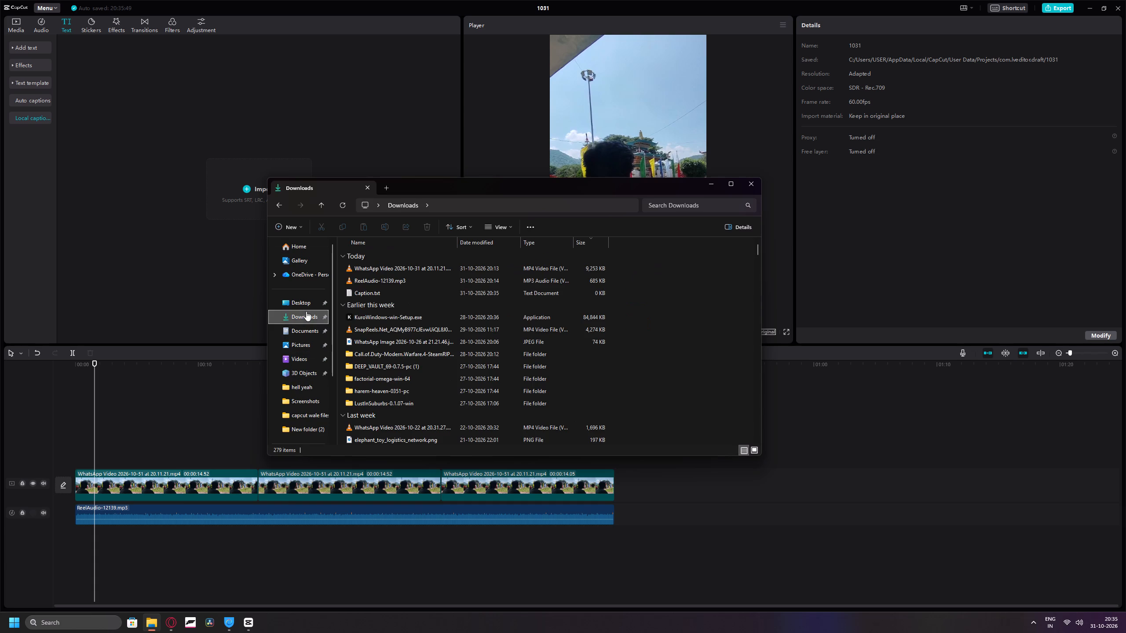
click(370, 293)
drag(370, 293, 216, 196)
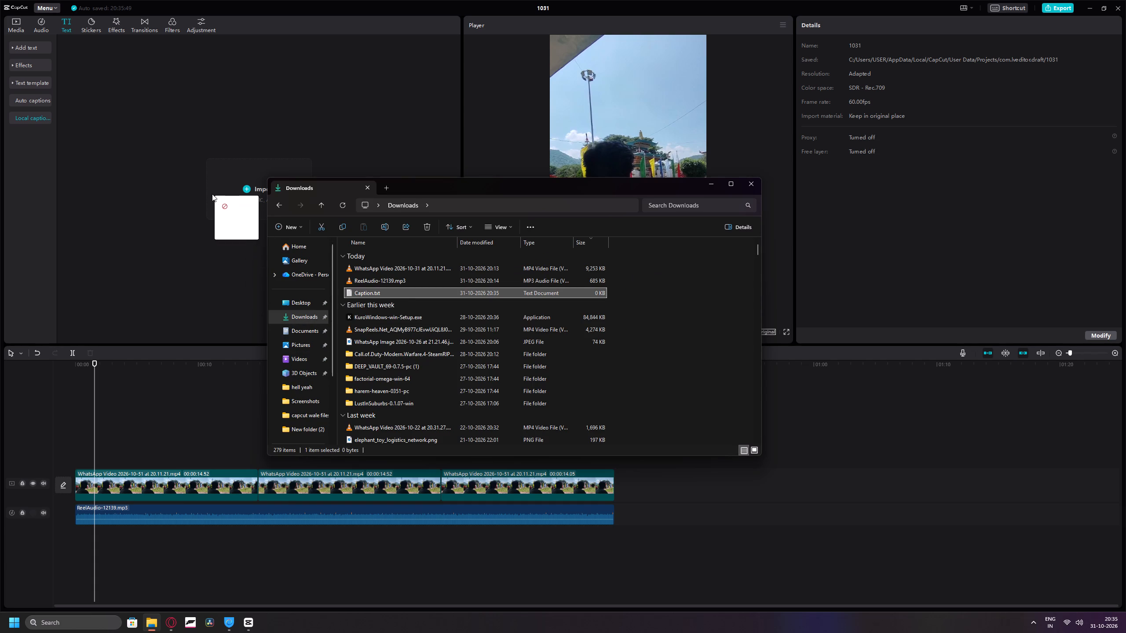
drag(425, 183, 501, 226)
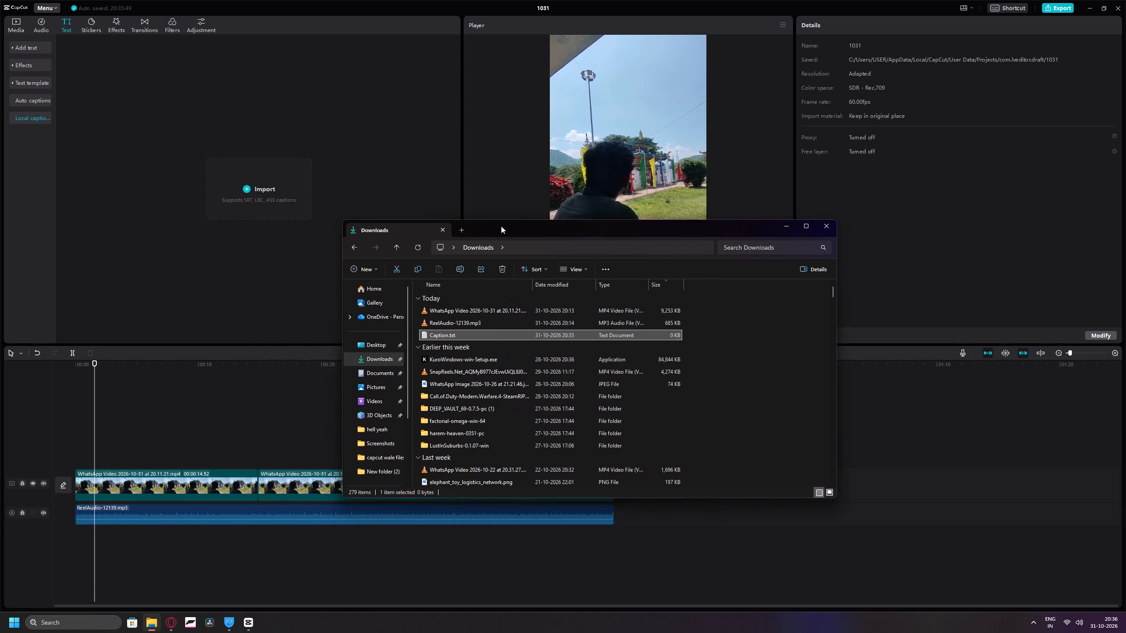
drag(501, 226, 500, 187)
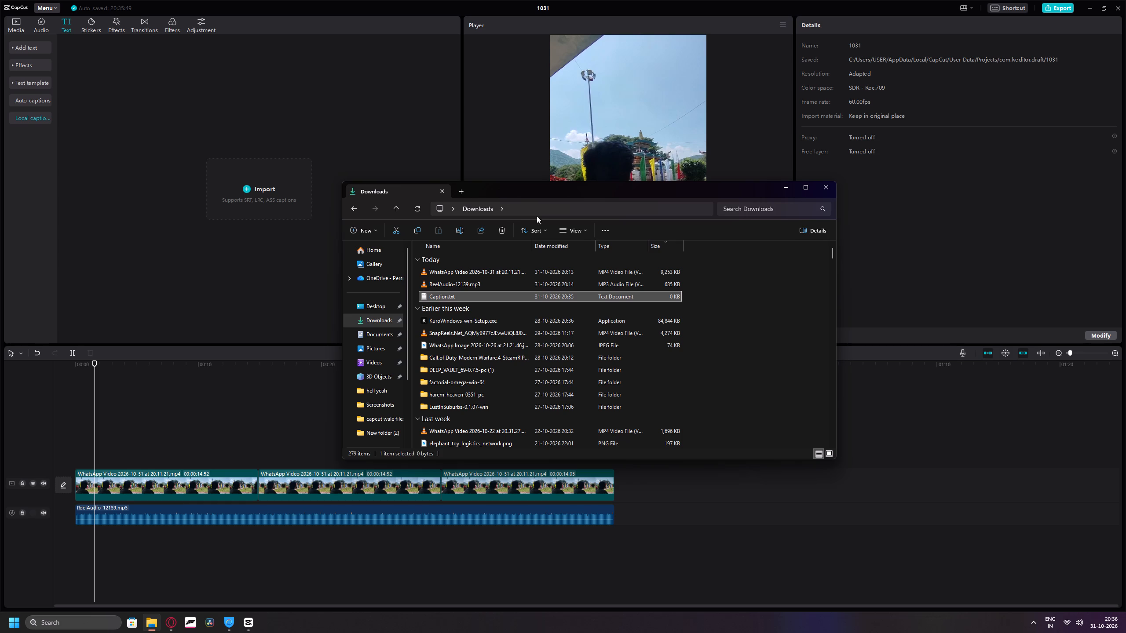
Rename Caption.txt in Downloads as Caption.srt and accept the extension change.
right_click(452, 294)
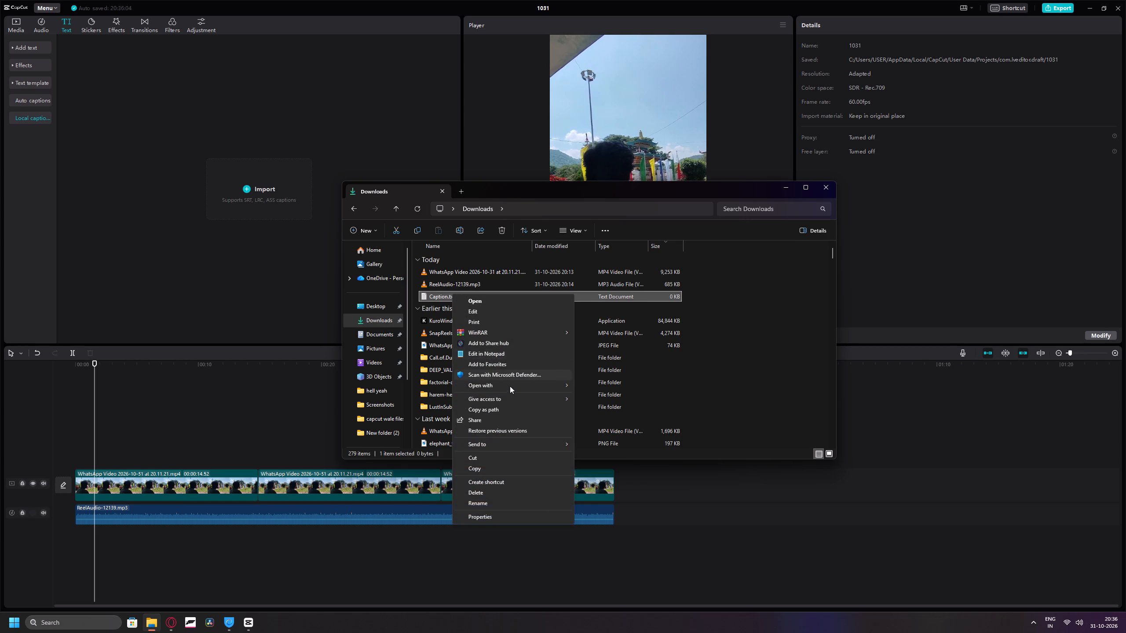
click(484, 504)
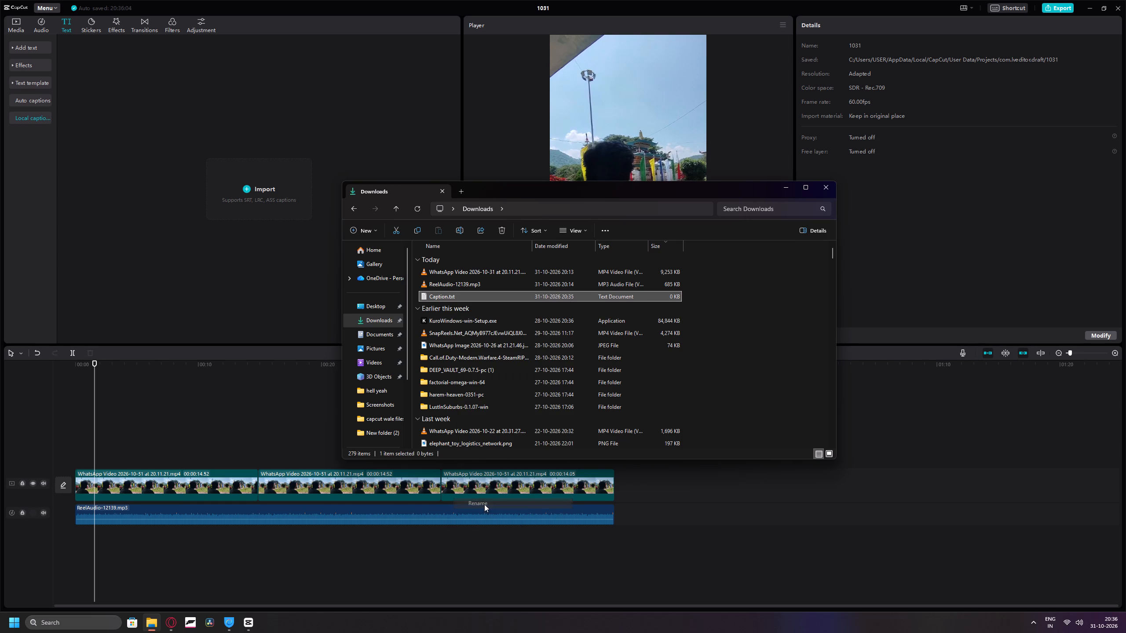
click(458, 298)
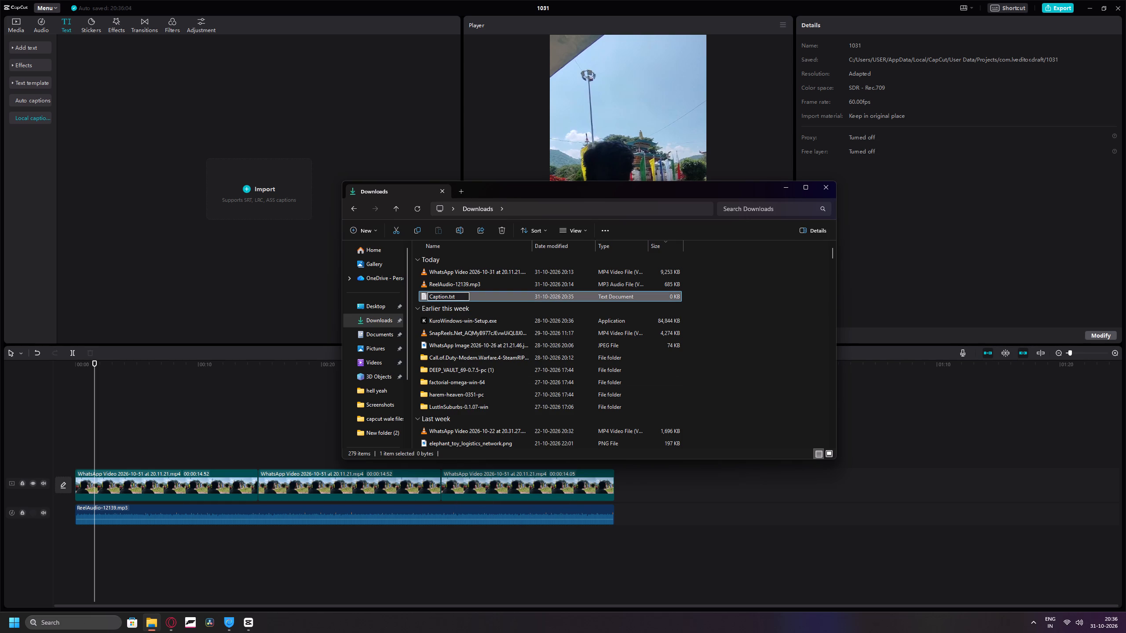
key(BackSpace)
key(BackSpace)
key(BackSpace)
text(srt)
key(Return)
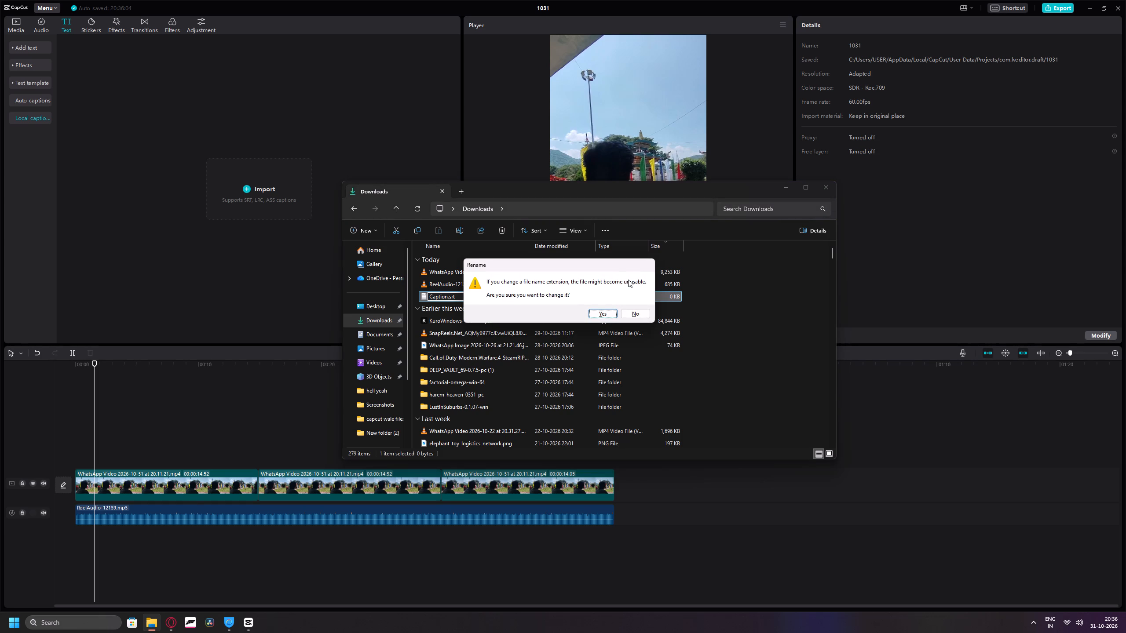
click(607, 316)
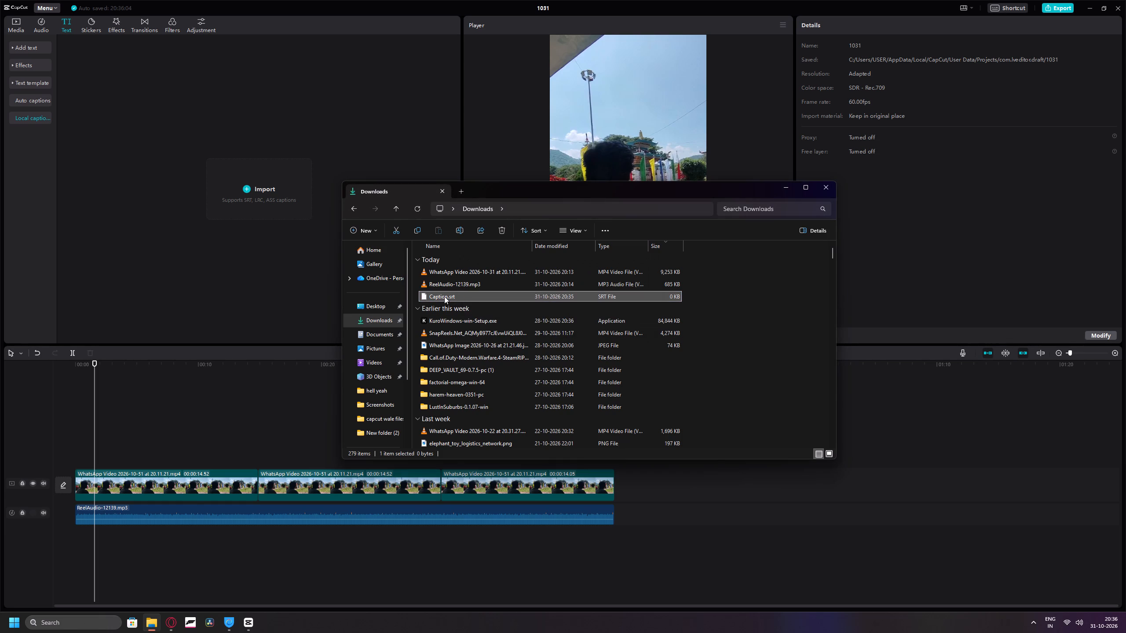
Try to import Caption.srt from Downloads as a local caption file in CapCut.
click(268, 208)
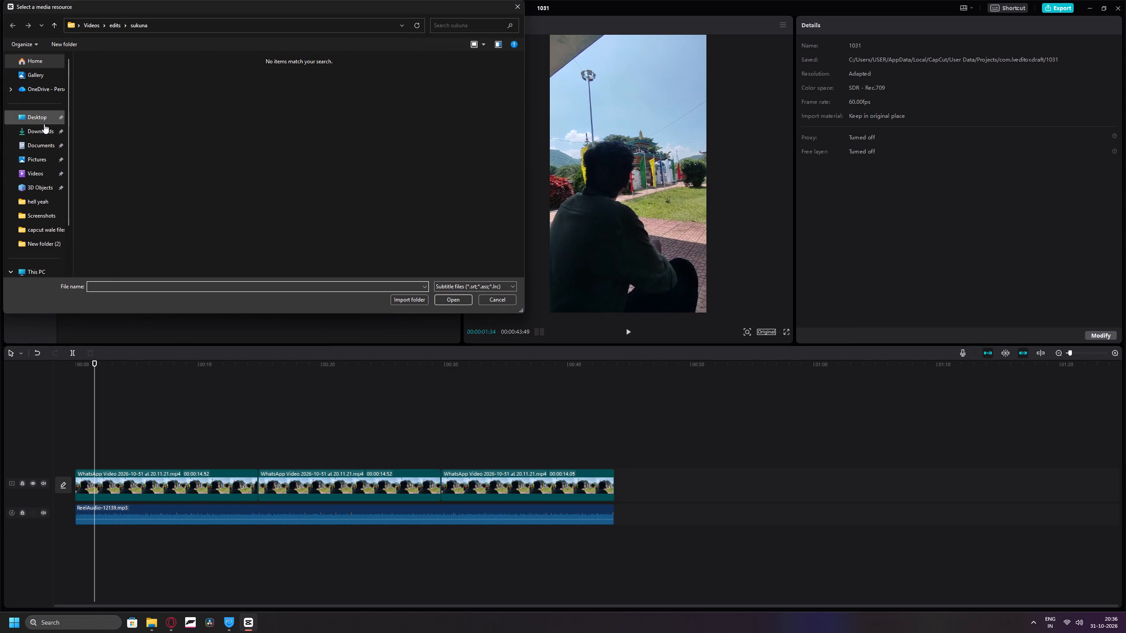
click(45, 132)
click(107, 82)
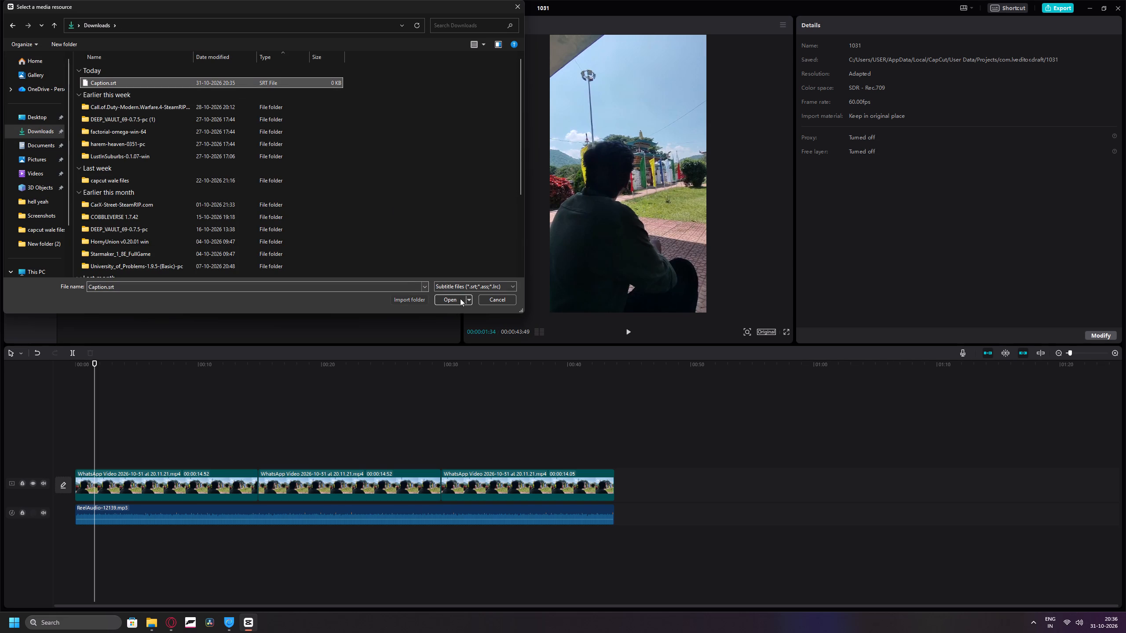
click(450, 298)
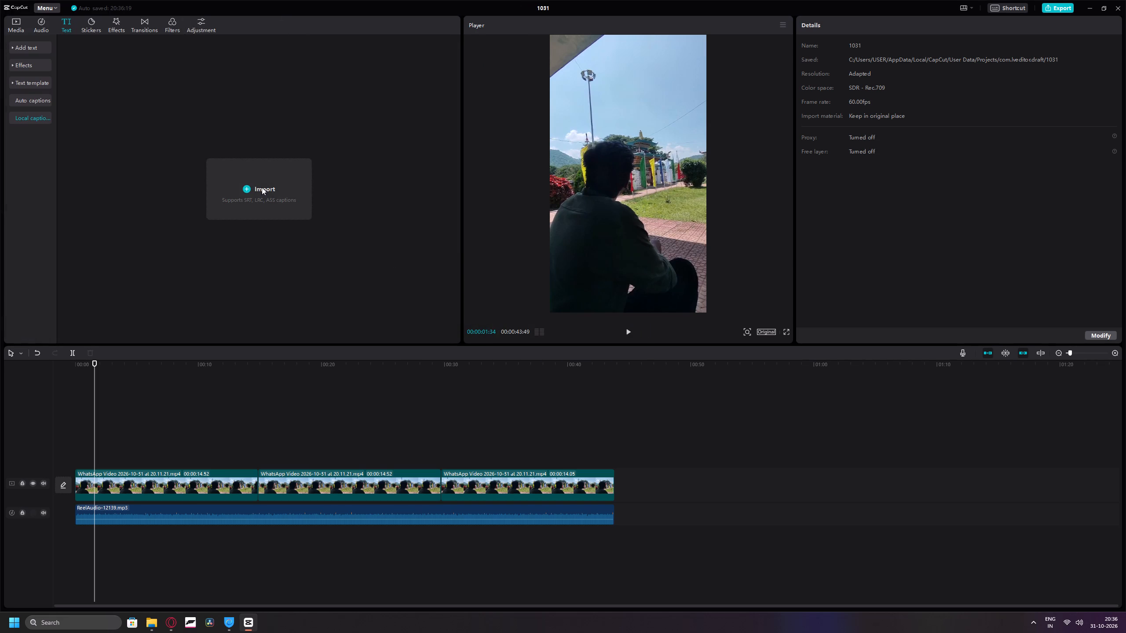
Switch to Opera GX, search in a new tab for "hindi to english converter but language is hindi", and look through the results.
click(163, 619)
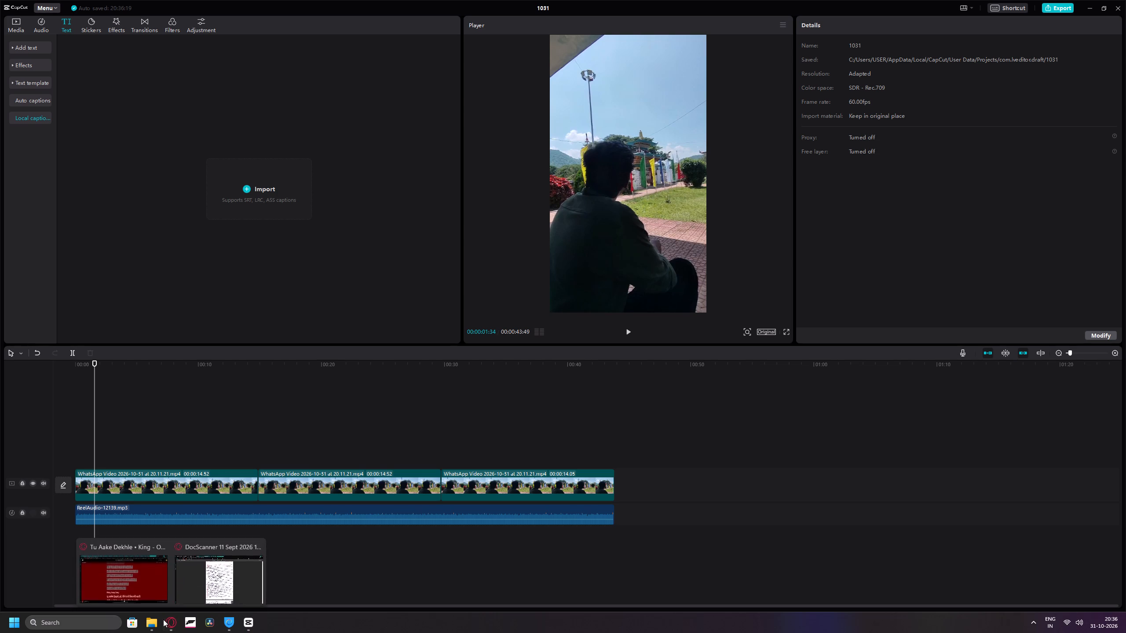
click(215, 588)
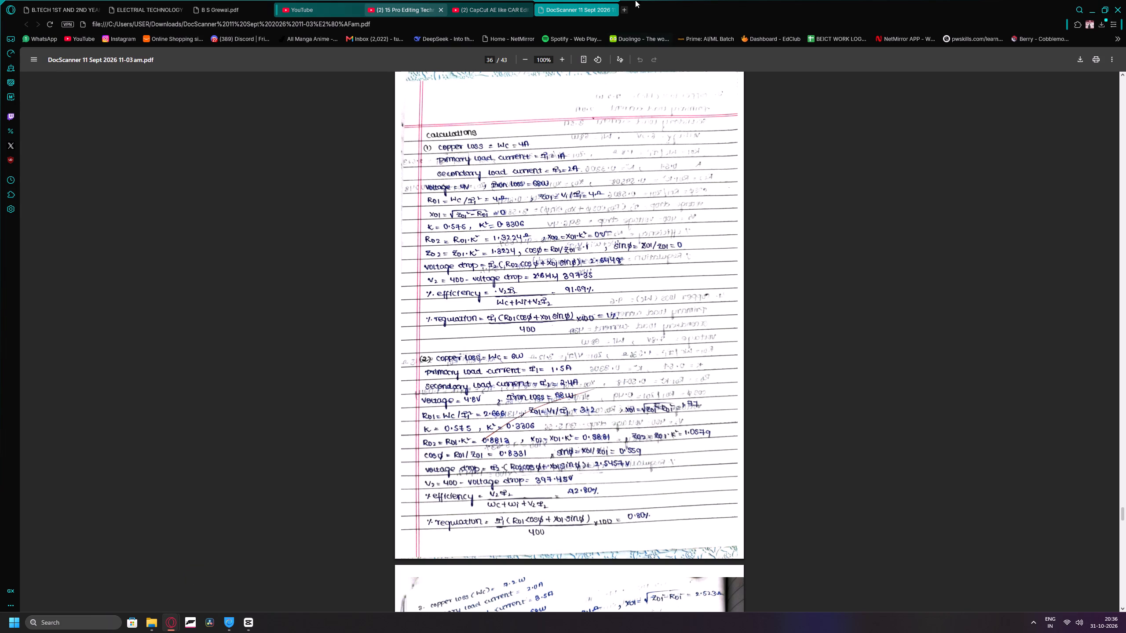
click(625, 8)
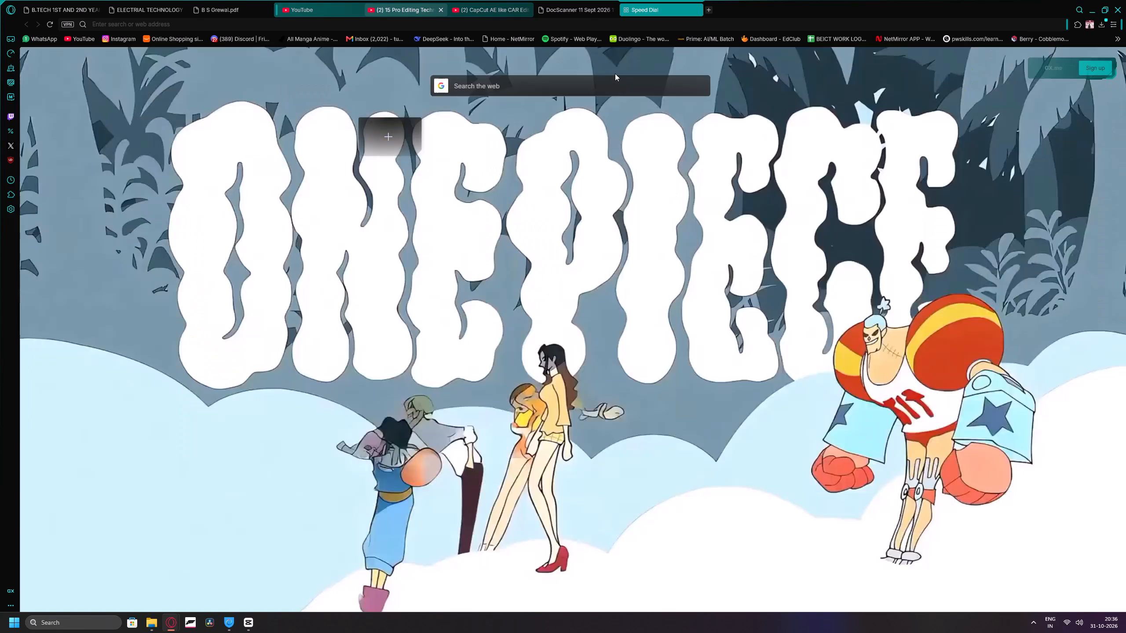
text(ho)
key(BackSpace)
text(in)
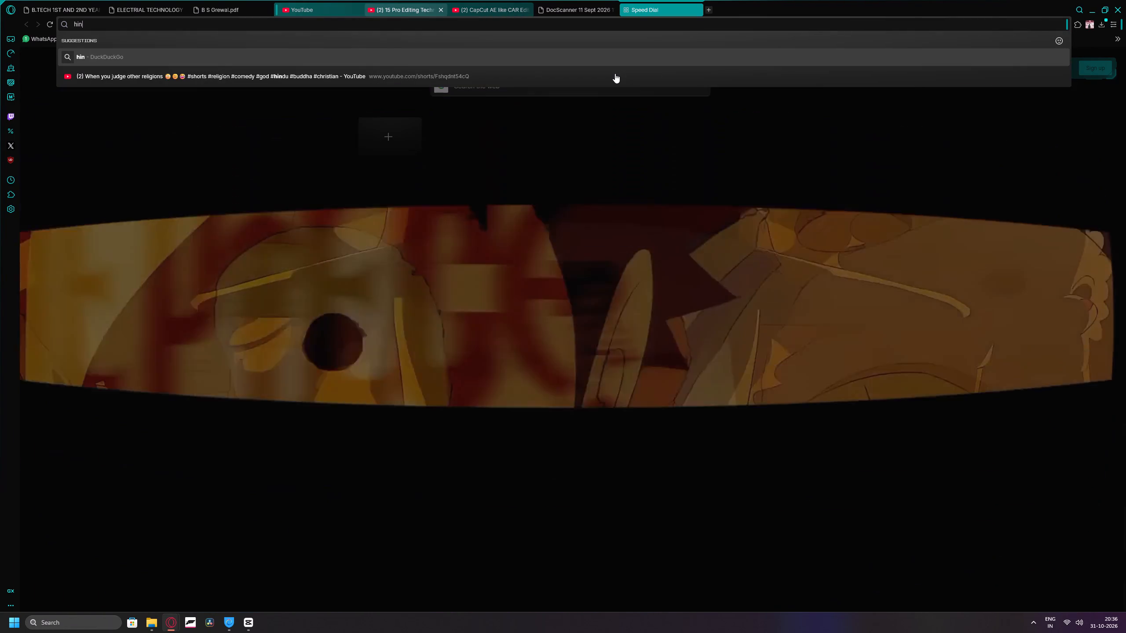
text(di to english translate)
key(BackSpace)
key(BackSpace)
key(BackSpace)
key(BackSpace)
key(BackSpace)
key(BackSpace)
key(BackSpace)
key(BackSpace)
key(BackSpace)
text(converteer)
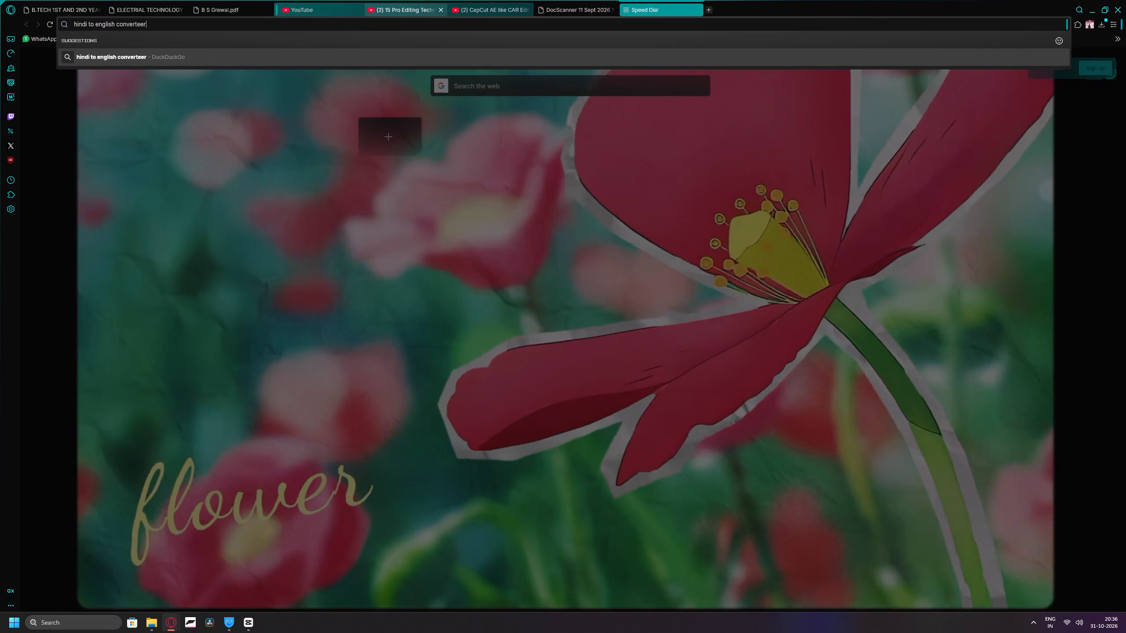
key(space)
key(BackSpace)
key(BackSpace)
key(BackSpace)
key(r)
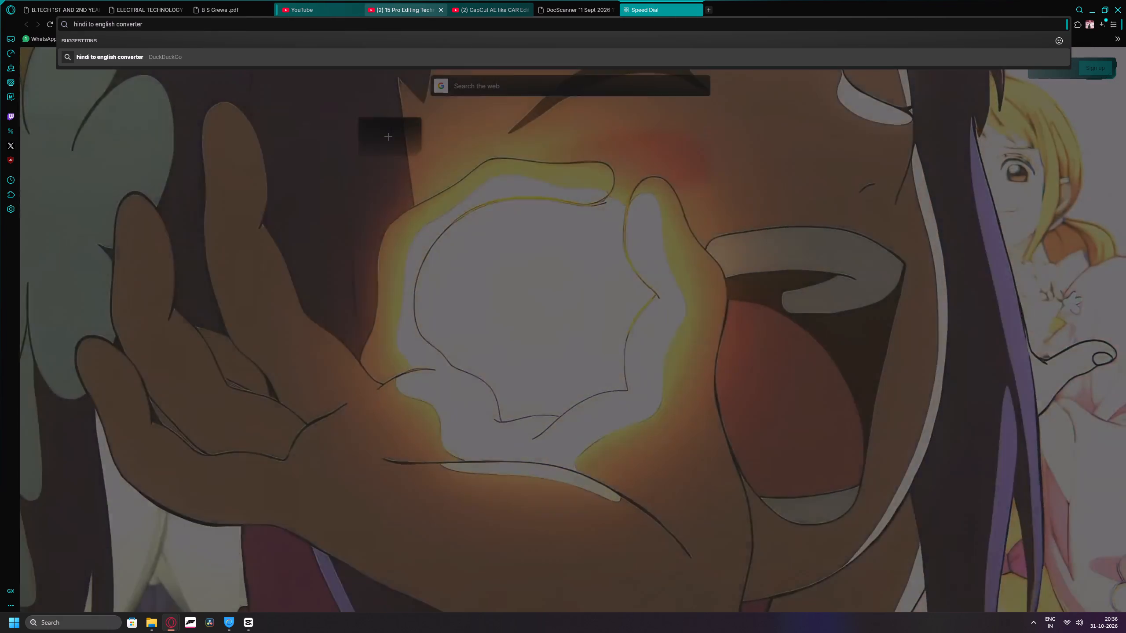
key(space)
text(but language is hindi)
key(Return)
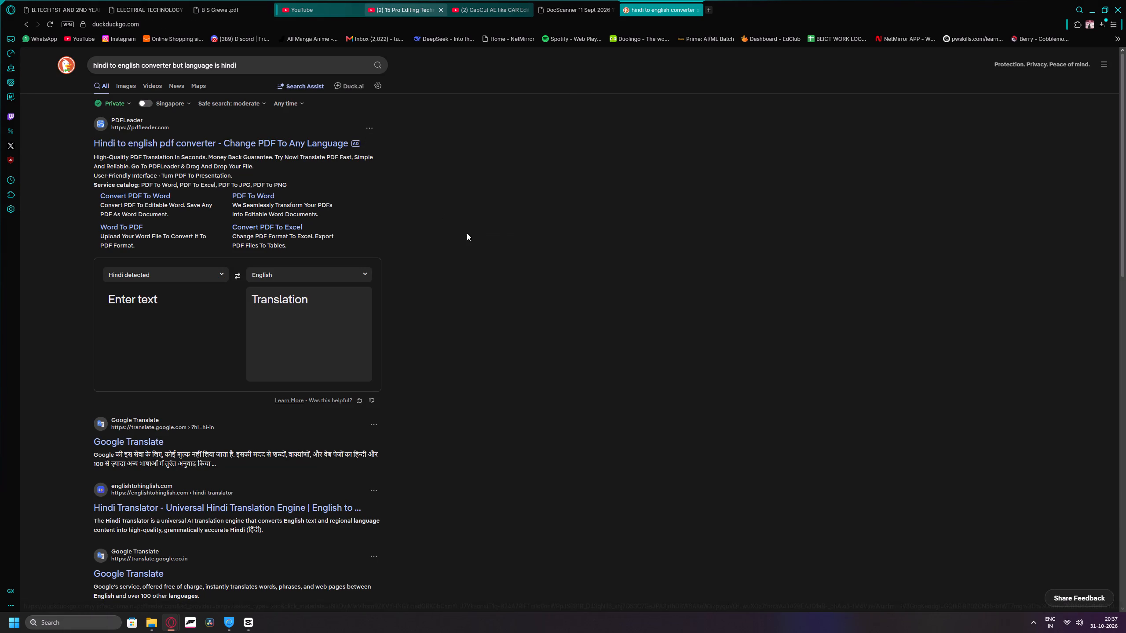
scroll(525, 234, down, 2)
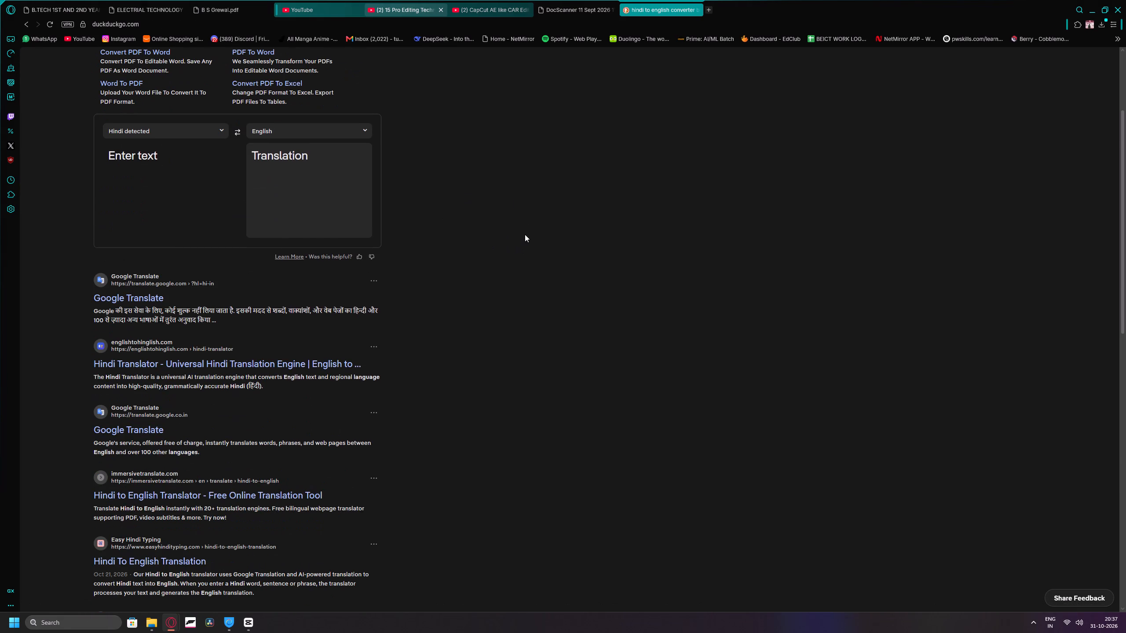
scroll(525, 234, down, 4)
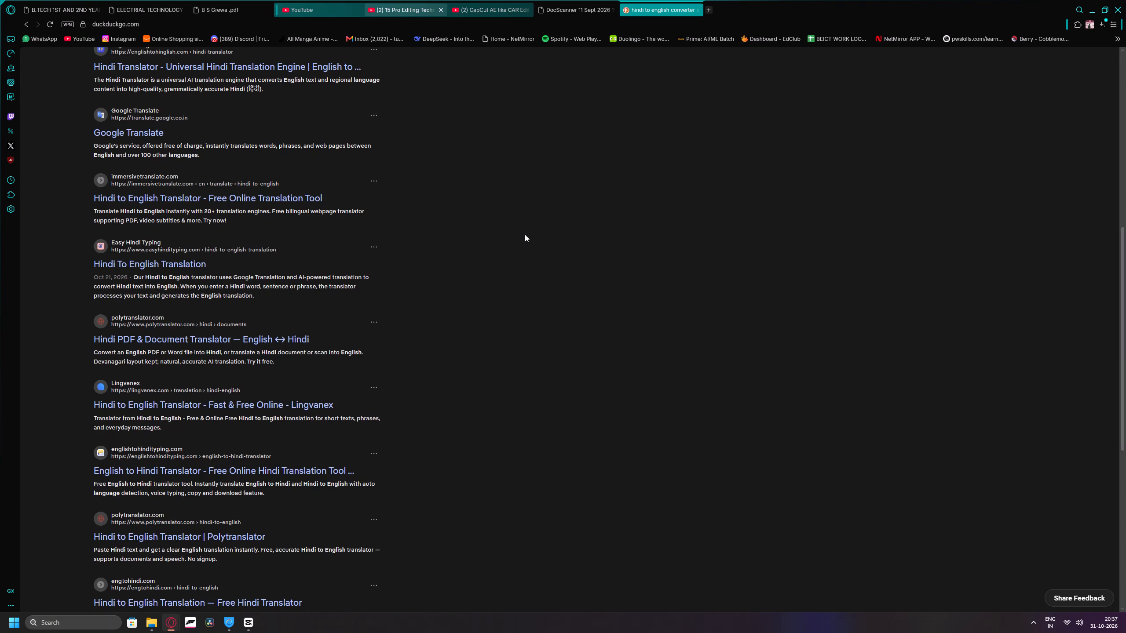
scroll(525, 234, up, 13)
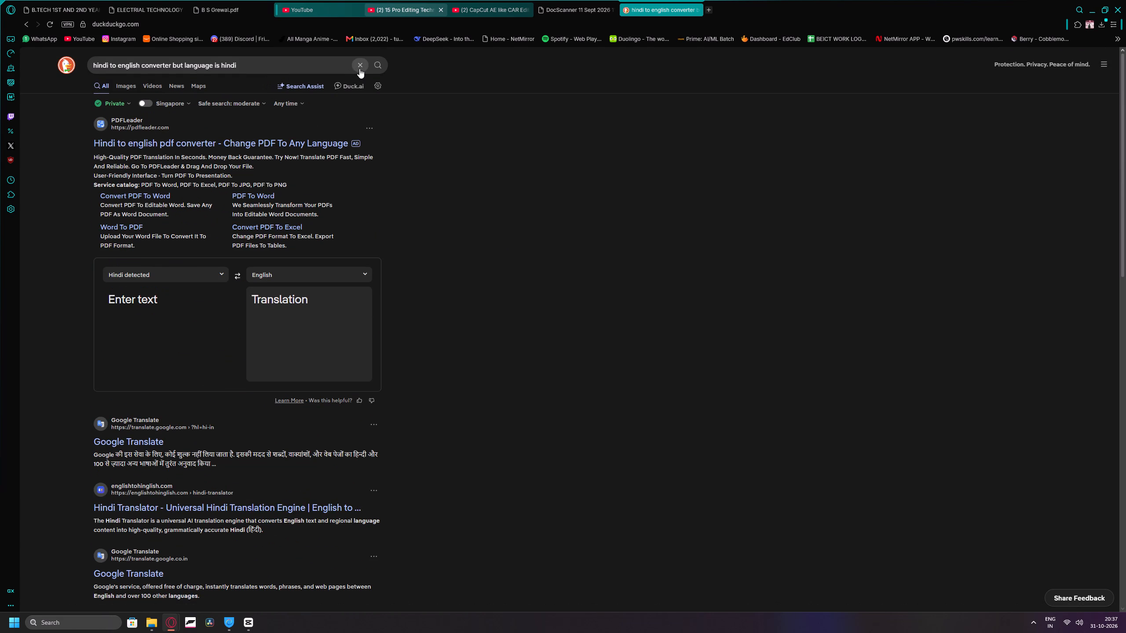
Open the Hindi to English converter search query on the results page for editing.
click(267, 70)
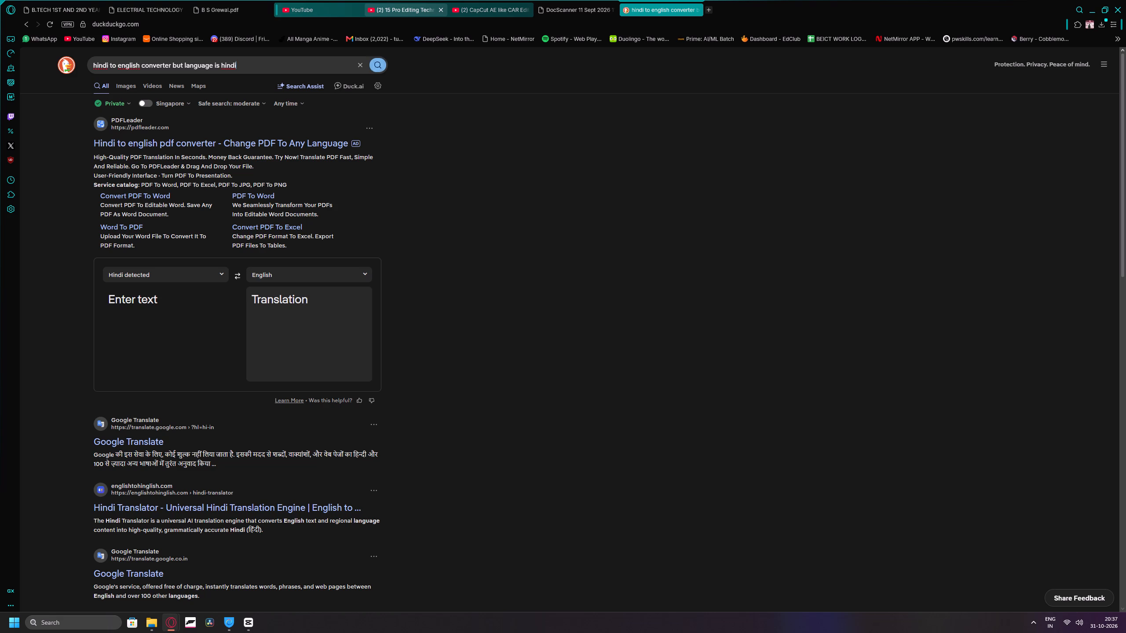
Change the search query to "hindi letteres to english letters" and open the Hindi to English Typing result from hindieasytyping.com.
key(BackSpace)
key(BackSpace)
key(BackSpace)
key(BackSpace)
key(BackSpace)
key(BackSpace)
key(BackSpace)
key(BackSpace)
key(BackSpace)
key(BackSpace)
key(BackSpace)
key(BackSpace)
key(BackSpace)
key(BackSpace)
key(BackSpace)
key(BackSpace)
key(BackSpace)
key(BackSpace)
key(BackSpace)
key(BackSpace)
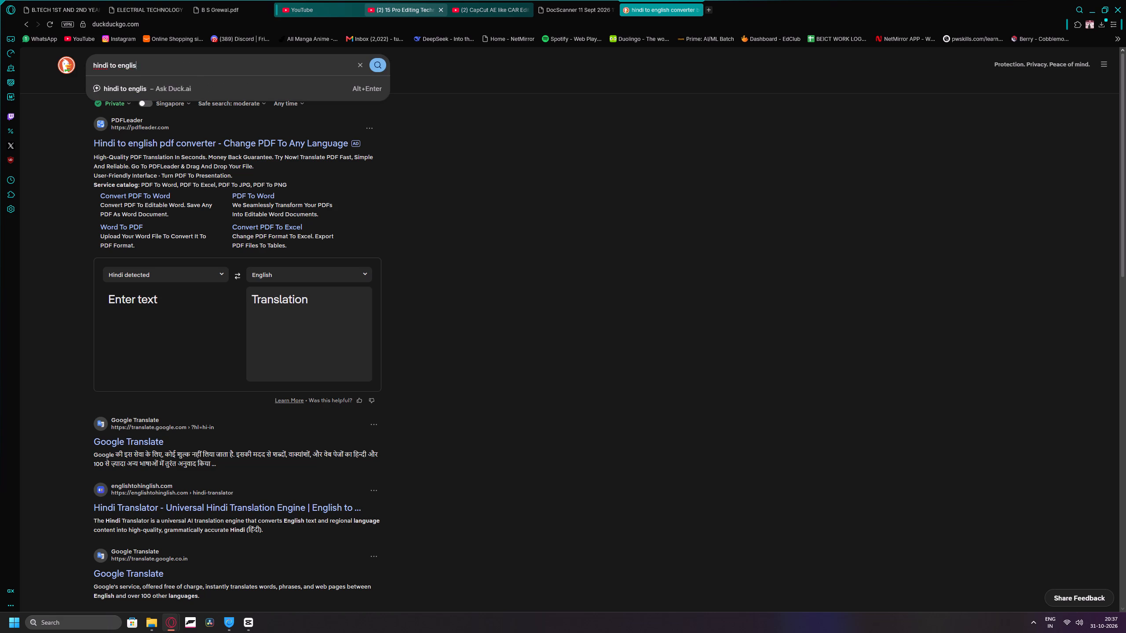
key(BackSpace)
key(BackSpace)
key(BackSpace)
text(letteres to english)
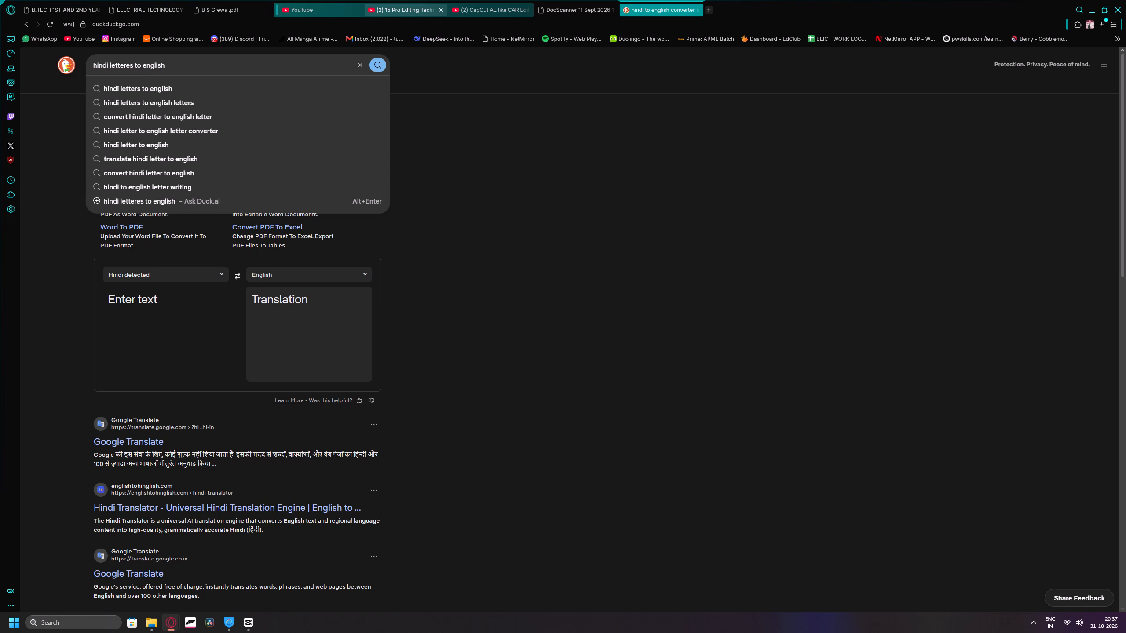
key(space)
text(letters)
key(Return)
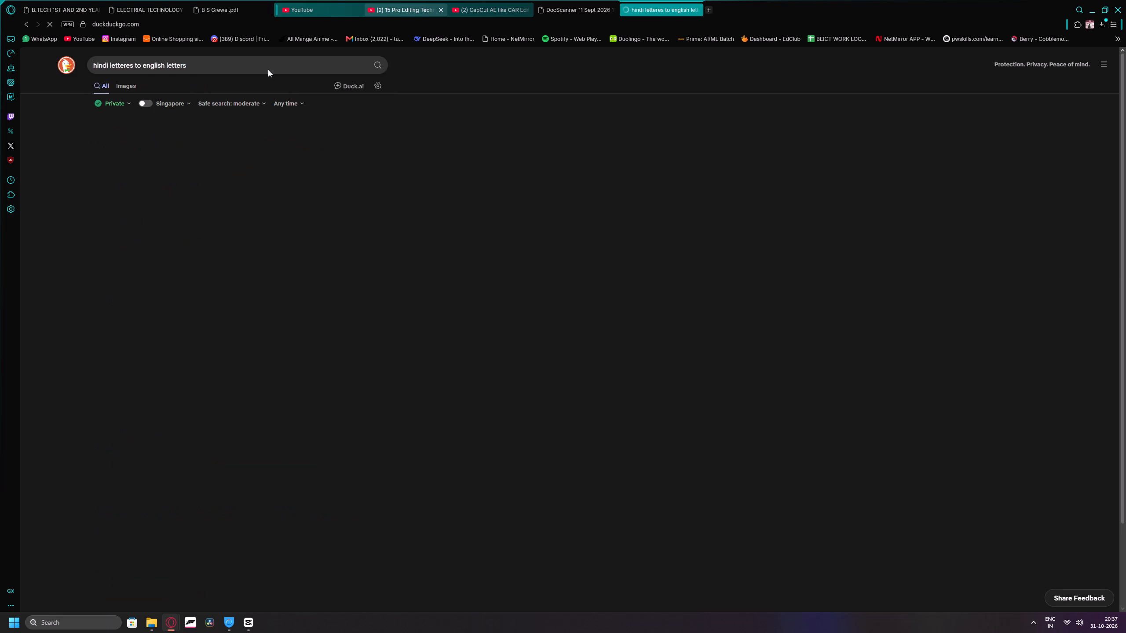
click(183, 166)
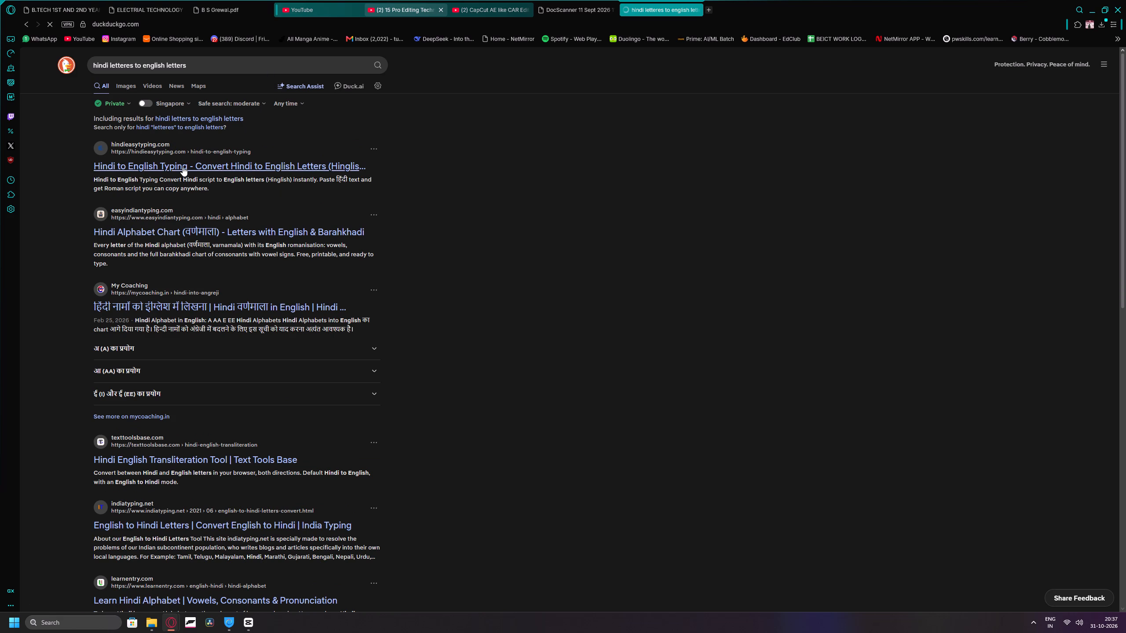
Paste the Hindi lyrics into the converter's Hindi box, then copy the converted English letters (Hinglish) text and look through it.
click(420, 218)
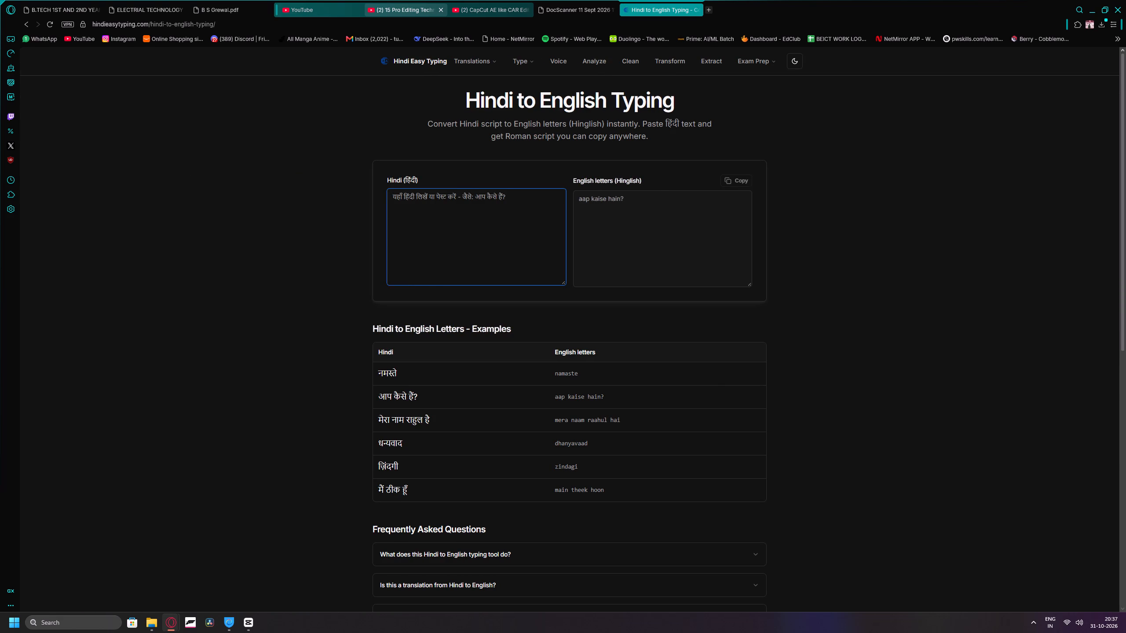
key(ctrl+v)
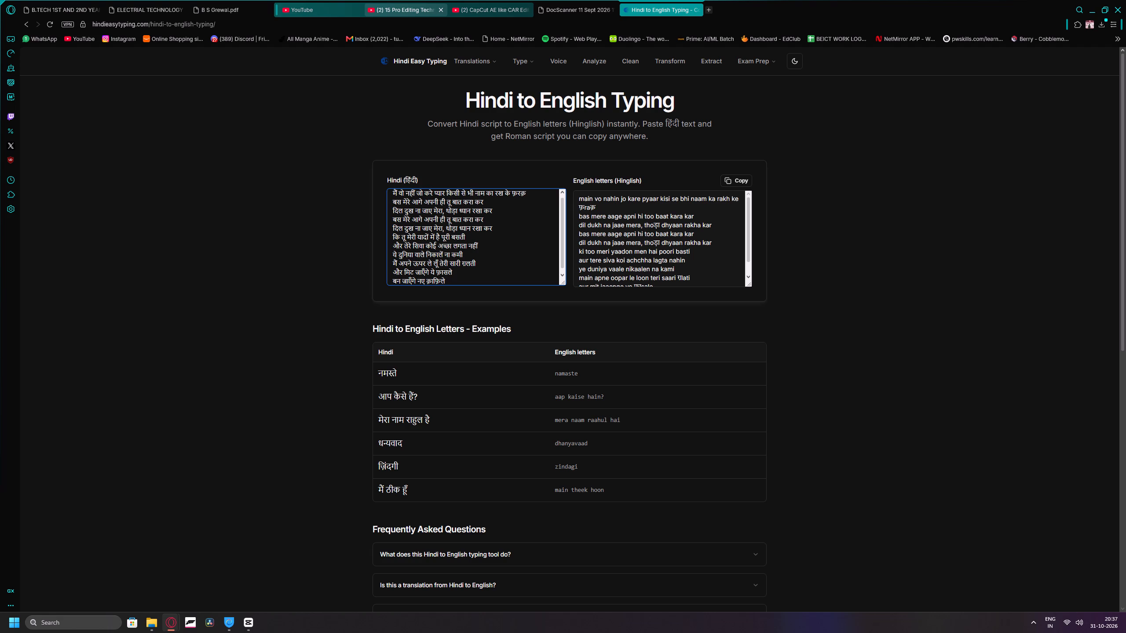
click(584, 205)
click(584, 208)
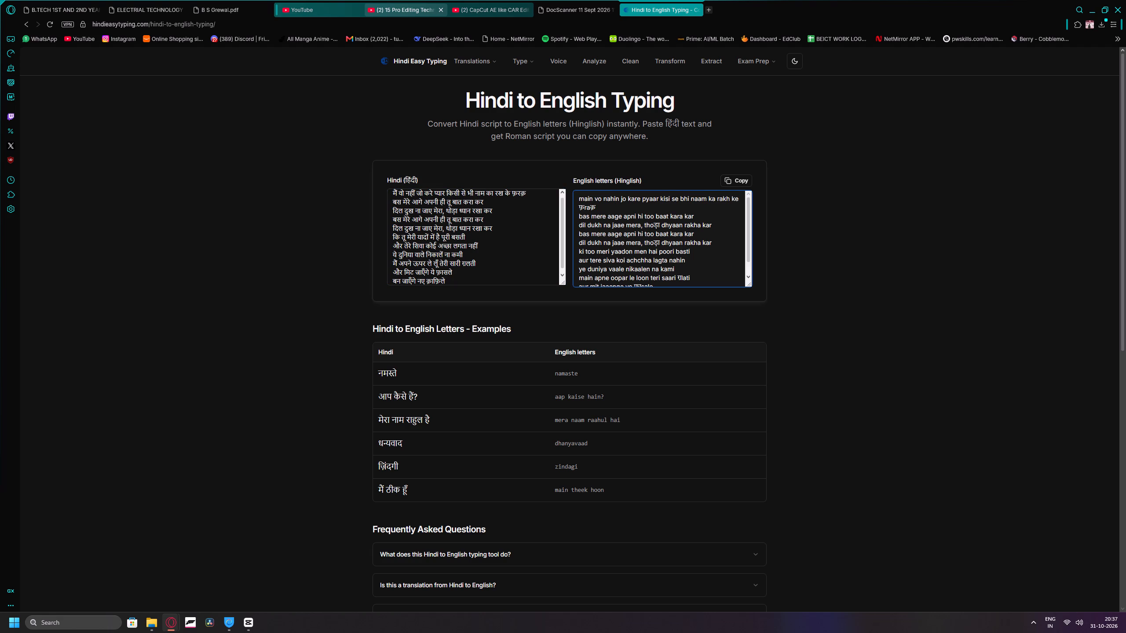
click(724, 182)
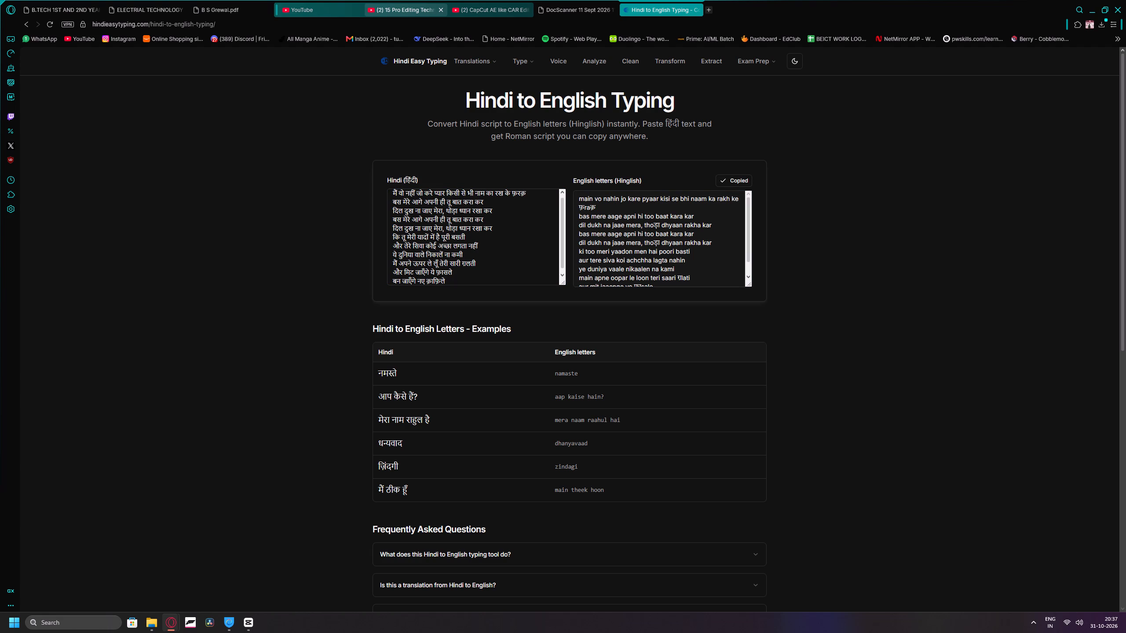
scroll(702, 226, down, 10)
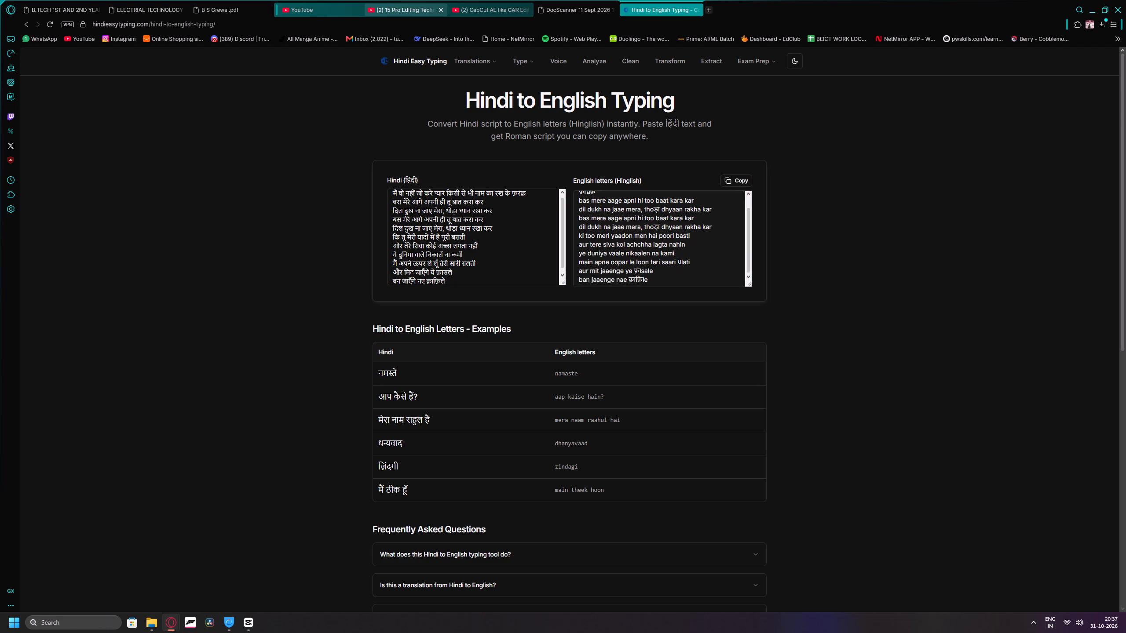
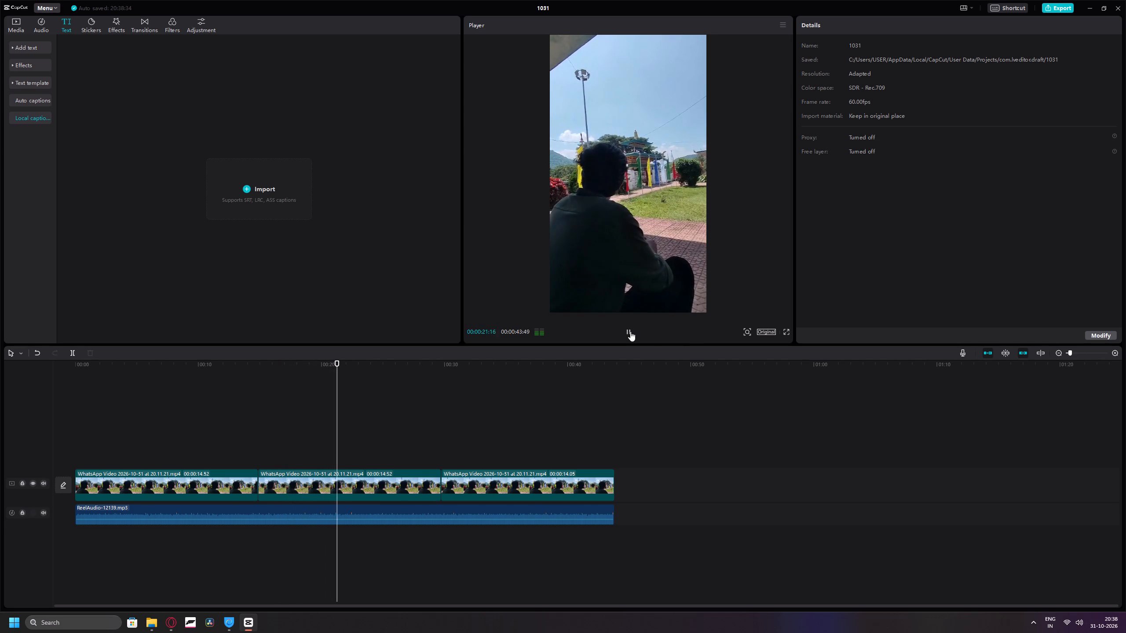
Pause the timeline preview playback in CapCut project 1031.
click(630, 331)
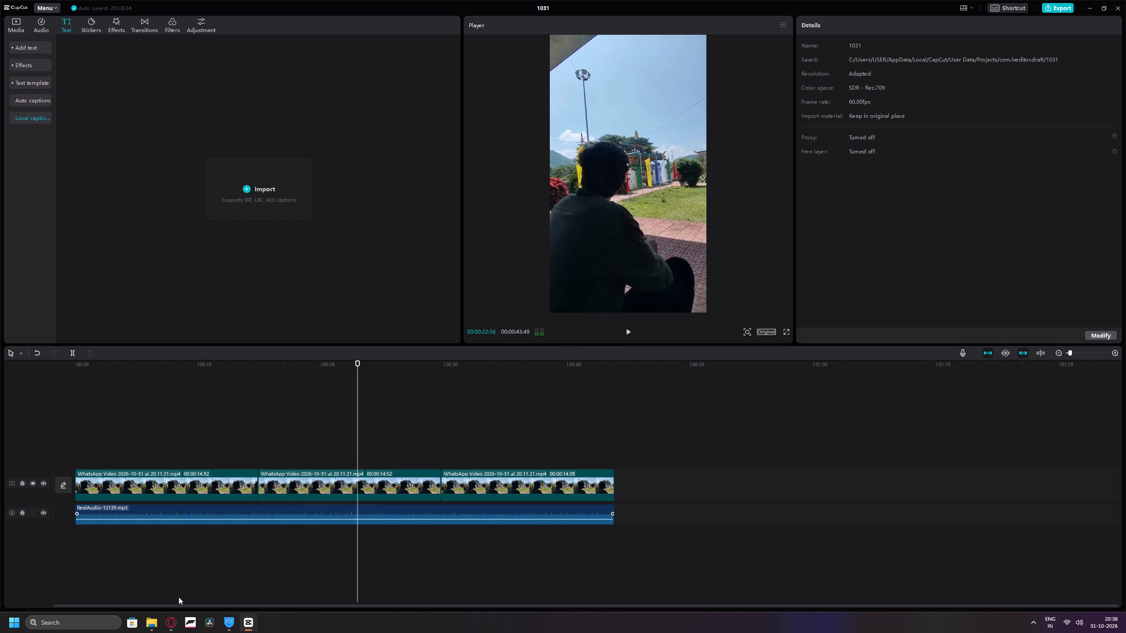
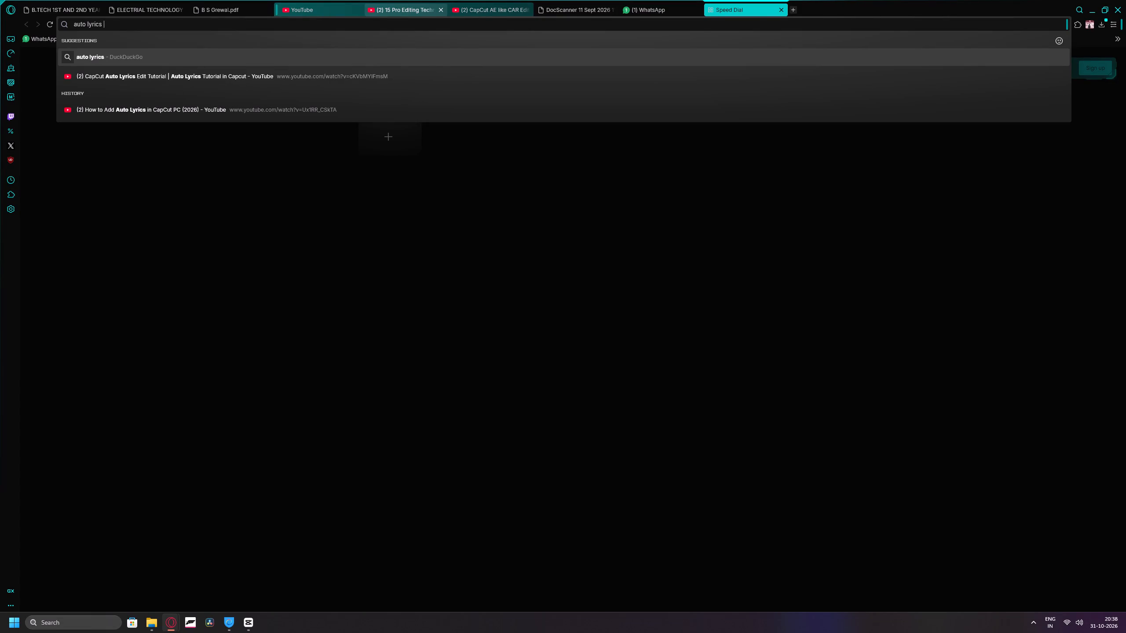
Search the web for auto lyrics online and check the aiWriter.ai and Auto Lyrics sites for a usable tool.
text(onliune)
key(Return)
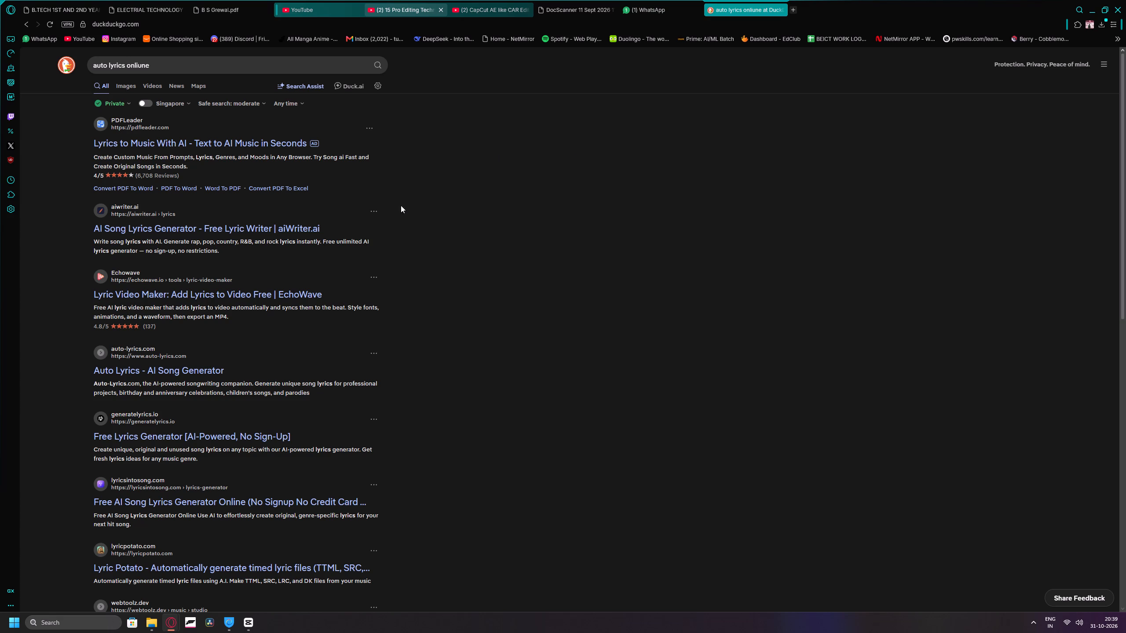
click(234, 230)
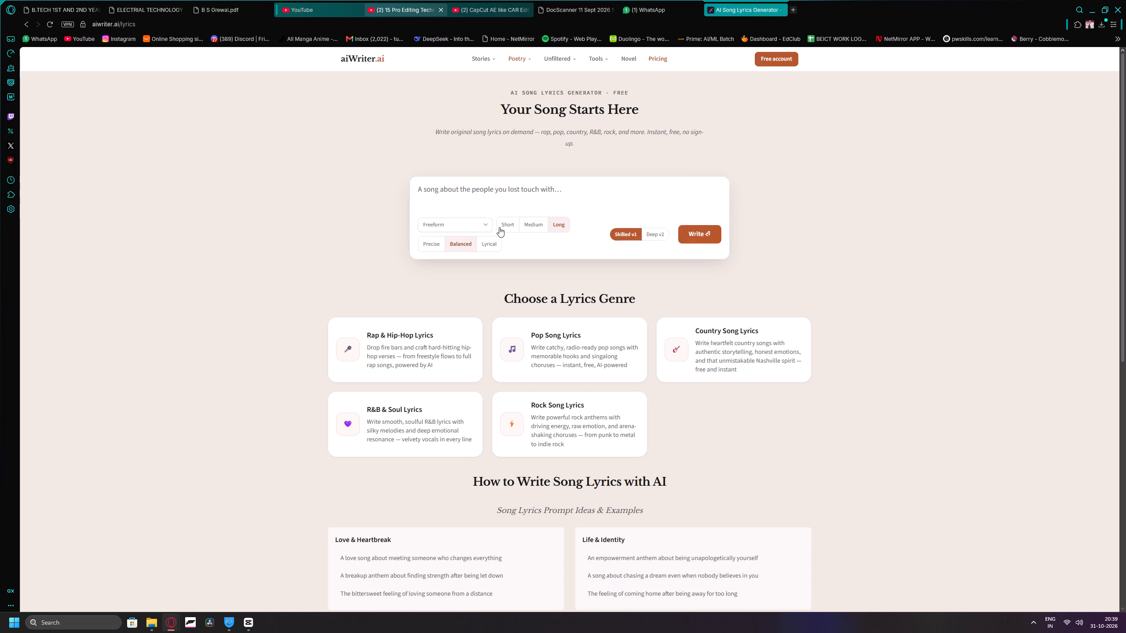
click(468, 196)
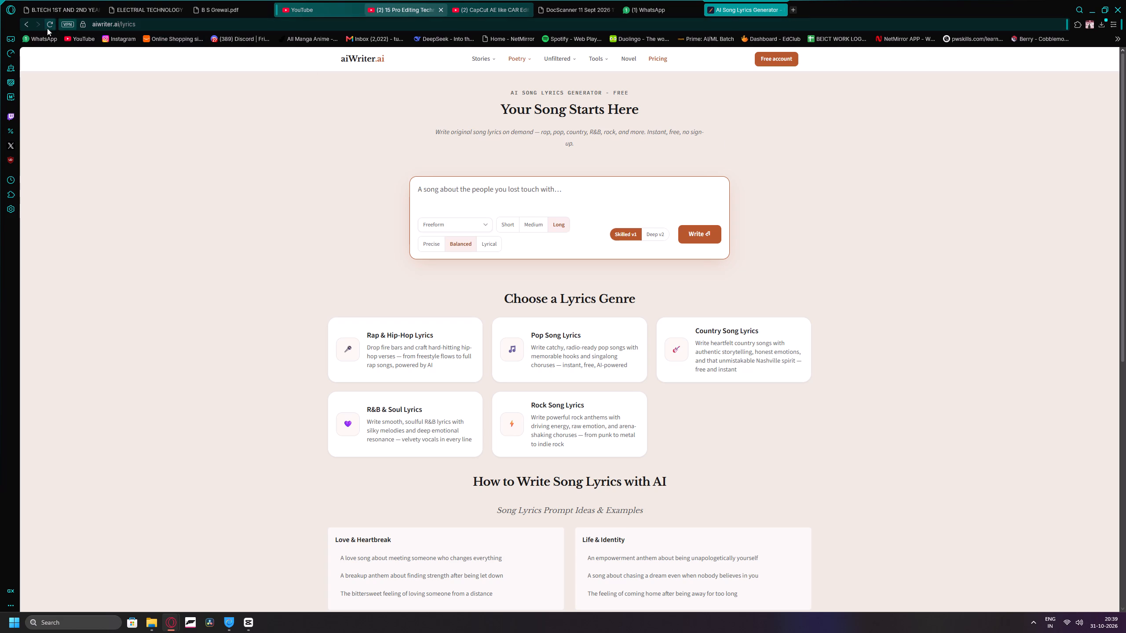
click(30, 25)
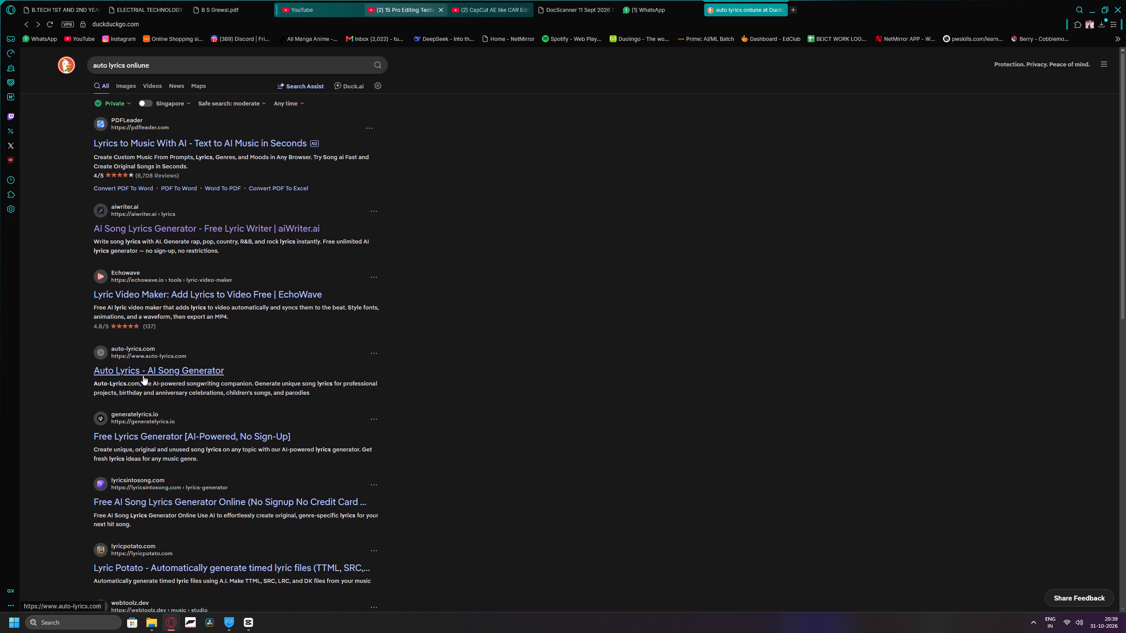
click(143, 375)
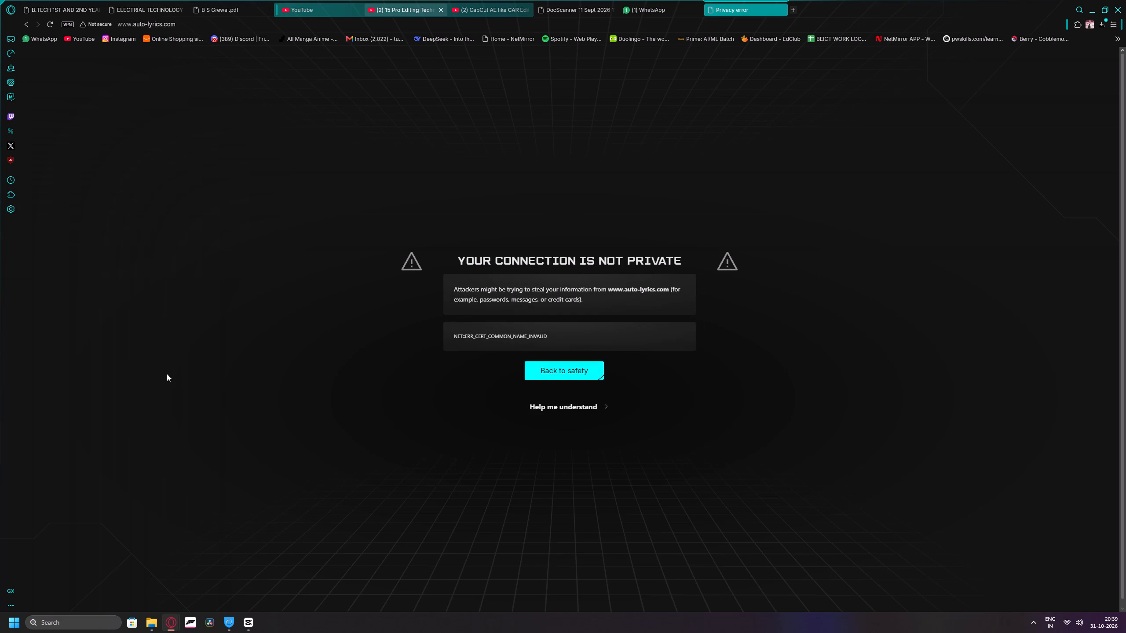
click(26, 25)
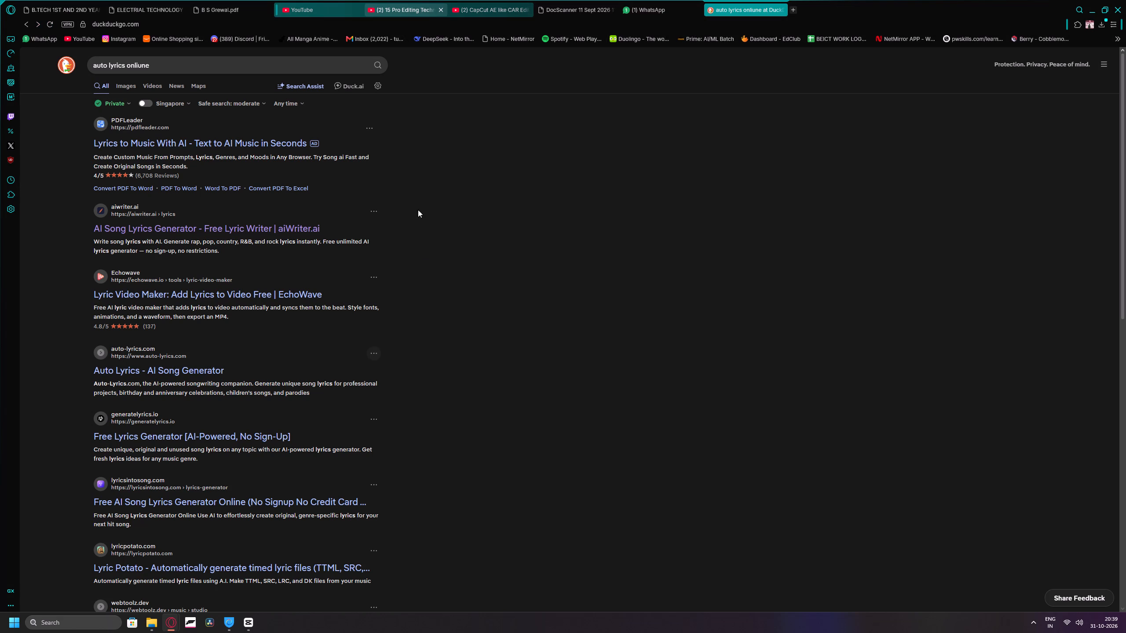
click(181, 68)
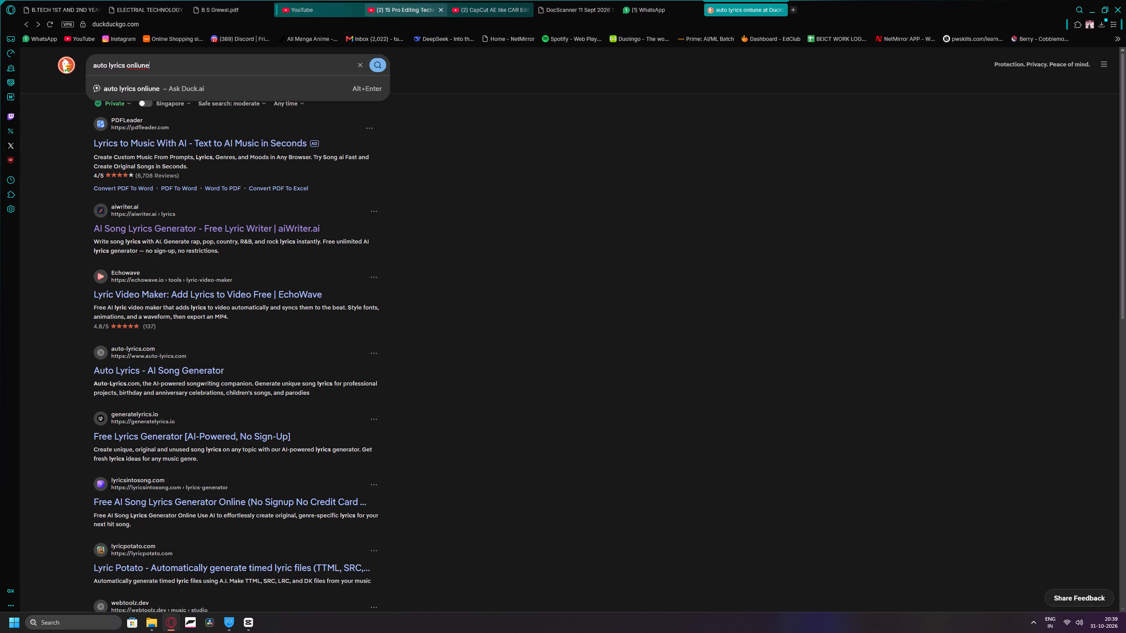
Search YouTube for "how to get lyrics using ai of any song in capcut" and open the first two tutorials in separate tabs.
click(299, 0)
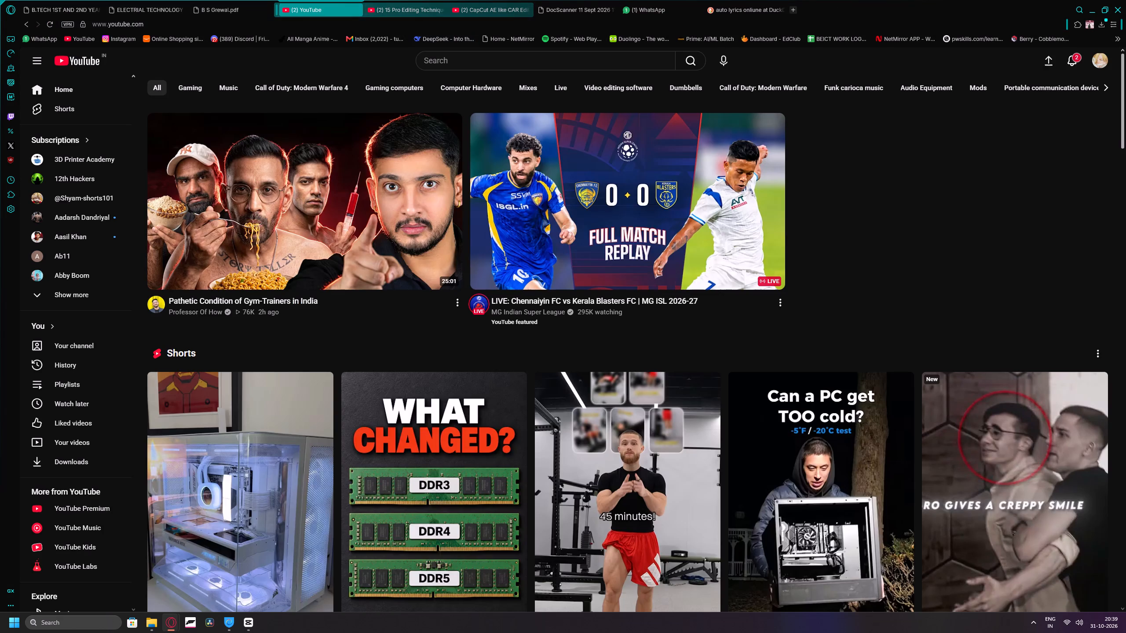
click(438, 61)
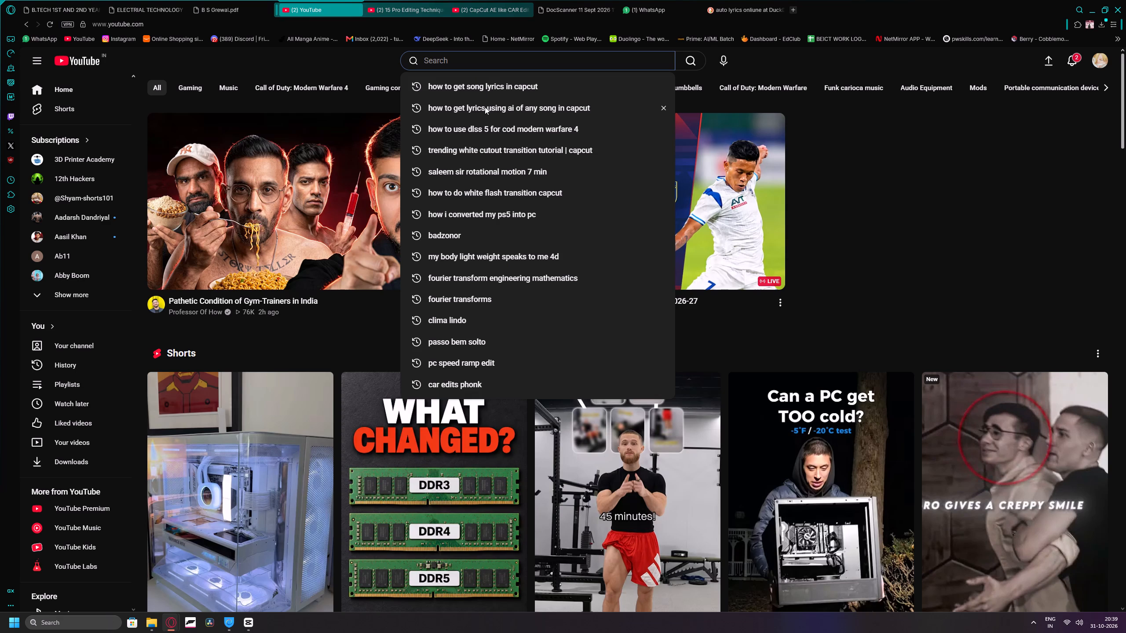
click(472, 104)
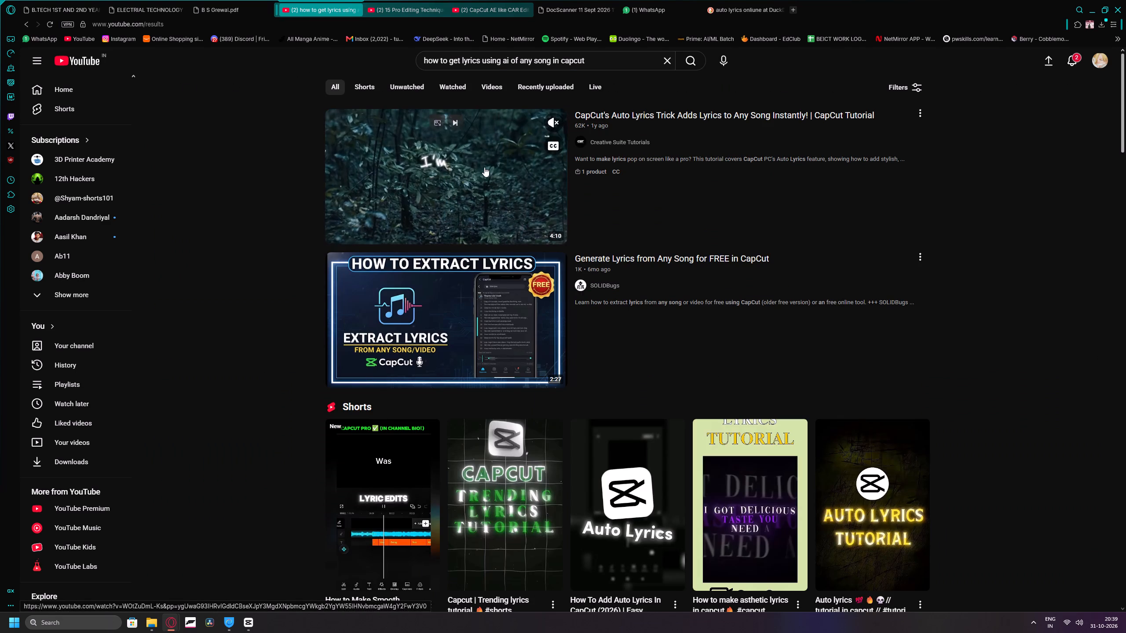
middle_click(482, 167)
middle_click(440, 298)
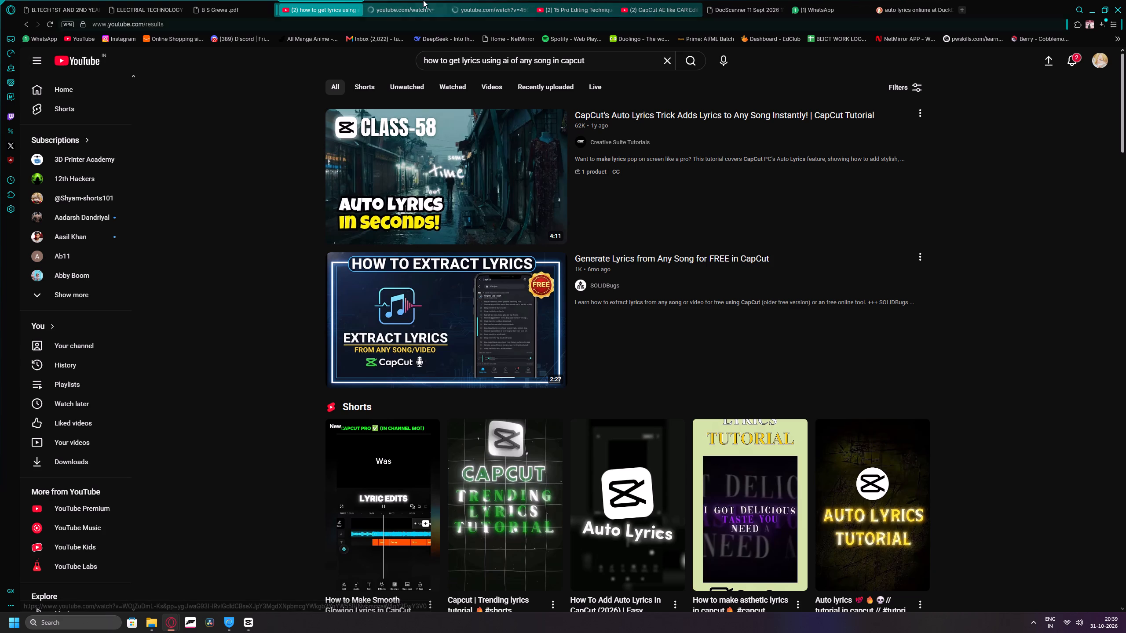
Skim the "CapCut's Auto Lyrics Trick" tutorial to the part on generating auto lyrics and pause it there.
click(416, 0)
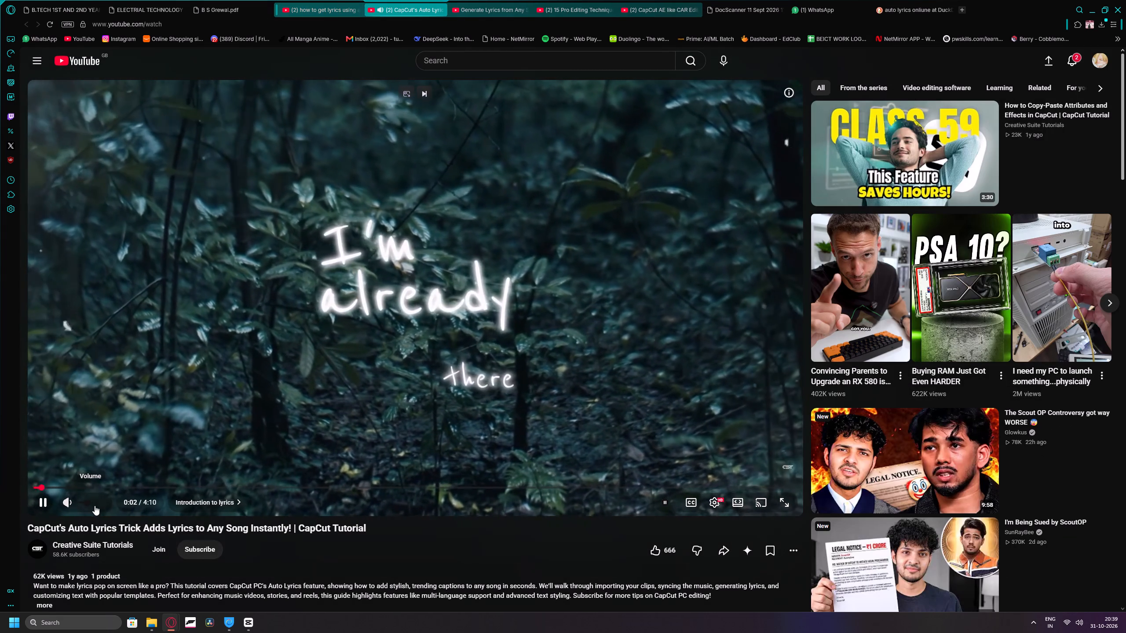
scroll(96, 505, up, 1)
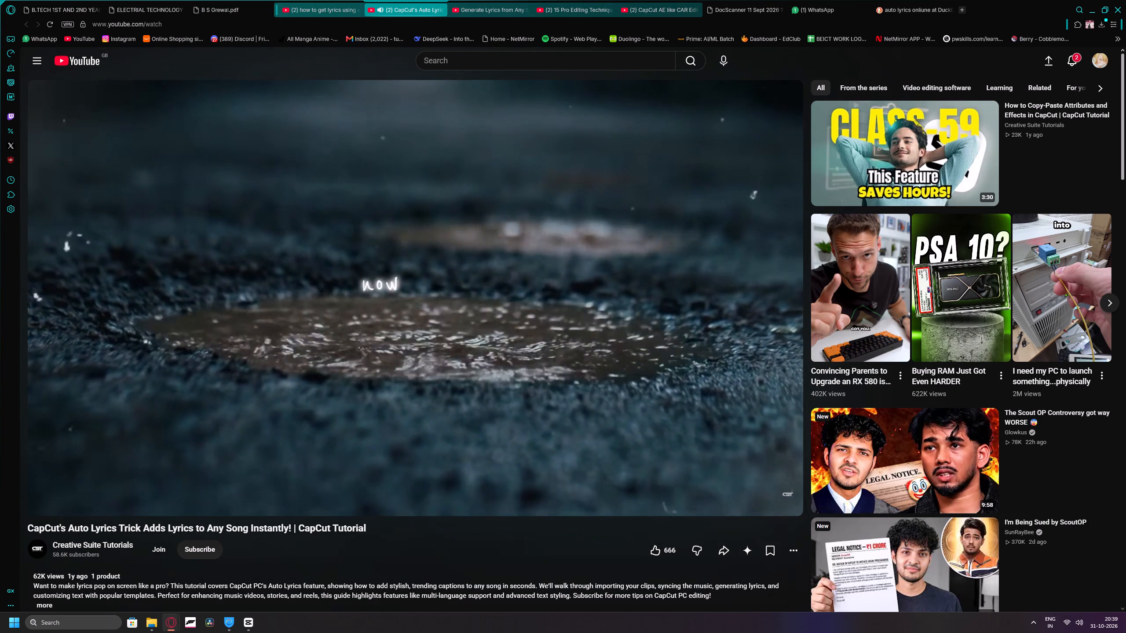
text(lll)
key(l)
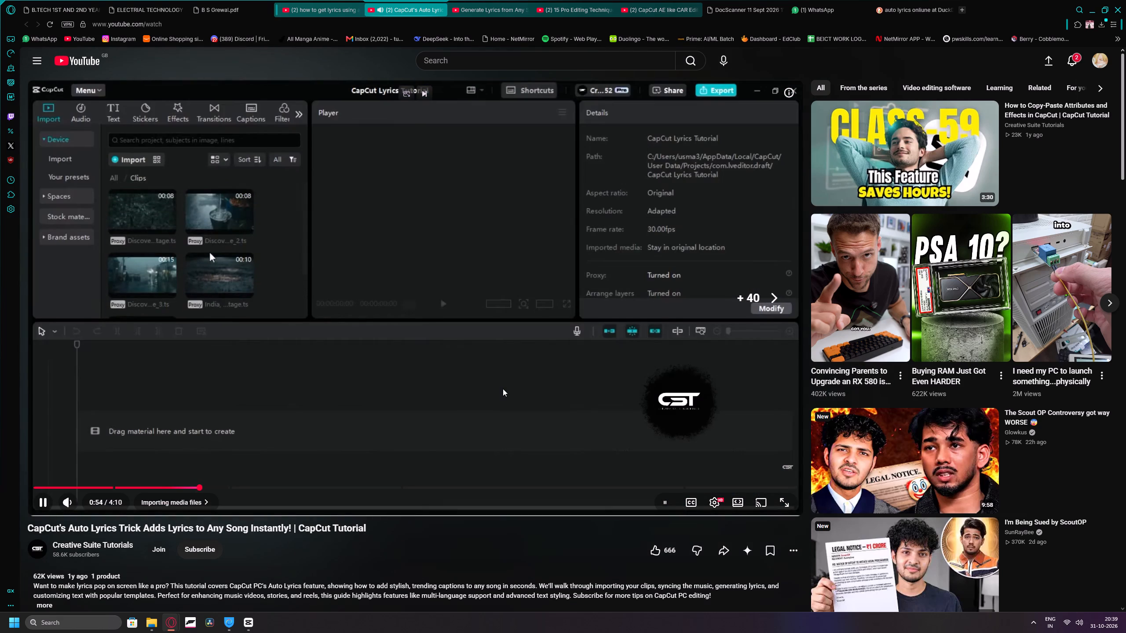
key(l)
key(l)
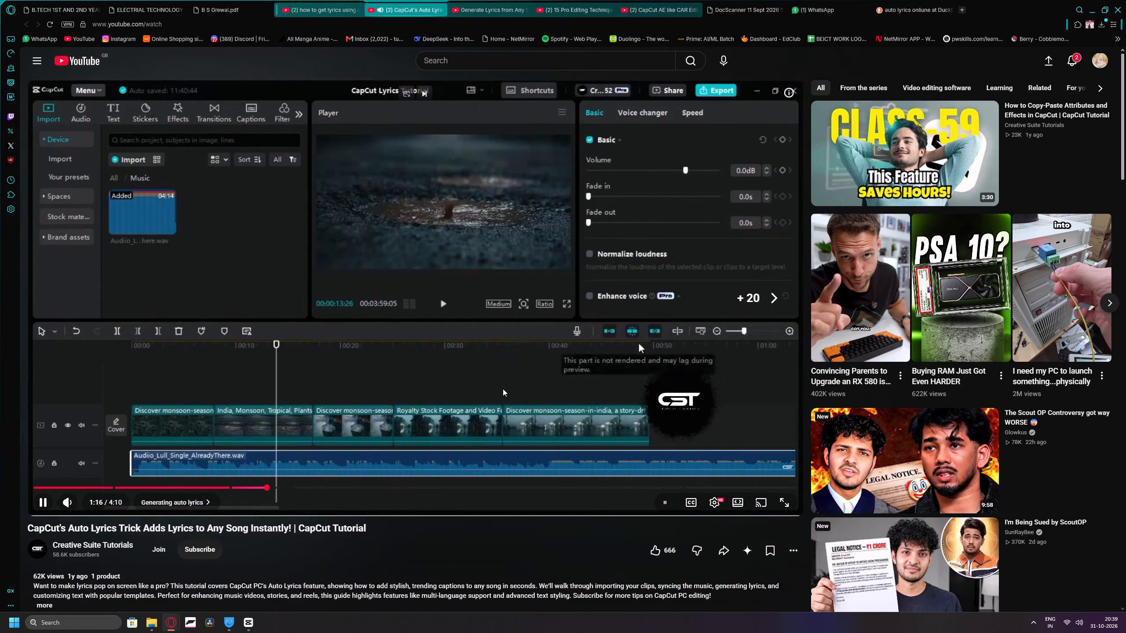
key(l)
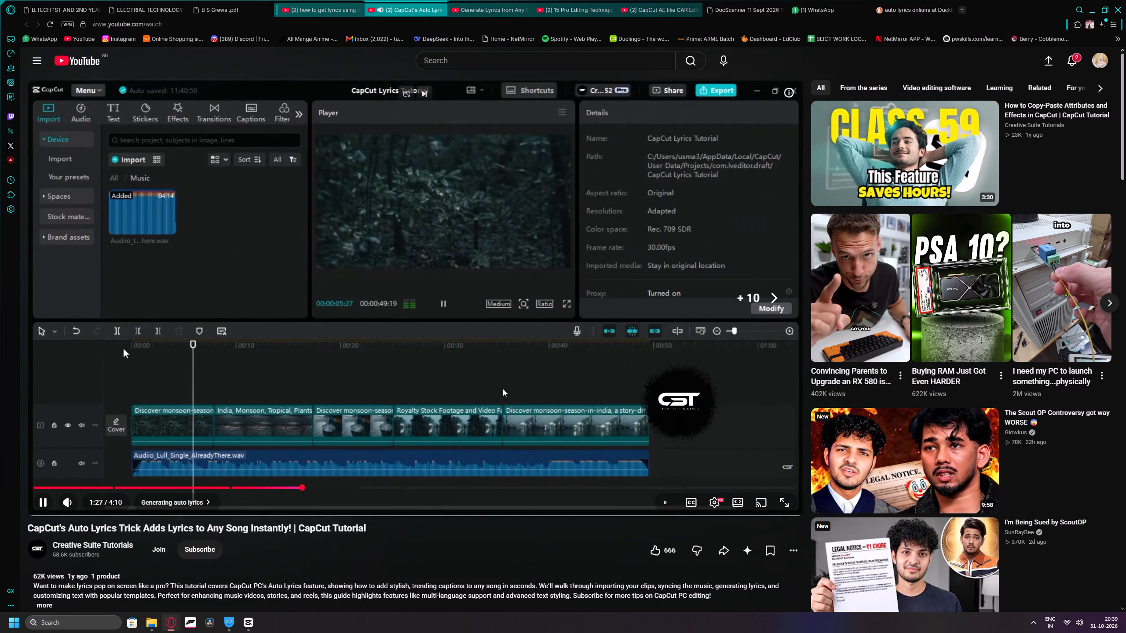
key(l)
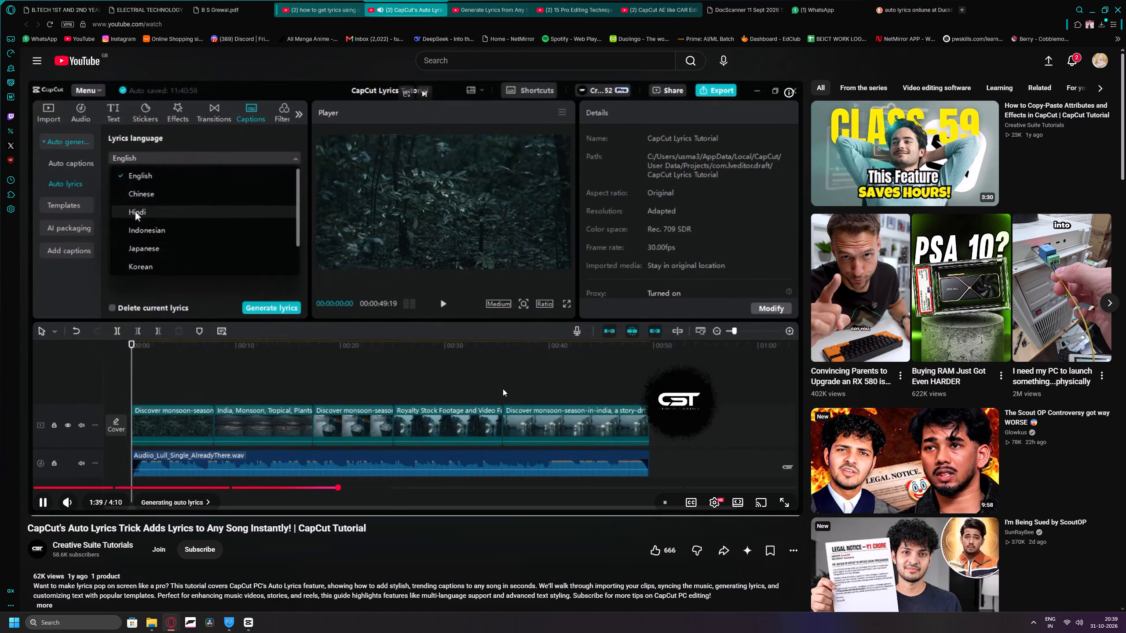
key(j)
key(j)
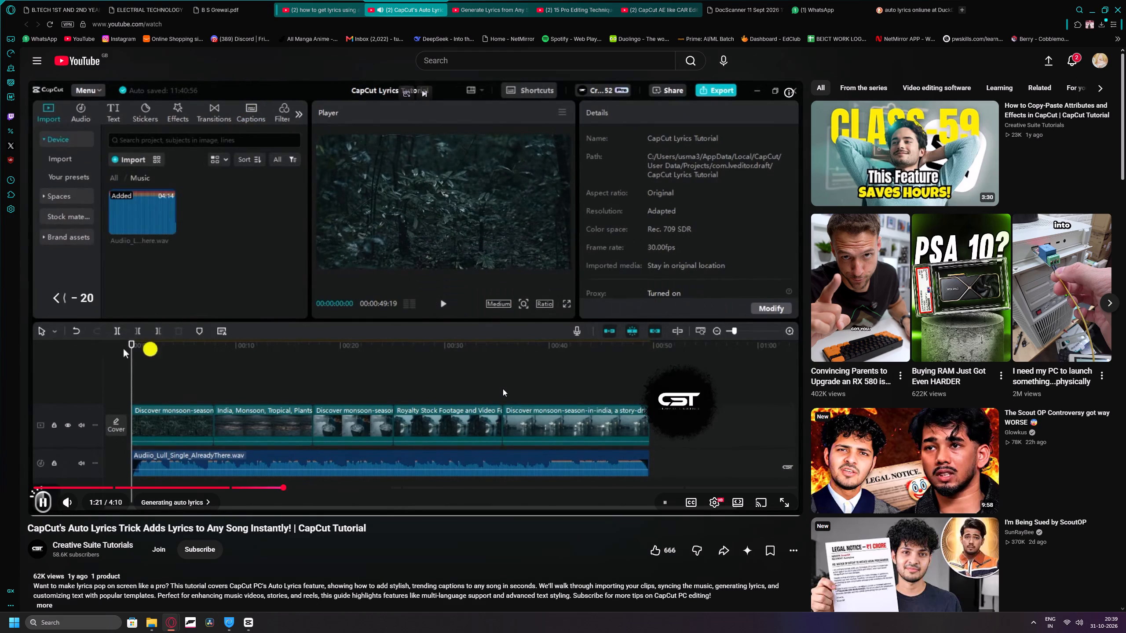
text(kk)
key(k)
Switch to CapCut project 1031 and look through the adjustment, LUT, transition and layout options for the auto lyrics feature.
click(255, 627)
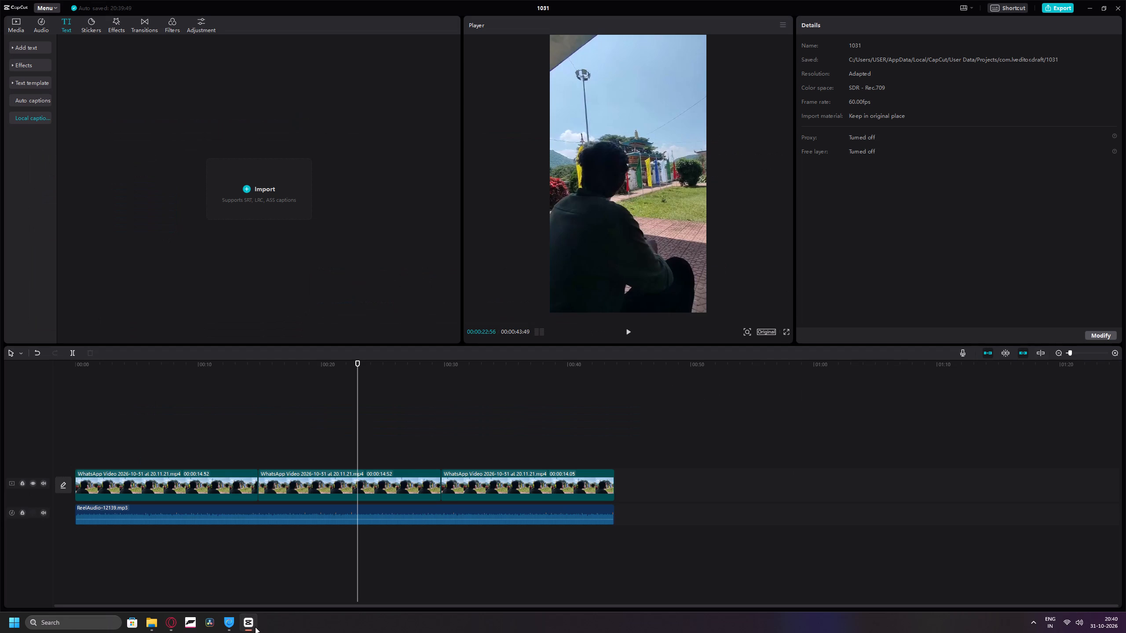
click(200, 25)
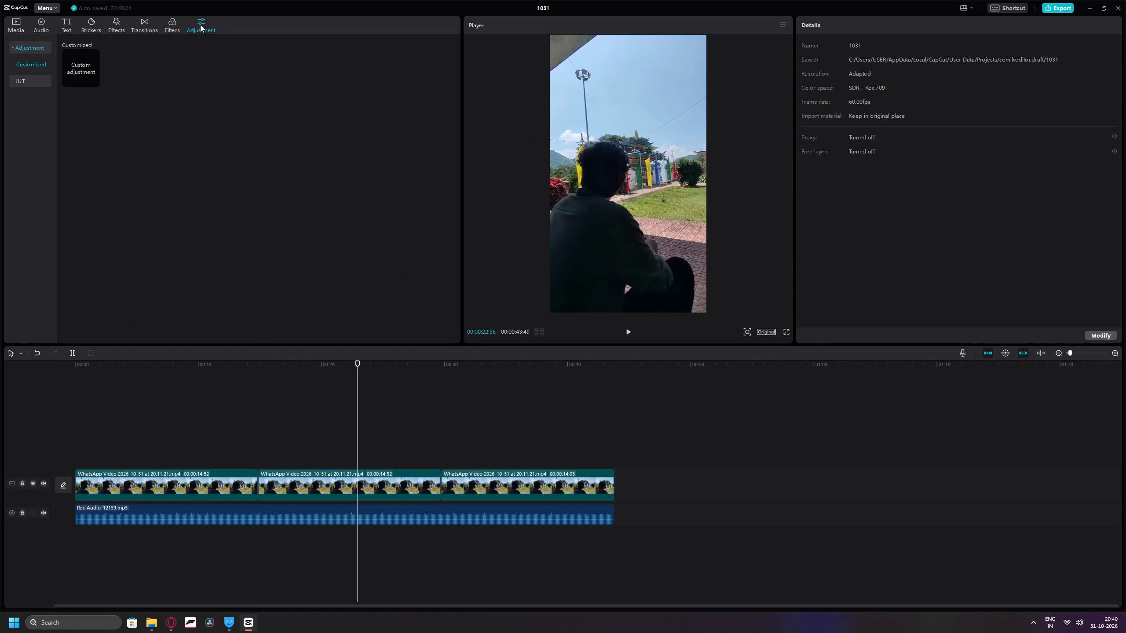
click(32, 83)
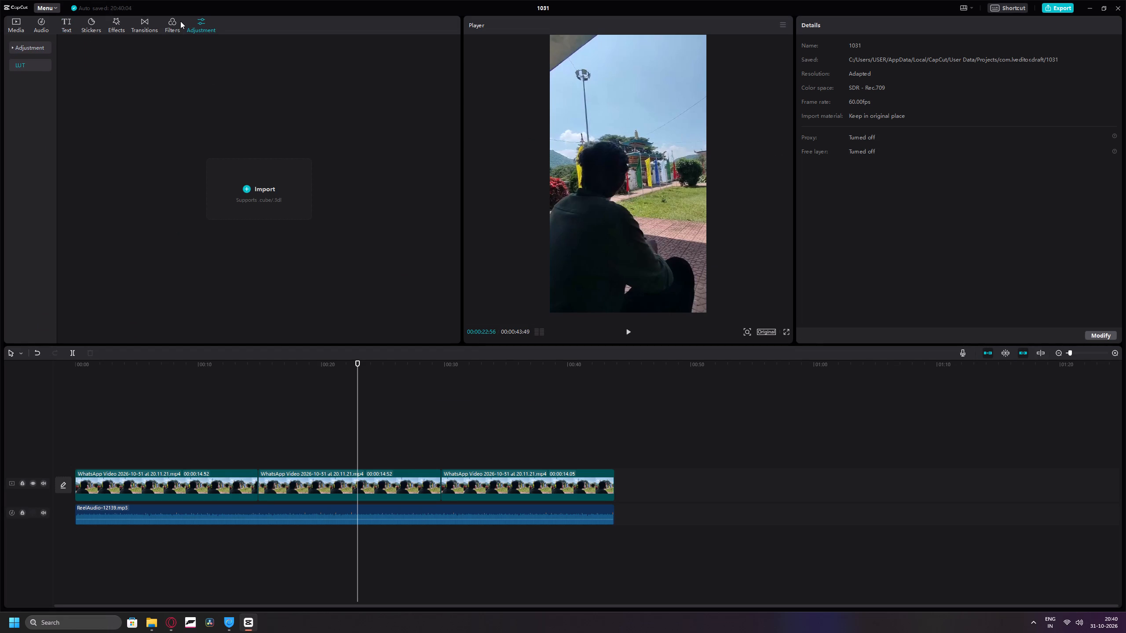
click(180, 21)
click(146, 21)
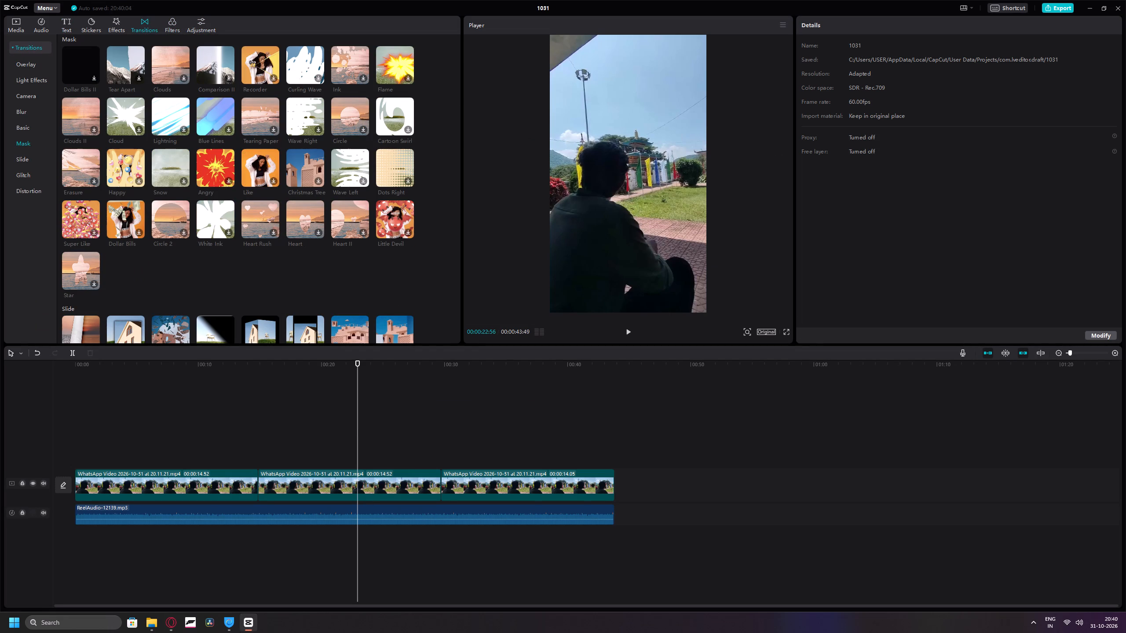
click(52, 4)
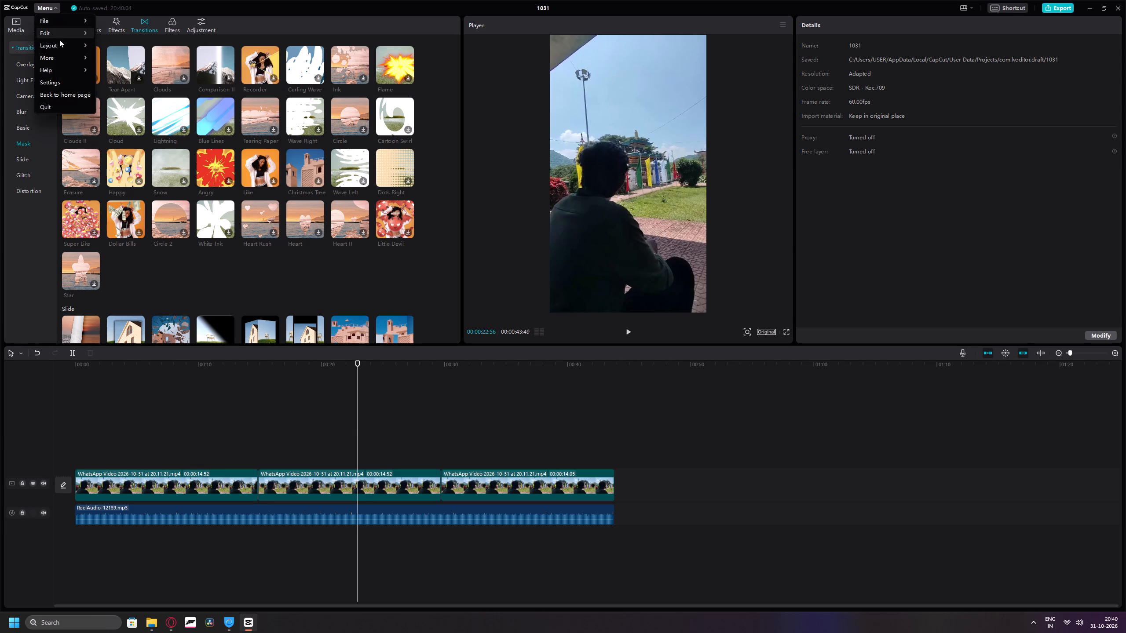
click(66, 46)
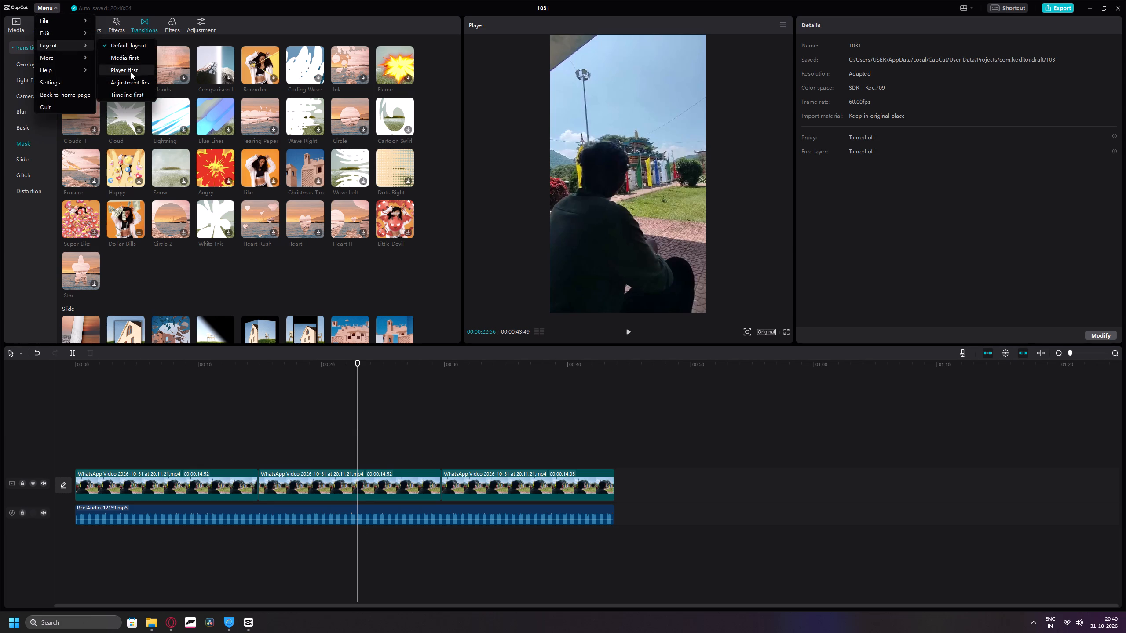
click(296, 6)
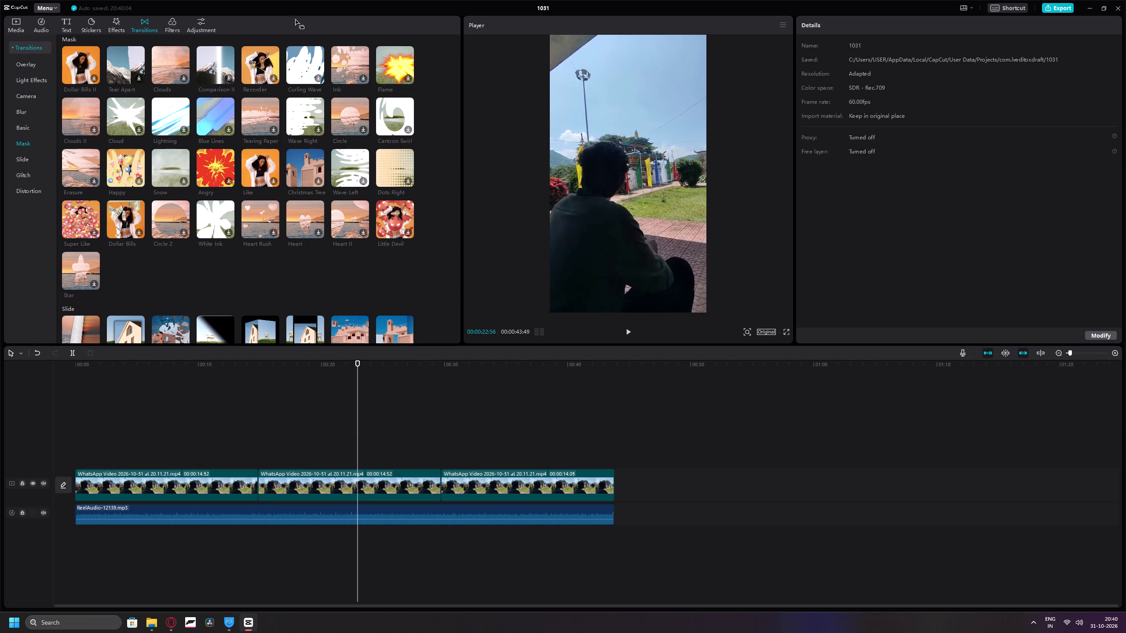
Return to the browser and watch the "CapCut's Auto Lyrics Trick" tutorial's section on generating auto lyrics.
click(188, 589)
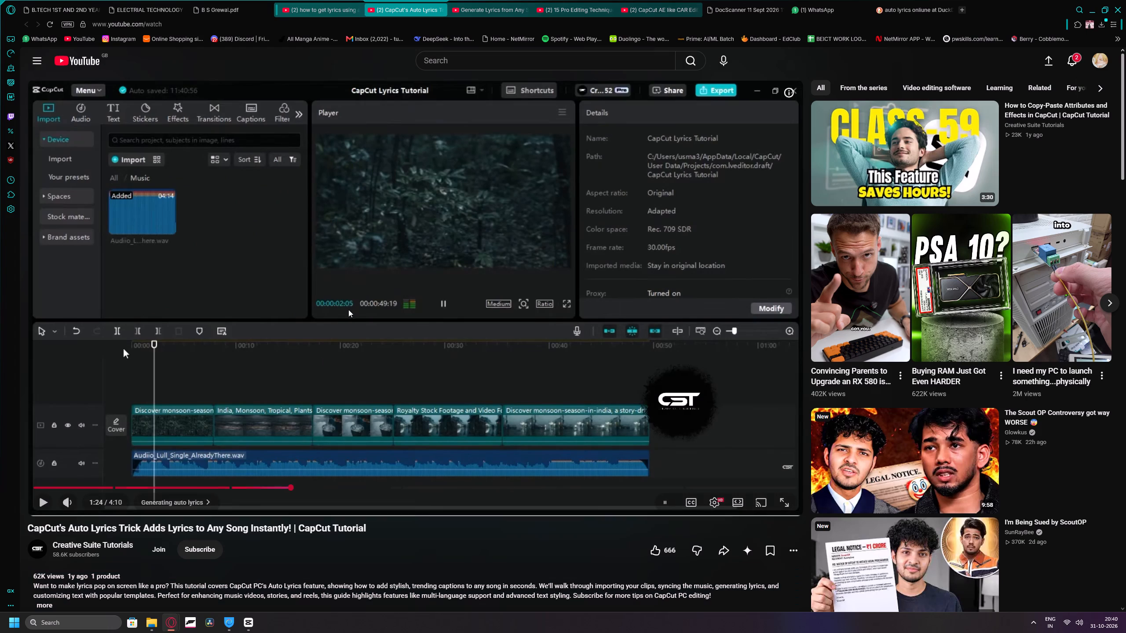
click(348, 309)
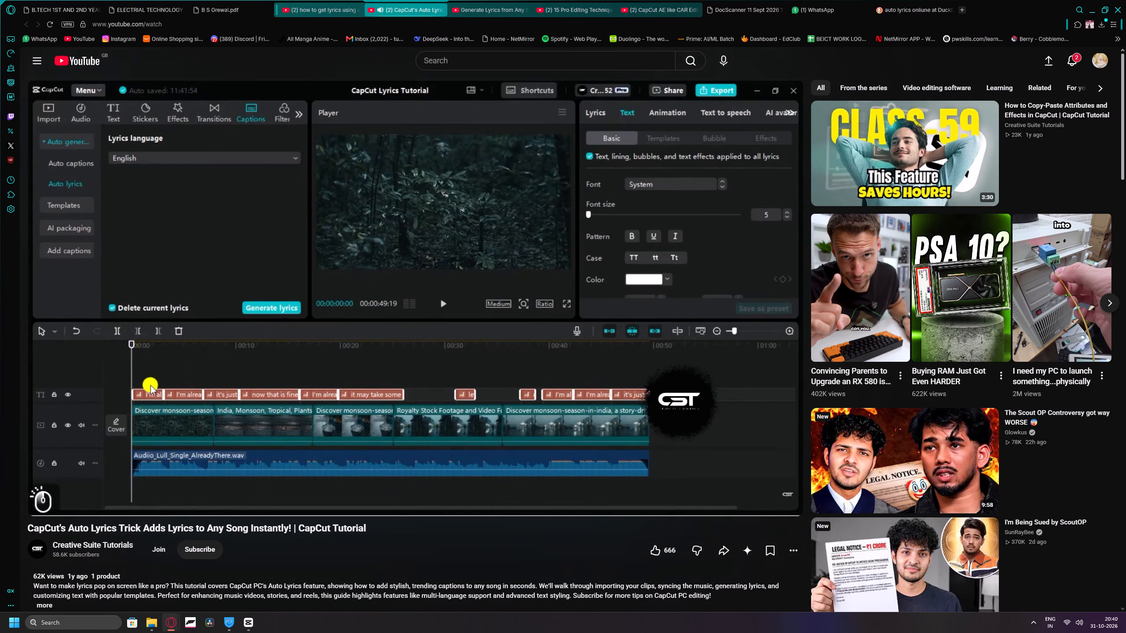
click(500, 286)
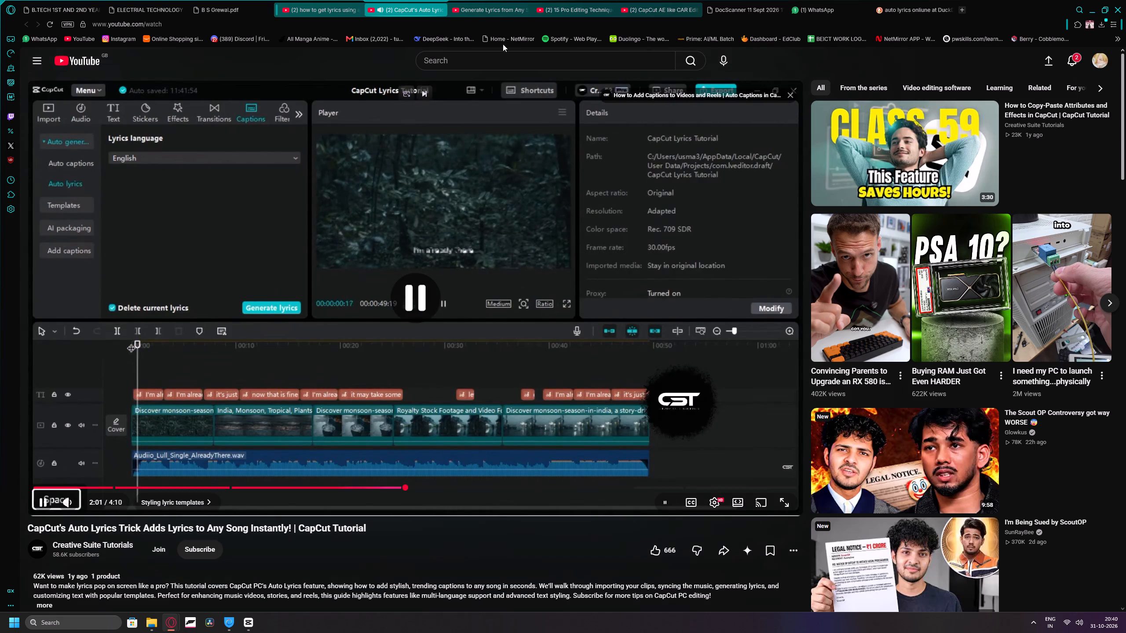
Skim the "Generate Lyrics from Any Song for FREE in CapCut" tutorial and pause it where the presenter looks up the CapCut version.
click(483, 0)
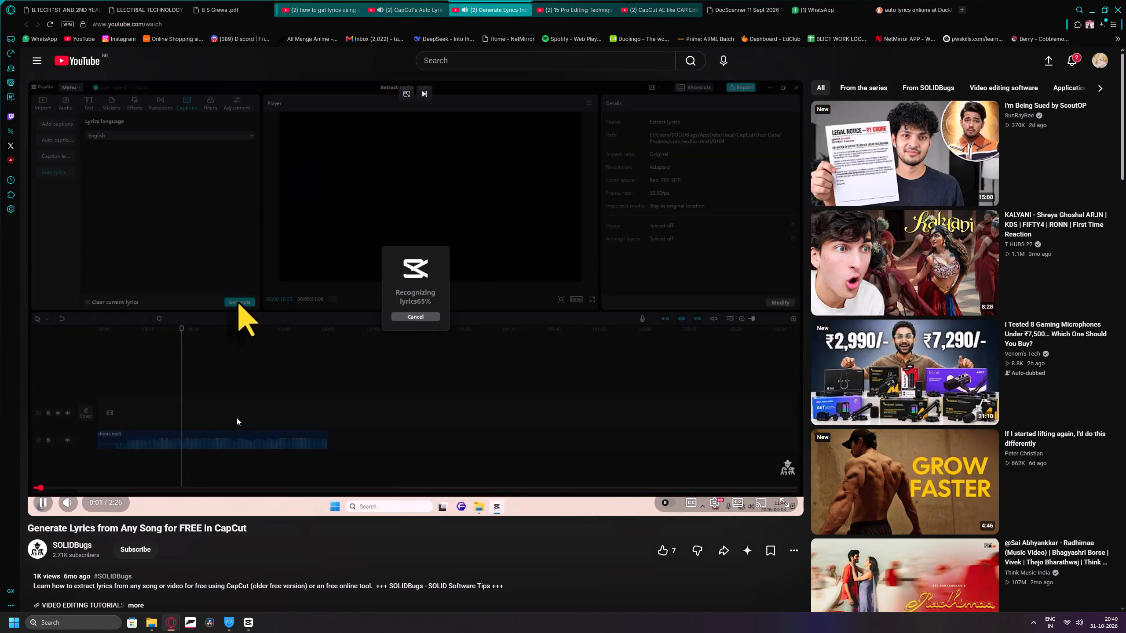
key(l)
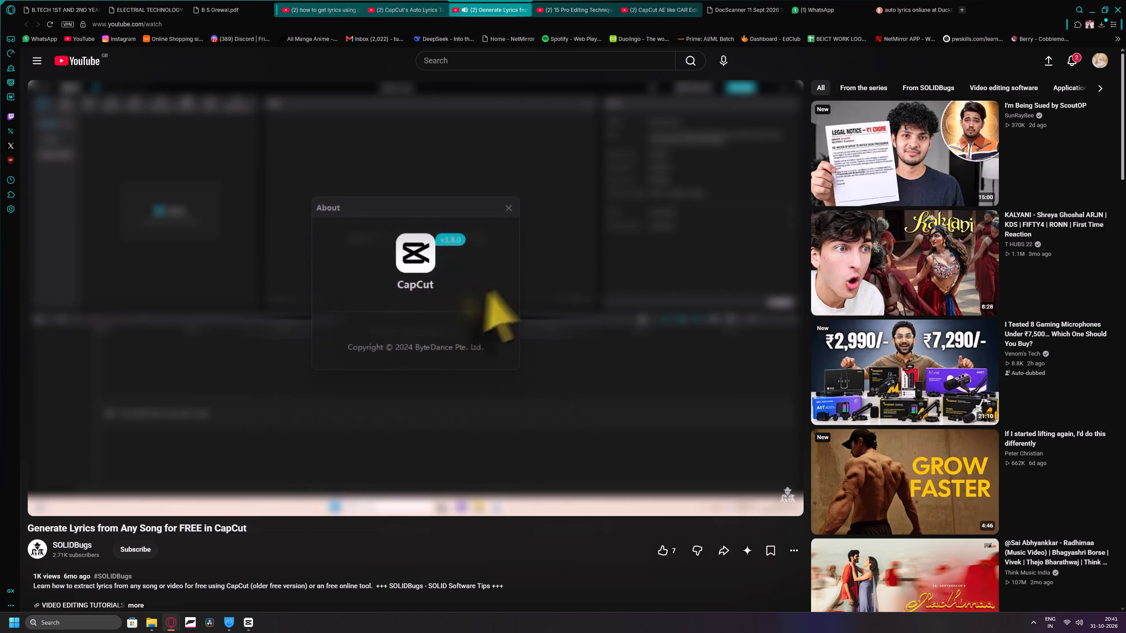
key(j)
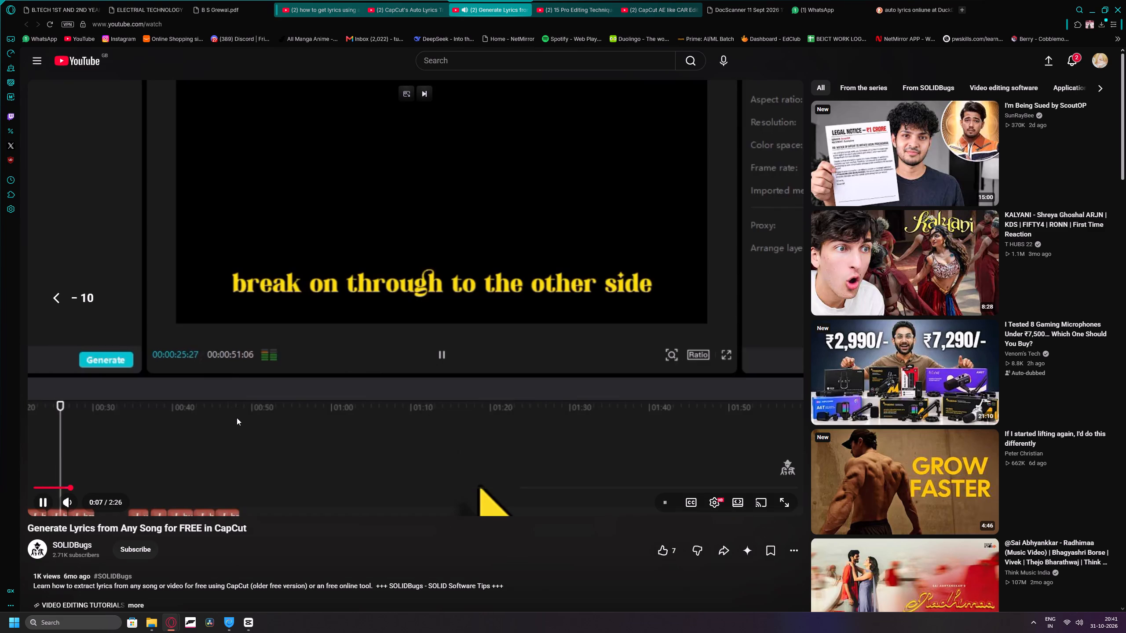
key(l)
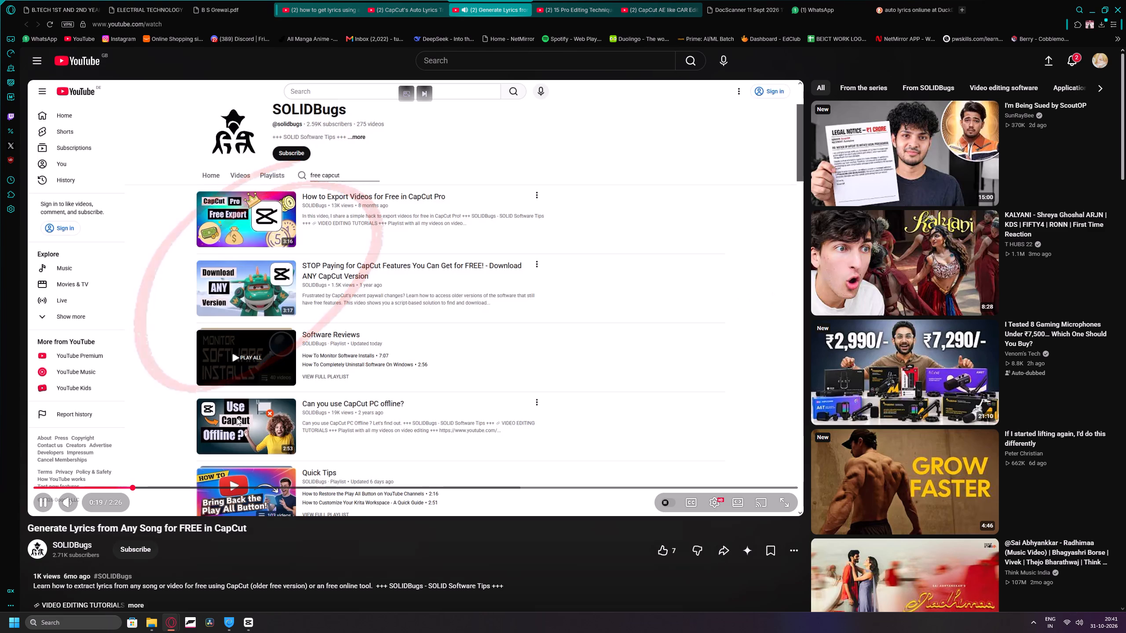
key(l)
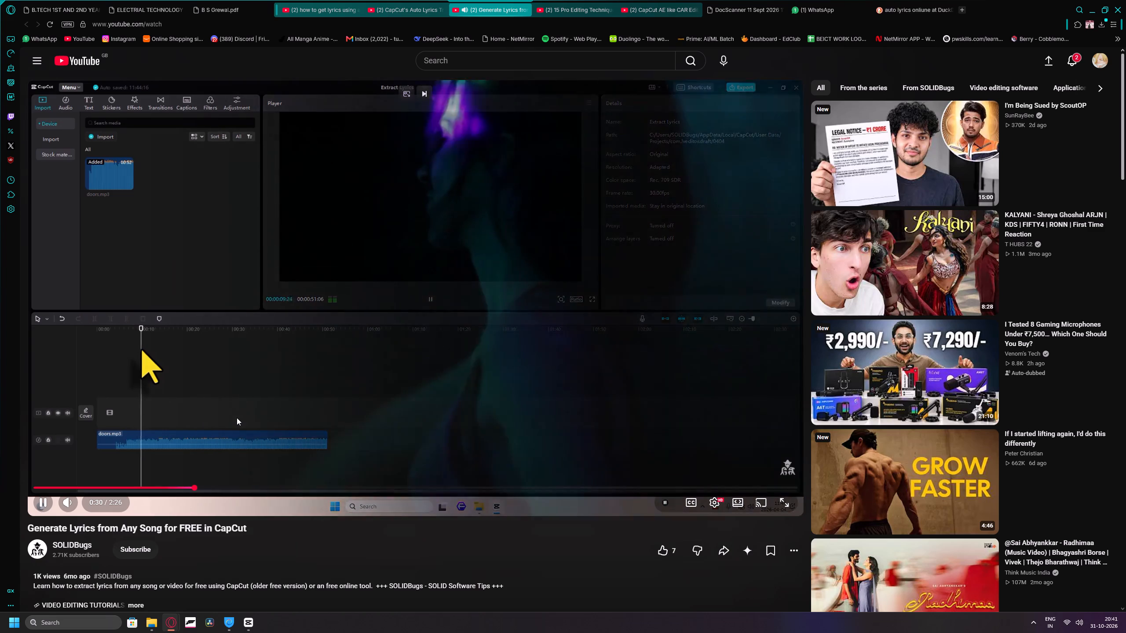
key(l)
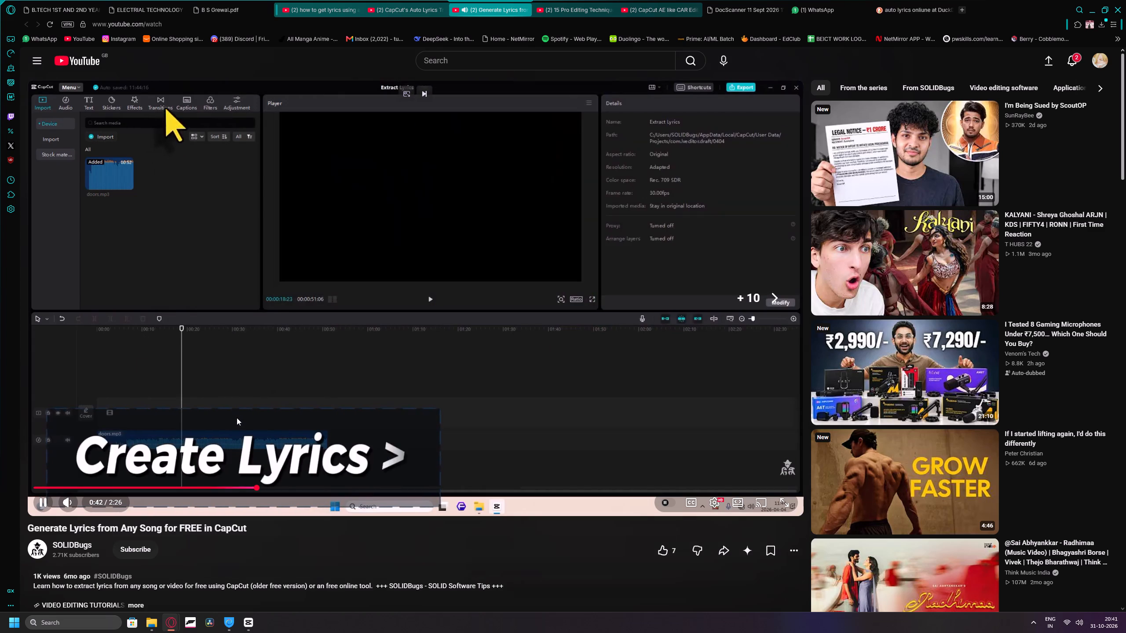
text(jjjj)
key(j)
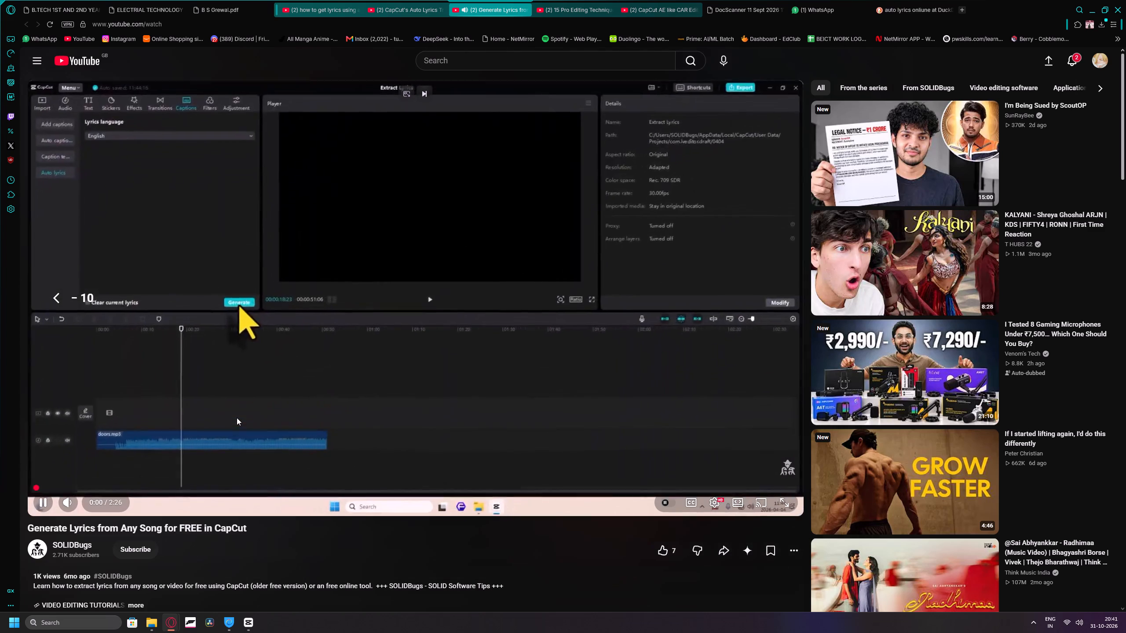
key(l)
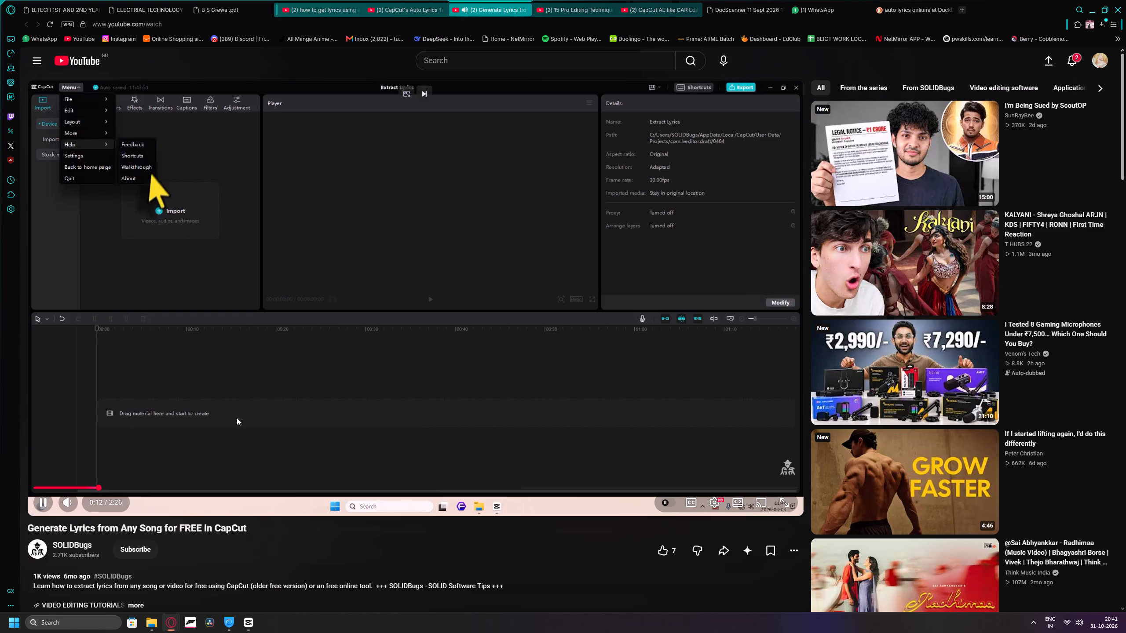
key(k)
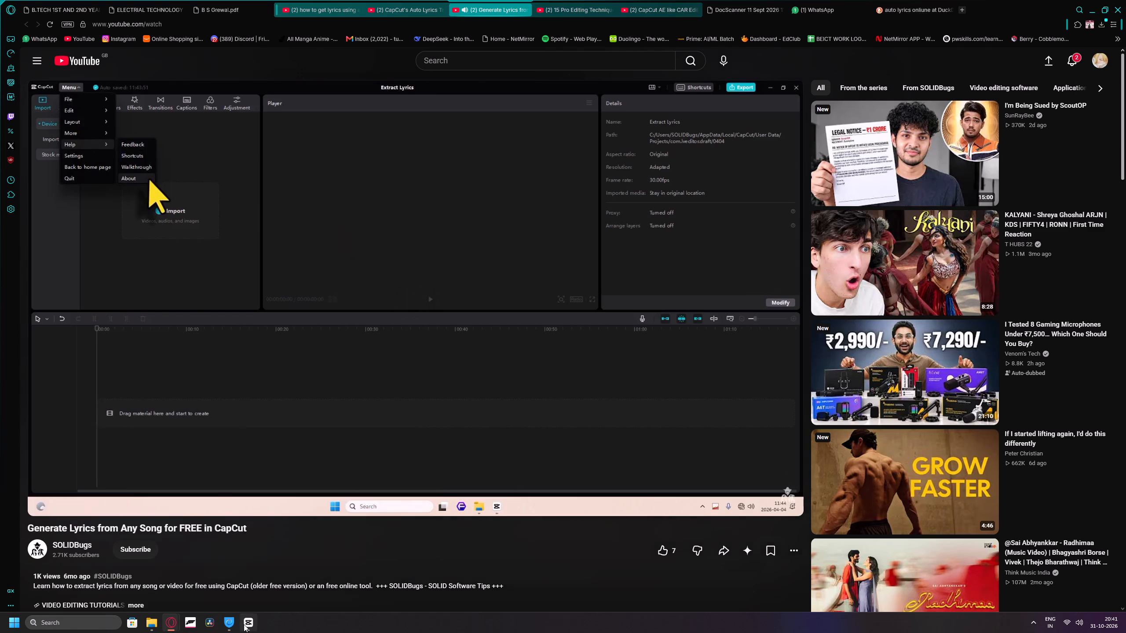
Switch to CapCut project 1031 and open the About information to check the installed version.
click(244, 624)
click(48, 8)
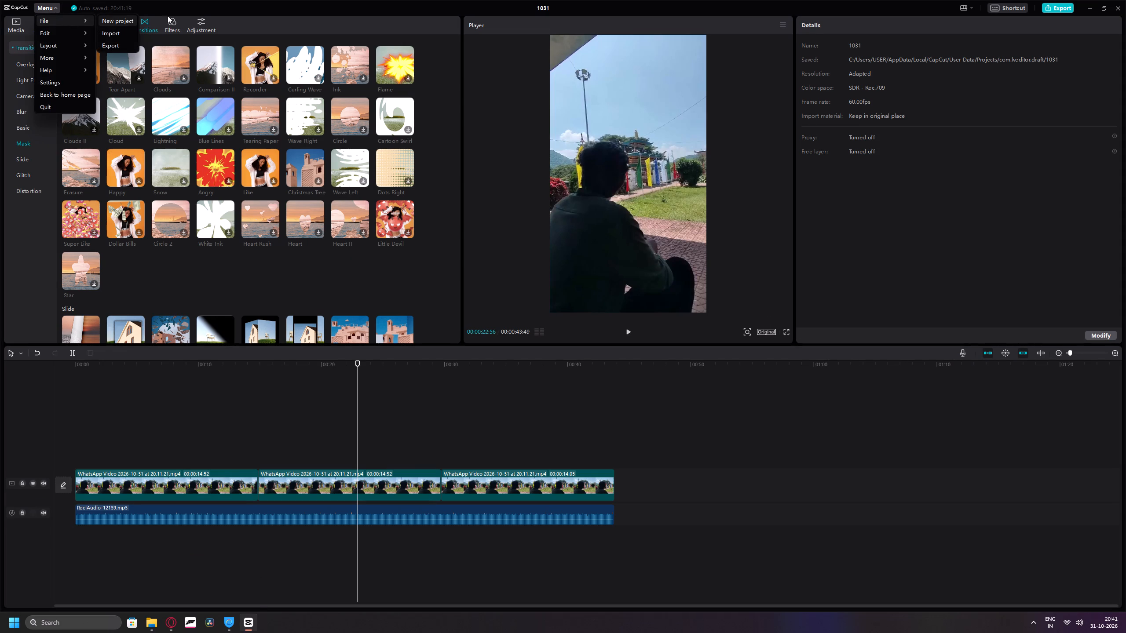
click(175, 625)
click(205, 577)
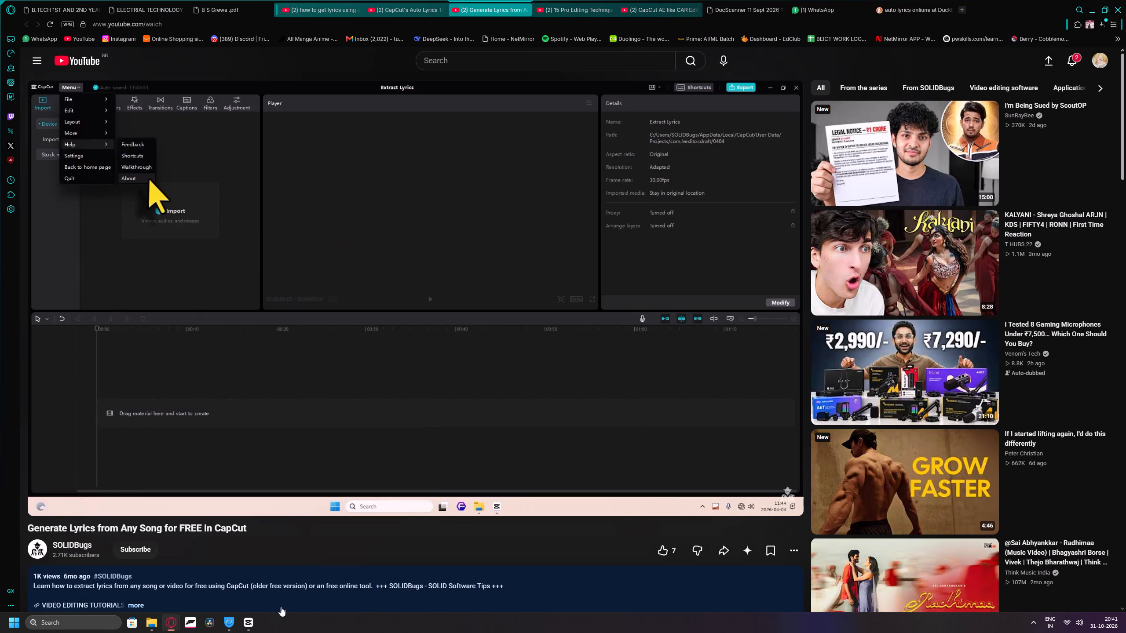
click(254, 623)
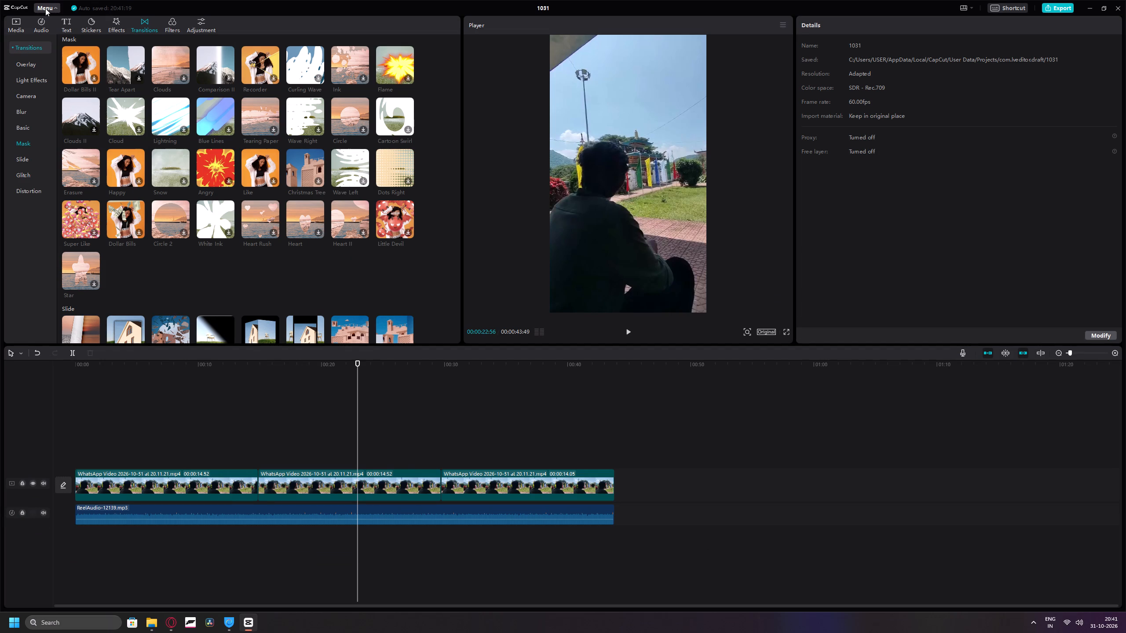
click(45, 8)
click(20, 67)
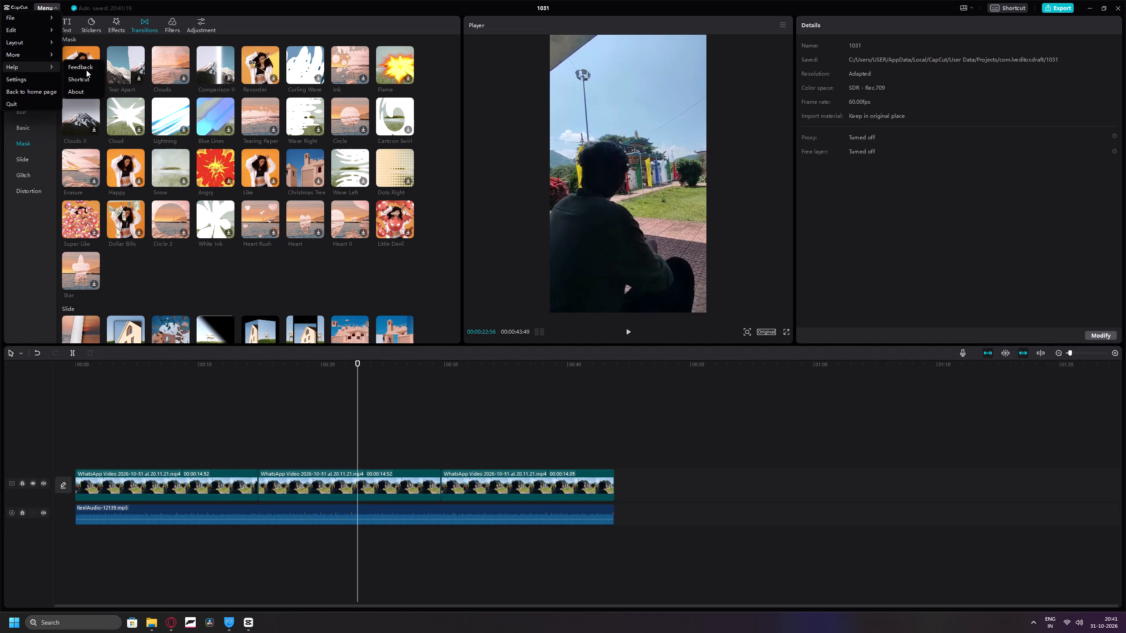
click(82, 88)
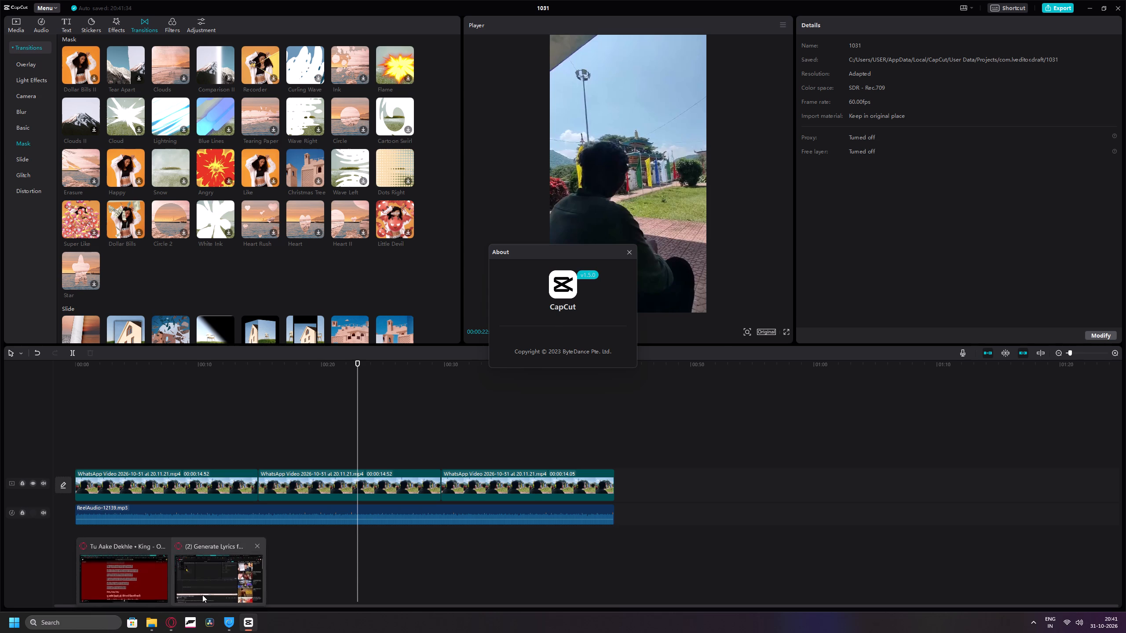
Return to the browser, play the tutorial on to the part about getting other CapCut versions, and pause it there.
click(202, 595)
click(379, 318)
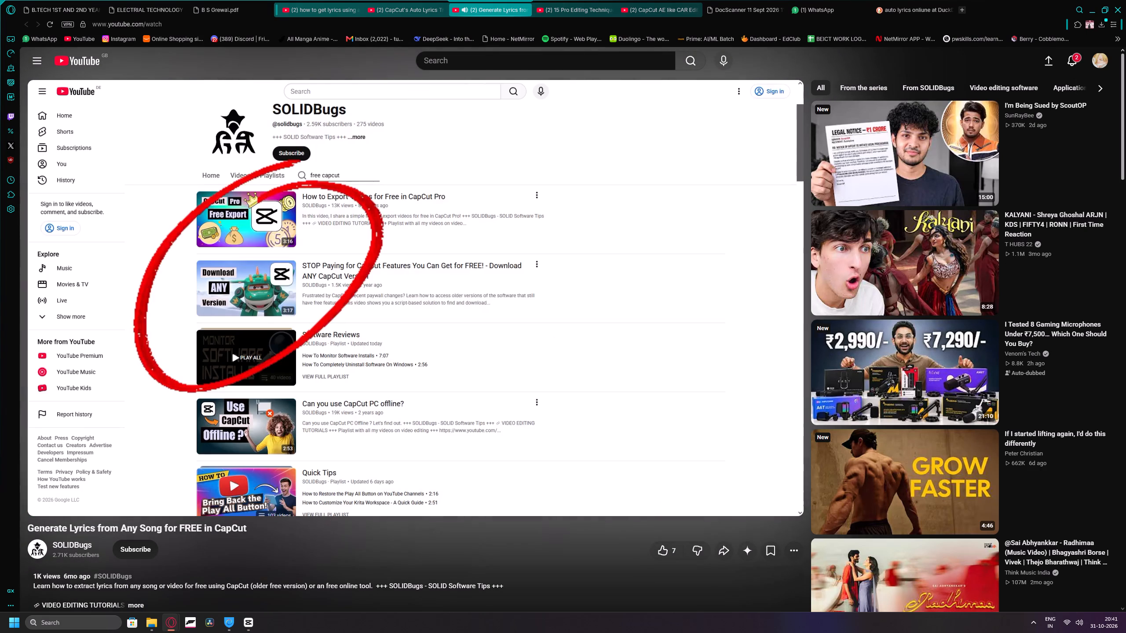
click(554, 335)
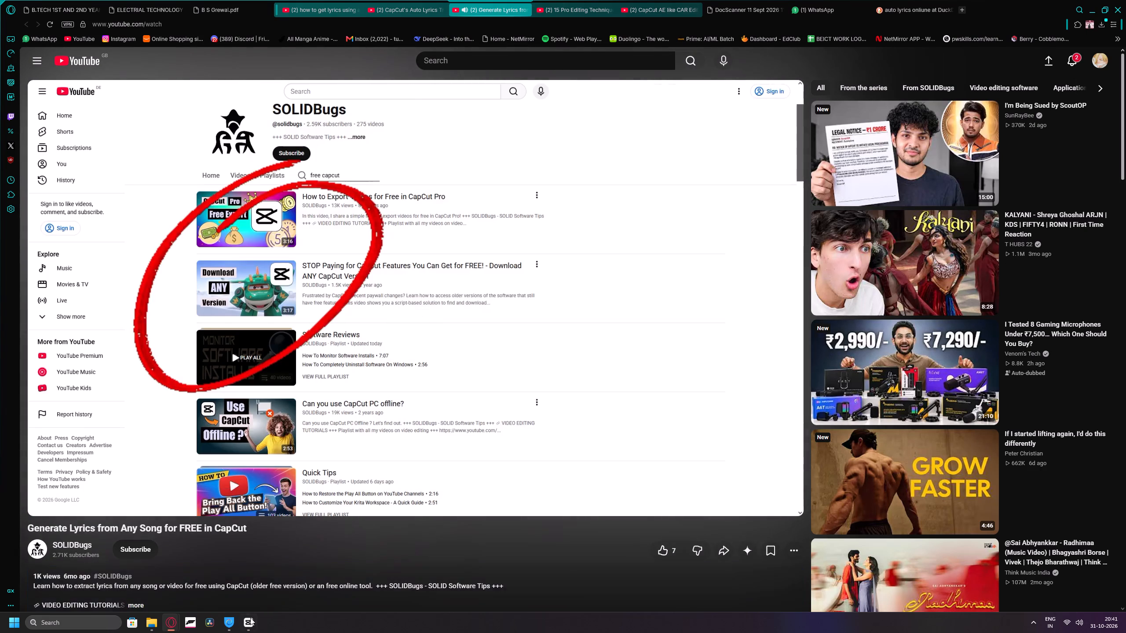
Switch to CapCut, close the About information and look through the text options for auto captions.
click(251, 621)
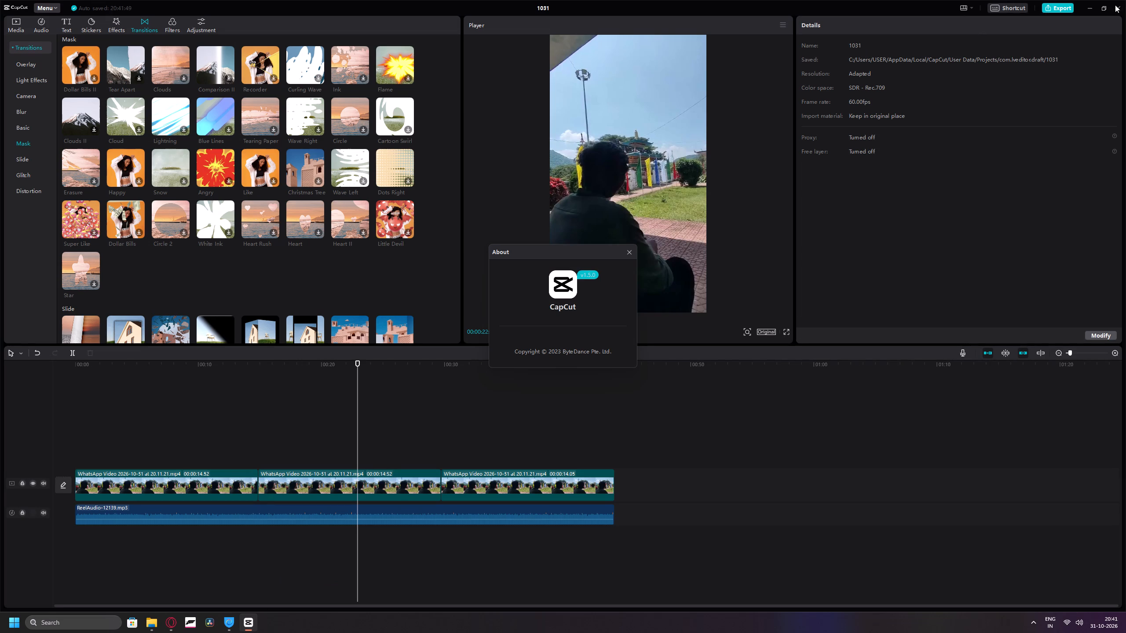
click(64, 26)
click(631, 250)
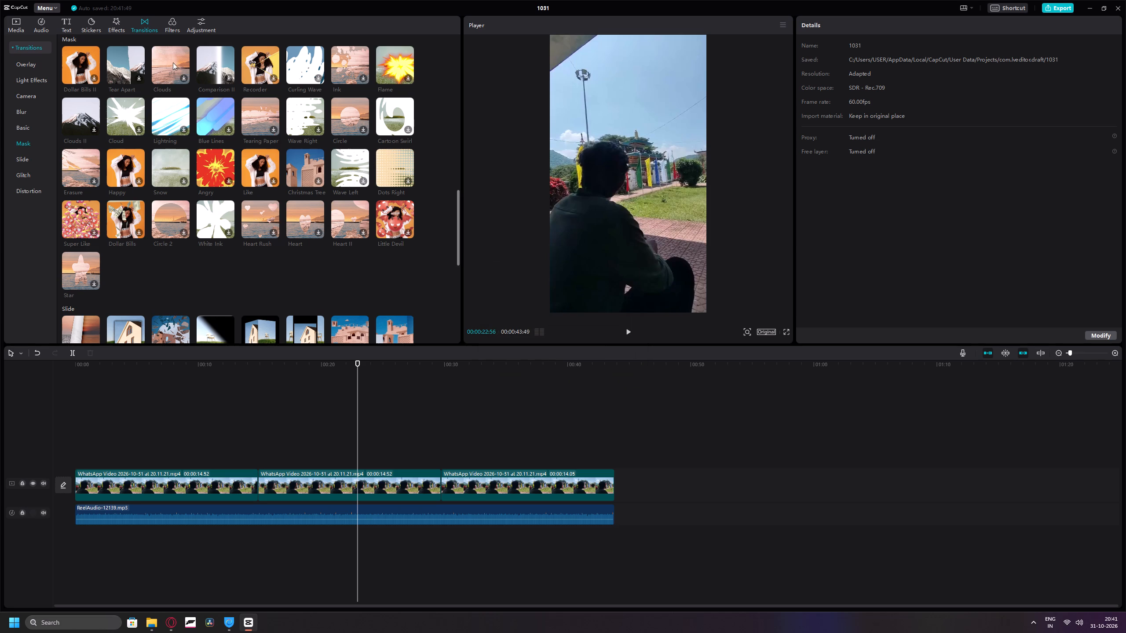
click(63, 21)
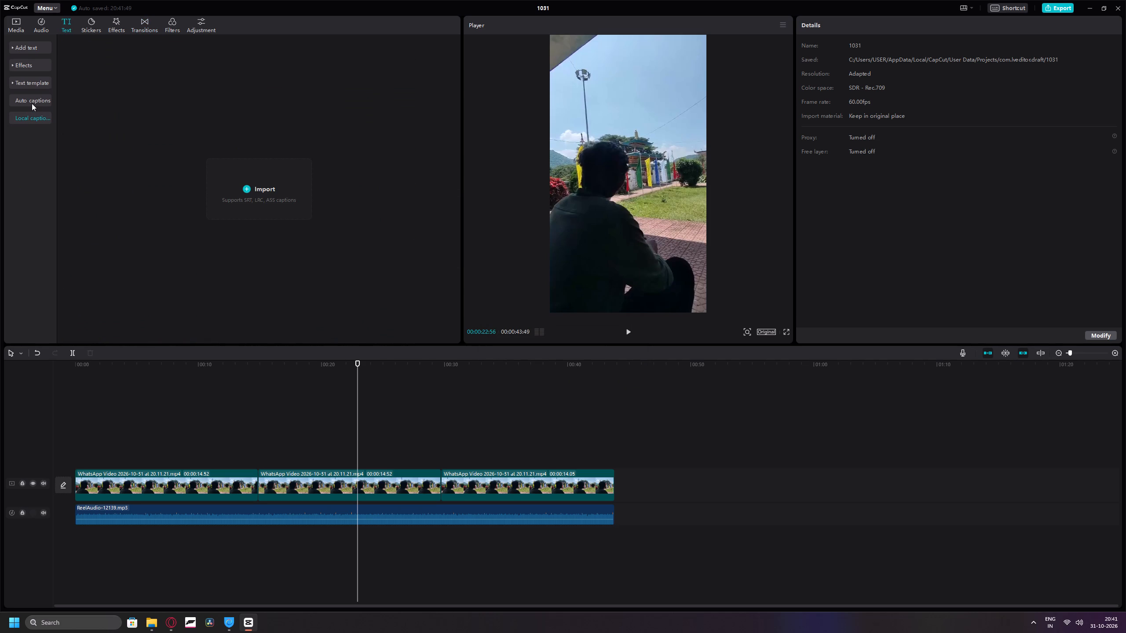
click(32, 103)
Leave project 1031, check for CapCut updates from the home window, and close CapCut.
click(1117, 8)
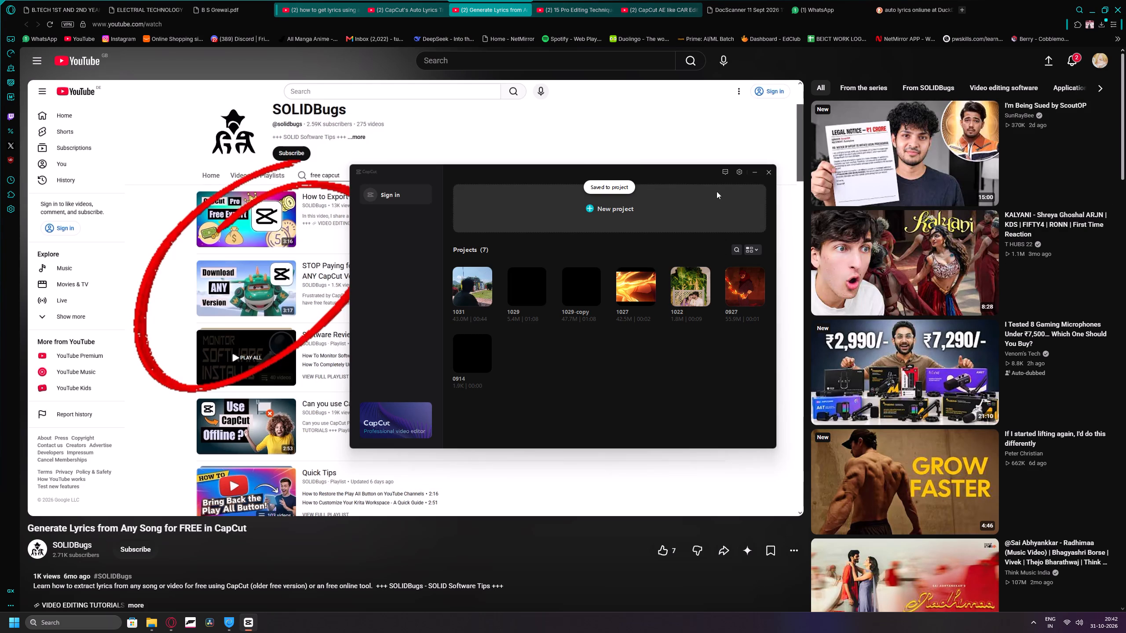
click(740, 173)
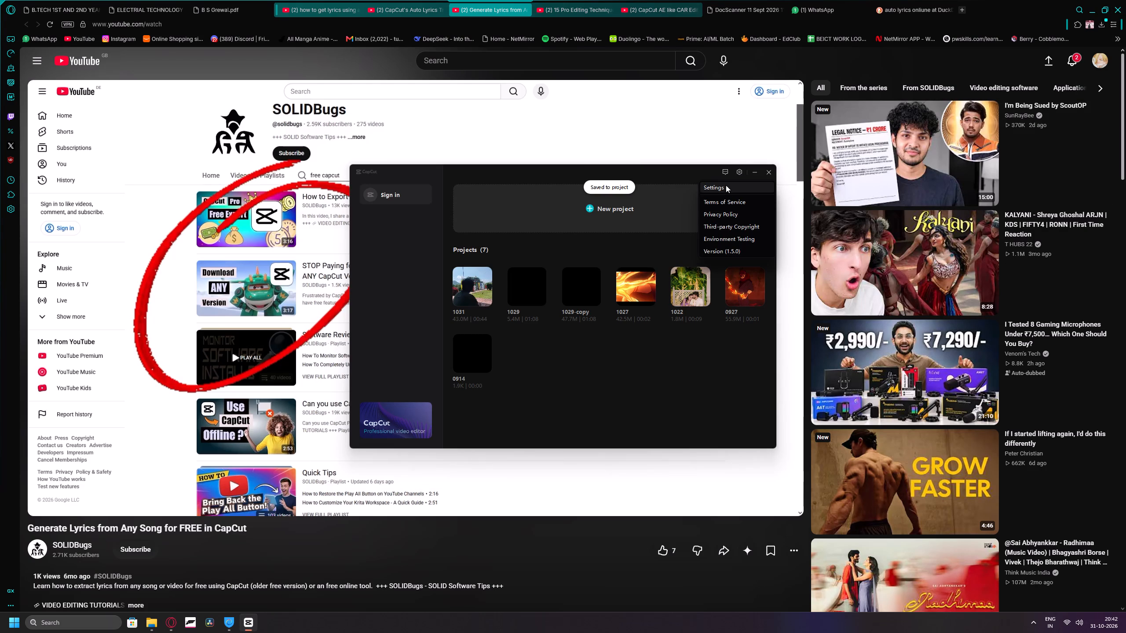
click(728, 251)
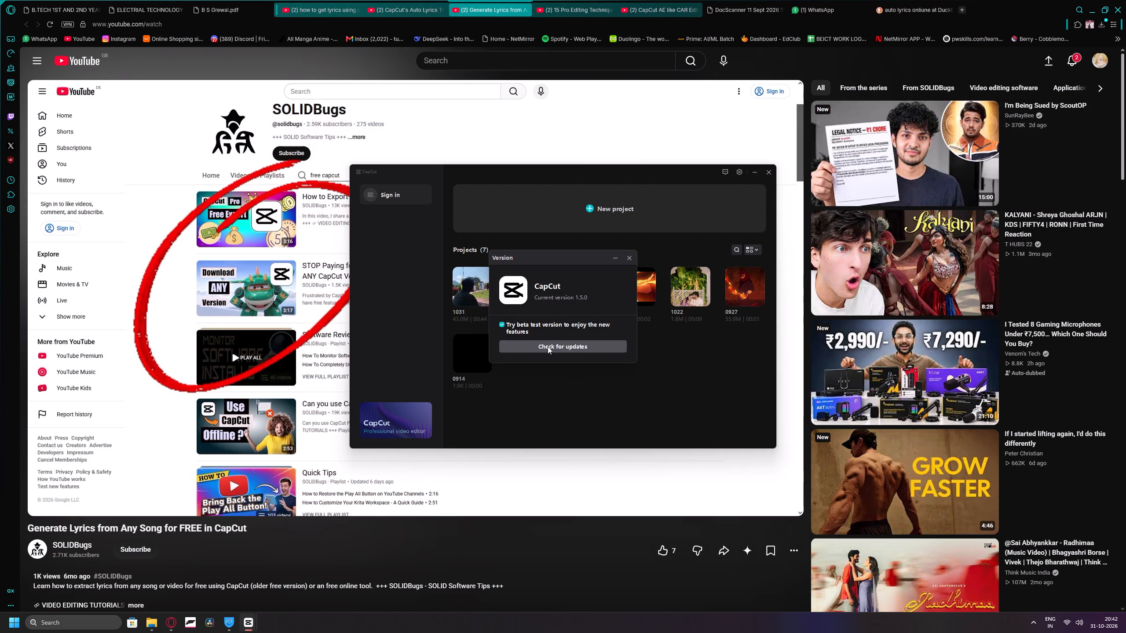
click(542, 348)
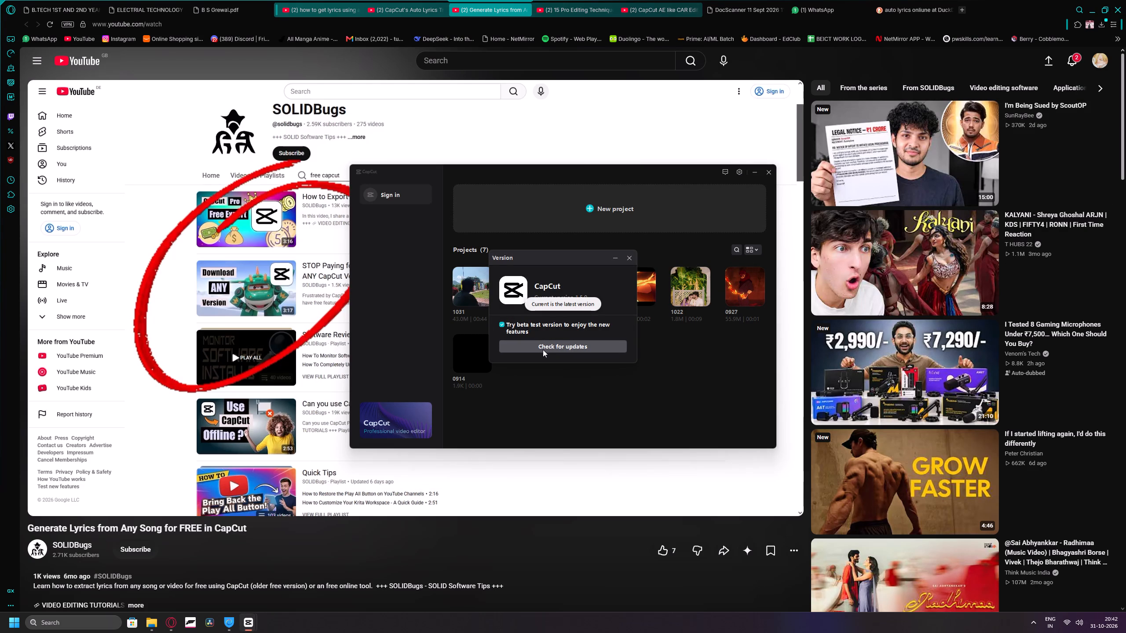
click(626, 259)
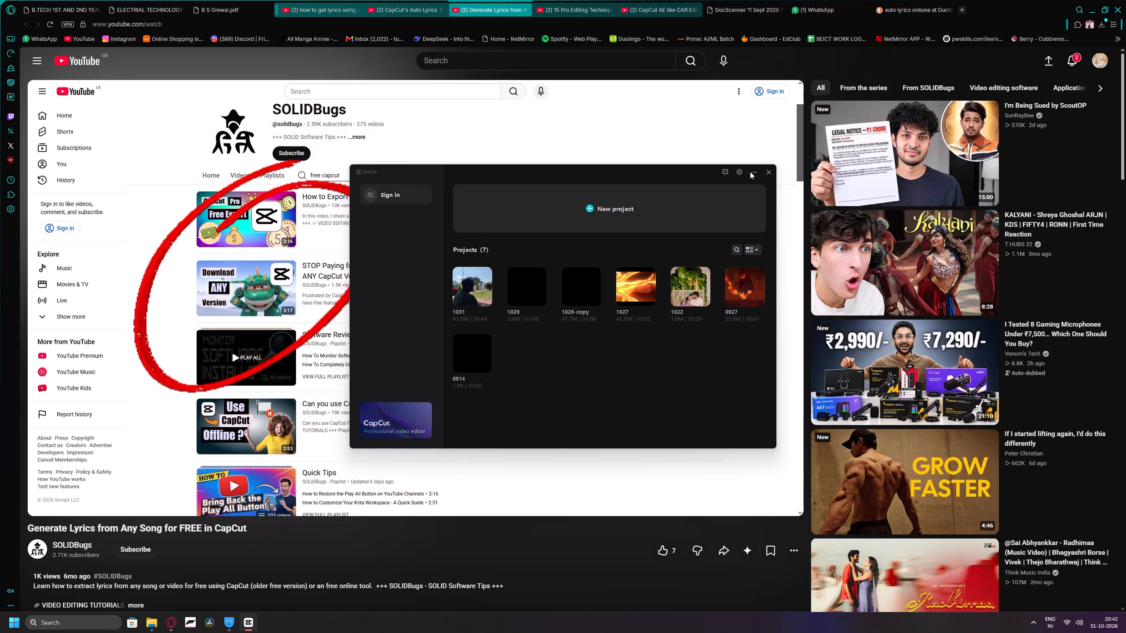
click(764, 171)
Rewind the tutorial to the version shown and search the web in a new tab for "capcut pc 3.8.0".
key(Left)
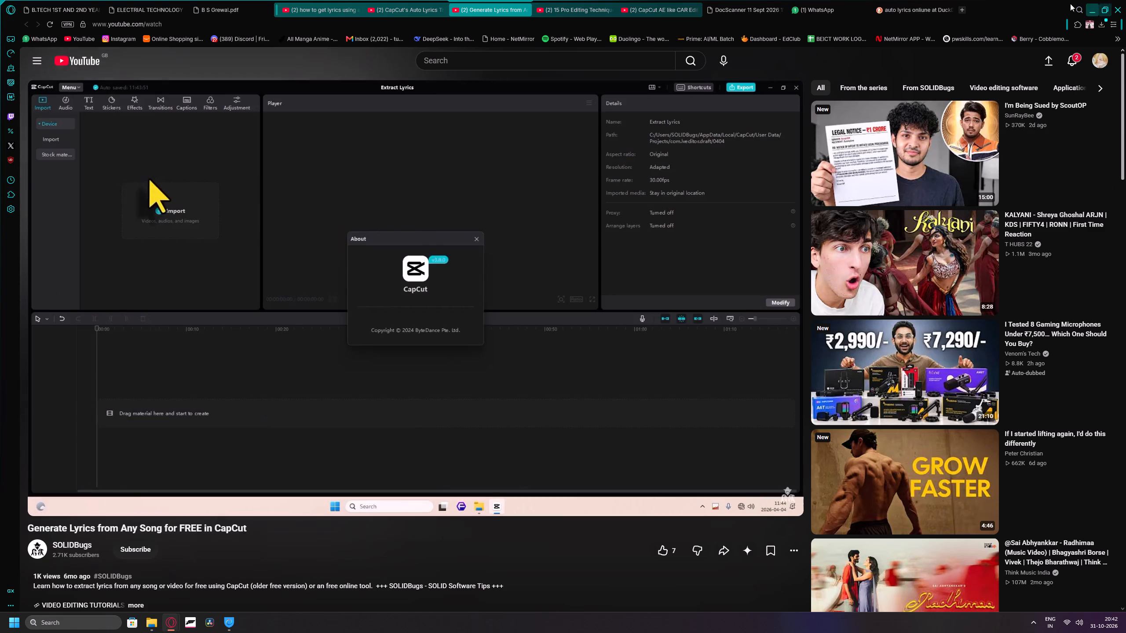
click(965, 7)
text(capcut pc 3.)
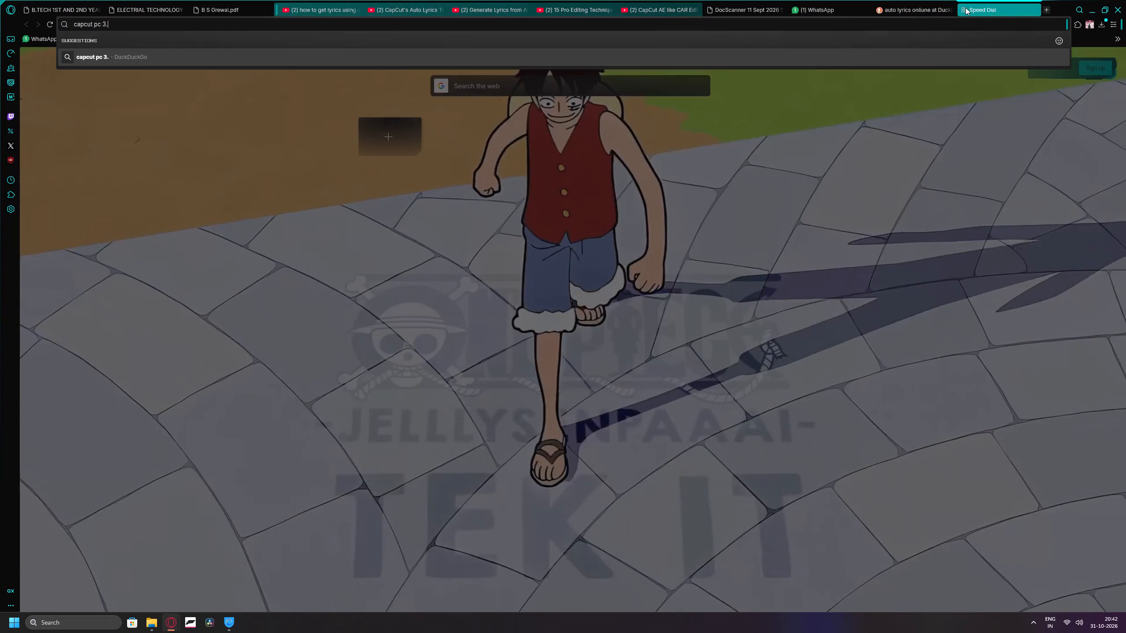
text(8.0)
key(Return)
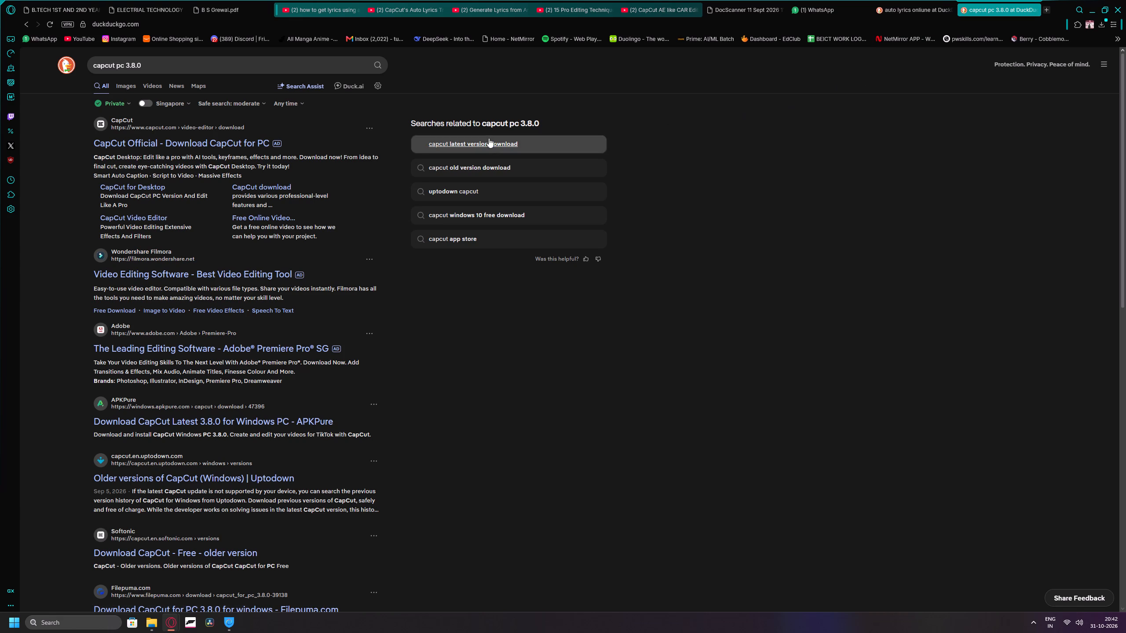
Download the CapCut desktop installer from the official site to Downloads, run it, and close the download page.
click(232, 146)
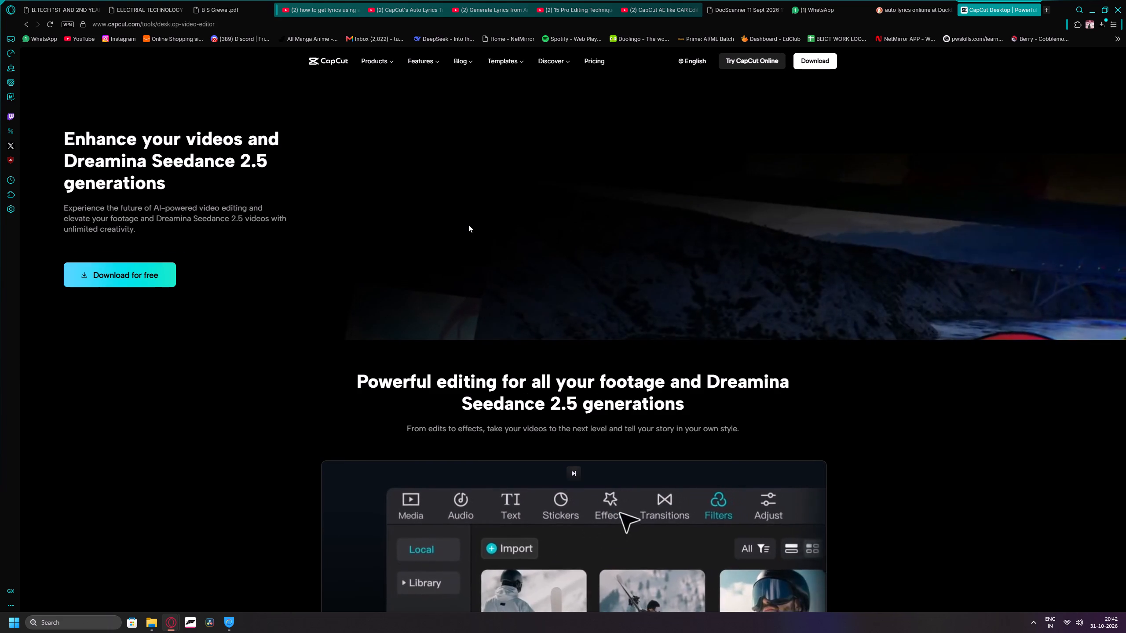
scroll(468, 225, down, 1)
scroll(468, 225, up, 1)
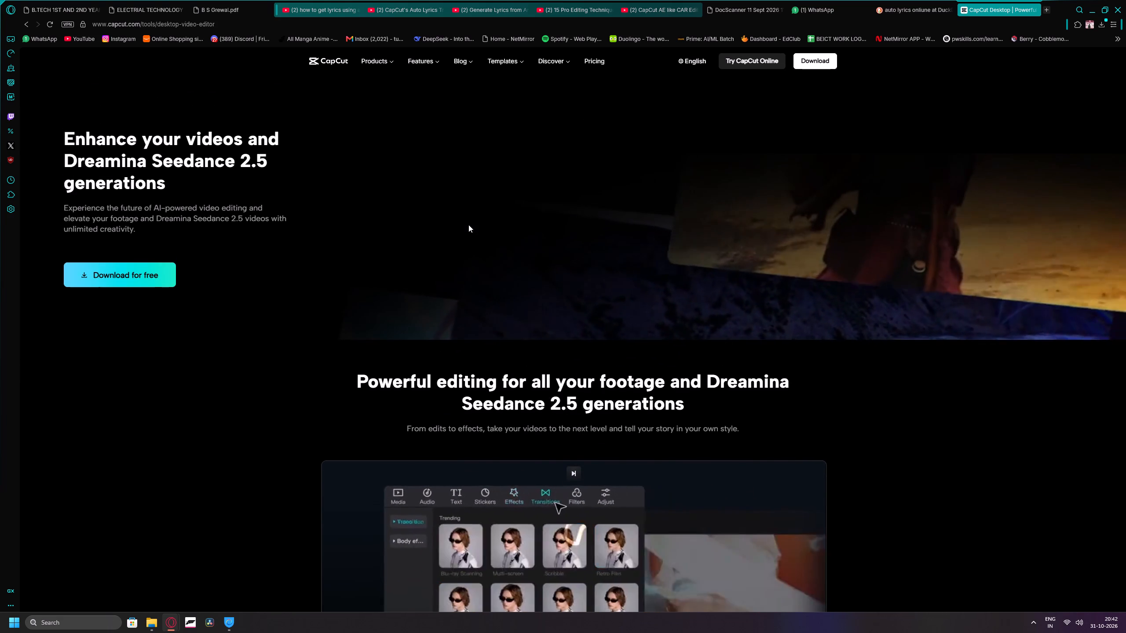
click(137, 267)
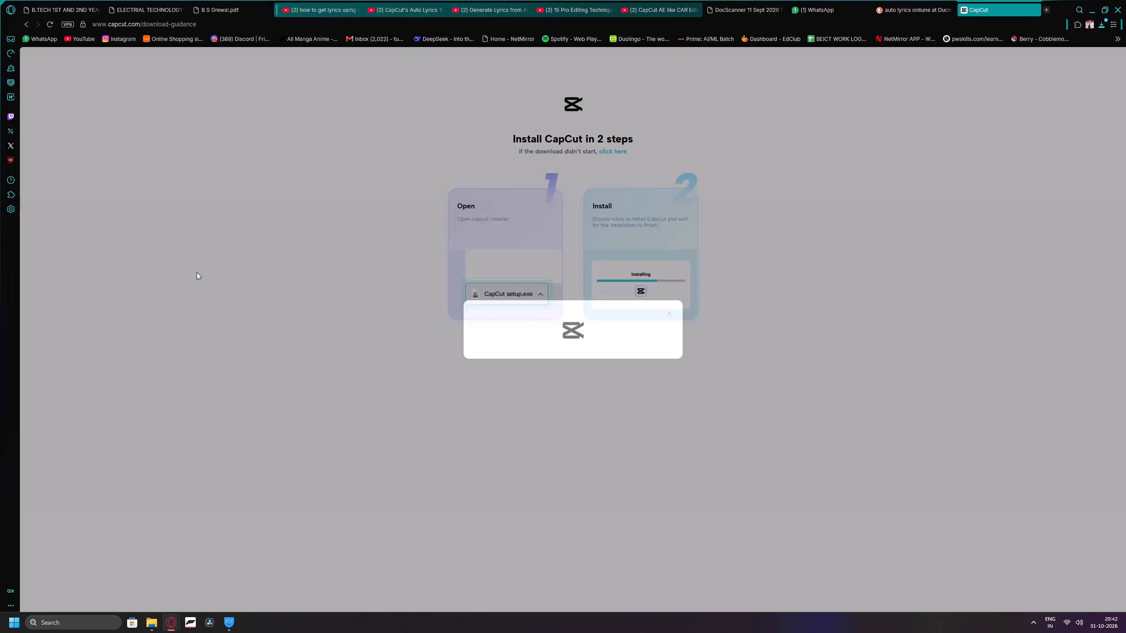
click(351, 222)
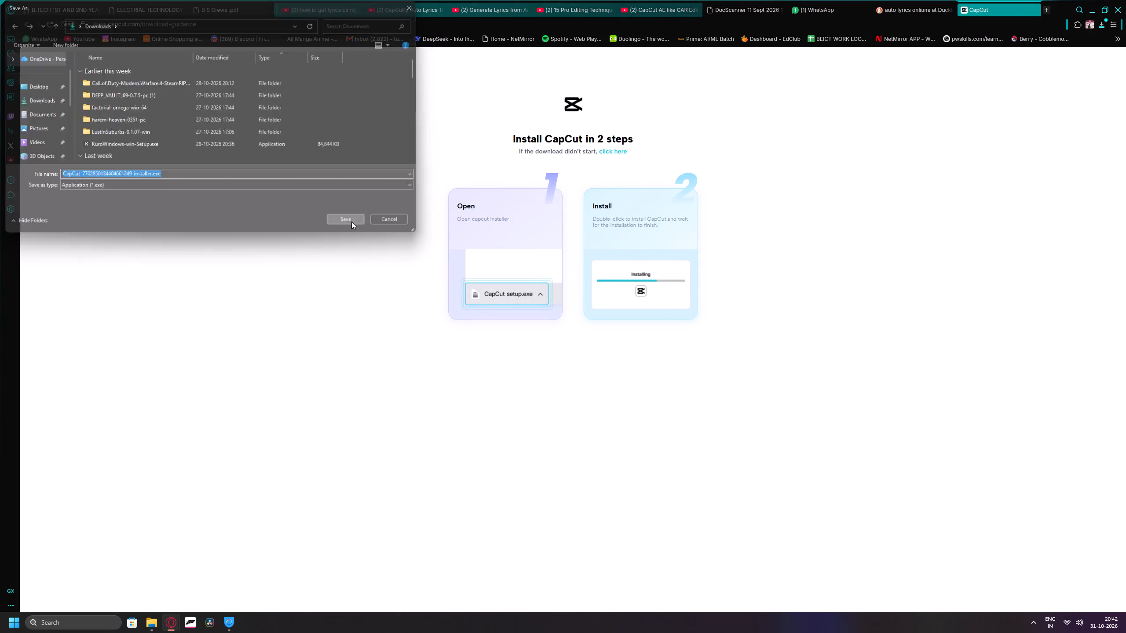
double_click(938, 61)
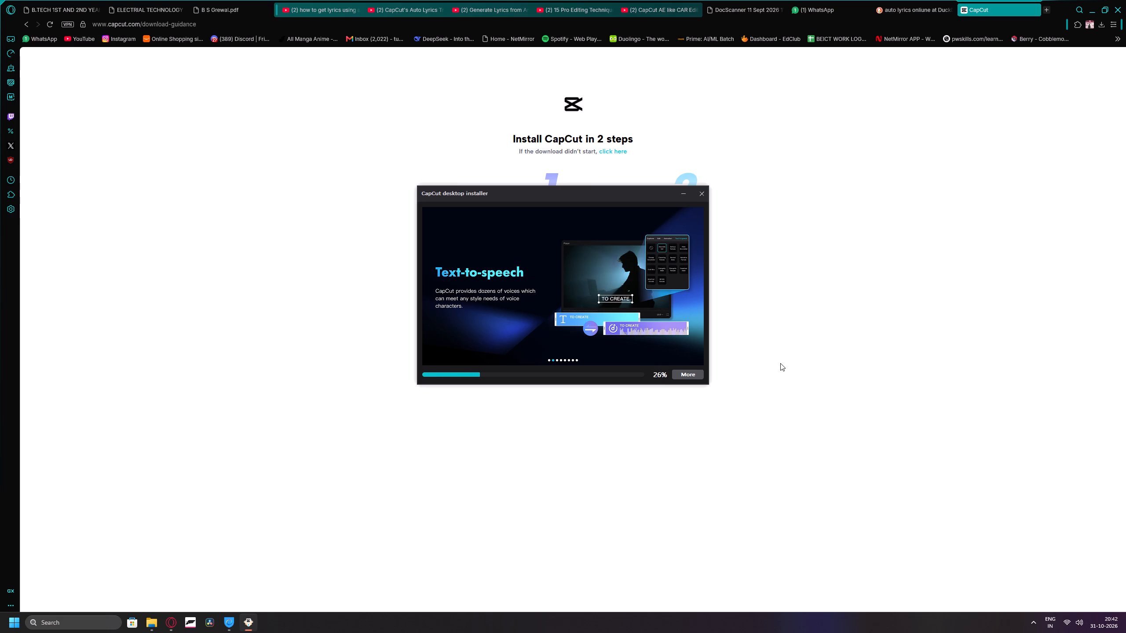
click(1031, 11)
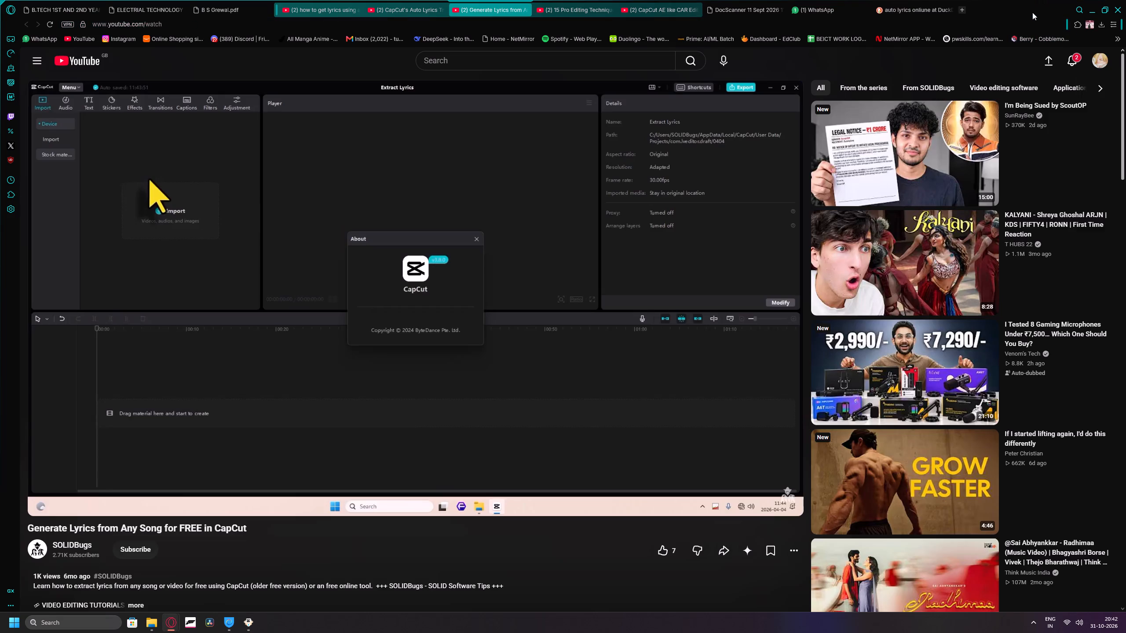
Check the CapCut installer's progress, open the suggested lifting video in a background tab, and minimise the tutorial browser window.
click(255, 623)
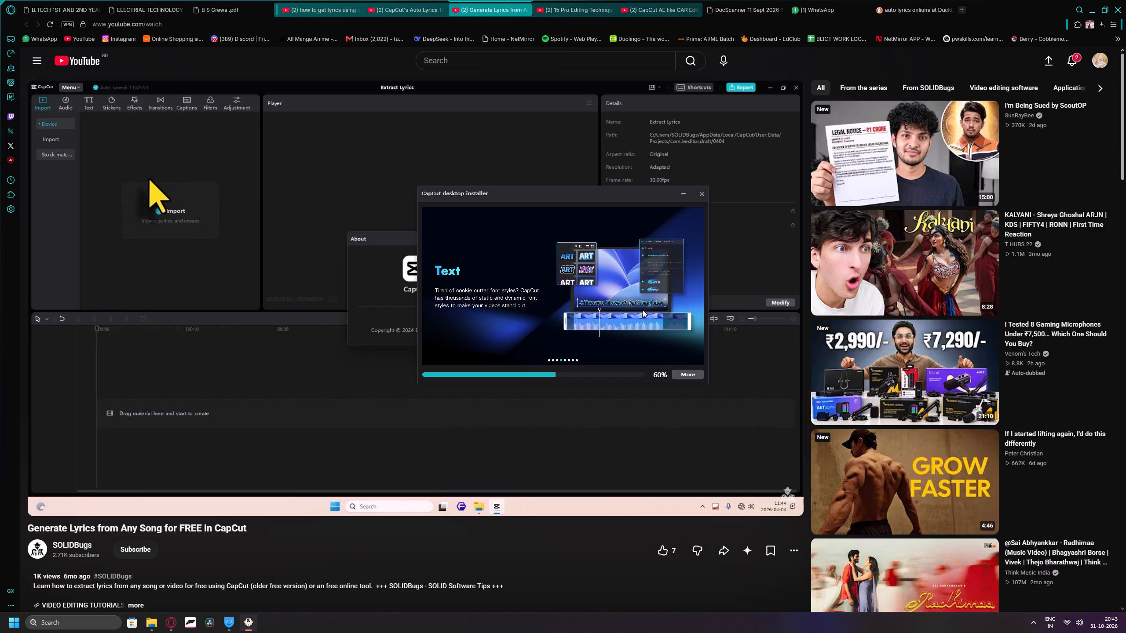
middle_click(928, 485)
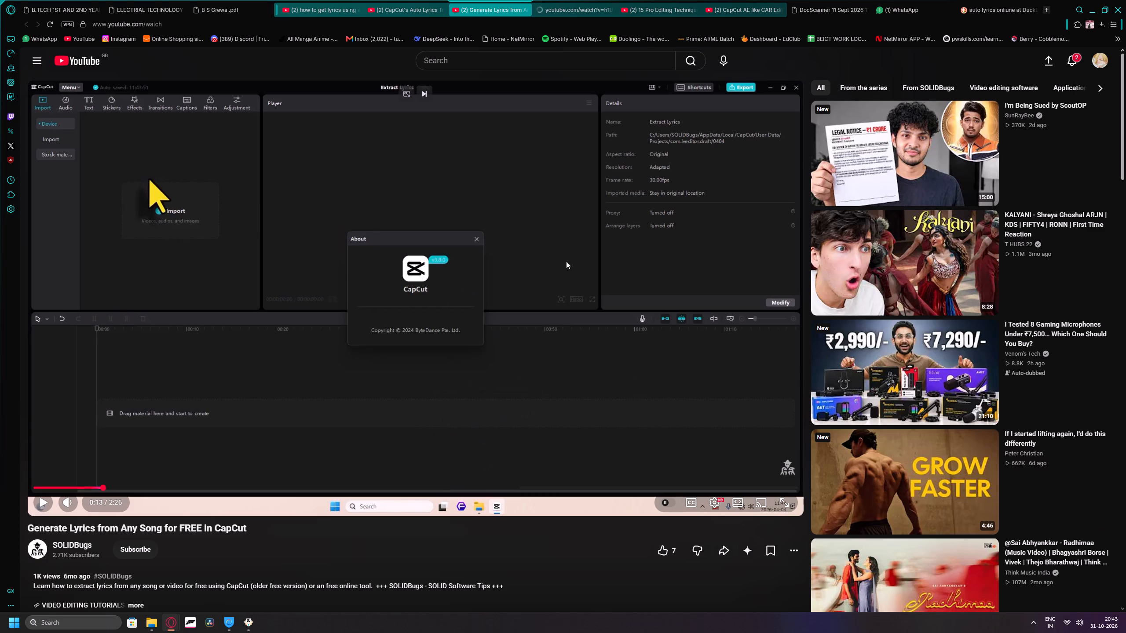
click(1092, 0)
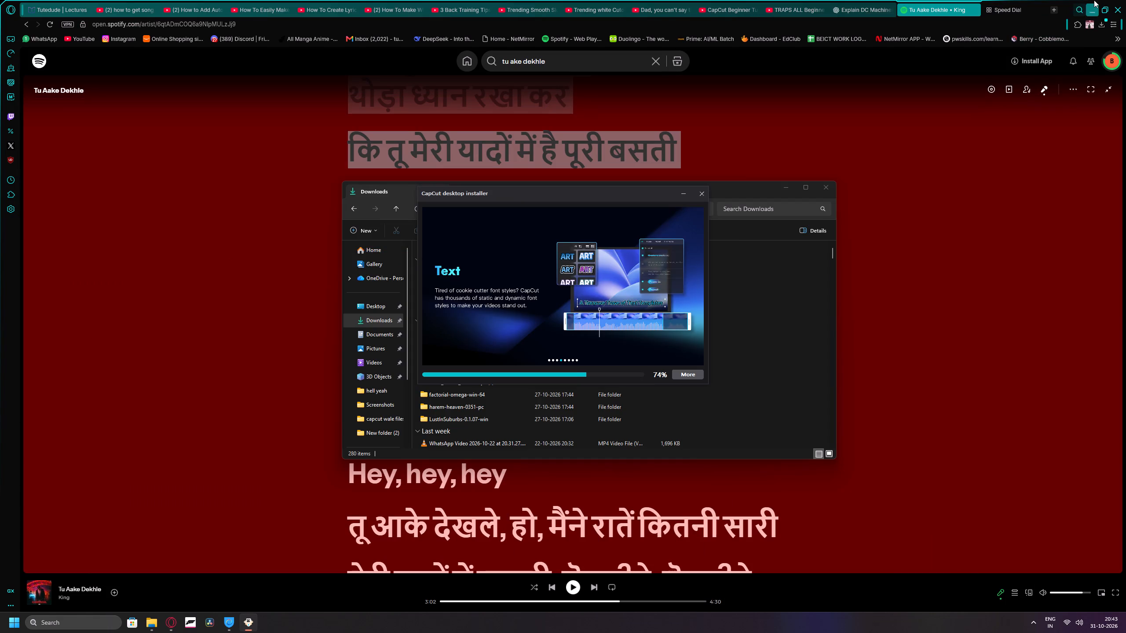
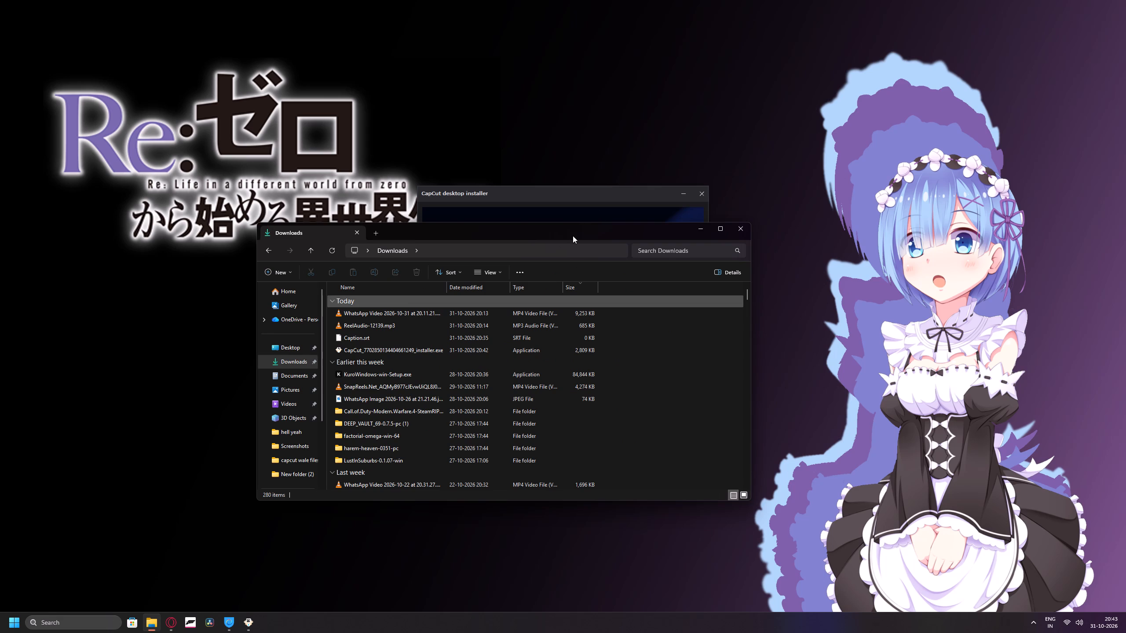
Move the Downloads window aside and bring the CapCut desktop installer forward to check the installation progress.
drag(572, 234, 653, 404)
drag(542, 193, 483, 312)
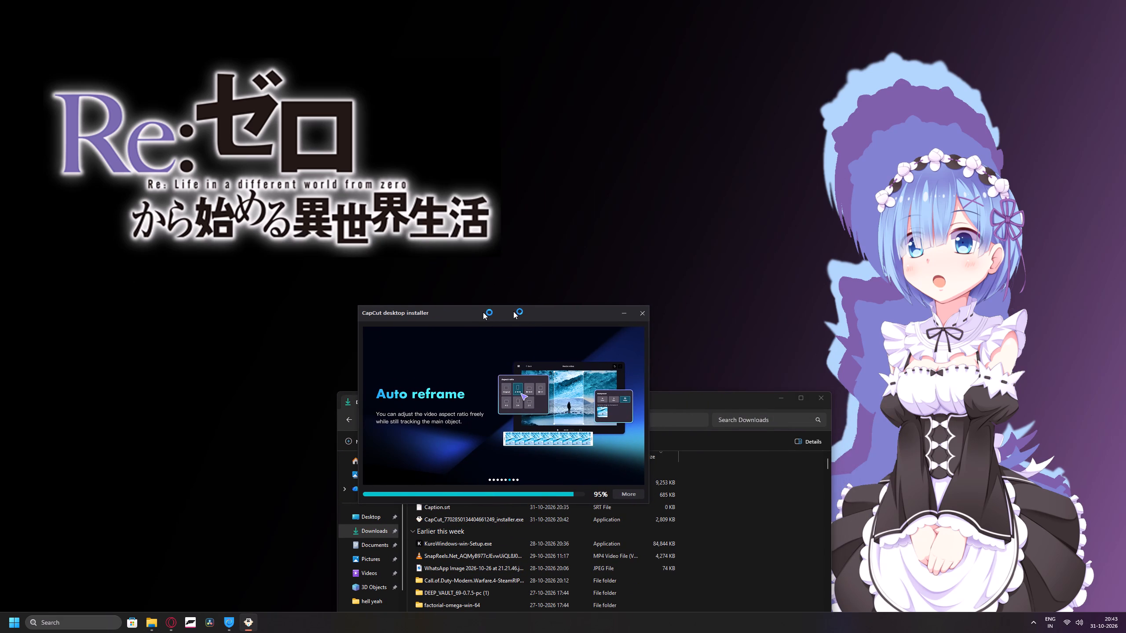
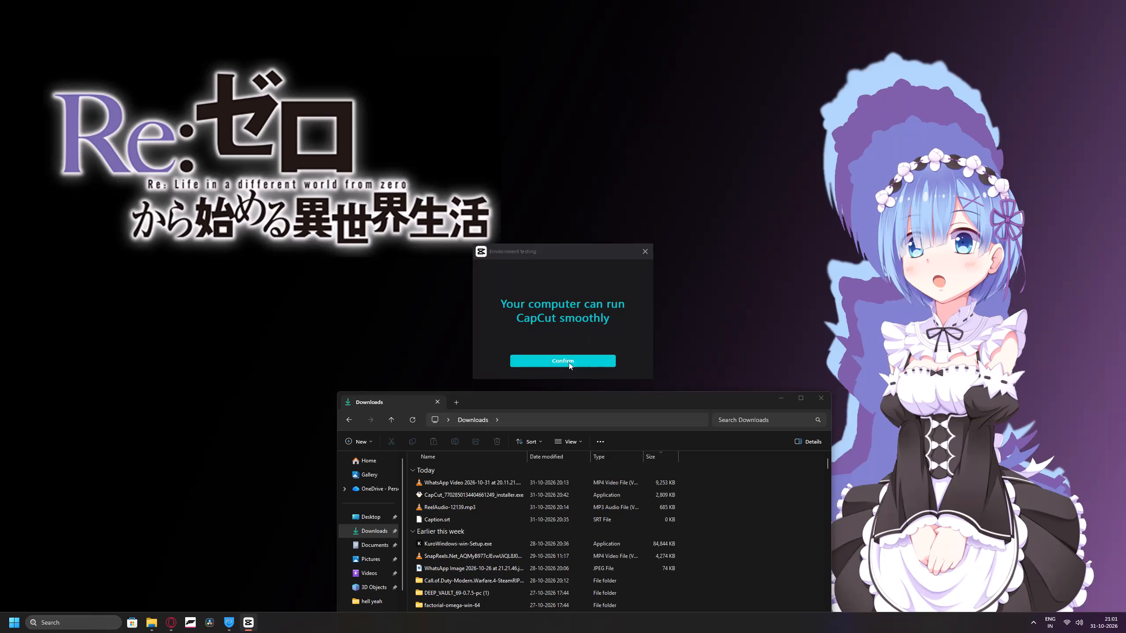
Complete the CapCut environment check, minimize the Downloads window, and accept the Terms of Service and Privacy Policy.
click(569, 361)
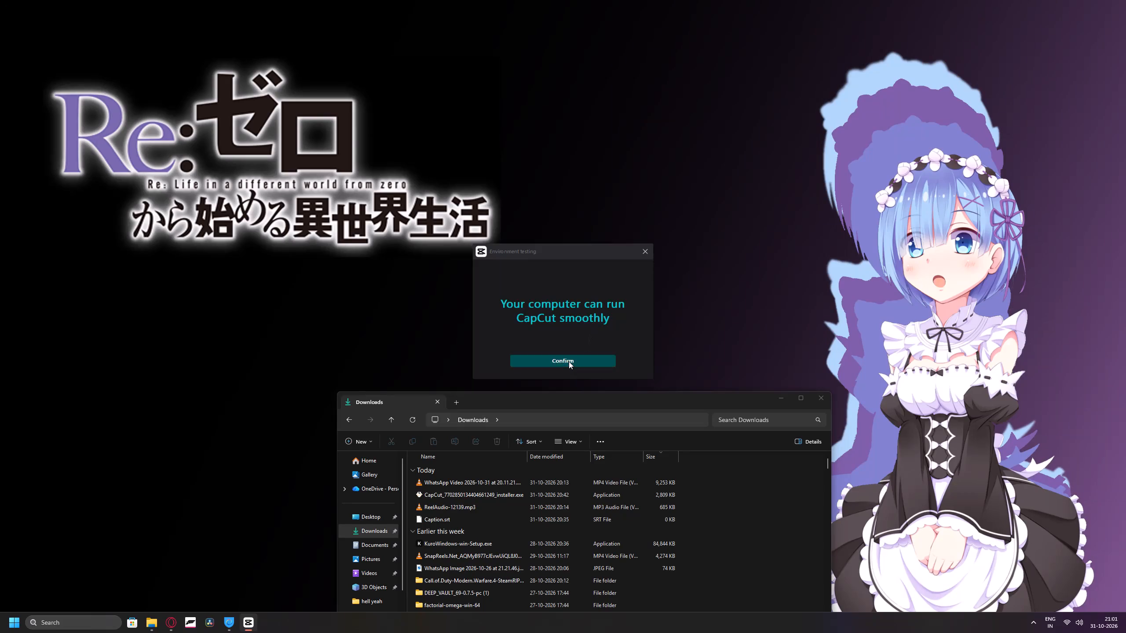
drag(574, 400, 523, 122)
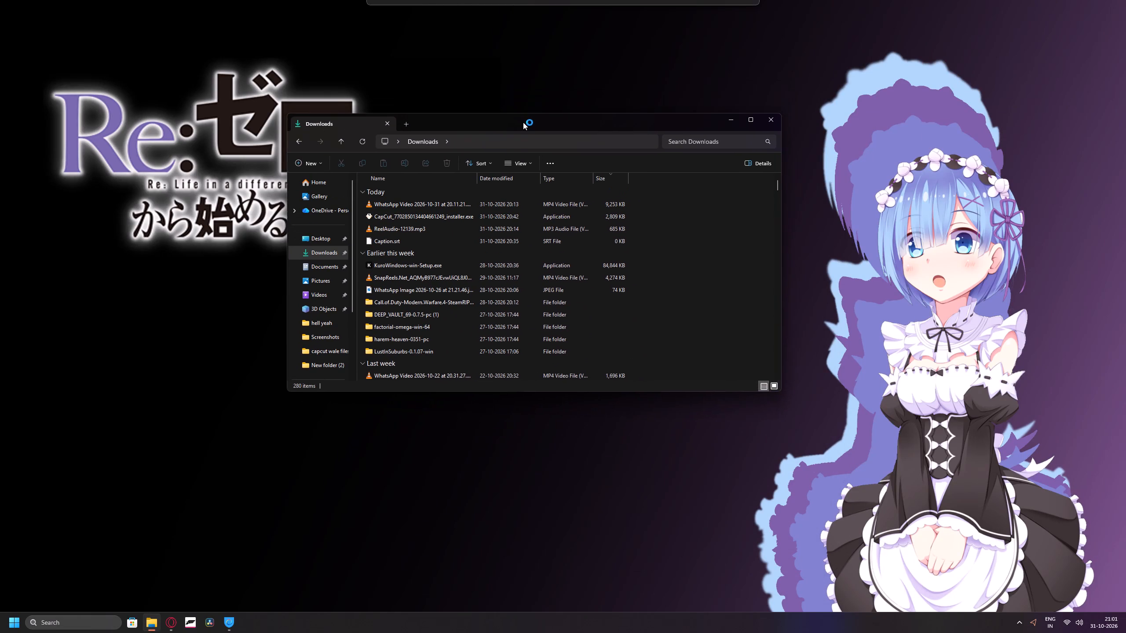
drag(523, 122, 519, 142)
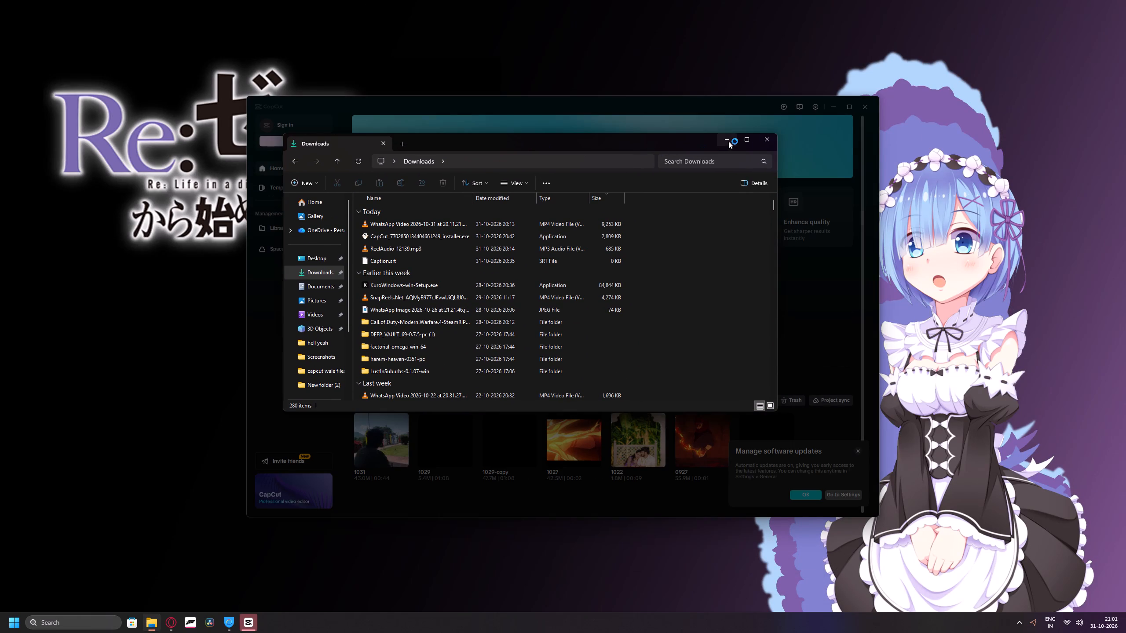
click(728, 141)
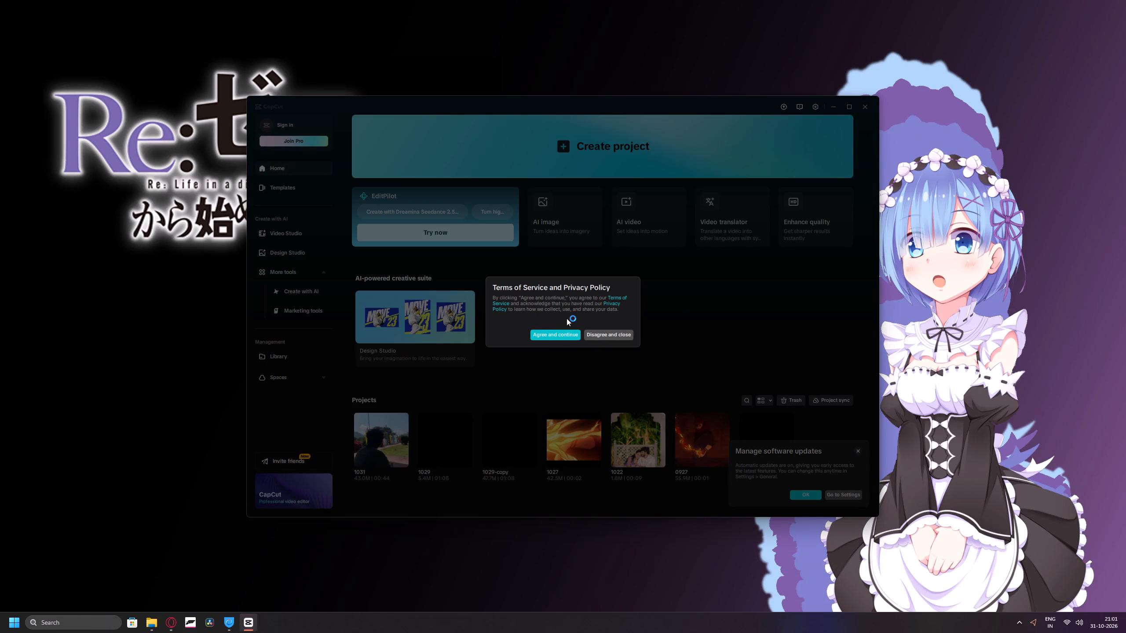
click(555, 334)
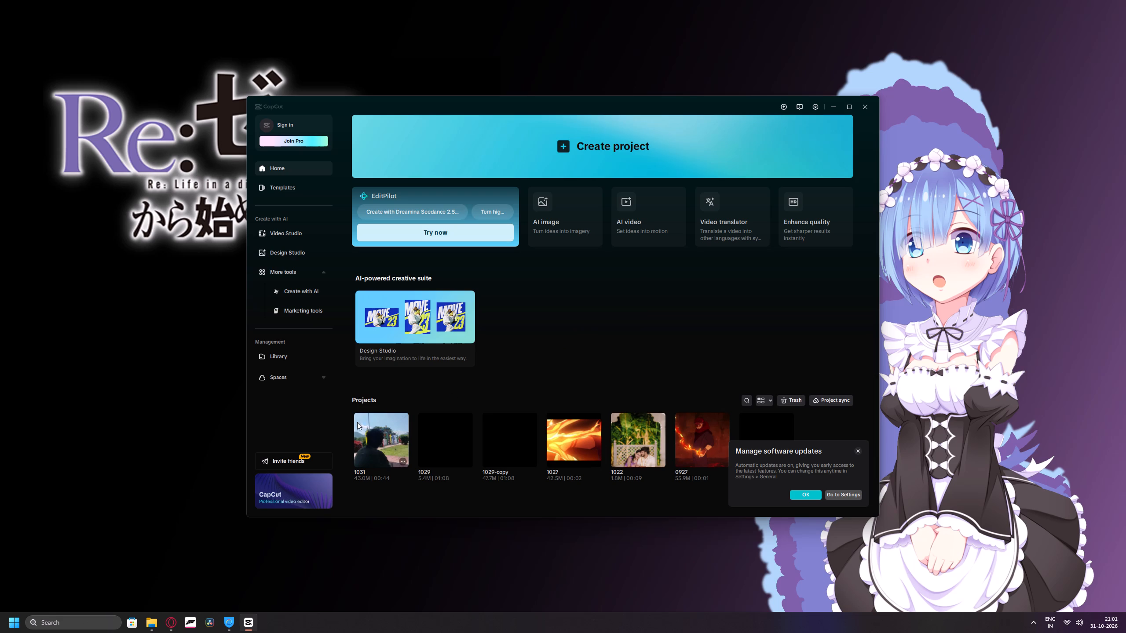
Open project 1031 and bring up the caption options with the ReelAudio-12139.mp3 clip selected.
click(384, 437)
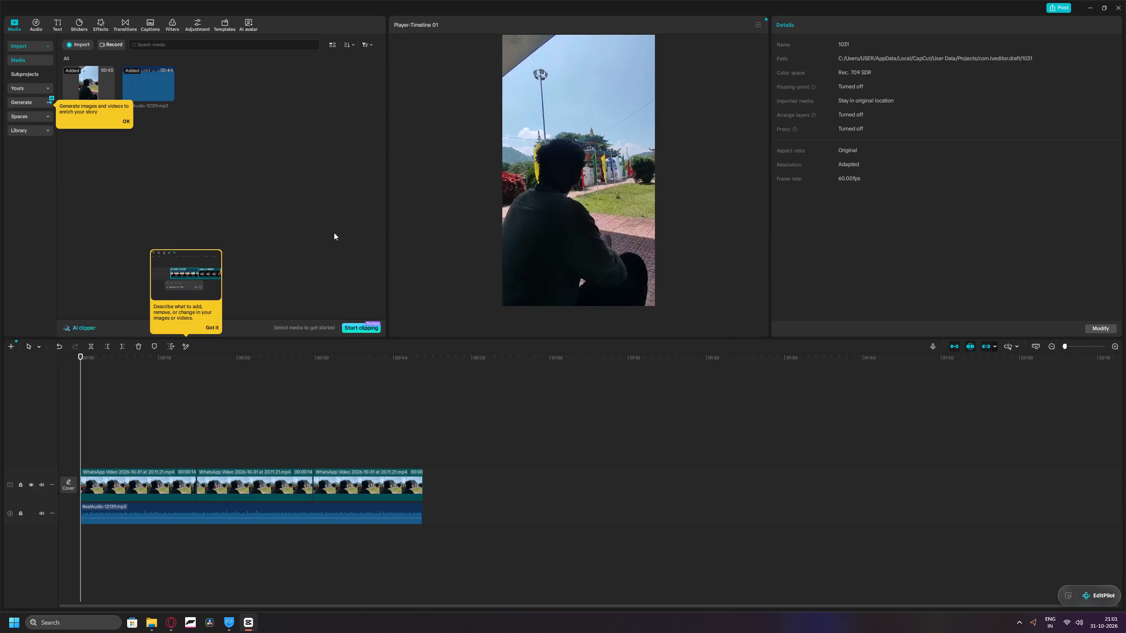
click(154, 506)
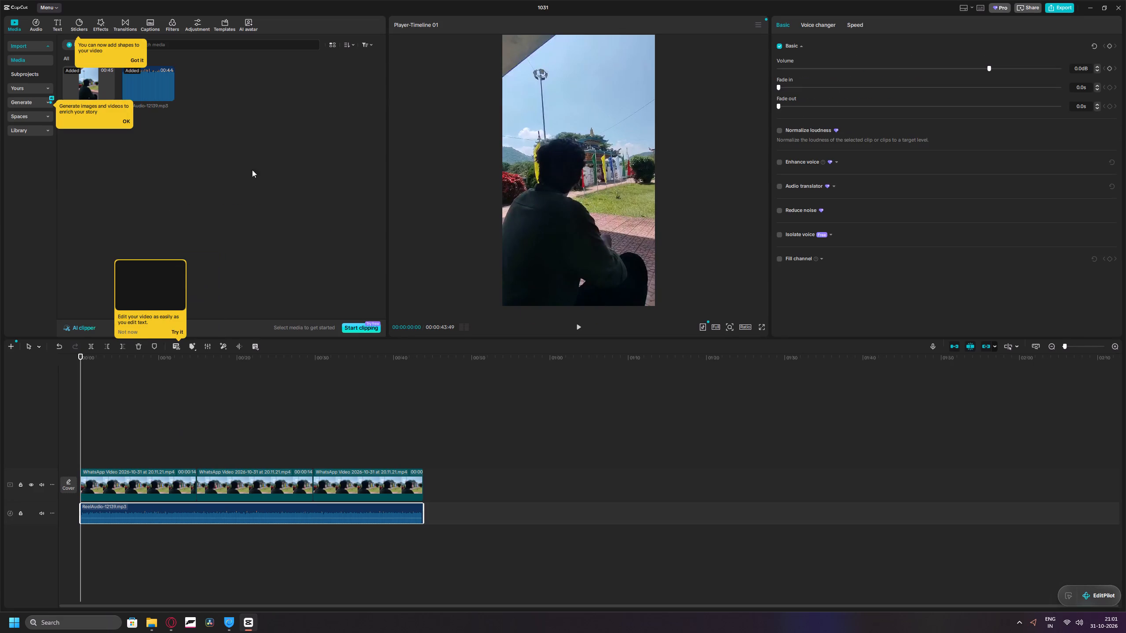
click(154, 25)
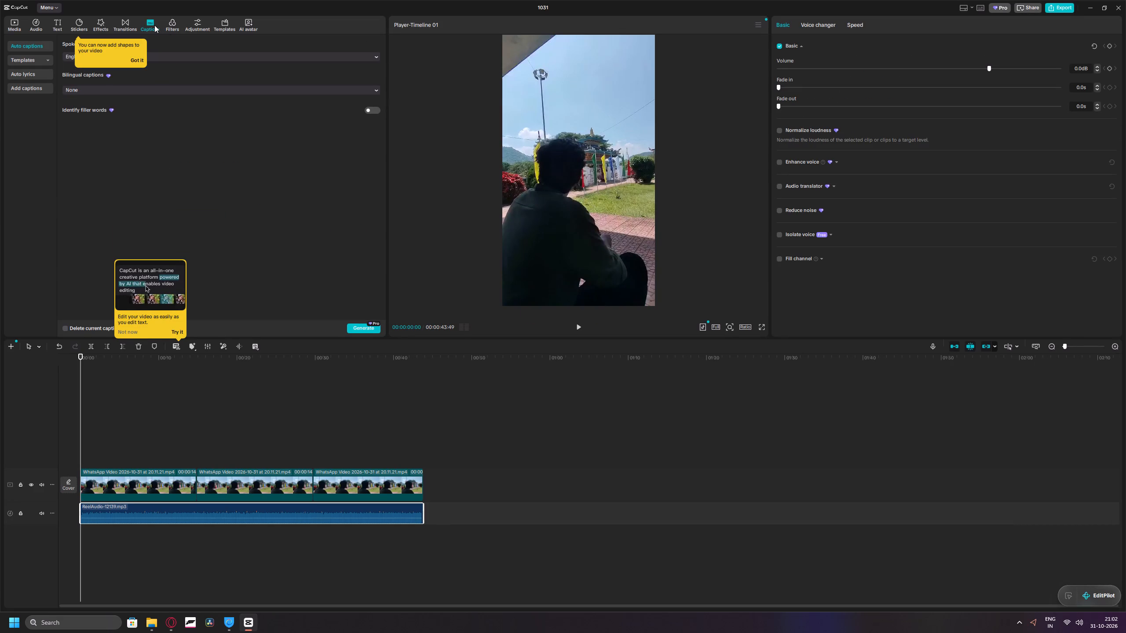
Switch to the YouTube tutorial in Opera GX and skip ahead through its auto lyrics demonstration, pausing at the generated lyrics.
click(169, 627)
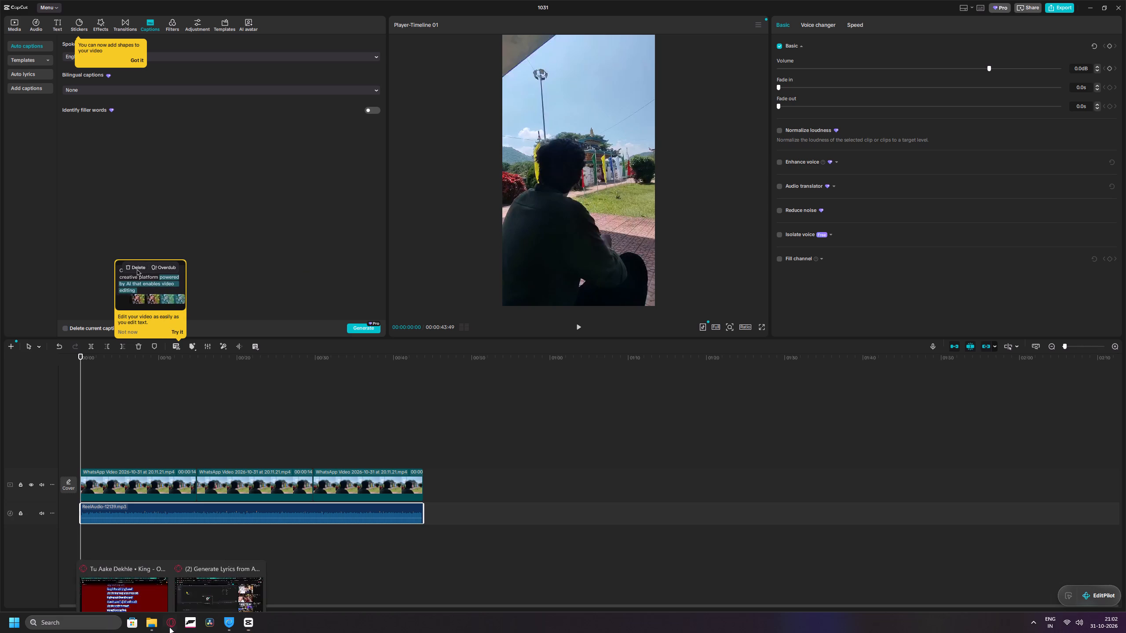
click(200, 586)
click(378, 335)
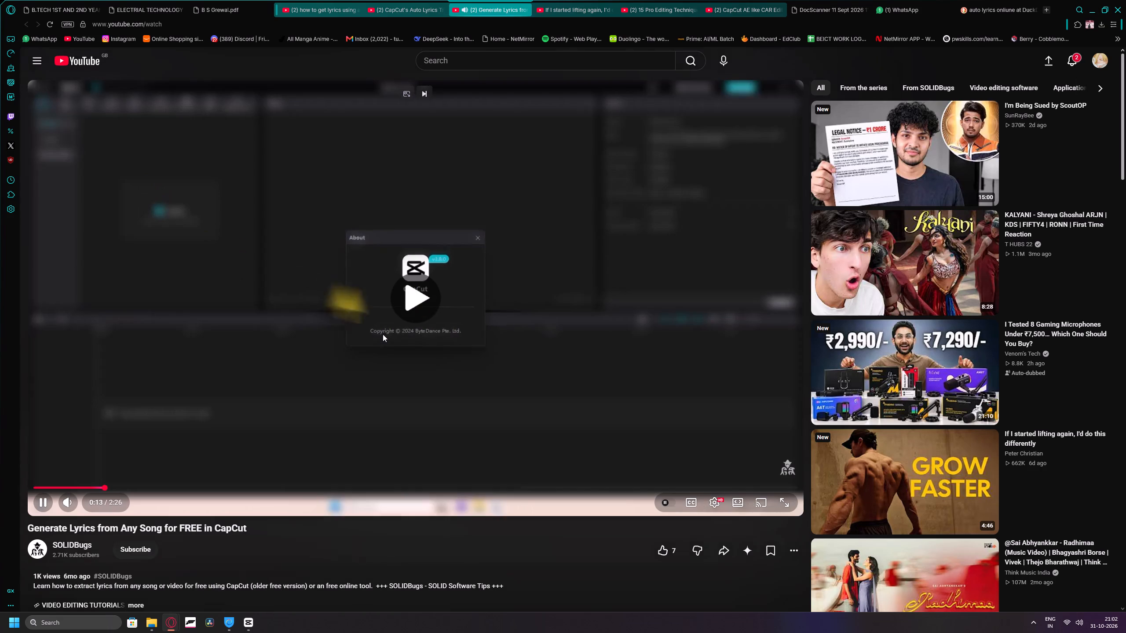
text(ll)
key(l)
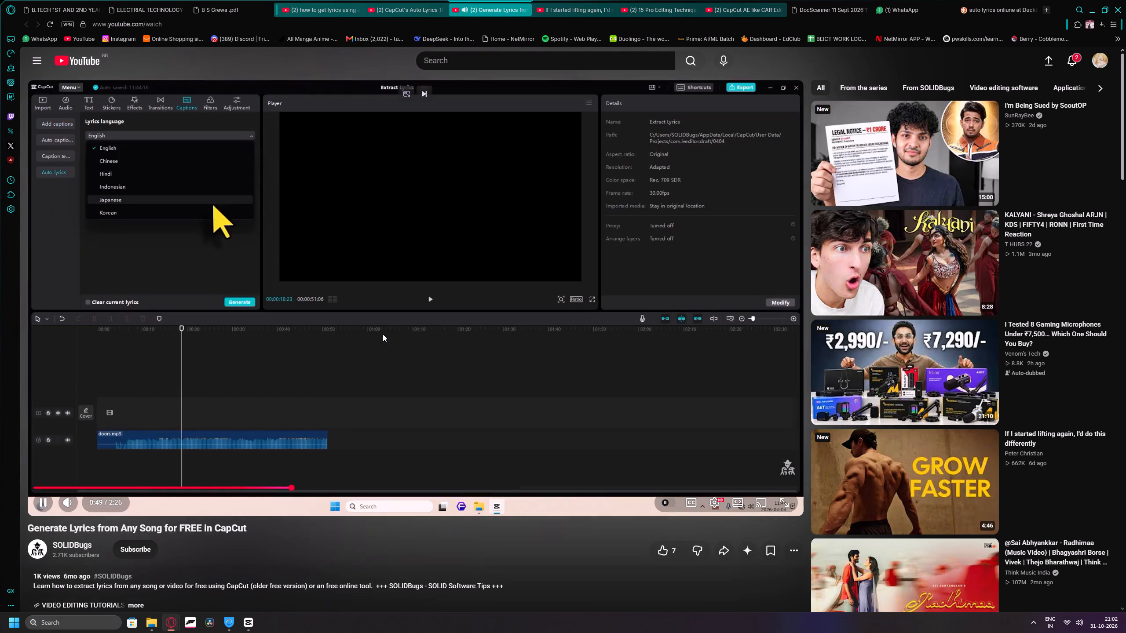
key(l)
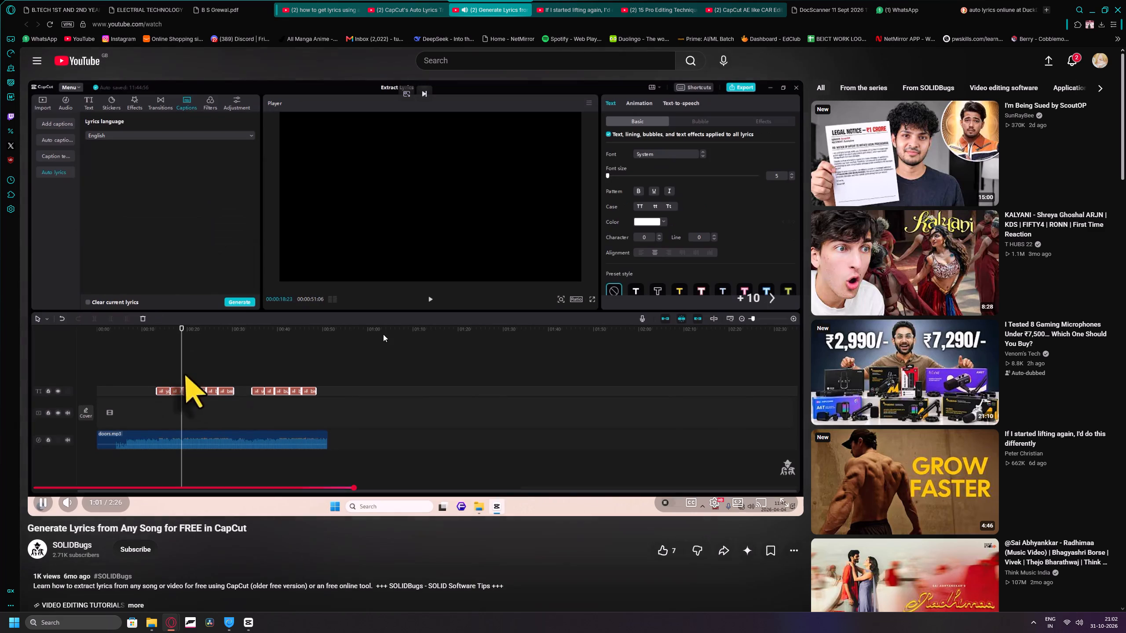
key(k)
Return to CapCut and dismiss the tip about editing video as text.
click(252, 617)
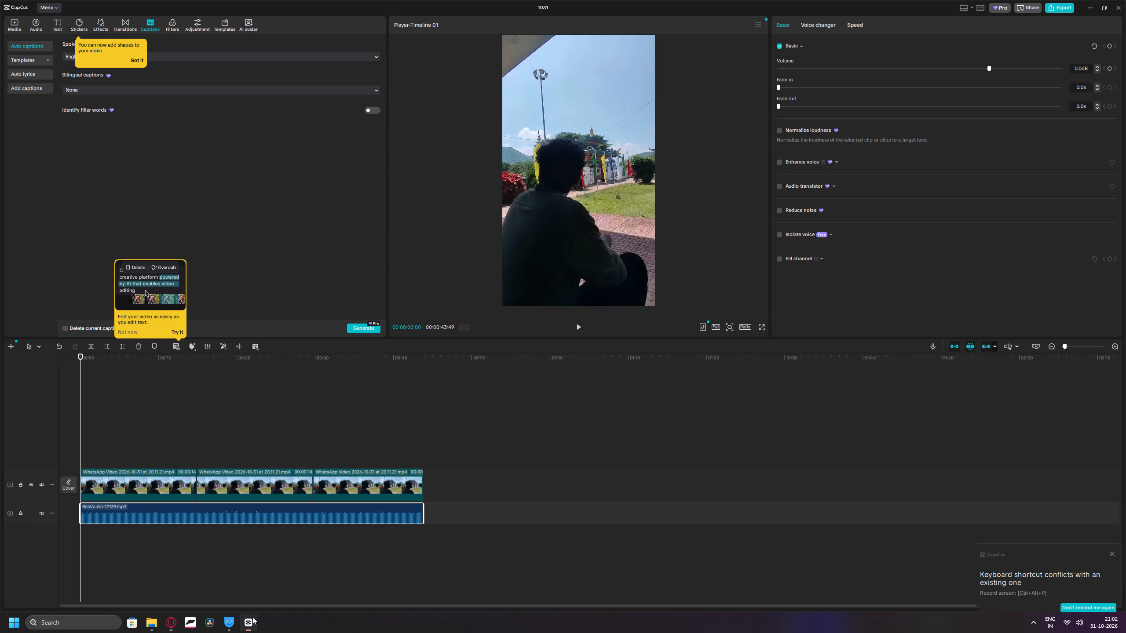
right_click(192, 507)
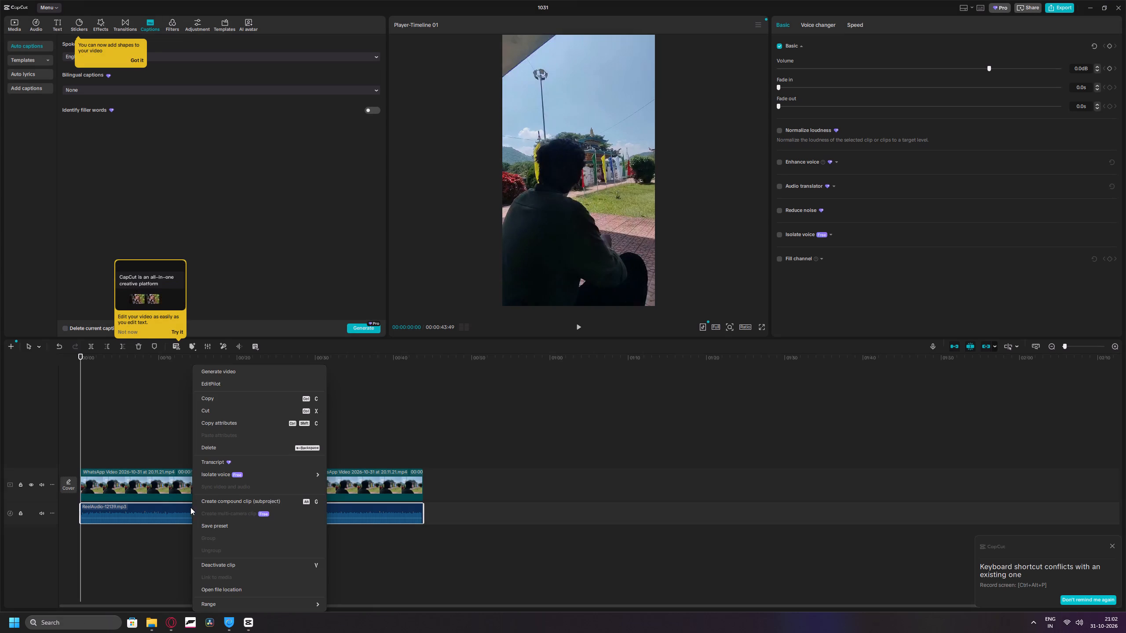
click(165, 375)
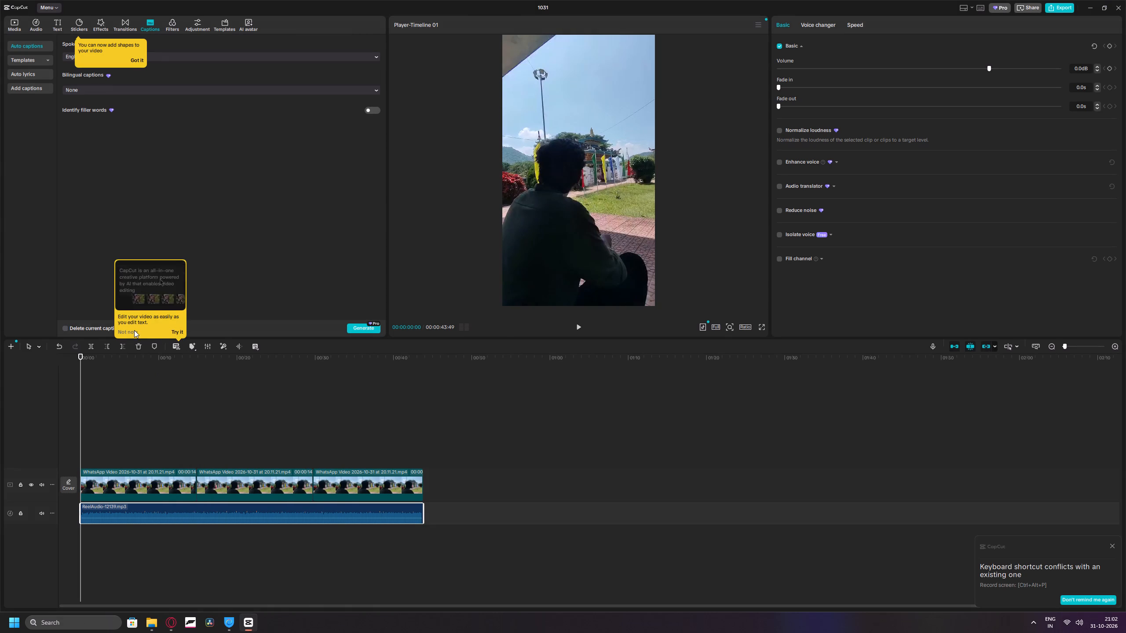
click(134, 330)
Examine the spoken languages offered for auto captions, dismissing the shapes tip that covers the list.
click(215, 52)
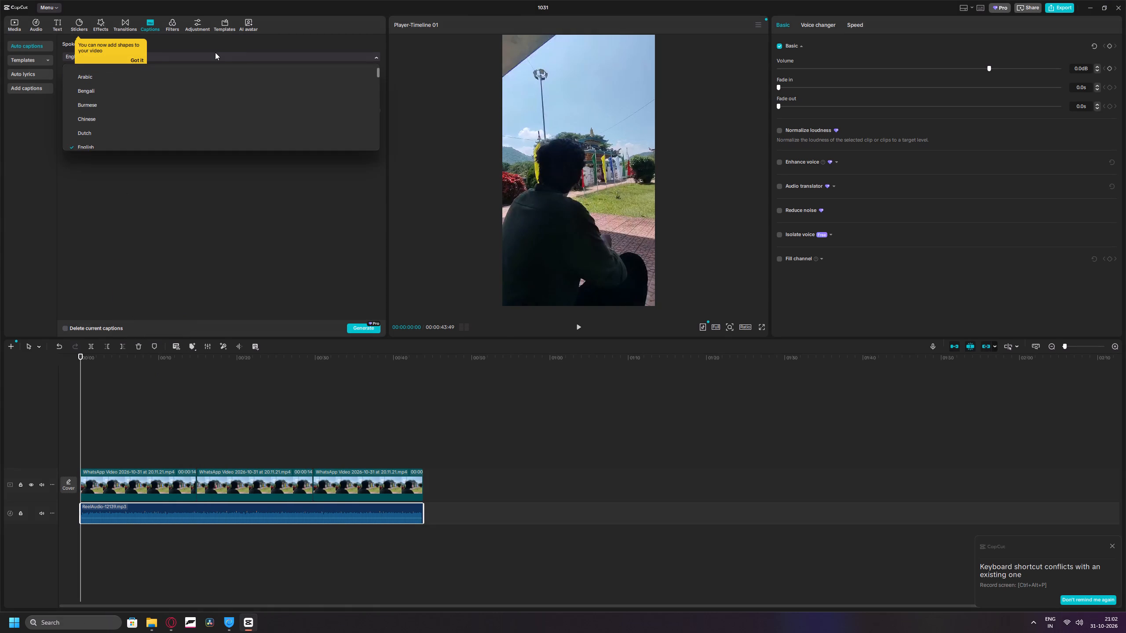
scroll(145, 107, up, 4)
scroll(139, 107, down, 5)
scroll(138, 107, up, 1)
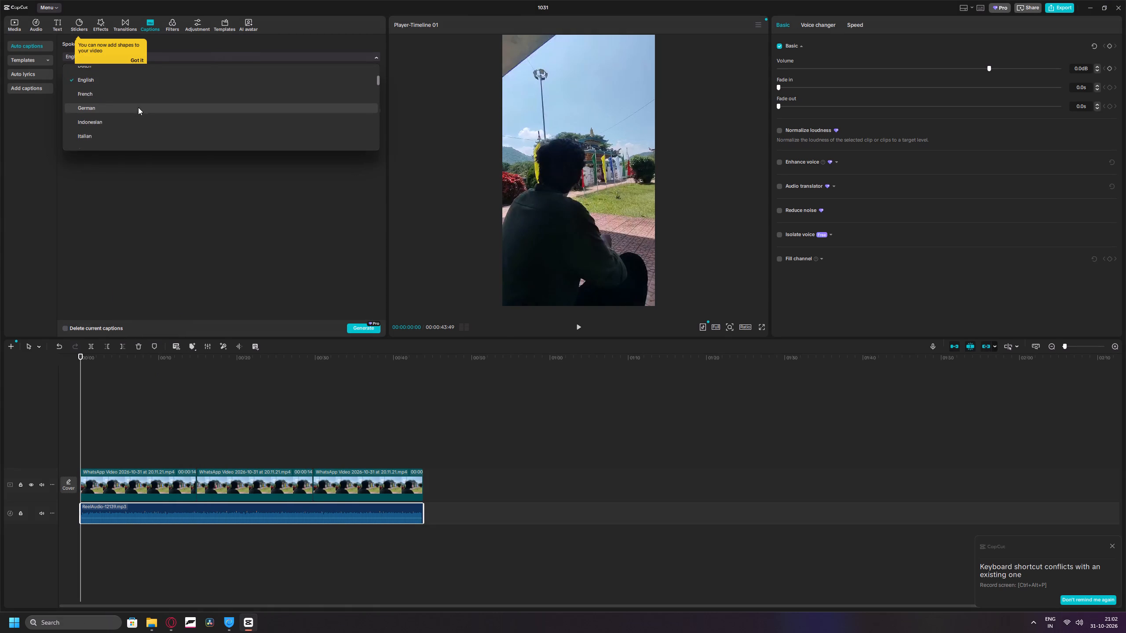
scroll(125, 107, up, 1)
scroll(125, 107, down, 2)
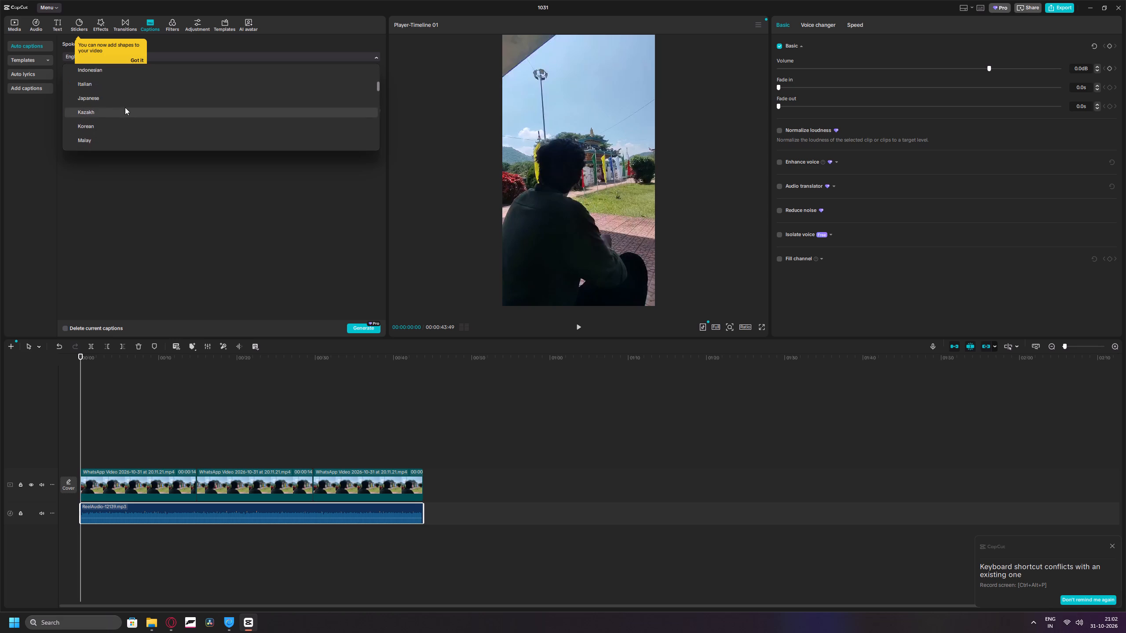
scroll(125, 107, down, 3)
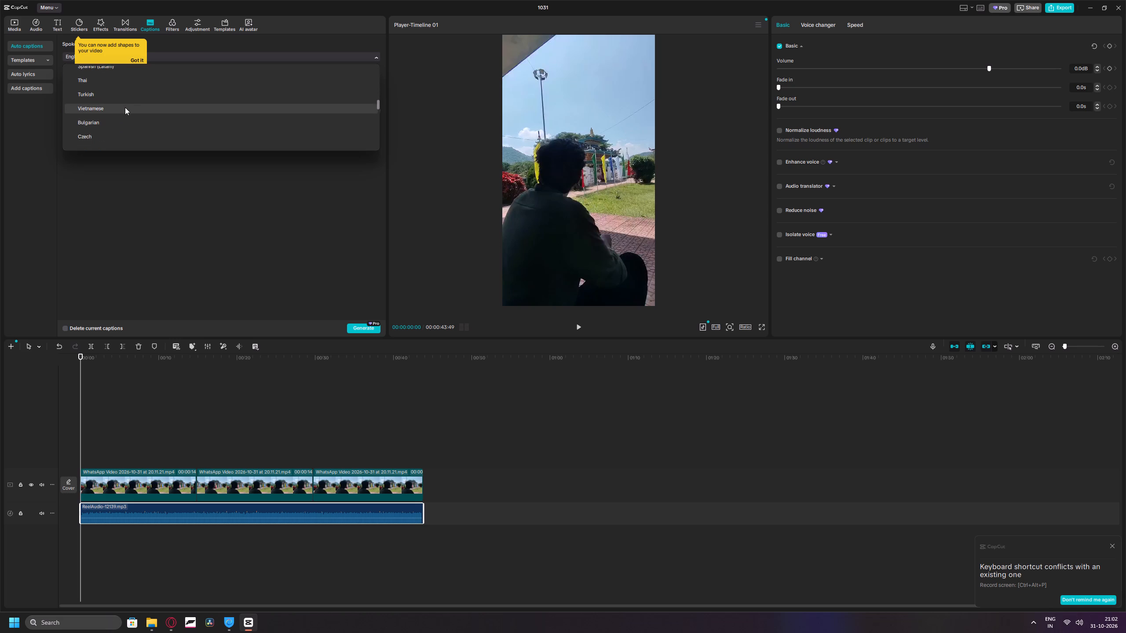
scroll(125, 107, down, 4)
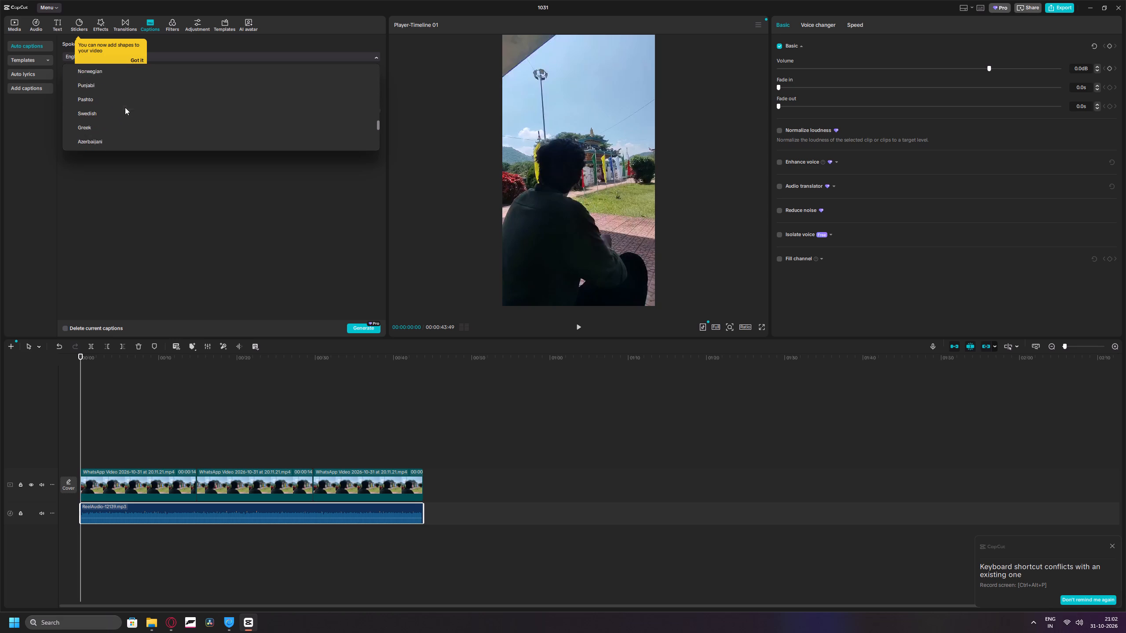
scroll(125, 107, down, 5)
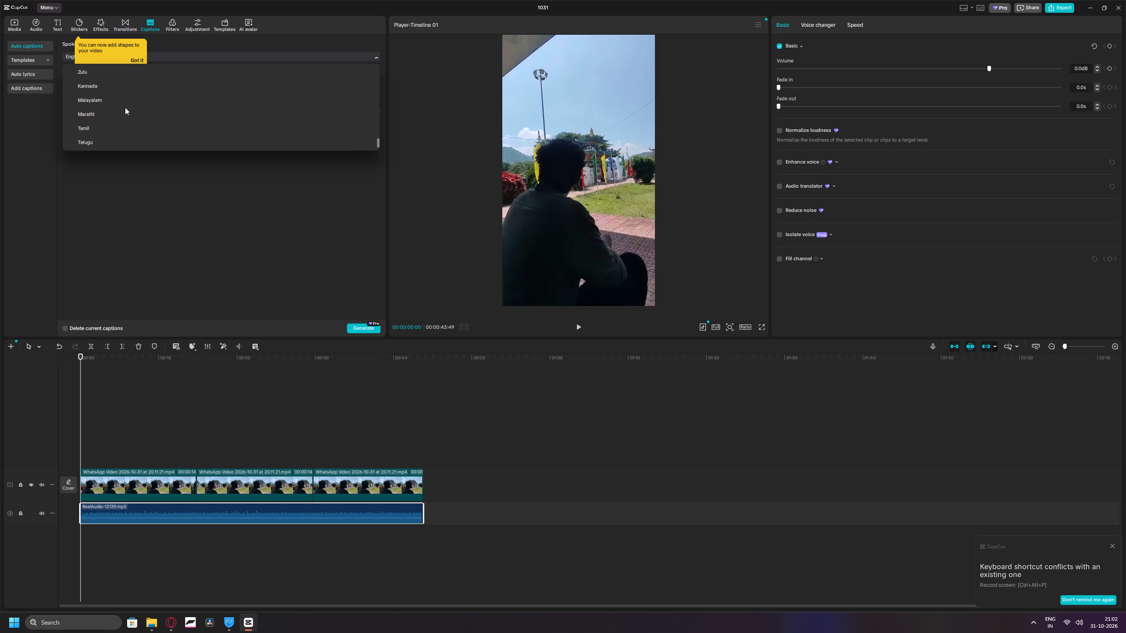
scroll(118, 111, up, 1)
click(132, 59)
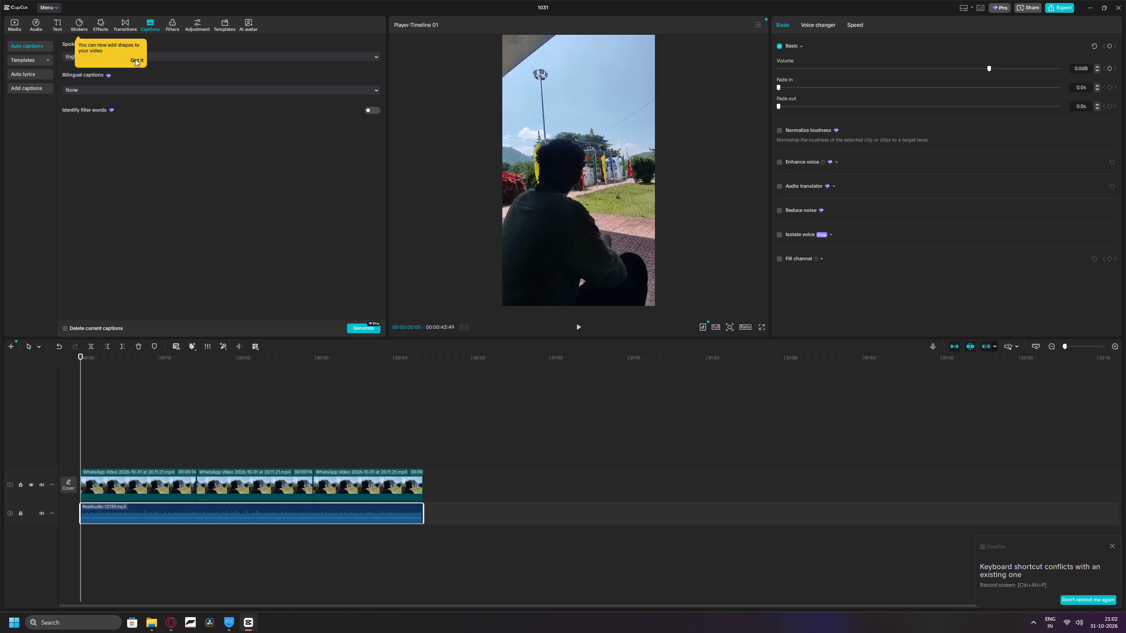
click(136, 58)
click(140, 51)
click(140, 54)
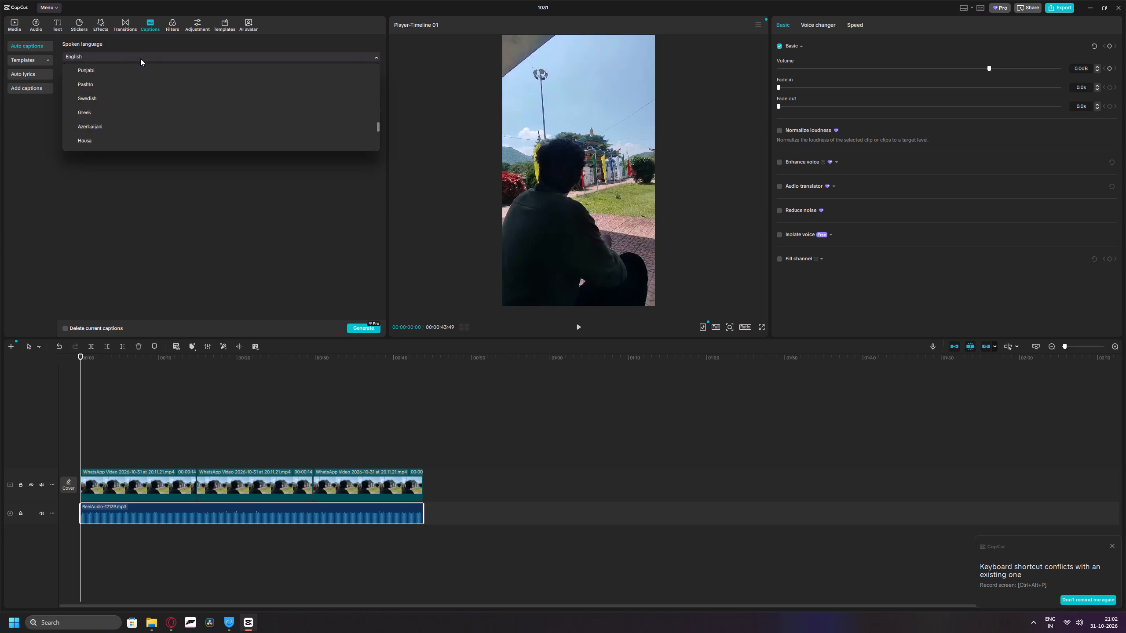
scroll(207, 115, up, 16)
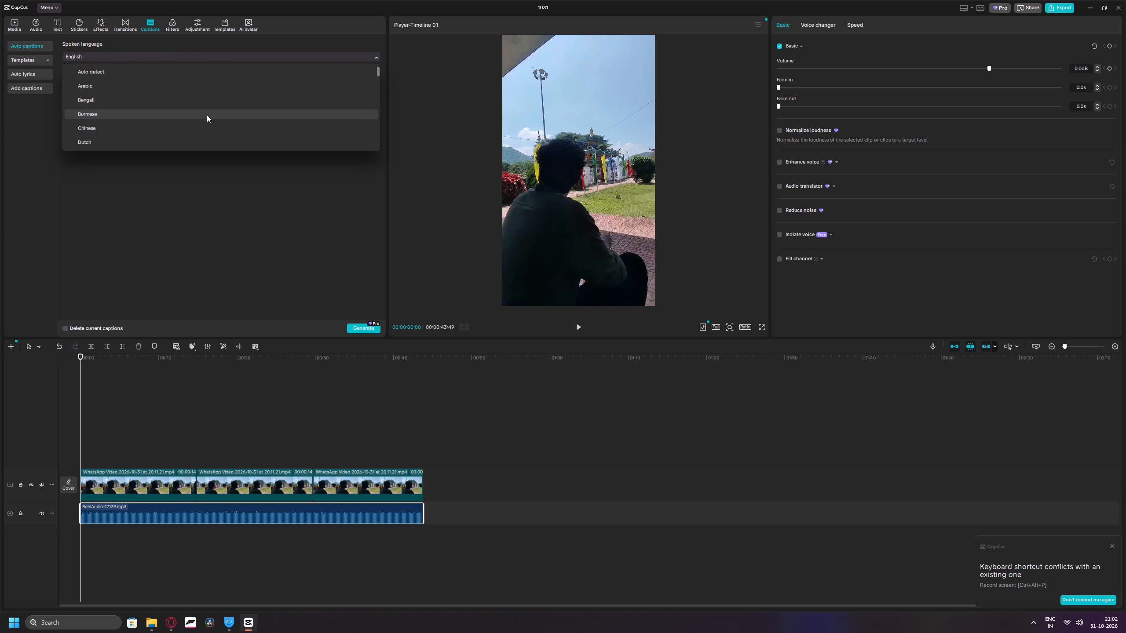
scroll(207, 115, up, 5)
click(102, 69)
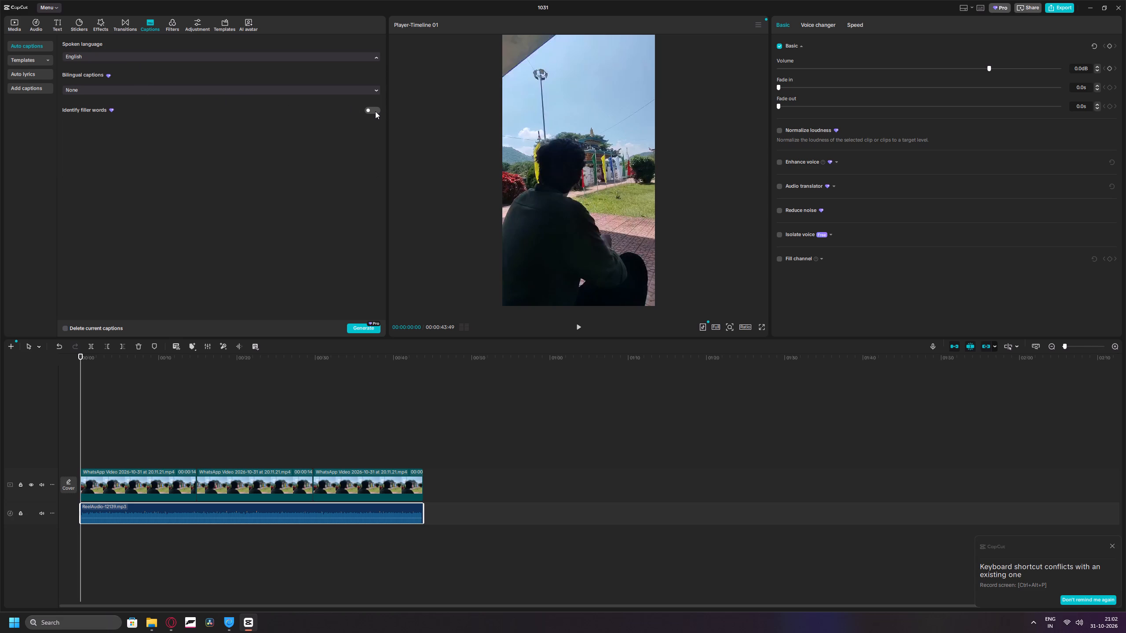
Set the auto lyrics language to Hindi.
click(27, 78)
click(102, 61)
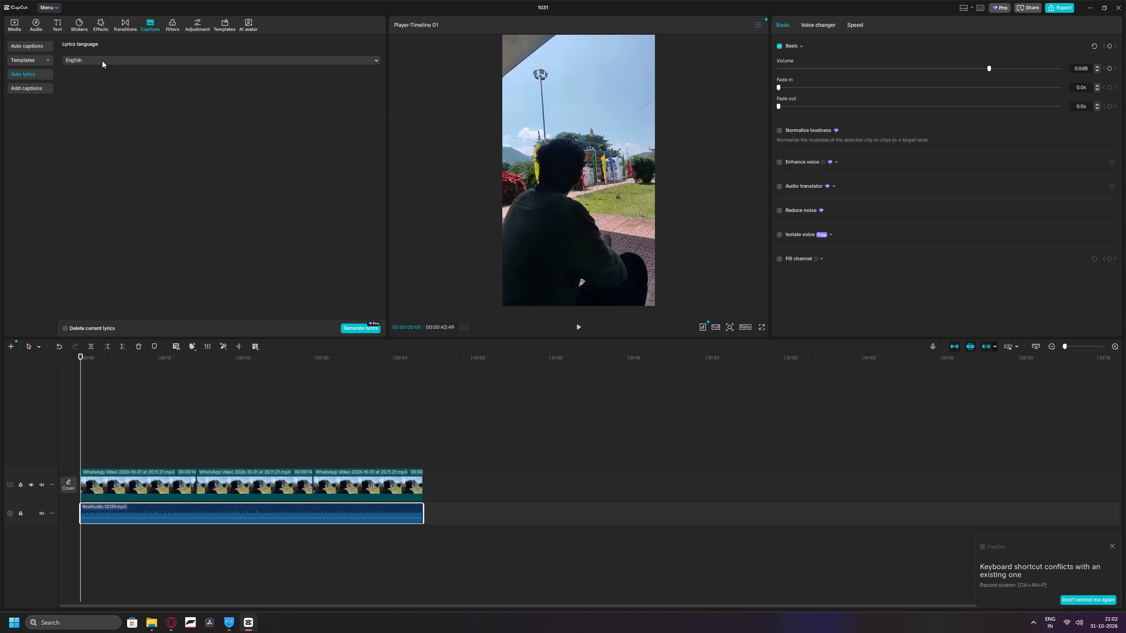
click(87, 102)
Switch back to the YouTube tutorial in Opera GX and replay the part on choosing the lyrics language and generating lyrics.
click(174, 623)
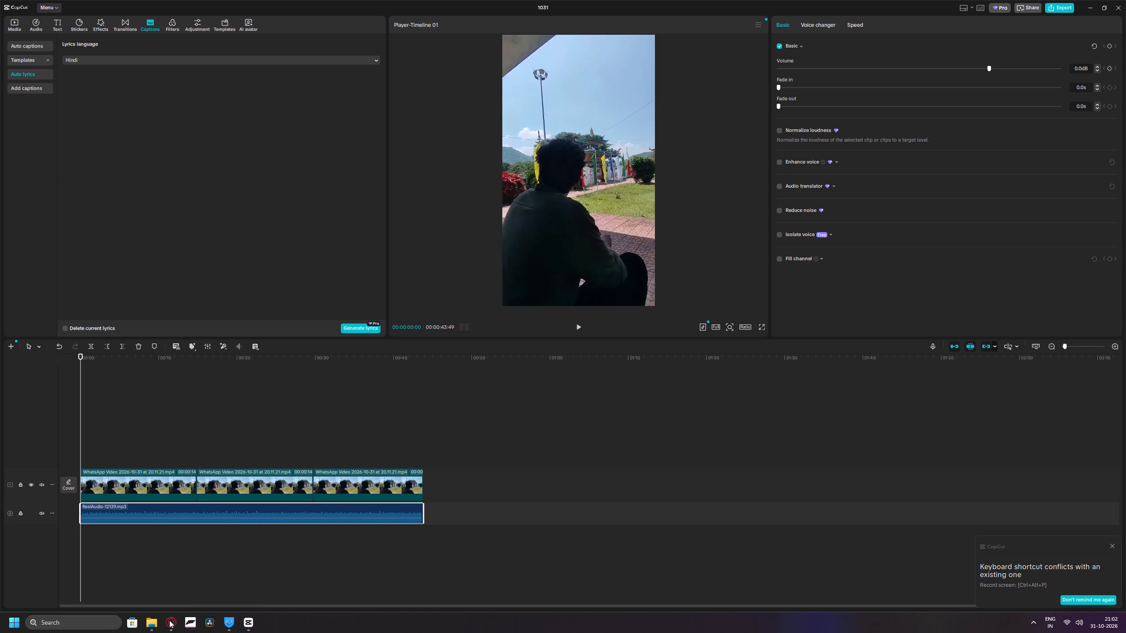
click(169, 620)
click(210, 582)
click(336, 291)
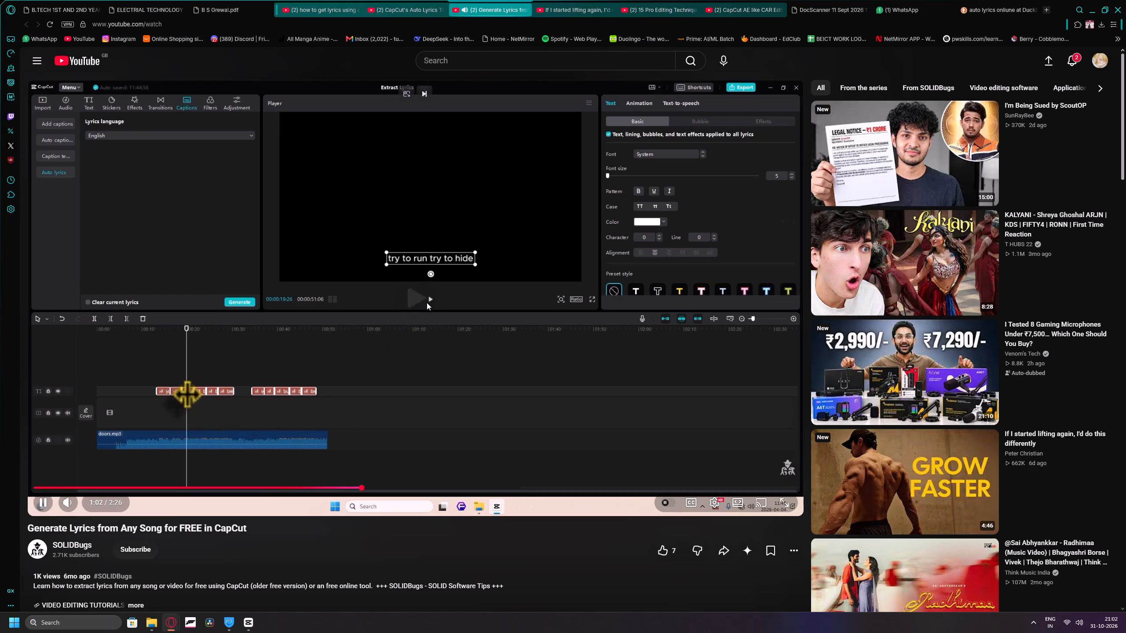
text(jj)
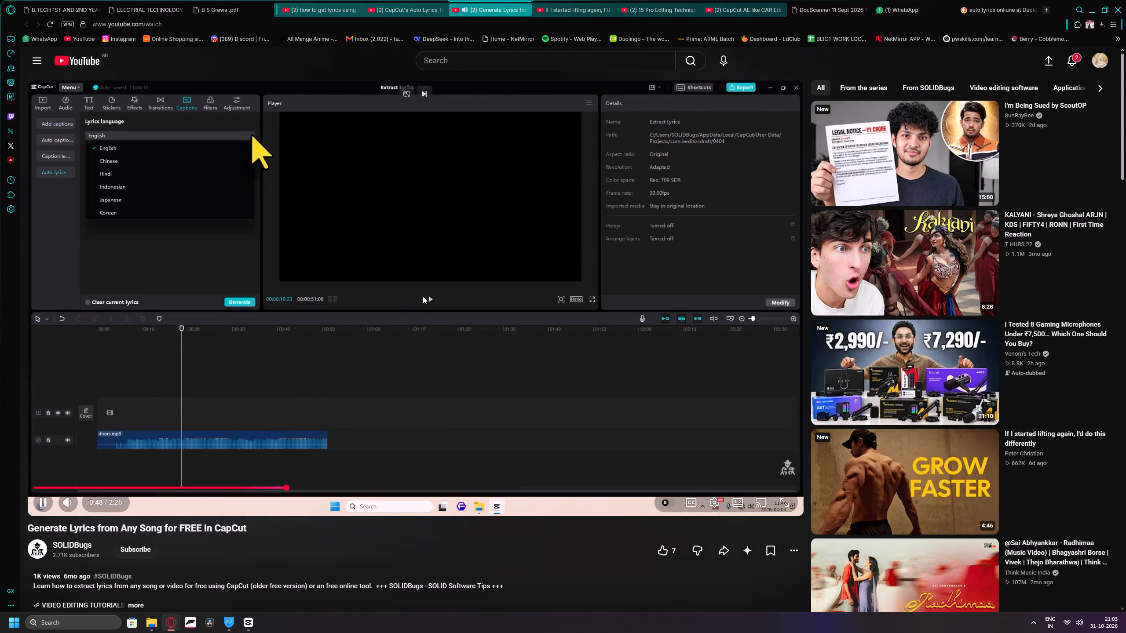
key(k)
Return to CapCut and generate Hindi auto lyrics for the ReelAudio track.
click(249, 621)
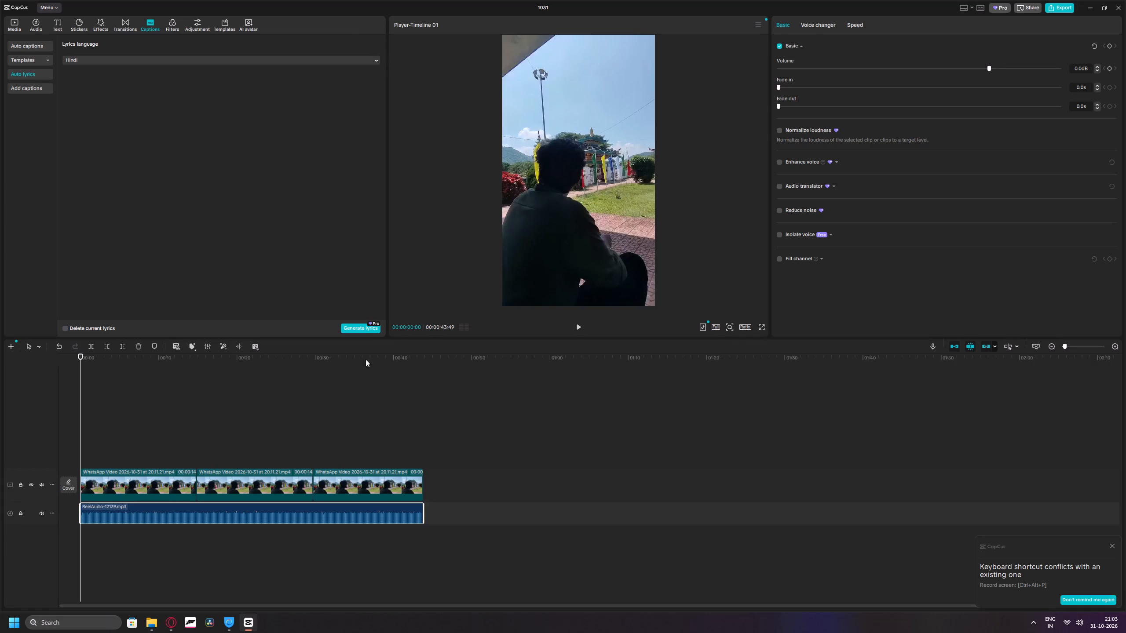
click(362, 329)
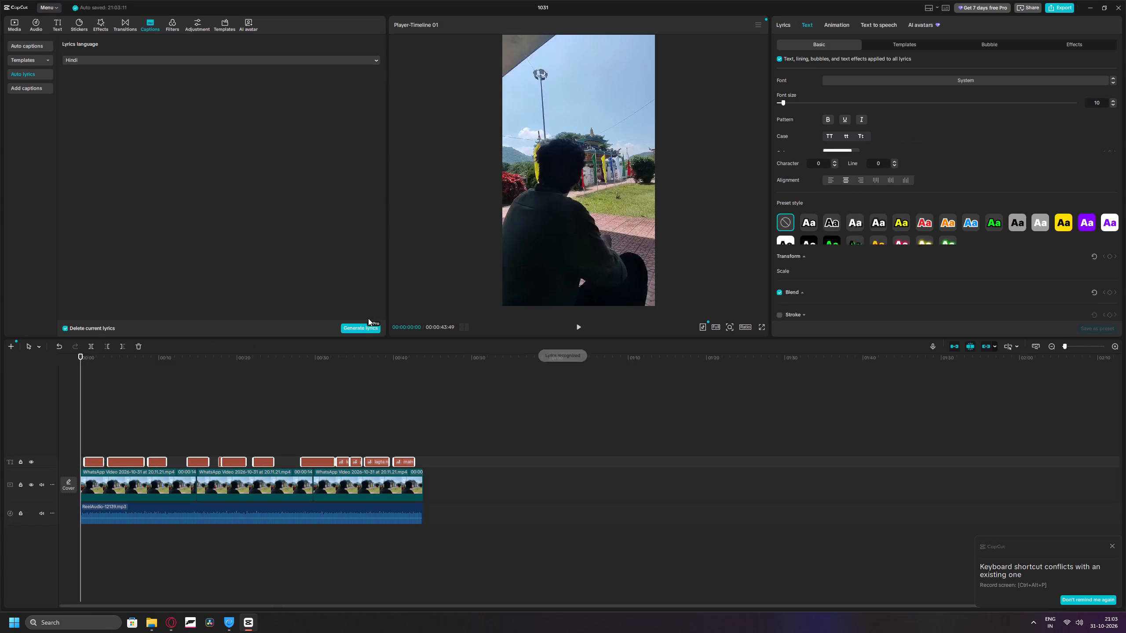
Play the opening of the timeline to check the generated lyrics against the song, through the "dil dukh na jaye mera" caption.
click(575, 329)
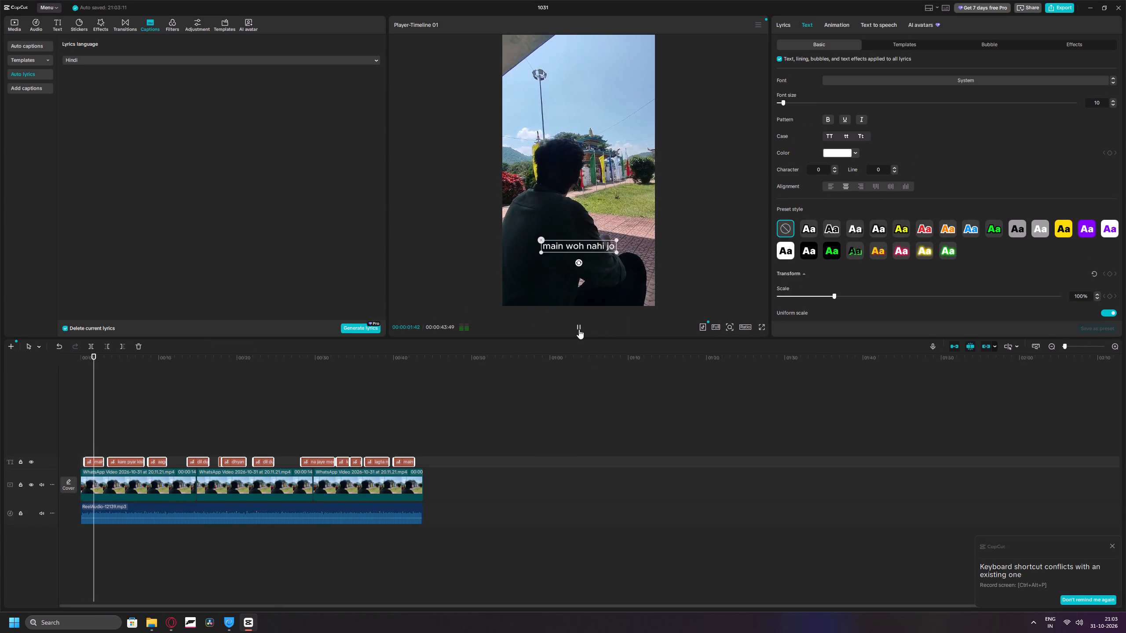
click(579, 329)
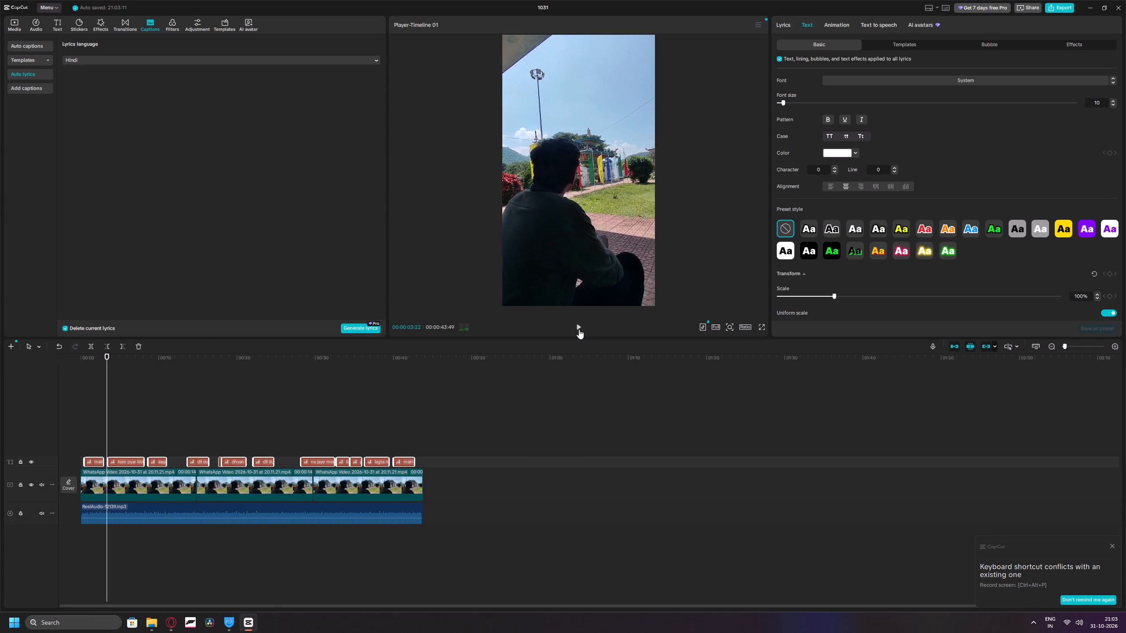
click(579, 329)
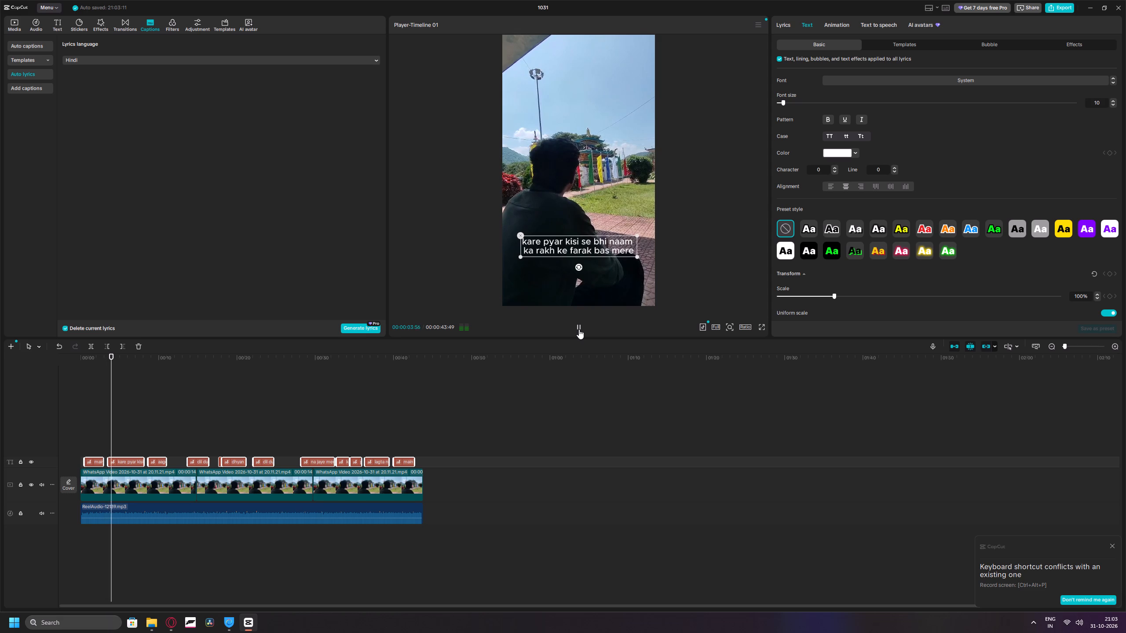
click(579, 329)
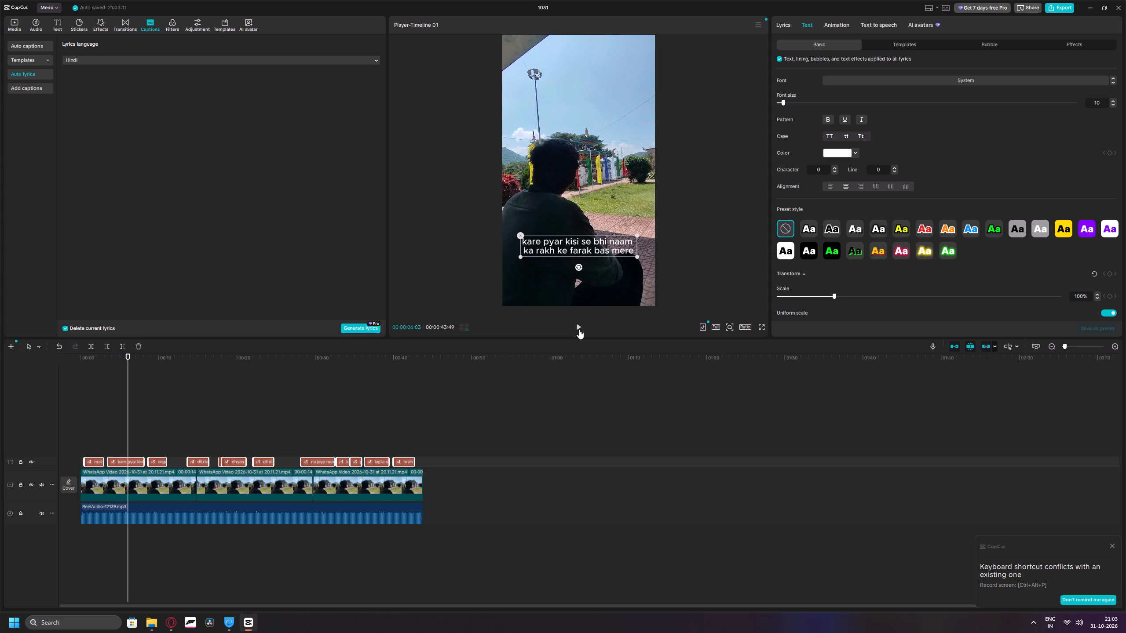
click(579, 329)
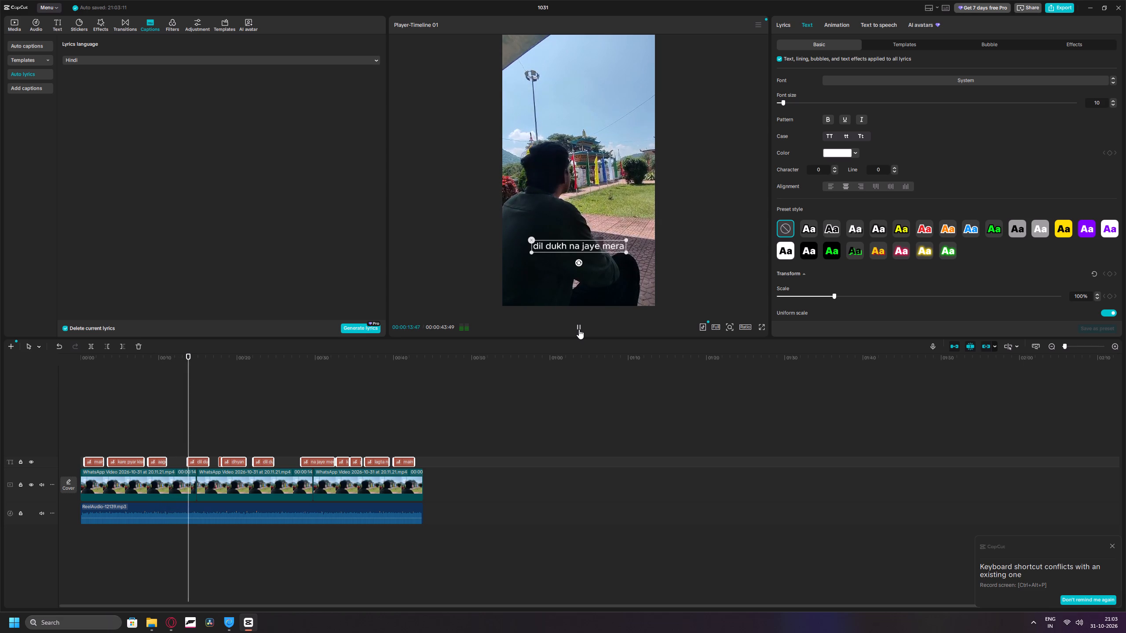
click(579, 329)
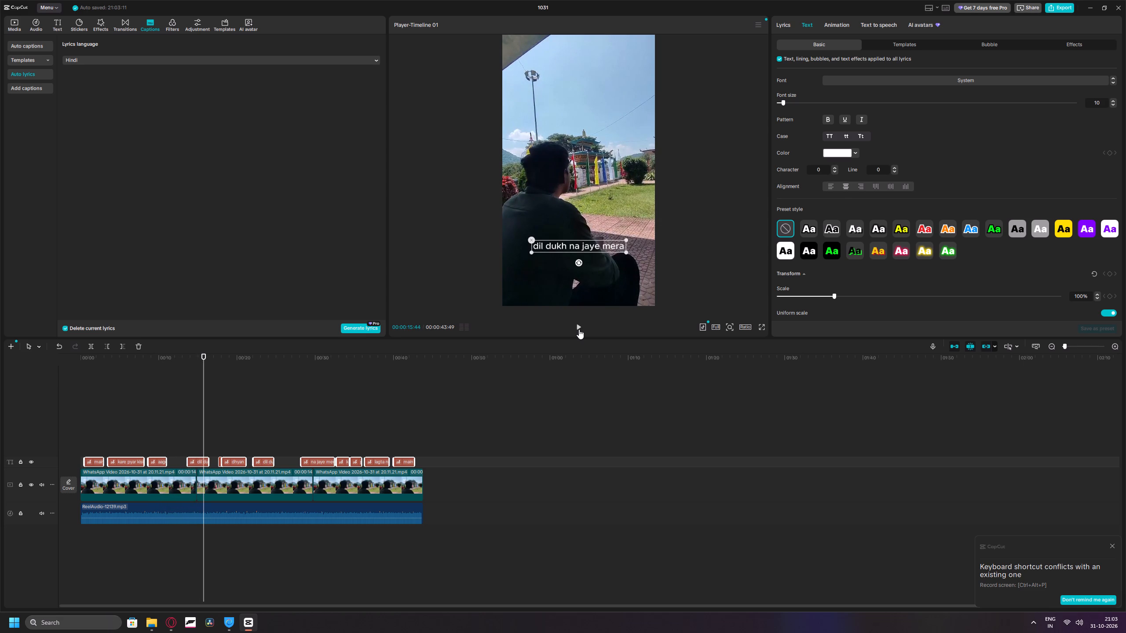
Play the rest of the timeline to check the remaining lyric captions, skipping ahead to "kar ke tu meri yaadon mein hai".
ctrl+scroll(245, 407, up, 8)
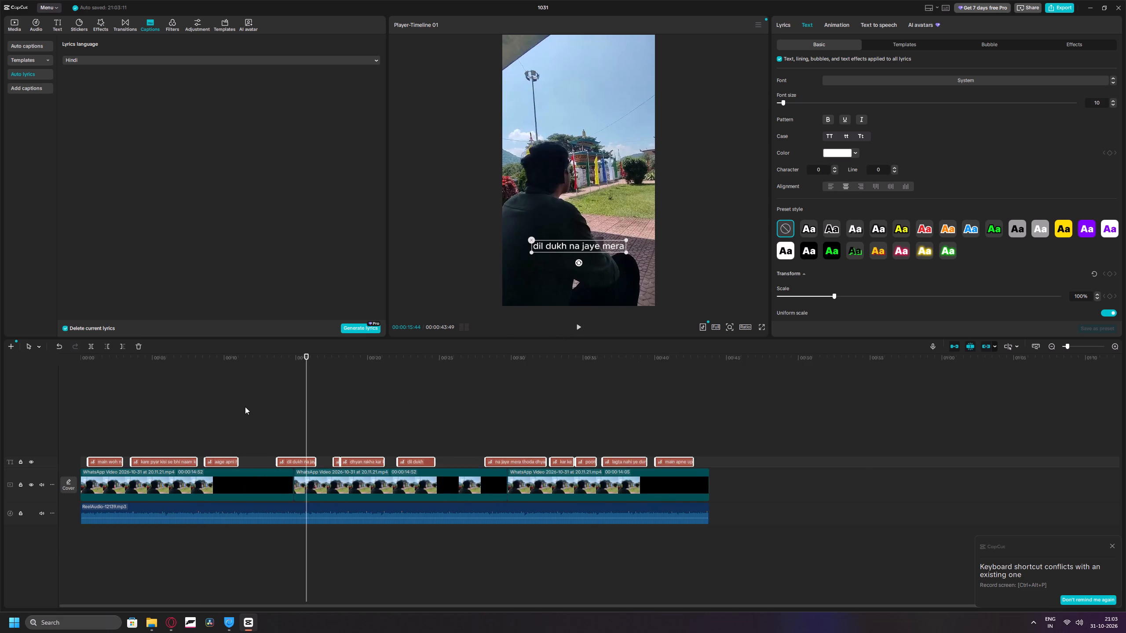
ctrl+scroll(245, 407, up, 12)
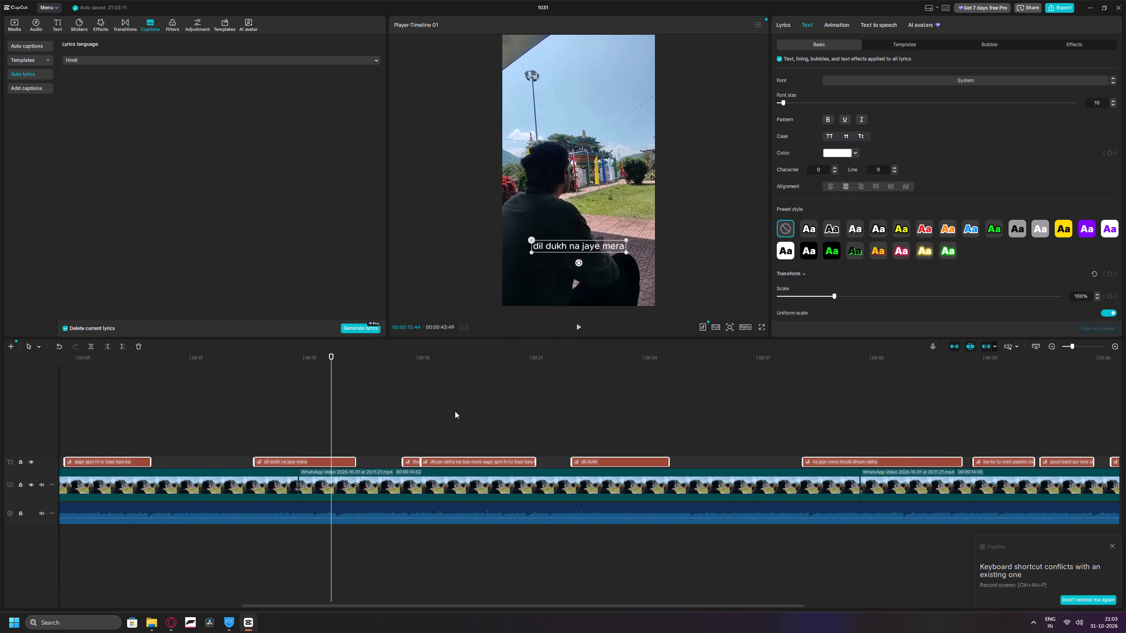
ctrl+scroll(452, 409, down, 10)
click(576, 324)
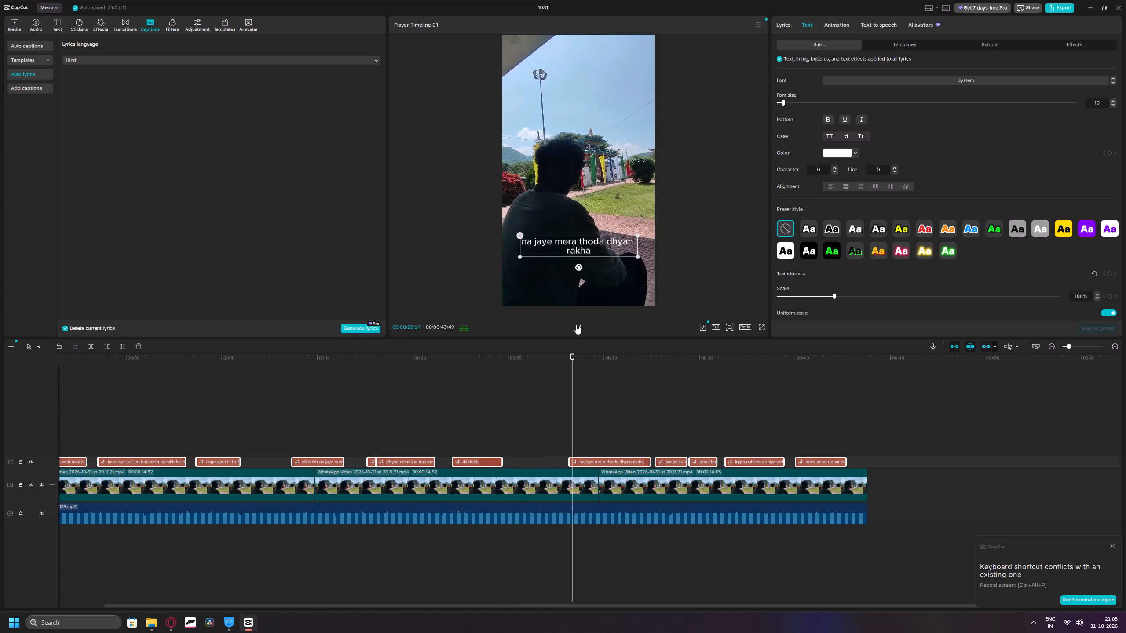
click(576, 324)
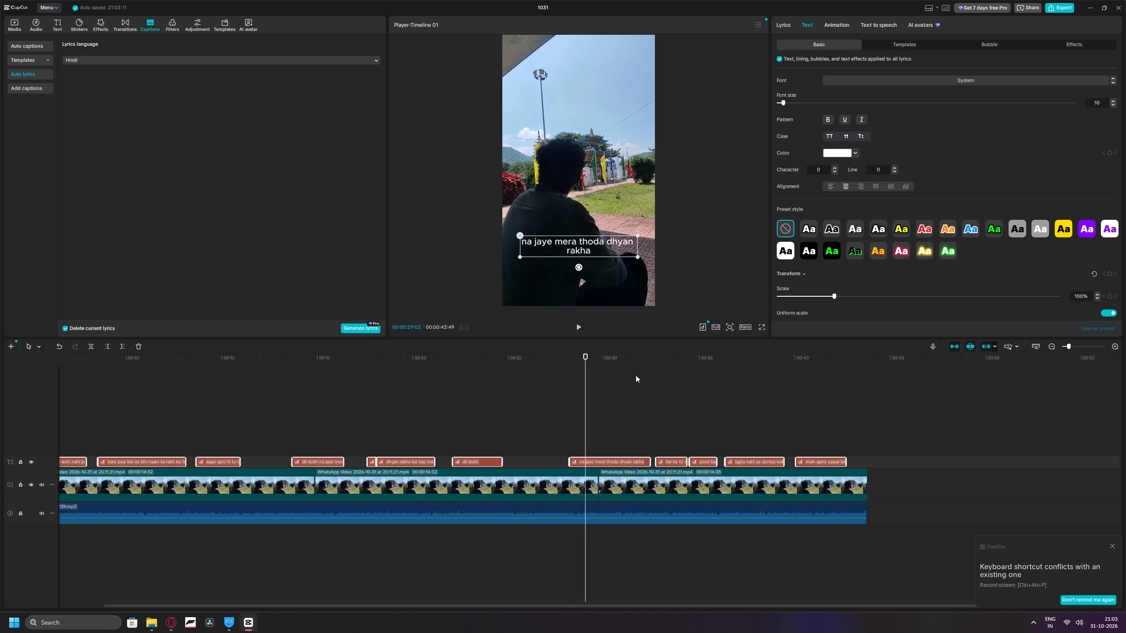
drag(587, 362, 664, 366)
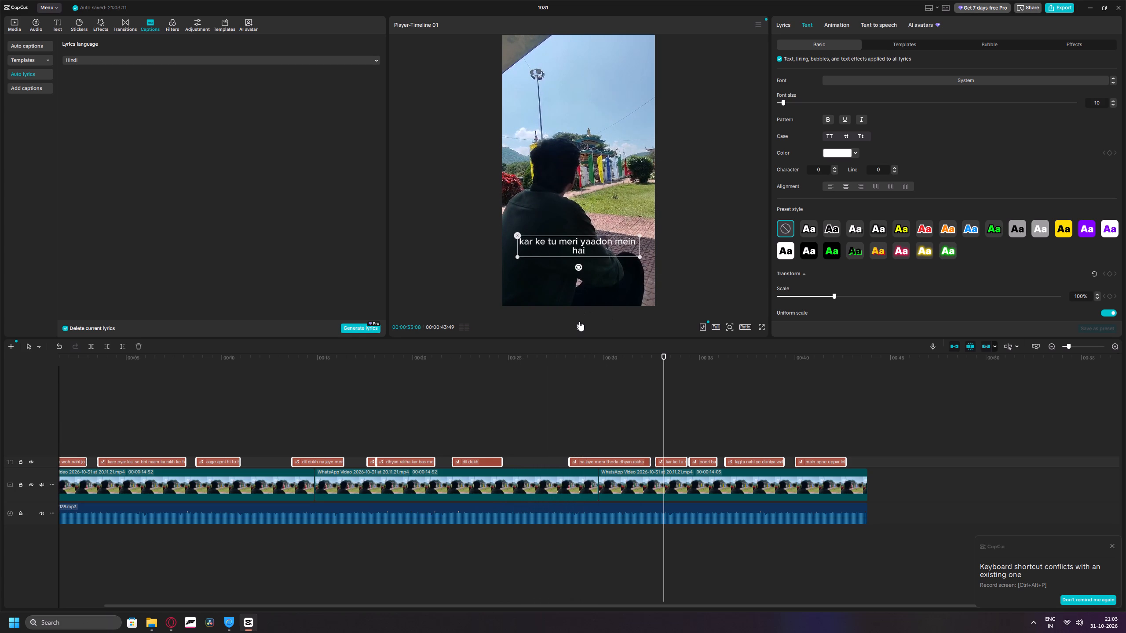
click(578, 325)
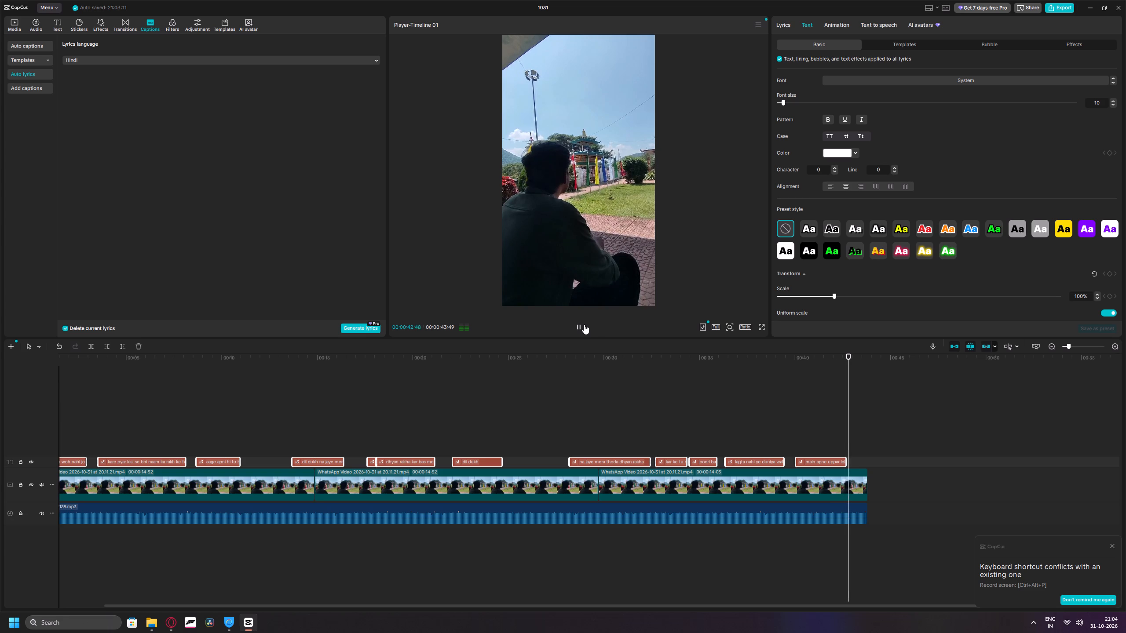
click(584, 324)
click(584, 324)
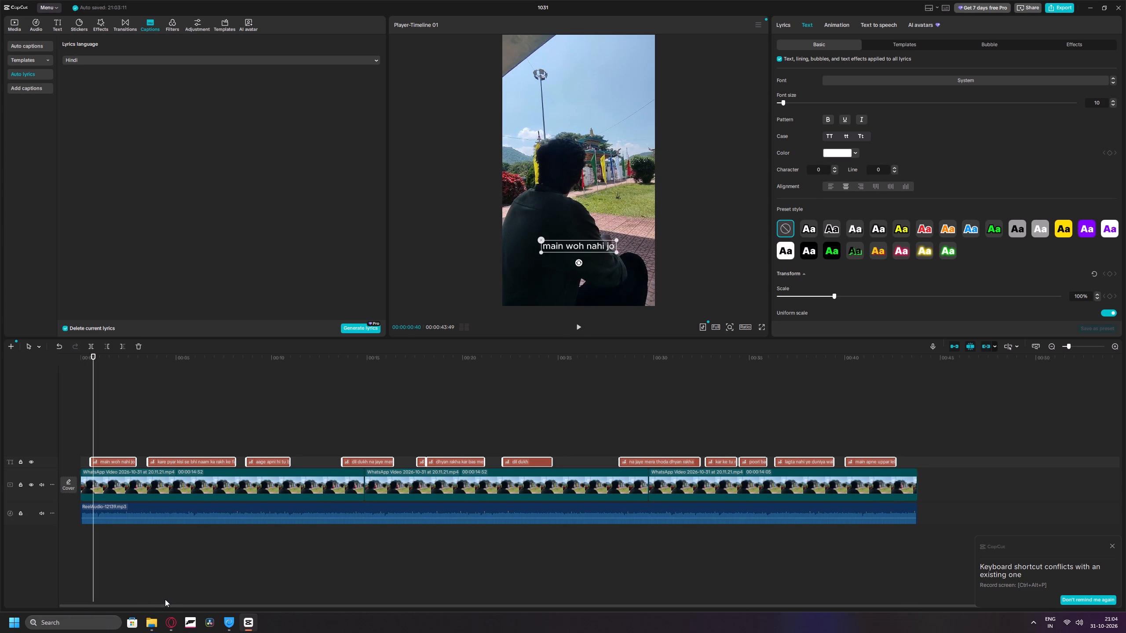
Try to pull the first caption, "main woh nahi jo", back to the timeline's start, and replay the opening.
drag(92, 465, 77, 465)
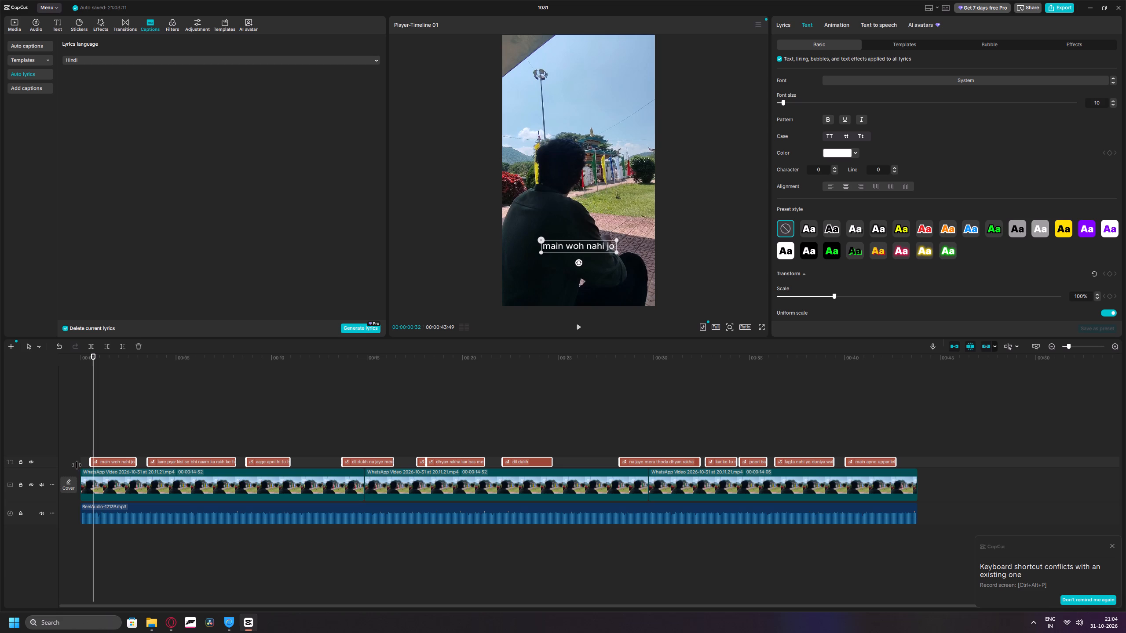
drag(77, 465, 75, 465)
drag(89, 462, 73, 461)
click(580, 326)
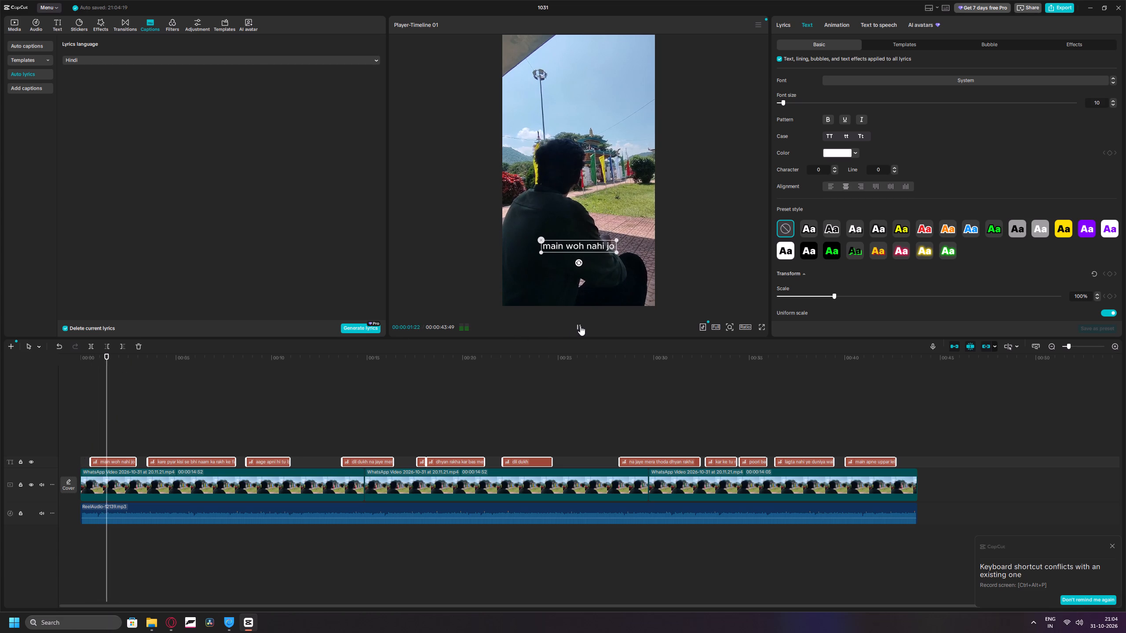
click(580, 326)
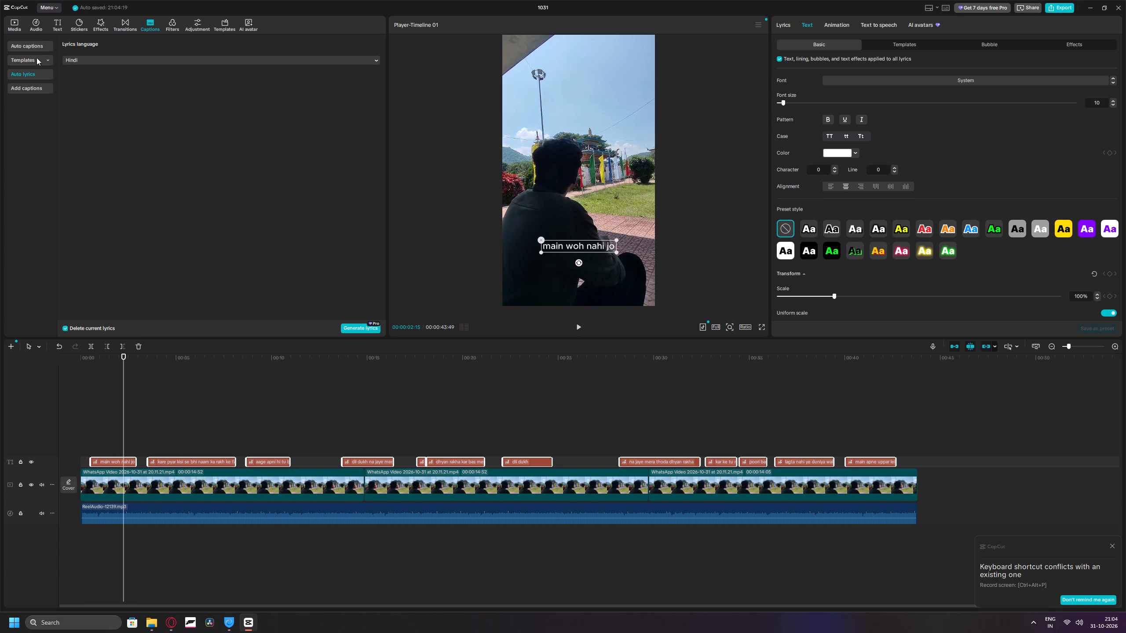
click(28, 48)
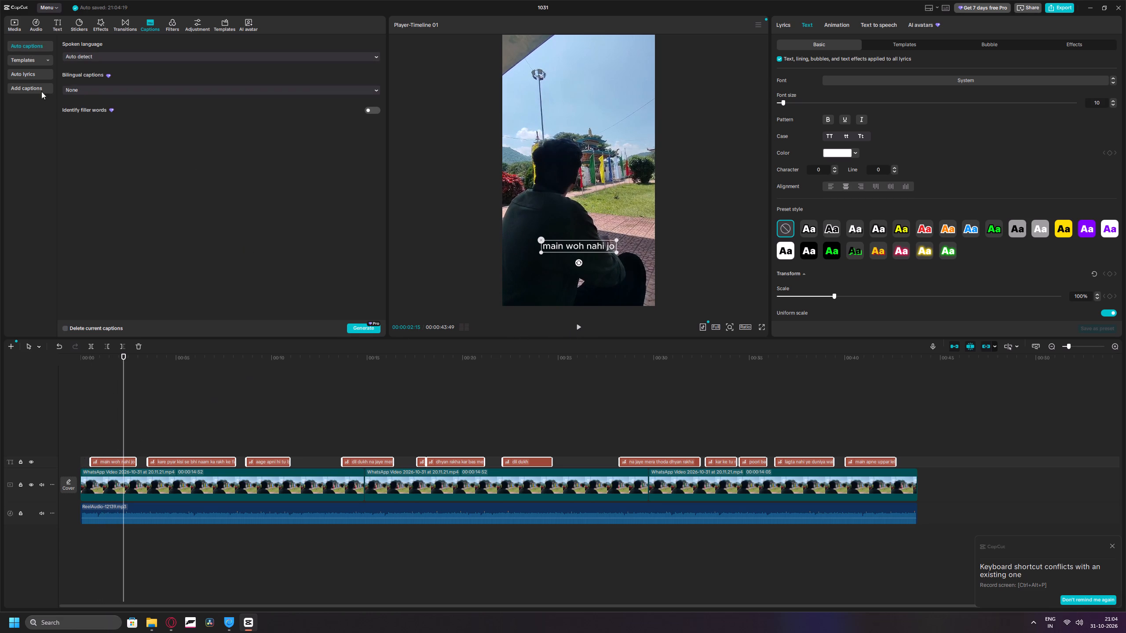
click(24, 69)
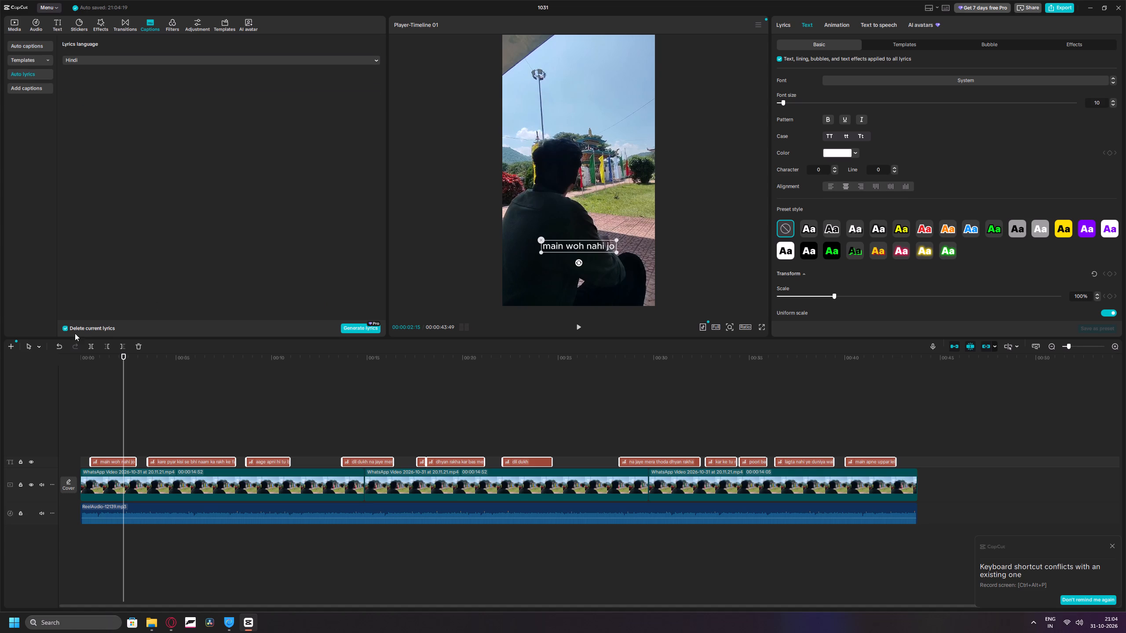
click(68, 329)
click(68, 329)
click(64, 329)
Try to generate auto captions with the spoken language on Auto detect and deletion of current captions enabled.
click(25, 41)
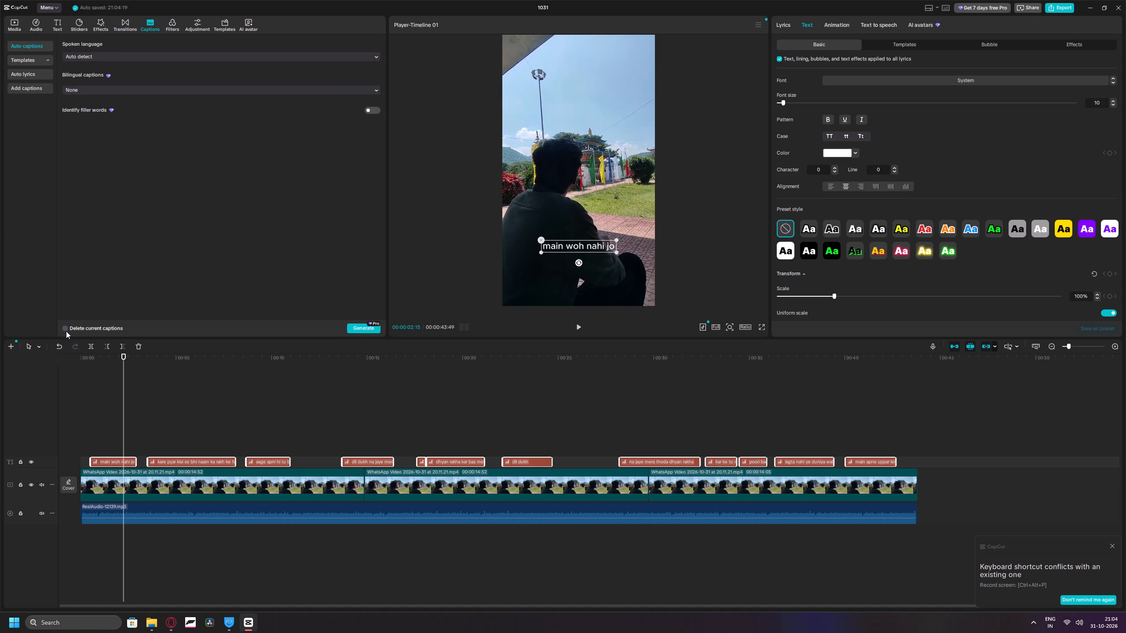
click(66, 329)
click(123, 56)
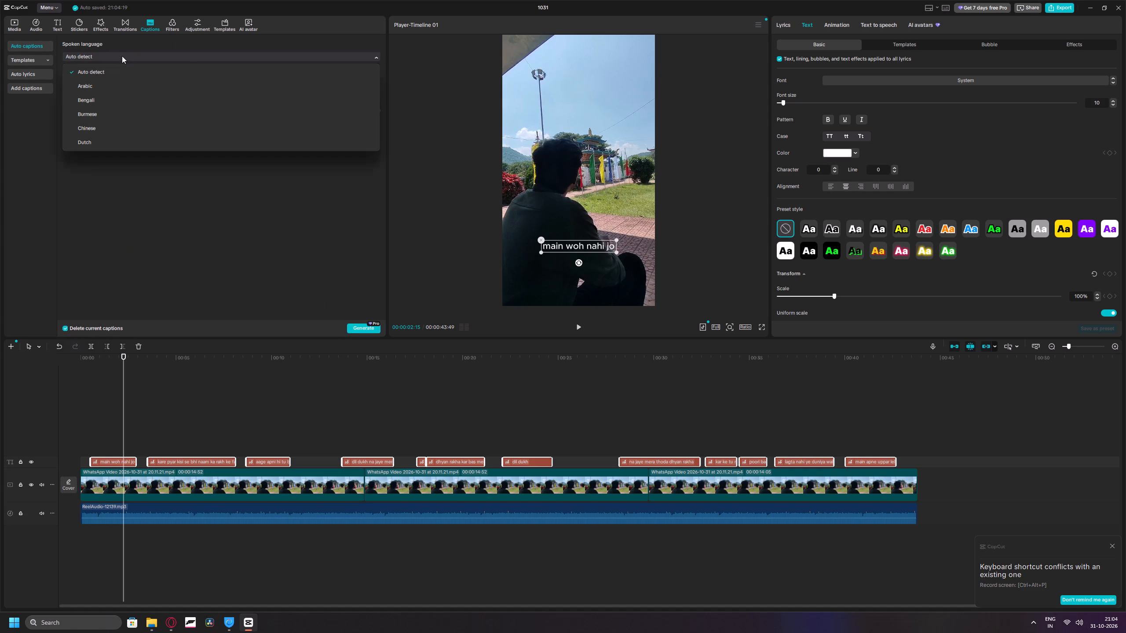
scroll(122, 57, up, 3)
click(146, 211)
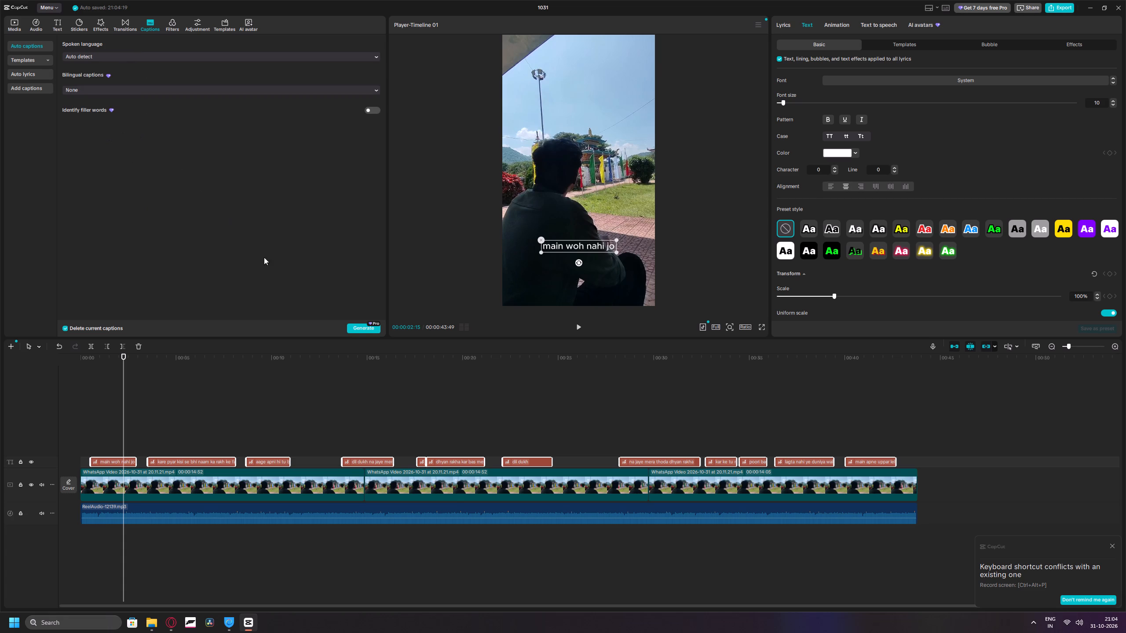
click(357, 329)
Switch to the Generate Lyrics tutorial in Opera GX and skip forward through the part after generating lyrics.
click(174, 624)
click(200, 595)
click(501, 274)
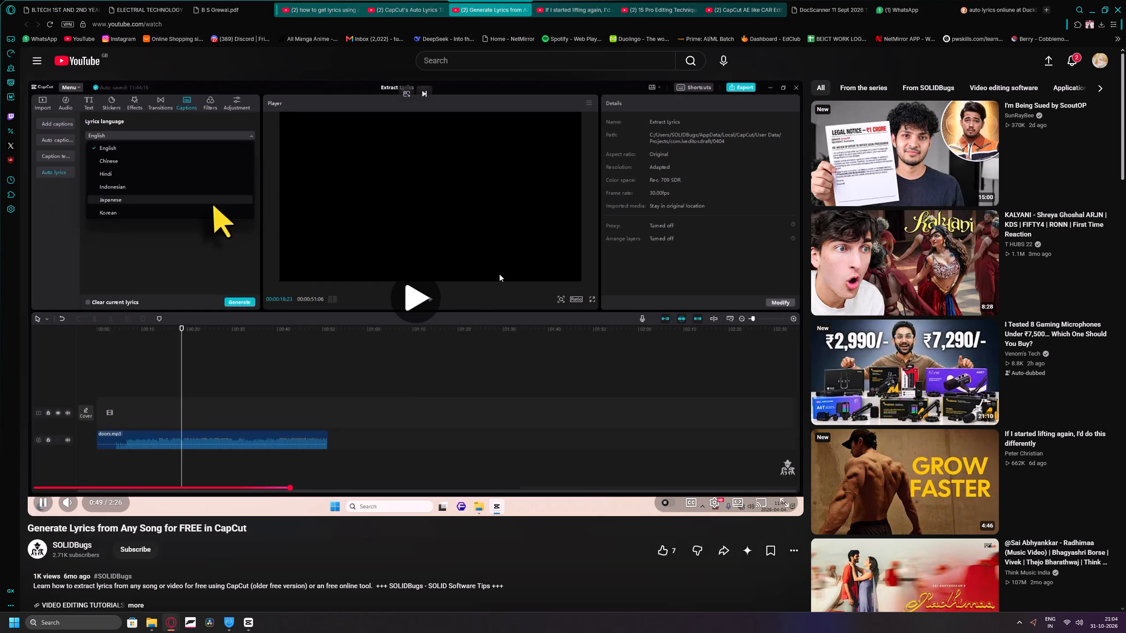
key(l)
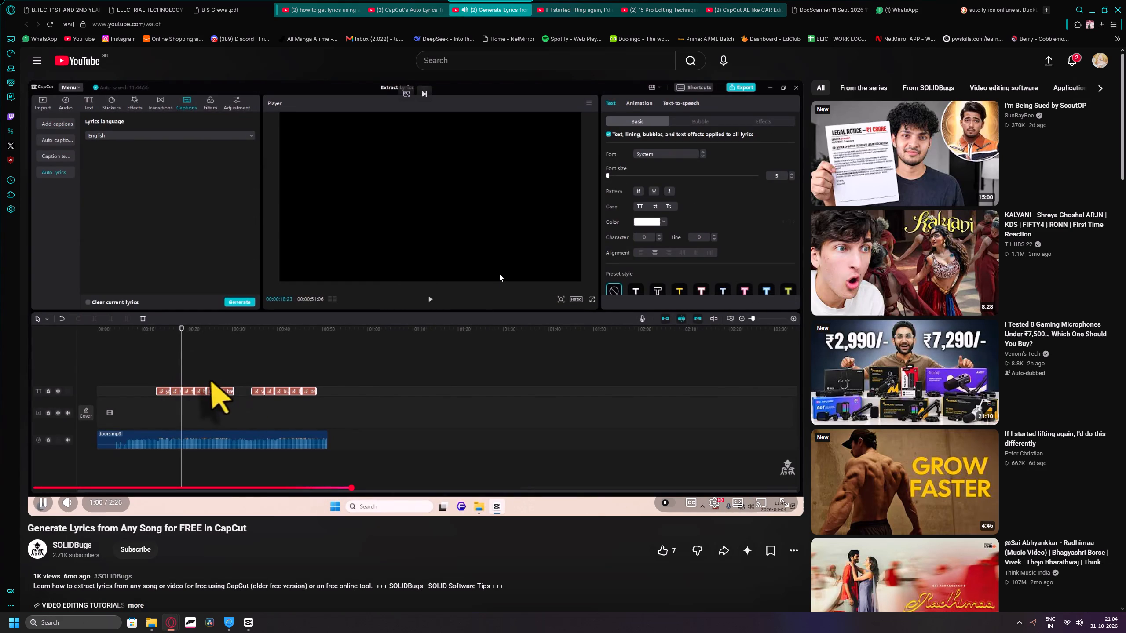
key(l)
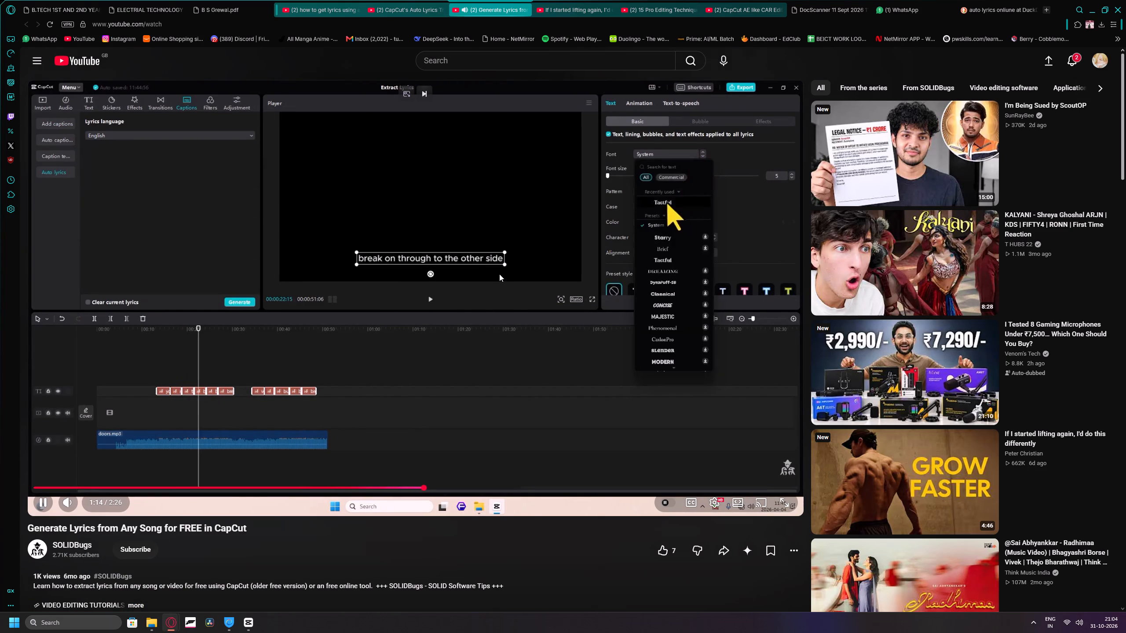
key(l)
key(l)
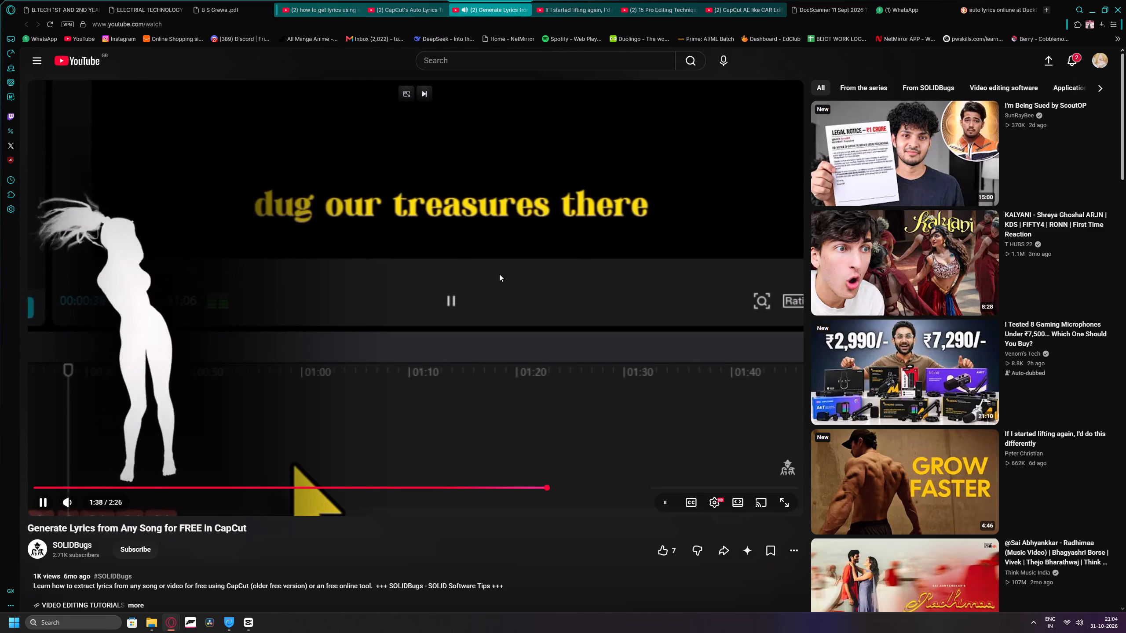
Close the Generate Lyrics tutorial and watch part of the CapCut's Auto Lyrics Trick video instead.
middle_click(479, 1)
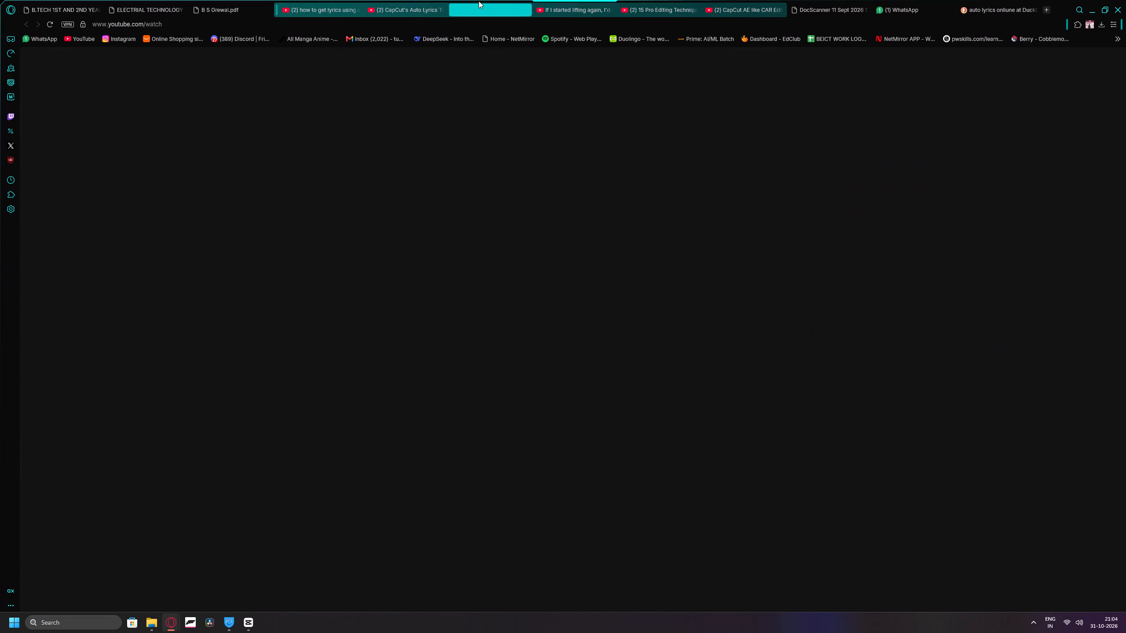
click(480, 156)
click(396, 0)
click(472, 220)
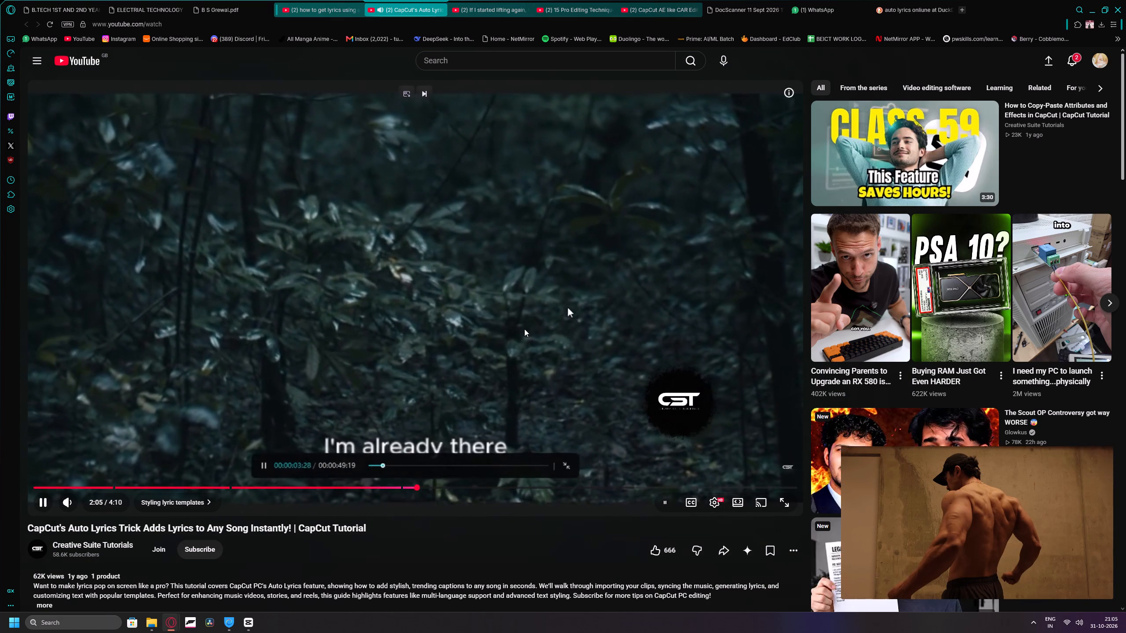
click(439, 360)
Return to CapCut, move the playhead to the start of the timeline, and close the floating browser video.
click(249, 626)
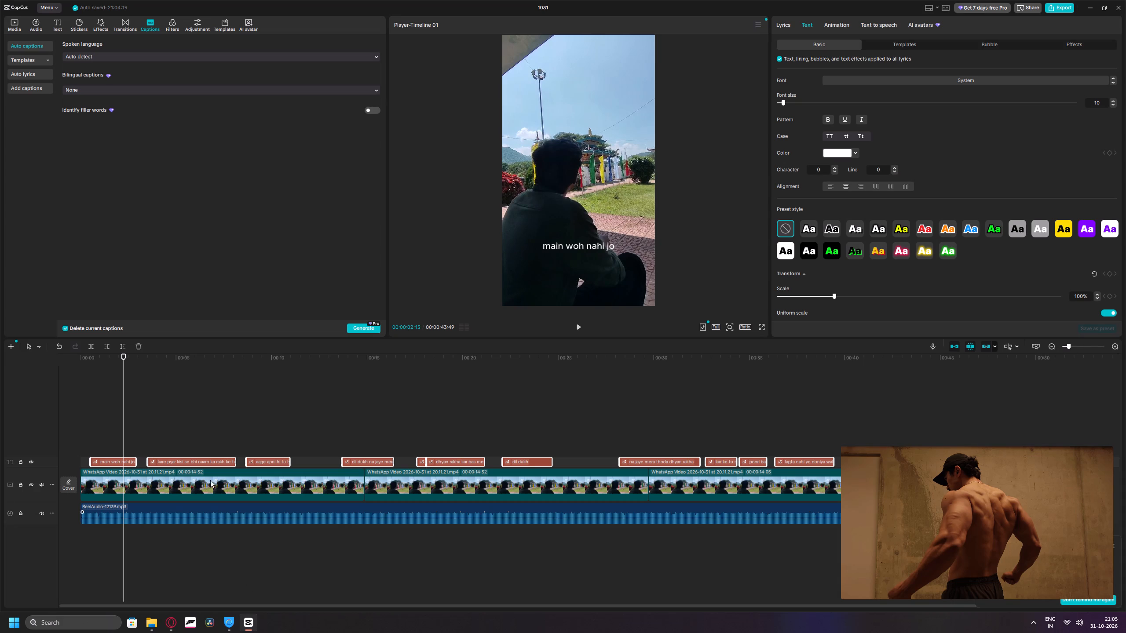
drag(124, 358, 47, 367)
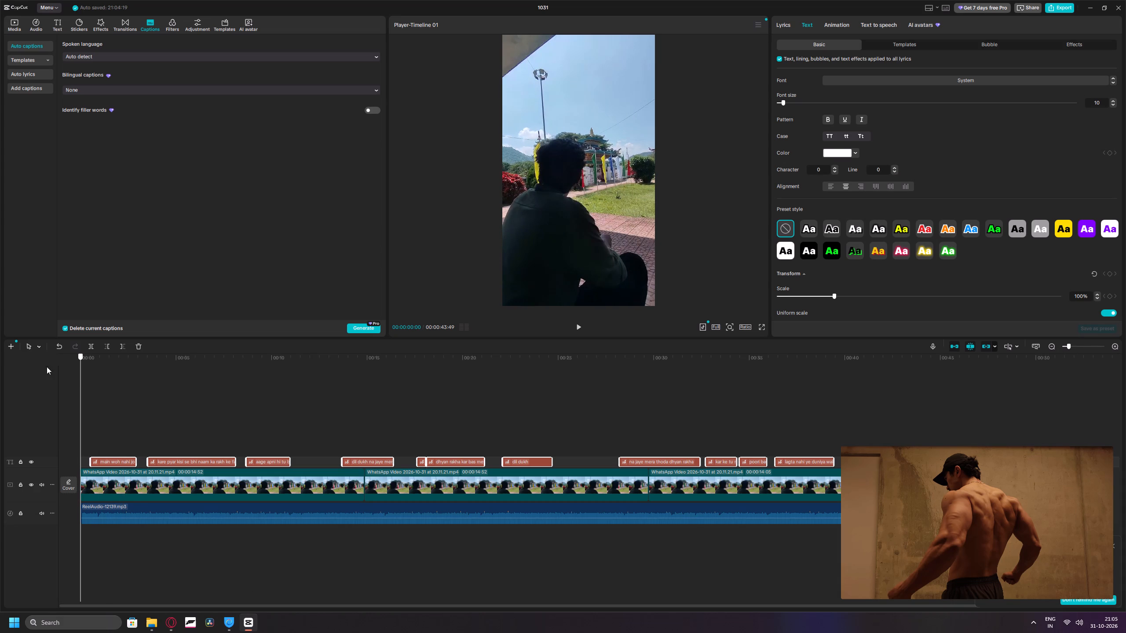
drag(47, 367, 123, 376)
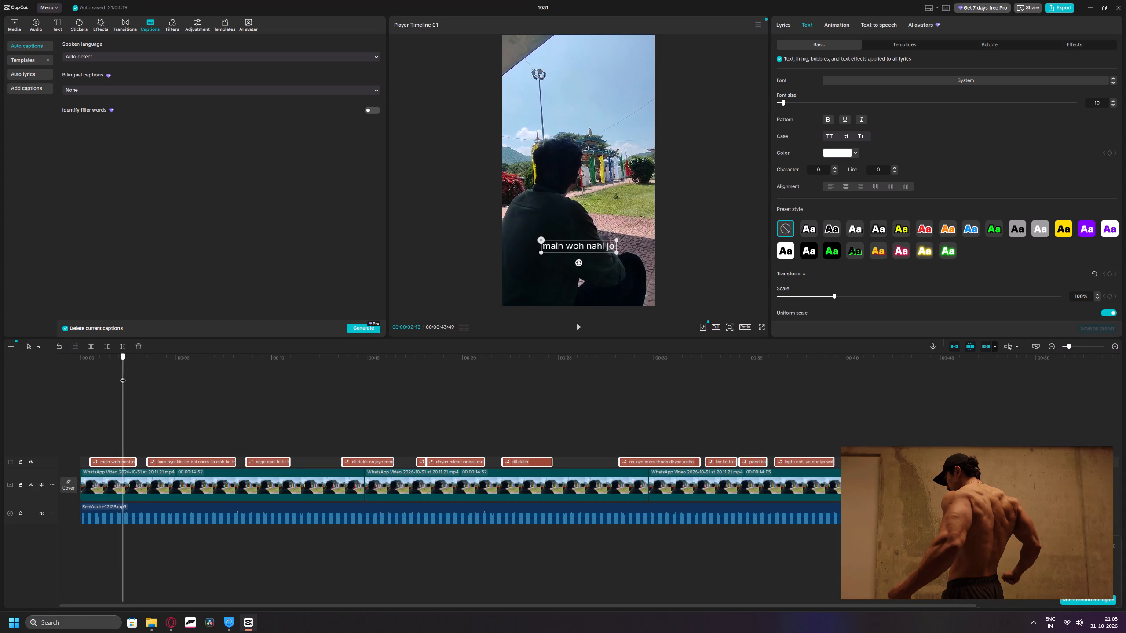
drag(123, 376, 26, 374)
click(1101, 458)
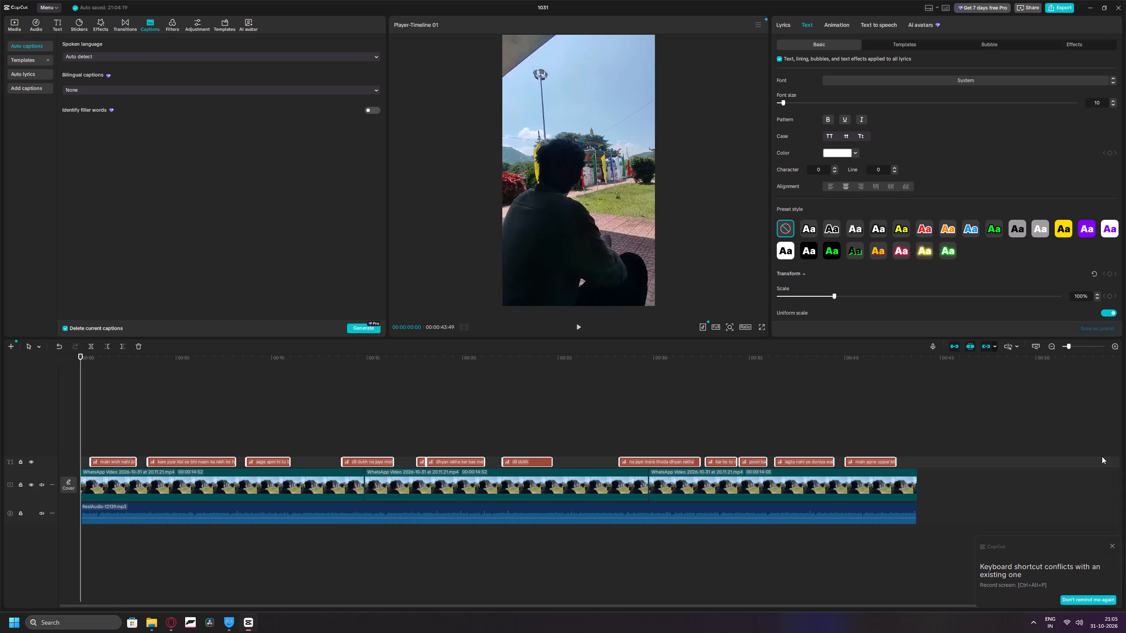
ctrl+scroll(220, 389, up, 6)
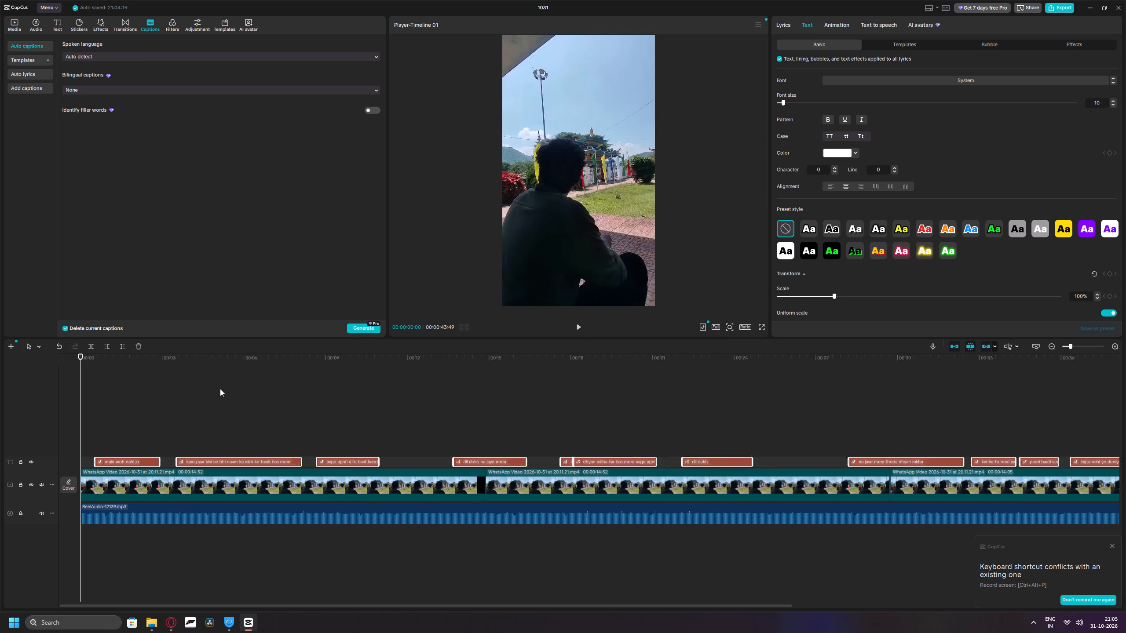
Play the song's opening and shift all the captions so "main woh nahi jo" starts at about 00:00:00:55.
ctrl+scroll(220, 389, up, 20)
ctrl+scroll(220, 389, up, 9)
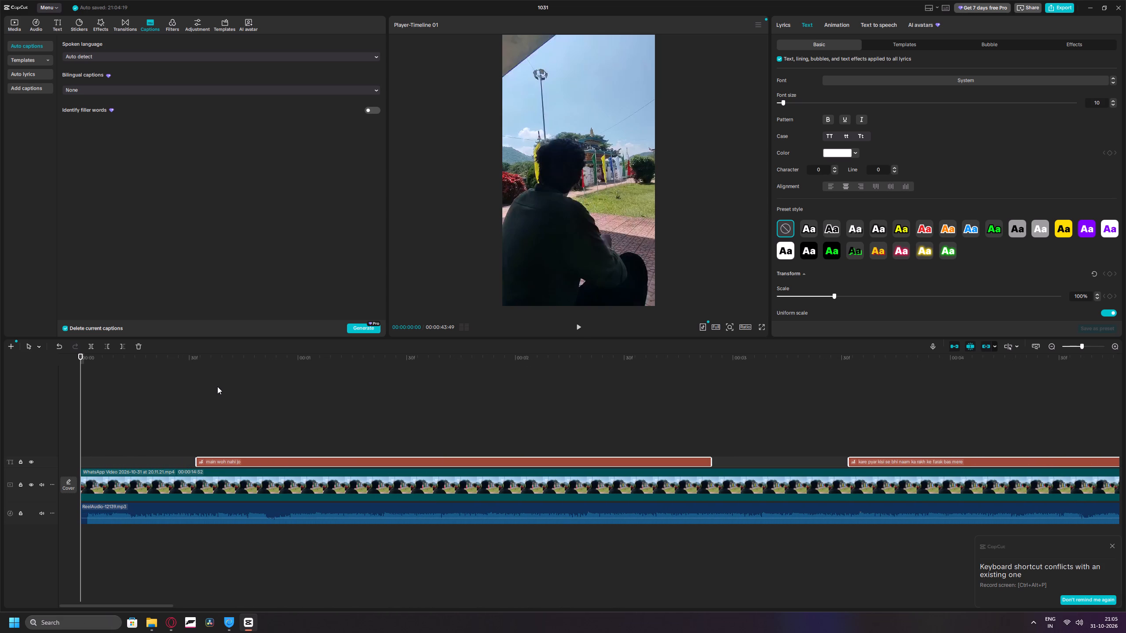
click(580, 331)
click(580, 330)
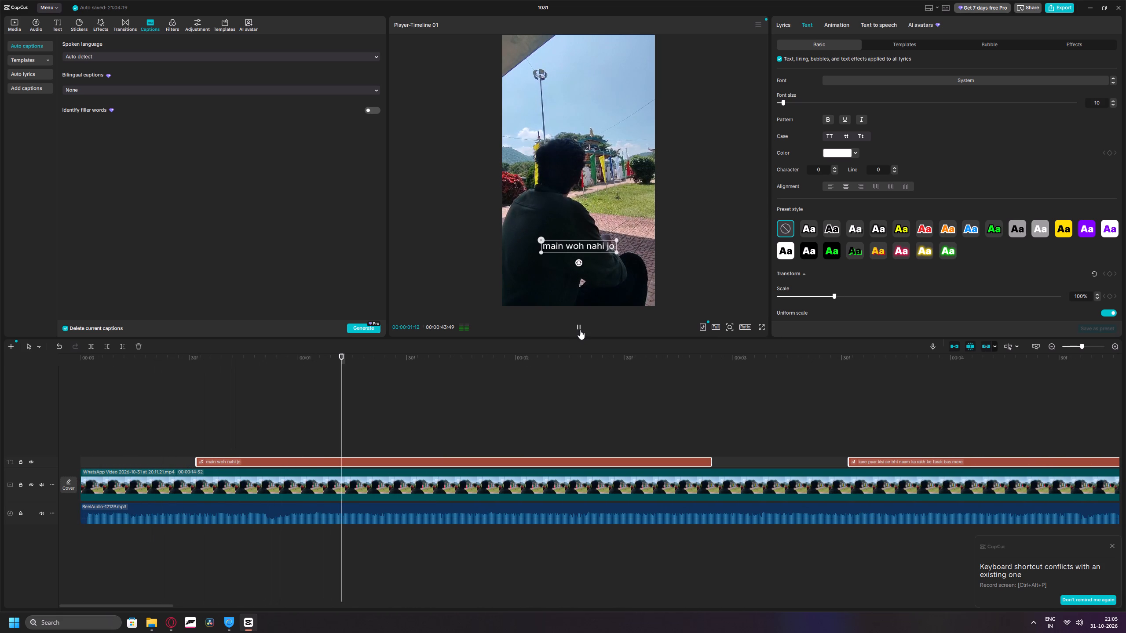
drag(347, 359, 344, 359)
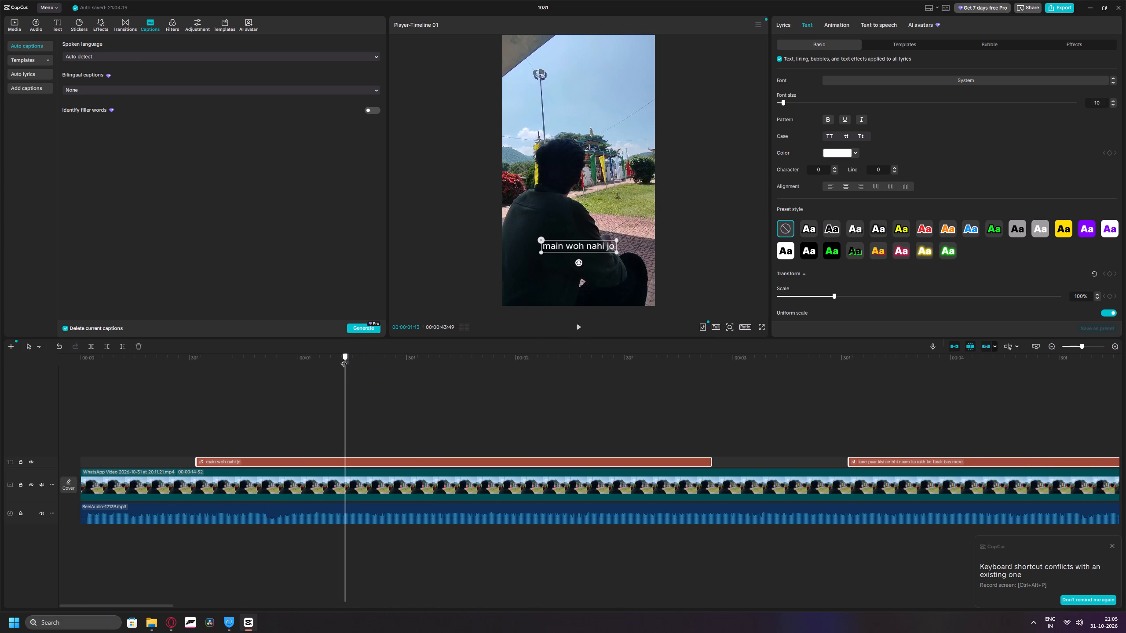
drag(344, 359, 237, 364)
triple_click(575, 324)
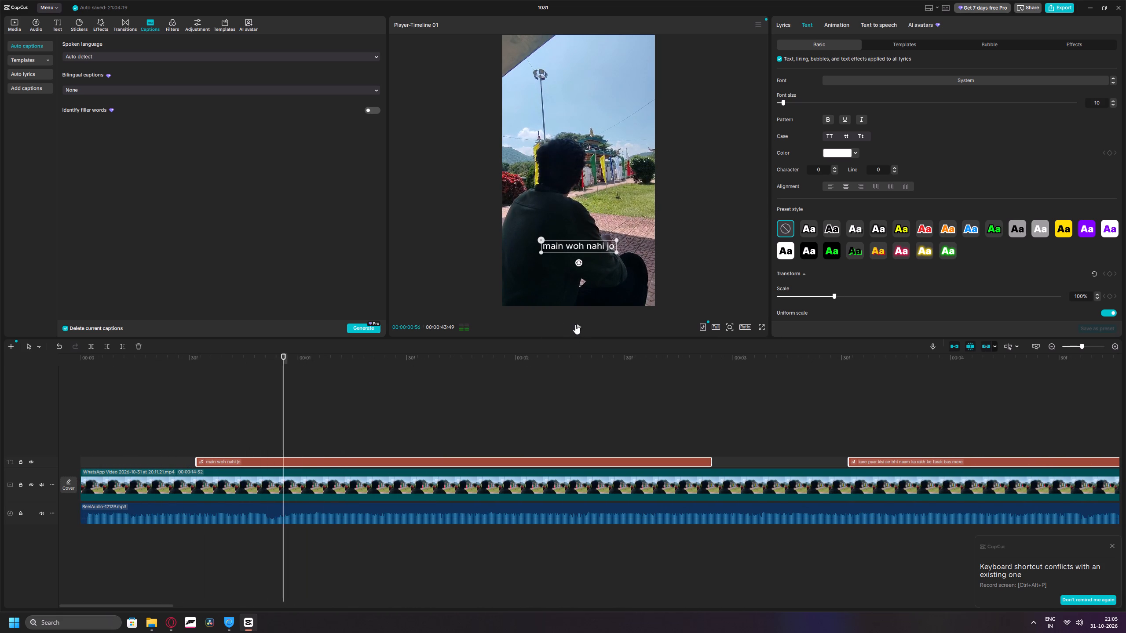
click(575, 324)
drag(332, 395, 285, 397)
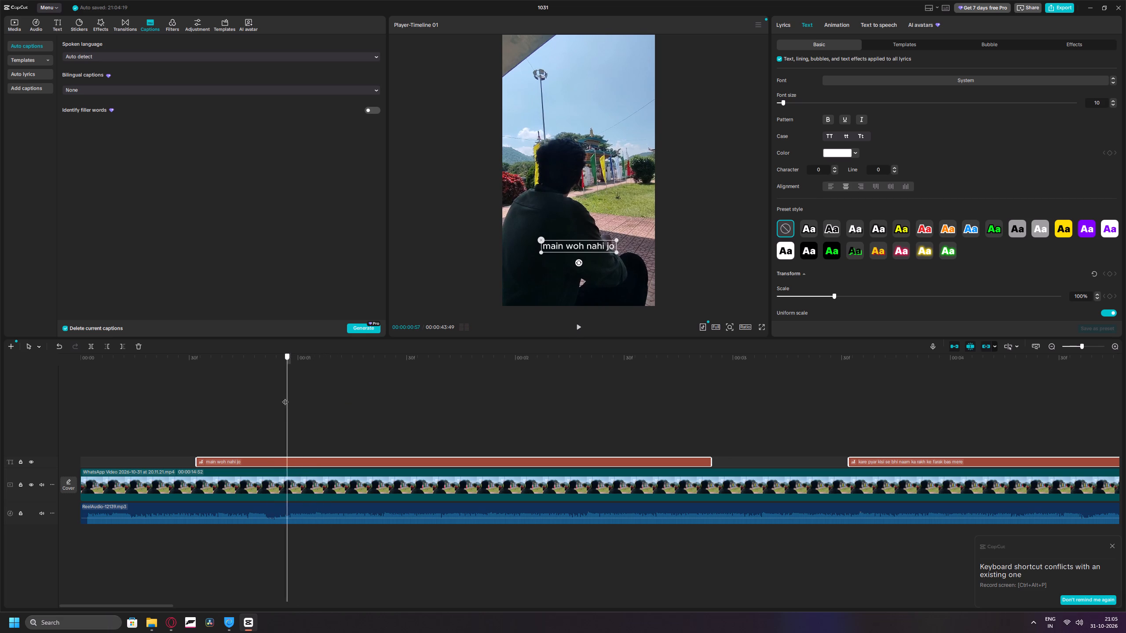
drag(285, 397, 280, 397)
drag(409, 460, 453, 460)
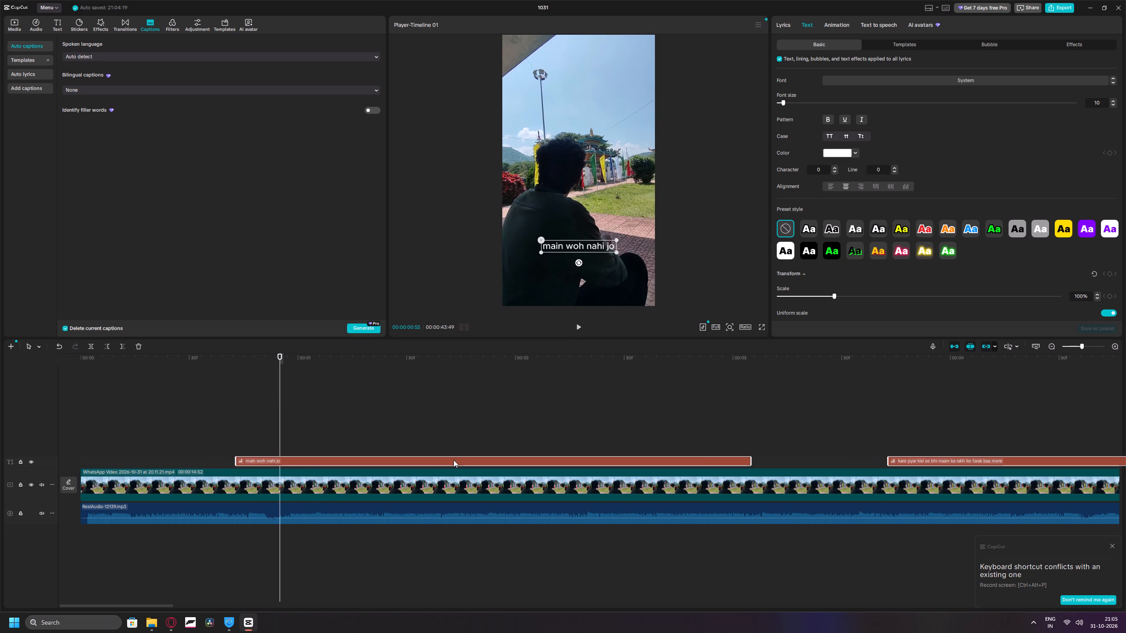
drag(453, 460, 493, 462)
Play on from there and trim the ends of all selected captions so "main woh nahi jo" ends at about 00:00:02:50.
click(581, 329)
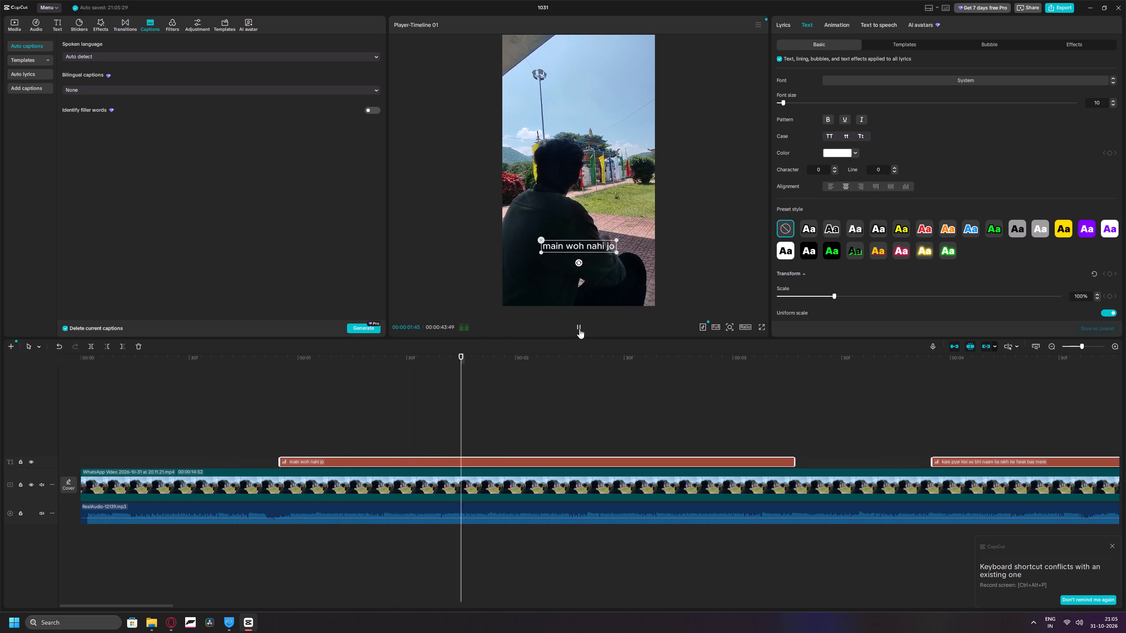
click(579, 328)
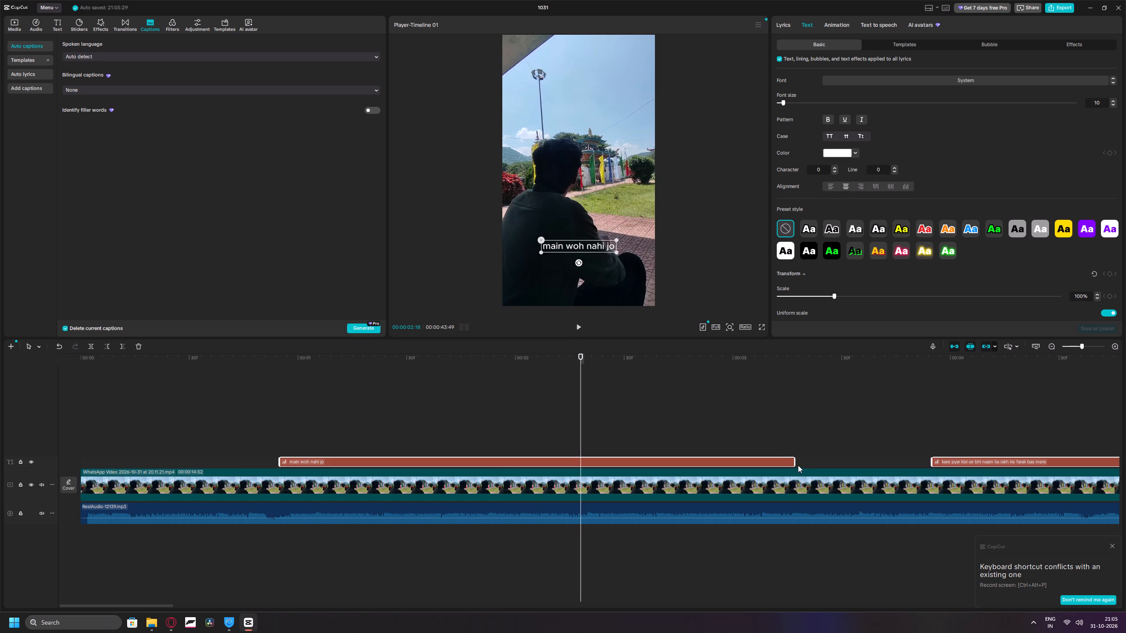
drag(795, 463, 598, 465)
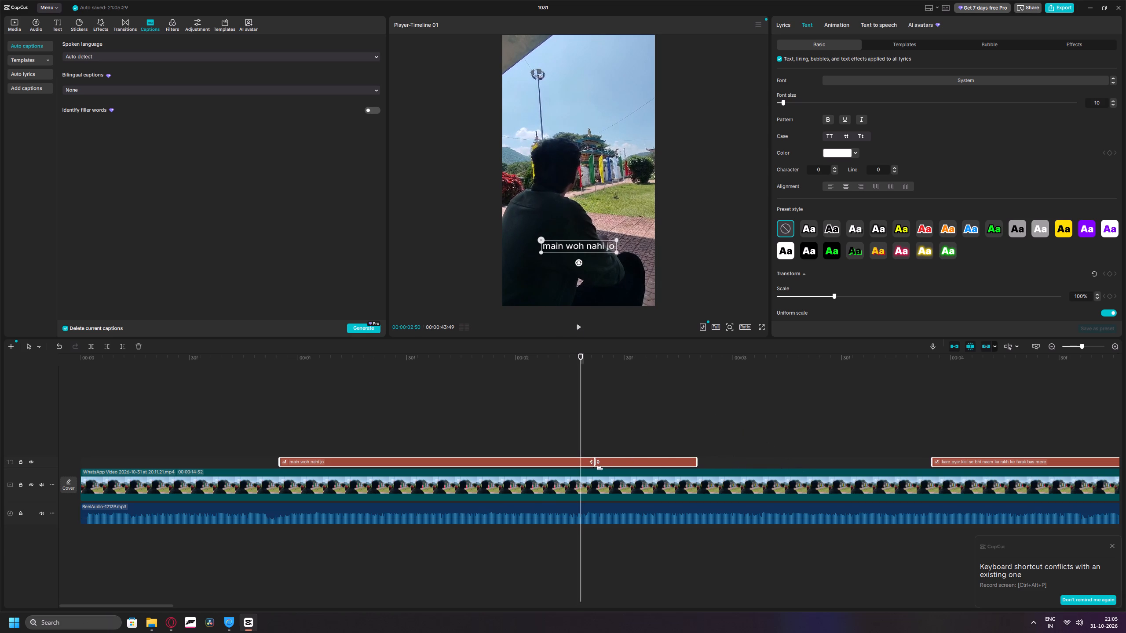
drag(598, 465, 578, 465)
drag(698, 463, 564, 465)
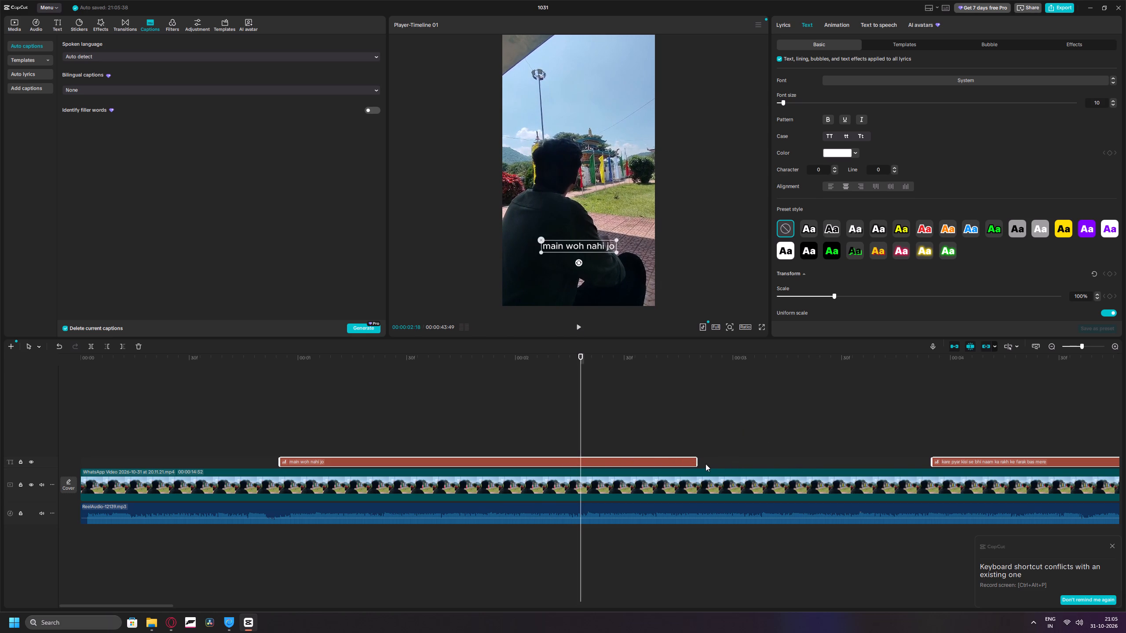
click(699, 463)
Replay the first lyric, split only the "main woh nahi jo" caption at 00:00:02:09, and delete the leftover second part.
click(664, 461)
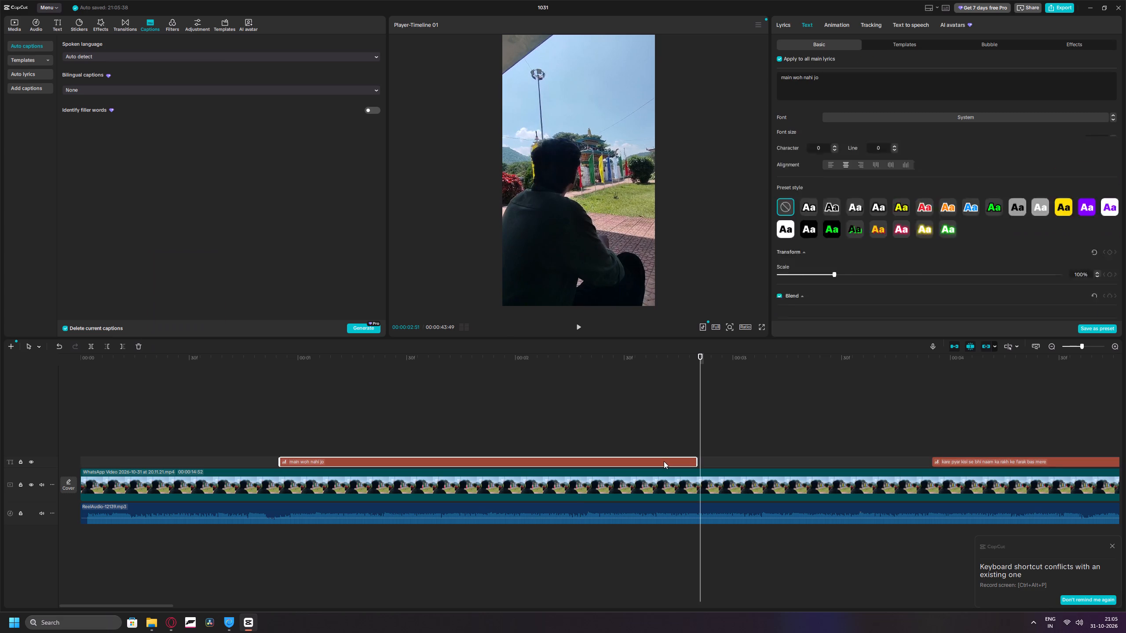
drag(702, 357, 282, 384)
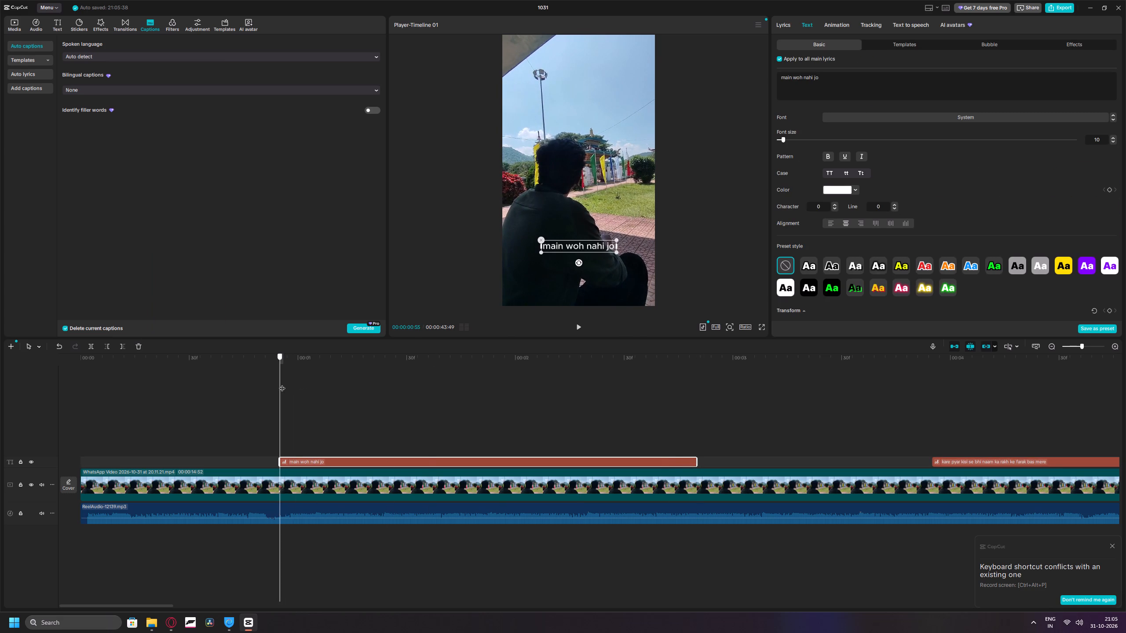
drag(282, 384, 281, 384)
click(578, 333)
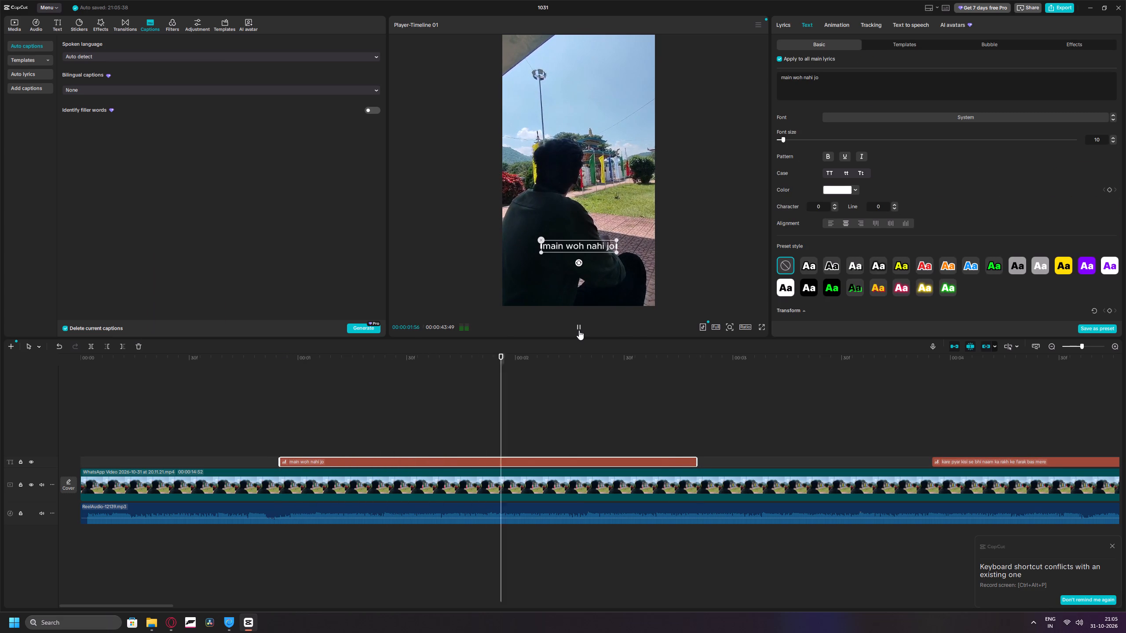
click(579, 330)
double_click(579, 328)
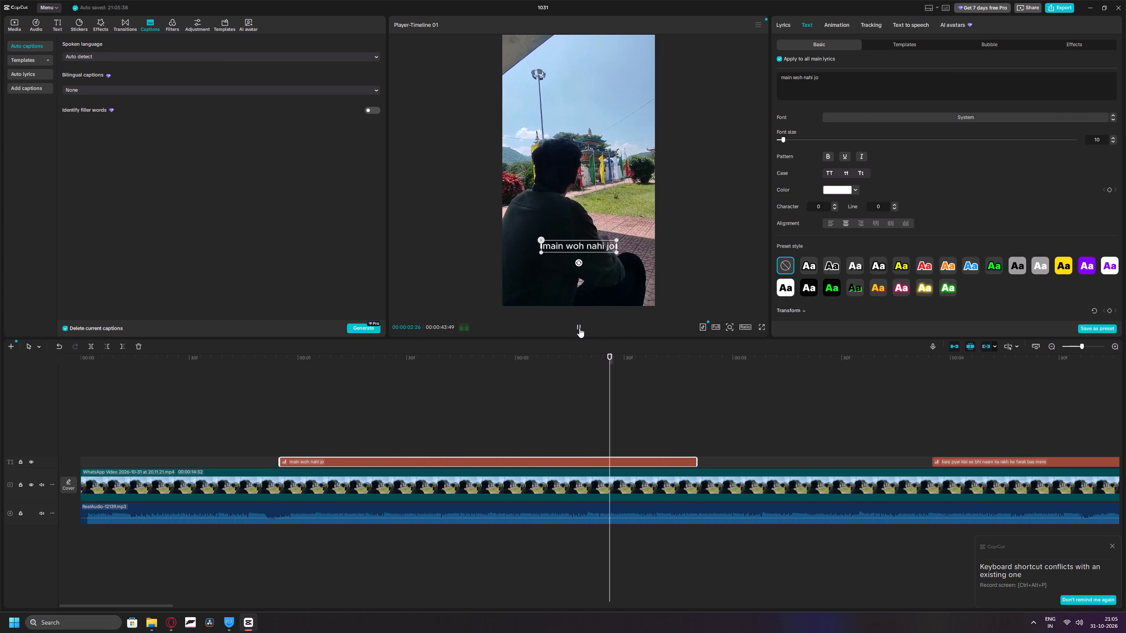
drag(613, 365, 555, 366)
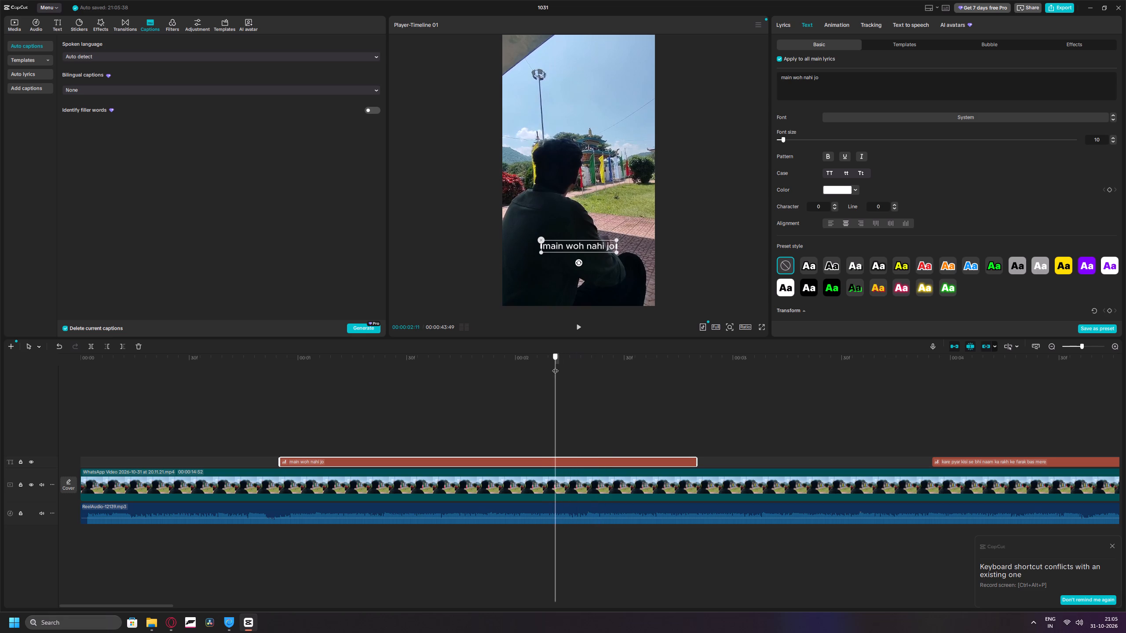
drag(555, 366, 548, 366)
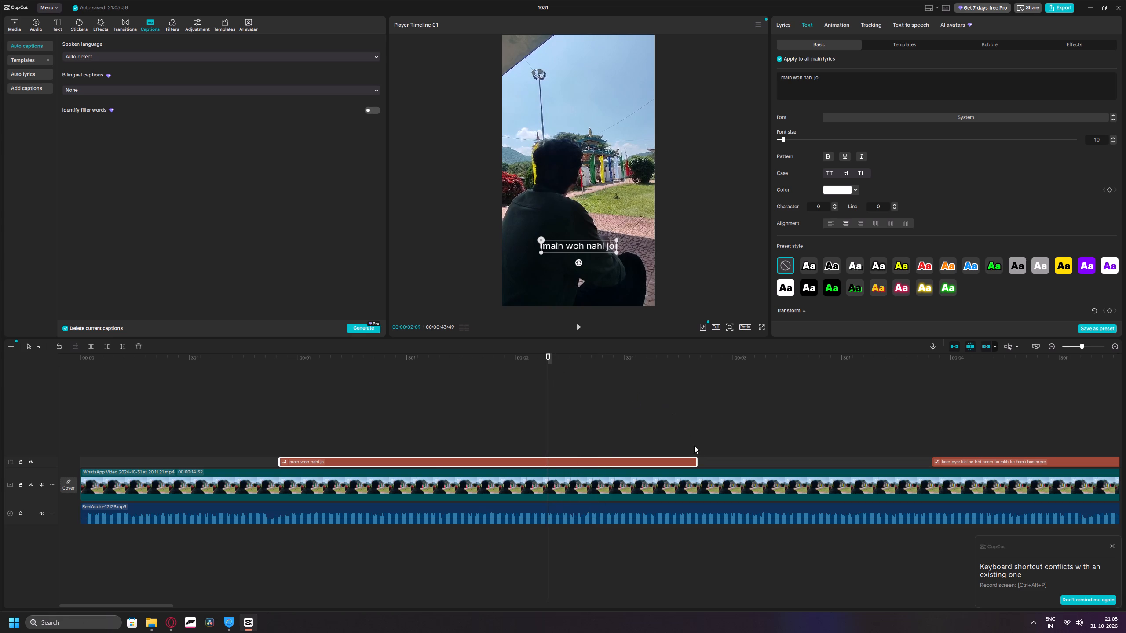
click(593, 461)
key(ctrl+b)
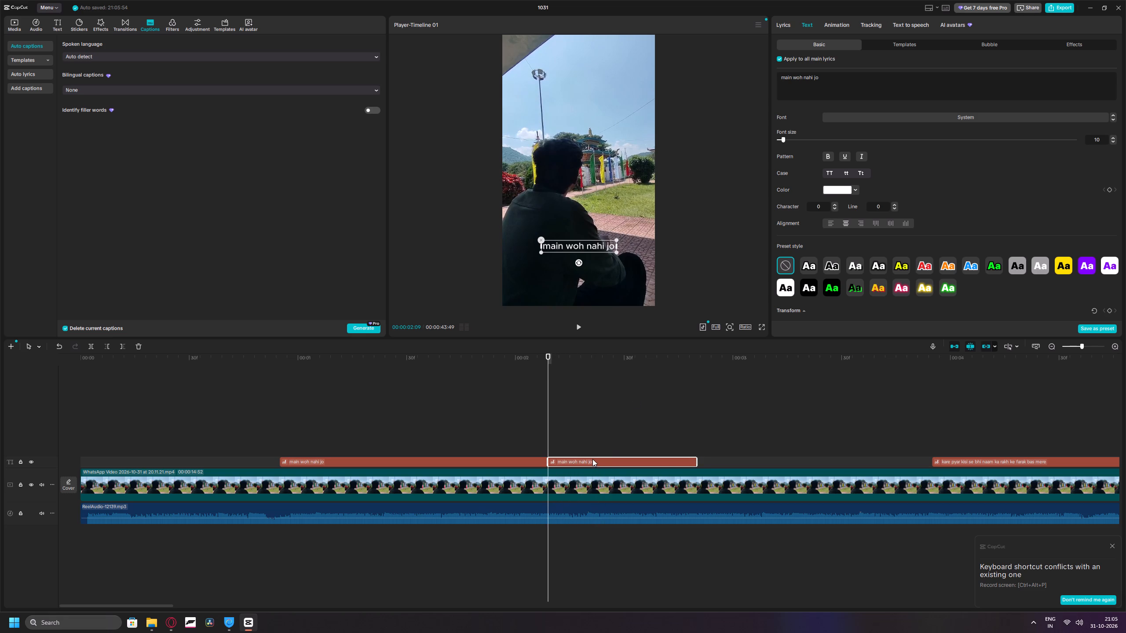
click(608, 460)
key(BackSpace)
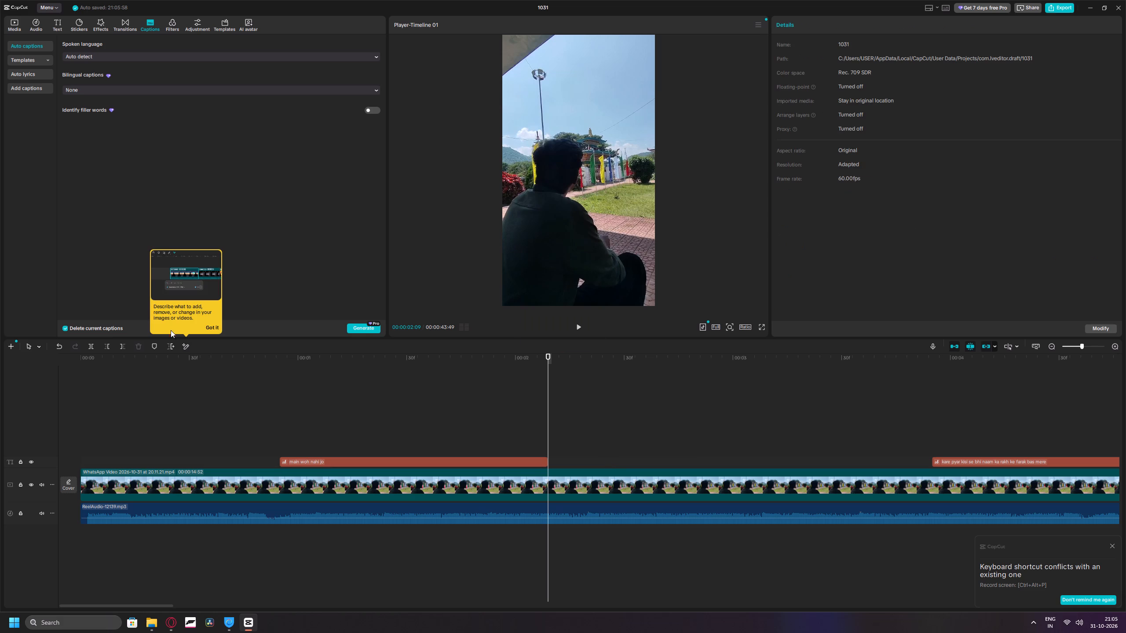
click(210, 326)
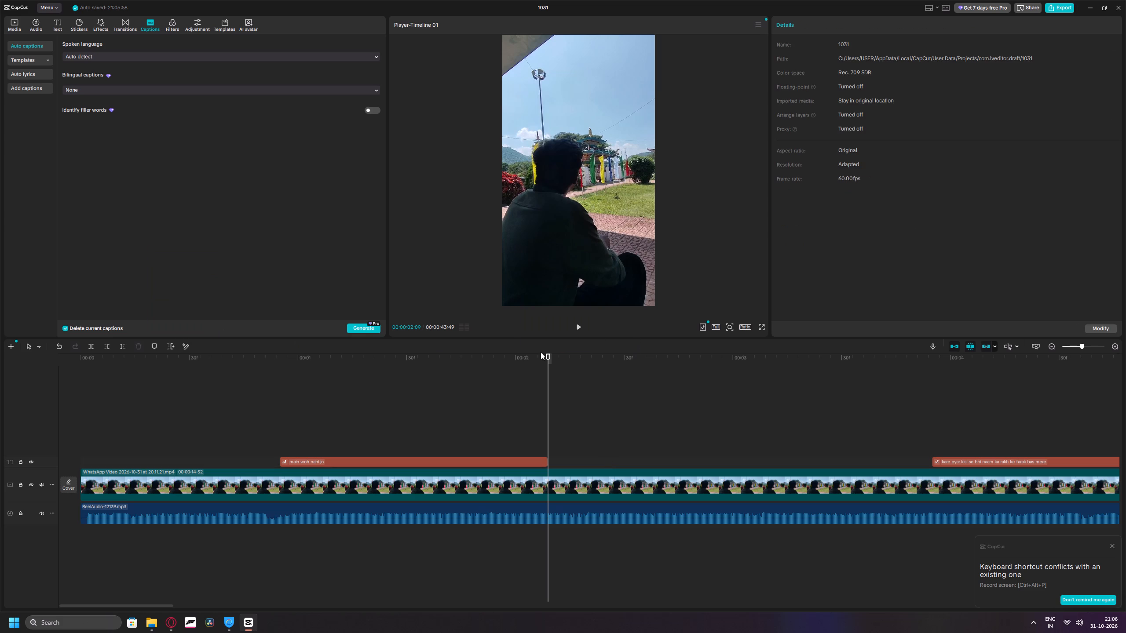
Check against the music and move the "kare pyar kisi se bhi naam" caption to start directly after "main woh nahi jo".
drag(547, 354, 268, 364)
click(578, 327)
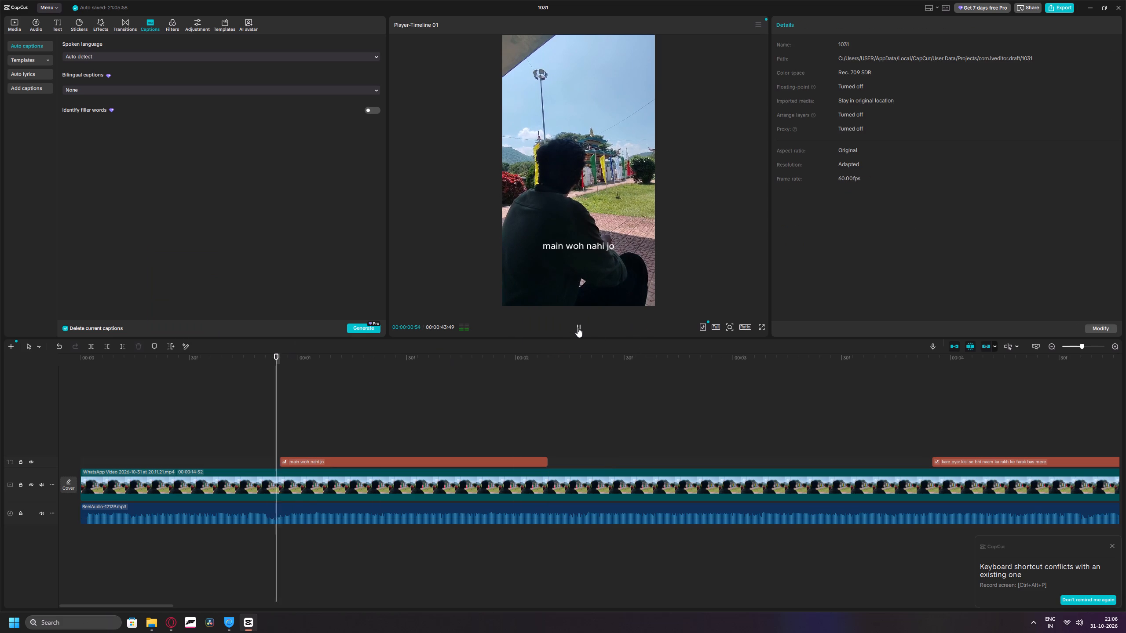
click(578, 328)
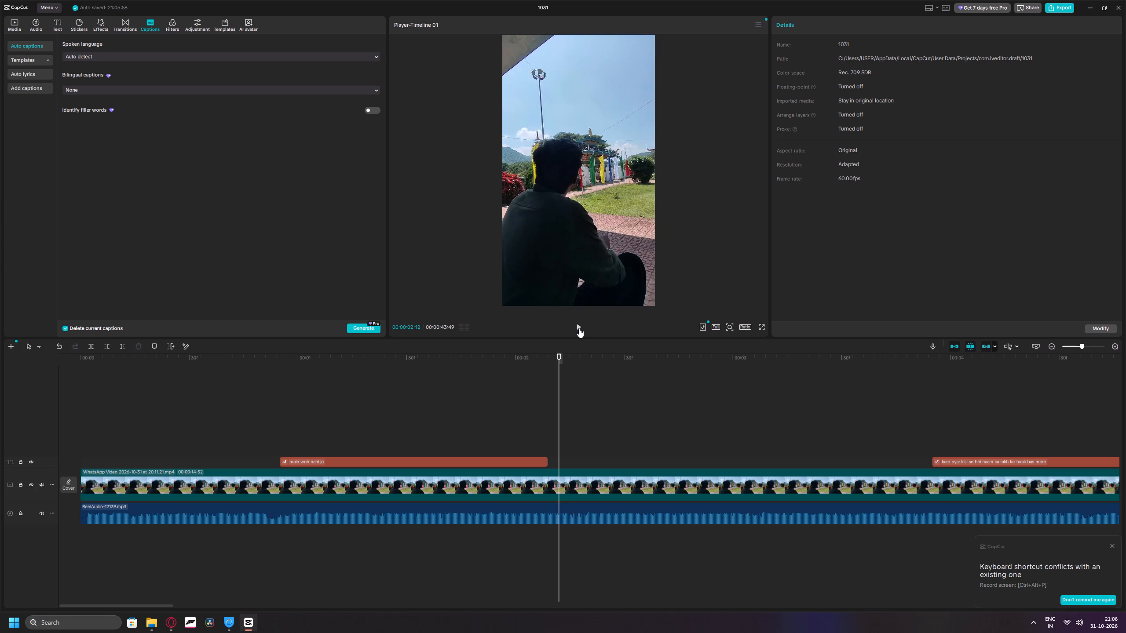
double_click(580, 328)
double_click(580, 328)
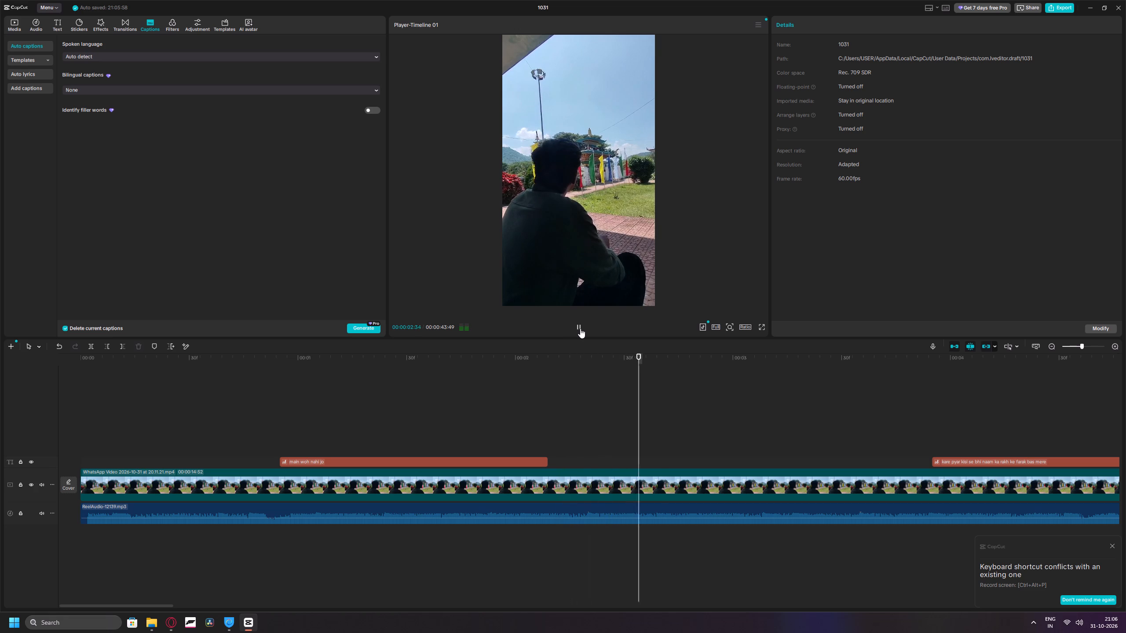
click(973, 458)
drag(969, 459, 908, 460)
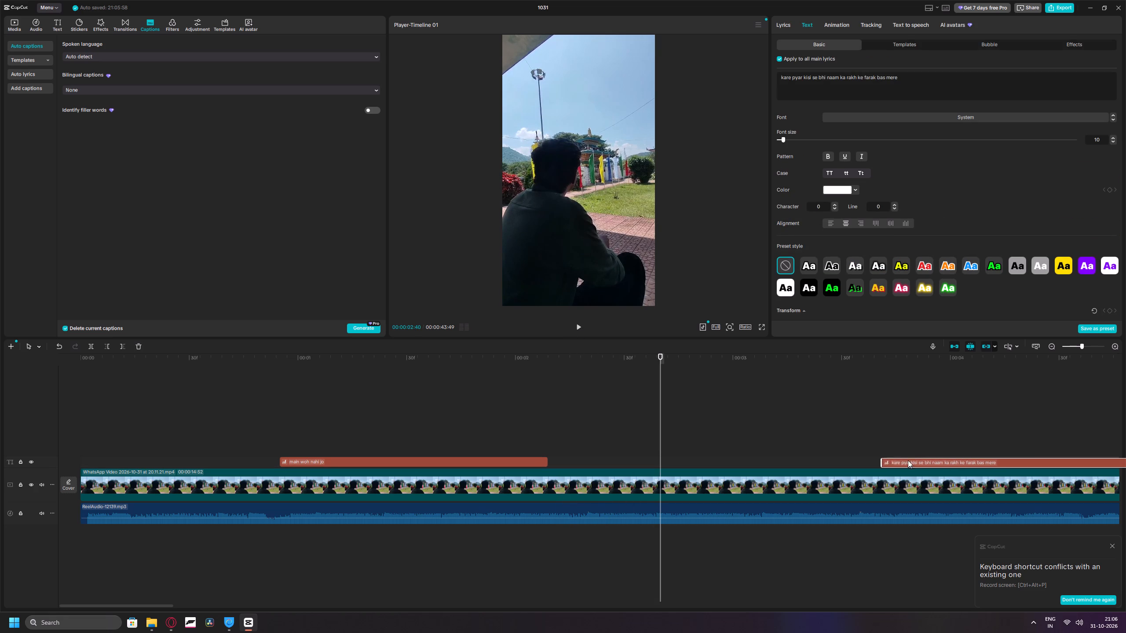
drag(908, 460, 617, 459)
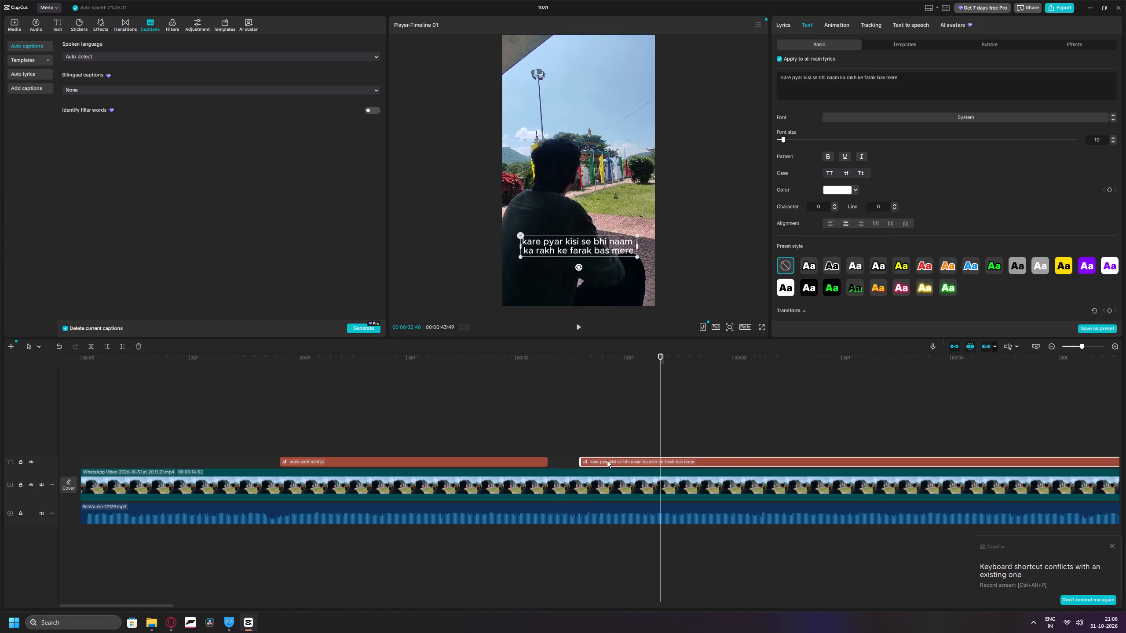
drag(661, 355, 354, 384)
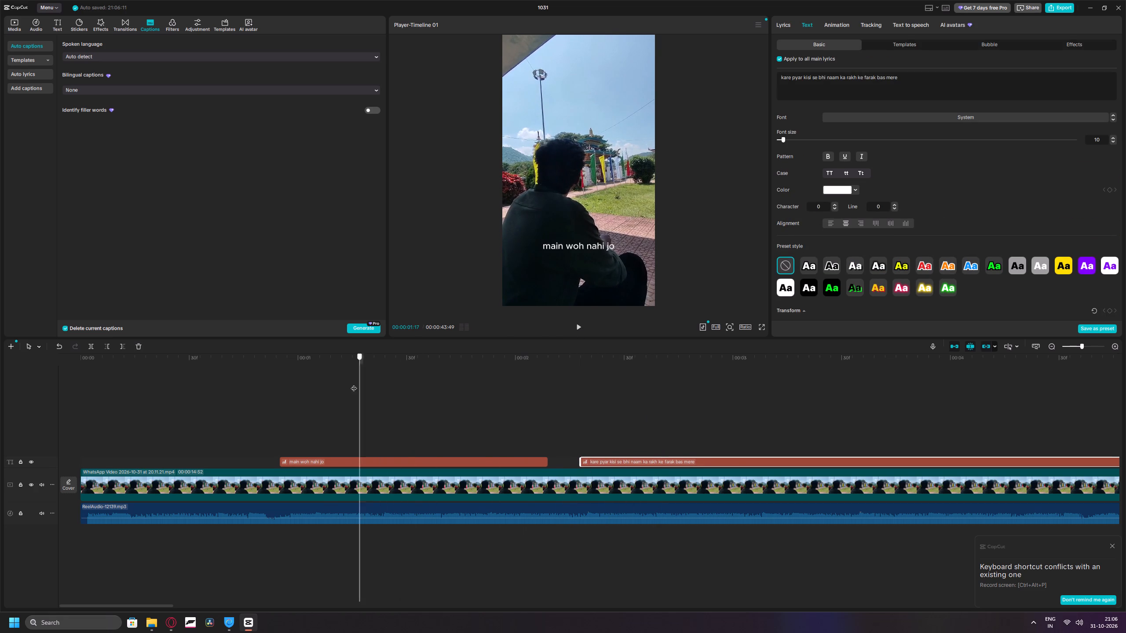
drag(354, 384, 281, 382)
click(575, 327)
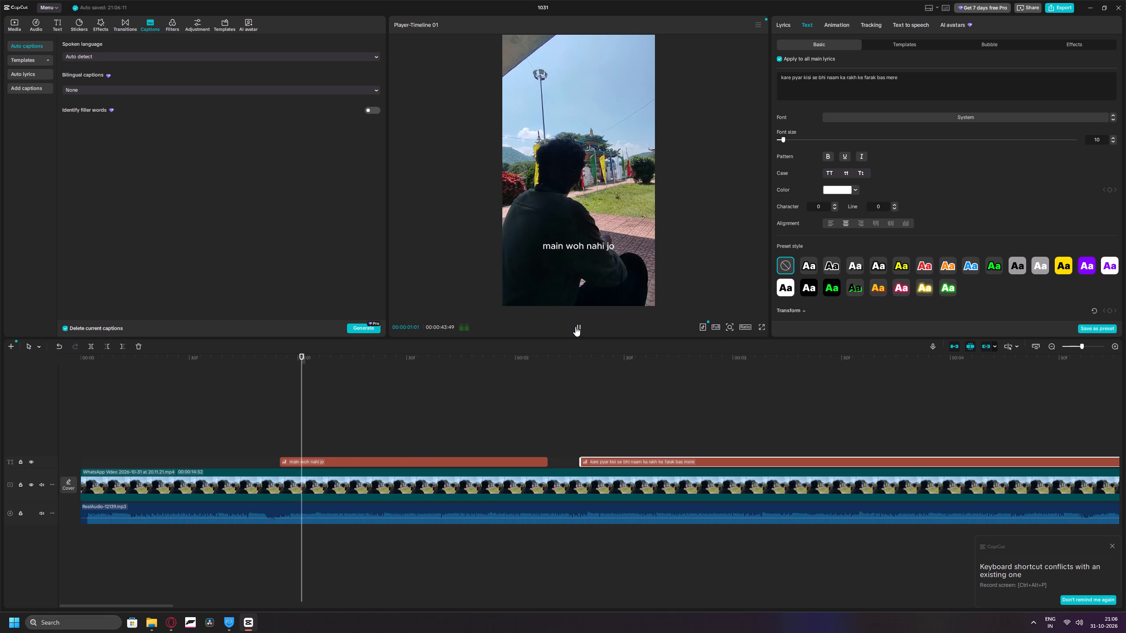
click(576, 327)
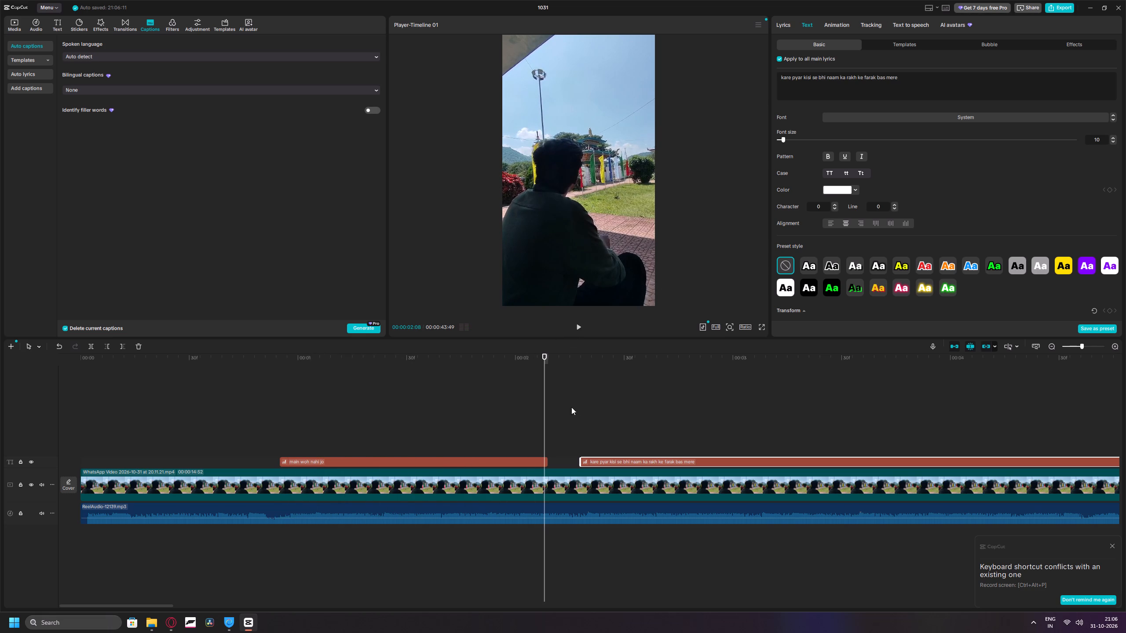
drag(587, 460, 555, 461)
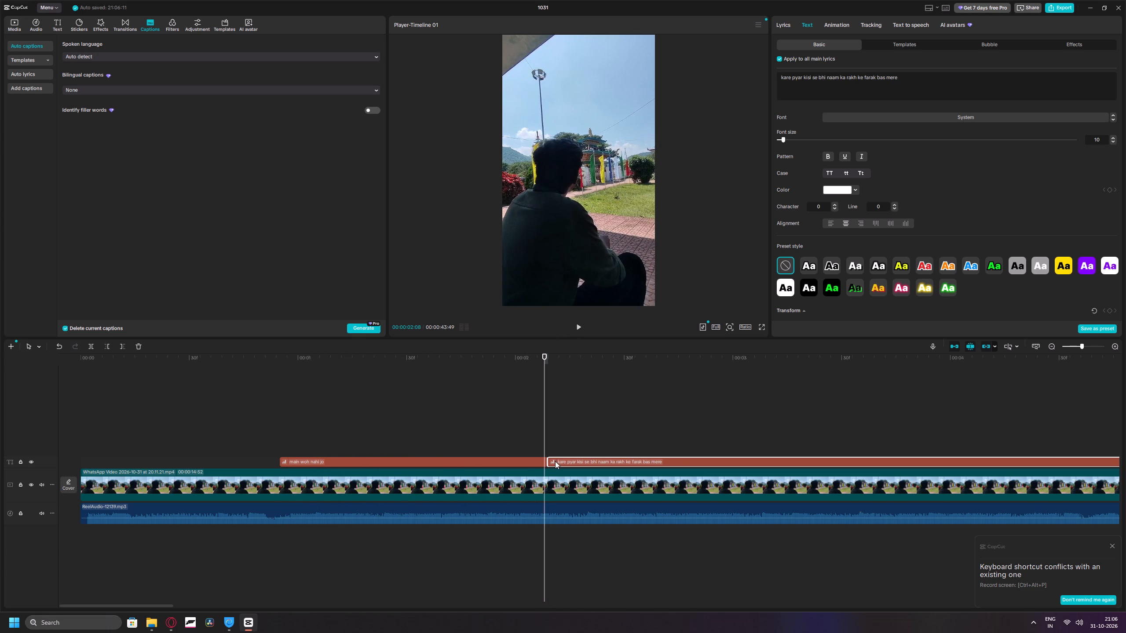
Play through the second lyric and extend the end of the "kare pyar kisi se bhi naam" caption to 00:00:06:54.
click(581, 328)
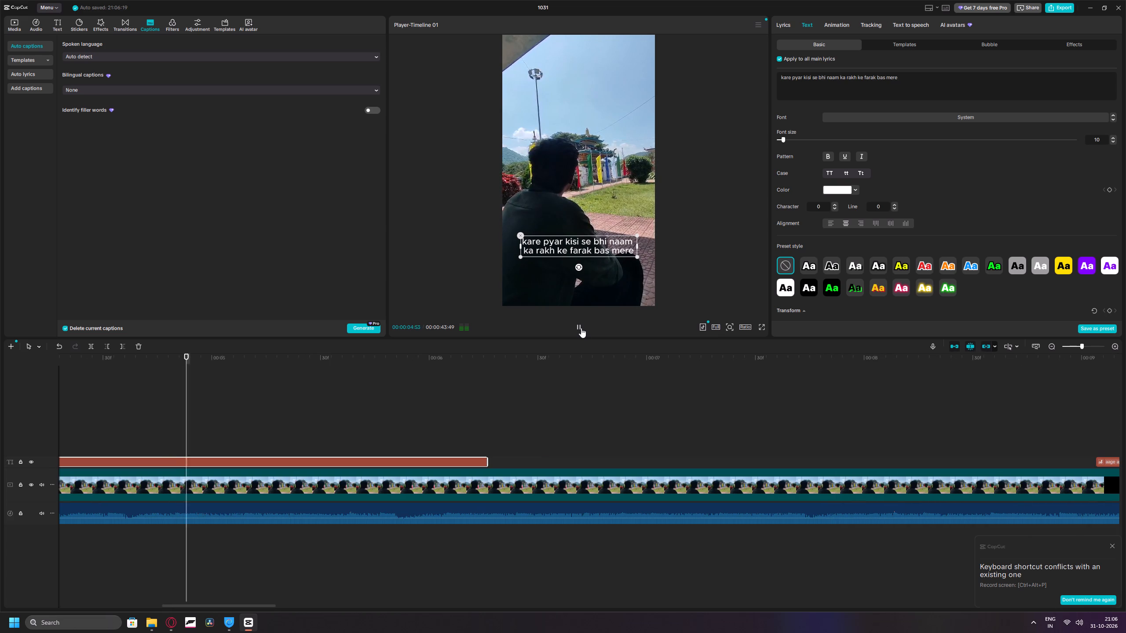
click(581, 328)
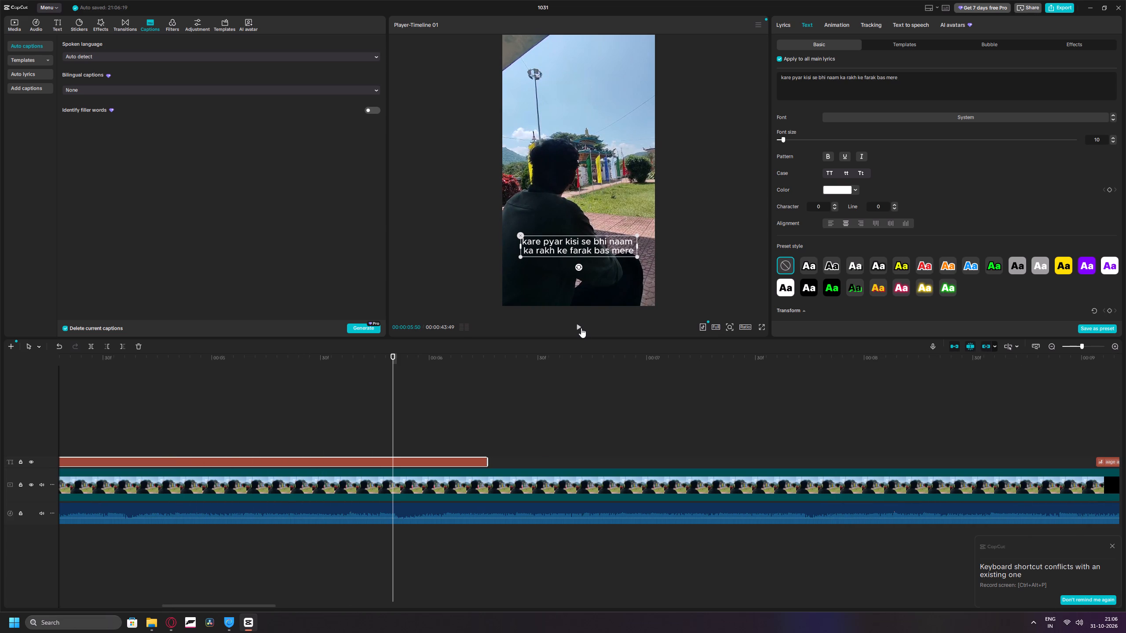
double_click(581, 327)
double_click(581, 327)
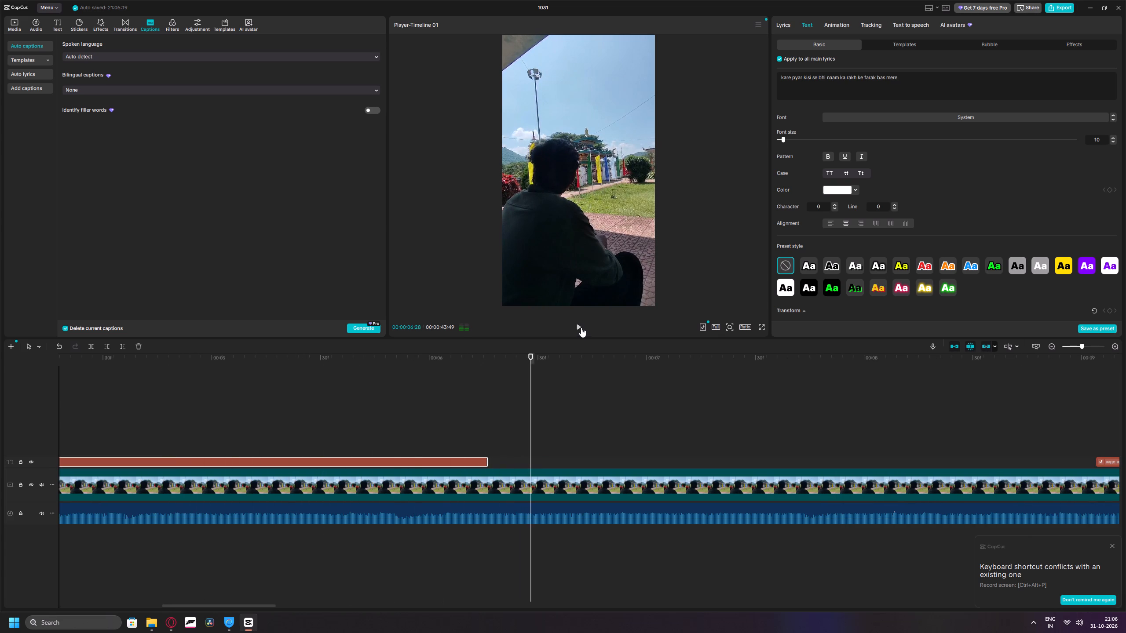
triple_click(581, 327)
click(581, 327)
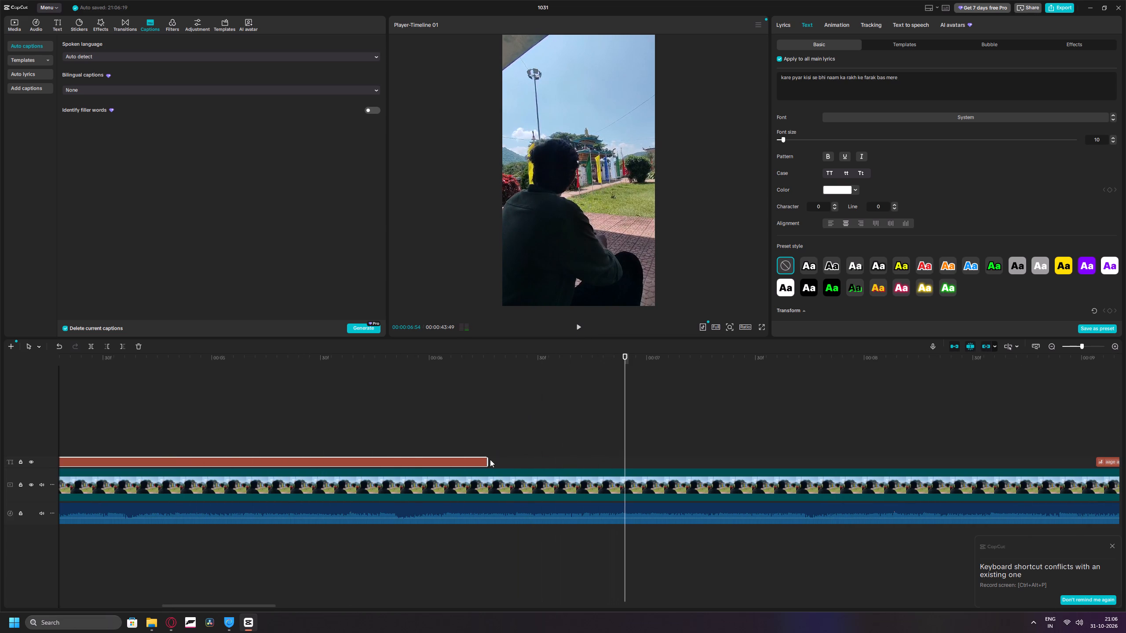
drag(489, 461, 623, 469)
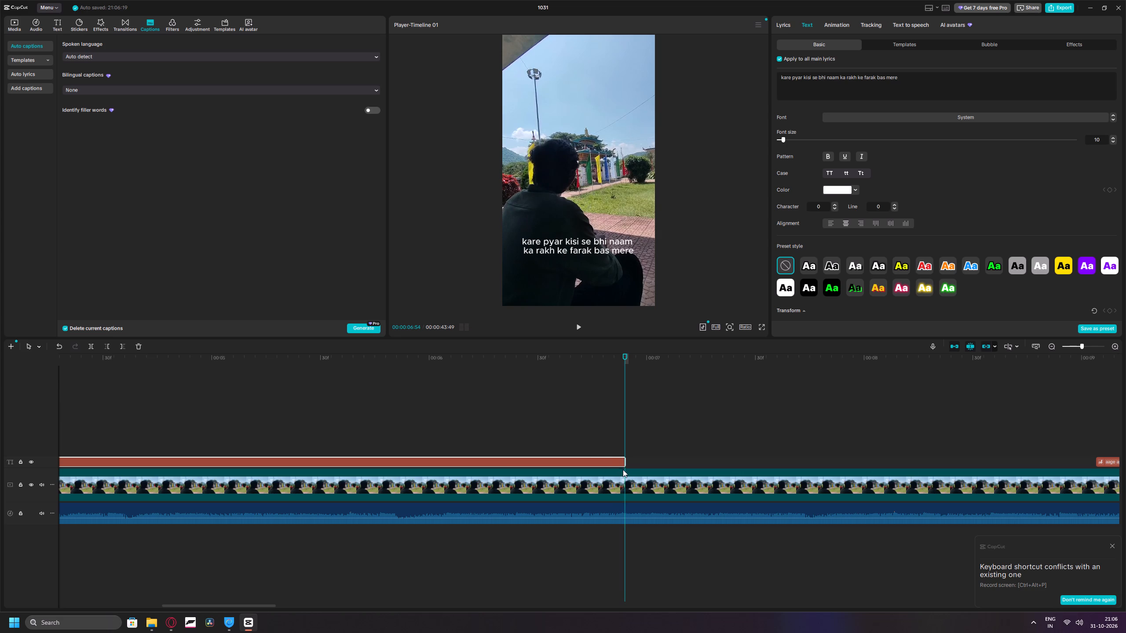
Move the "aage apni hi tu baat kara kar" caption to start directly after "kare pyar kisi se bhi naam".
drag(623, 469, 624, 470)
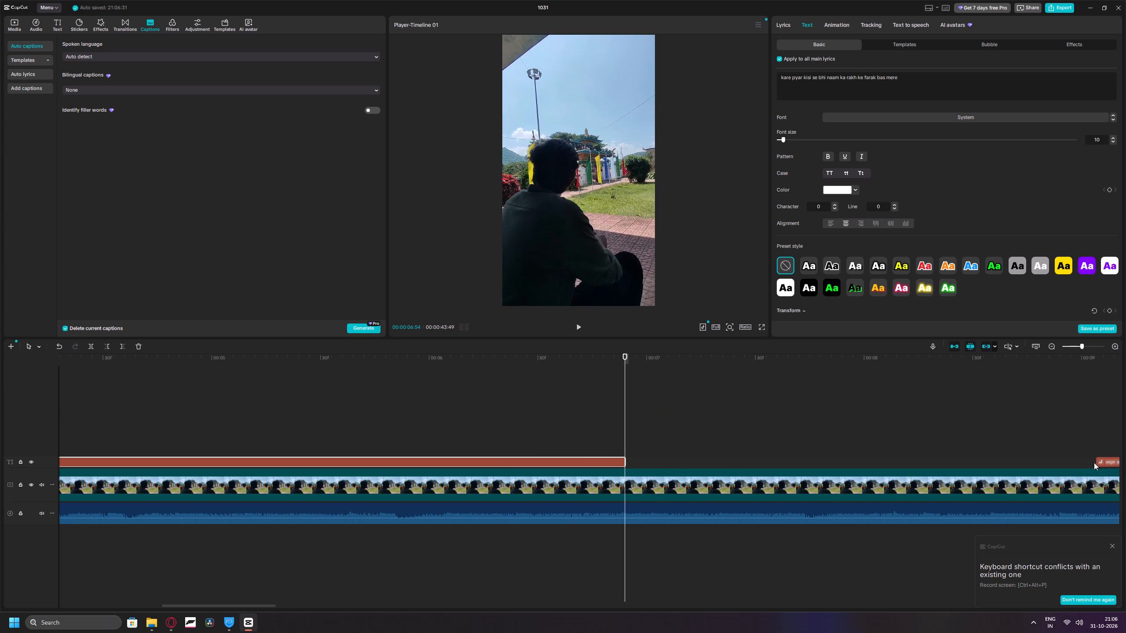
drag(1104, 462, 633, 463)
Play through the third lyric and extend the end of the "aage apni hi tu baat kara kar" caption to 00:00:10:01.
click(578, 329)
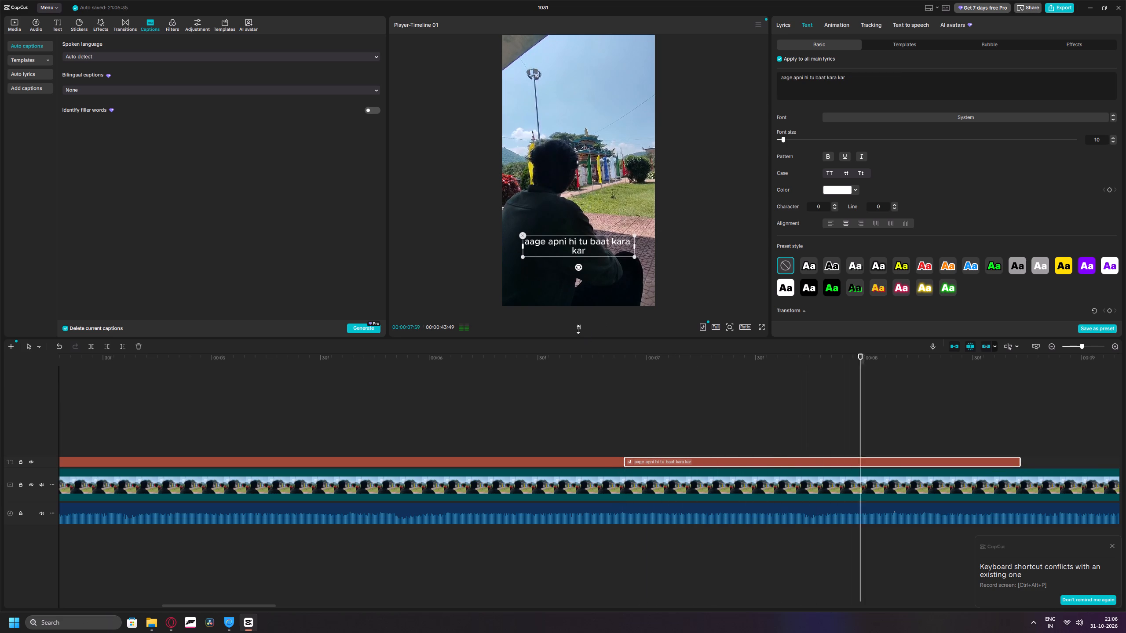
click(578, 329)
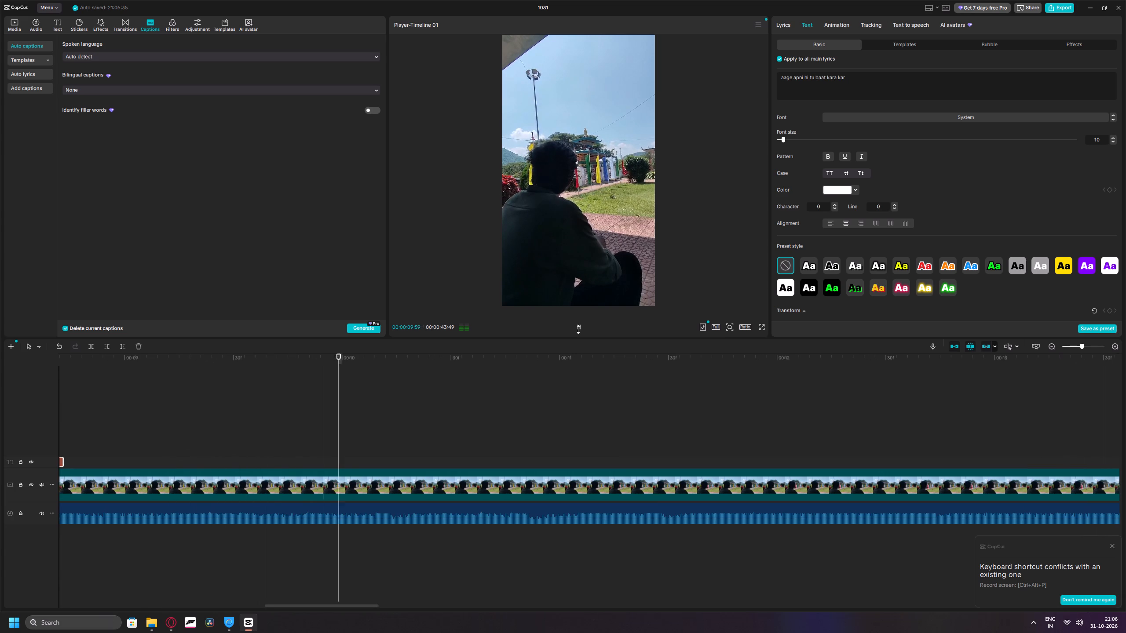
ctrl+scroll(491, 386, down, 4)
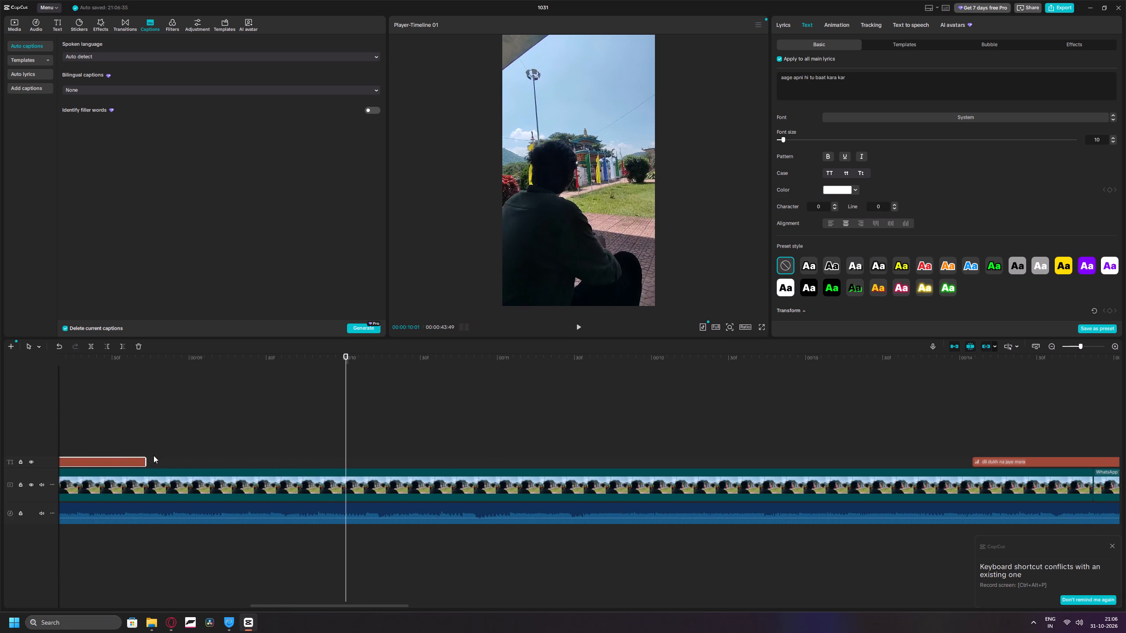
drag(146, 460, 344, 462)
Check against the music and move the "dil dukh na jaye mera" caption forward to start at about 00:00:11:01.
drag(1031, 461, 803, 470)
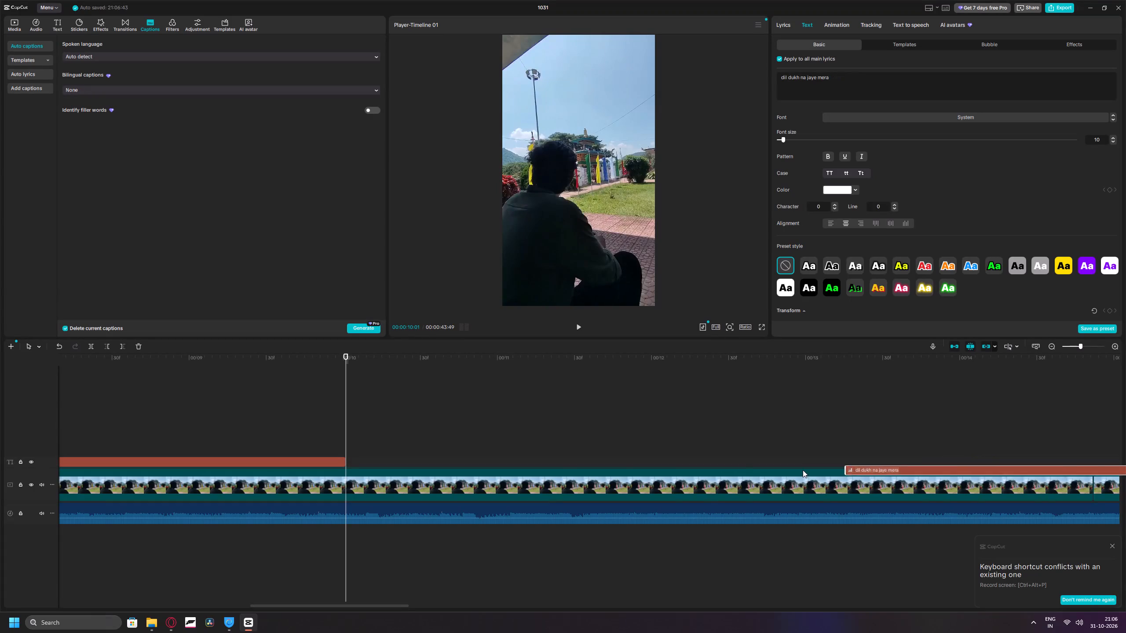
drag(803, 470, 403, 461)
click(579, 330)
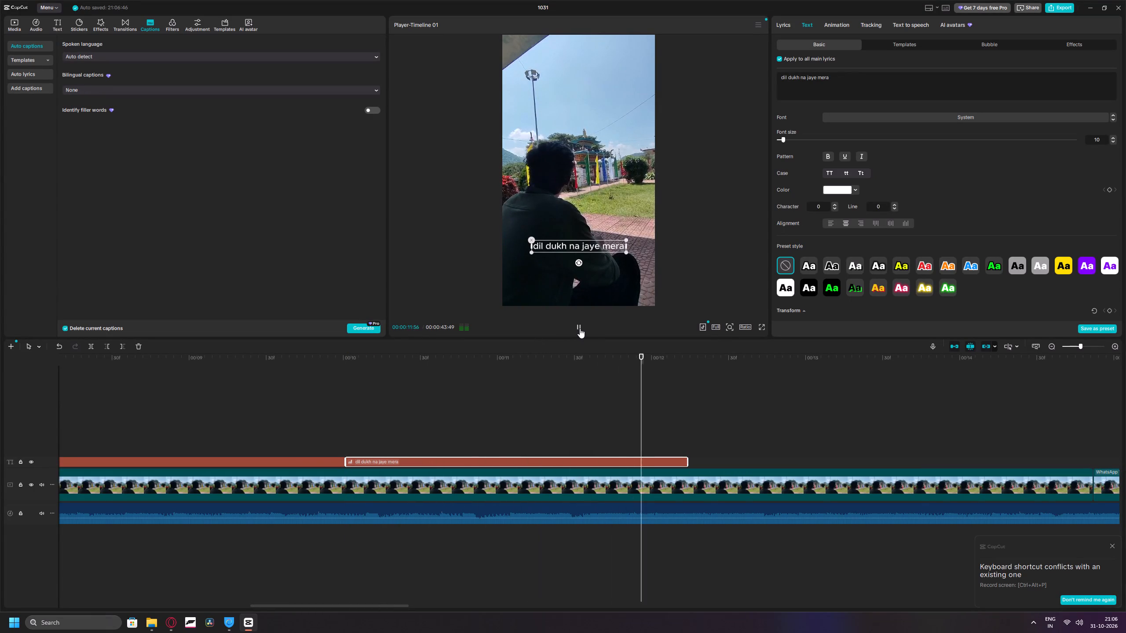
click(579, 328)
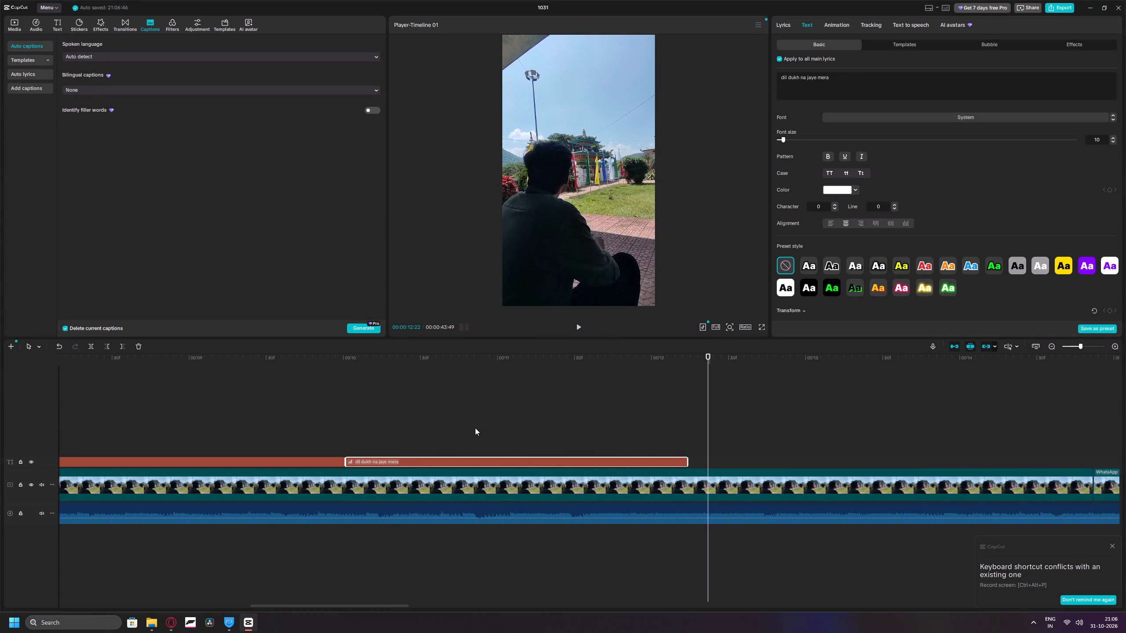
drag(406, 462, 461, 463)
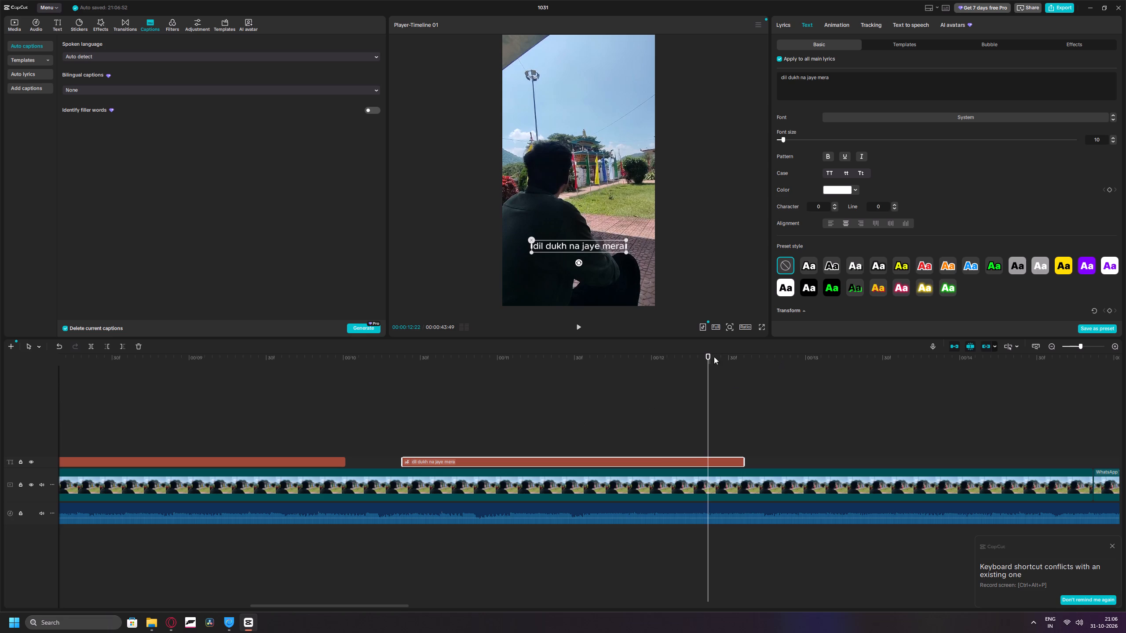
drag(711, 357, 304, 387)
click(583, 324)
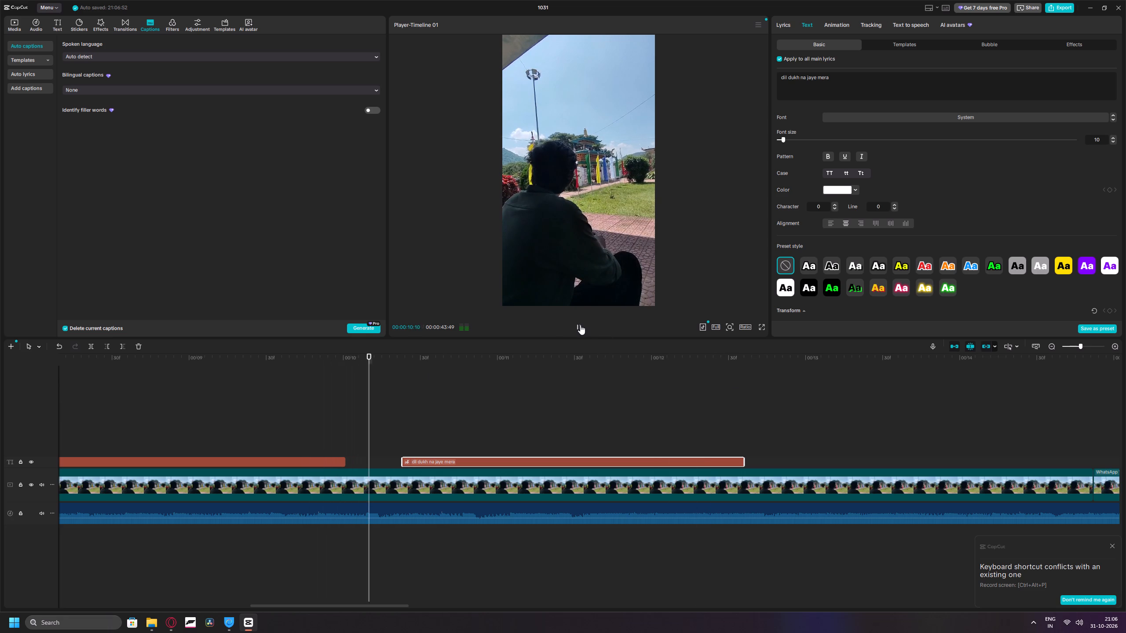
click(580, 325)
double_click(580, 325)
double_click(580, 325)
double_click(581, 325)
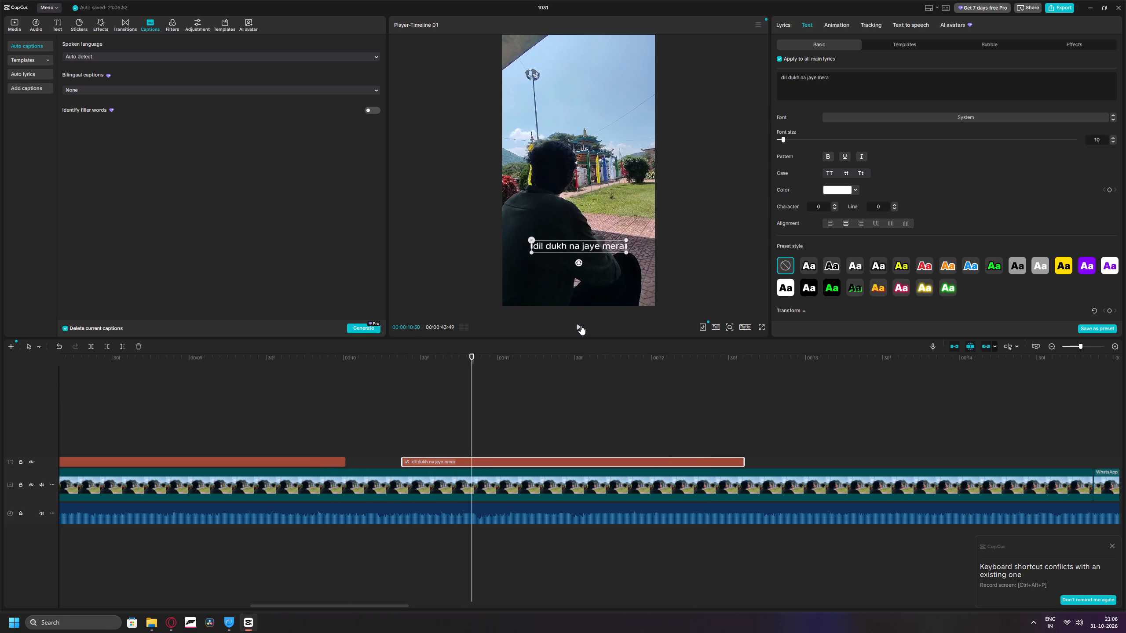
double_click(581, 325)
drag(486, 459, 502, 459)
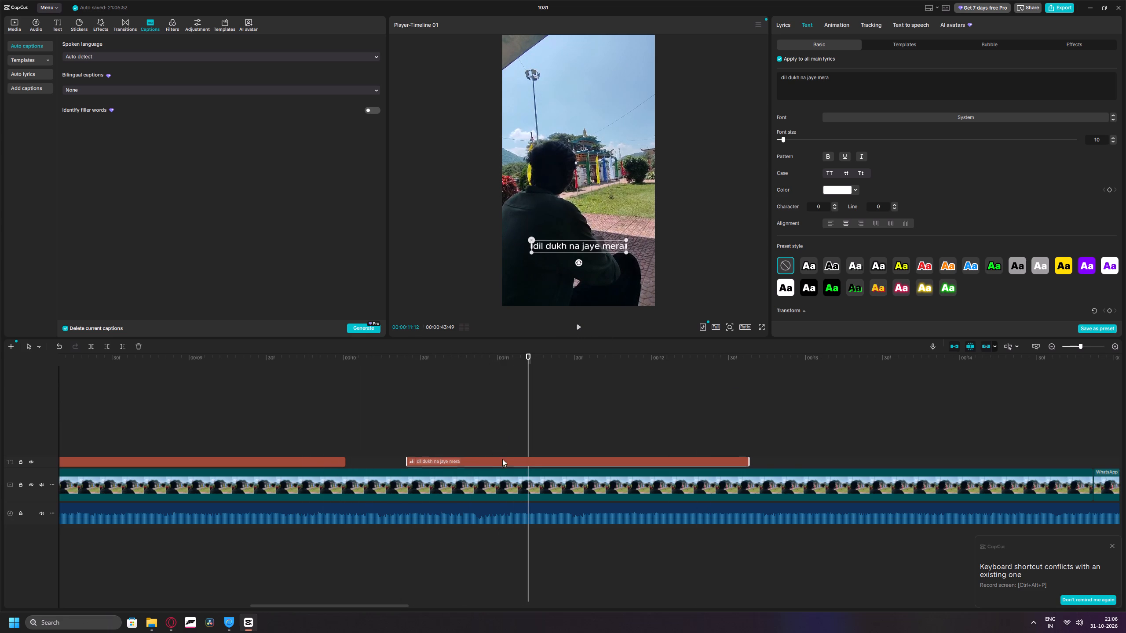
drag(502, 459, 590, 458)
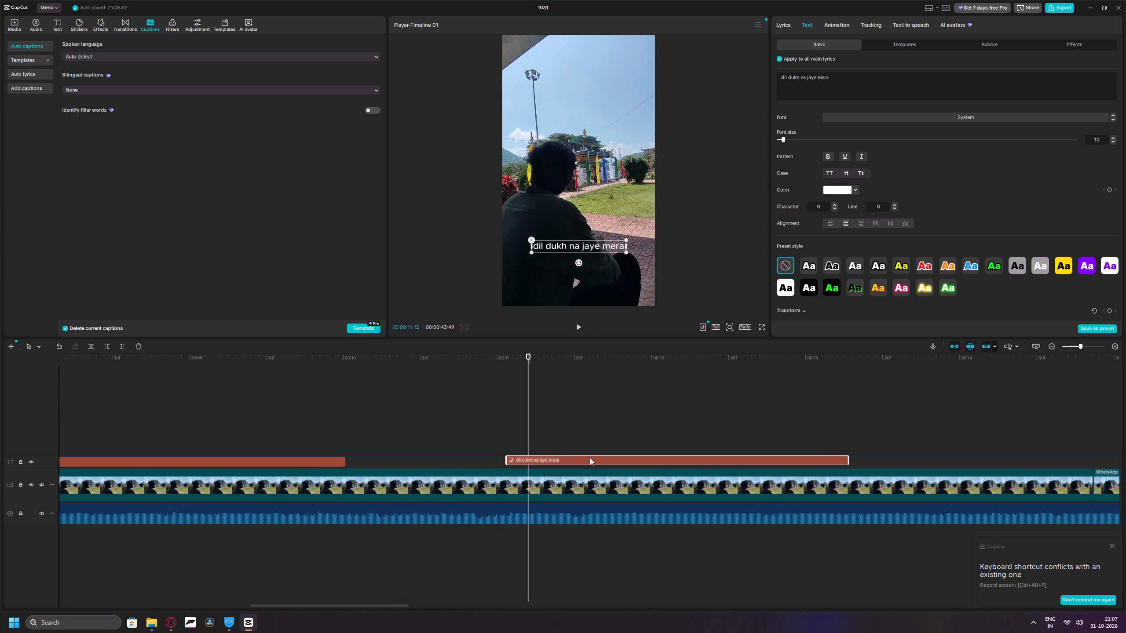
drag(590, 458, 590, 459)
Replay the "dil dukh na jaye mera" lyric and move the "dhyan rakha kar bas mere" caption to start directly after it.
drag(529, 425, 509, 425)
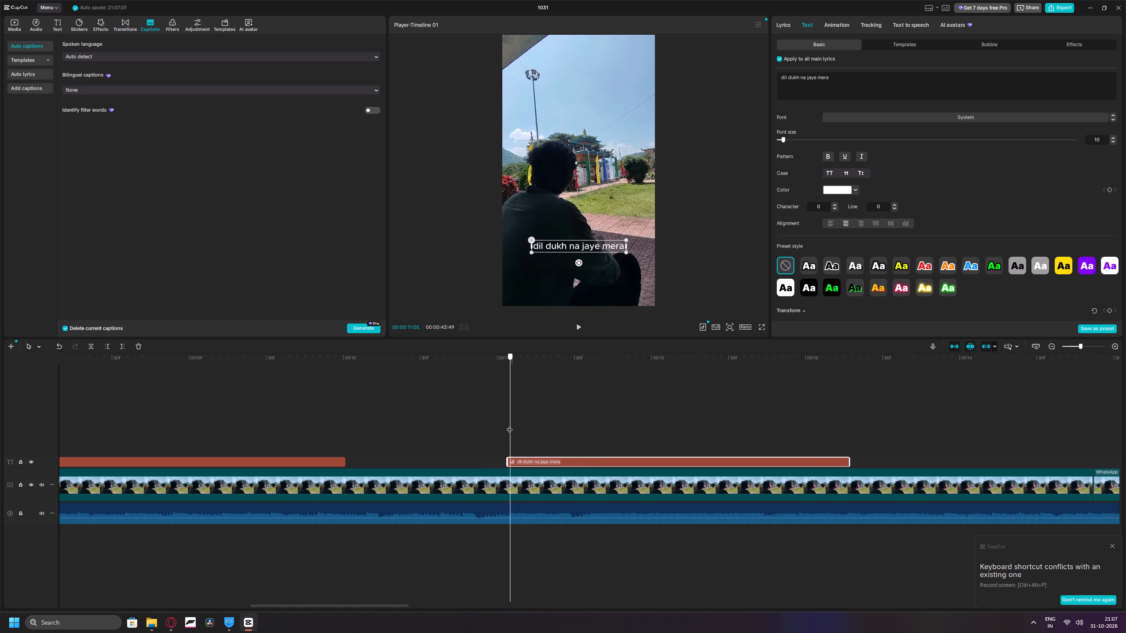
drag(509, 425, 508, 425)
click(582, 328)
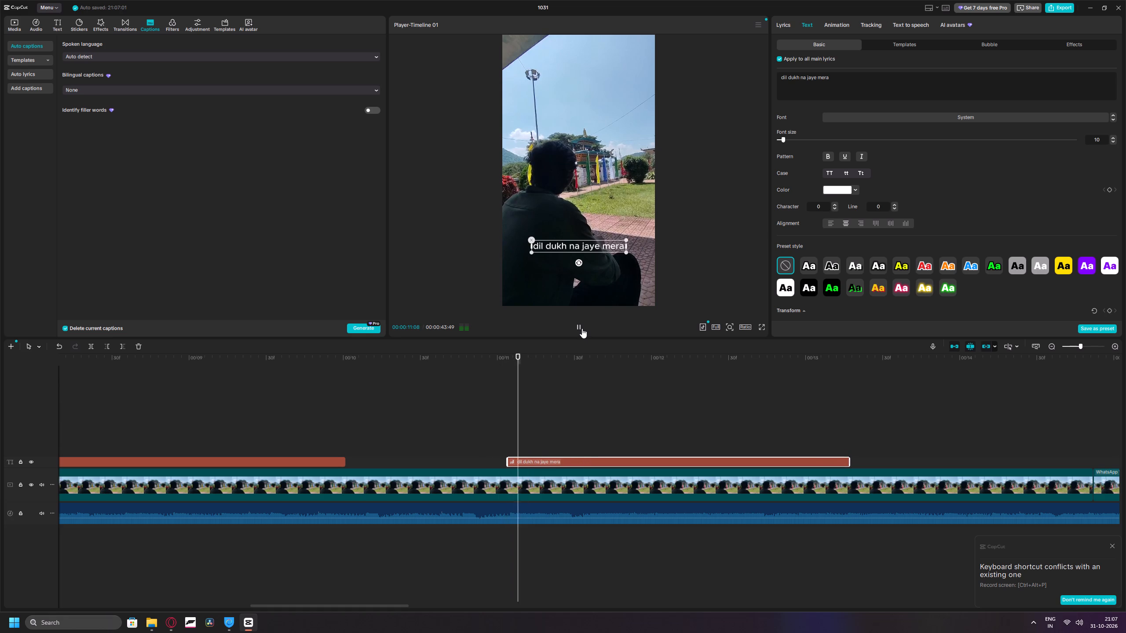
click(582, 328)
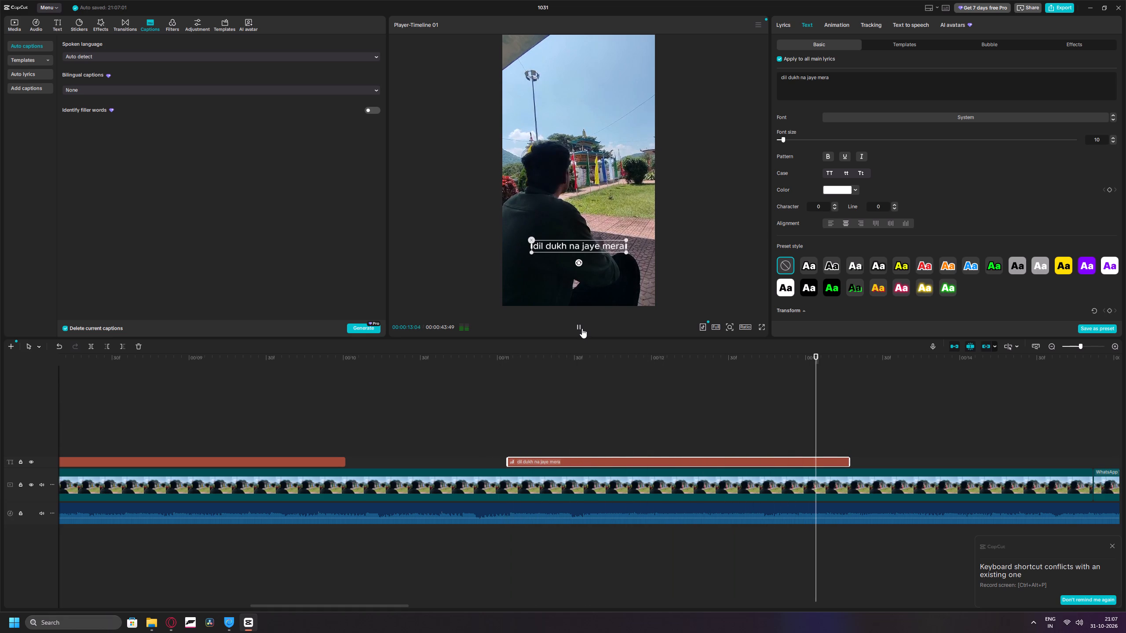
double_click(582, 328)
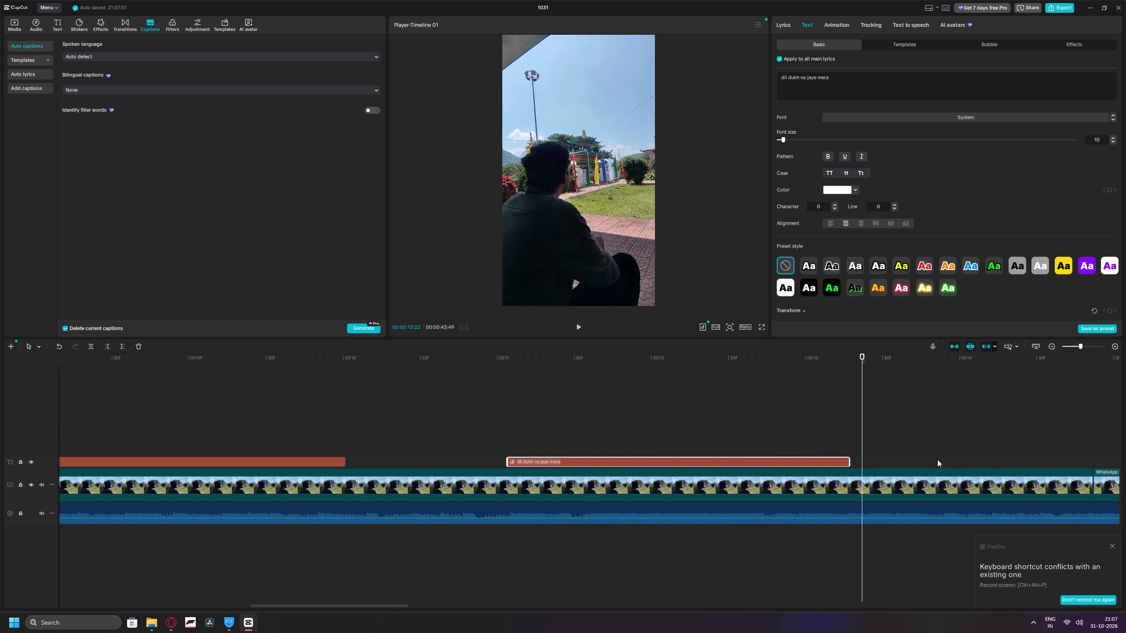
ctrl+scroll(913, 447, down, 4)
ctrl+scroll(913, 447, up, 5)
alt+scroll(913, 446, up, 1)
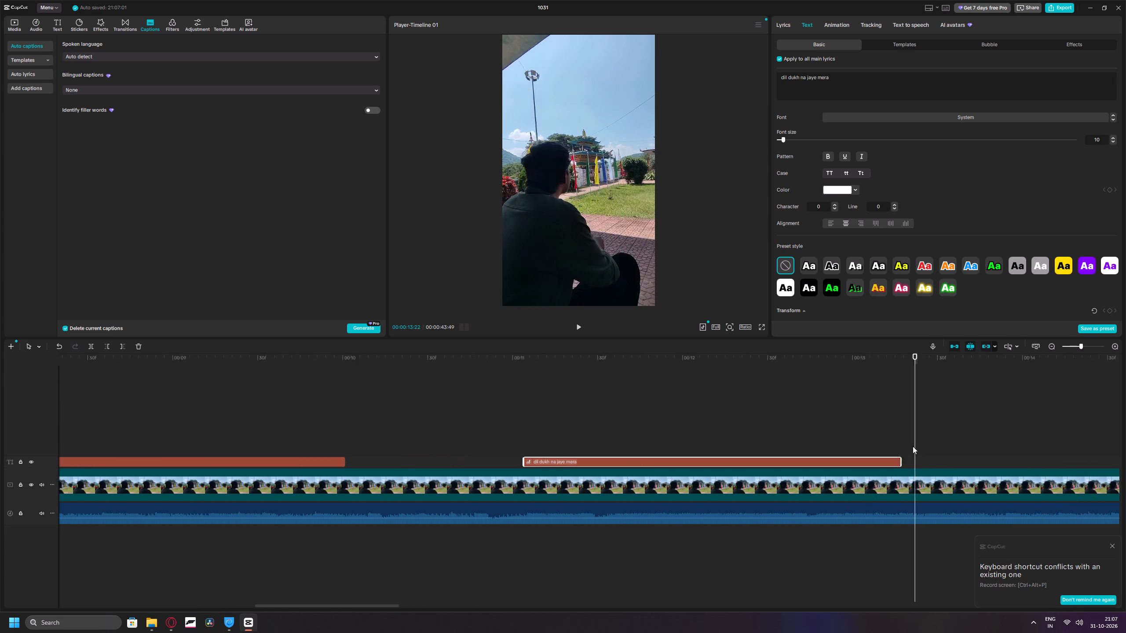
alt+scroll(913, 446, up, 2)
alt+scroll(913, 446, down, 11)
ctrl+scroll(910, 447, down, 8)
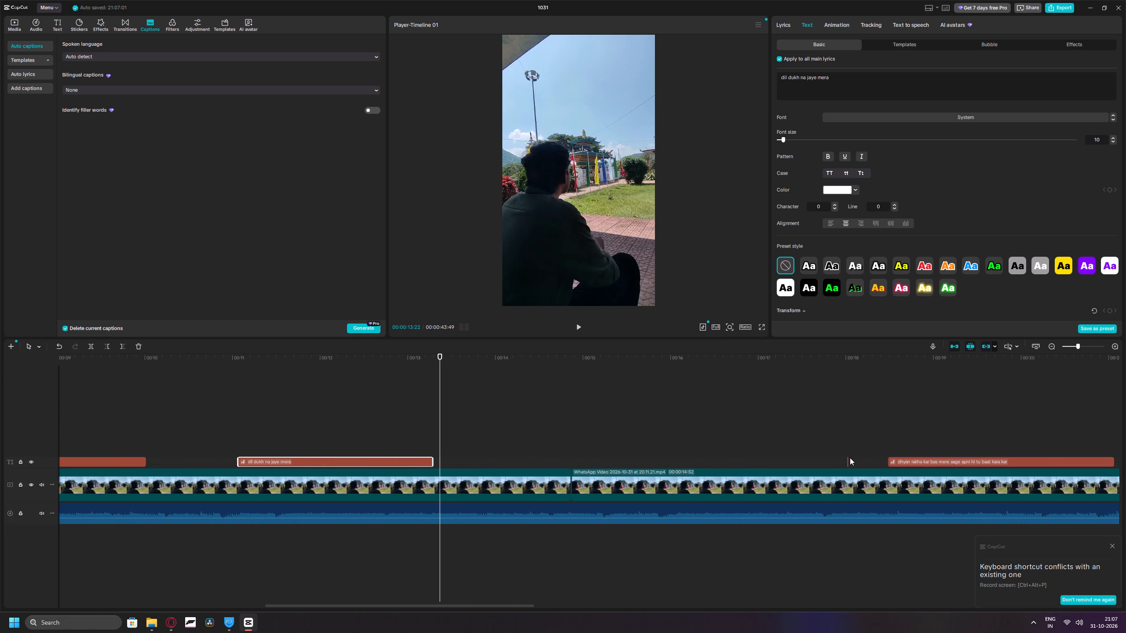
drag(916, 460, 546, 460)
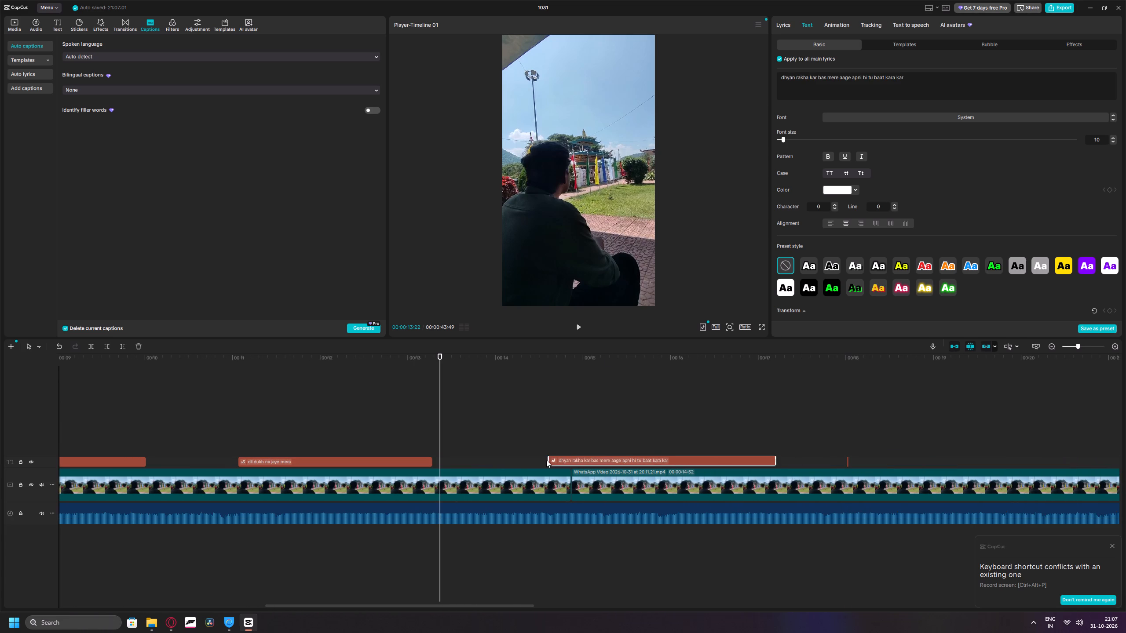
drag(546, 460, 462, 461)
Play on, trim the start of the "dhyan rakha kar bas mere" caption slightly, and extend "dil dukh na jaye mera" to meet it.
click(579, 324)
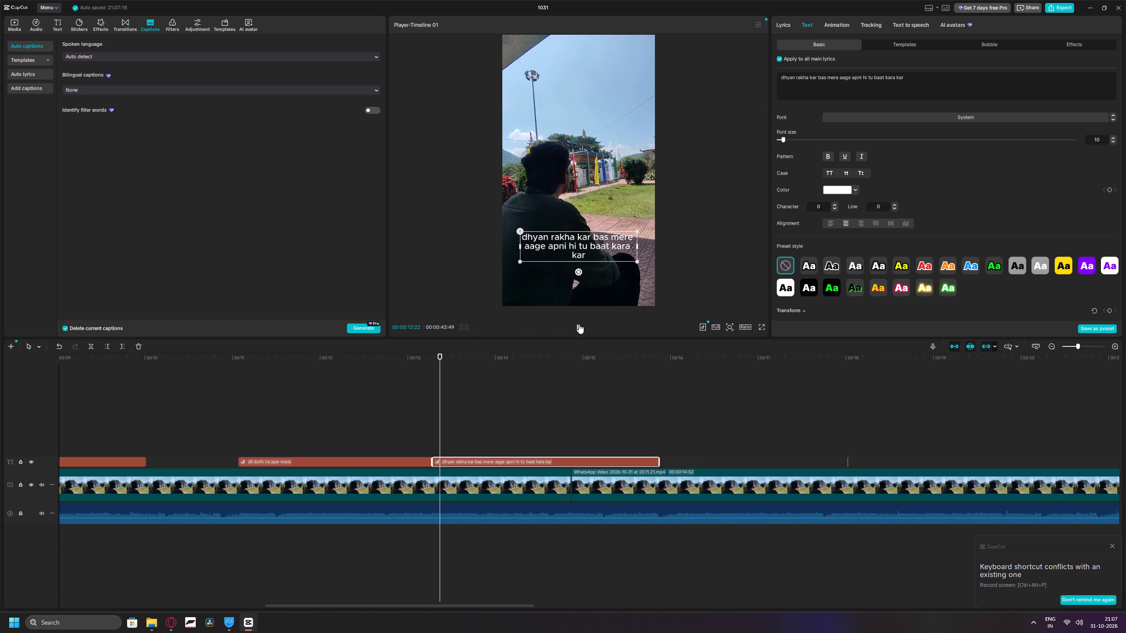
click(579, 324)
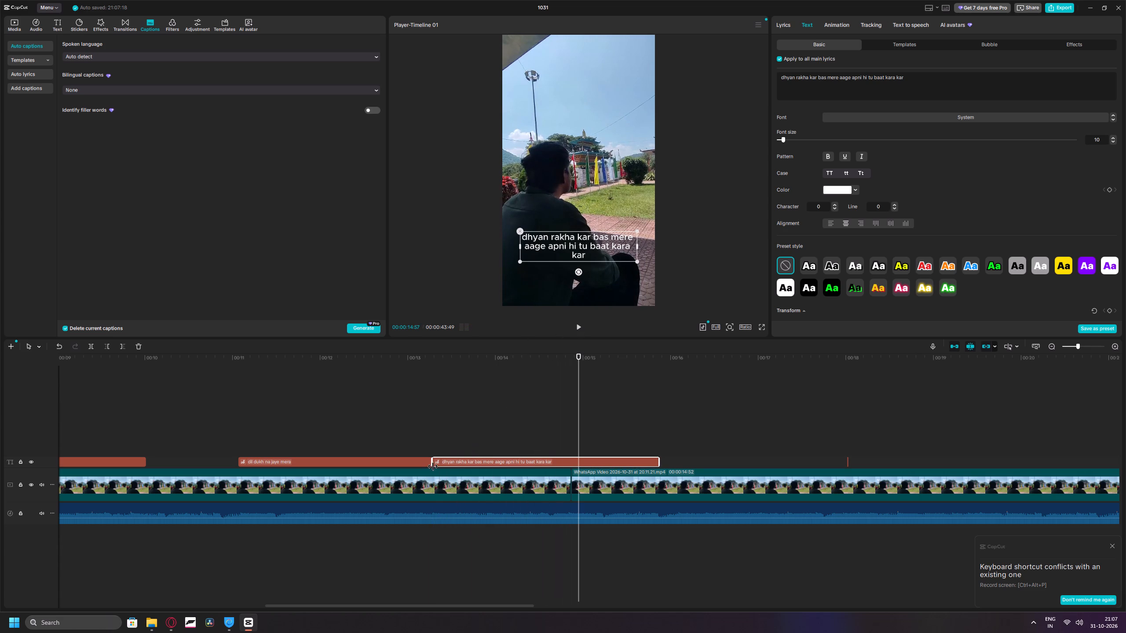
drag(431, 463, 444, 464)
drag(432, 462, 444, 462)
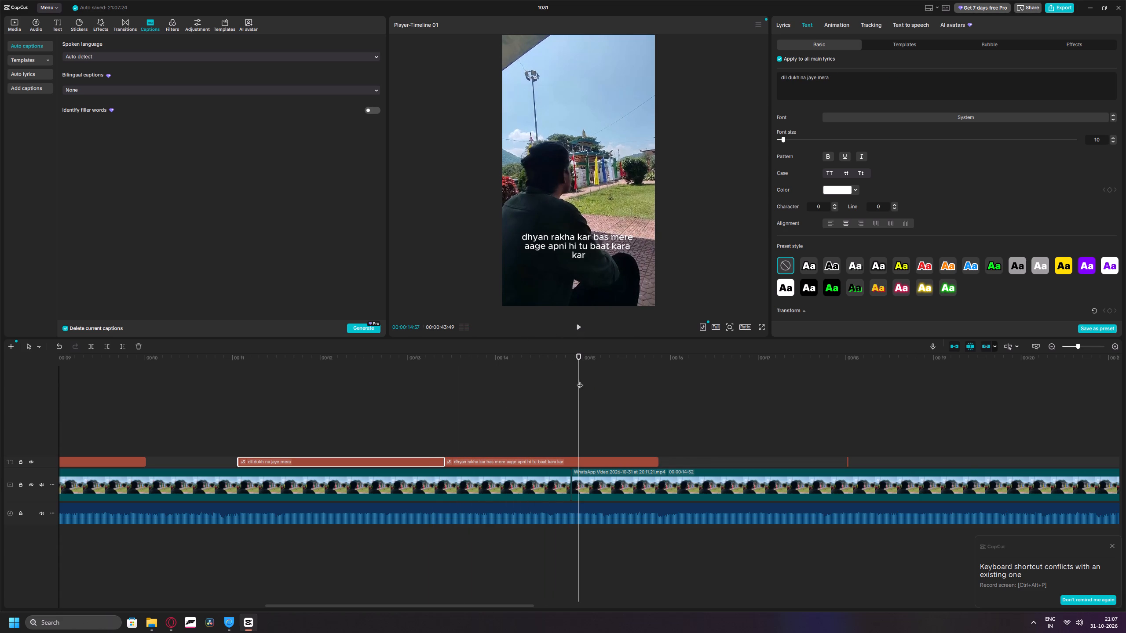
Replay the transition, move "dhyan rakha kar bas mere" to start at 00:00:13:53, and extend "dil dukh na jaye mera" to meet it.
drag(579, 380, 410, 391)
double_click(580, 330)
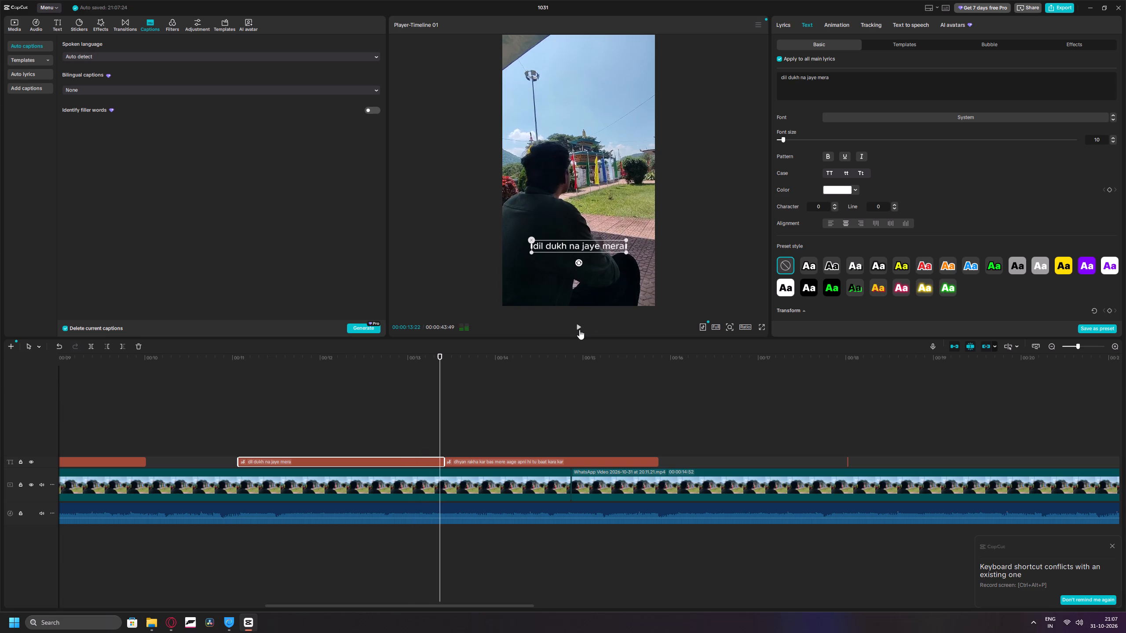
double_click(579, 330)
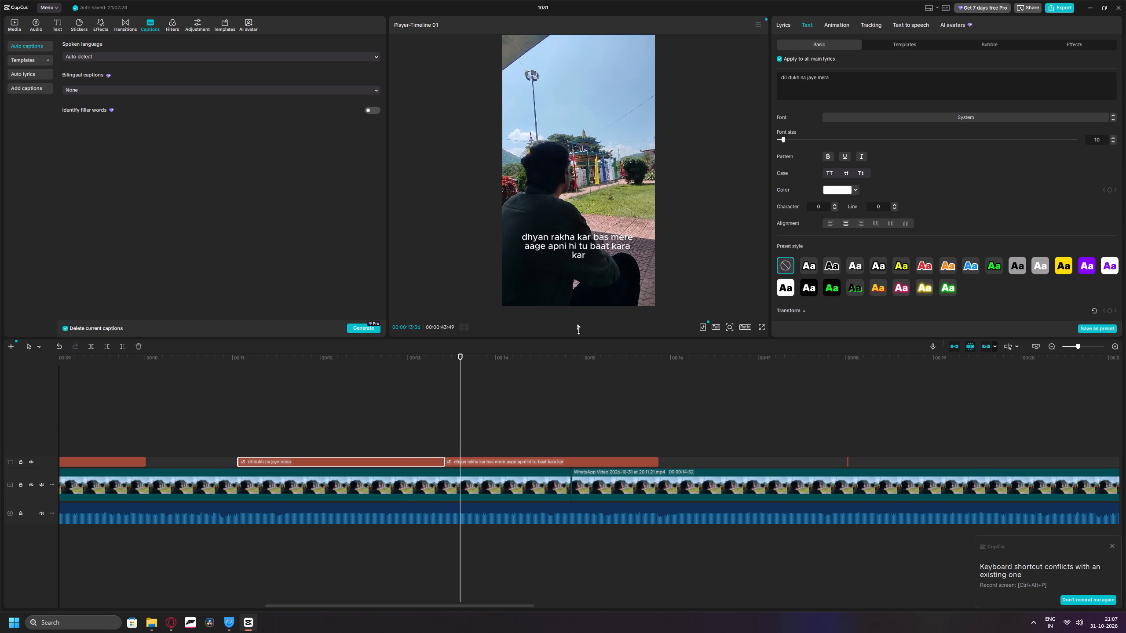
double_click(578, 330)
double_click(578, 330)
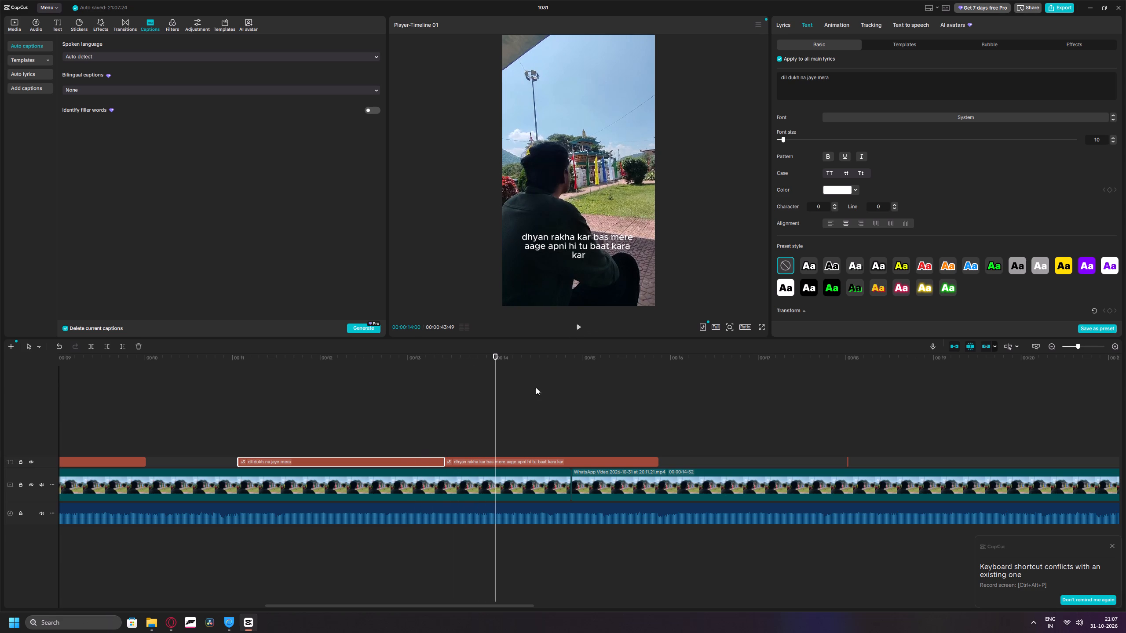
key(Left)
key(Left)
key(Left)
key(Left)
key(Left)
key(Left)
key(Left)
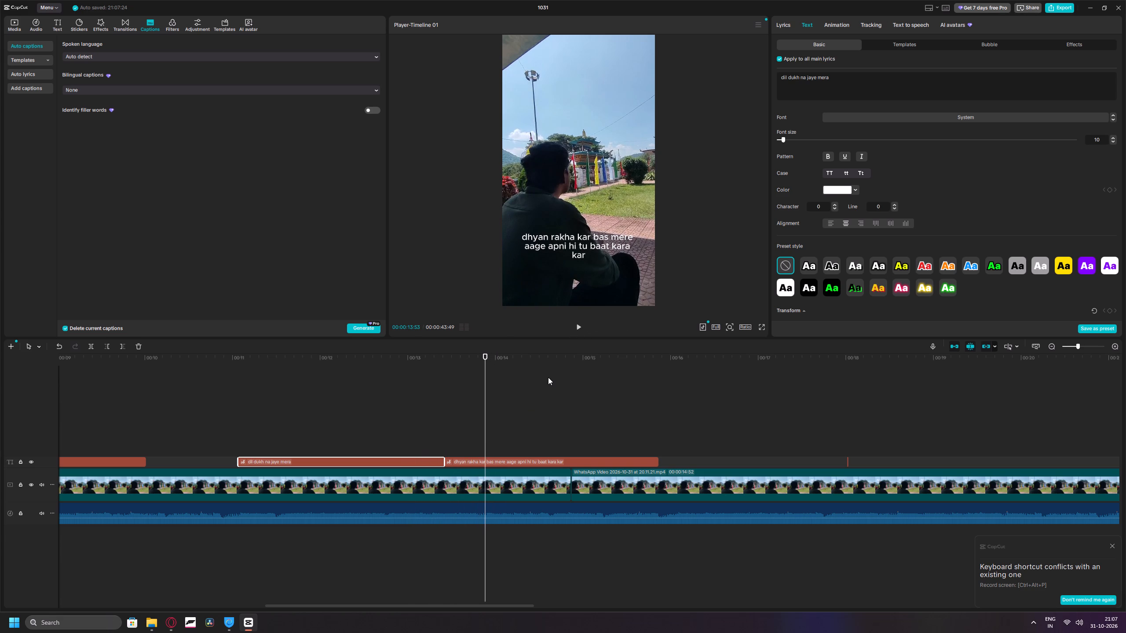
drag(488, 458, 526, 458)
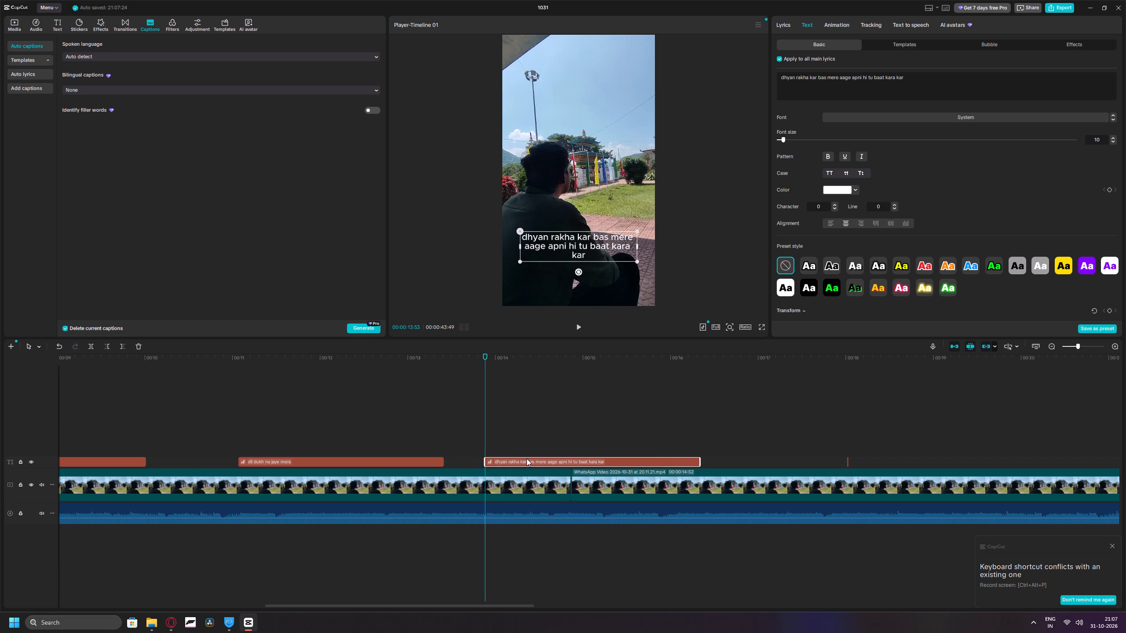
drag(526, 458, 530, 458)
drag(442, 458, 489, 458)
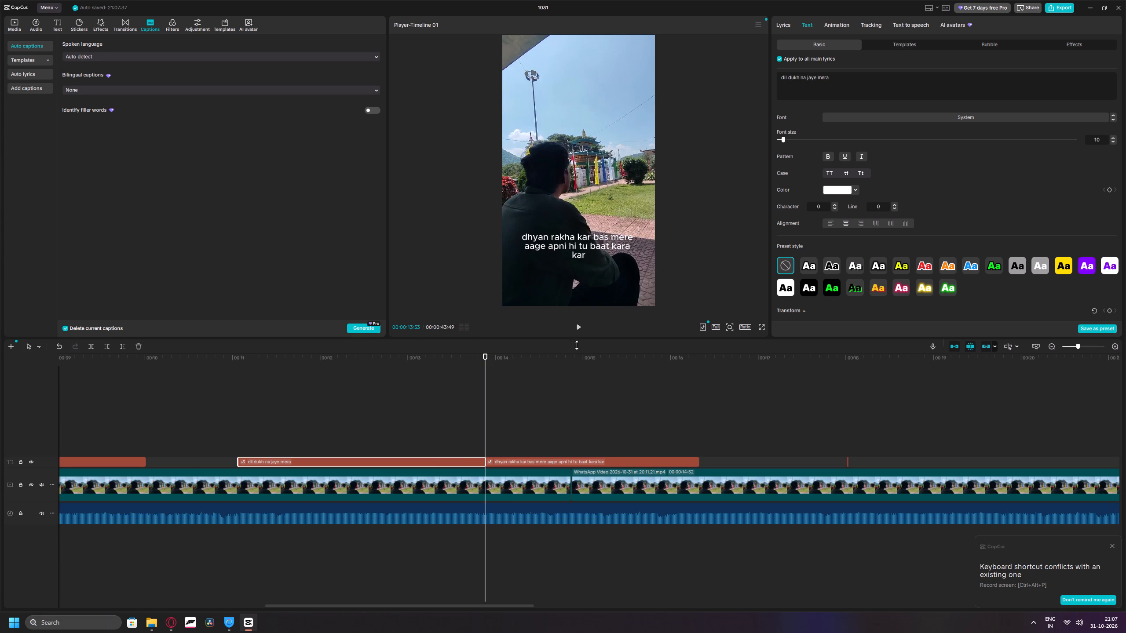
Recheck the transition, trim the end of "dil dukh na jaye mera" to 00:00:13:48, and extend the start of "dhyan rakha kar bas mere" to meet it.
drag(486, 359, 392, 368)
click(581, 328)
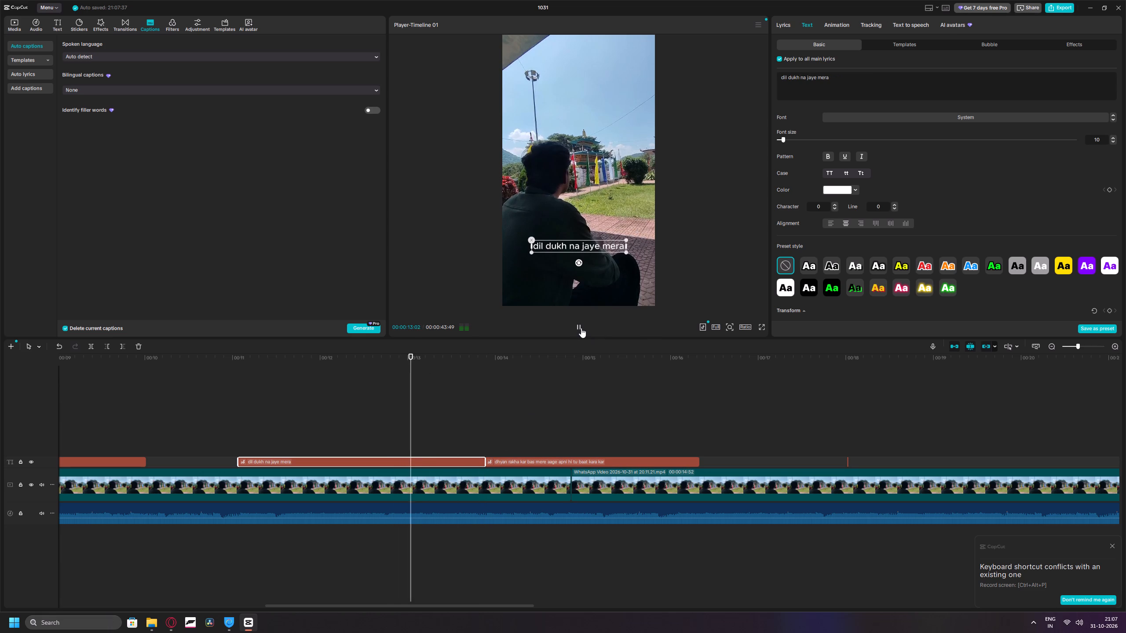
click(581, 328)
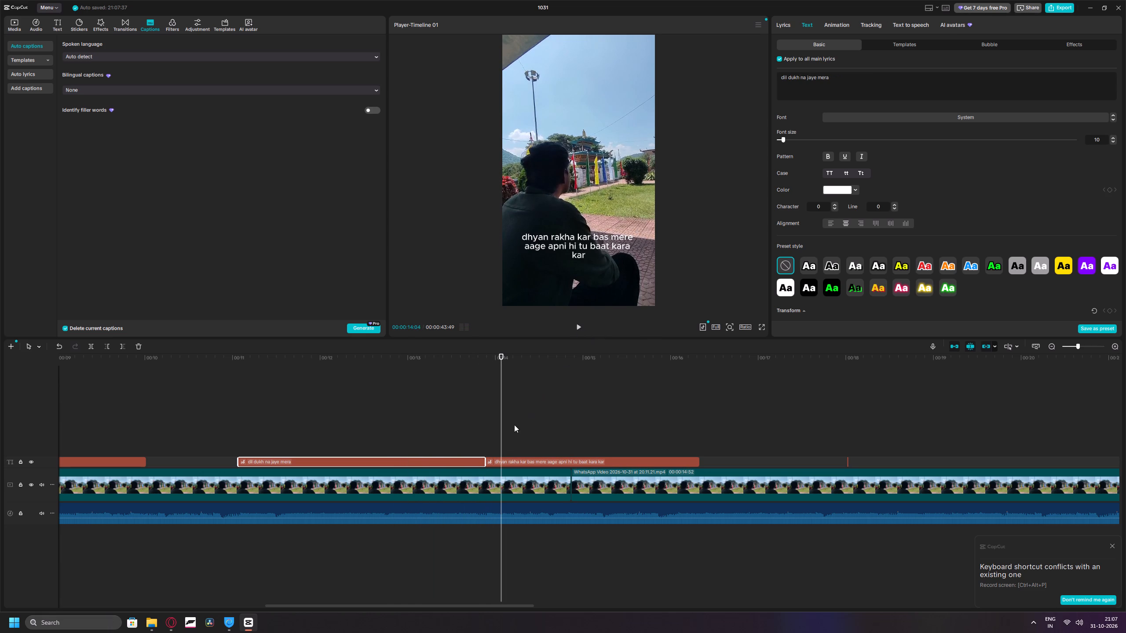
drag(502, 426, 477, 428)
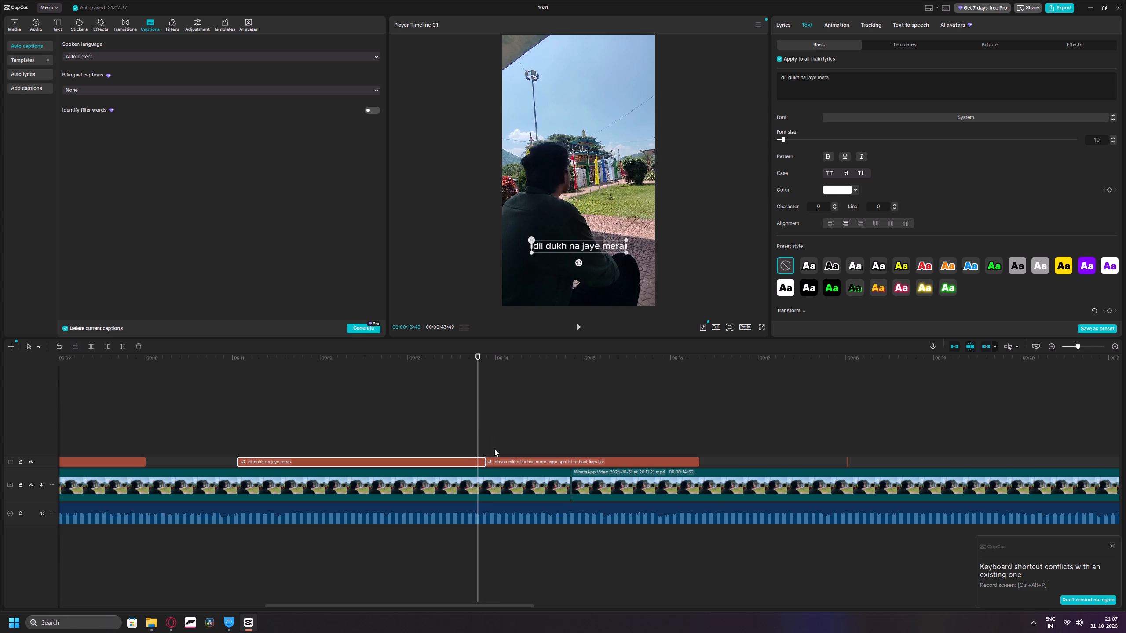
drag(484, 458, 477, 459)
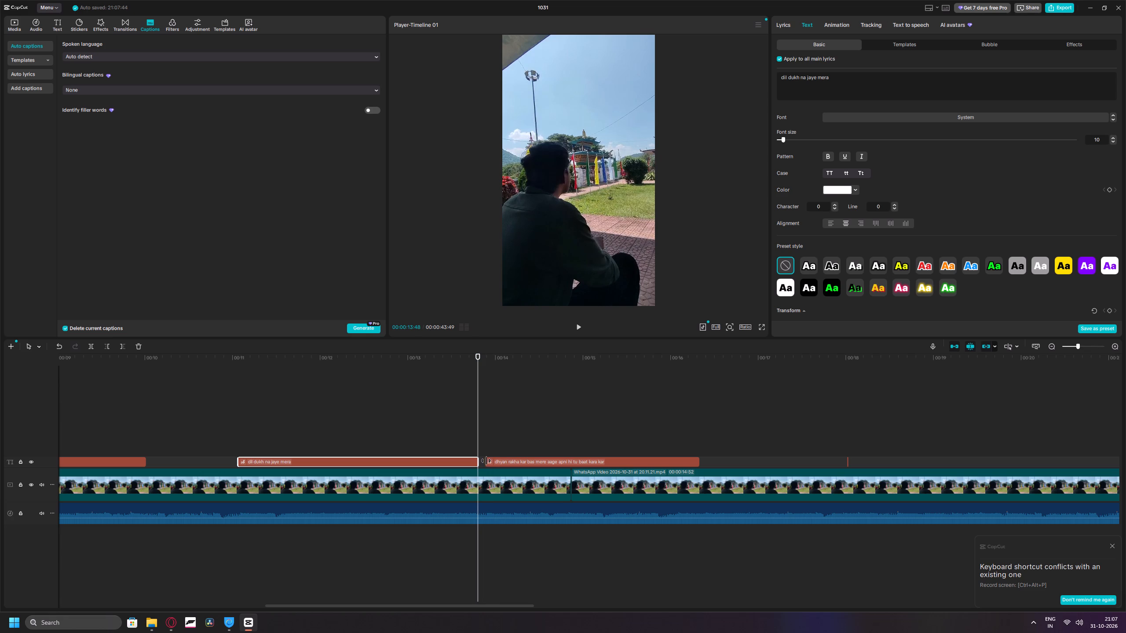
drag(486, 461, 478, 462)
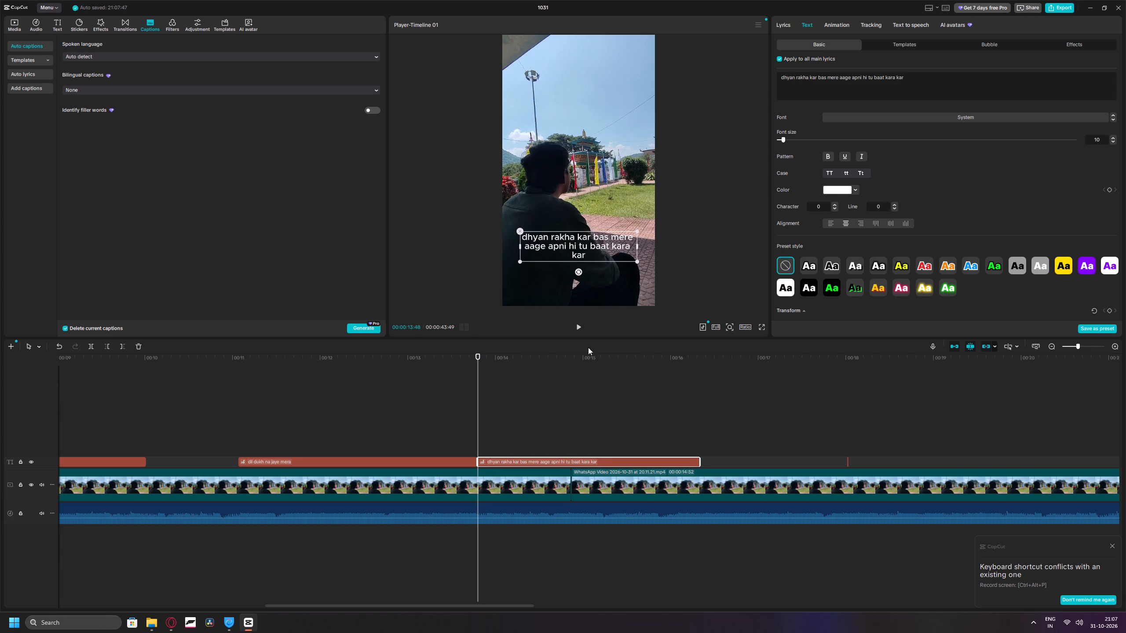
Play the lyric, extend the end of "dhyan rakha kar bas mere" to just before the stray "thoda" caption, and delete "thoda".
click(577, 328)
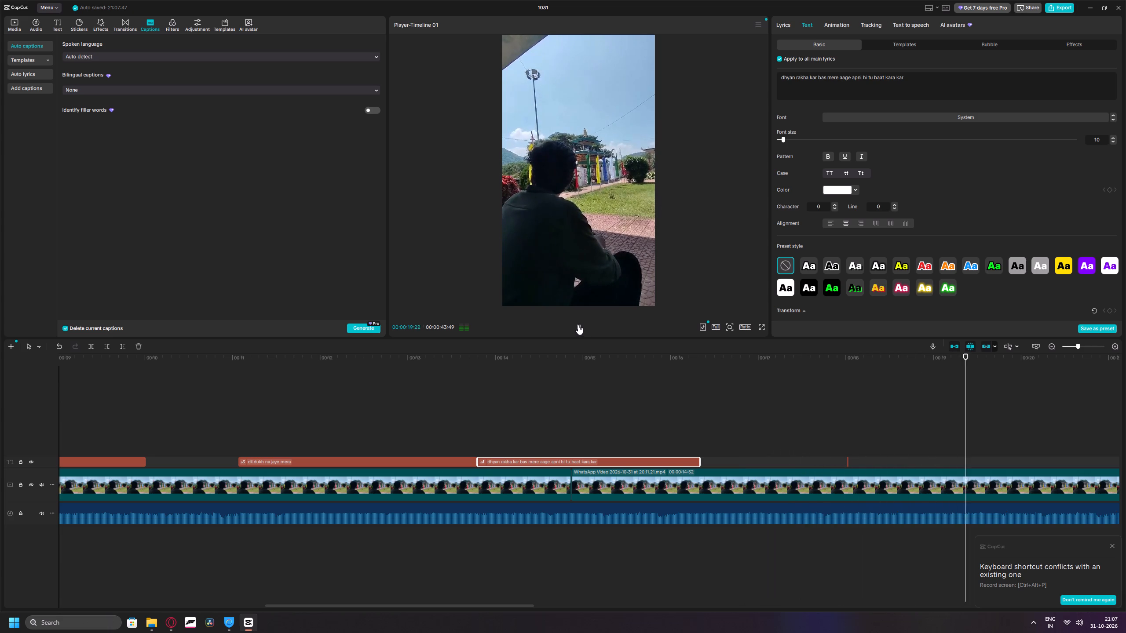
click(578, 325)
drag(700, 462, 701, 462)
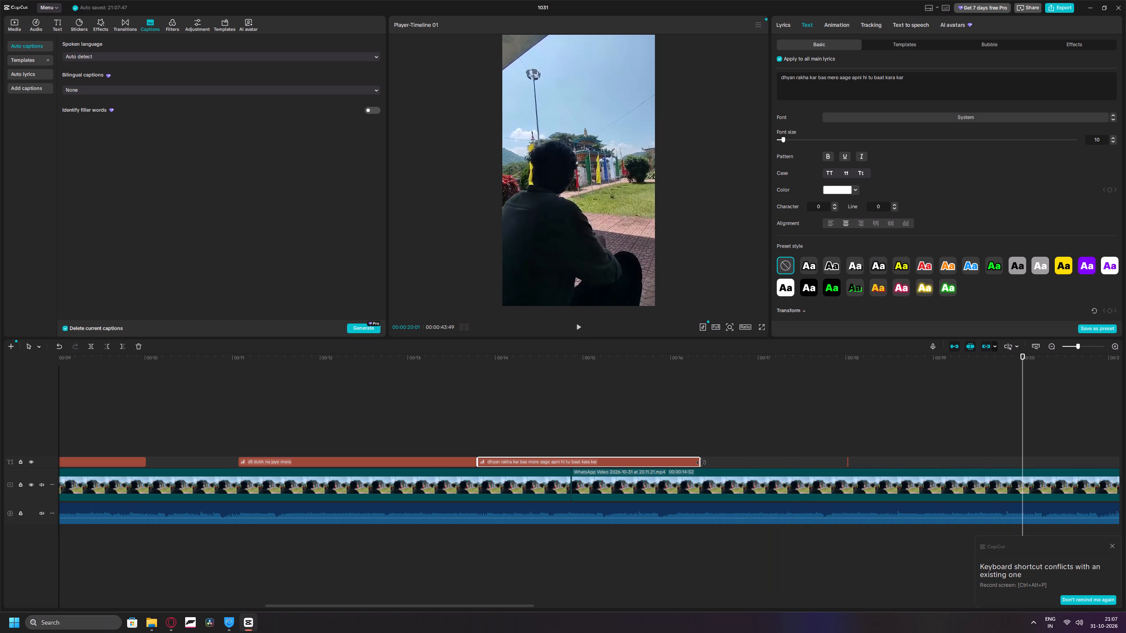
drag(701, 462, 945, 461)
drag(848, 462, 829, 462)
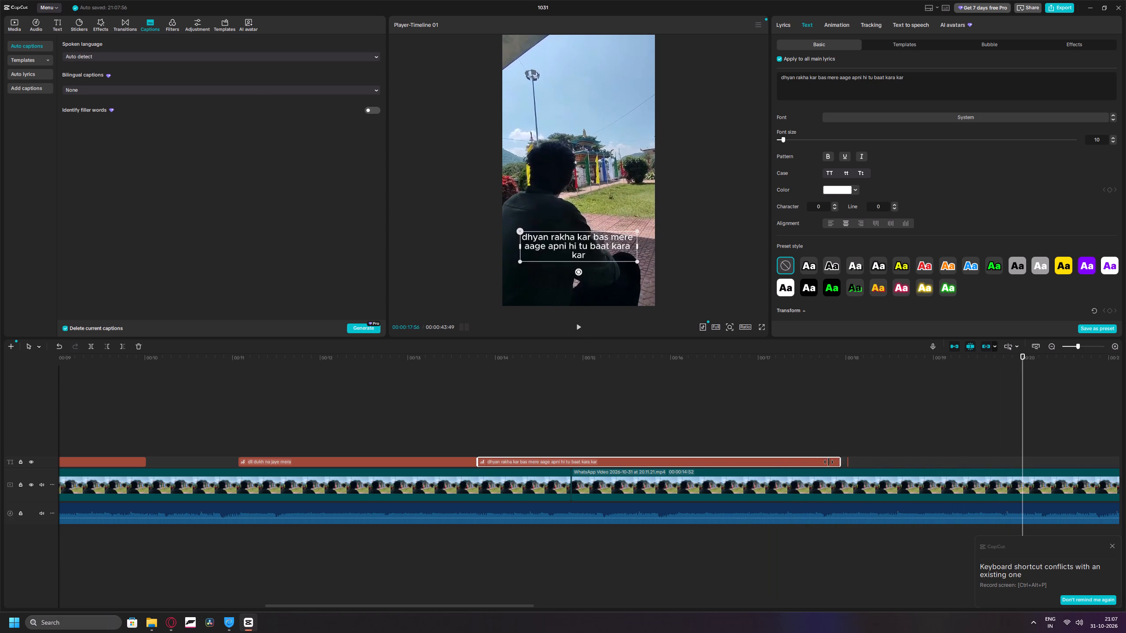
drag(829, 462, 798, 462)
click(848, 462)
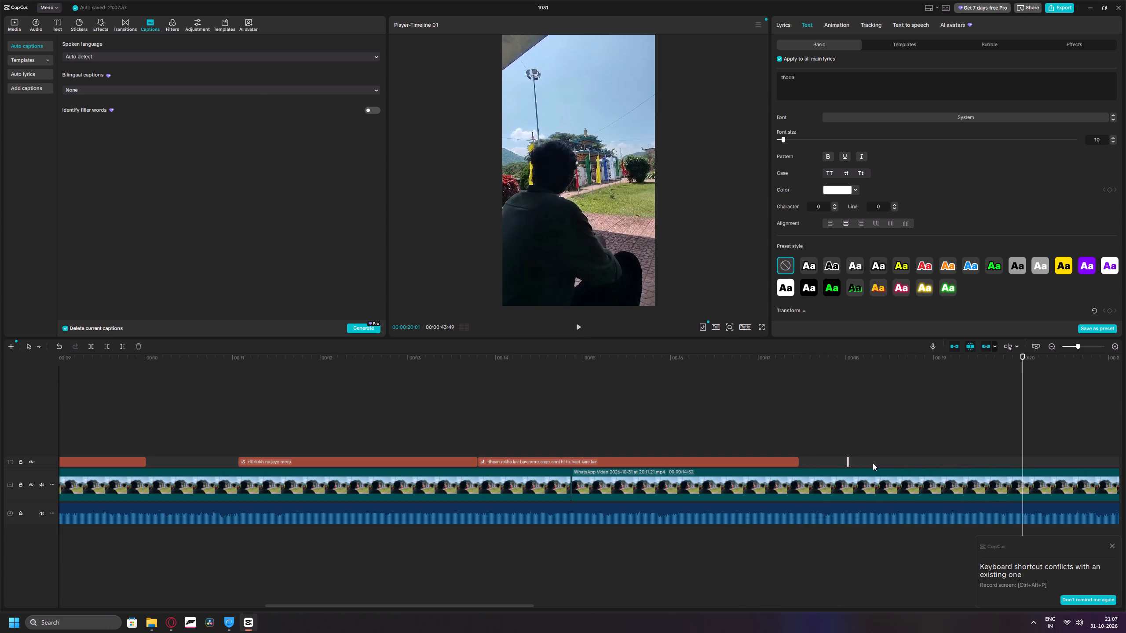
key(BackSpace)
Extend the end of the "dhyan rakha kar bas mere" caption to 00:00:20:01 and replay its ending.
drag(797, 463, 797, 463)
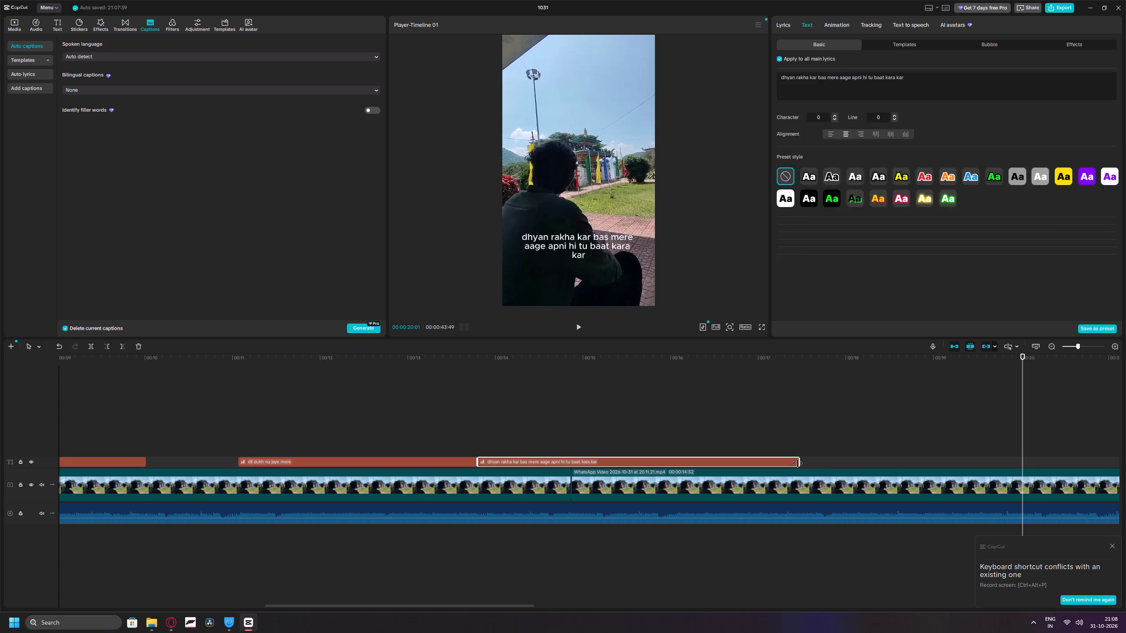
drag(797, 463, 1020, 457)
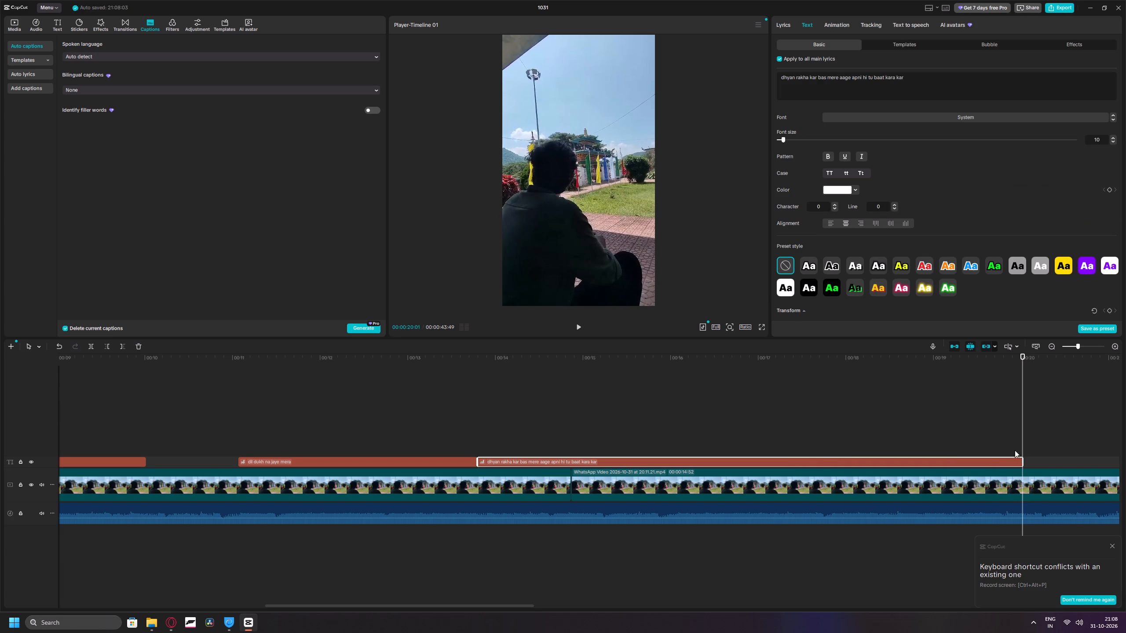
drag(1024, 380, 864, 398)
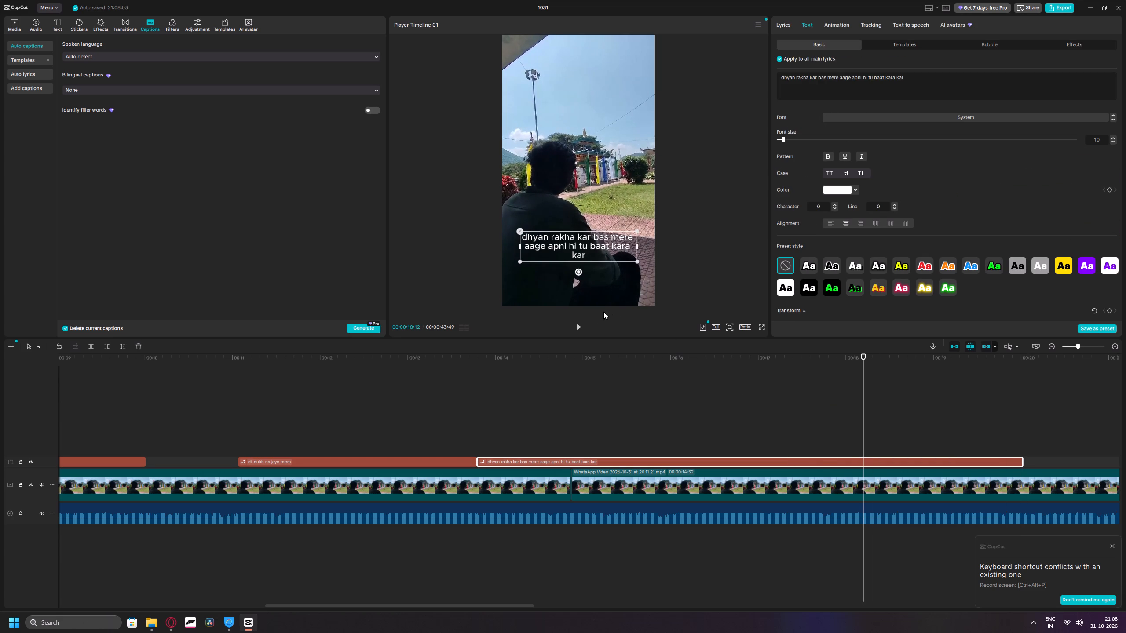
click(578, 327)
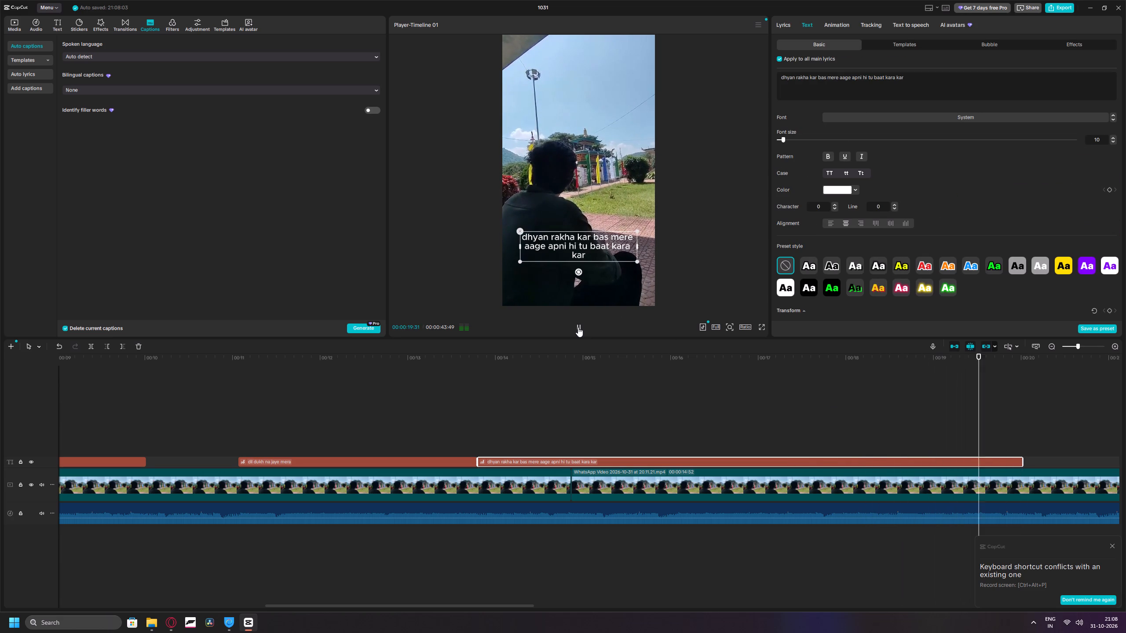
click(578, 327)
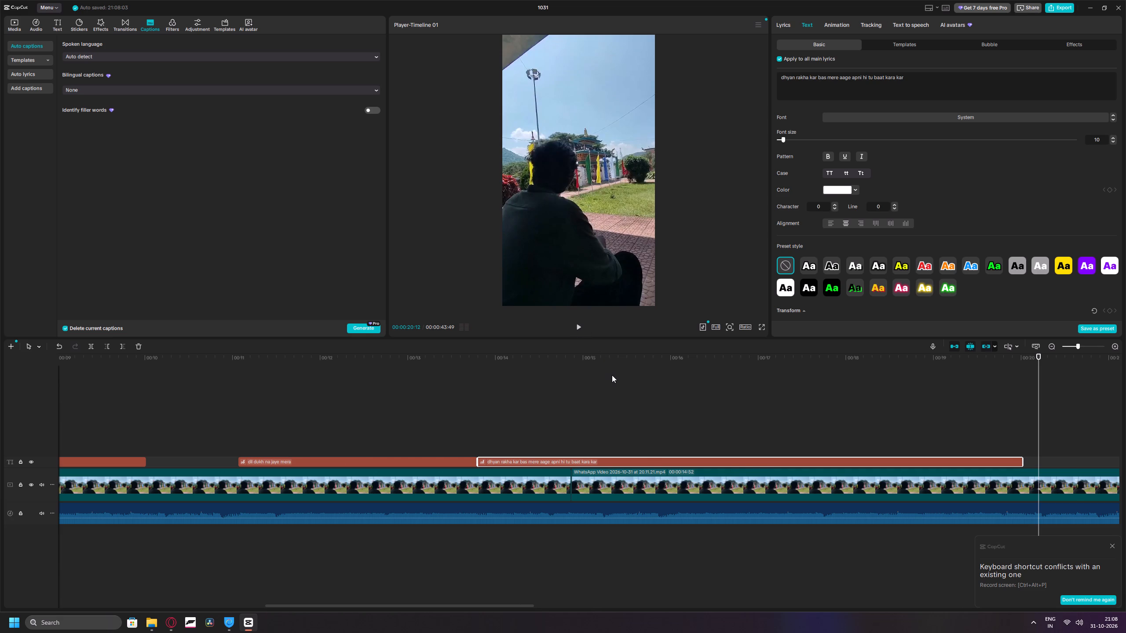
Replay the part after "dhyan rakha kar bas mere" to find the next lyric, and move "dil dukh" to start at 00:00:21:06.
alt+scroll(612, 375, up, 2)
alt+scroll(613, 377, down, 14)
click(580, 329)
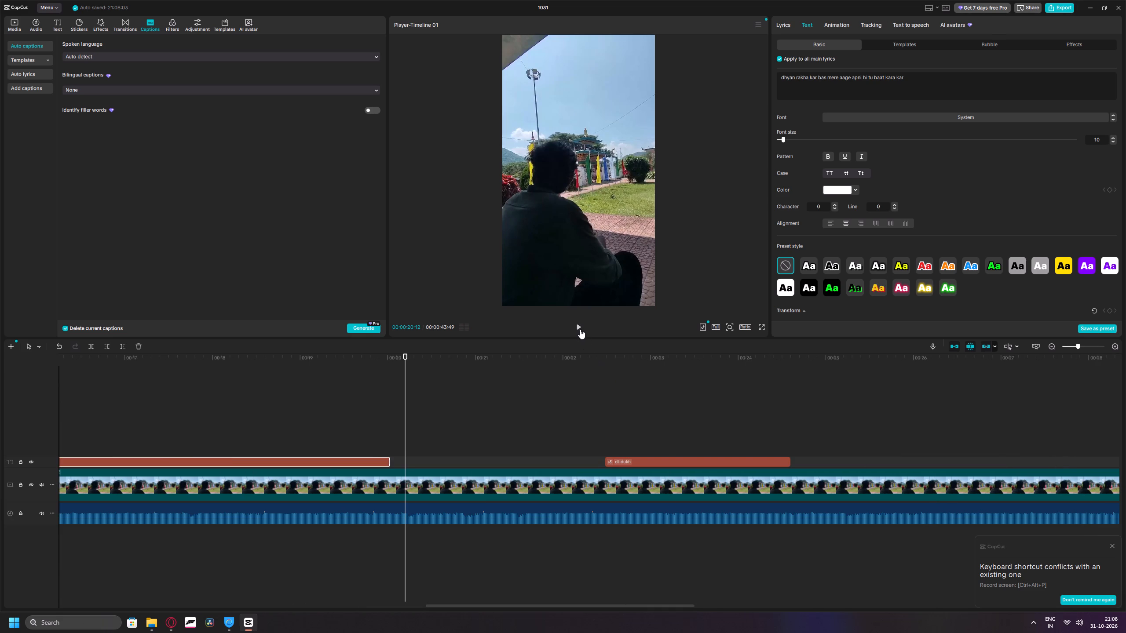
click(580, 329)
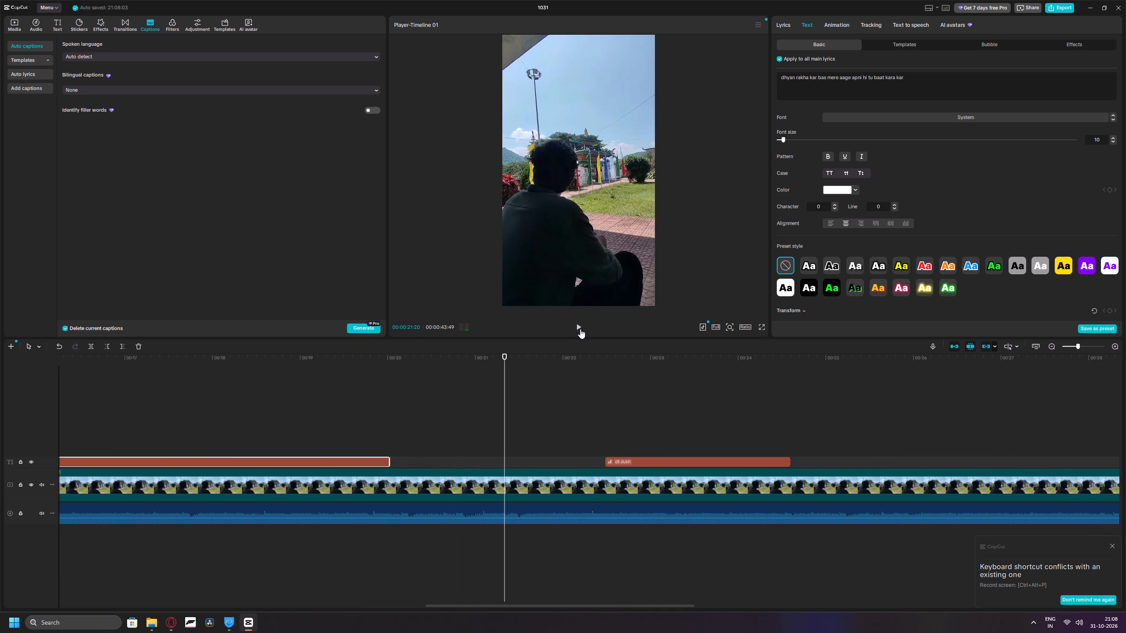
click(580, 329)
click(580, 329)
drag(546, 382, 448, 384)
click(578, 331)
click(578, 329)
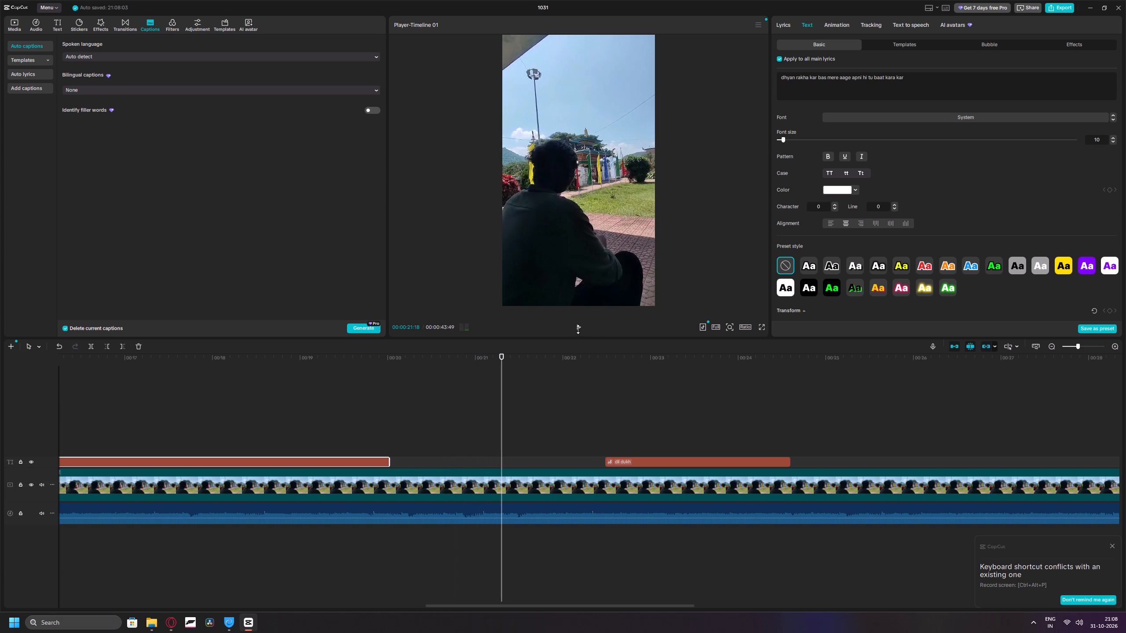
drag(503, 386, 448, 386)
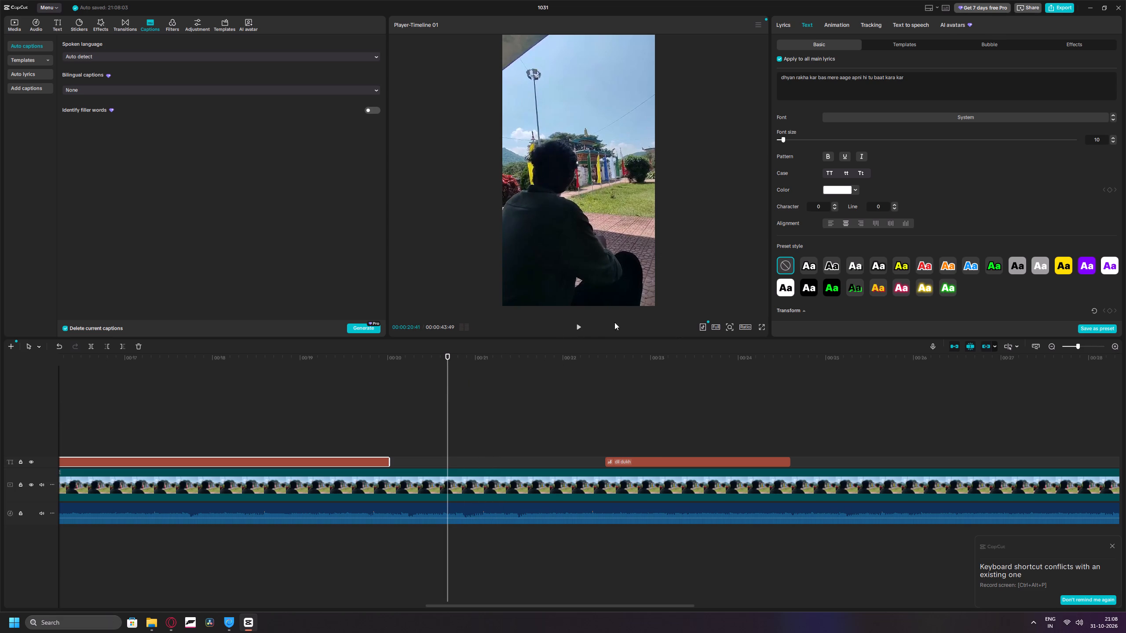
triple_click(579, 327)
click(579, 327)
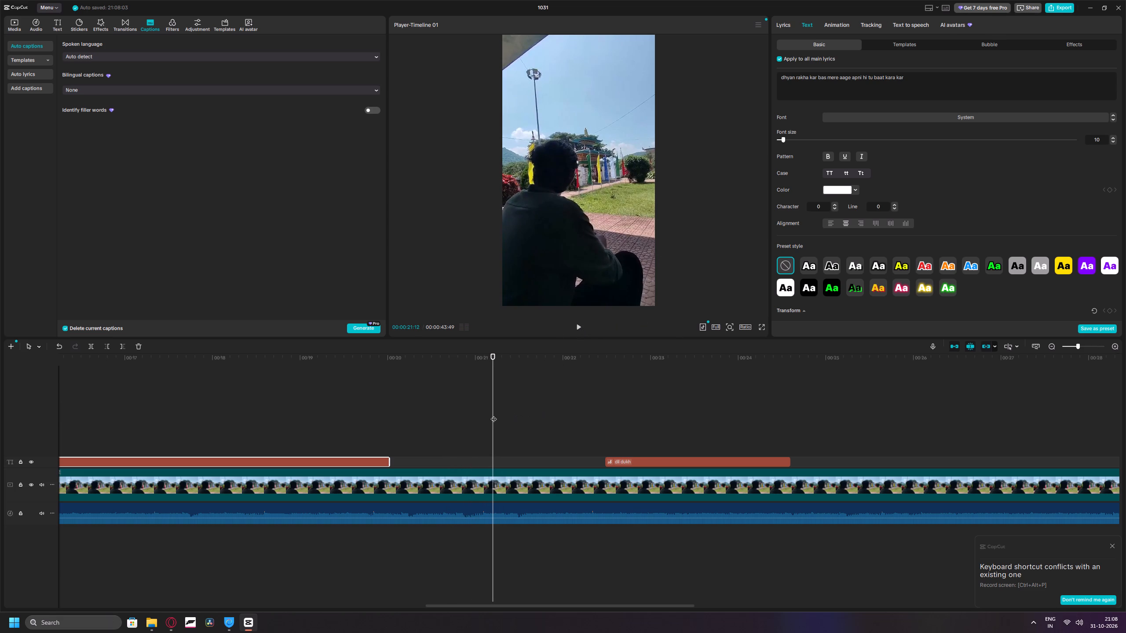
drag(494, 415, 483, 416)
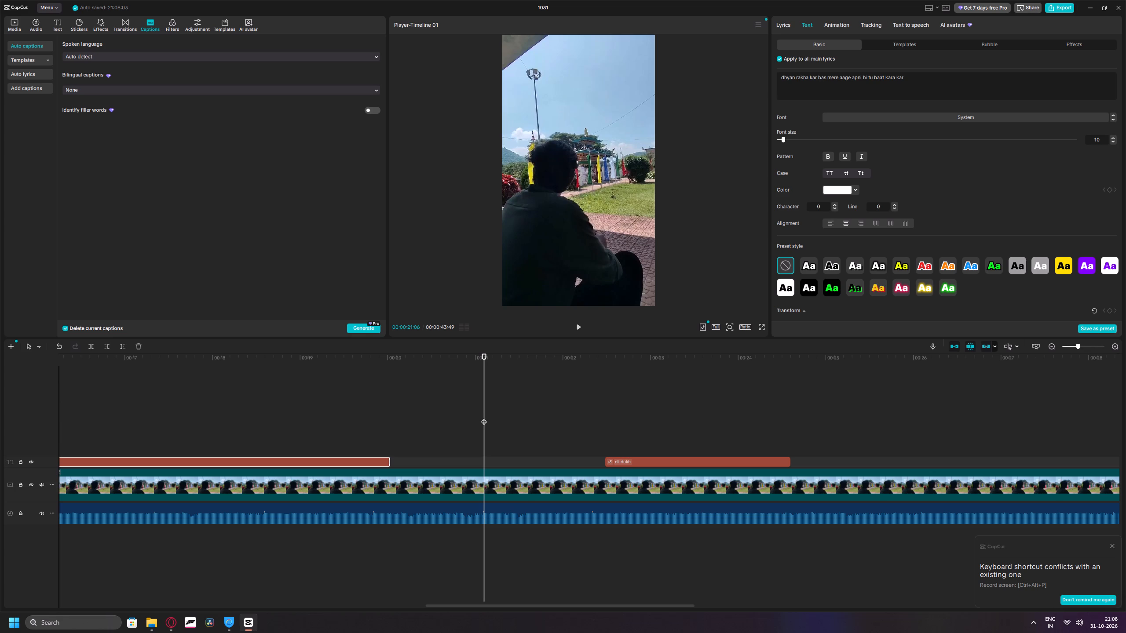
drag(629, 460, 510, 460)
Play the "dil dukh" caption and move "na jaye mera thoda dhyan rakha" earlier, onto a separate track above it.
click(580, 328)
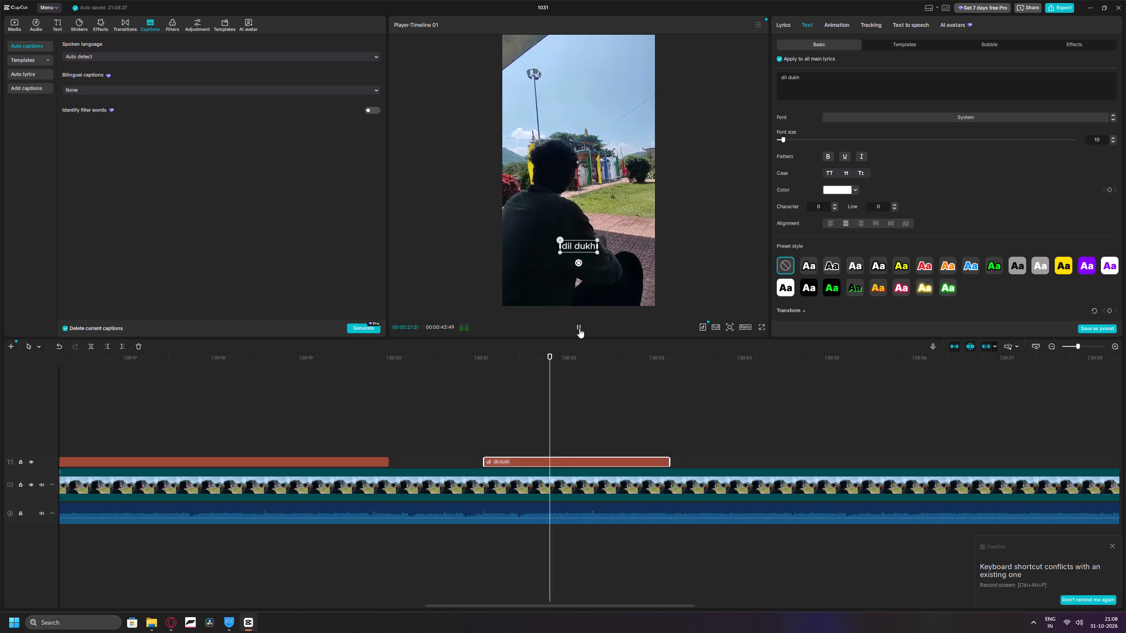
click(579, 328)
ctrl+scroll(655, 397, down, 3)
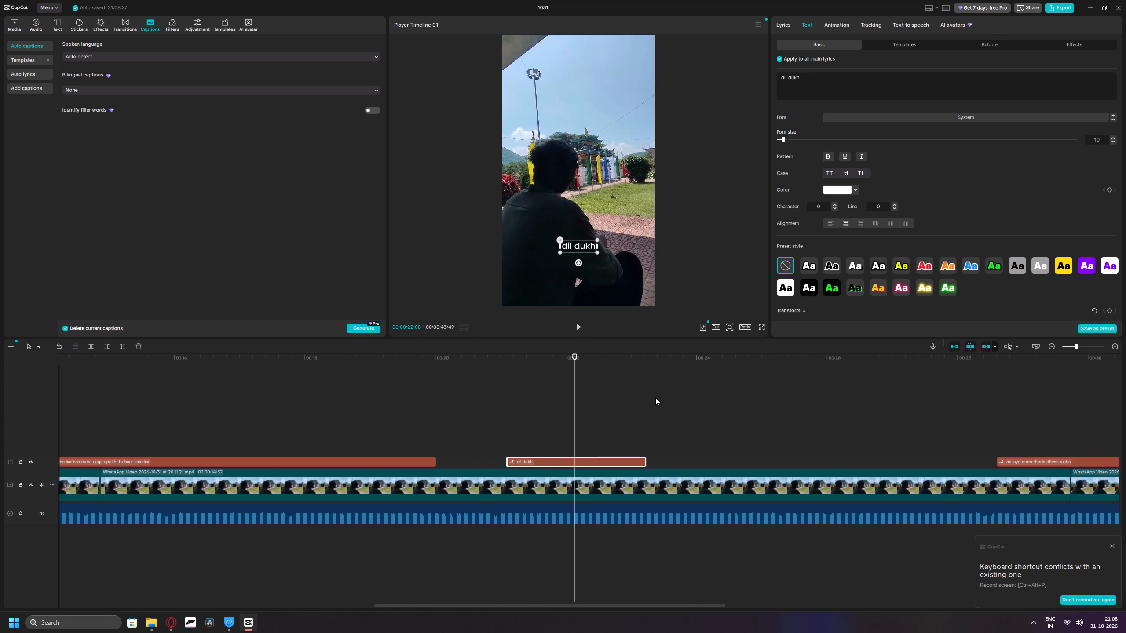
ctrl+scroll(655, 398, down, 7)
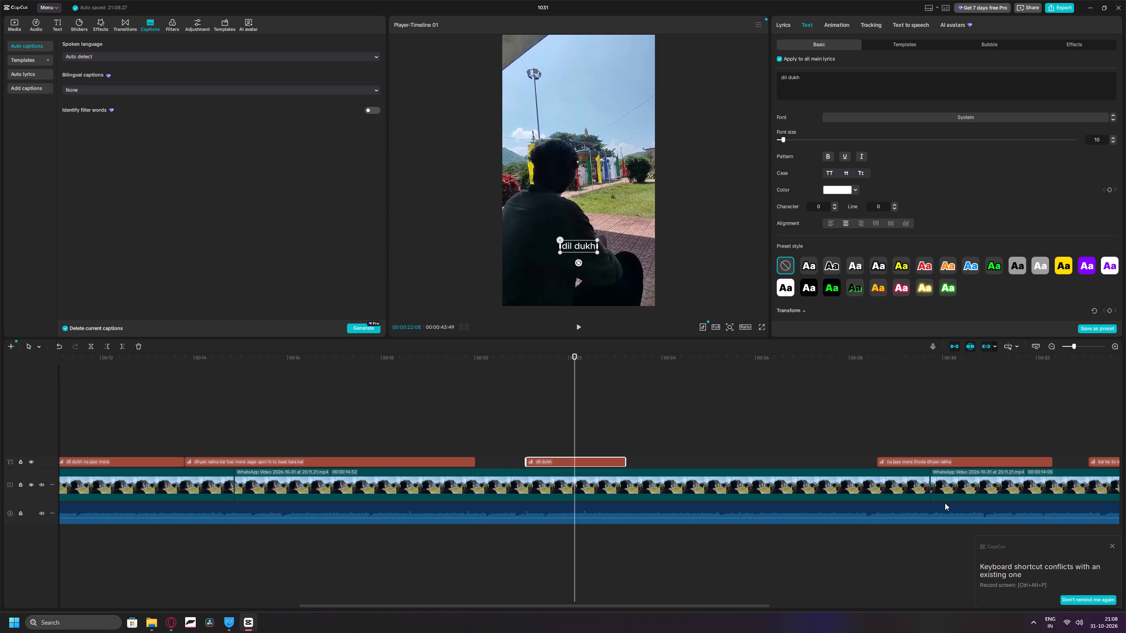
drag(928, 461, 622, 463)
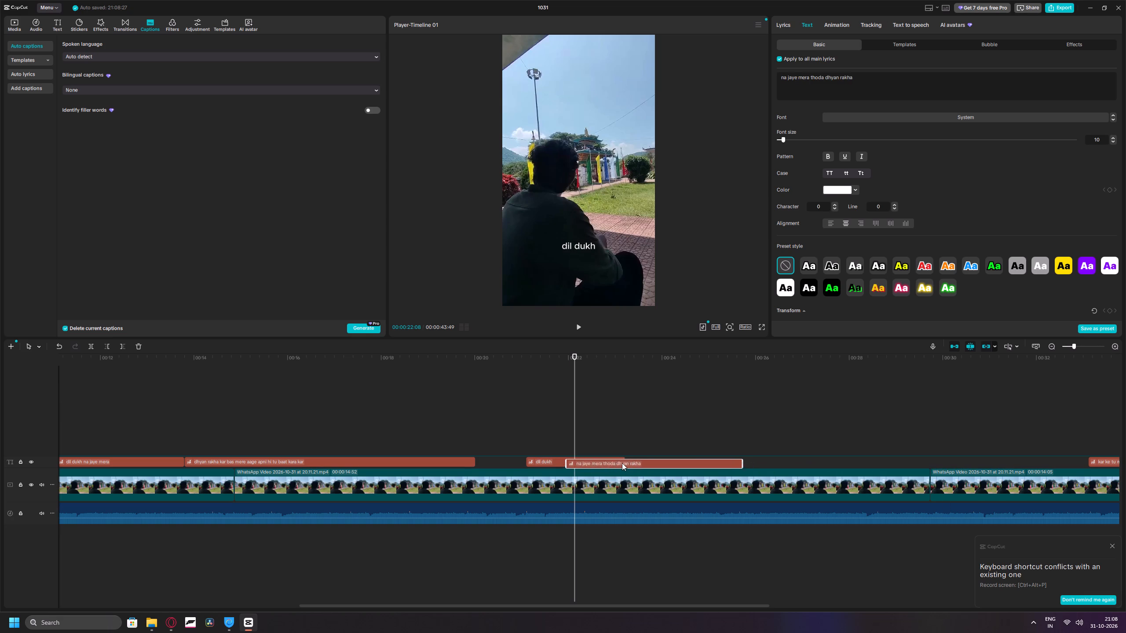
drag(622, 463, 733, 456)
Trim the end of "dil dukh" to 00:00:21:49, replay the lyric, and shorten the caption's end slightly more.
drag(576, 390, 559, 388)
click(622, 460)
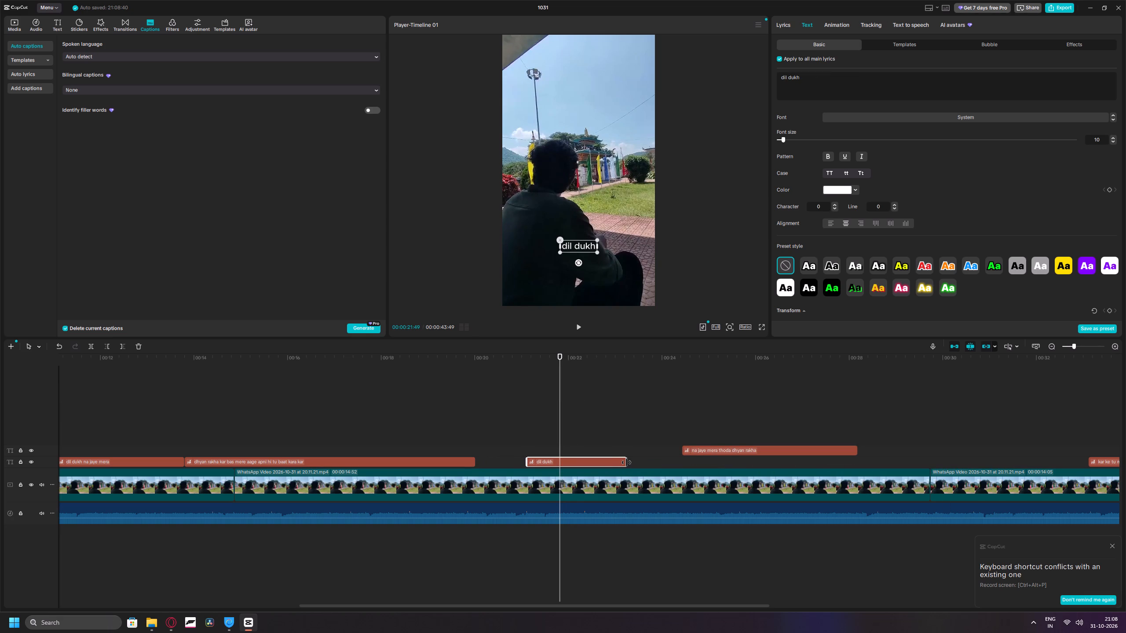
drag(626, 462, 560, 466)
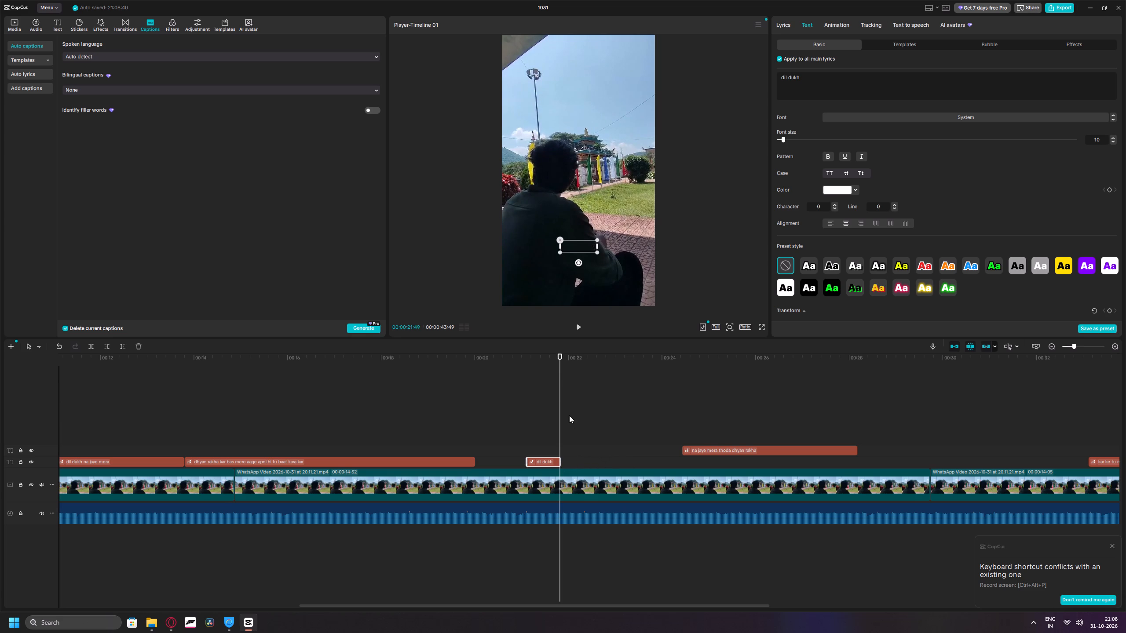
drag(559, 362, 521, 367)
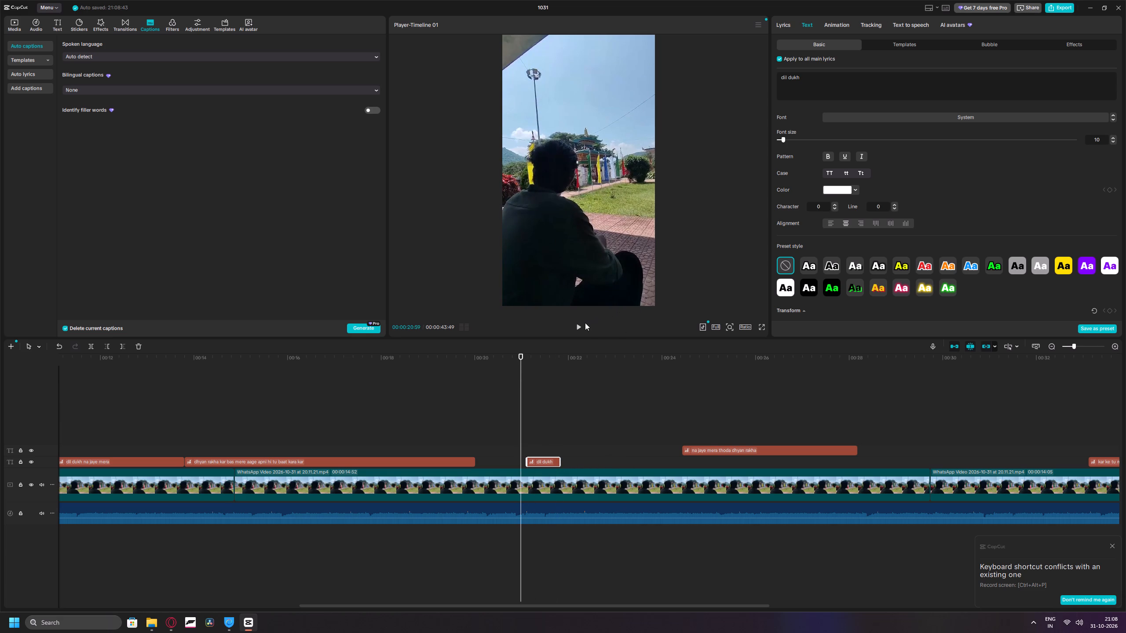
click(579, 325)
click(579, 326)
double_click(579, 326)
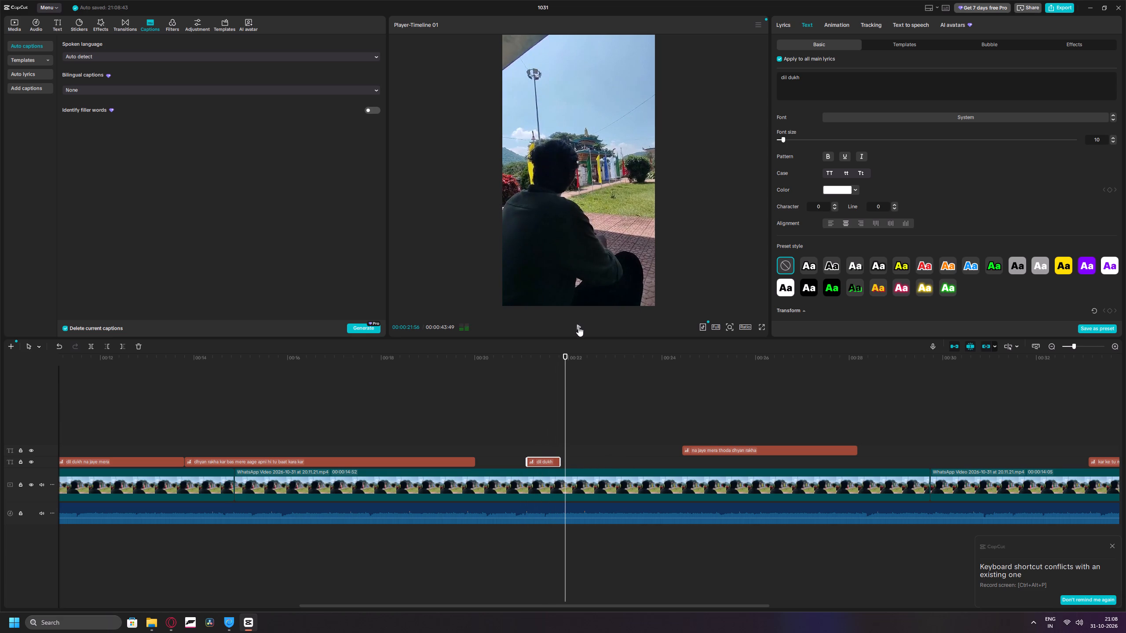
drag(566, 423, 516, 426)
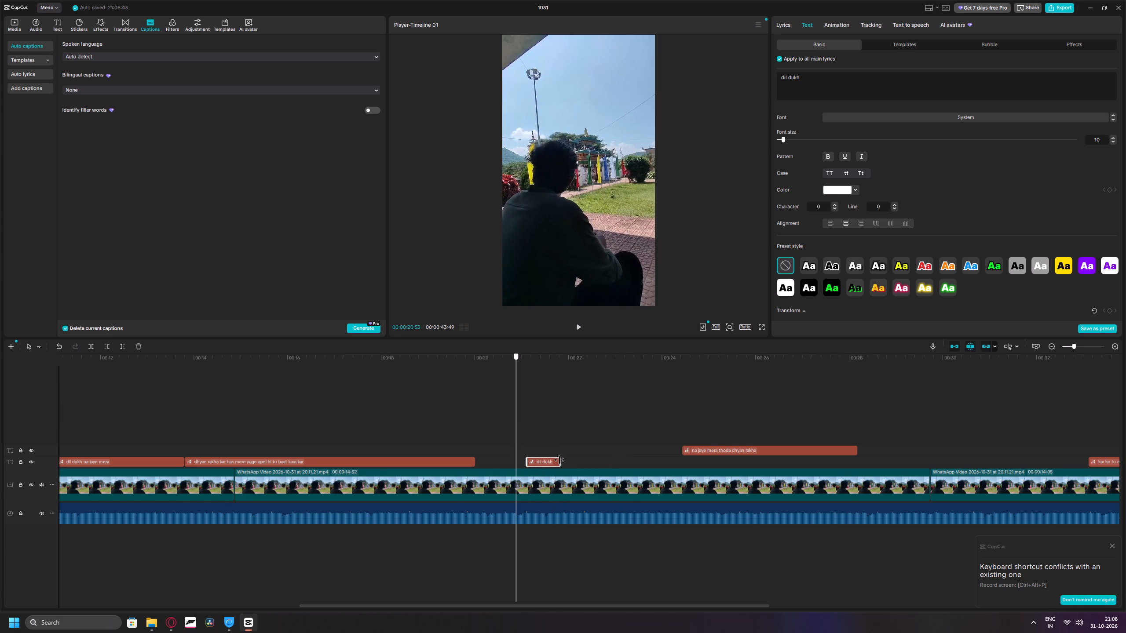
click(559, 461)
click(548, 461)
Move "na jaye mera thoda dhyan rakha" back to the main caption track directly after "dil dukh" and play it.
drag(702, 445, 603, 462)
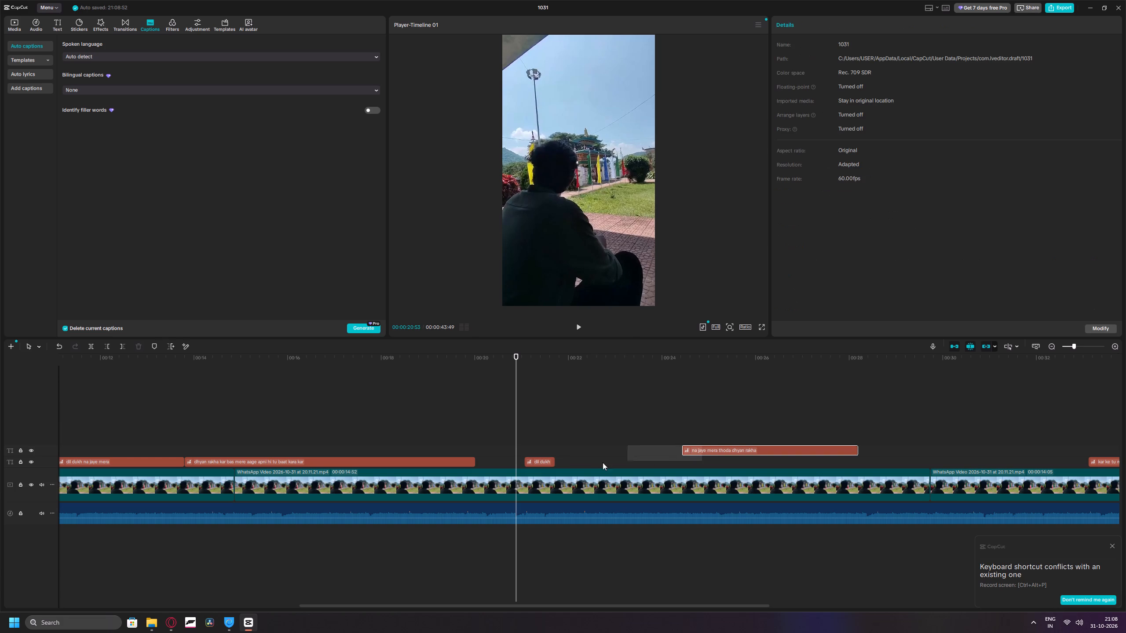
drag(603, 462, 602, 462)
drag(724, 449, 596, 462)
click(578, 329)
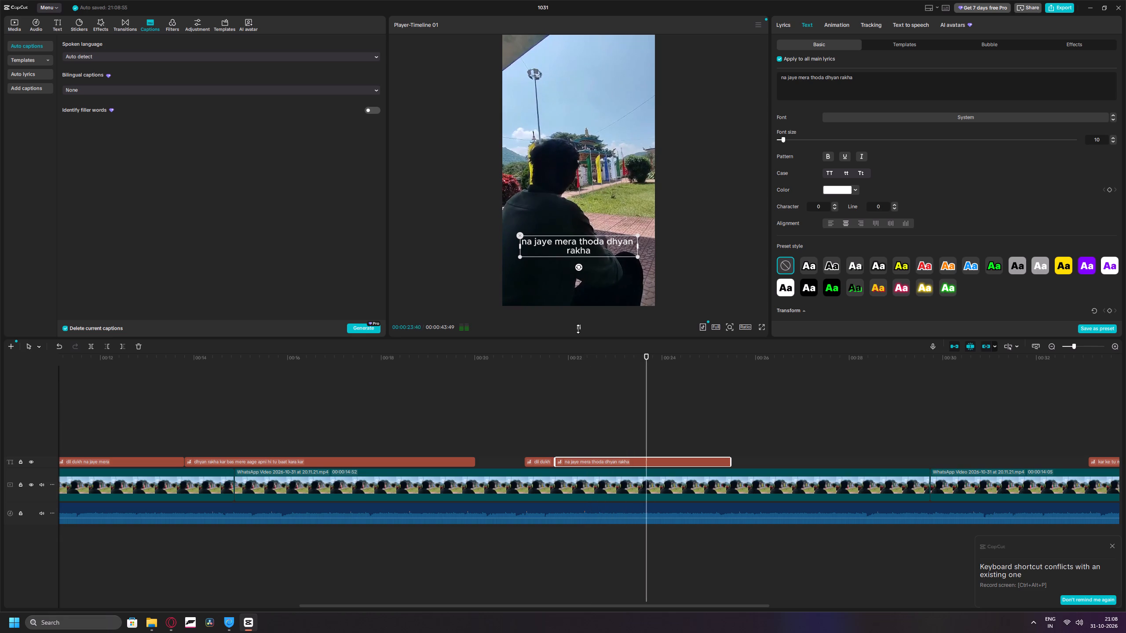
click(578, 327)
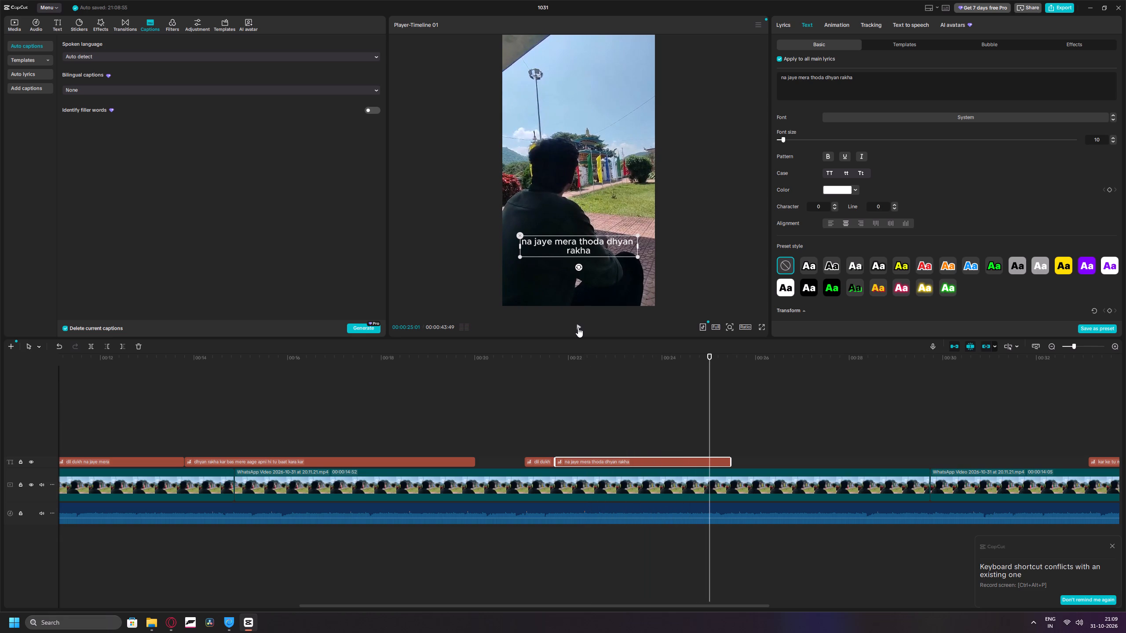
Add "kar" to the end of the "na jaye mera thoda dhyan rakha" caption text.
click(593, 254)
click(867, 76)
key(space)
key(k)
text(ar)
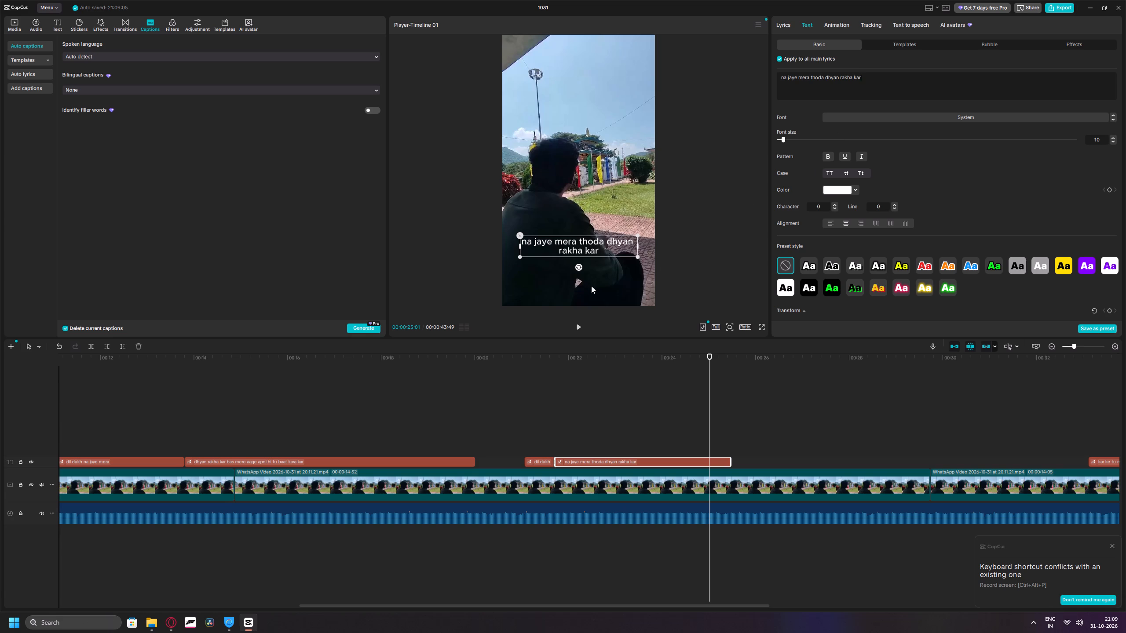
Play on and move the "kar ke tu meri yaadon mein hai" caption to start directly after "na jaye mera thoda dhyan rakha kar".
triple_click(578, 326)
triple_click(578, 326)
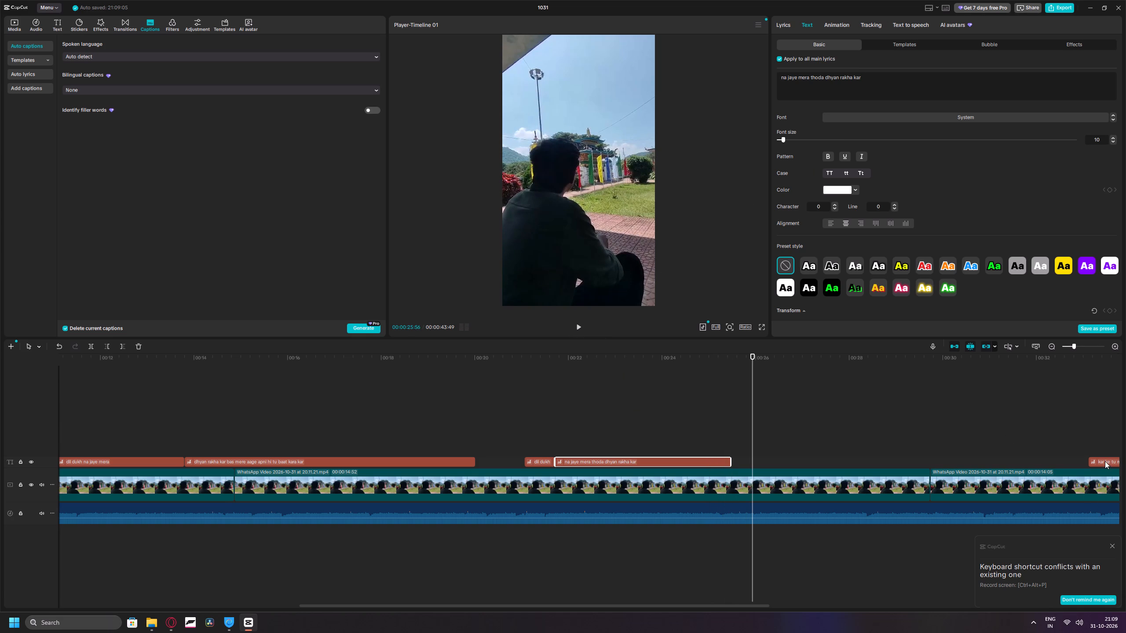
drag(1105, 461, 749, 462)
Remove the leading "kar" from the "kar ke tu meri yaadon mein hai" caption text.
click(534, 242)
click(534, 241)
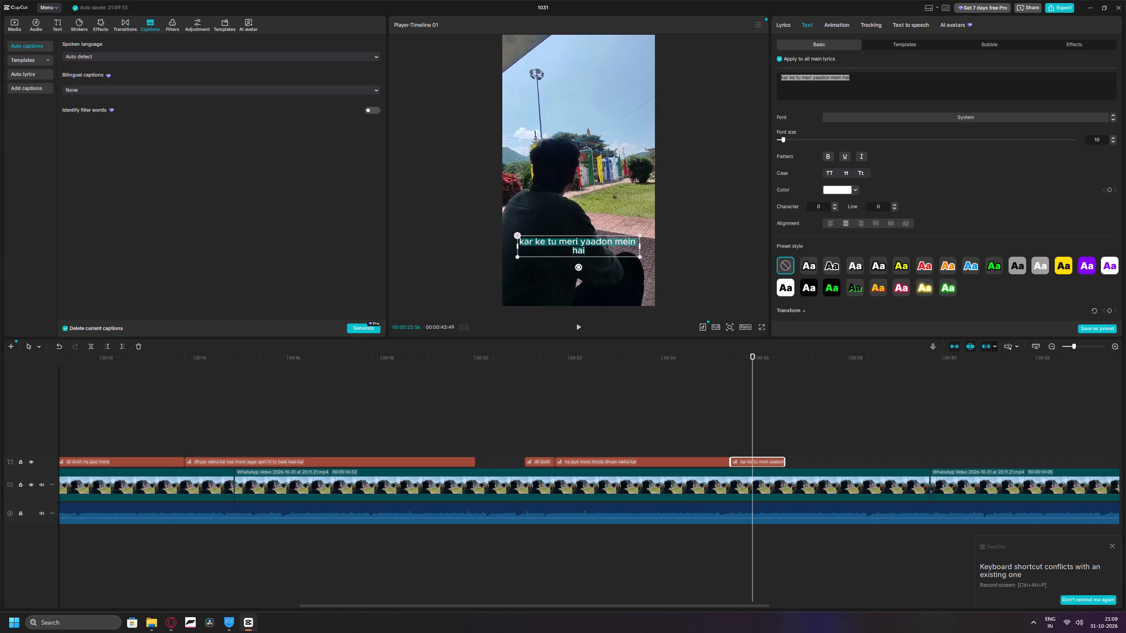
click(791, 82)
click(789, 80)
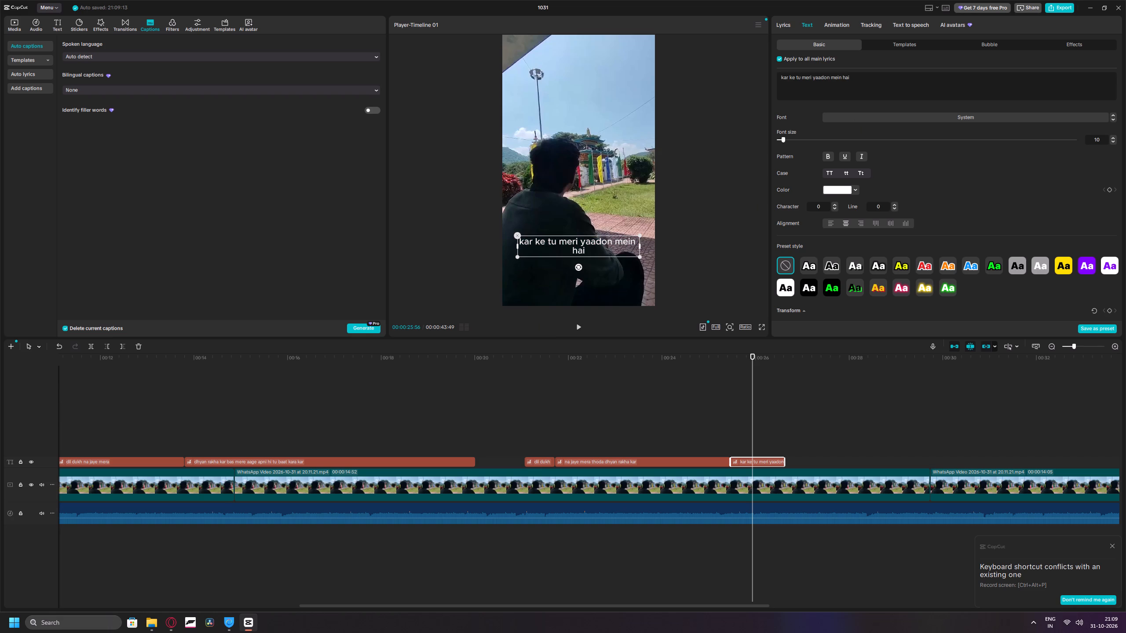
key(BackSpace)
key(BackSpace)
key(BackSpace)
key(BackSpace)
key(BackSpace)
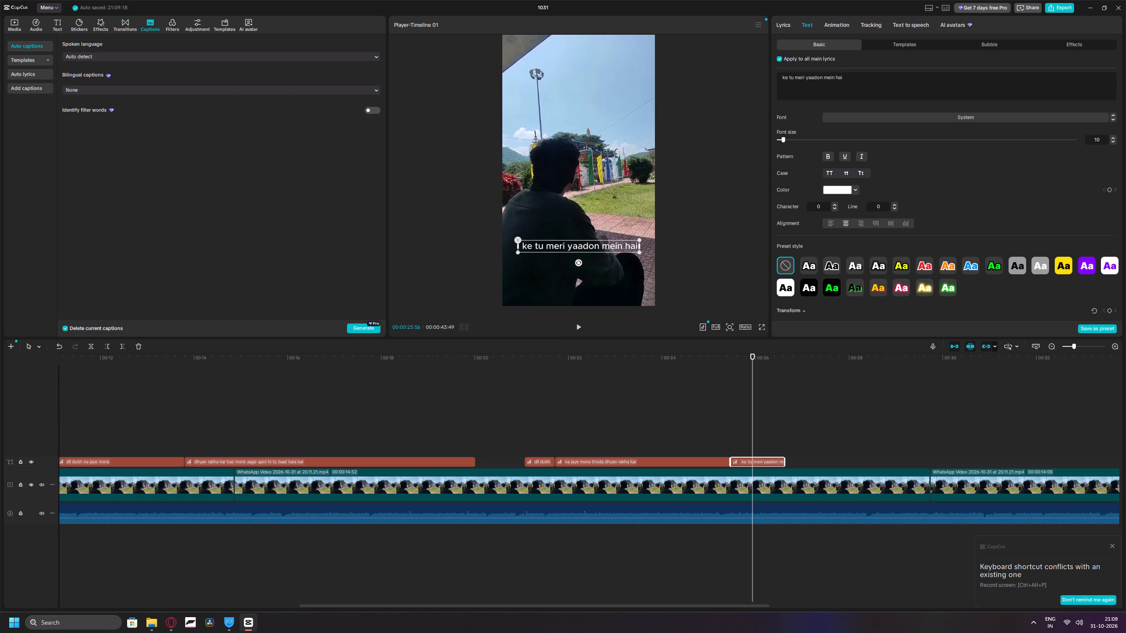
Play on and extend the end of the "ke tu meri yaadon mein hai" caption to about 28.5 s.
click(579, 324)
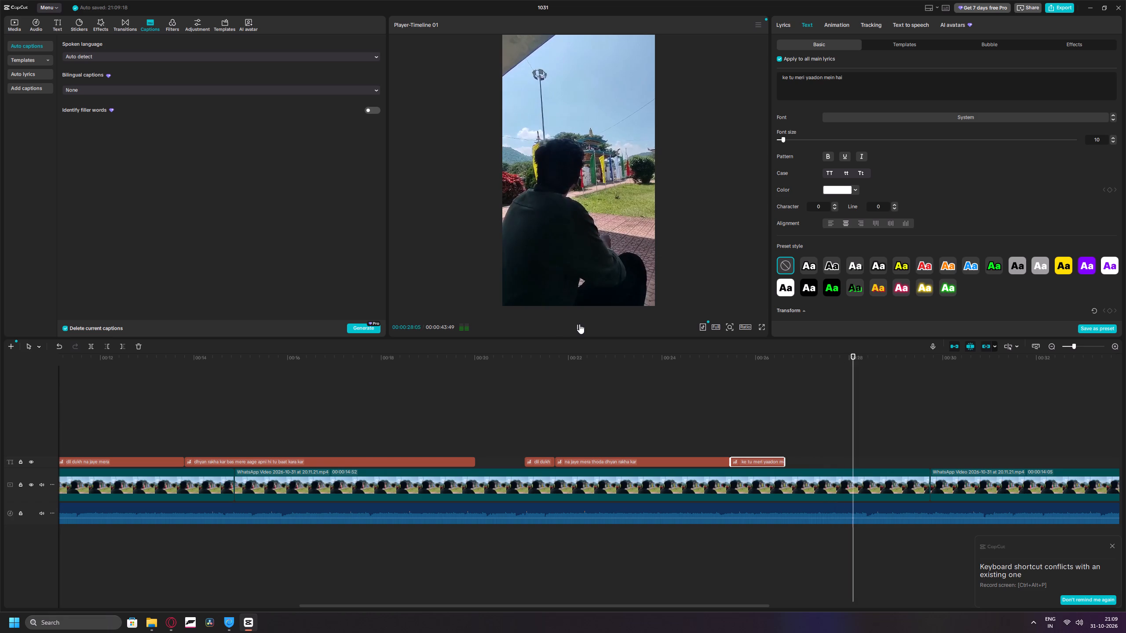
click(579, 324)
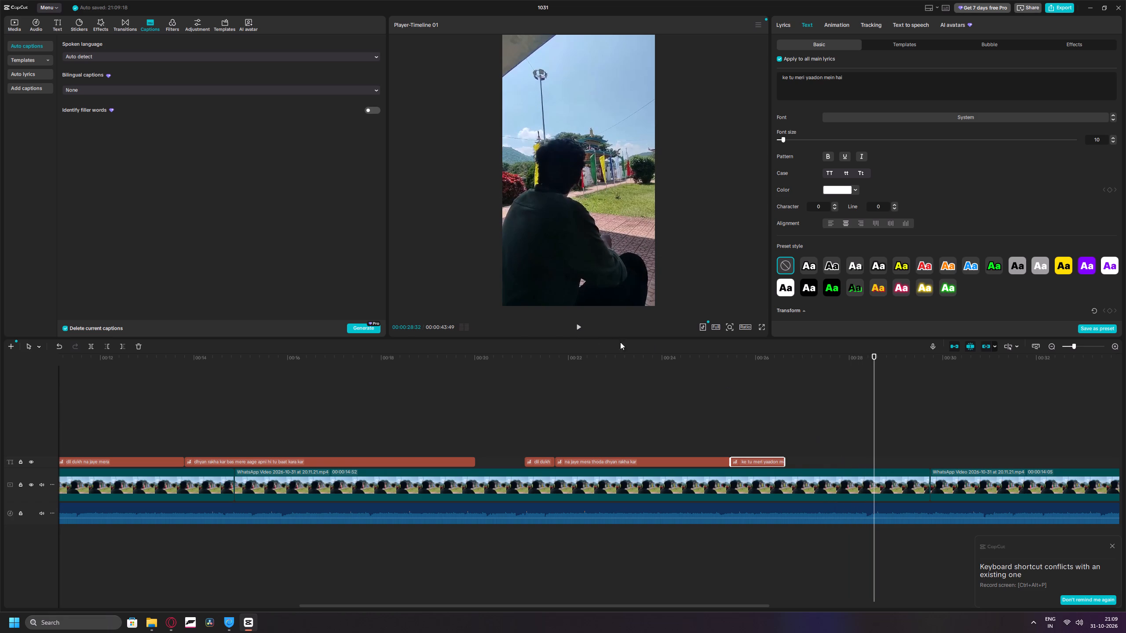
drag(785, 463, 873, 466)
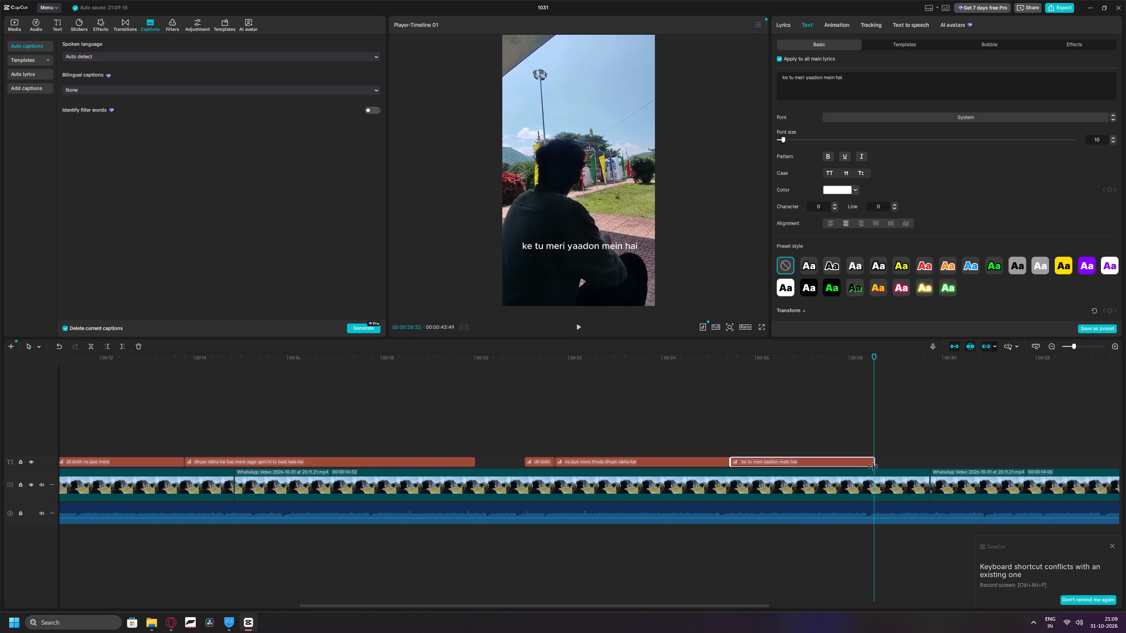
drag(873, 466, 874, 466)
Remove the trailing "hai" from the "ke tu meri yaadon mein hai" caption text.
click(866, 76)
key(BackSpace)
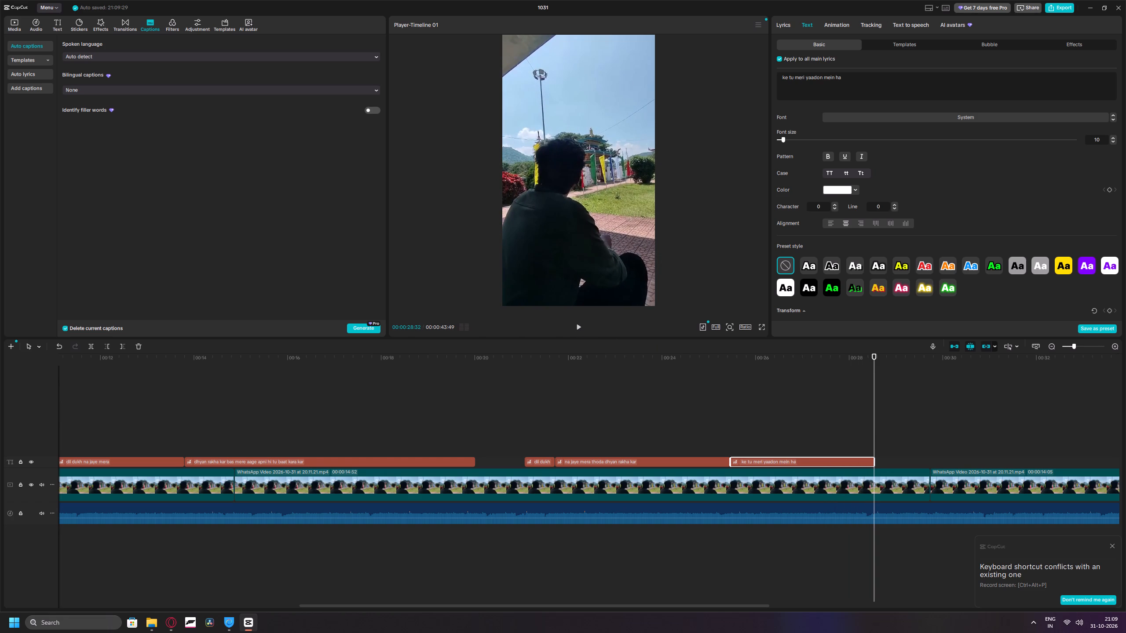
key(BackSpace)
key(BackSpace)
Play on, then place "poori basti aur tere siwa koyi acha" directly after "ke tu meri yaadon mein" and extend it to the playhead.
click(577, 328)
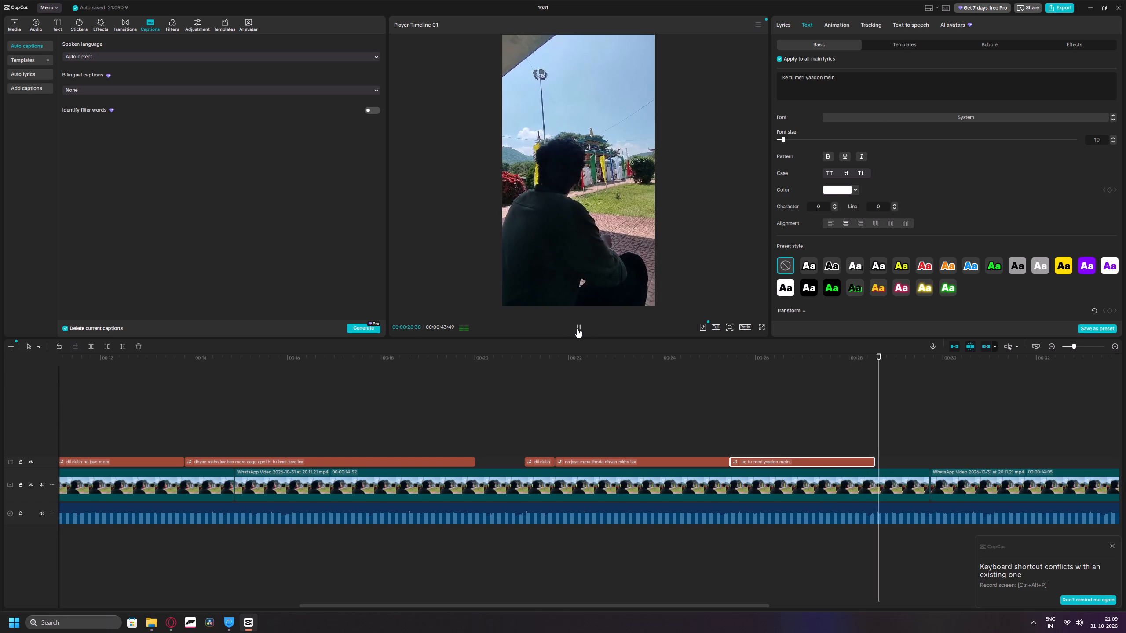
click(578, 327)
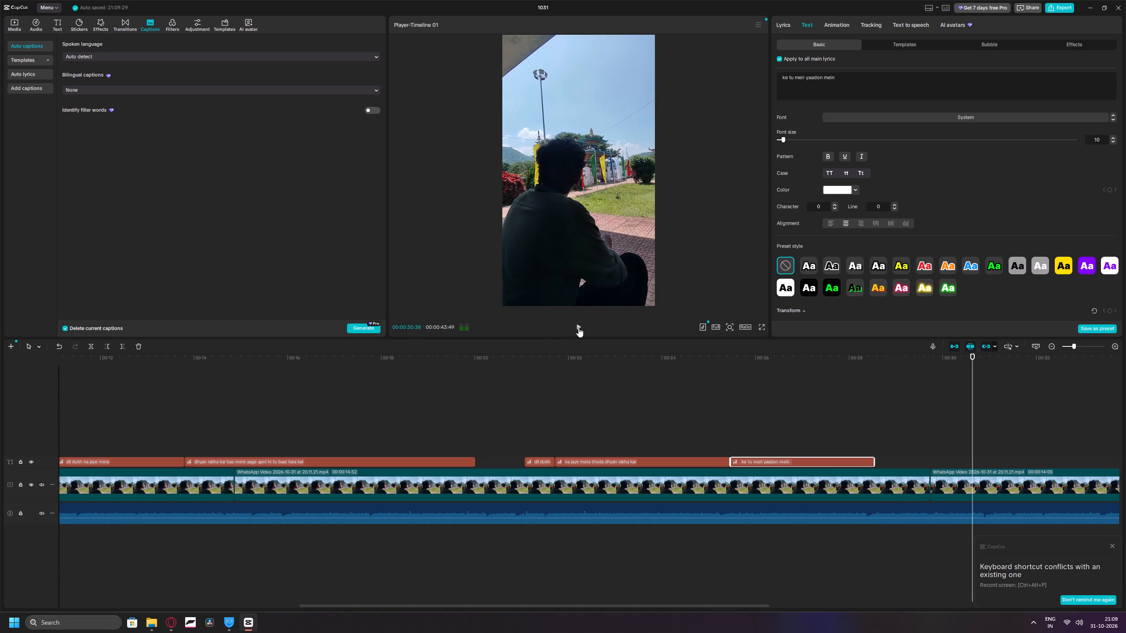
alt+scroll(653, 397, up, 1)
alt+scroll(653, 397, down, 5)
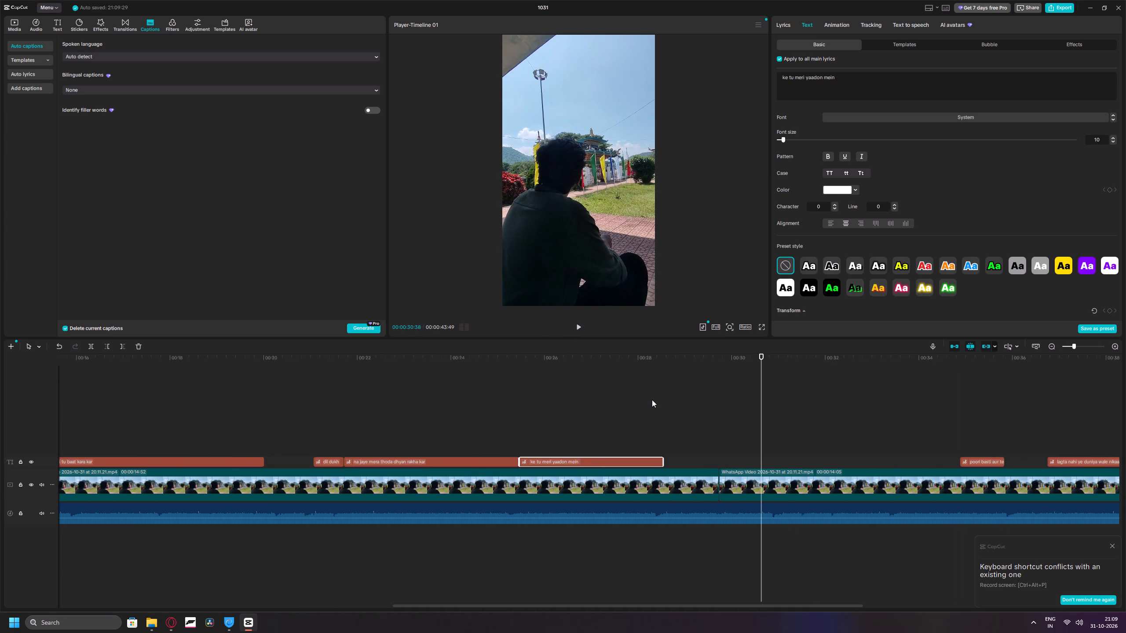
alt+scroll(652, 400, down, 2)
drag(874, 459, 628, 462)
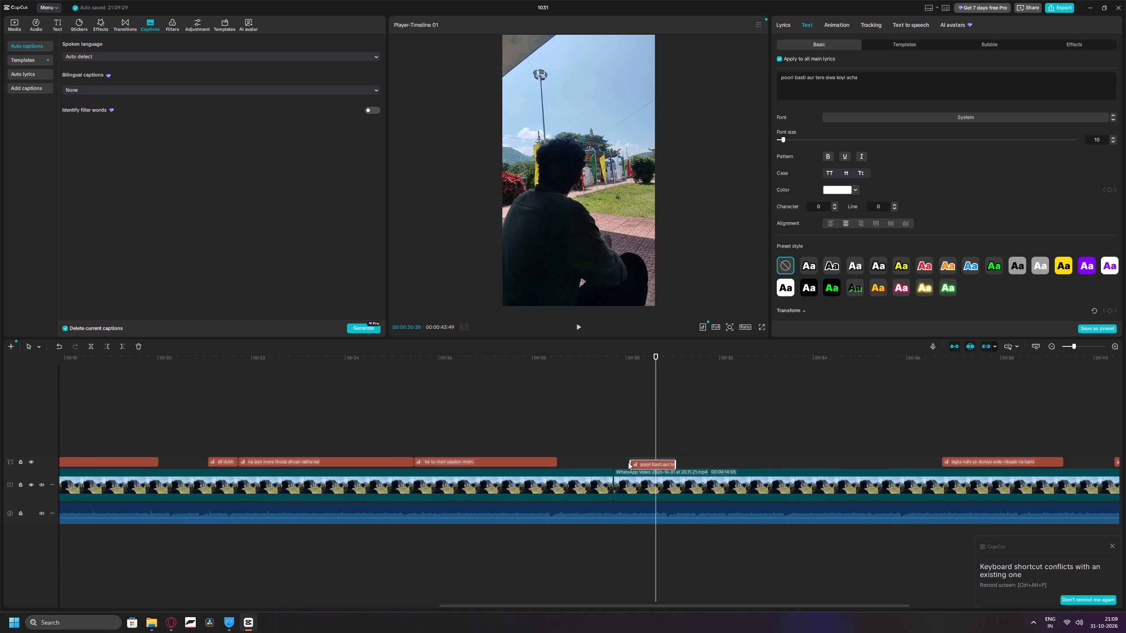
drag(628, 462, 577, 460)
drag(601, 460, 637, 462)
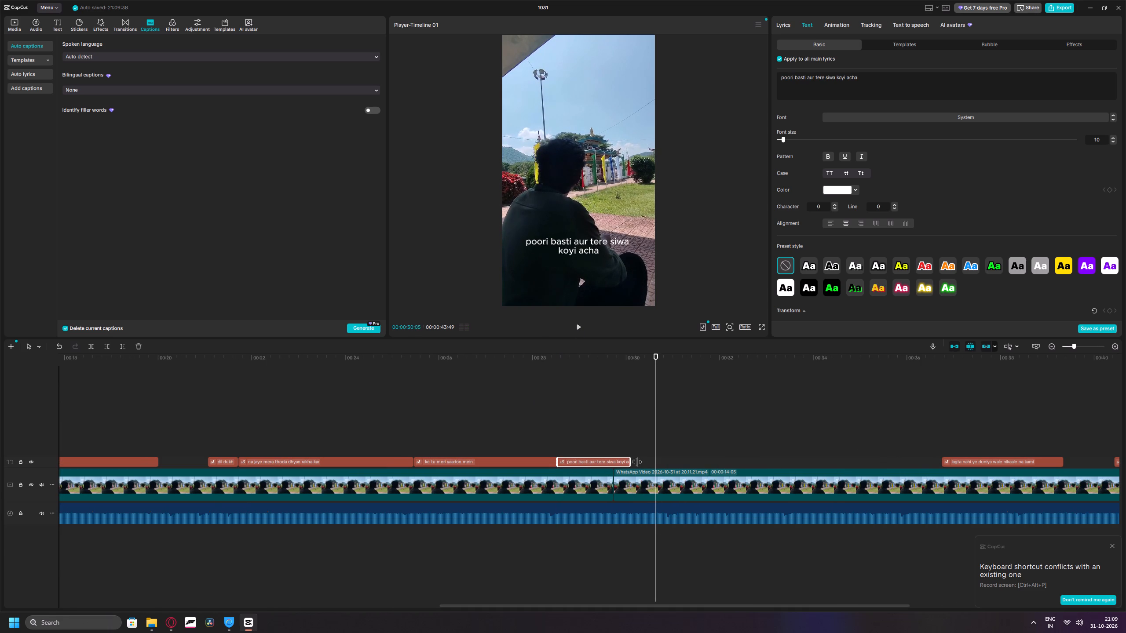
drag(637, 462, 654, 463)
Add "hai" at the start of the "poori basti aur tere siwa koyi acha" caption text.
click(782, 78)
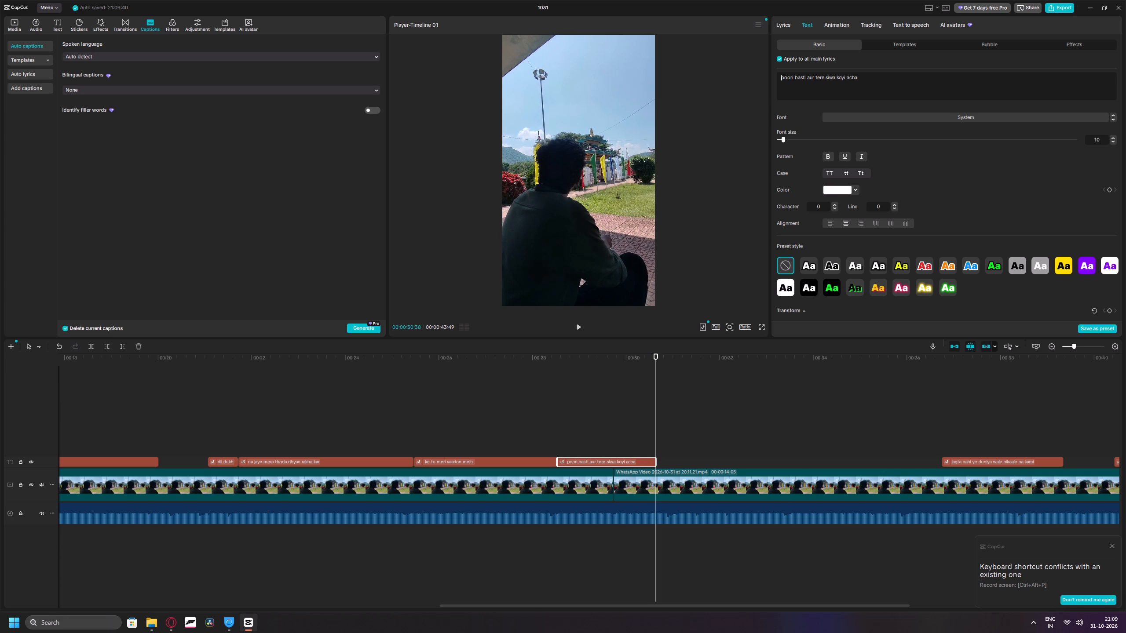
text(hai)
key(space)
Play on and extend the end of the "hai poori basti aur tere siwa koyi acha" caption to about 35.4 s.
click(580, 325)
click(580, 325)
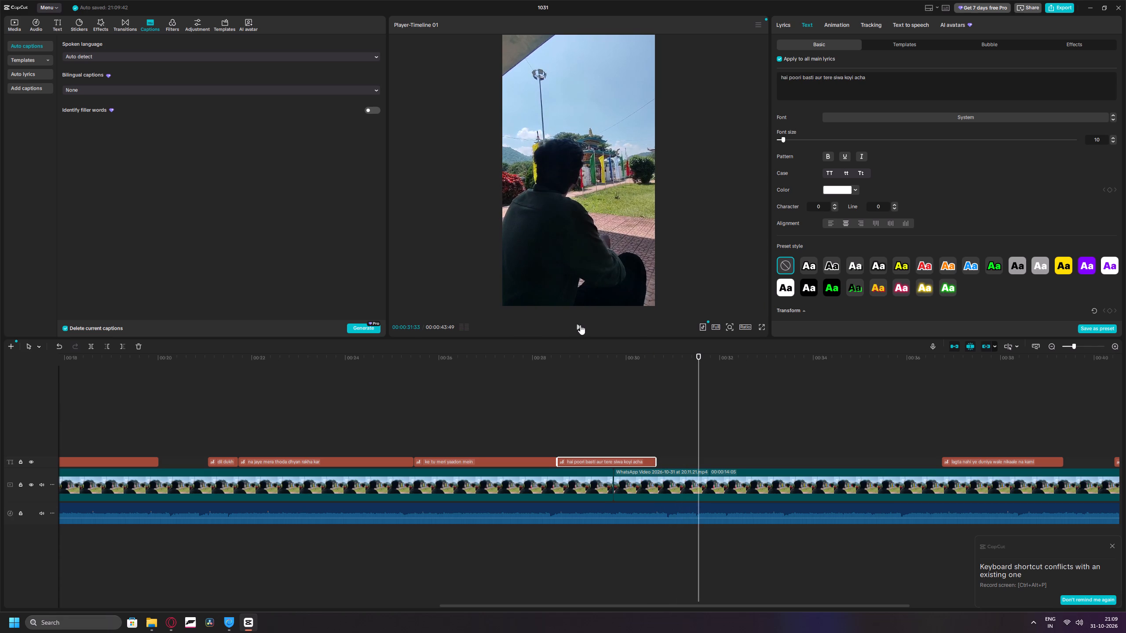
click(580, 325)
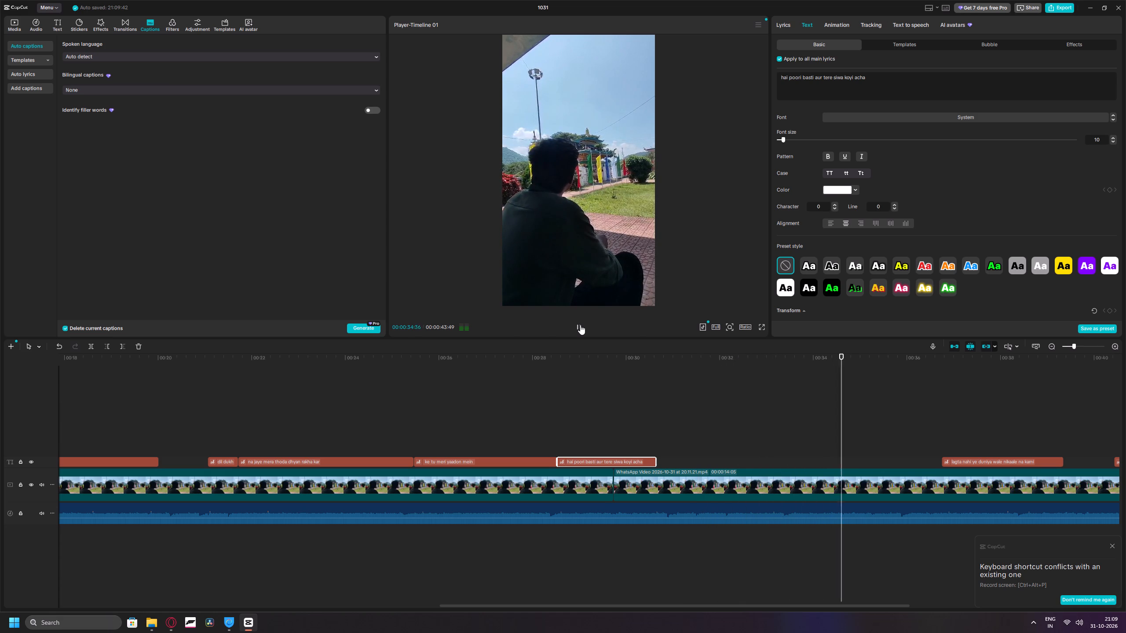
click(580, 325)
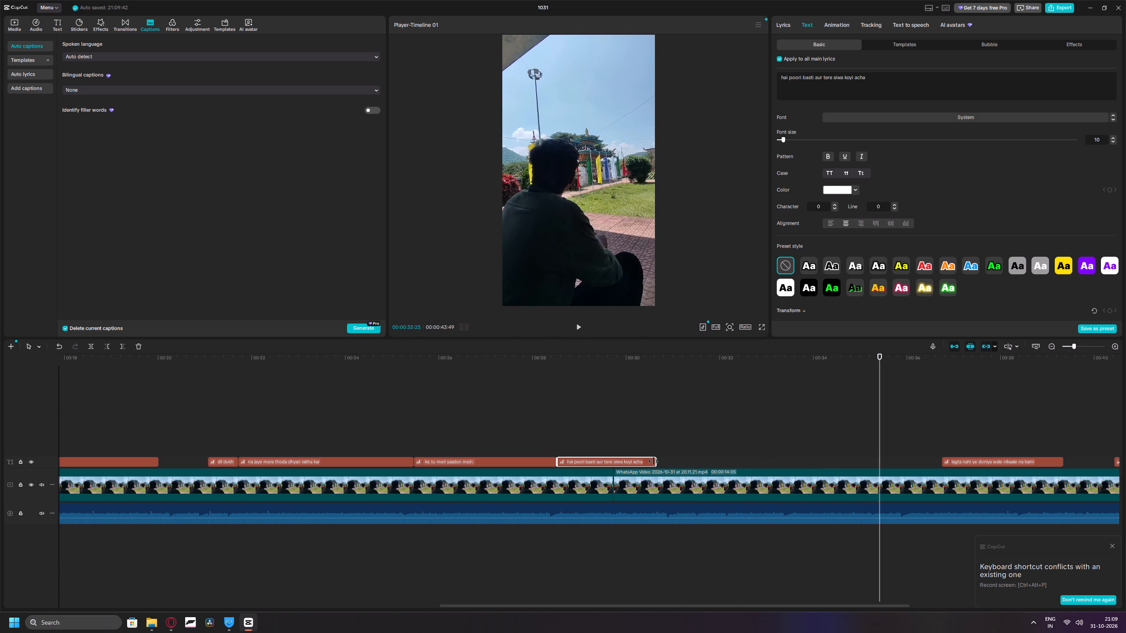
drag(655, 461, 876, 459)
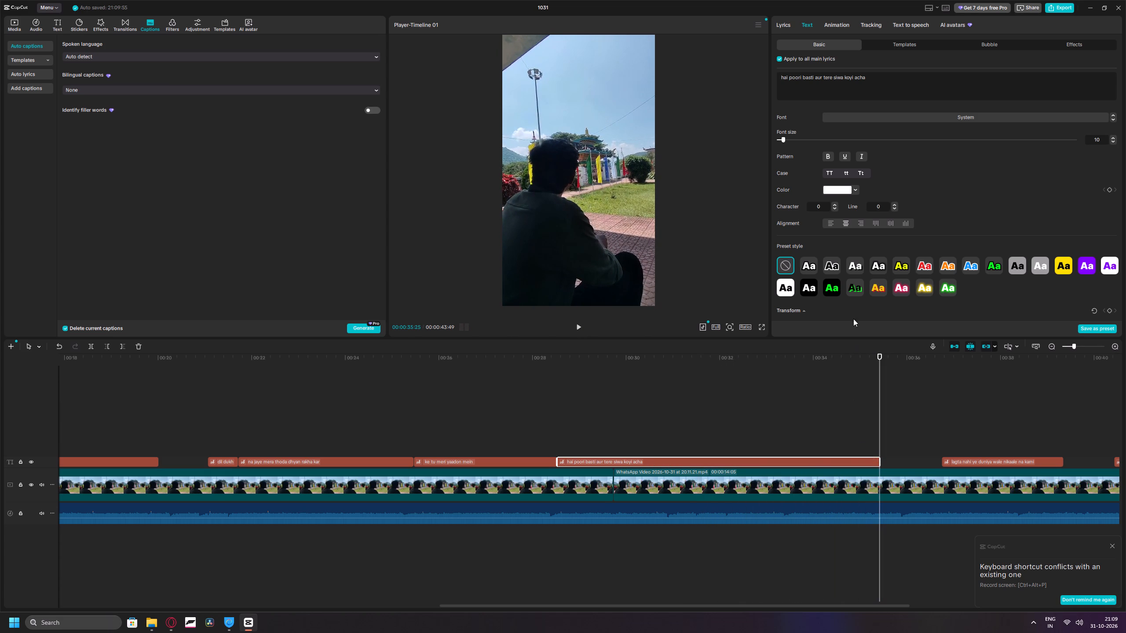
Add "lagta nahi" to the end of the "hai poori basti aur tere siwa koyi acha" caption text.
click(886, 91)
key(space)
text(lagta)
key(space)
text(nh)
key(BackSpace)
text(ahi)
Play on and move the "lagta nahi ye duniya wale nikaale na kami" caption to start at about 35.9 s.
click(578, 327)
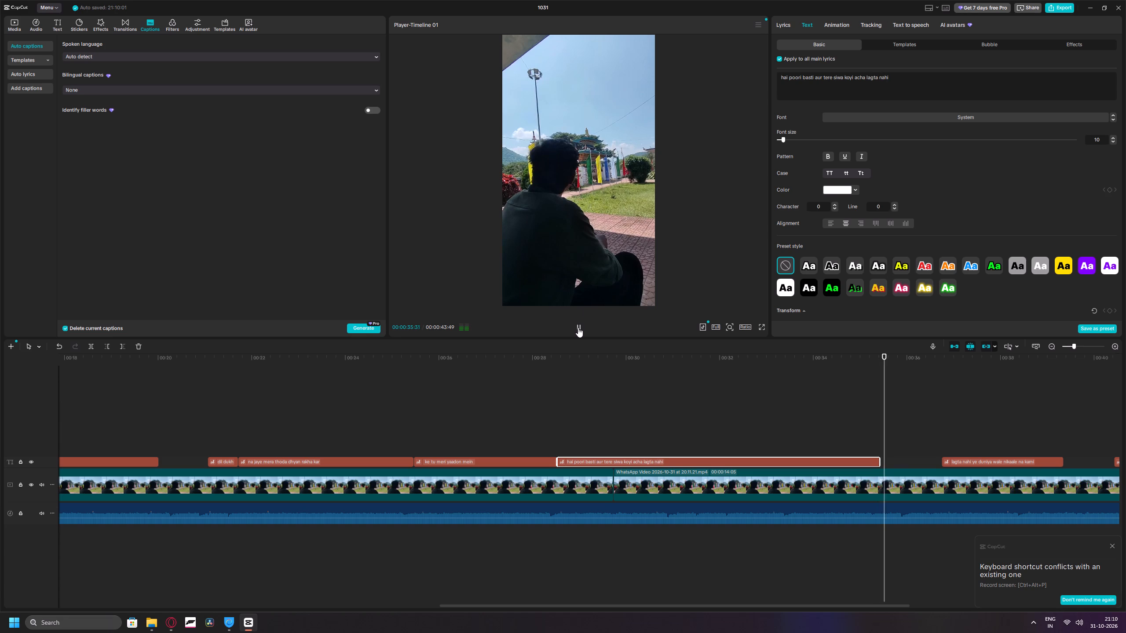
click(578, 327)
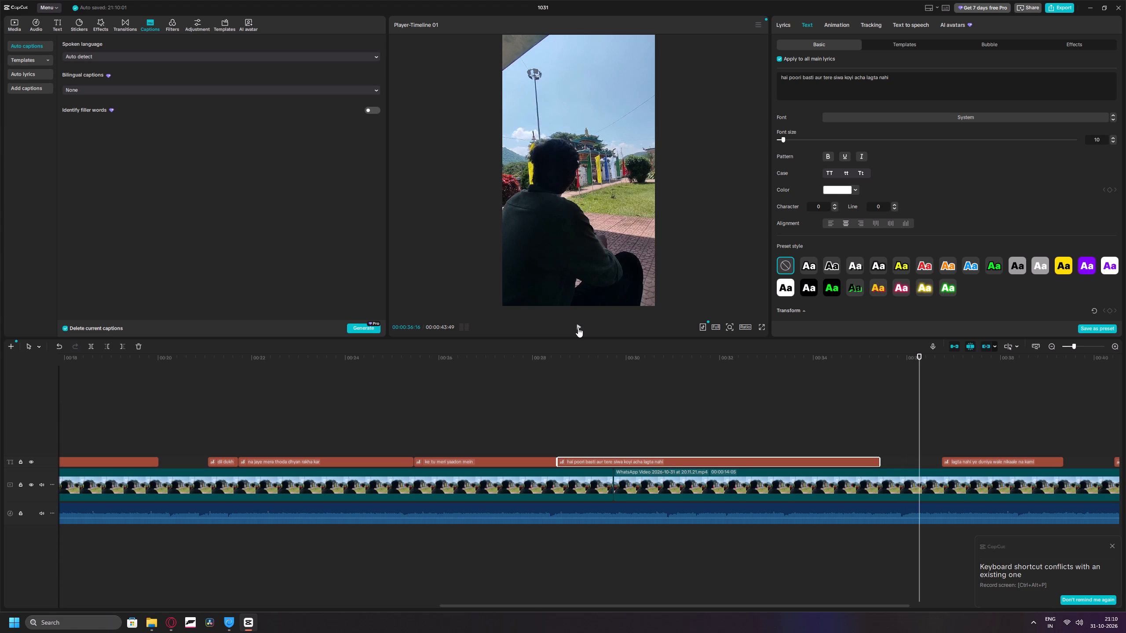
drag(920, 404, 903, 406)
drag(975, 460, 938, 462)
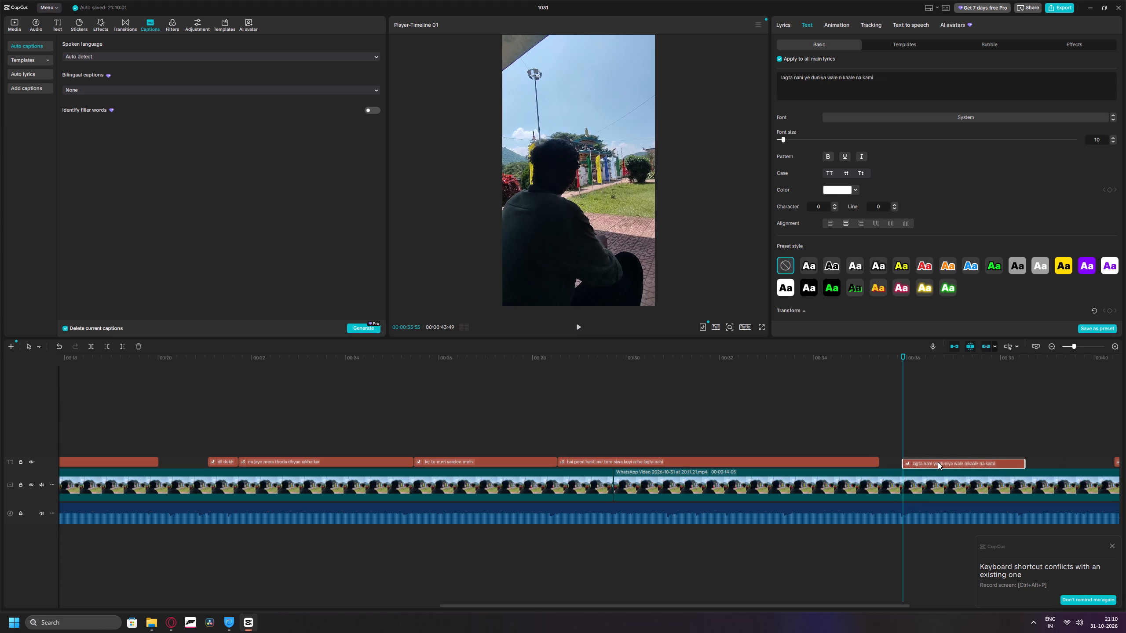
drag(938, 462, 938, 462)
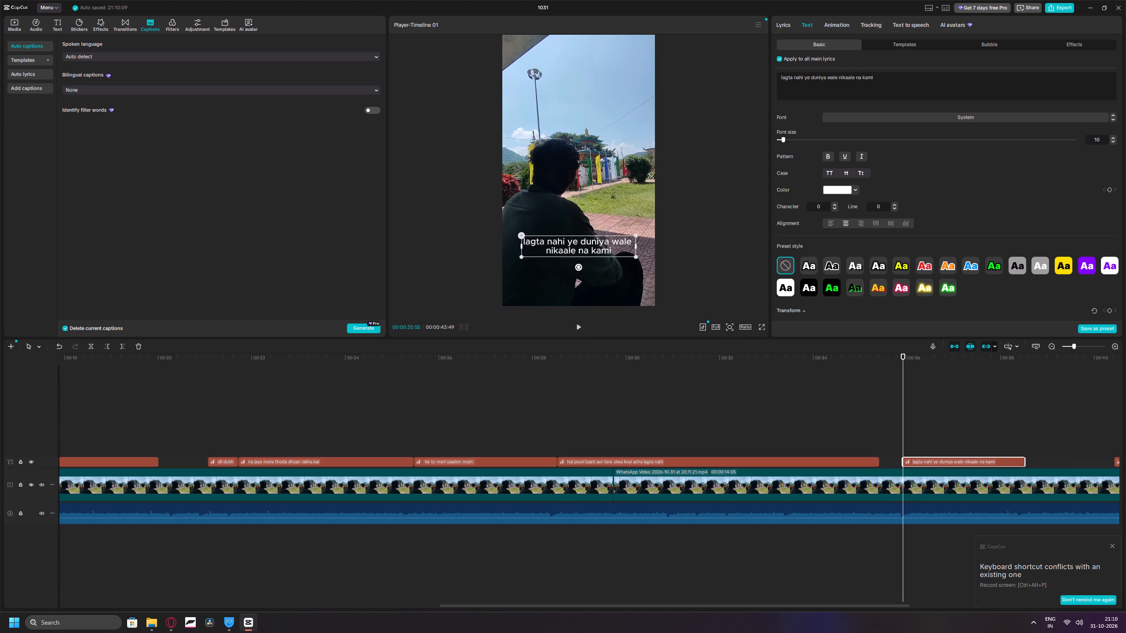
Remove the leading "lagta nahi" from the "lagta nahi ye duniya wale nikaale na kami" caption text.
click(805, 78)
key(BackSpace)
key(BackSpace)
key(BackSpace)
key(BackSpace)
key(BackSpace)
key(BackSpace)
key(BackSpace)
key(BackSpace)
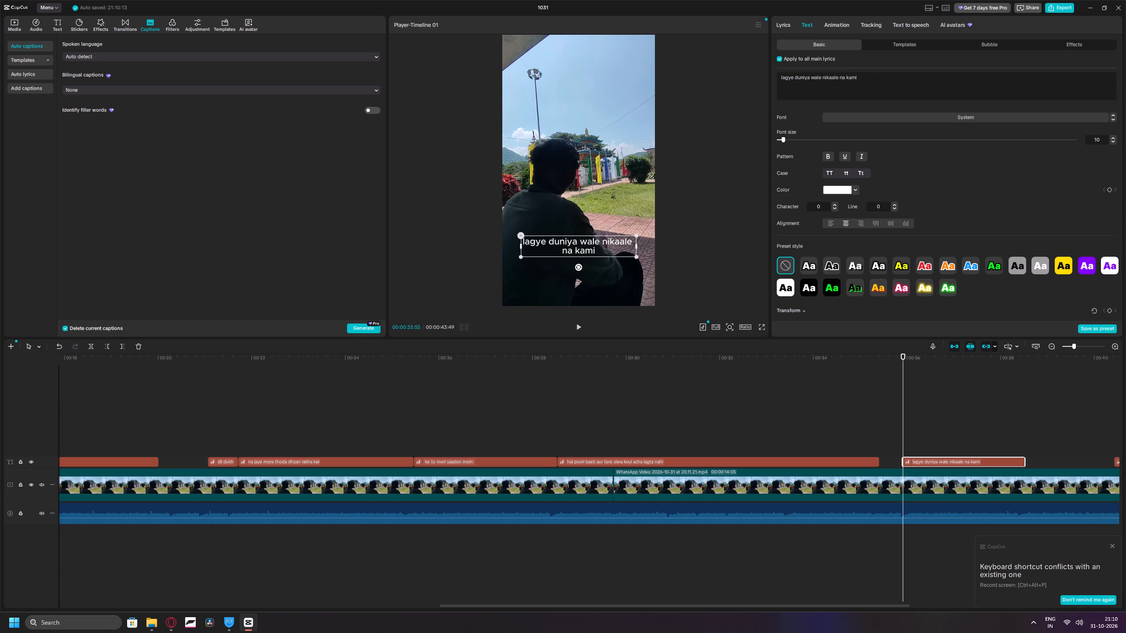
key(BackSpace)
key(BackSpace)
key(BackSpace)
key(BackSpace)
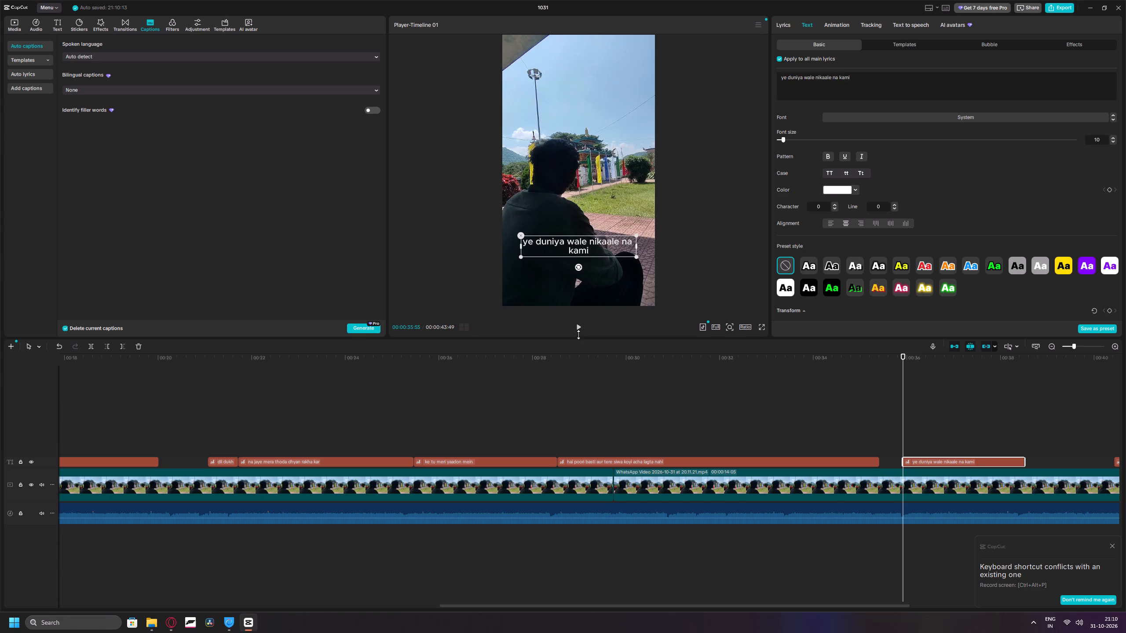
Play through the "ye duniya wale nikaale na kami" caption and extend its end to about 40.3 s.
click(578, 333)
click(581, 329)
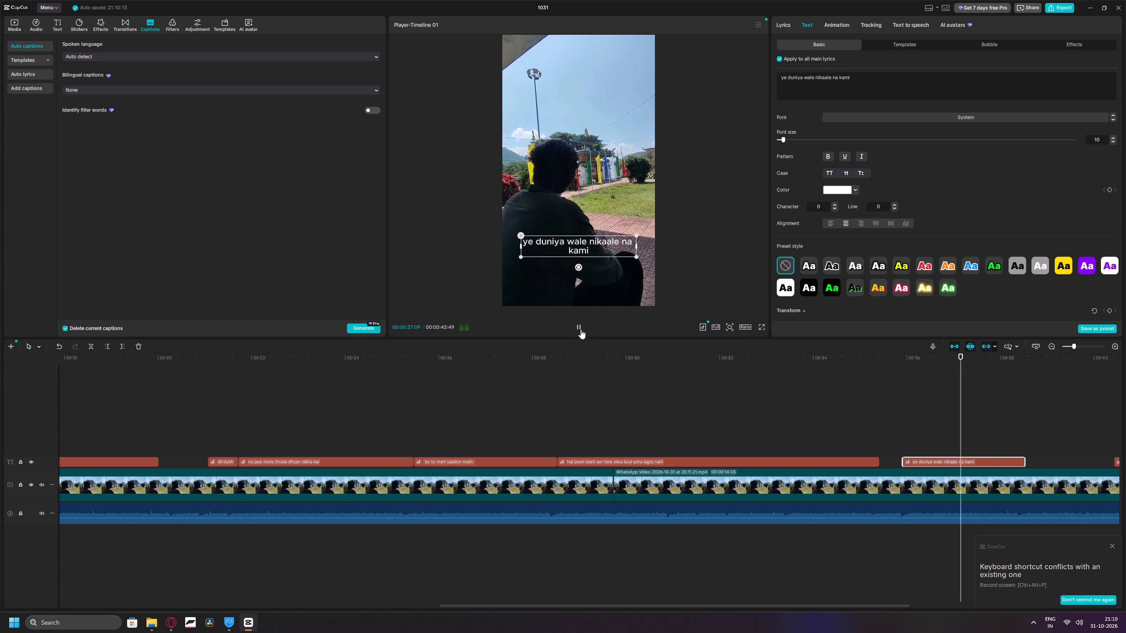
alt+scroll(588, 385, down, 6)
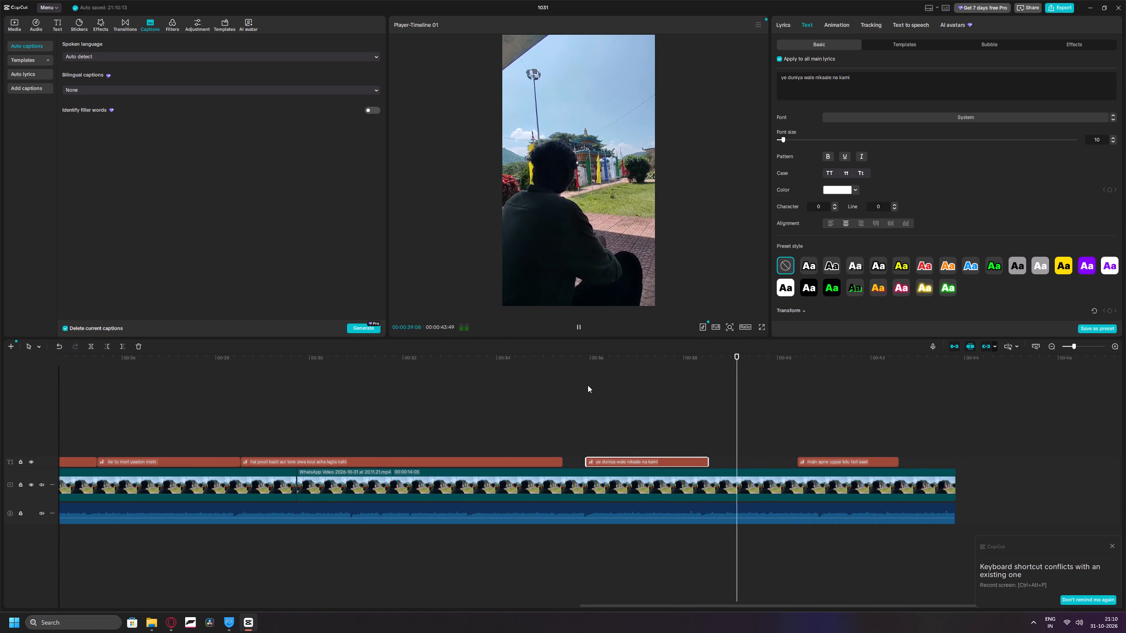
click(818, 372)
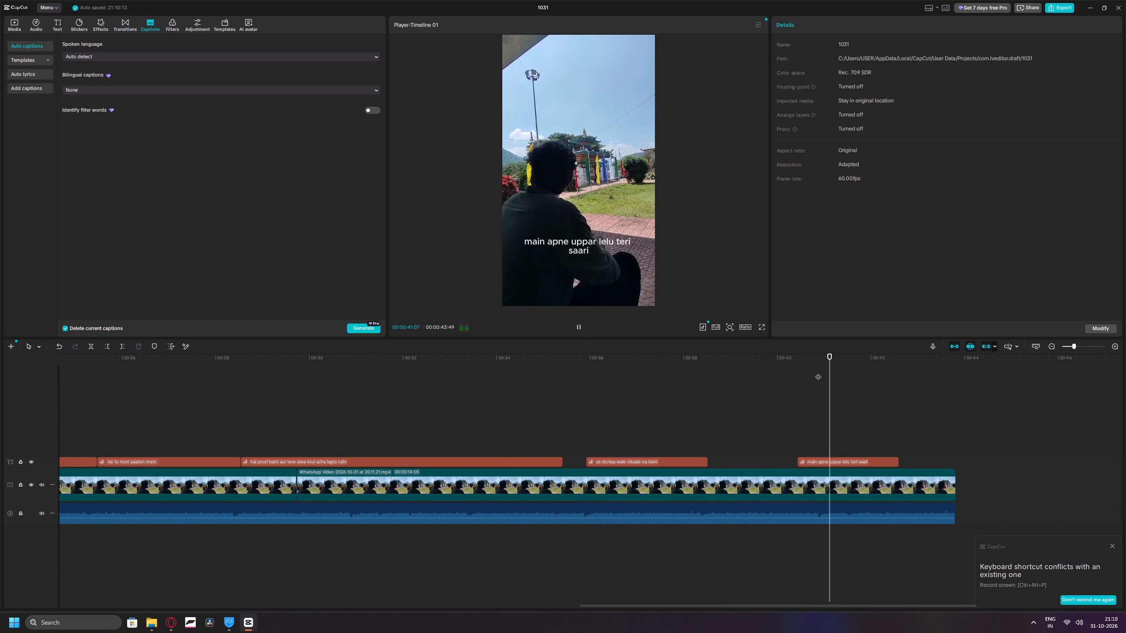
drag(815, 378, 741, 382)
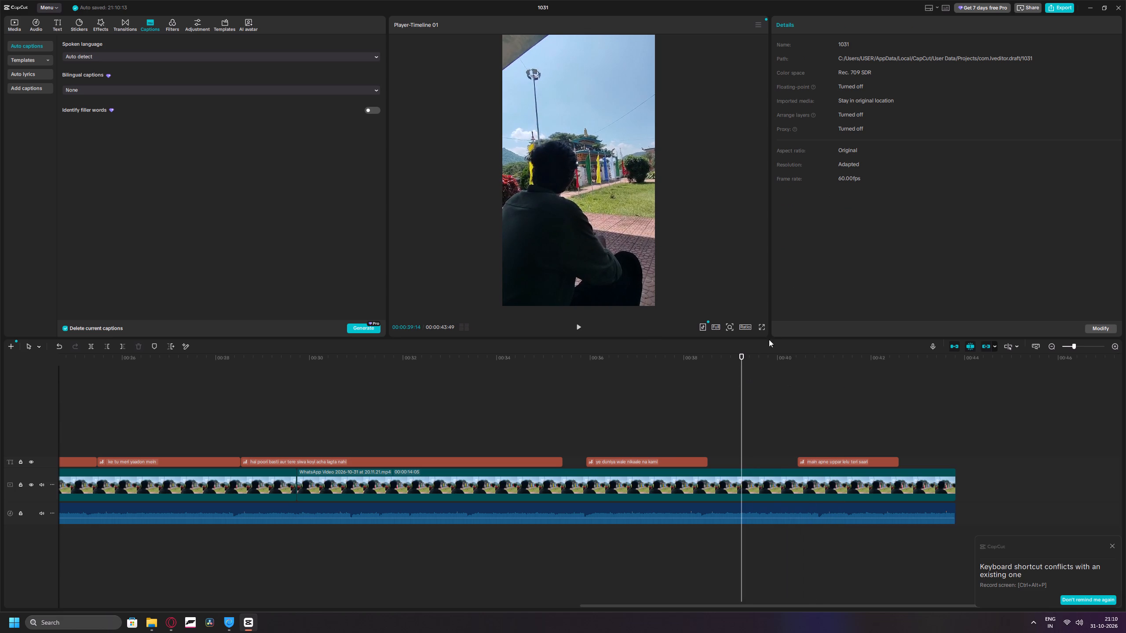
click(578, 326)
click(578, 326)
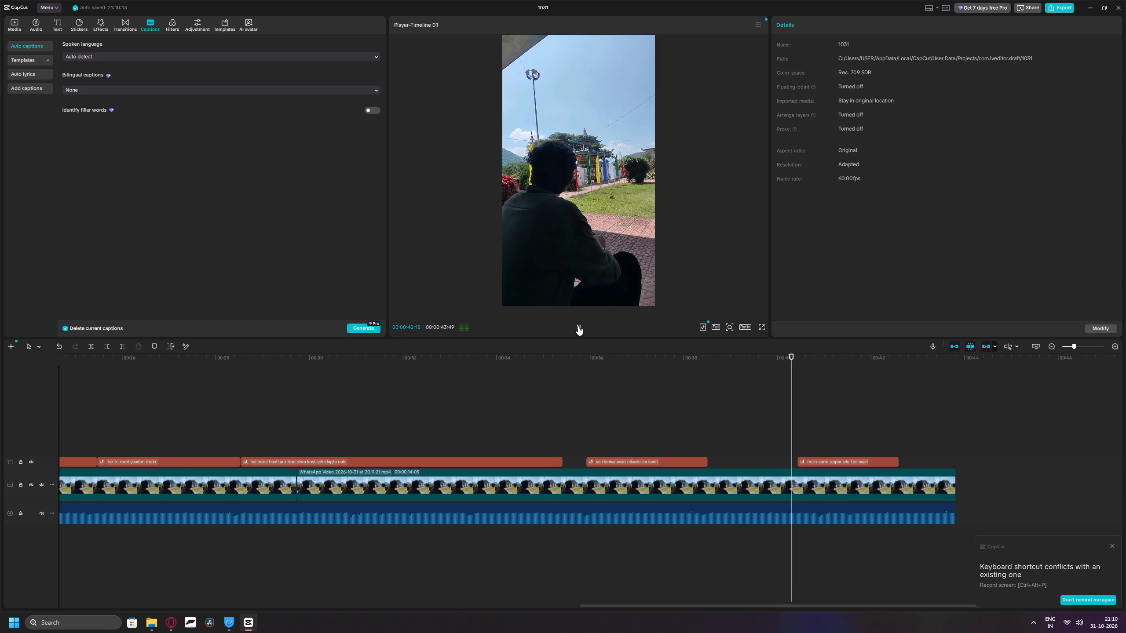
drag(707, 462, 719, 462)
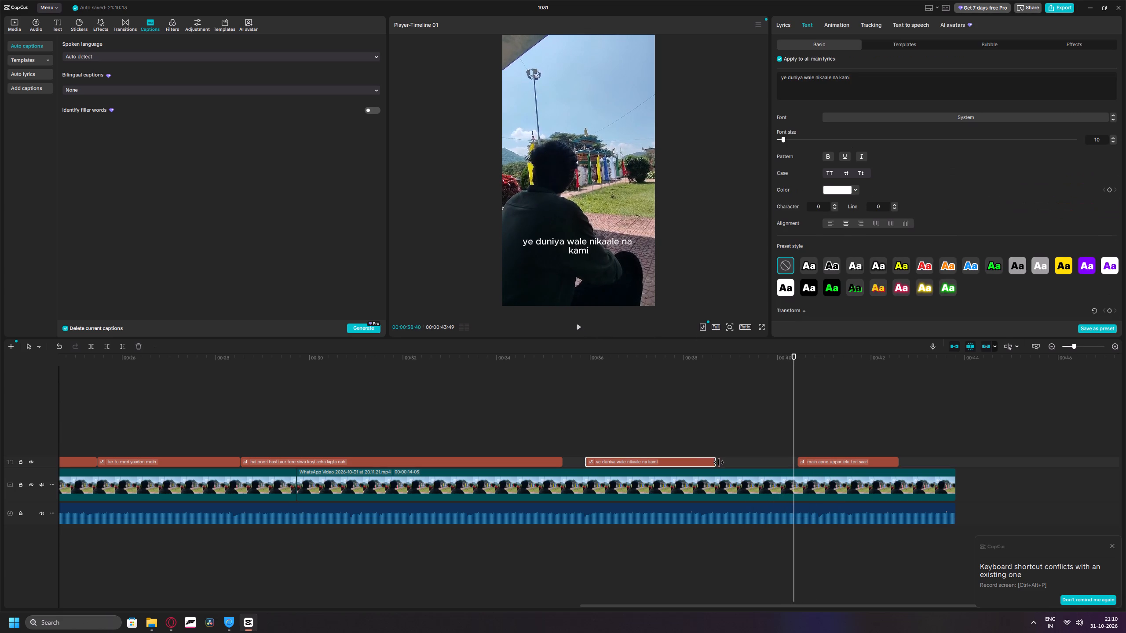
drag(719, 462, 793, 463)
Play to the end and extend the last caption, "main apne uppar lelu teri saari", to the end of the video.
click(580, 329)
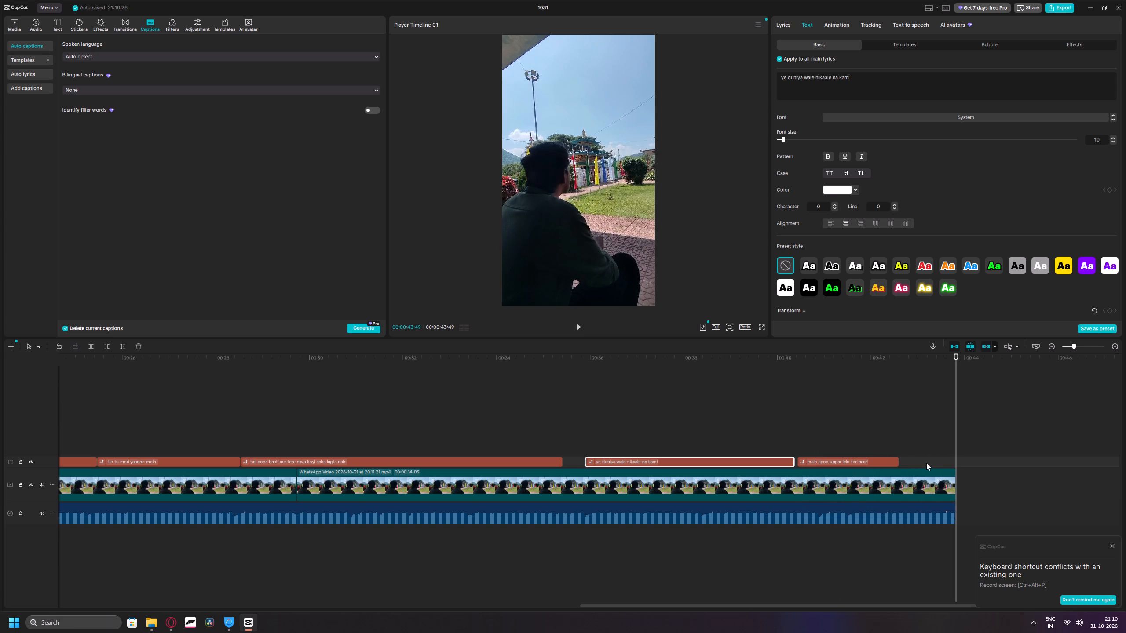
drag(898, 460, 954, 461)
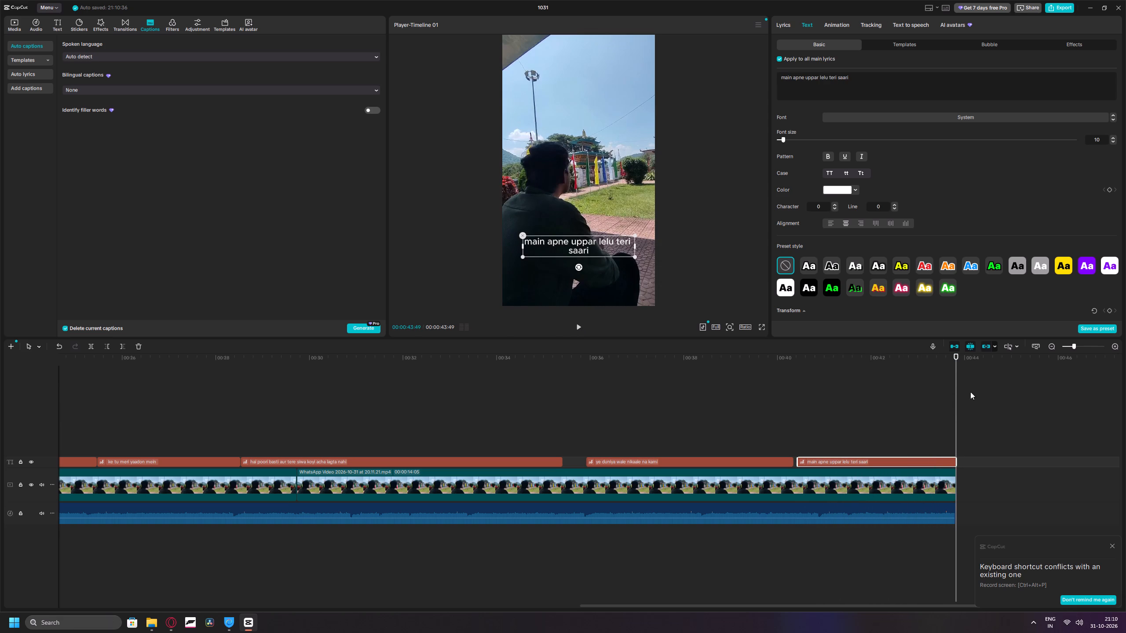
ctrl+scroll(738, 420, down, 14)
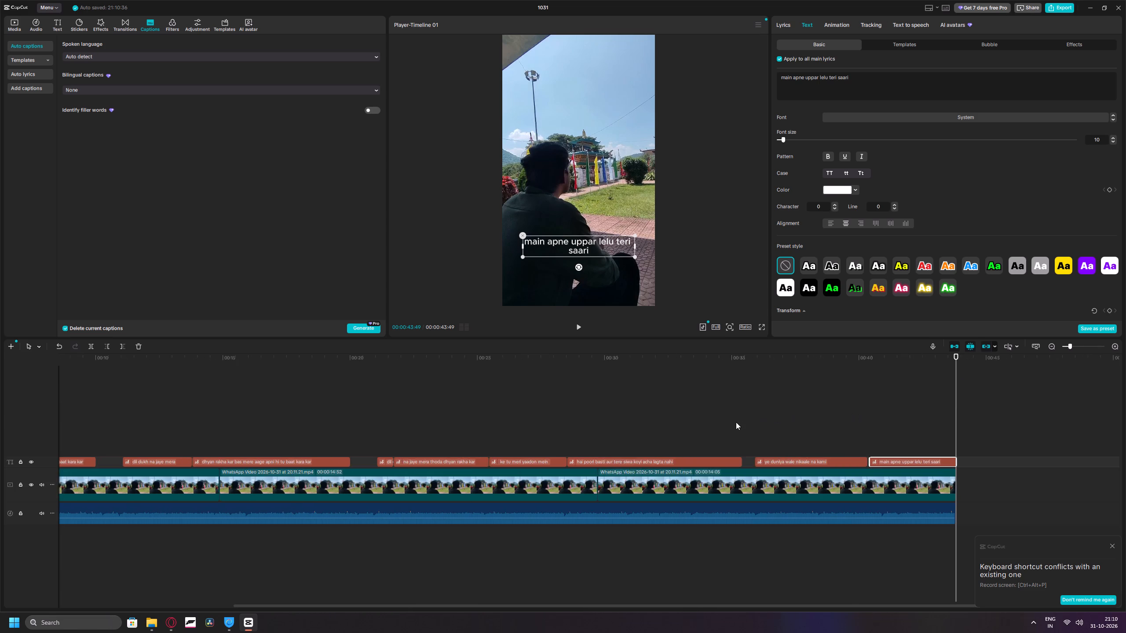
ctrl+scroll(736, 422, down, 4)
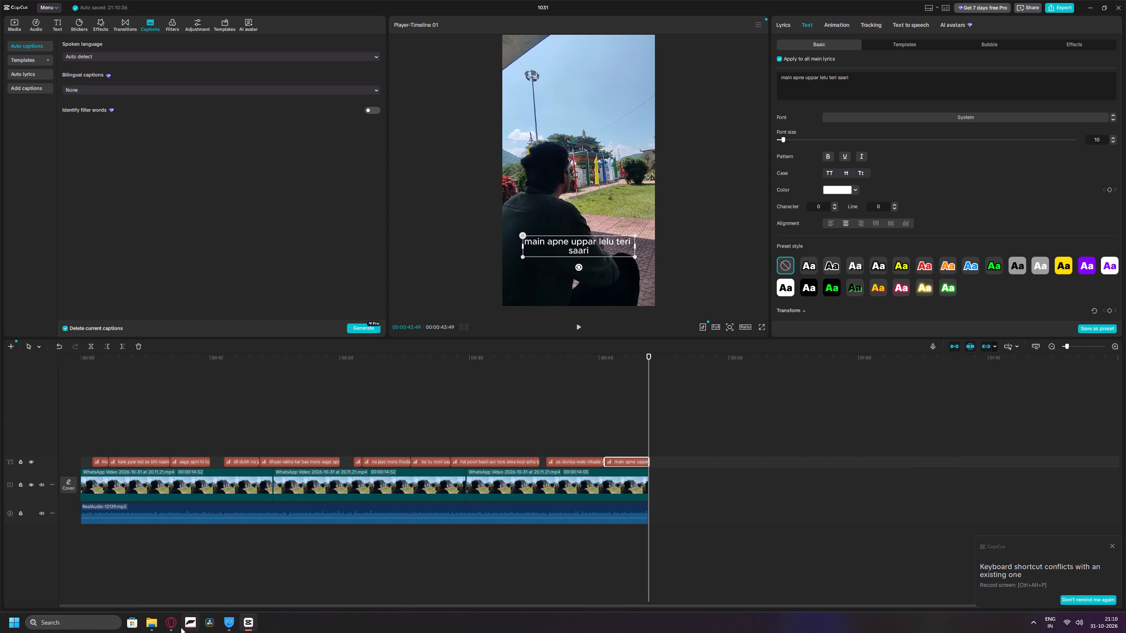
Switch to YouTube in Opera GX and search for "how to get lyrics word by word in capcut".
click(164, 629)
click(187, 602)
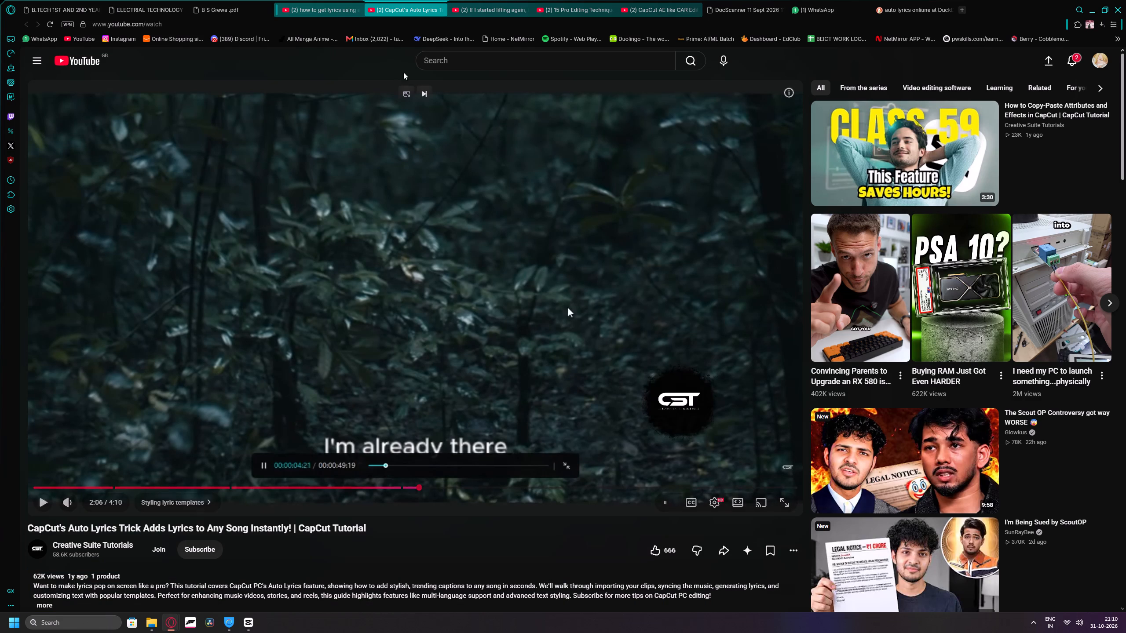
click(455, 70)
text(how to get lyrics wro)
text(d by word in)
key(space)
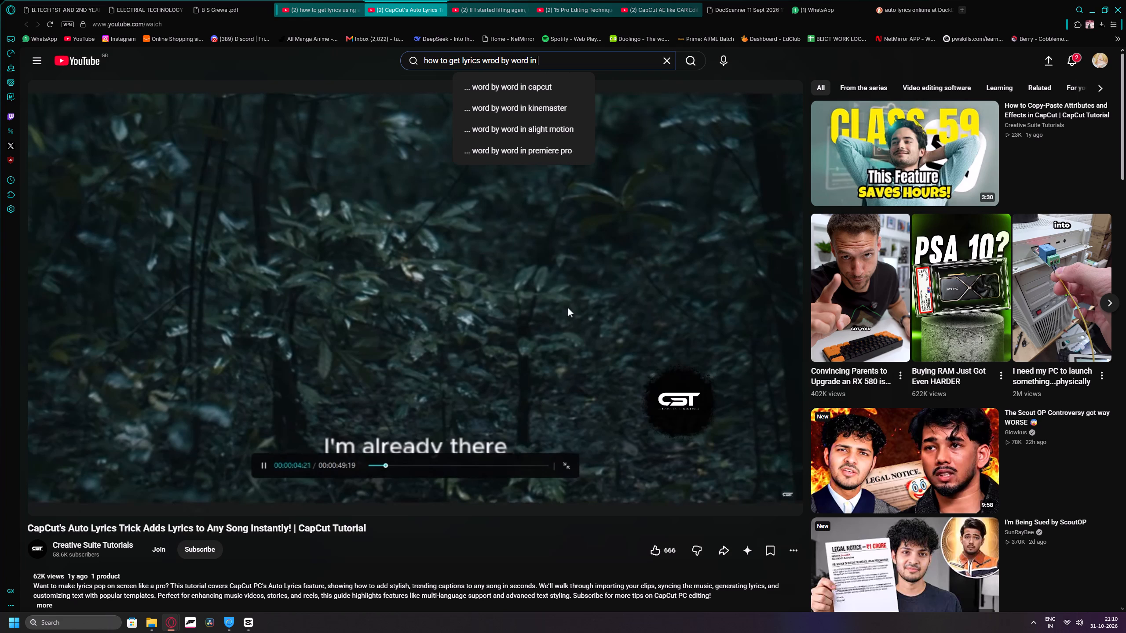
click(483, 88)
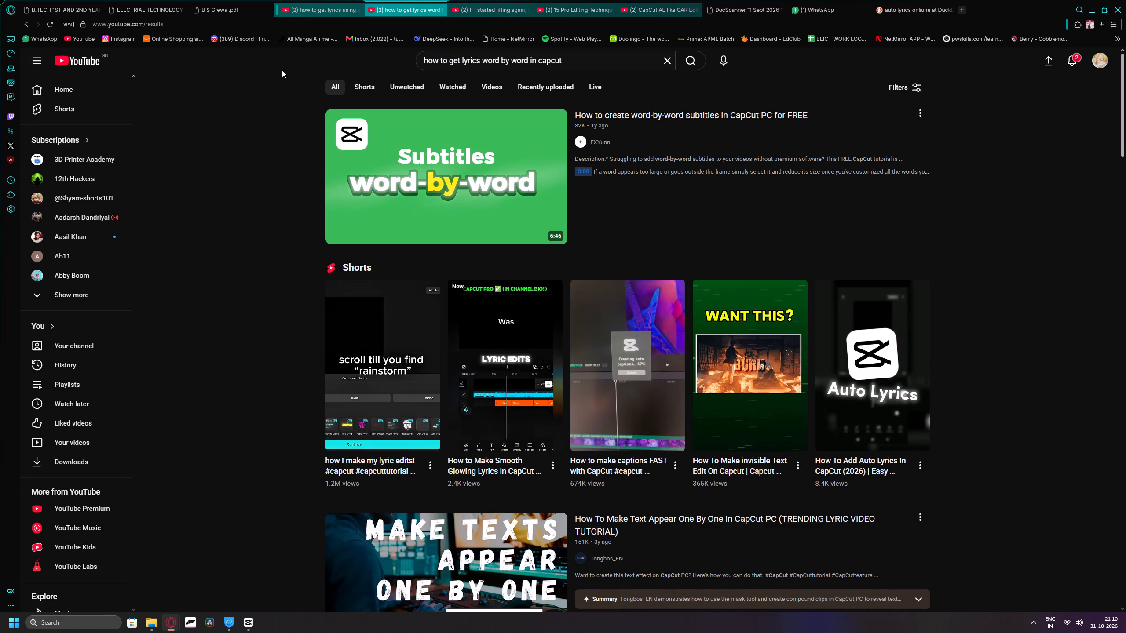
Open the word-by-word subtitles and "AE like text" tutorials in separate tabs and start playing the subtitles one.
middle_click(418, 171)
scroll(267, 203, down, 4)
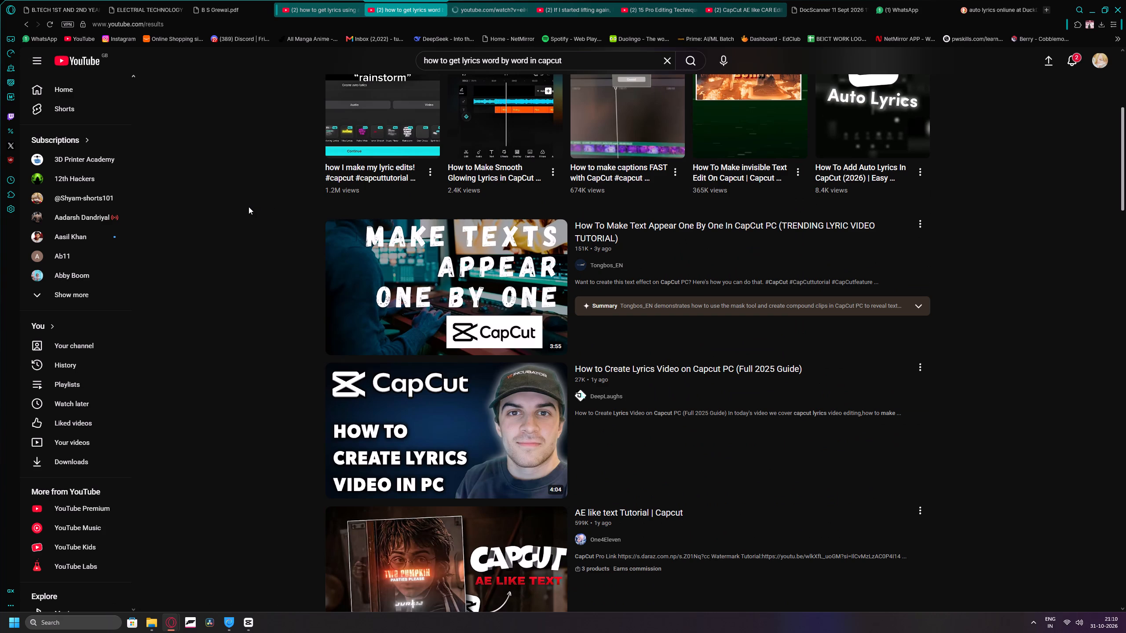
scroll(233, 217, down, 4)
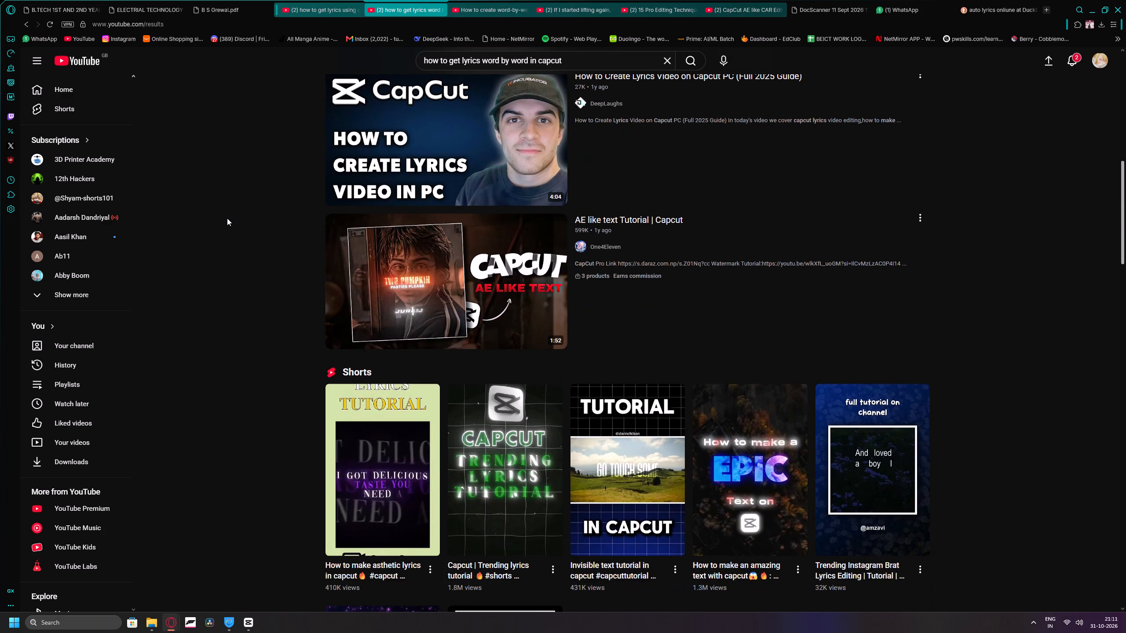
middle_click(378, 266)
click(303, 0)
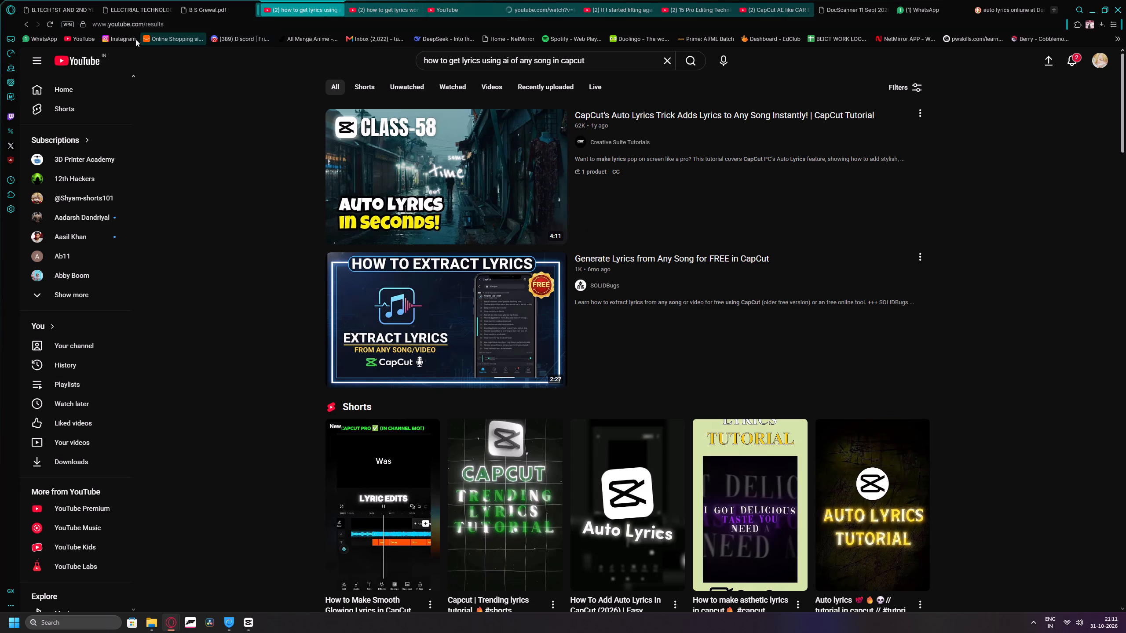
click(93, 39)
click(395, 0)
click(466, 3)
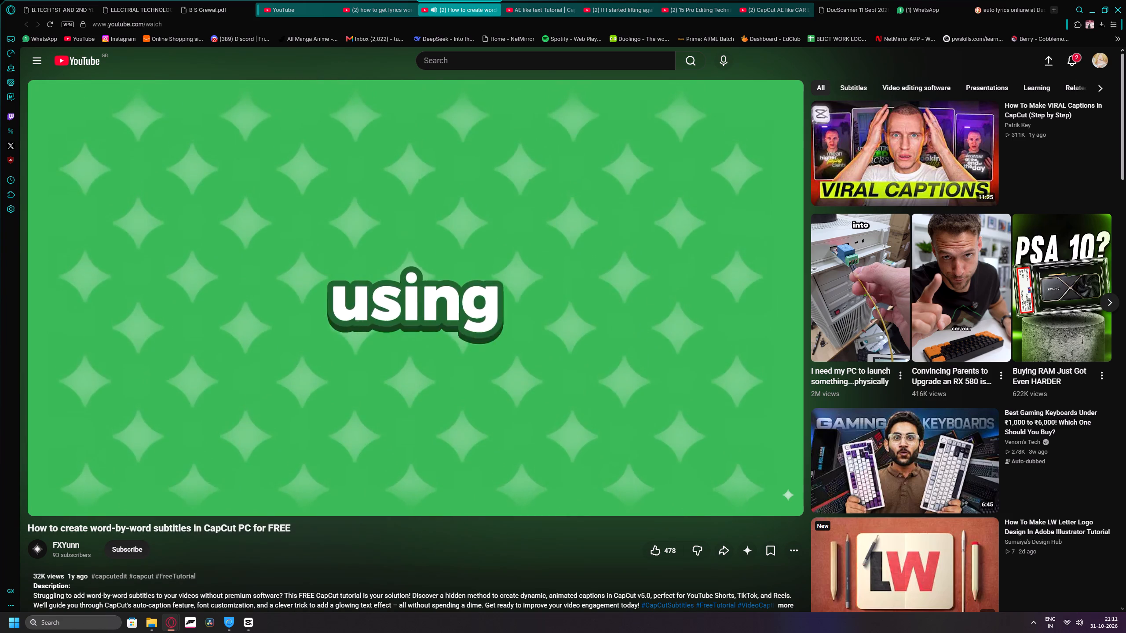
Skim the word-by-word subtitles tutorial up to the part on caption animation, and pause it there.
key(l)
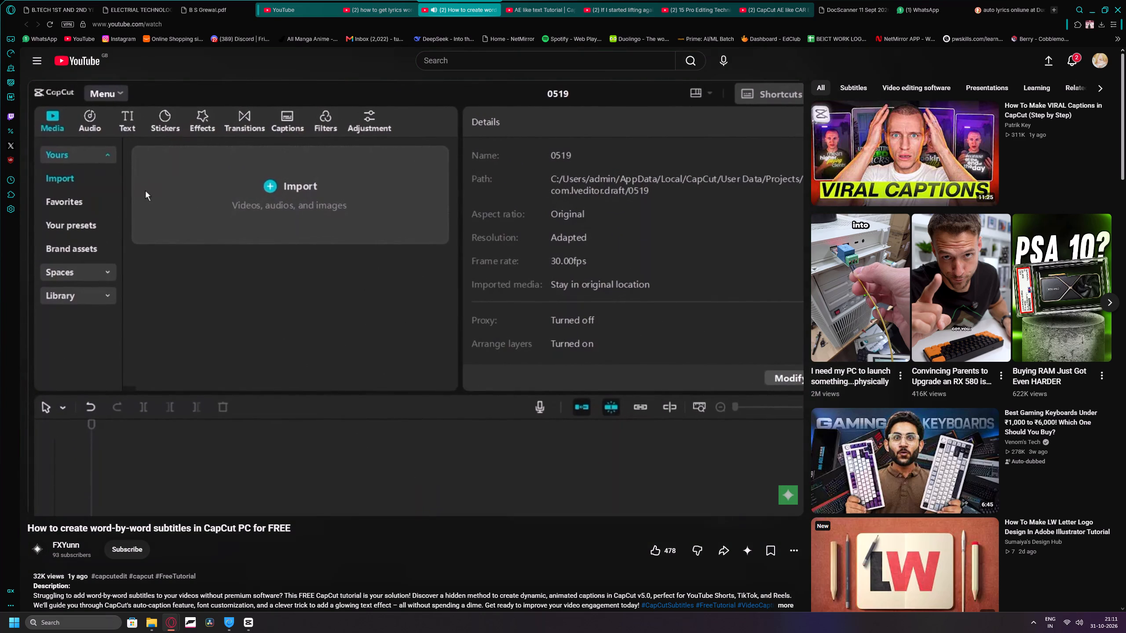
text(ll)
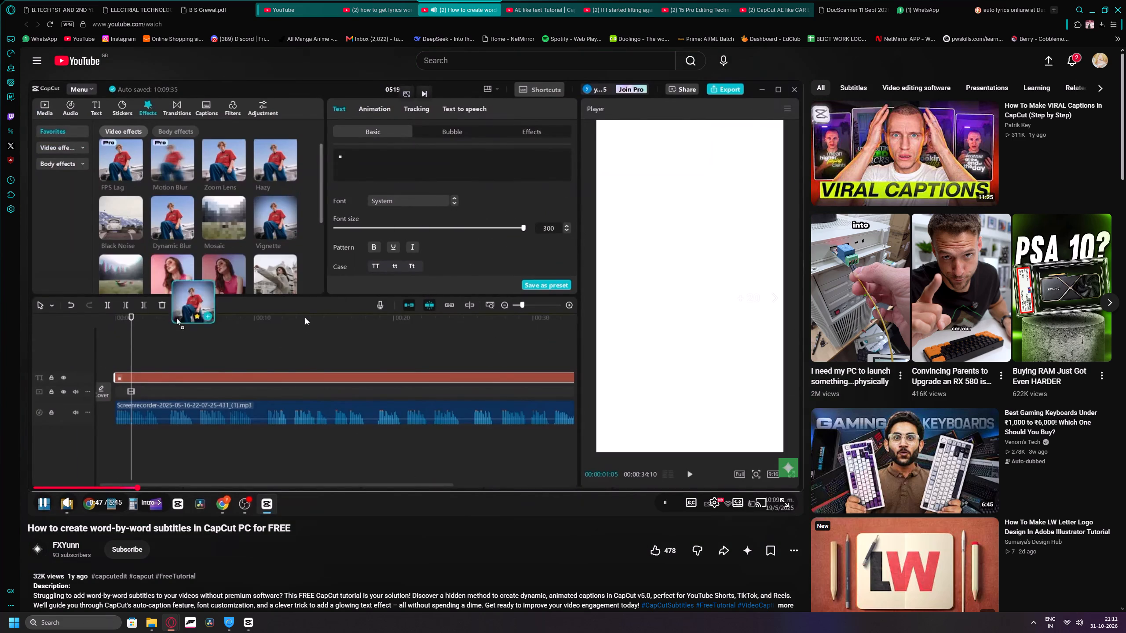
key(j)
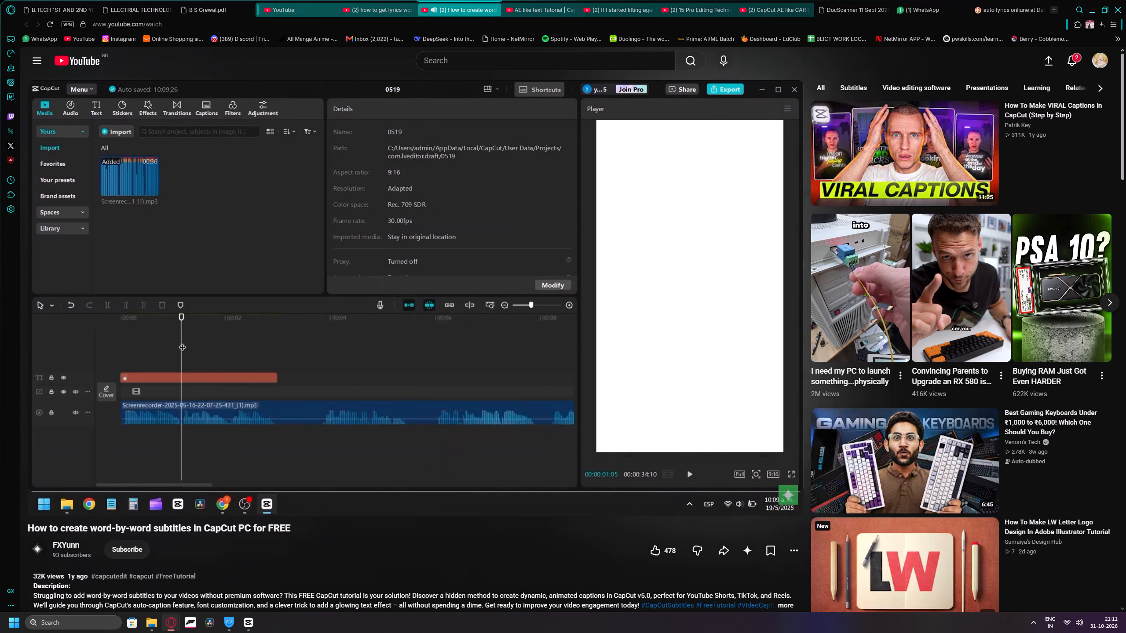
key(l)
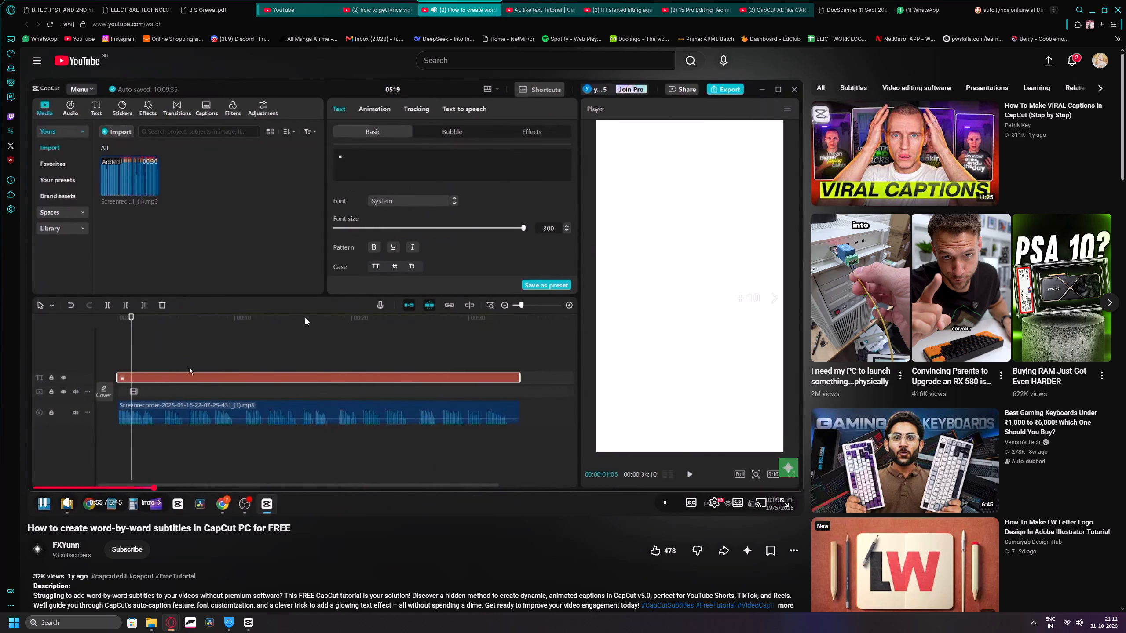
key(l)
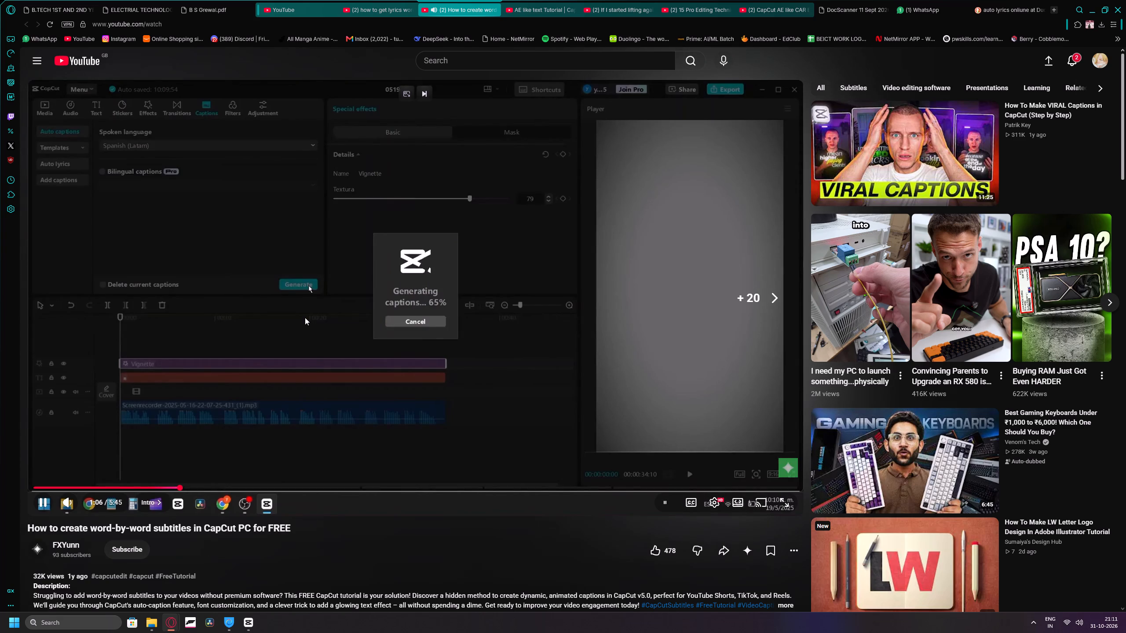
key(l)
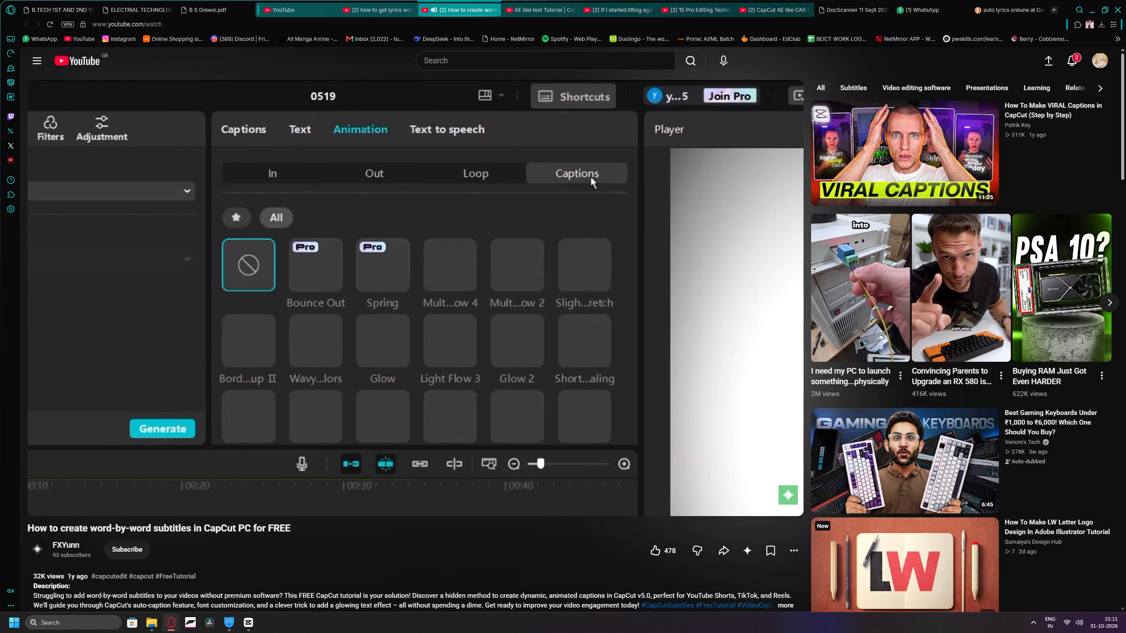
key(j)
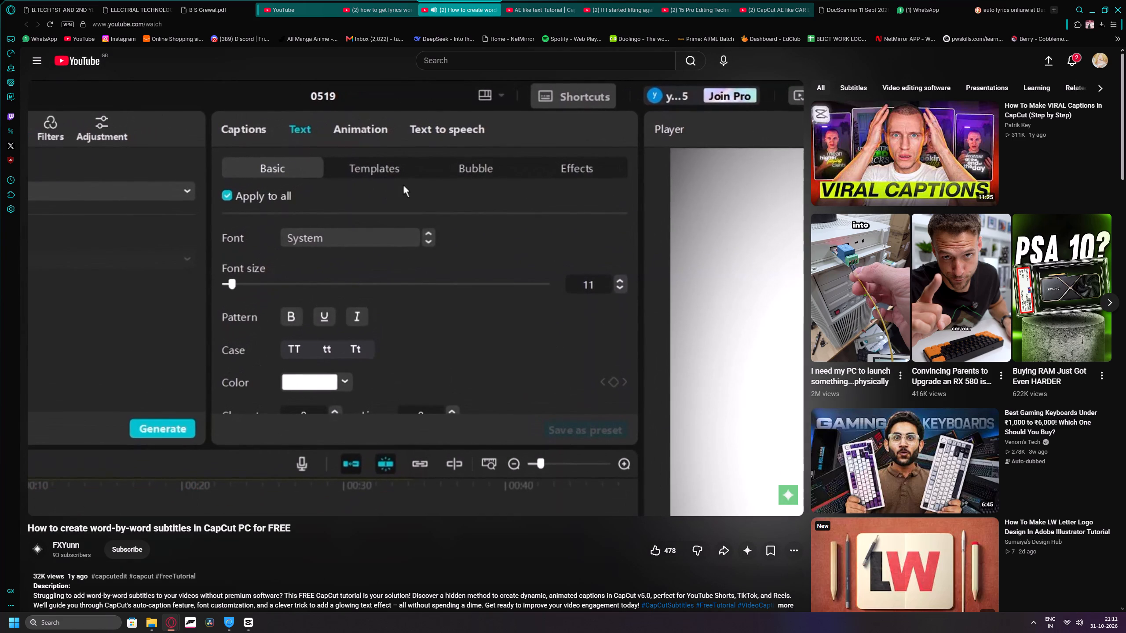
key(k)
key(k)
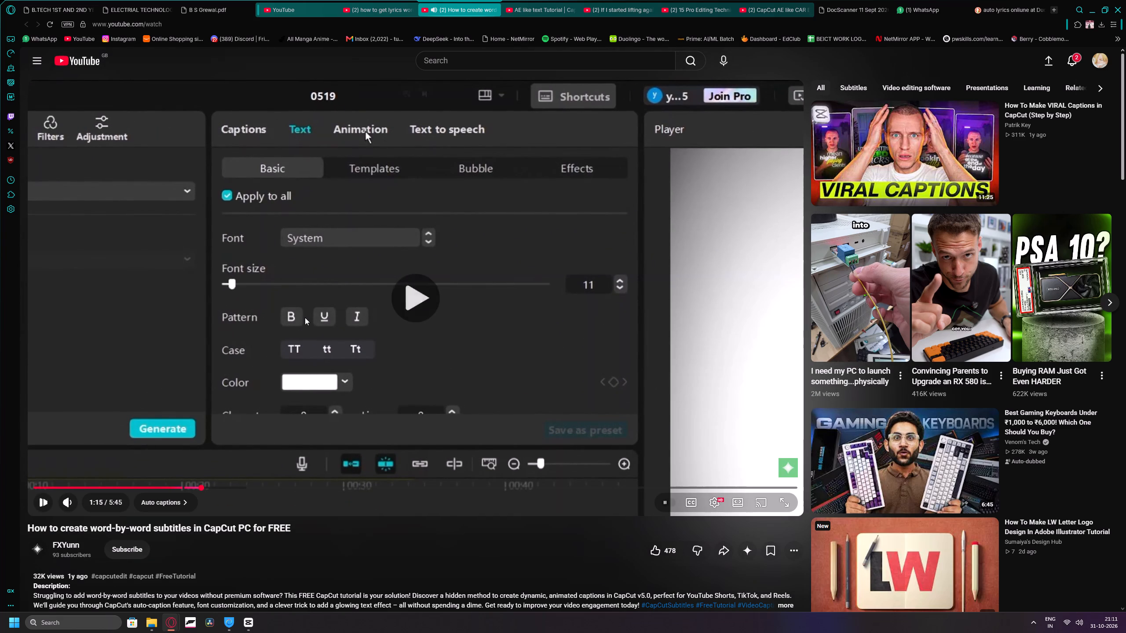
key(k)
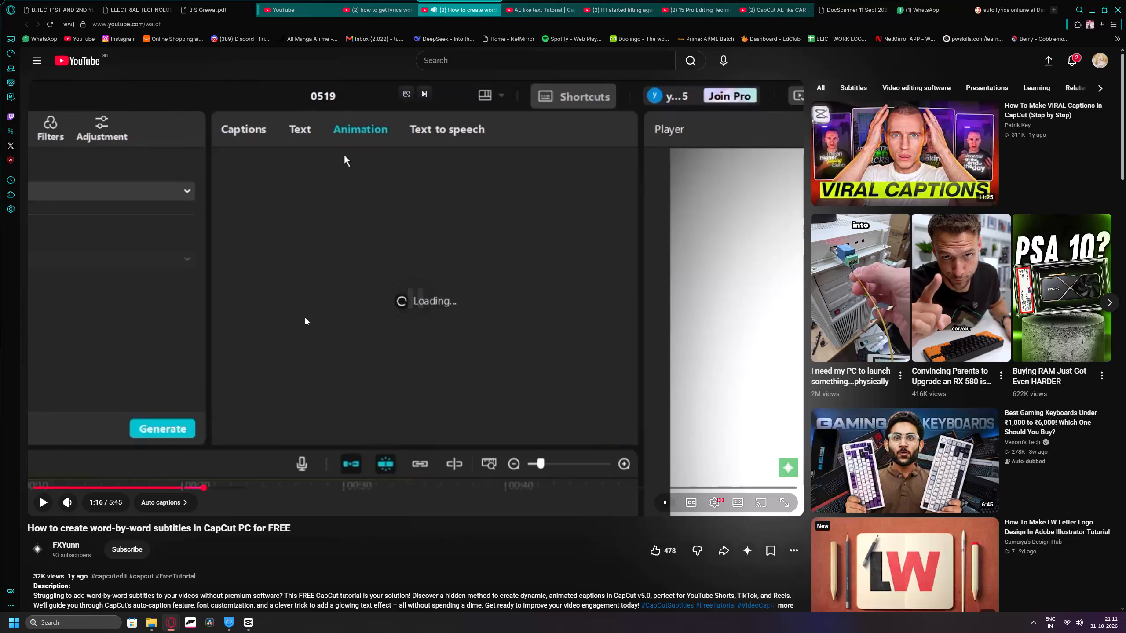
Back in CapCut, select all the lyric captions on the timeline and open their animation options.
click(252, 624)
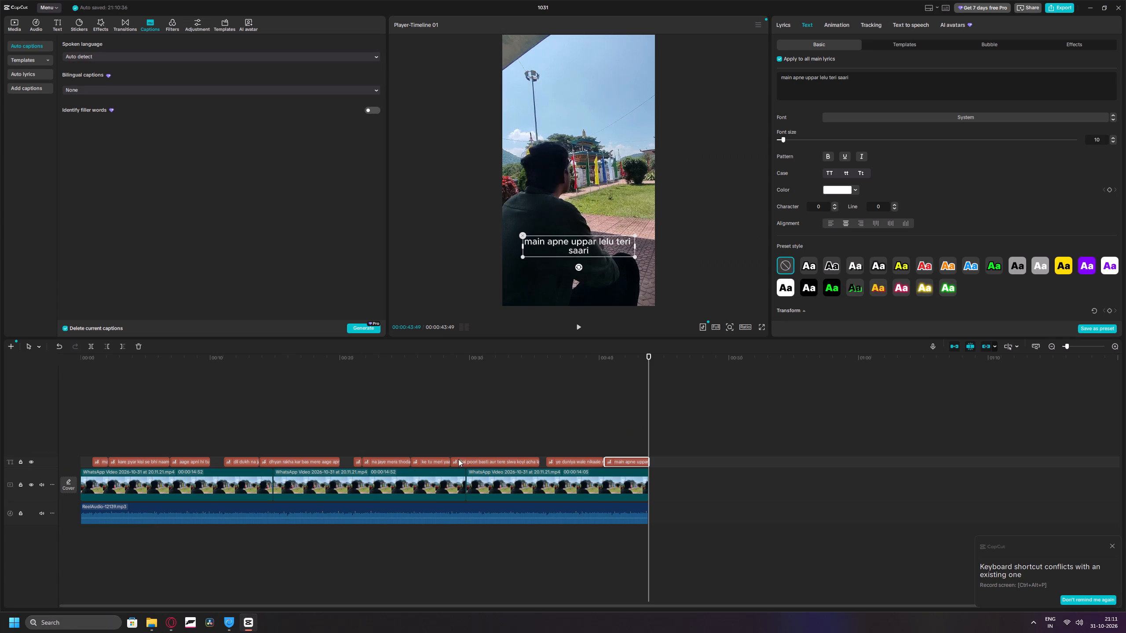
click(514, 426)
click(663, 460)
triple_click(663, 460)
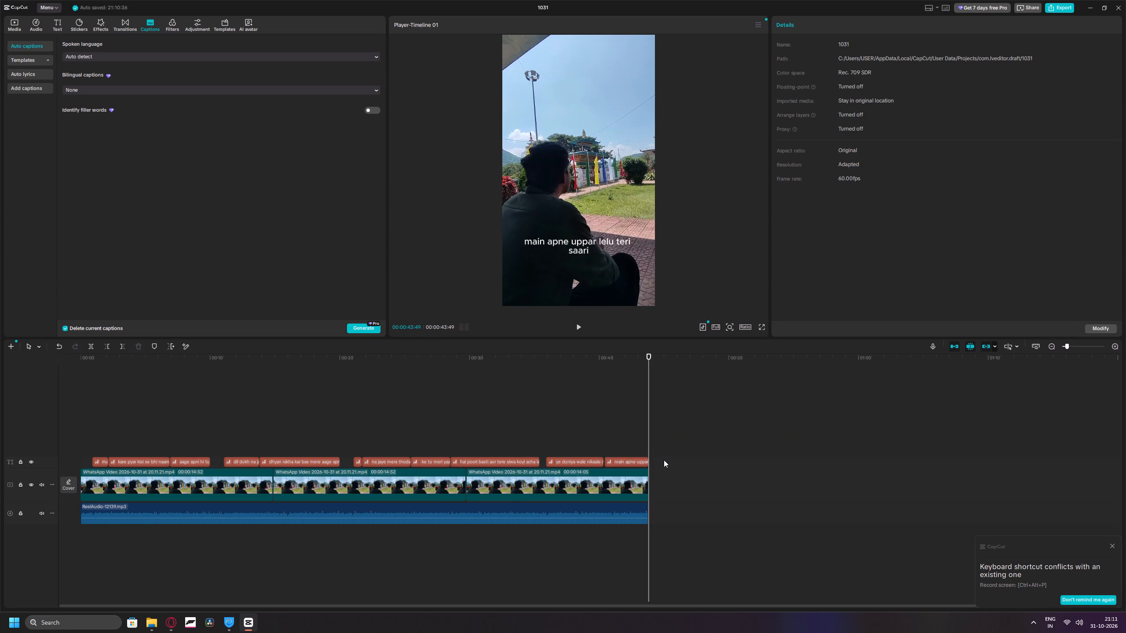
click(664, 460)
drag(82, 451, 411, 465)
drag(411, 465, 646, 459)
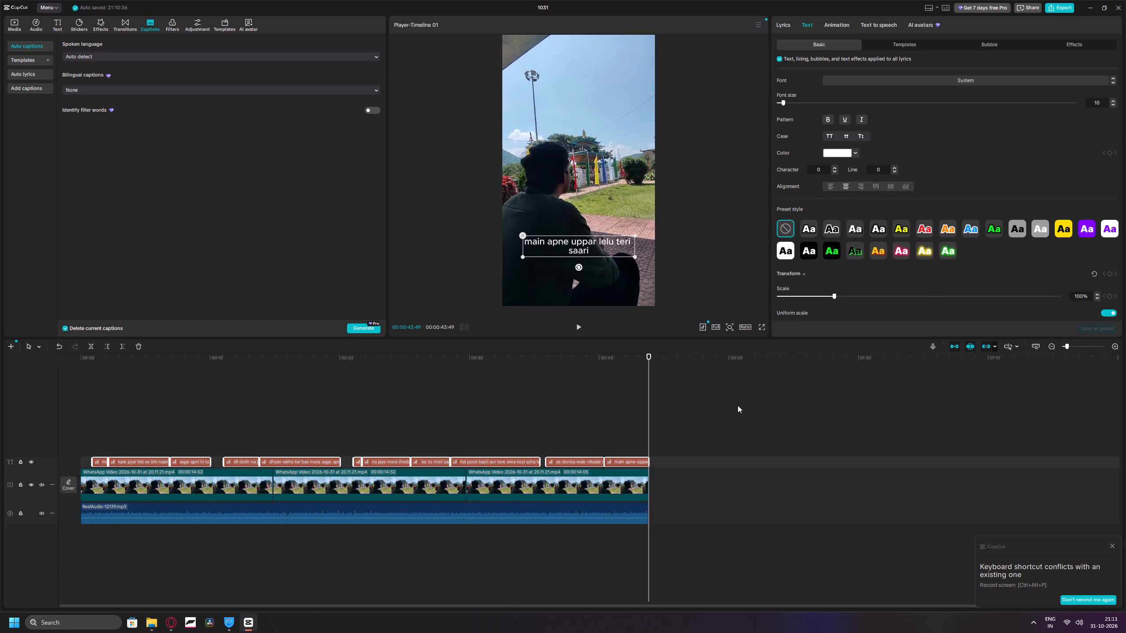
click(832, 26)
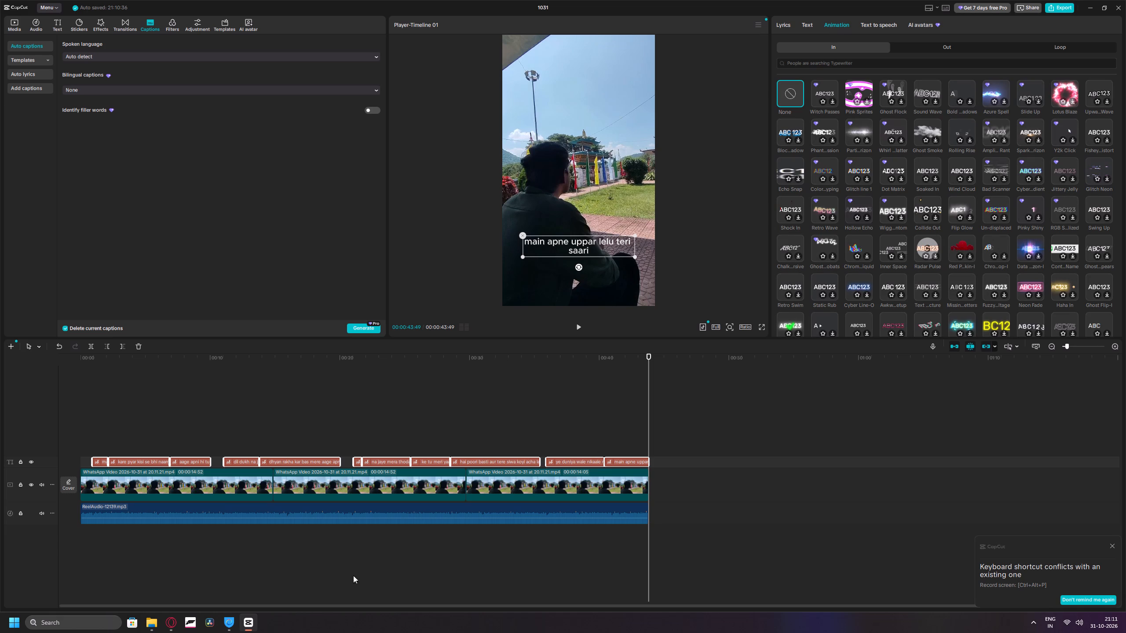
Return to the tutorial and watch how it reaches the Captions animation category, pausing at the animation presets.
click(171, 630)
click(216, 593)
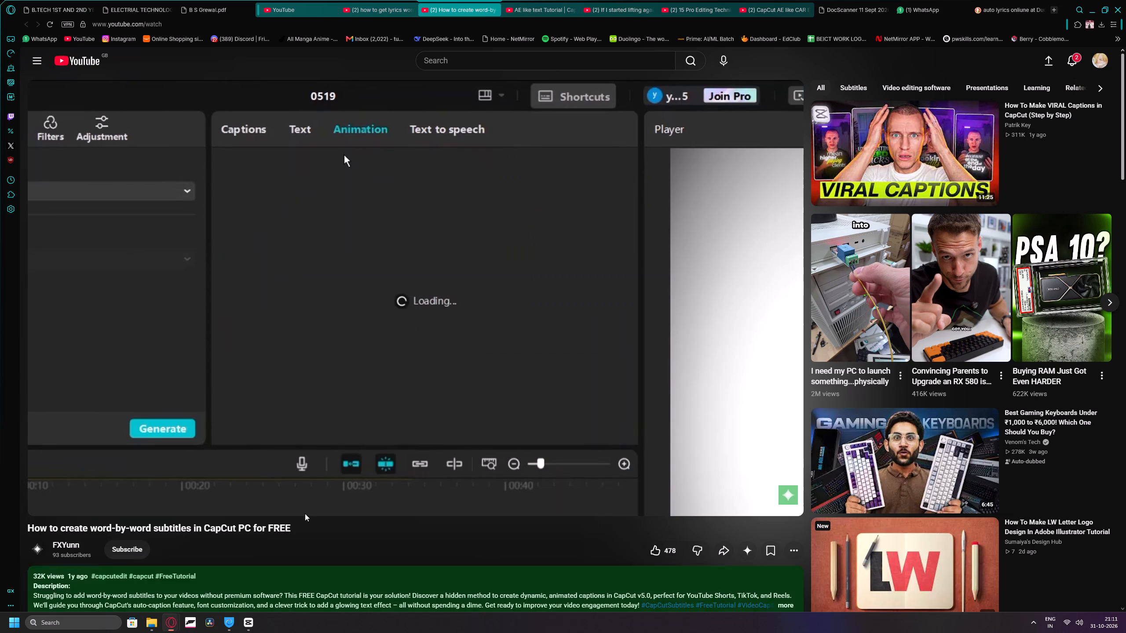
click(363, 457)
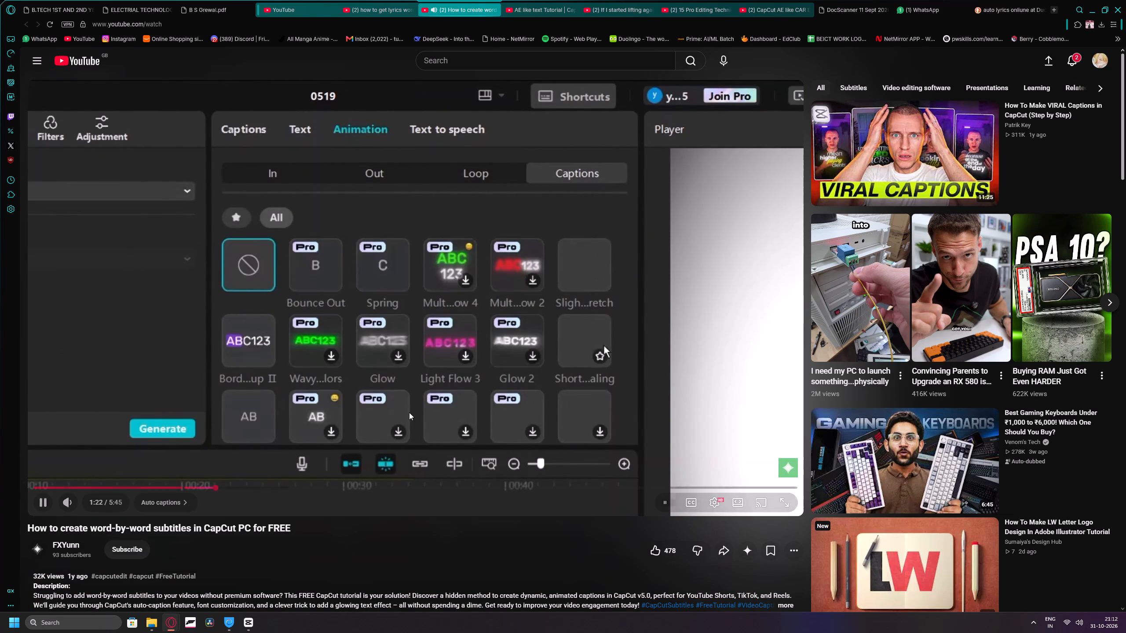
click(403, 392)
Back in CapCut, look through the selected captions' animation categories for the Captions category shown in the tutorial.
click(255, 627)
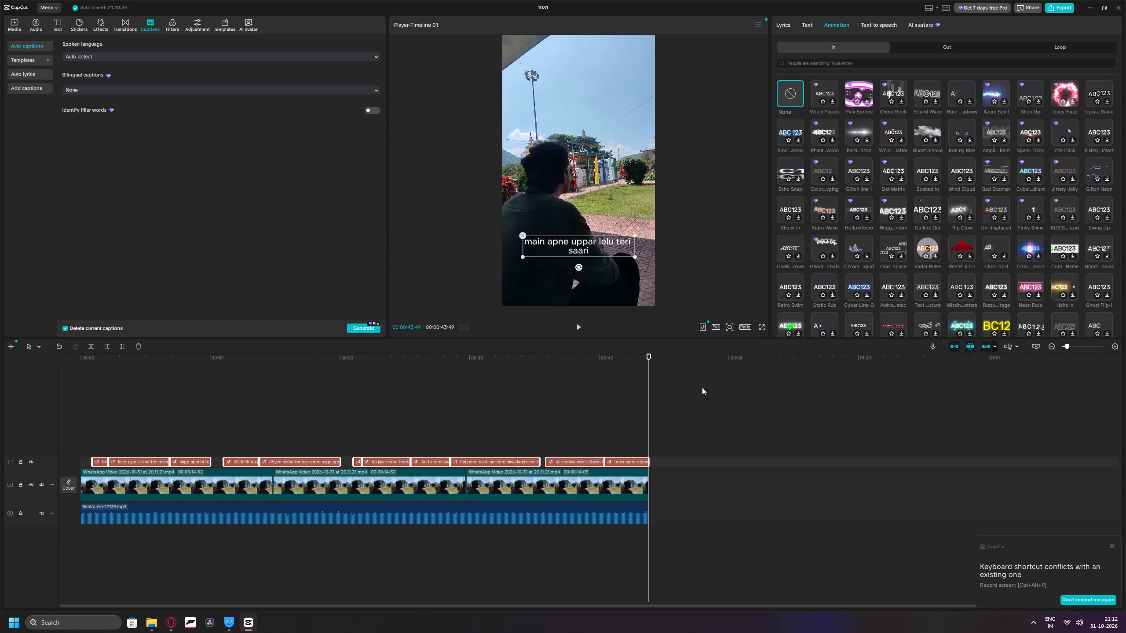
drag(1013, 47, 877, 59)
scroll(929, 61, up, 4)
scroll(929, 61, down, 6)
scroll(965, 53, down, 5)
scroll(968, 50, up, 5)
scroll(969, 49, down, 5)
Search the caption templates for "slight stretch" and check the template categories.
click(28, 60)
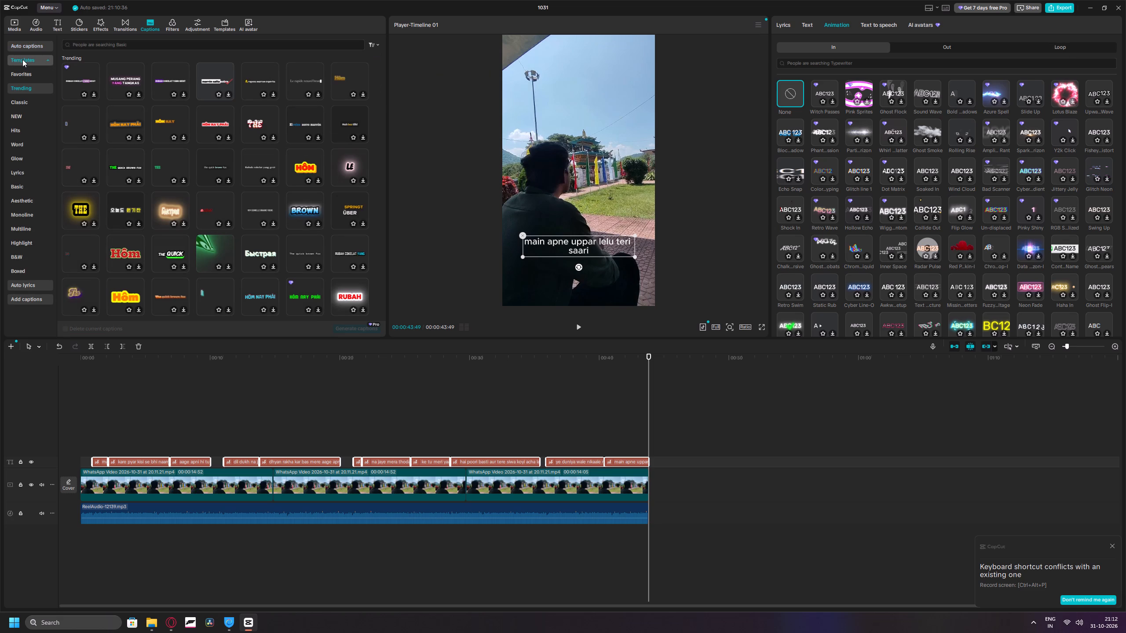
click(99, 47)
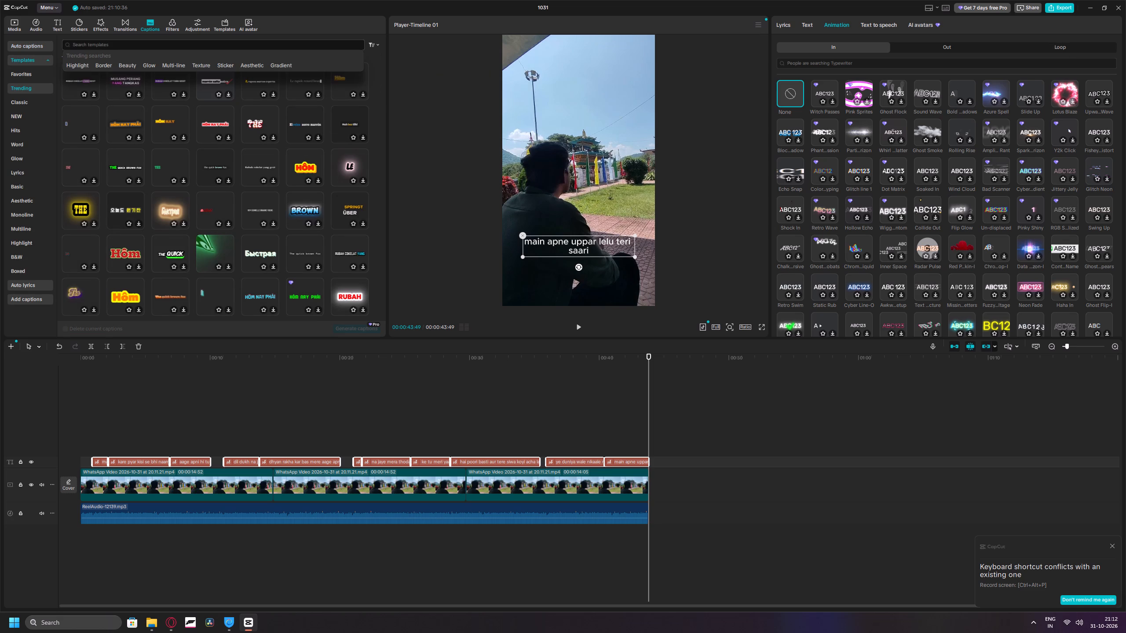
text(slight)
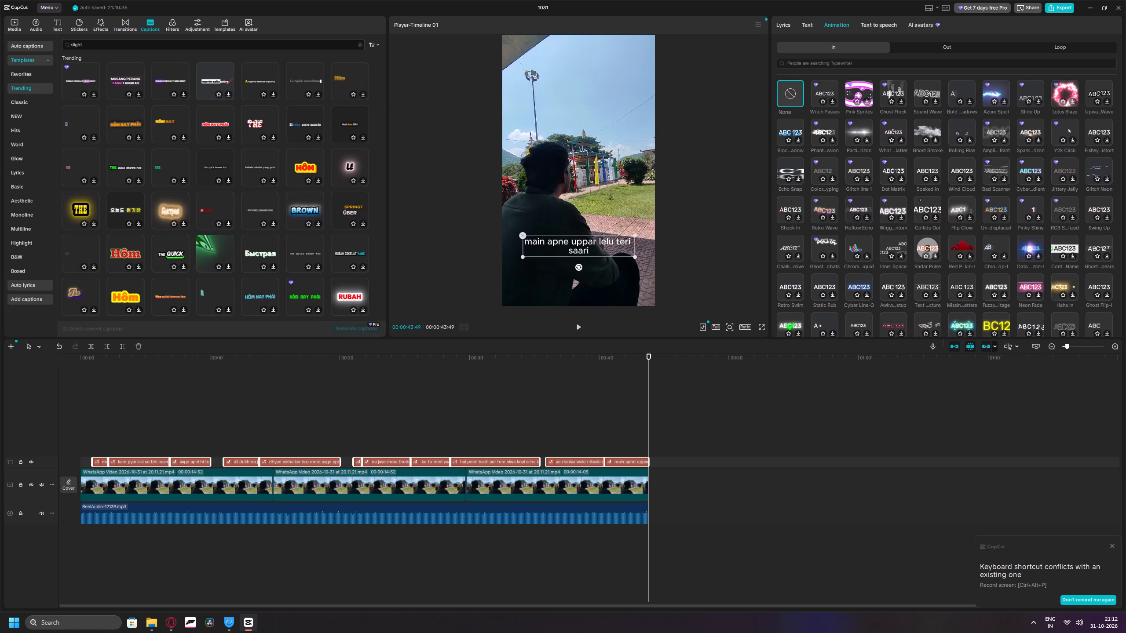
key(space)
text(stretch)
key(Return)
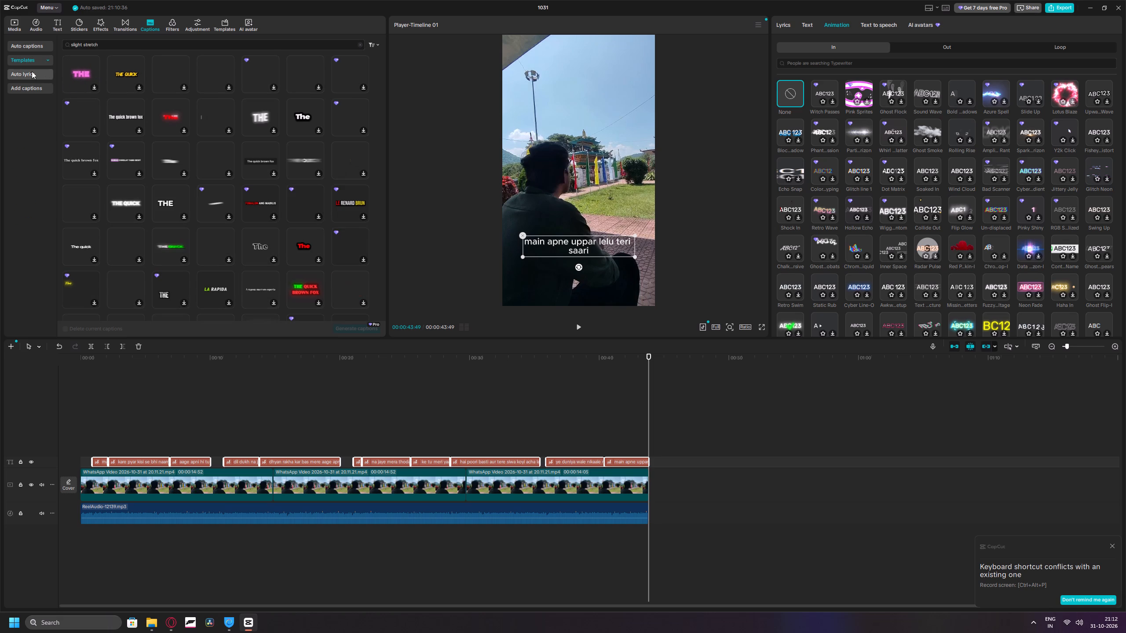
click(36, 57)
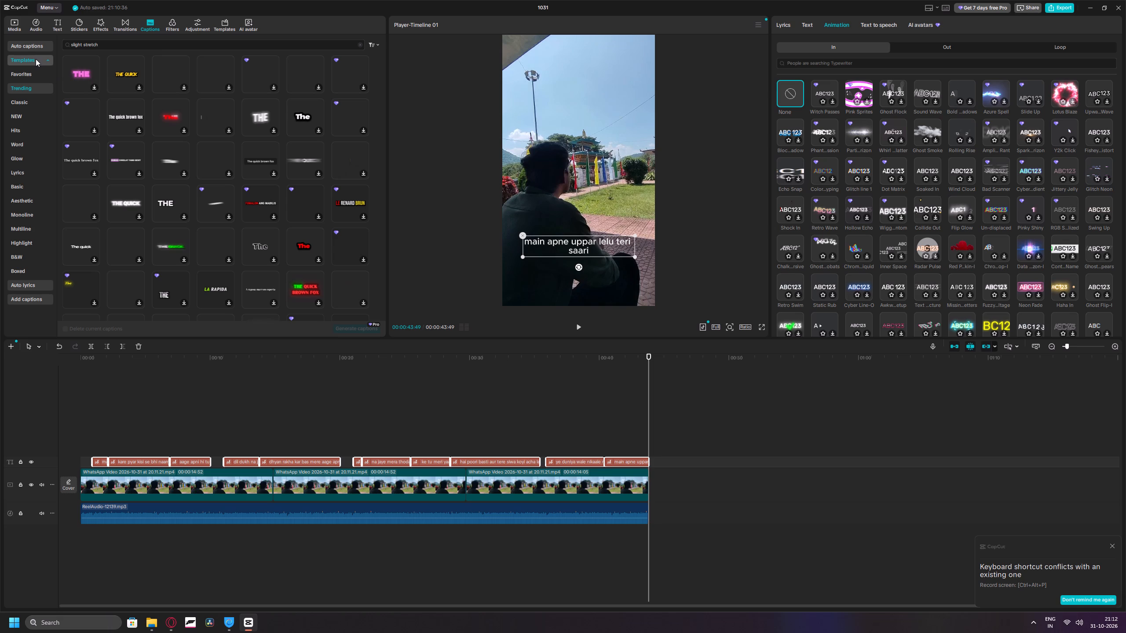
Switch back to the tutorial and watch its Captions animation being chosen, pausing at about 1:28.
key(alt+Tab)
click(356, 225)
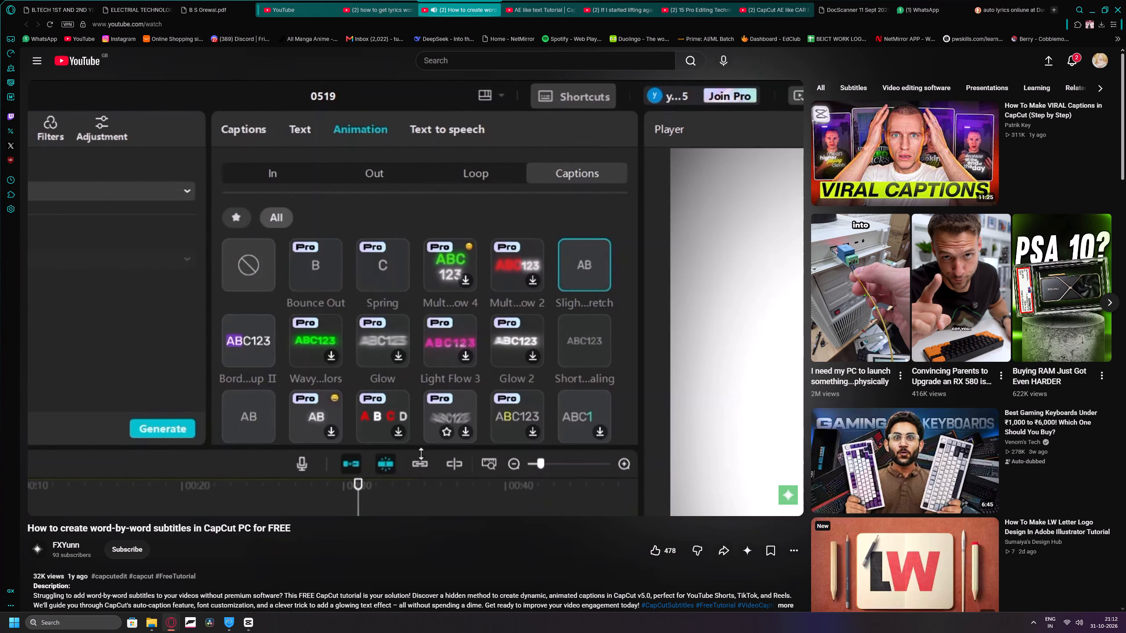
key(space)
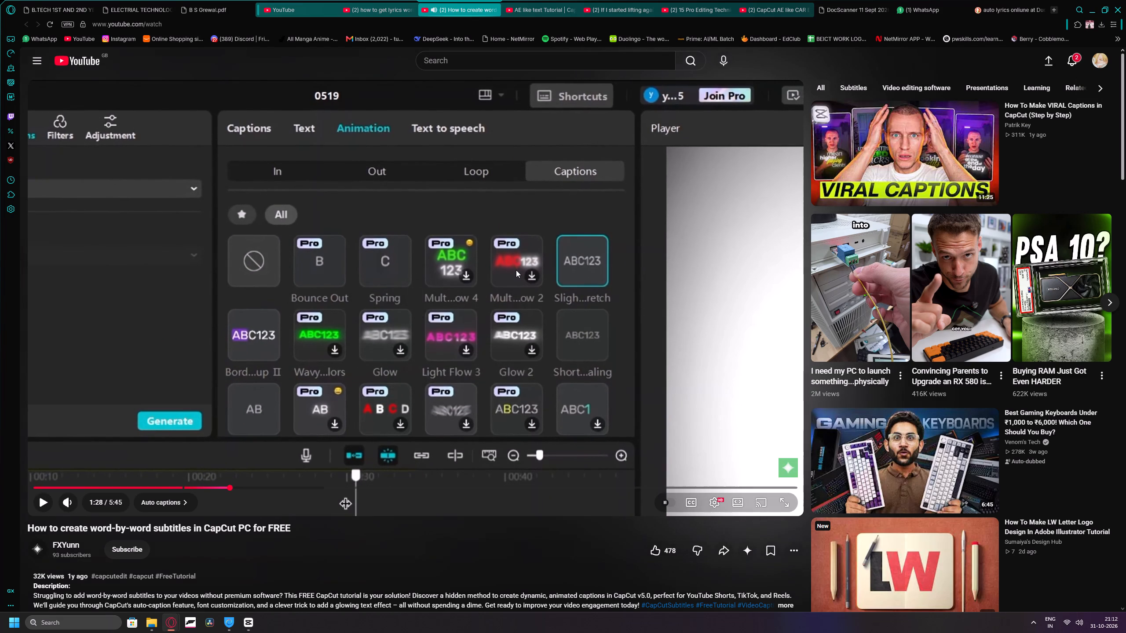
Resume the tutorial and watch its caption font and font size being set, pausing at about 1:39.
key(space)
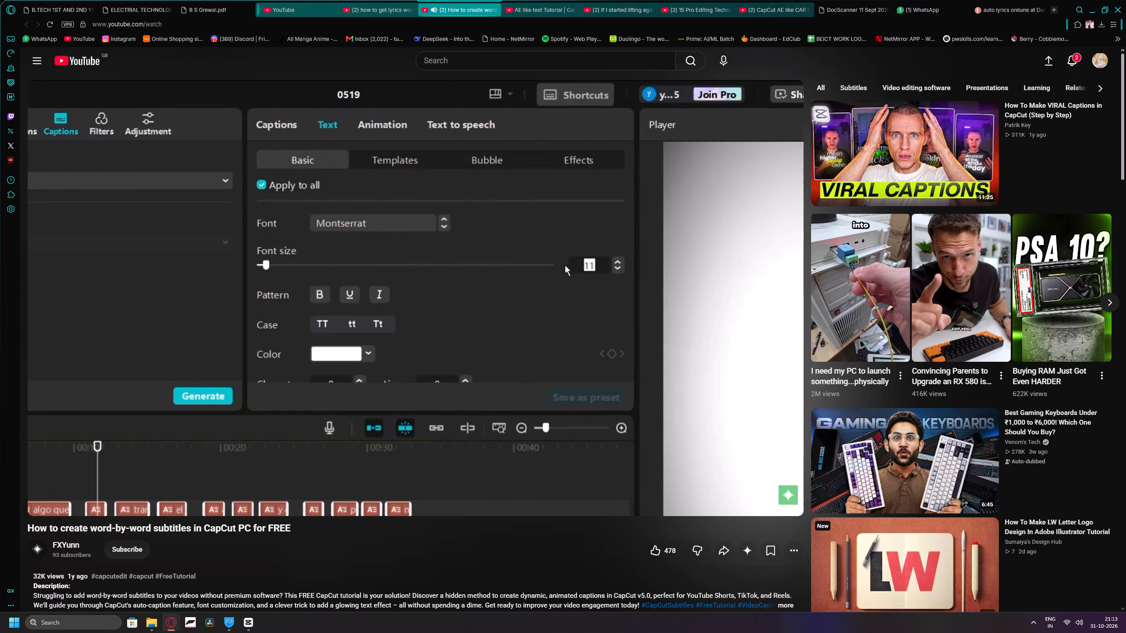
click(511, 268)
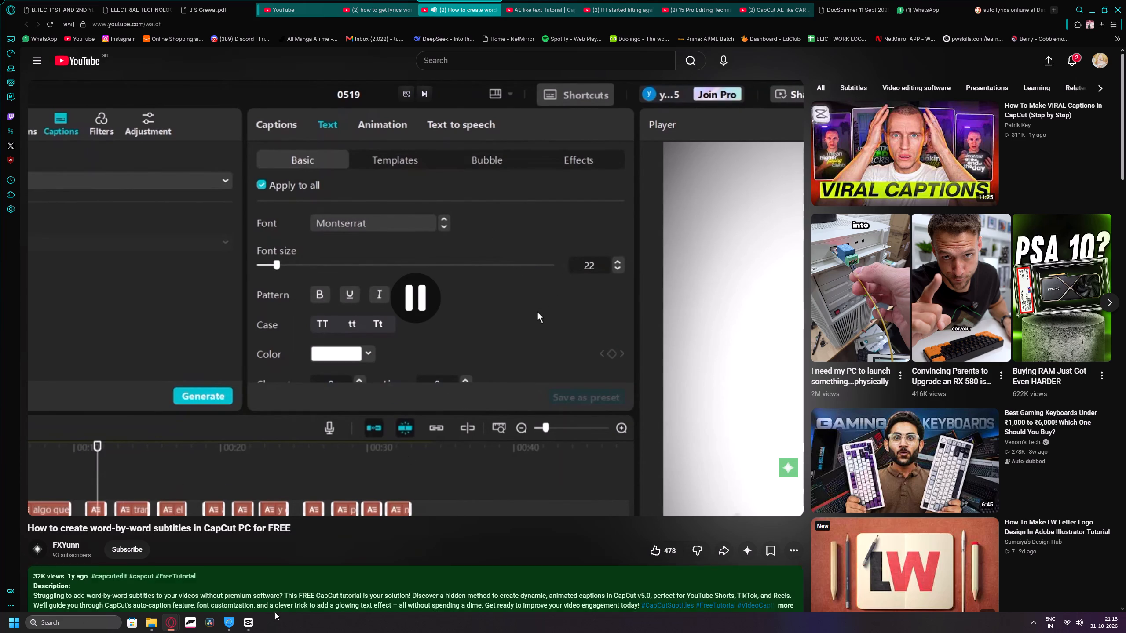
Back in CapCut, look through the selected captions' Lyrics, AI avatars, Animation and Text settings, including the list of fonts.
click(251, 624)
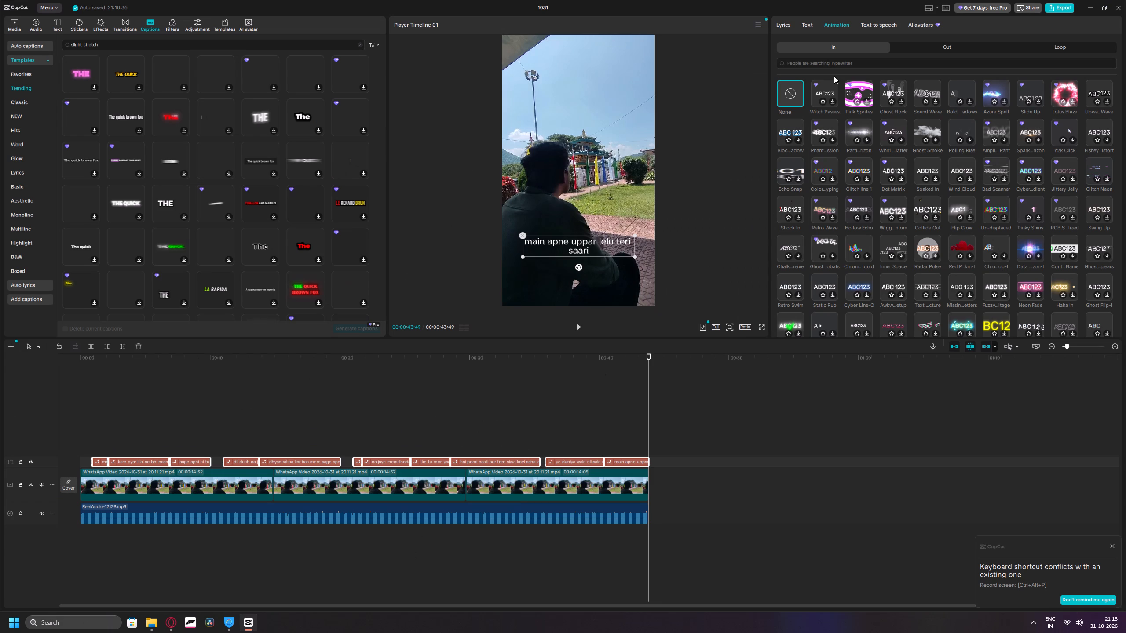
click(790, 23)
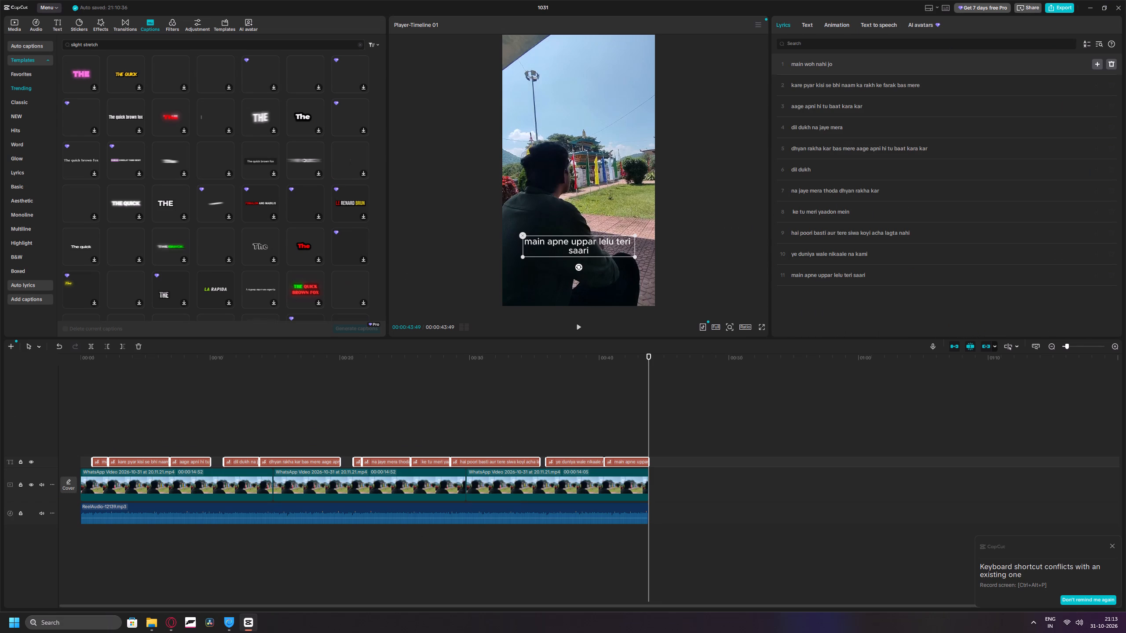
click(919, 27)
click(920, 24)
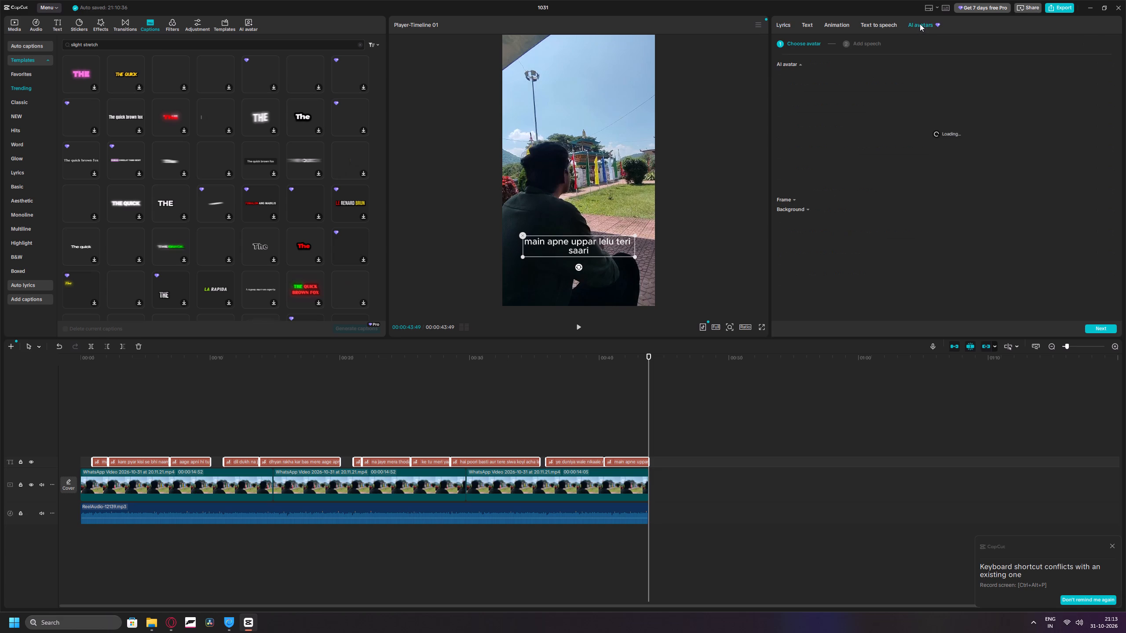
click(863, 26)
click(839, 26)
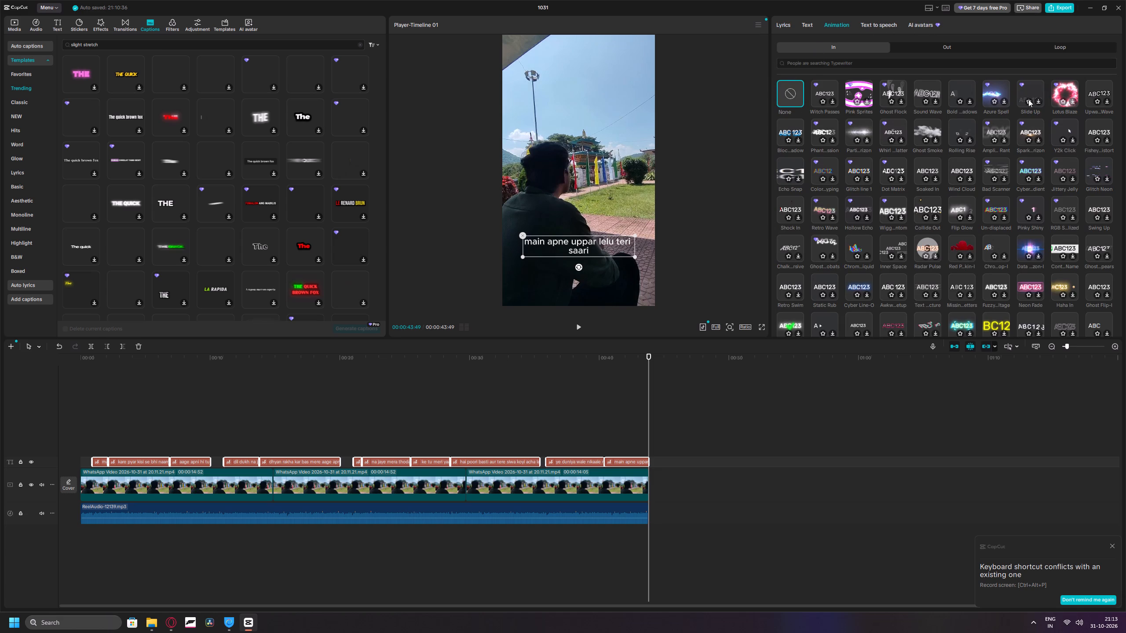
click(945, 49)
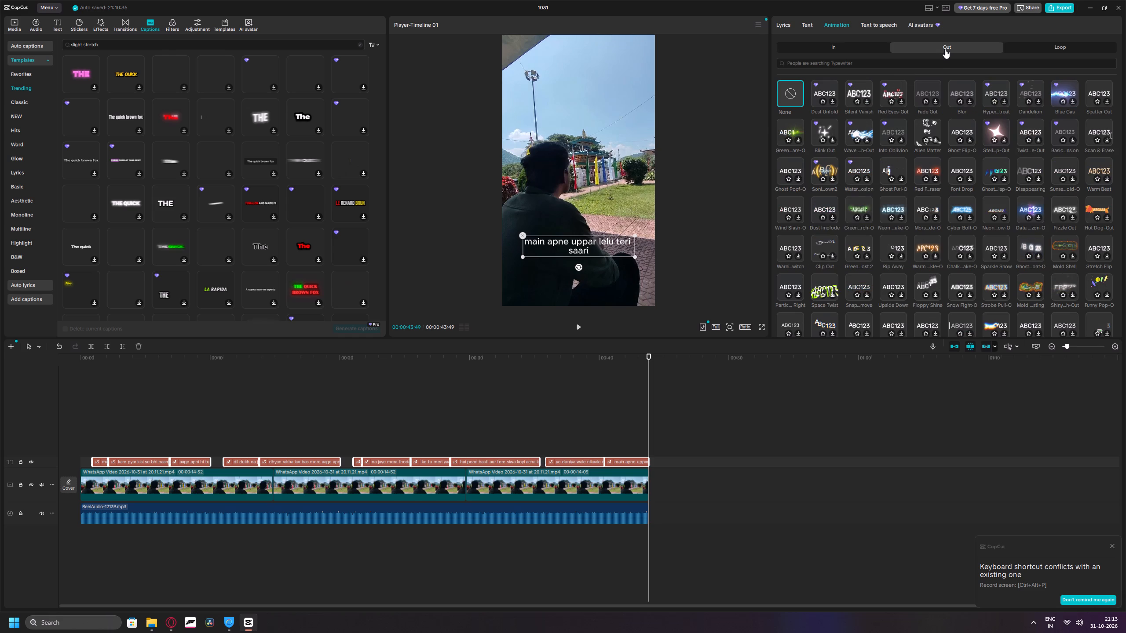
click(1038, 44)
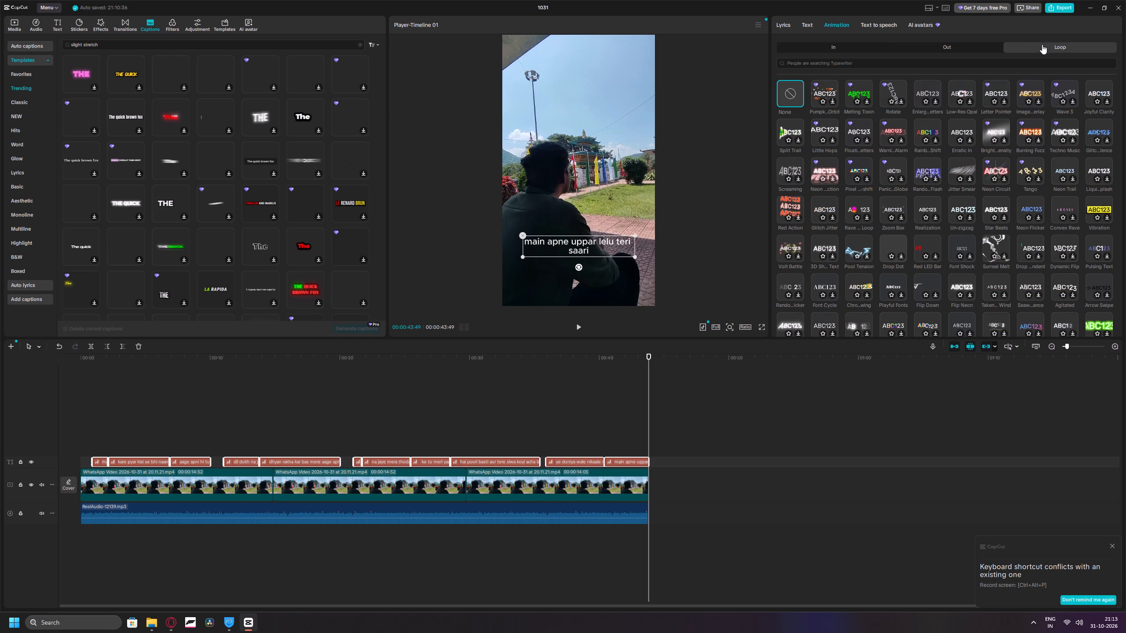
click(808, 23)
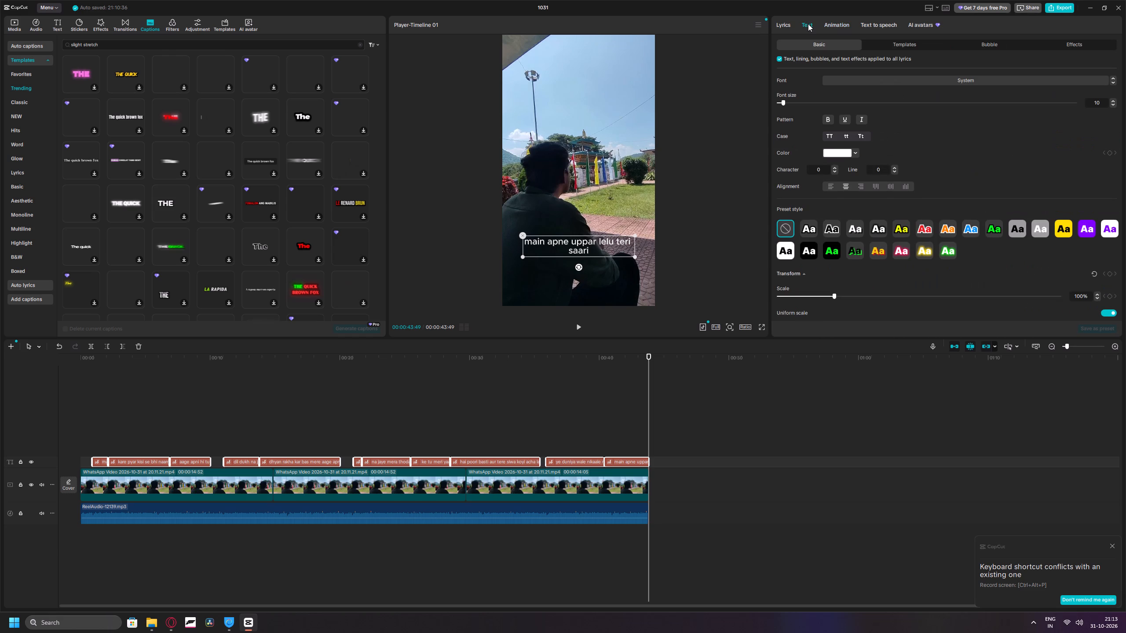
click(881, 77)
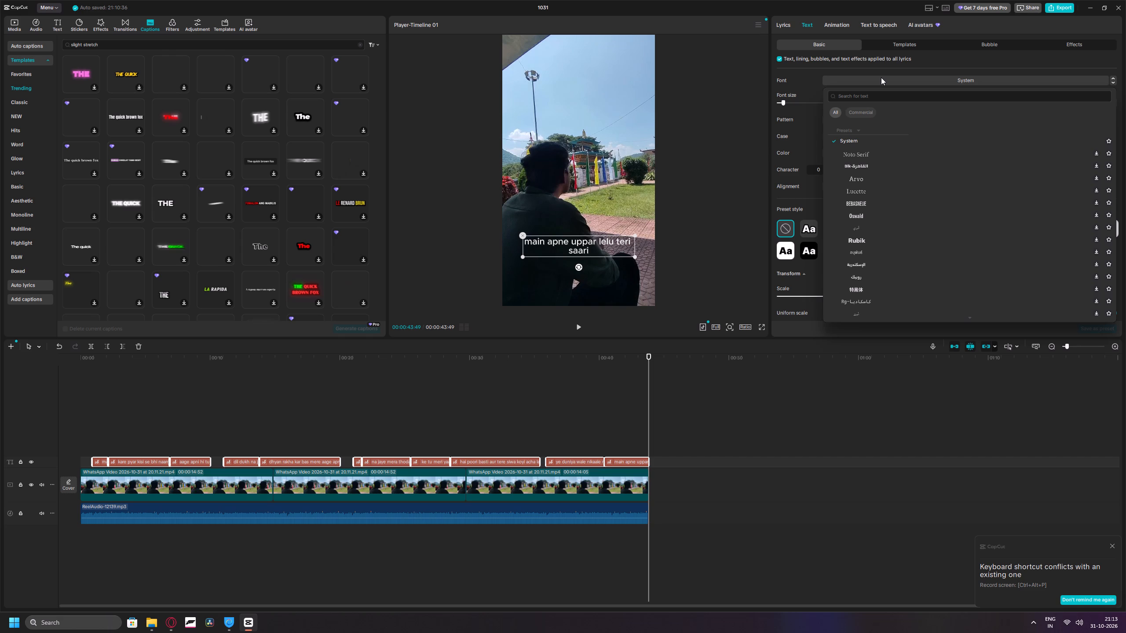
Return to the tutorial, skim its text styling section, and go back to the Captions animation presets, pausing there.
click(172, 621)
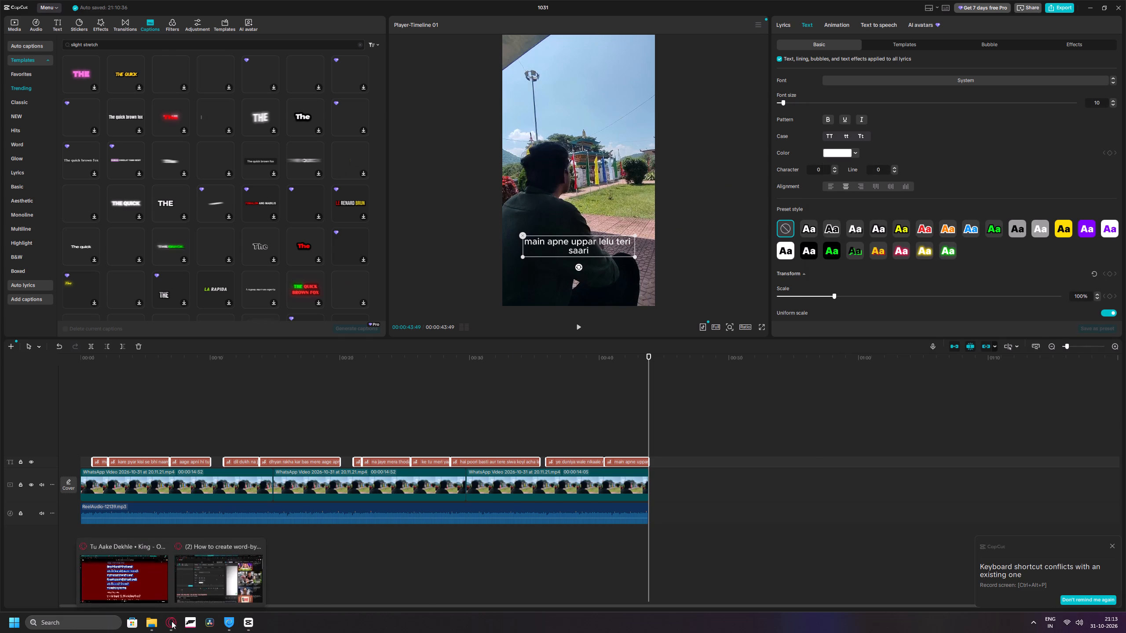
click(199, 591)
click(417, 336)
click(420, 337)
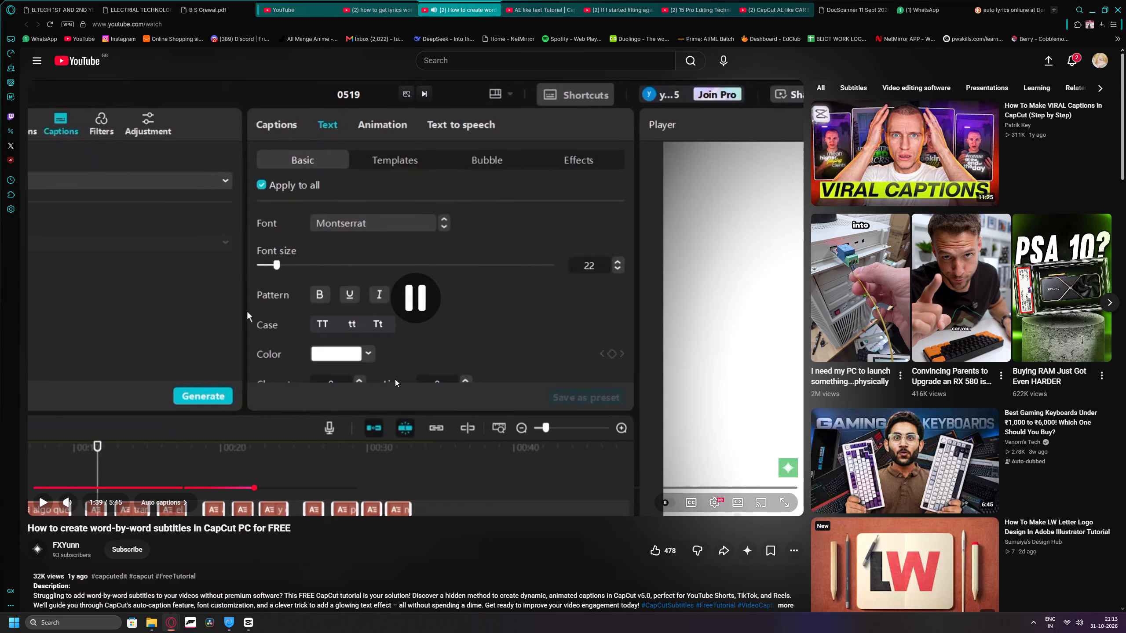
click(395, 379)
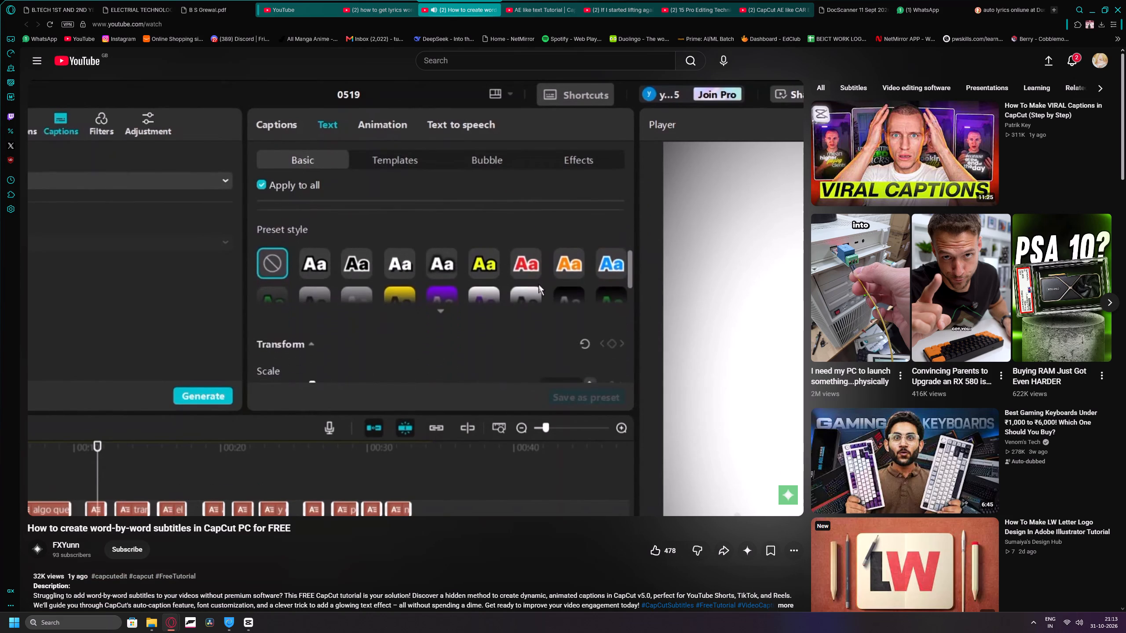
text(ll)
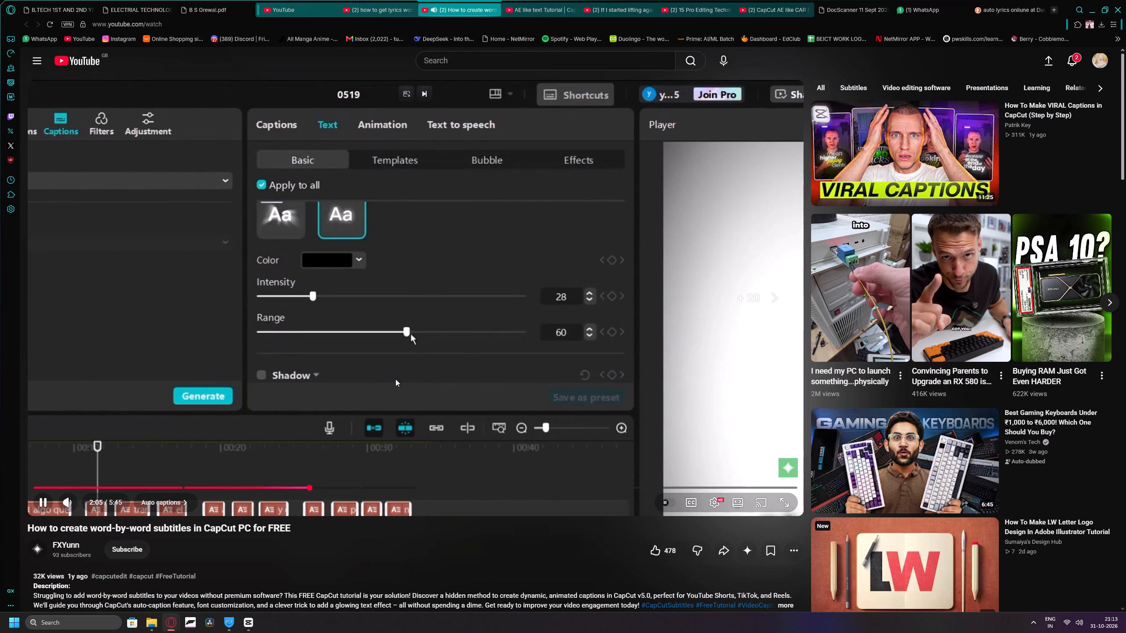
text(lj)
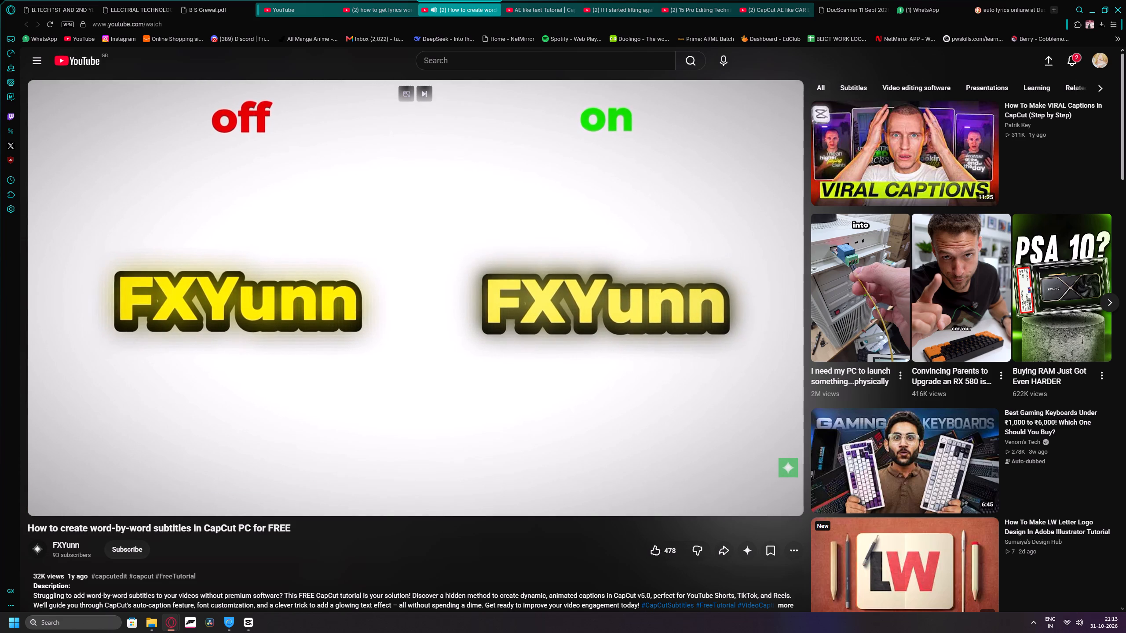
key(l)
key(l)
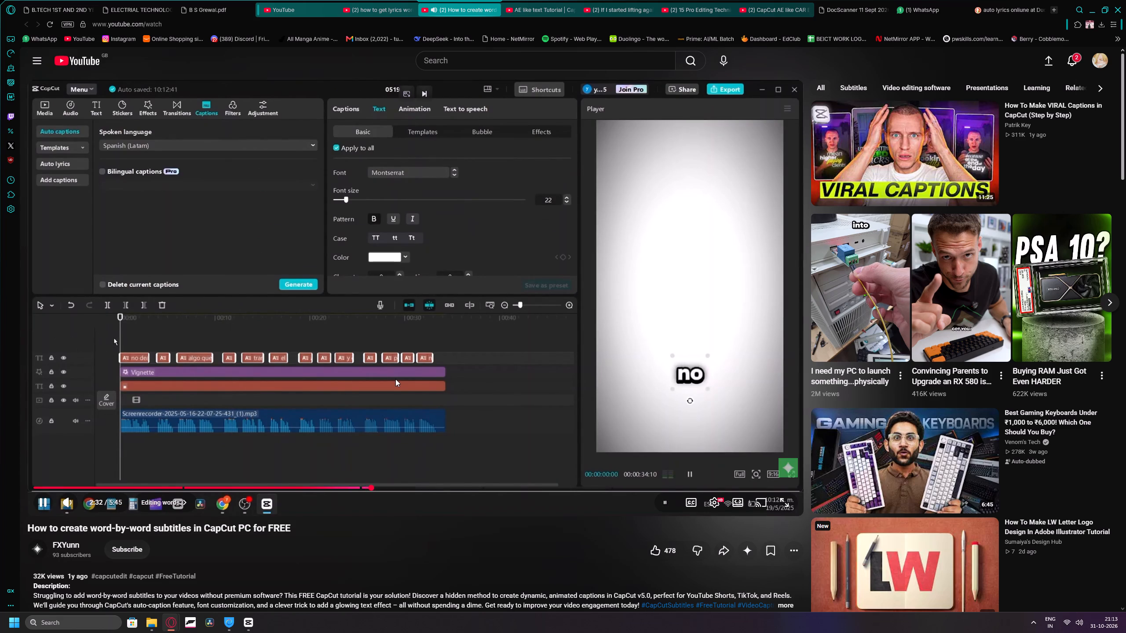
key(j)
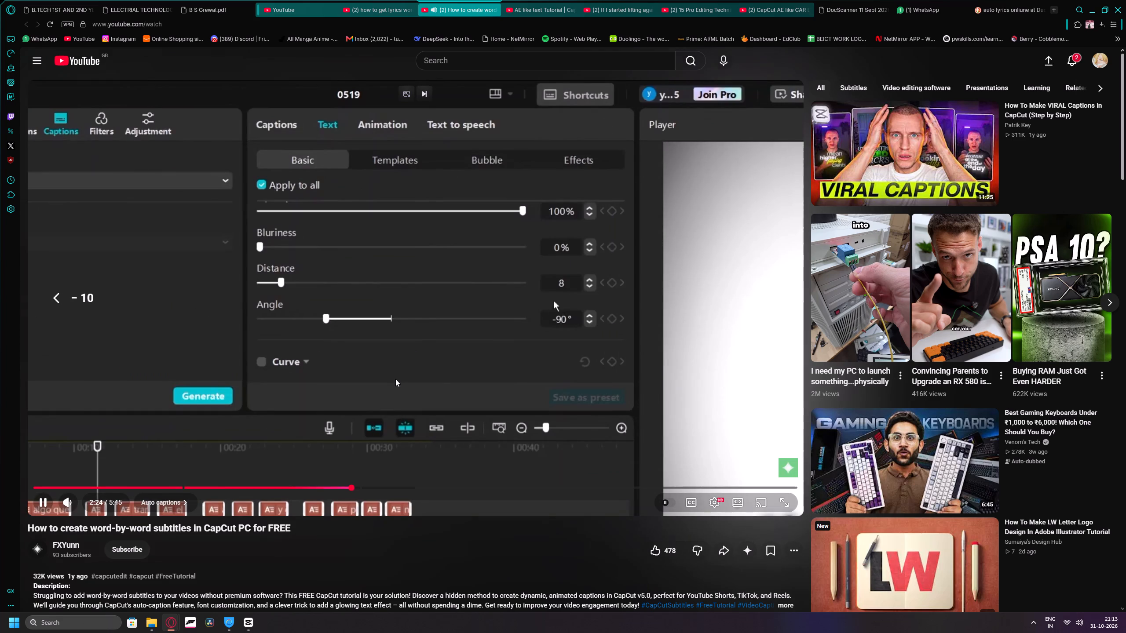
key(j)
text(jjjjj)
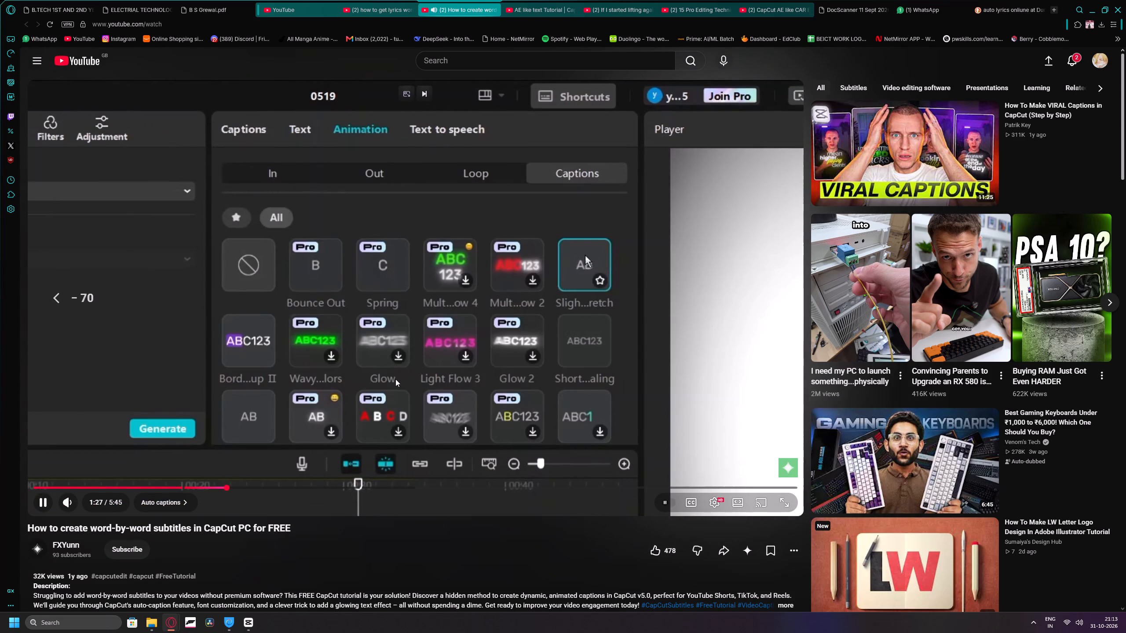
key(k)
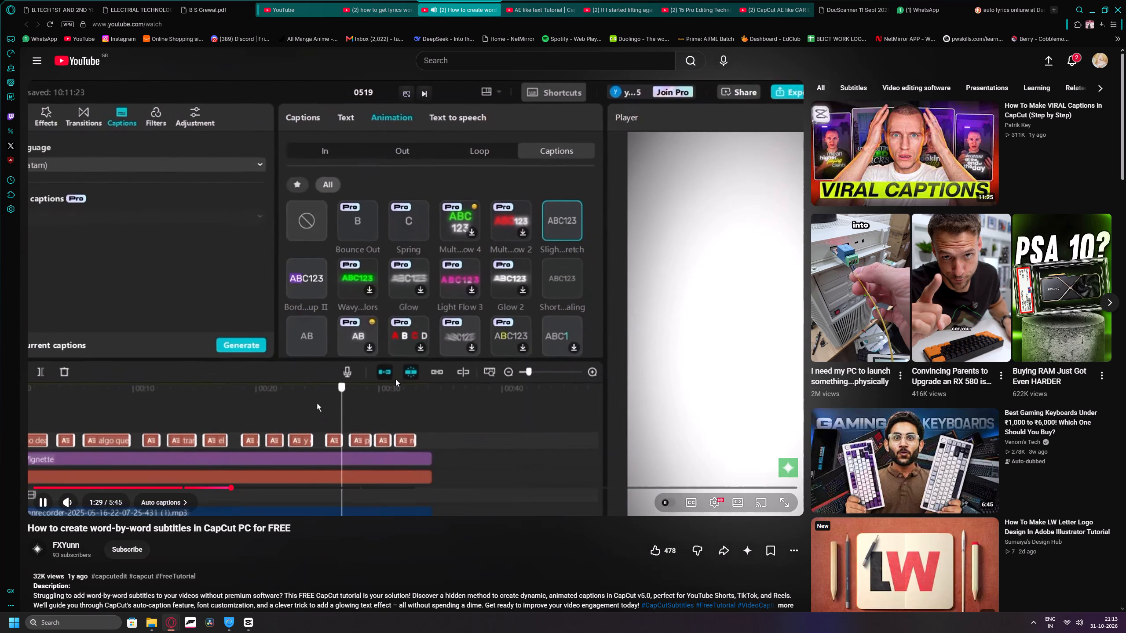
Back in CapCut, check the captions' text effects, animation categories and workspace layout options for the tutorial's Captions animation category.
click(254, 622)
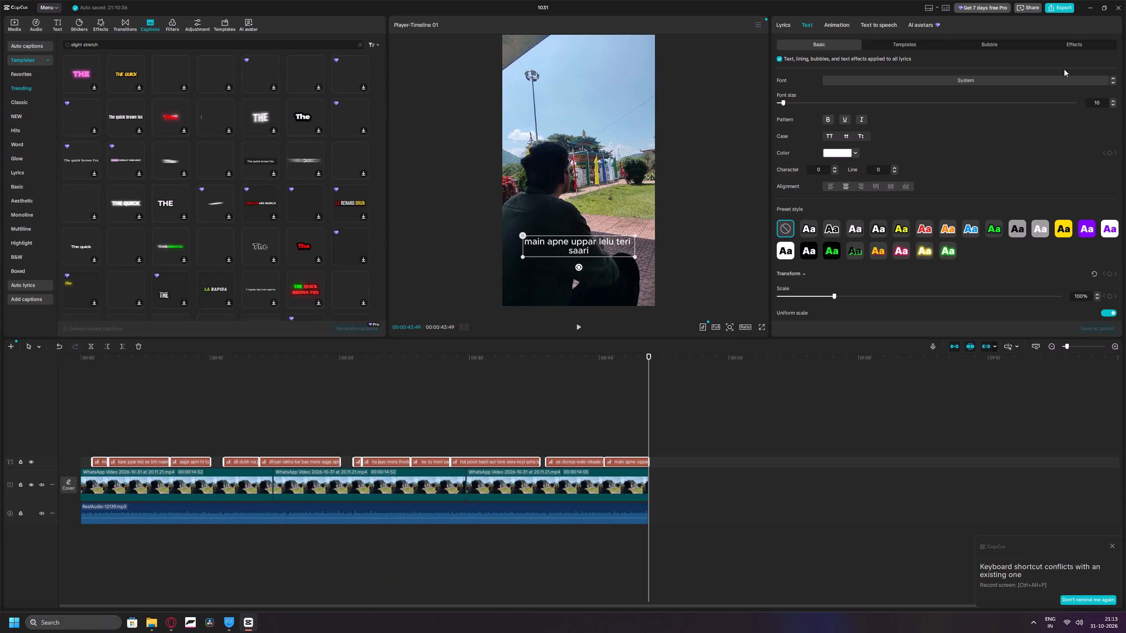
click(1084, 42)
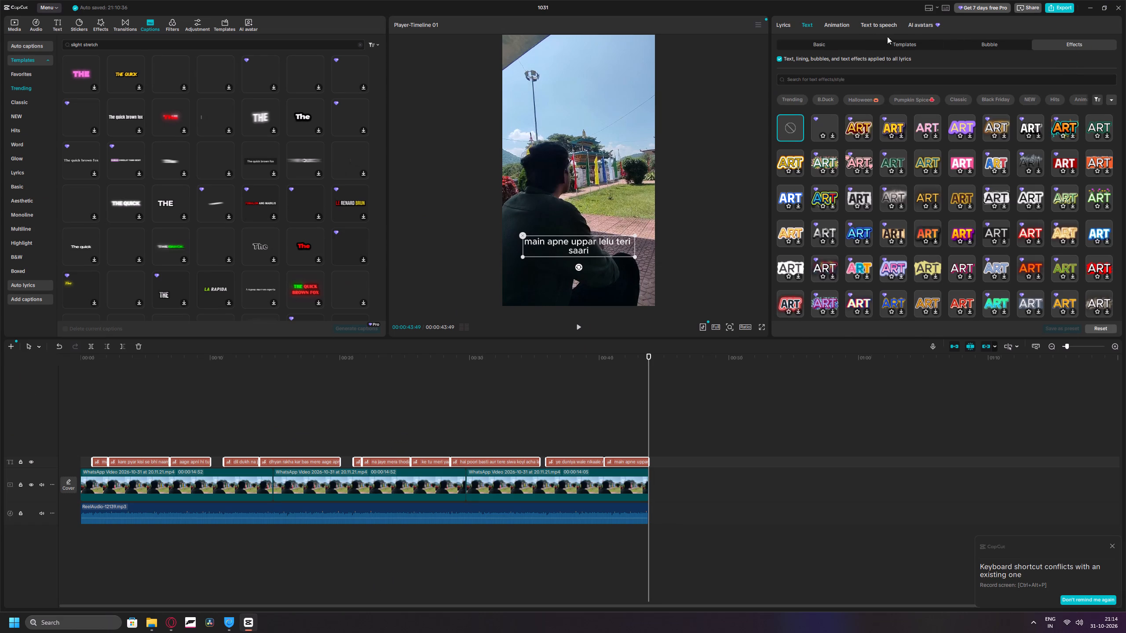
click(834, 23)
drag(858, 52, 939, 51)
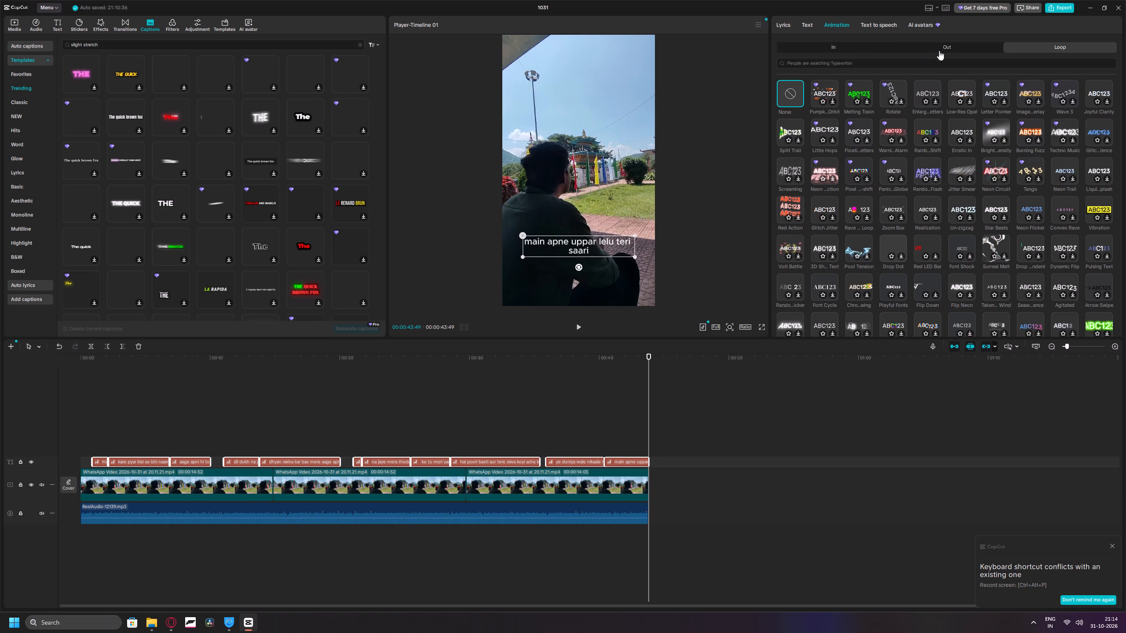
drag(939, 51, 960, 50)
drag(962, 52, 852, 57)
drag(986, 36, 927, 42)
drag(927, 42, 925, 42)
drag(931, 38, 998, 35)
click(936, 7)
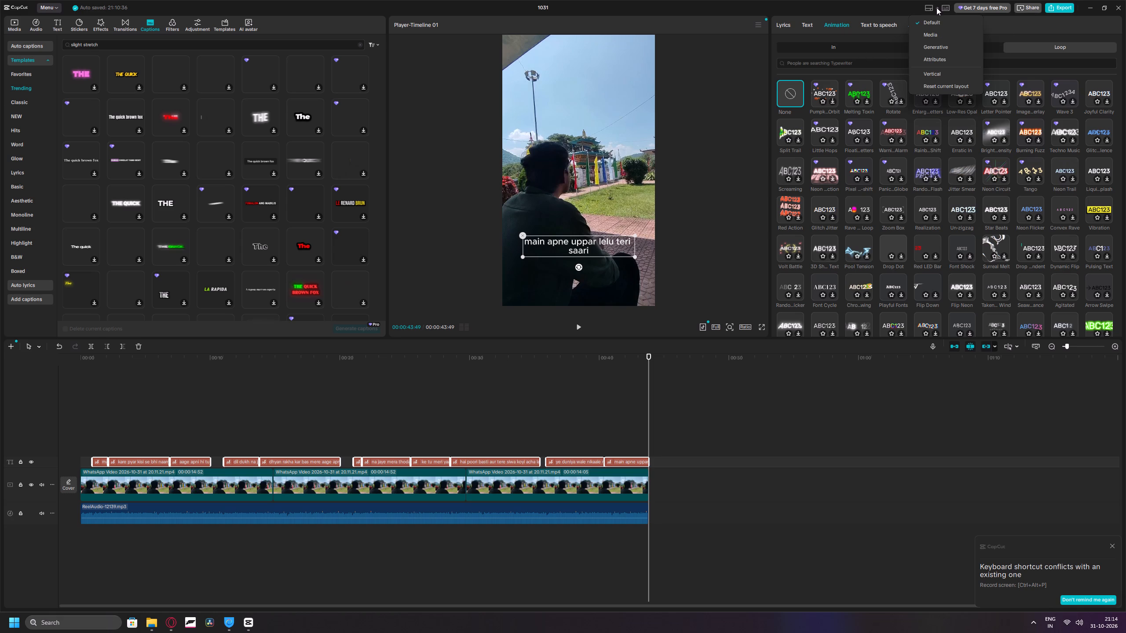
click(936, 7)
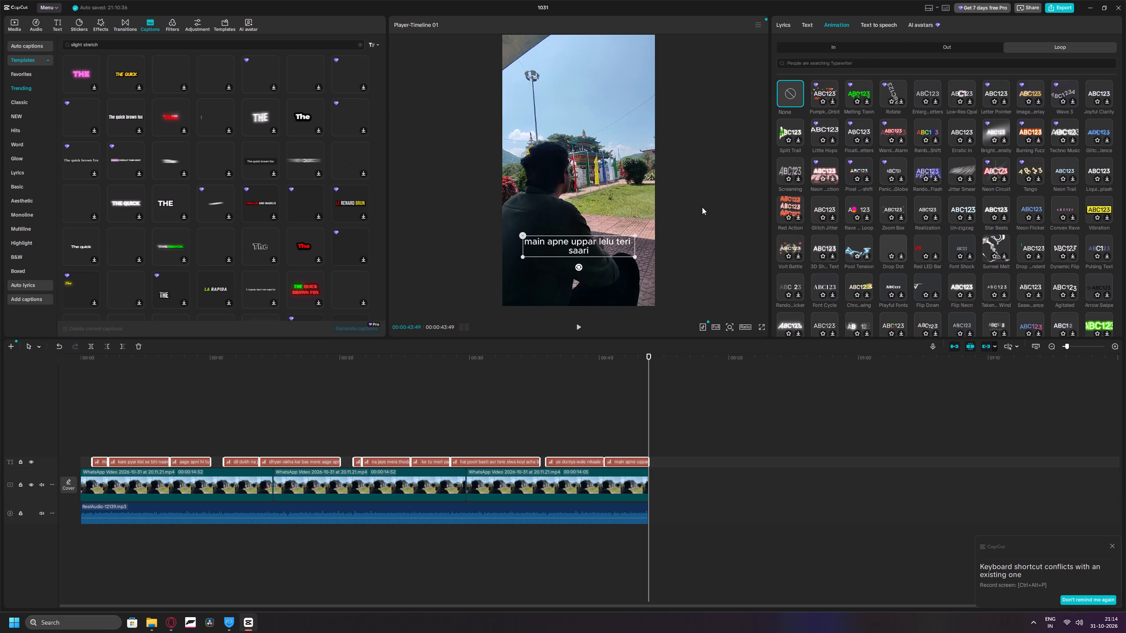
Switch to the browser's word-by-word subtitles tutorial, skim from its text styling to the glow effect section, and glance at the comments.
click(165, 623)
click(214, 583)
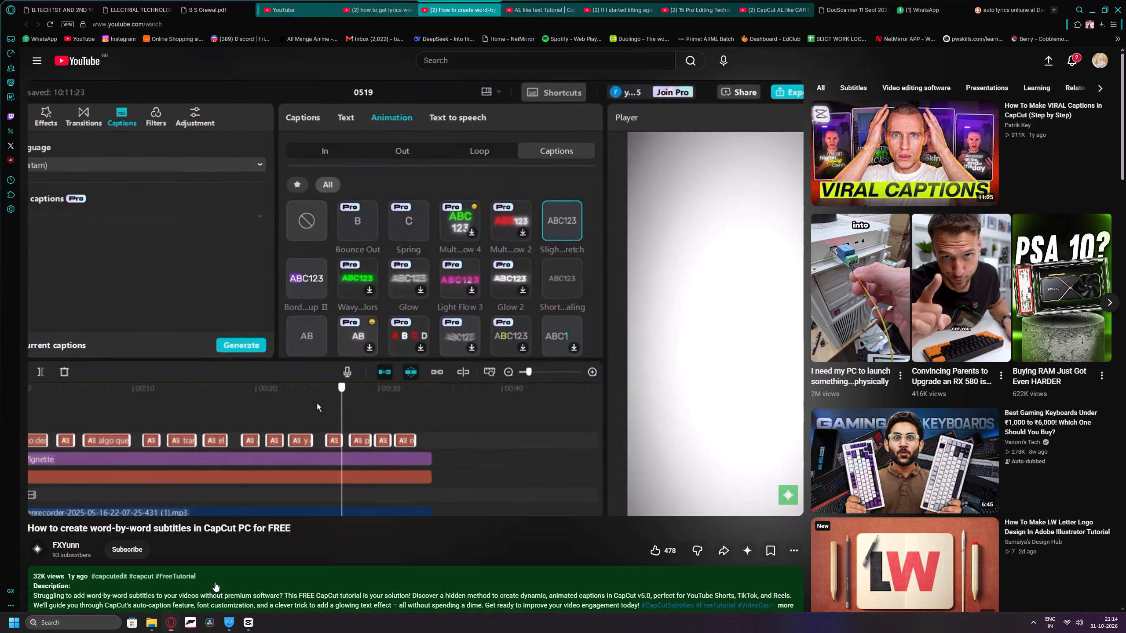
click(394, 393)
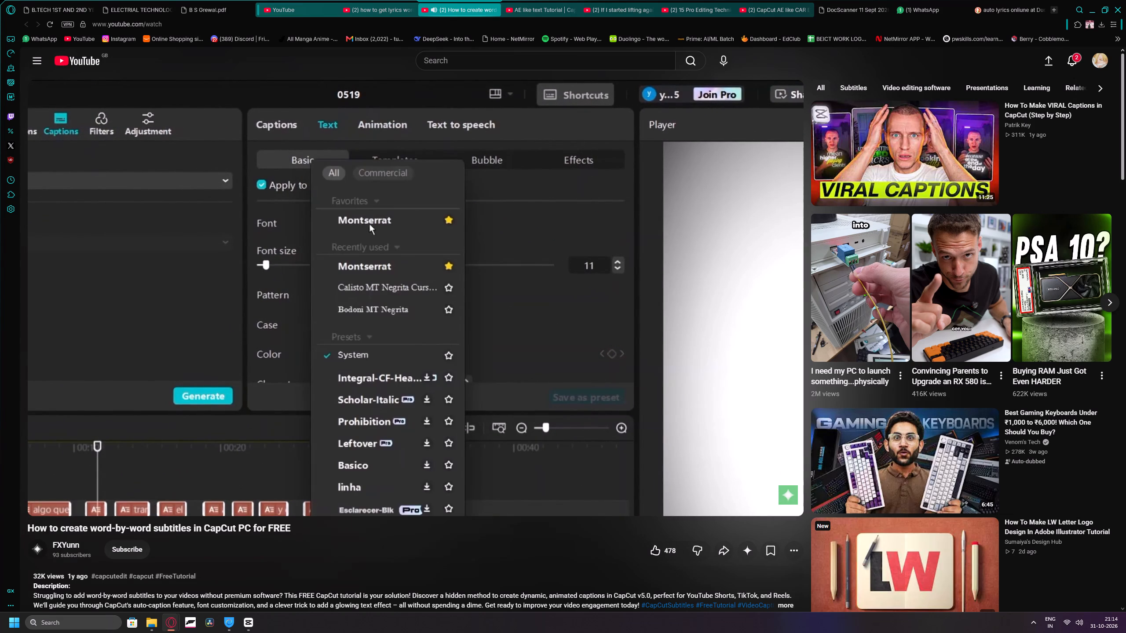
key(l)
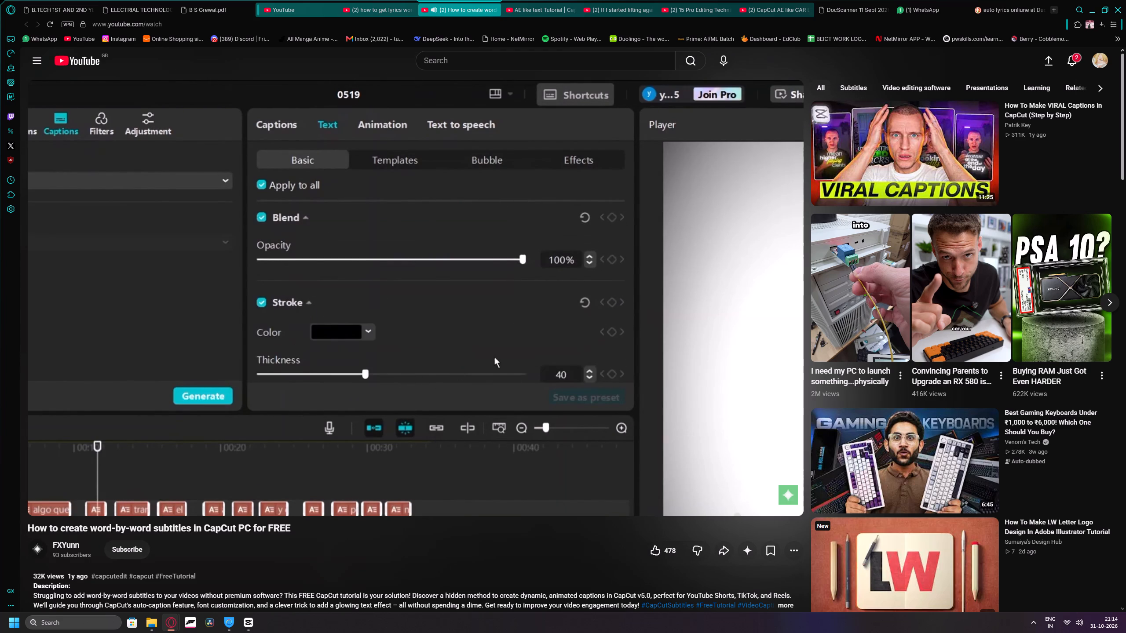
text(lllll)
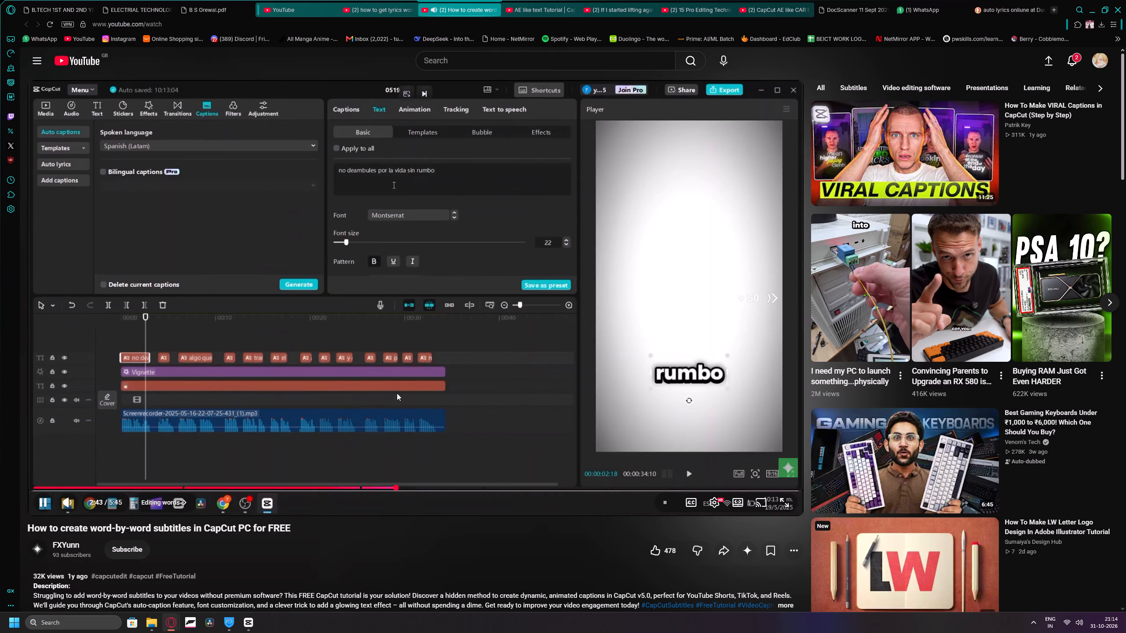
text(ll)
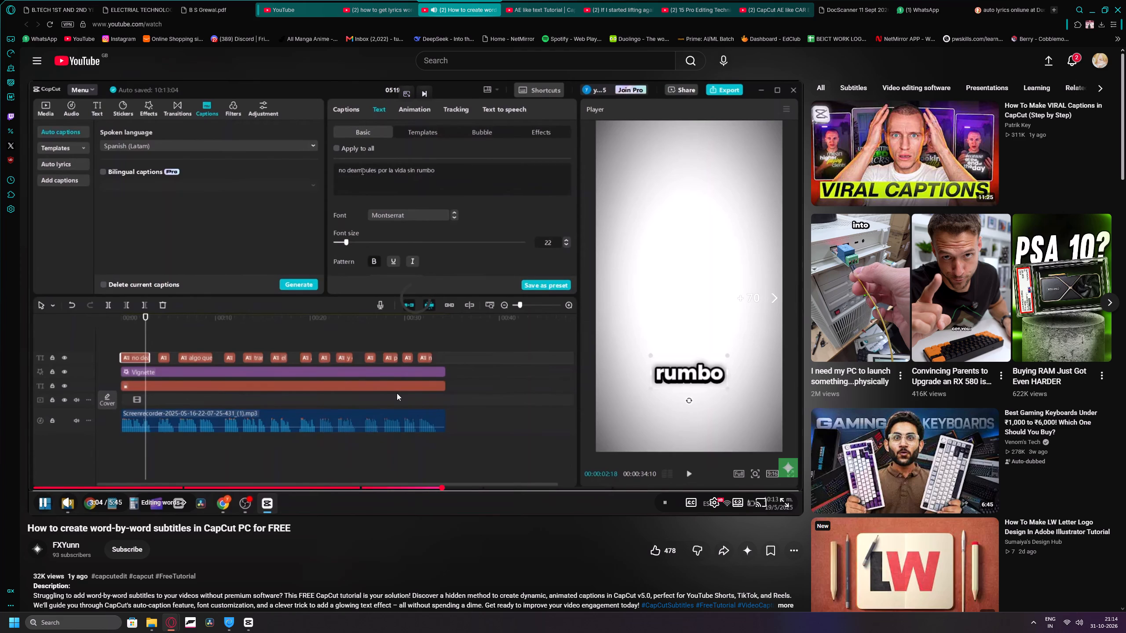
key(l)
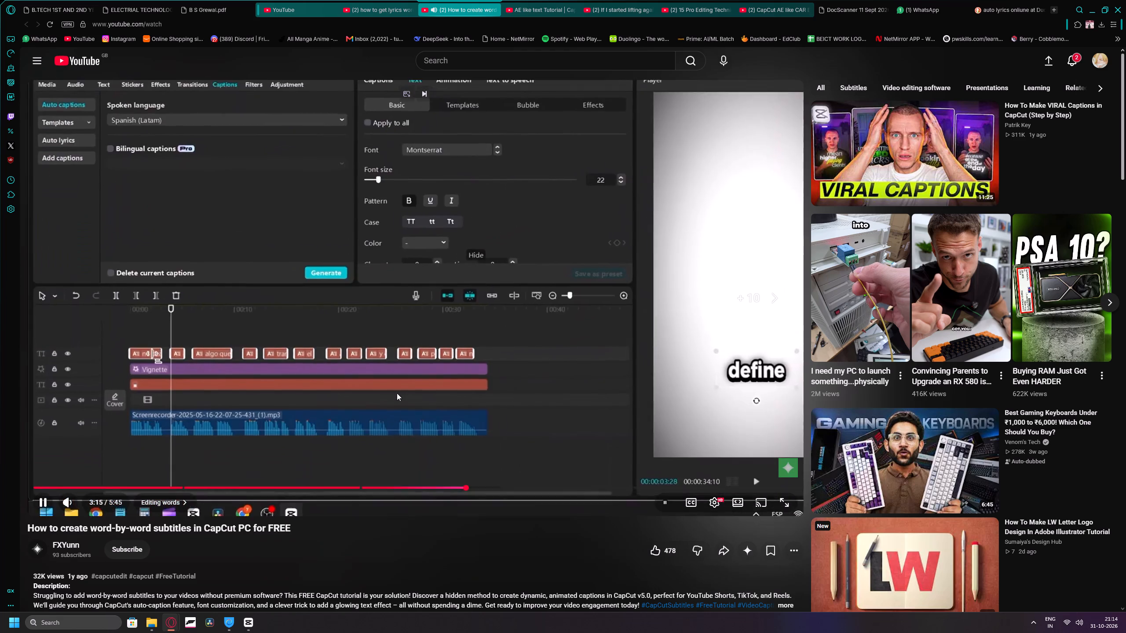
key(l)
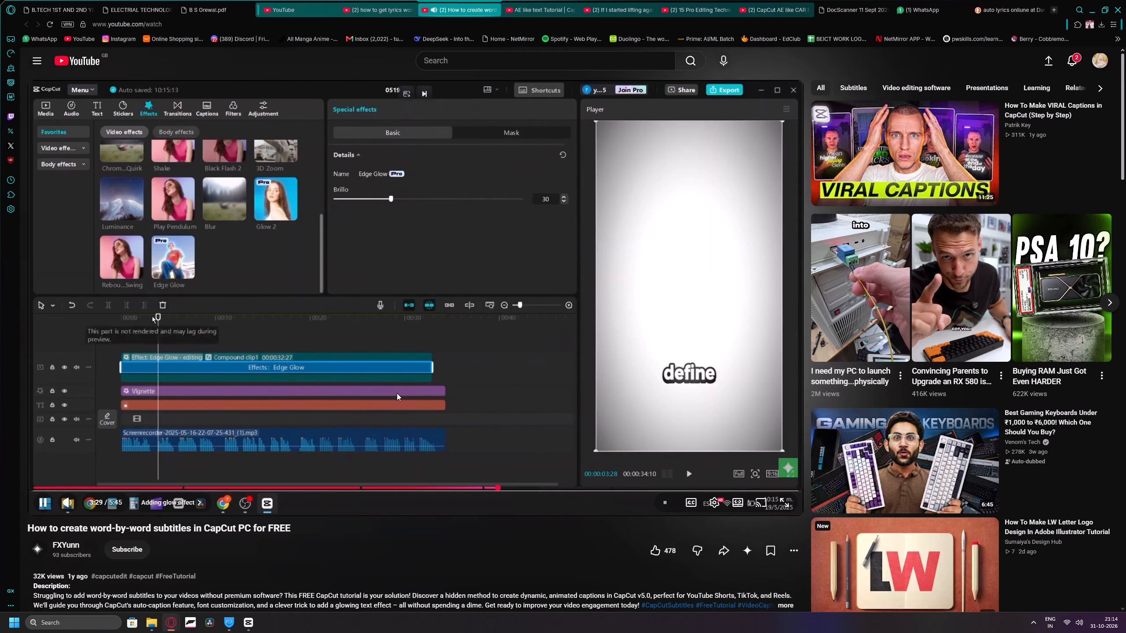
key(l)
key(k)
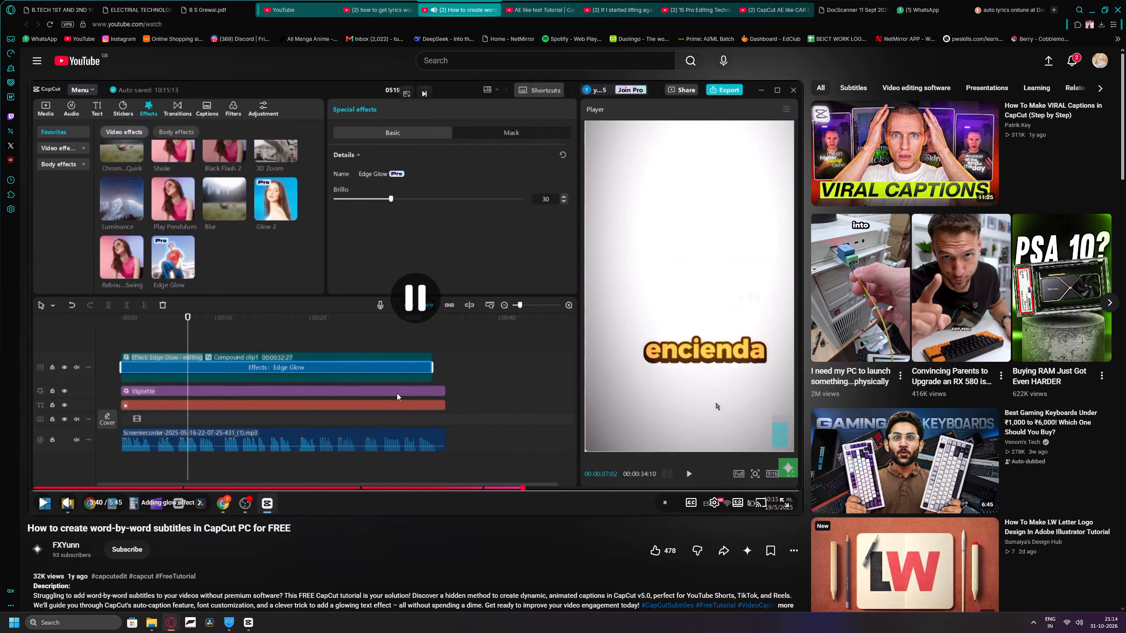
scroll(397, 393, down, 3)
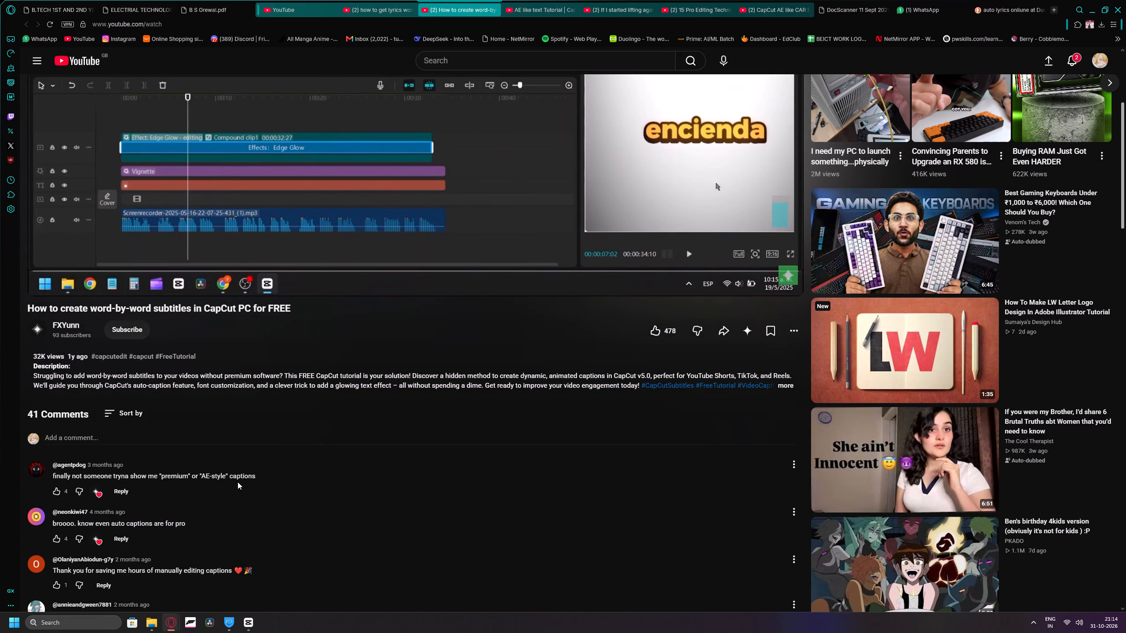
scroll(261, 477, up, 6)
Resume the tutorial and skim its glow effect and blending sections, pausing at about 4:37.
click(337, 360)
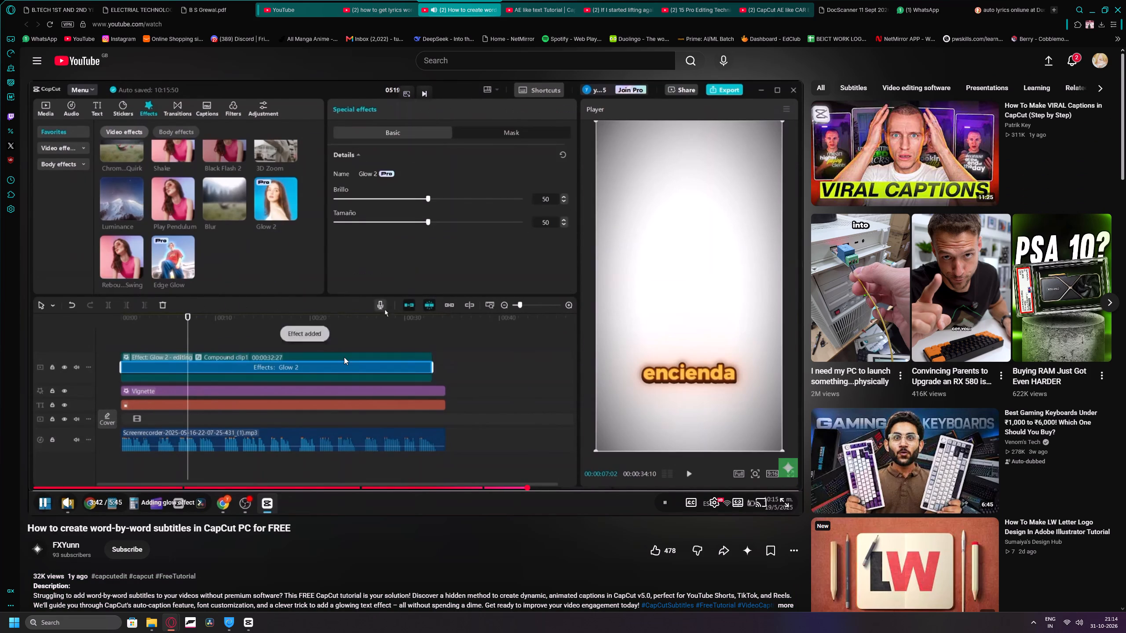
text(ll)
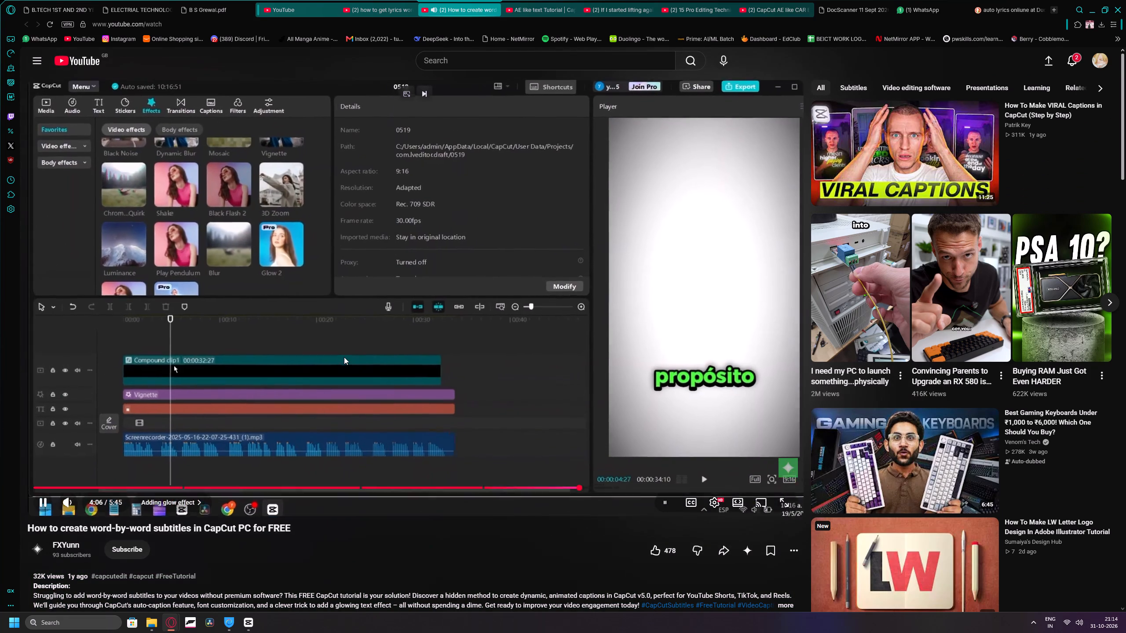
key(l)
key(l)
key(l)
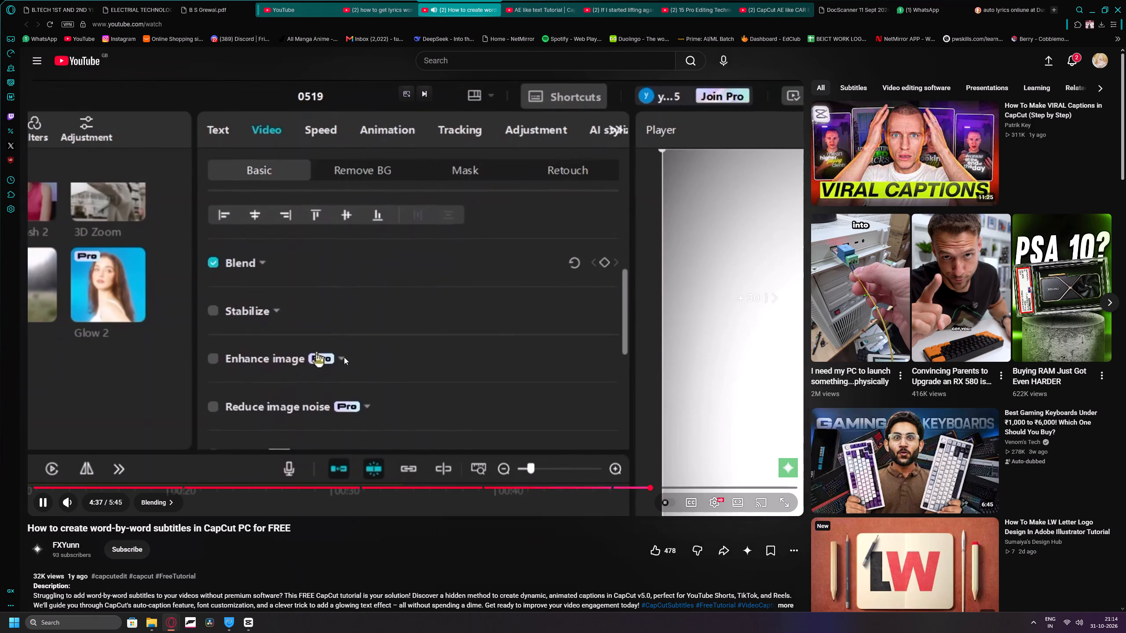
key(k)
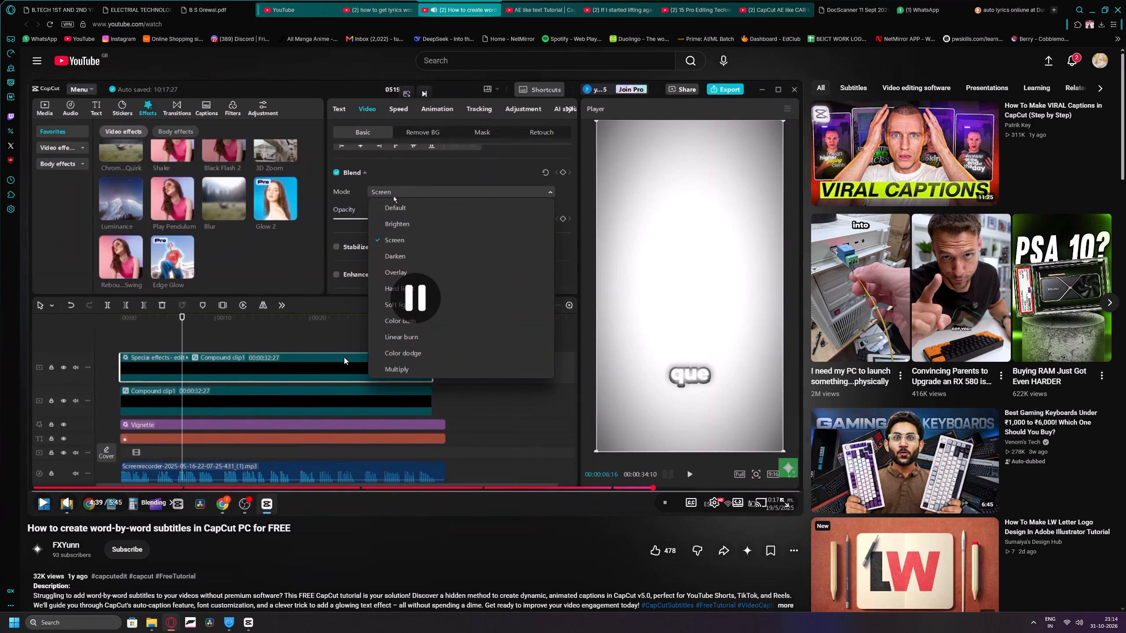
Check the YouTube results for word-by-word lyrics in CapCut, then skim the "AE like text Tutorial | Capcut" video through to its end.
click(393, 0)
scroll(264, 235, down, 2)
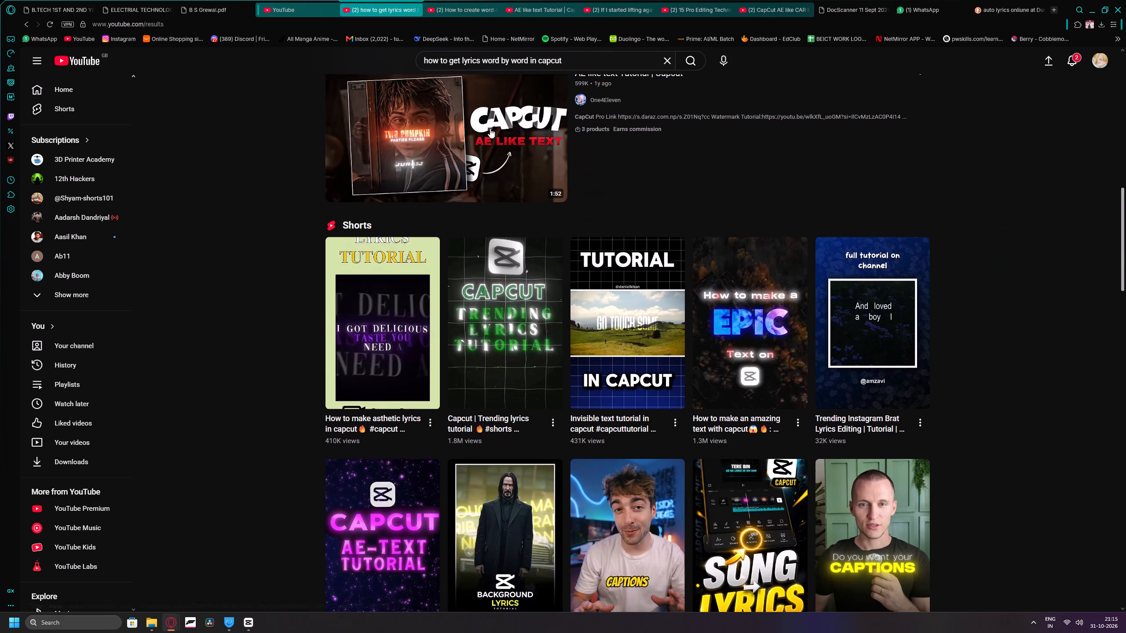
click(549, 4)
text(ll)
key(l)
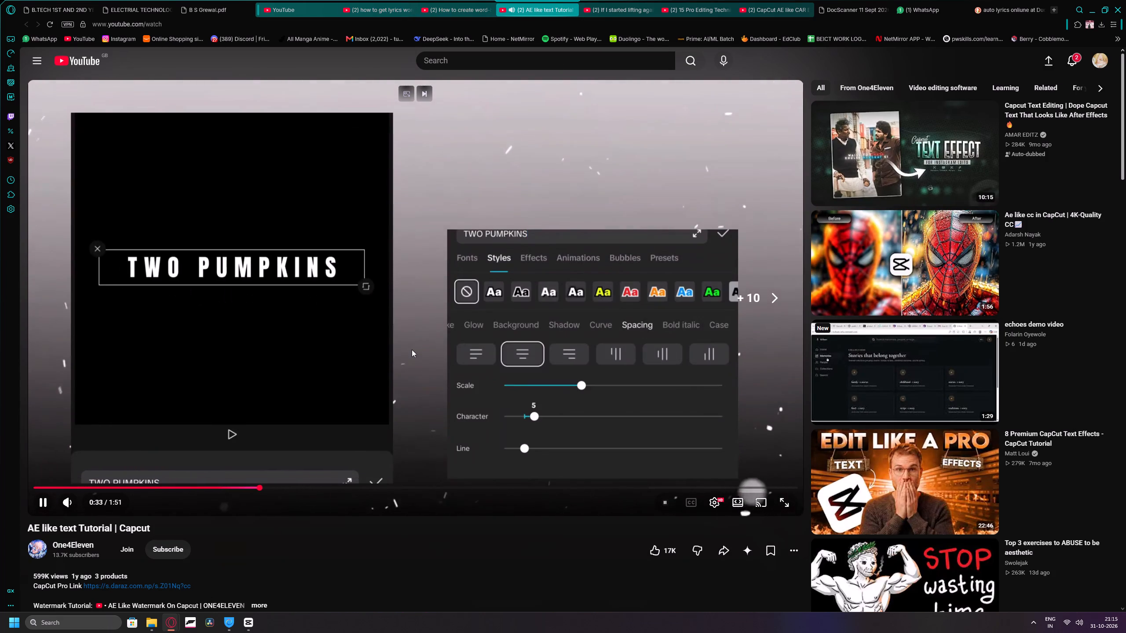
key(l)
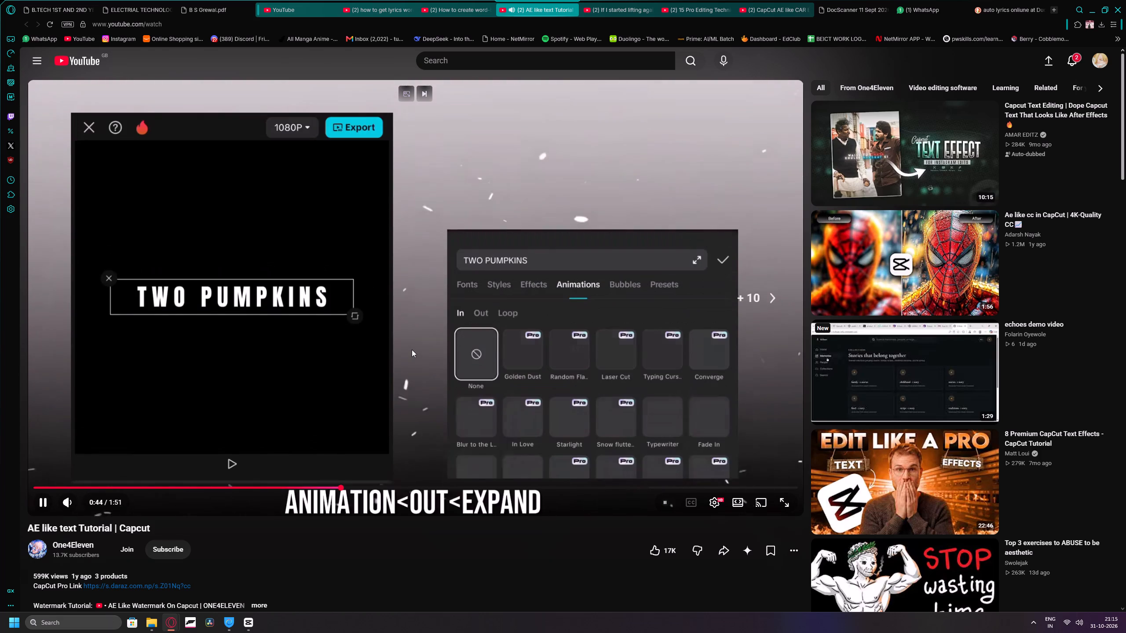
key(l)
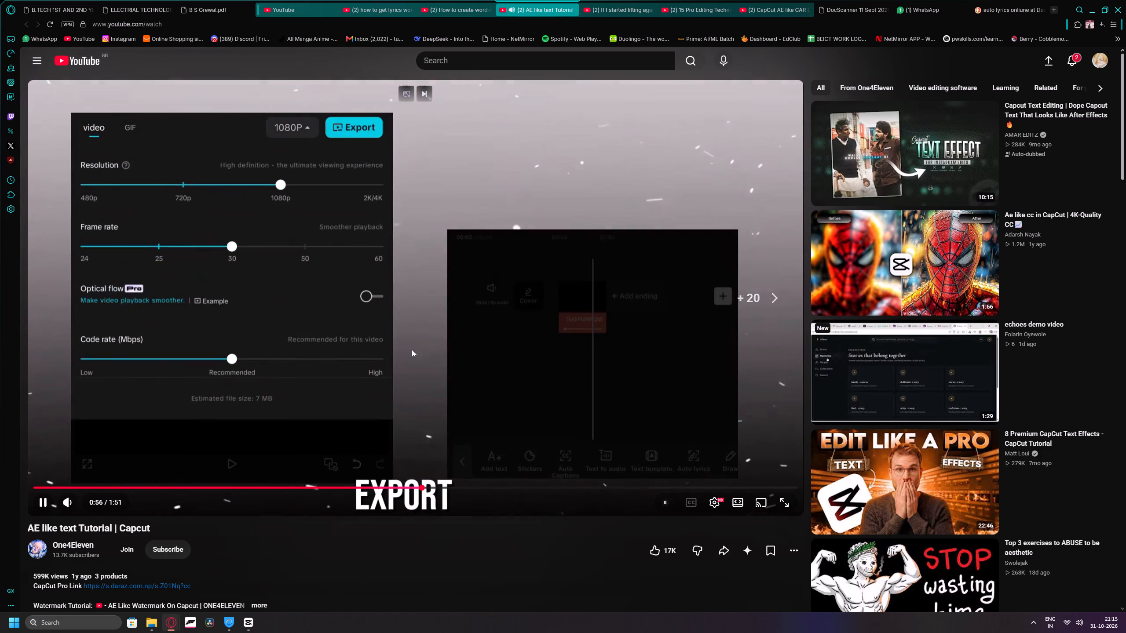
key(j)
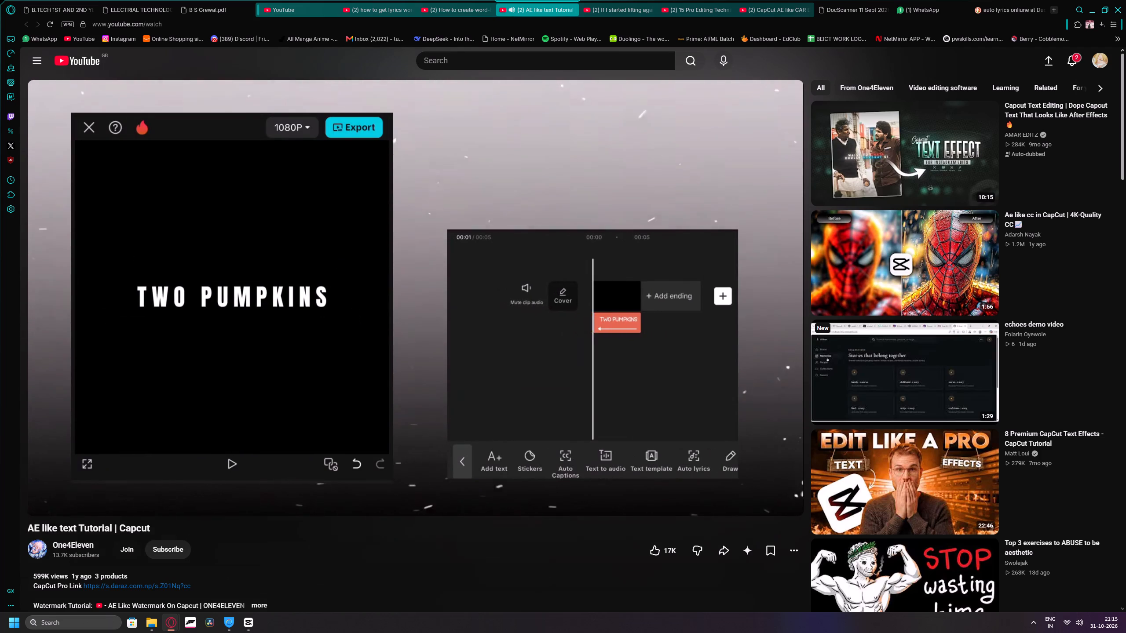
text(kk)
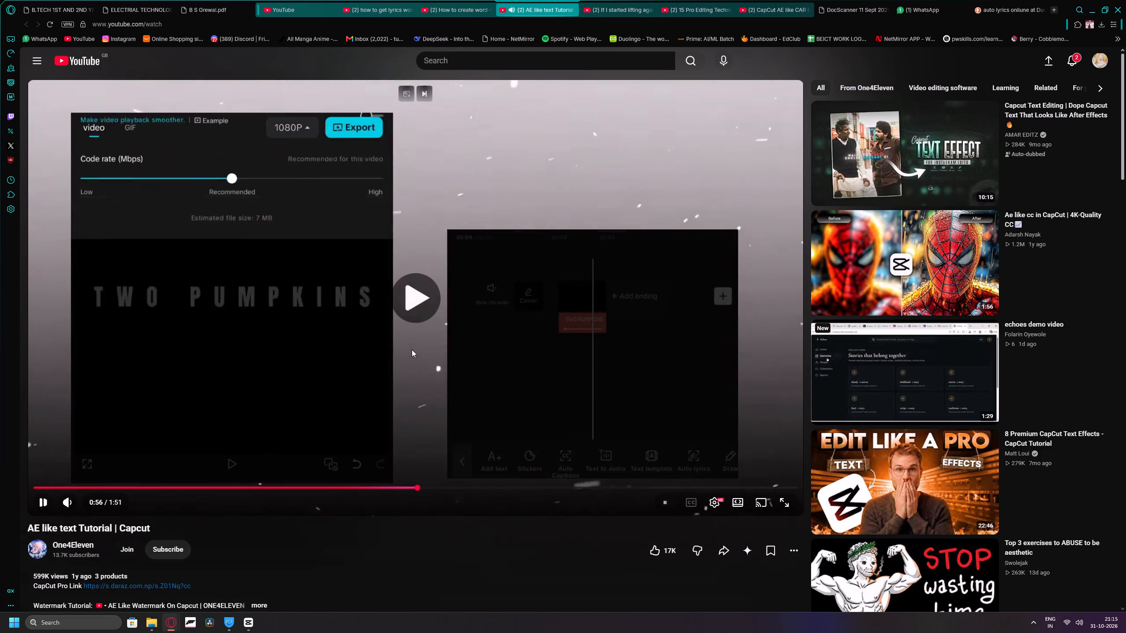
text(lllllk)
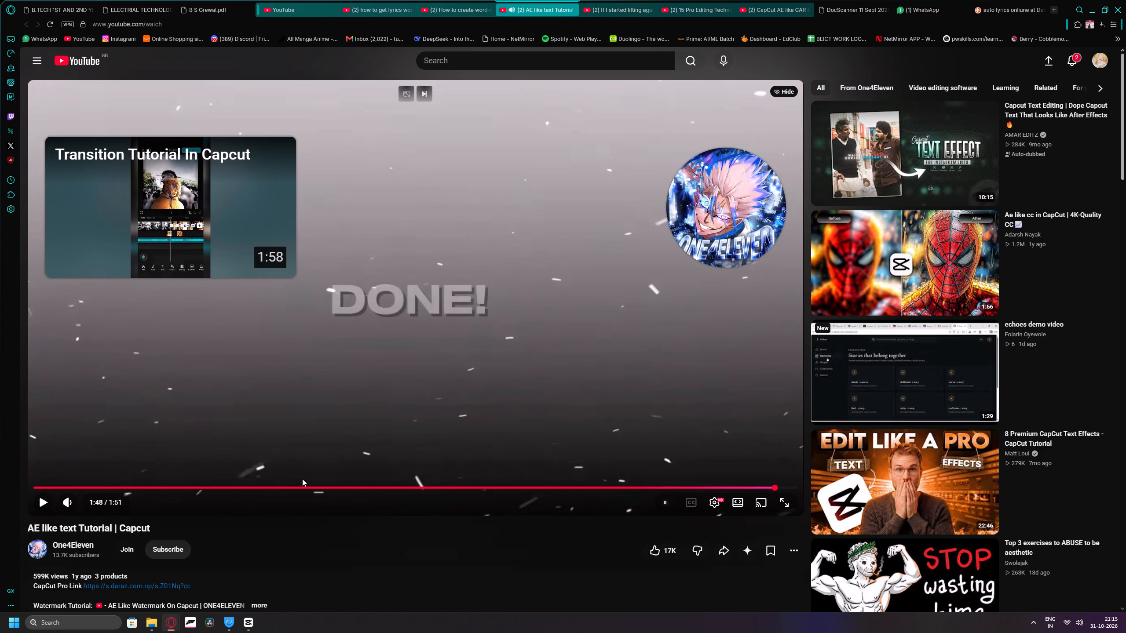
Back in CapCut, preview the glowing white "THE" and the bold white "The" caption templates.
click(252, 620)
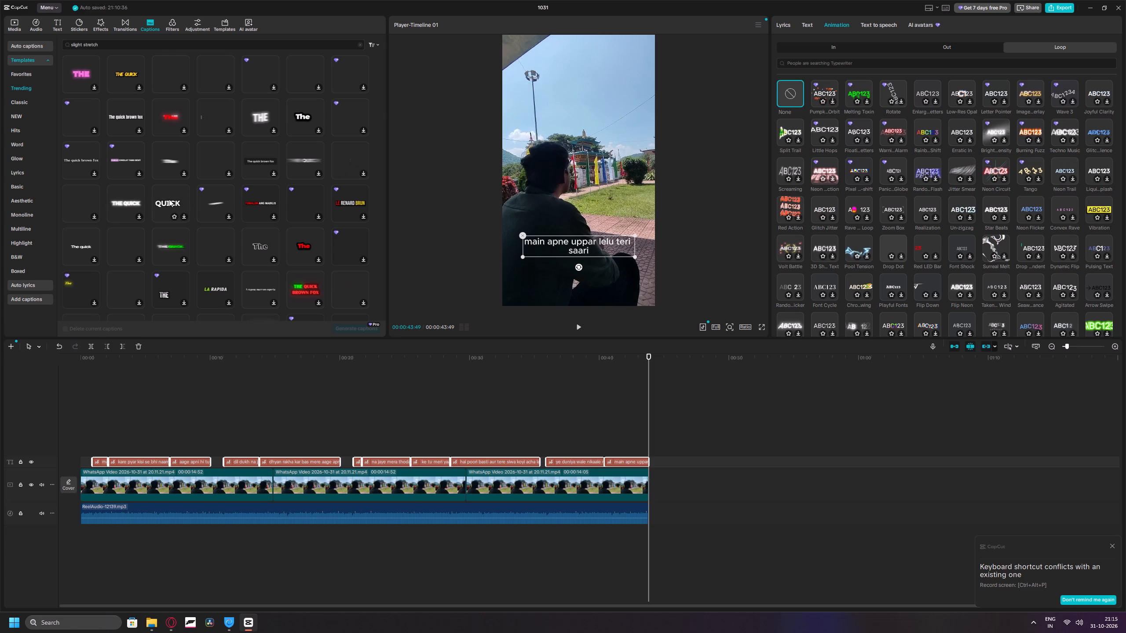
click(265, 118)
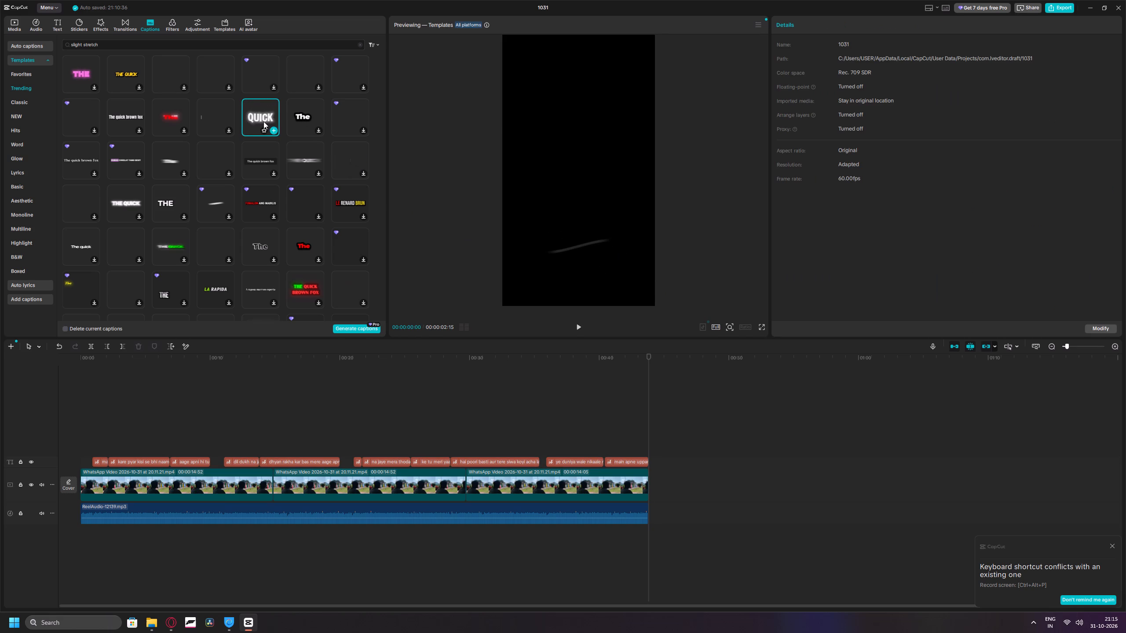
click(303, 118)
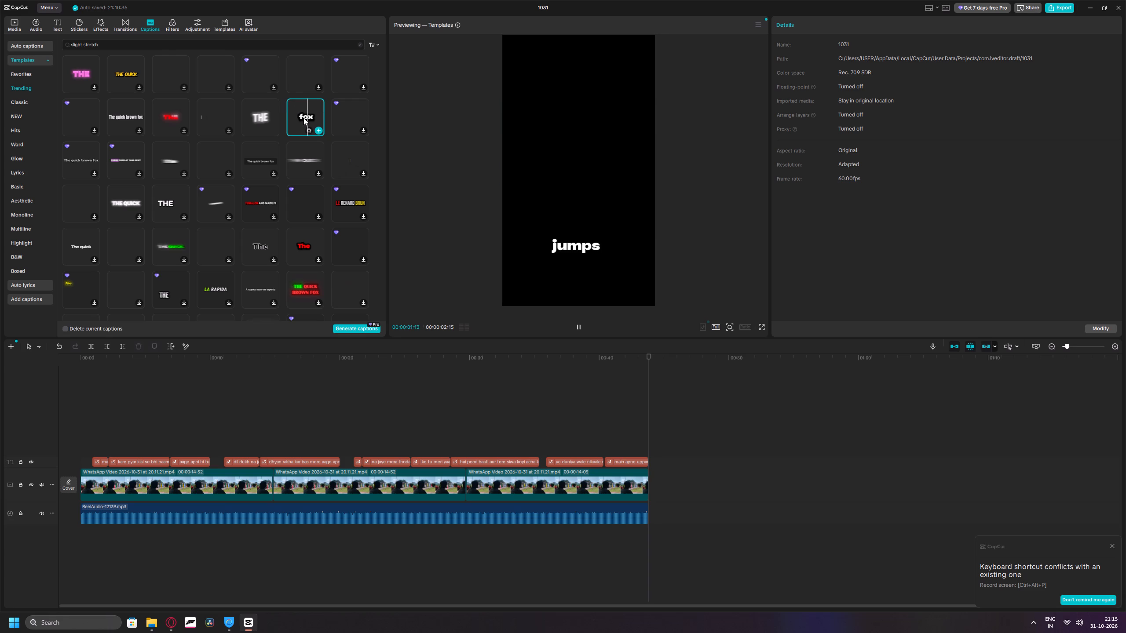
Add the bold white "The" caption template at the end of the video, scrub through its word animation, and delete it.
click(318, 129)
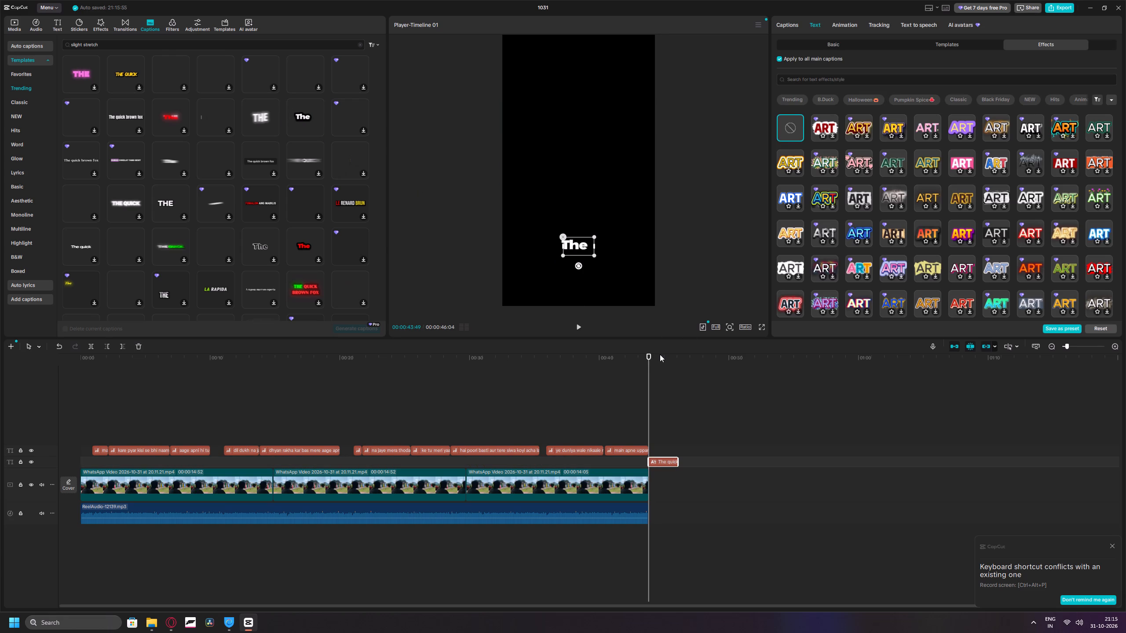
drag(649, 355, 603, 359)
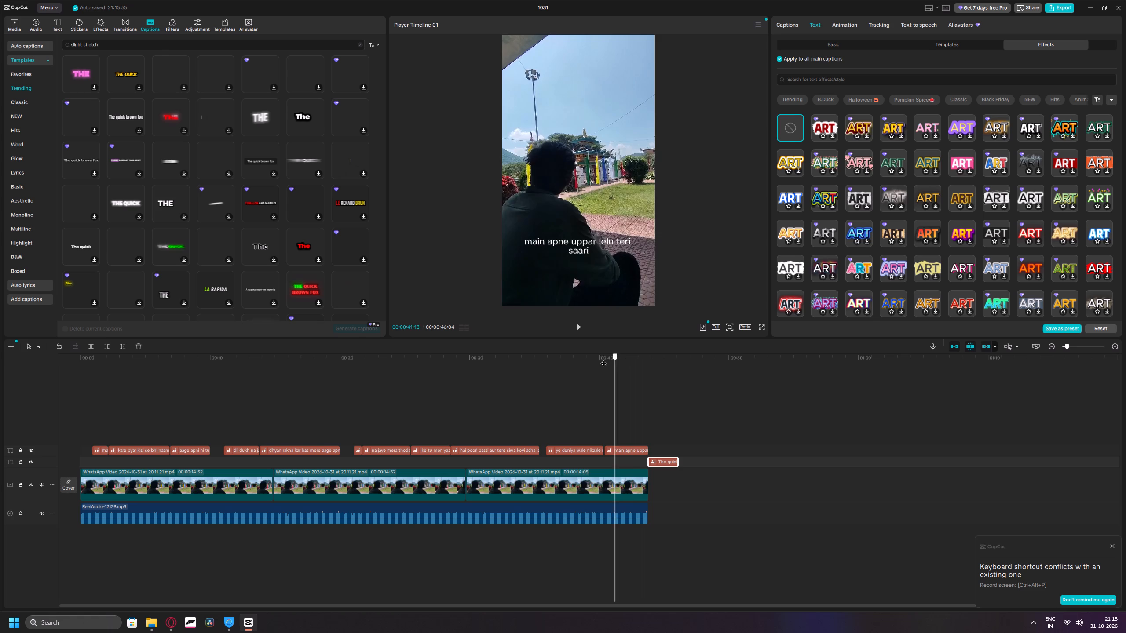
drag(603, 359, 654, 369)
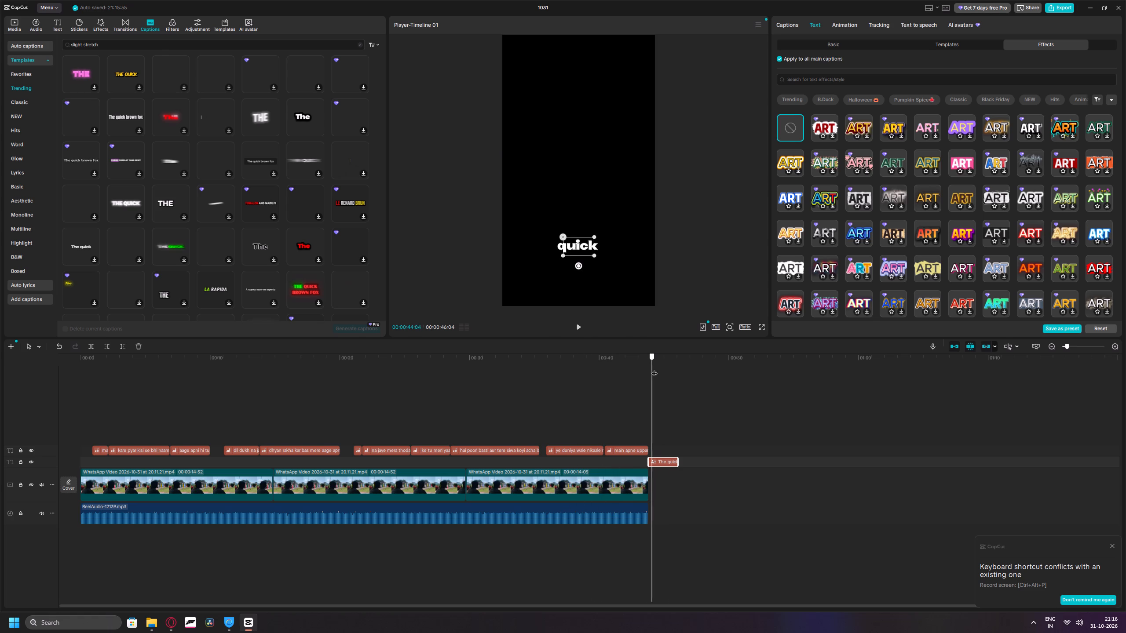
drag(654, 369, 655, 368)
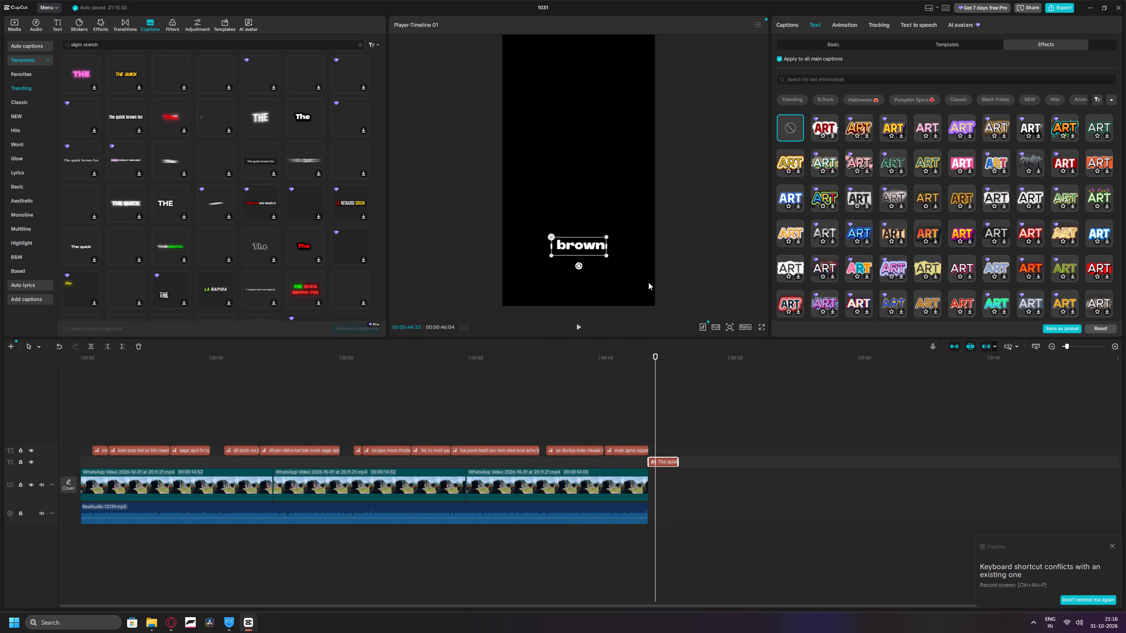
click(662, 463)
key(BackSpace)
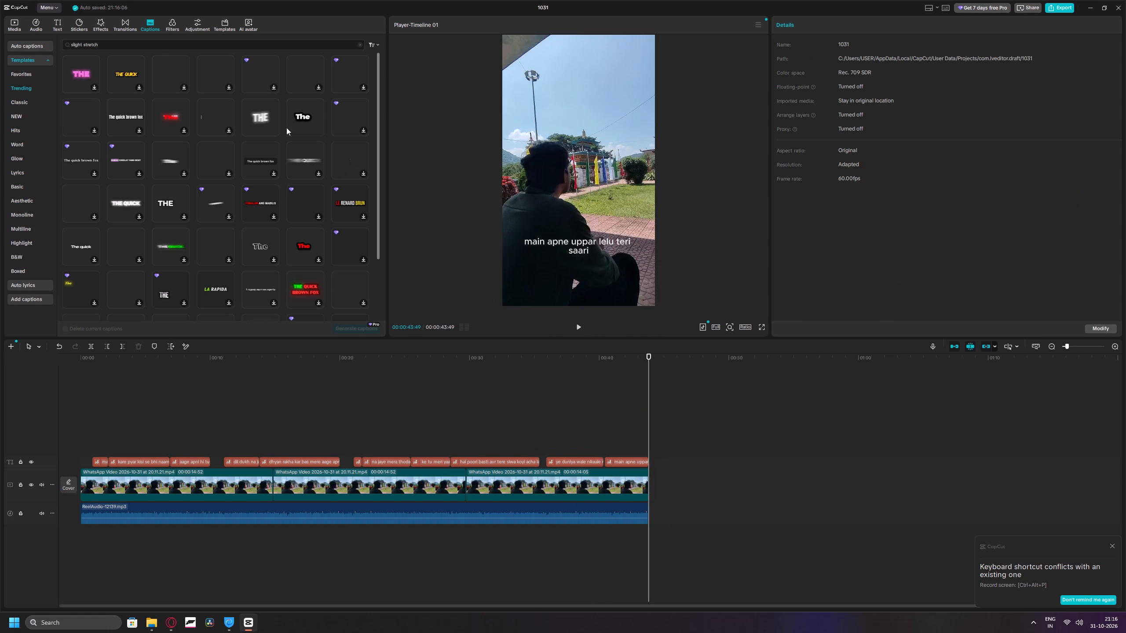
Place the bold white "The" caption template on a track above the lyrics, stretching it from the first lyric caption to the video's end.
drag(301, 117, 158, 457)
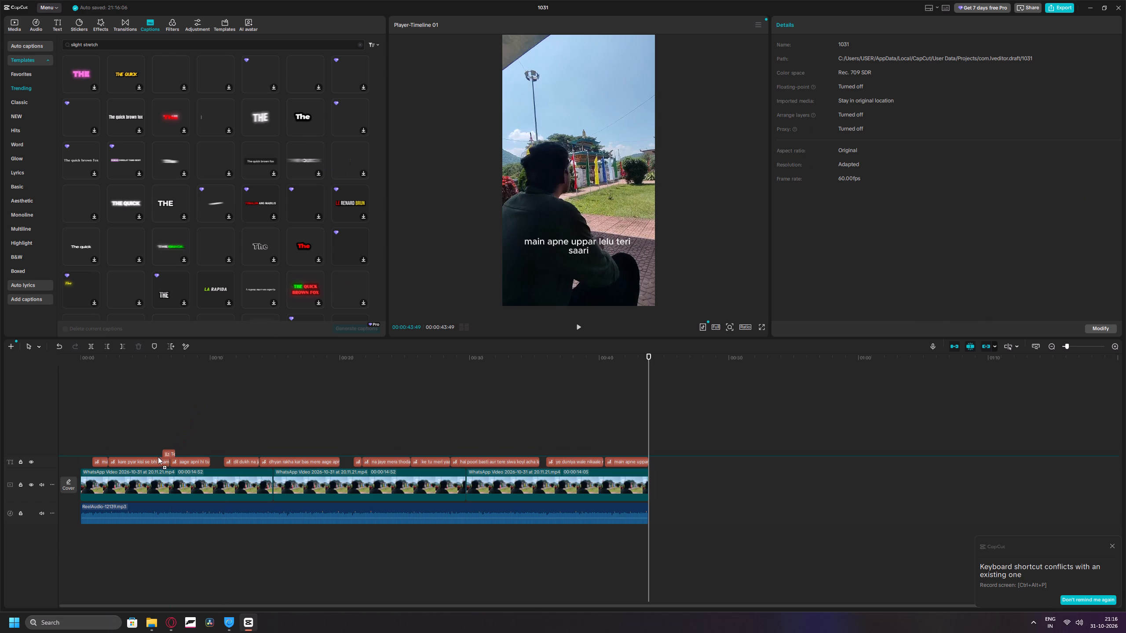
drag(158, 457, 100, 460)
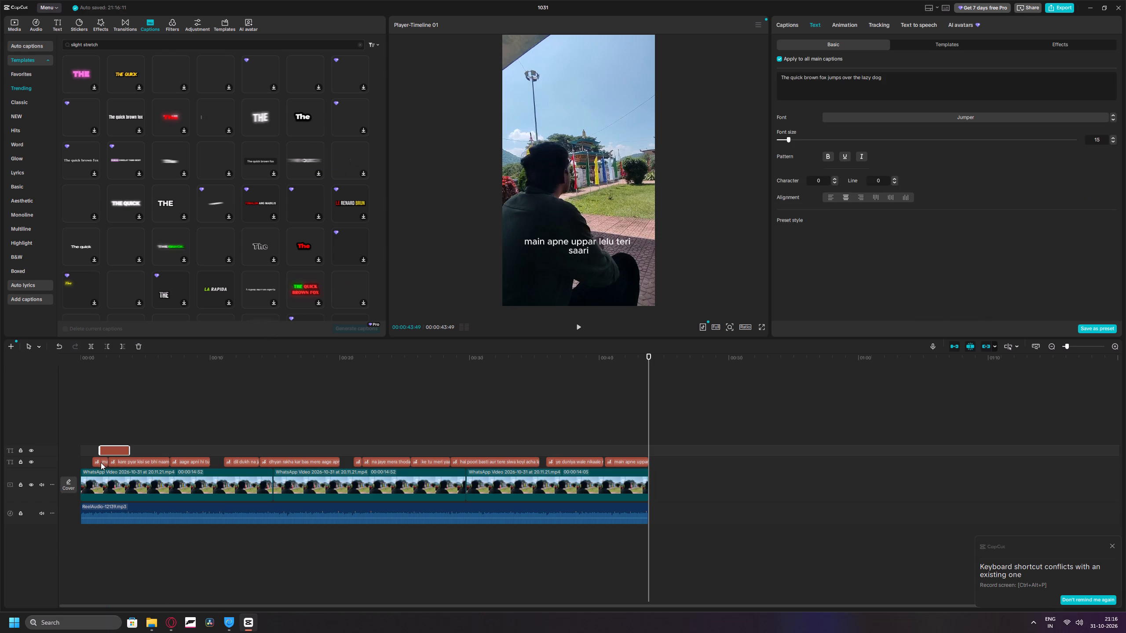
drag(113, 447, 105, 448)
drag(121, 451, 124, 451)
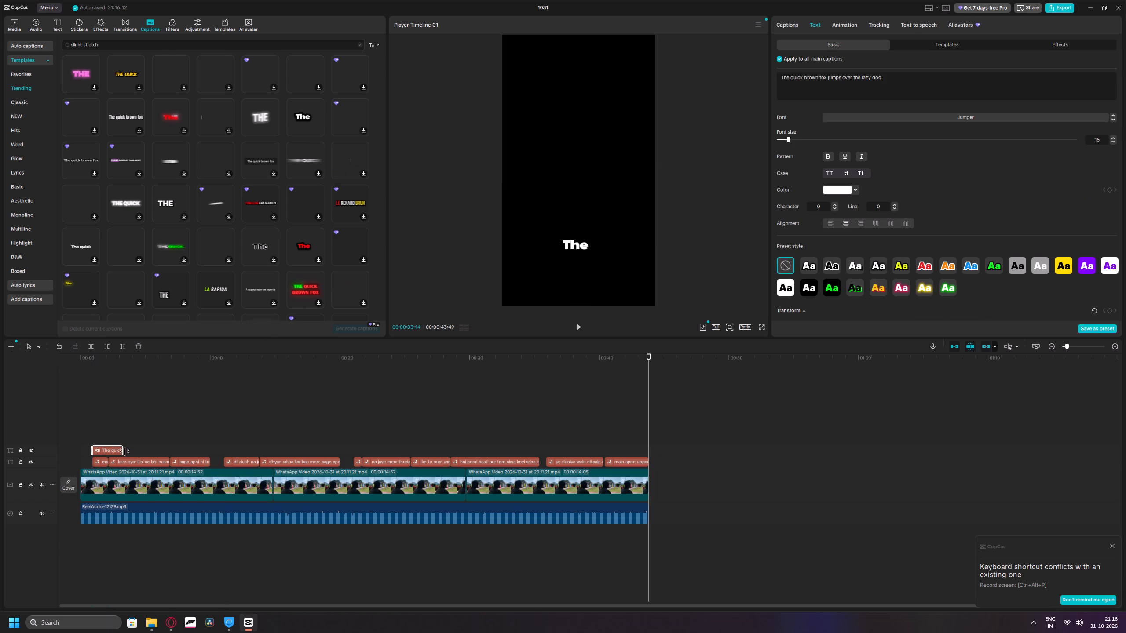
drag(124, 451, 343, 450)
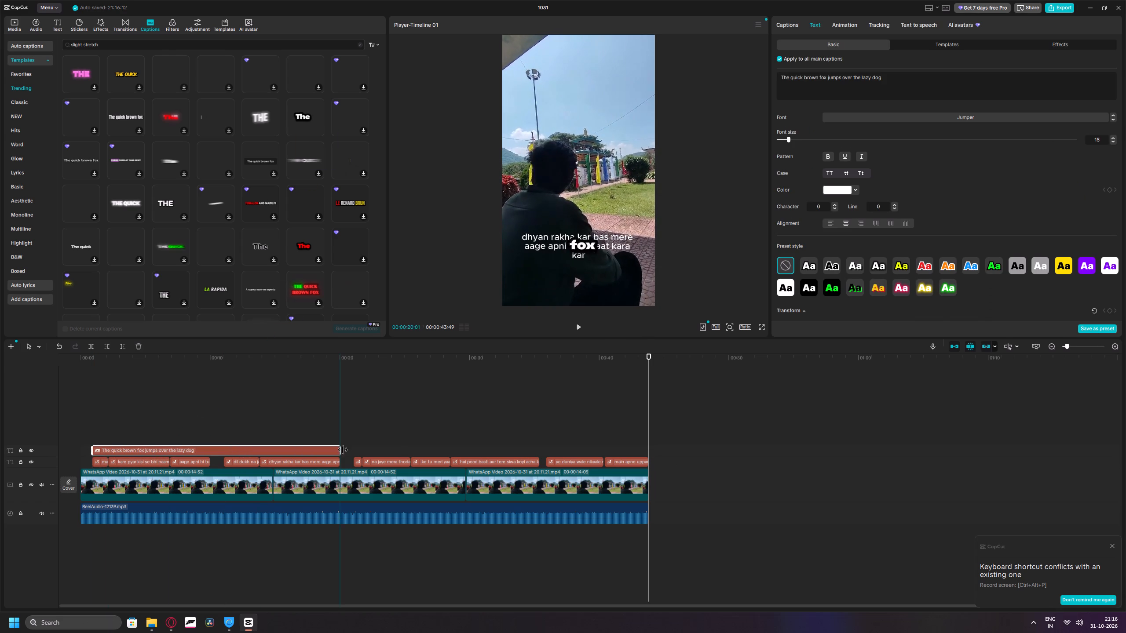
drag(343, 450, 649, 426)
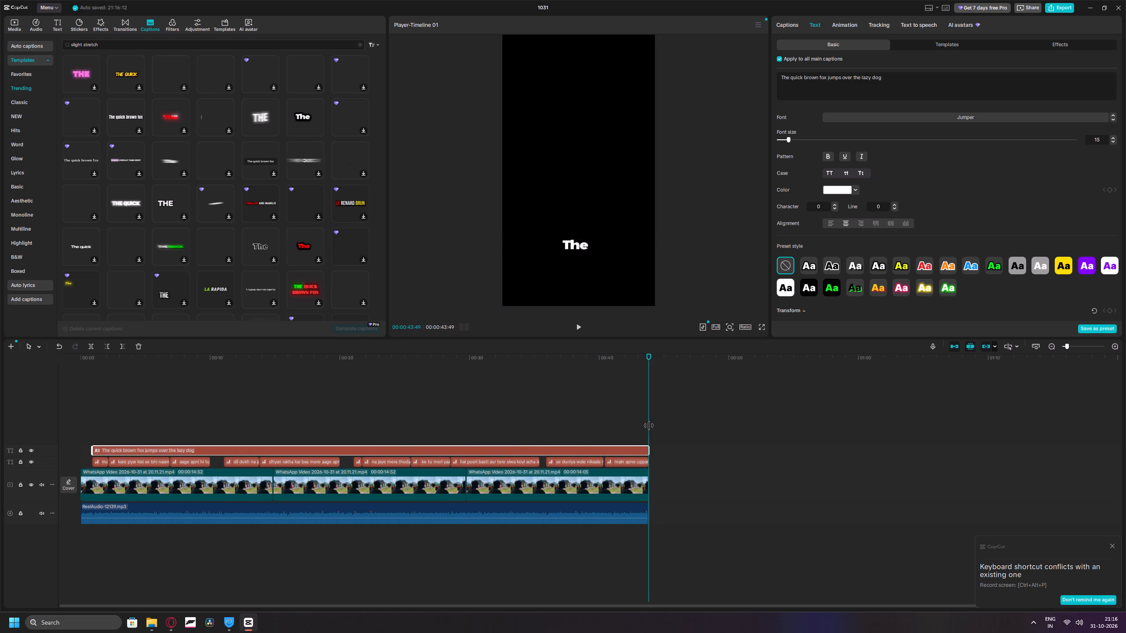
drag(649, 426, 646, 423)
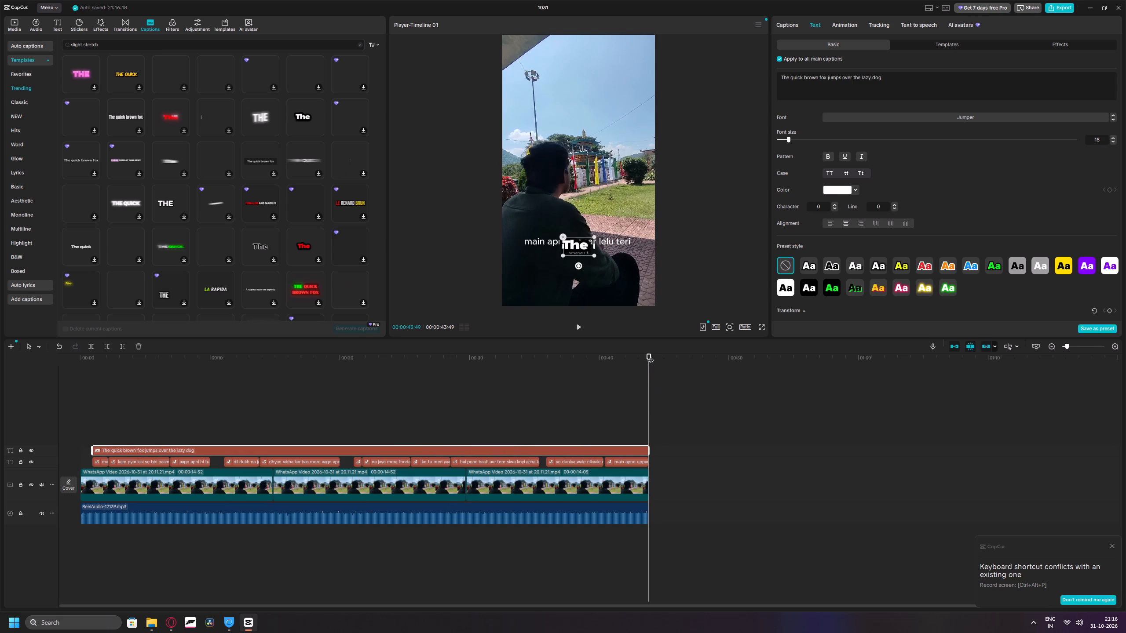
drag(650, 355, 60, 399)
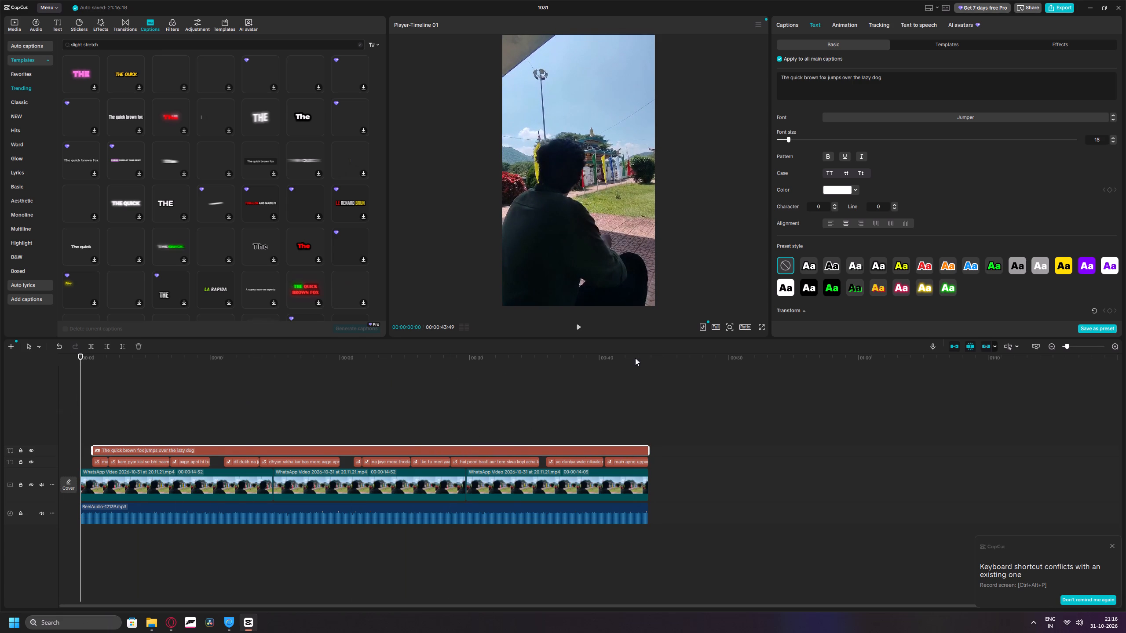
Play the video with both caption layers overlapping and hide the original lyric caption track beneath the template caption.
click(577, 328)
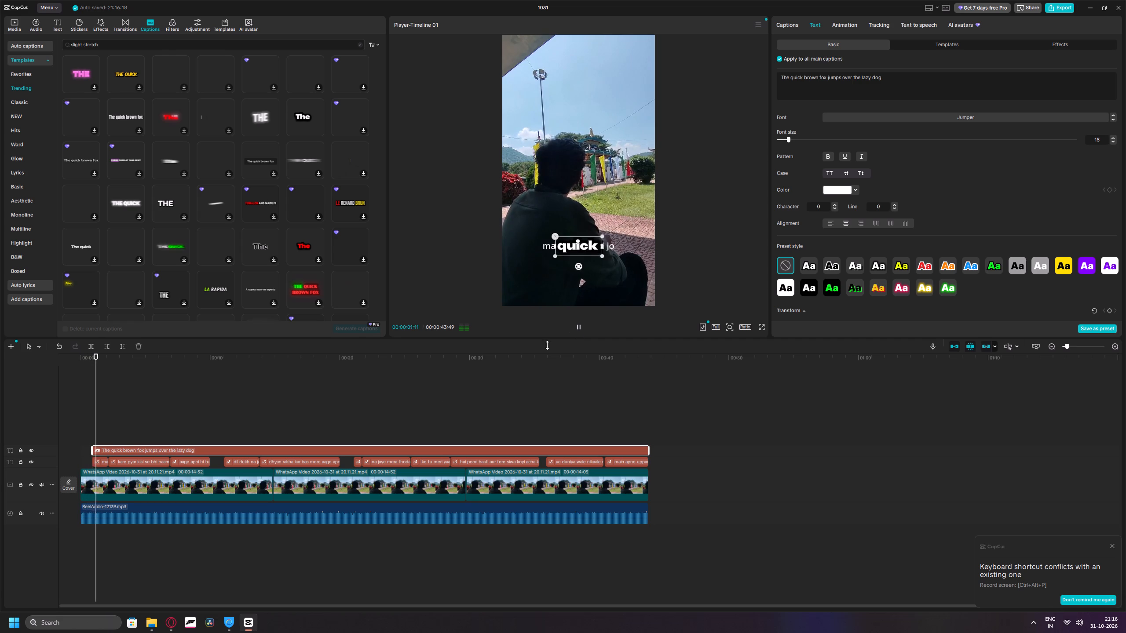
click(30, 461)
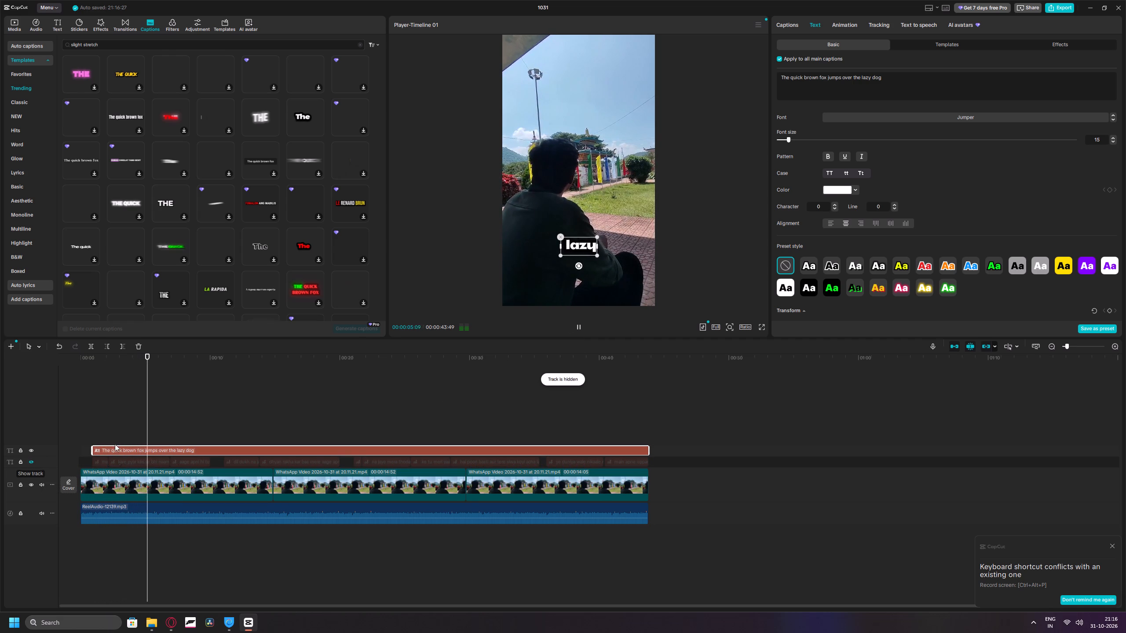
Replay the video from its start and park the playhead at the frame where the template caption begins.
drag(157, 397, 42, 411)
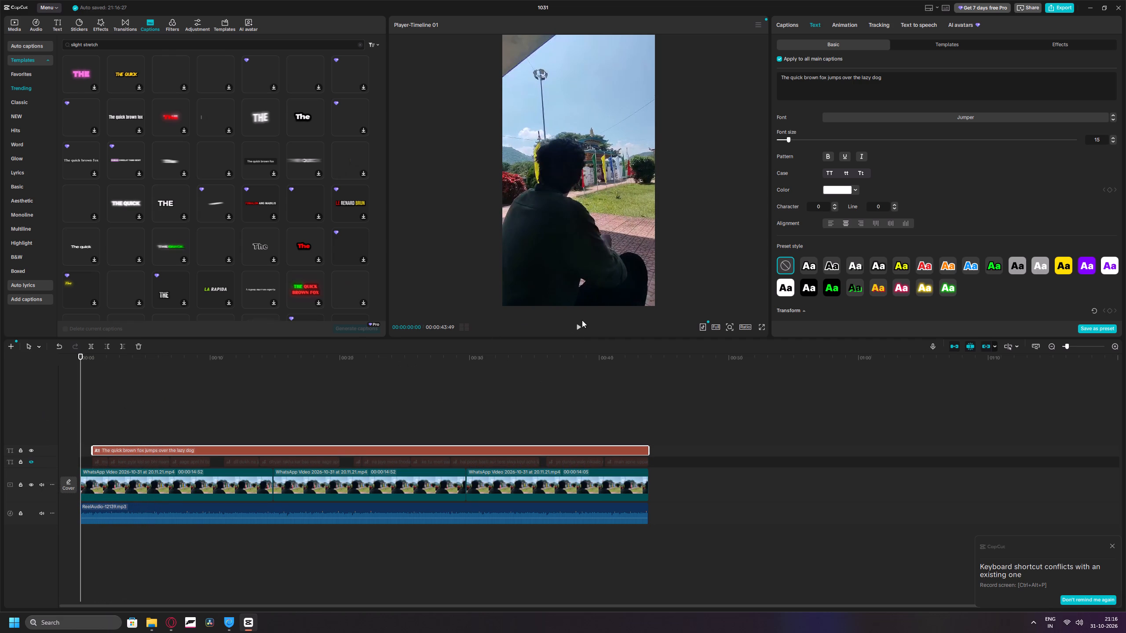
click(579, 323)
click(580, 323)
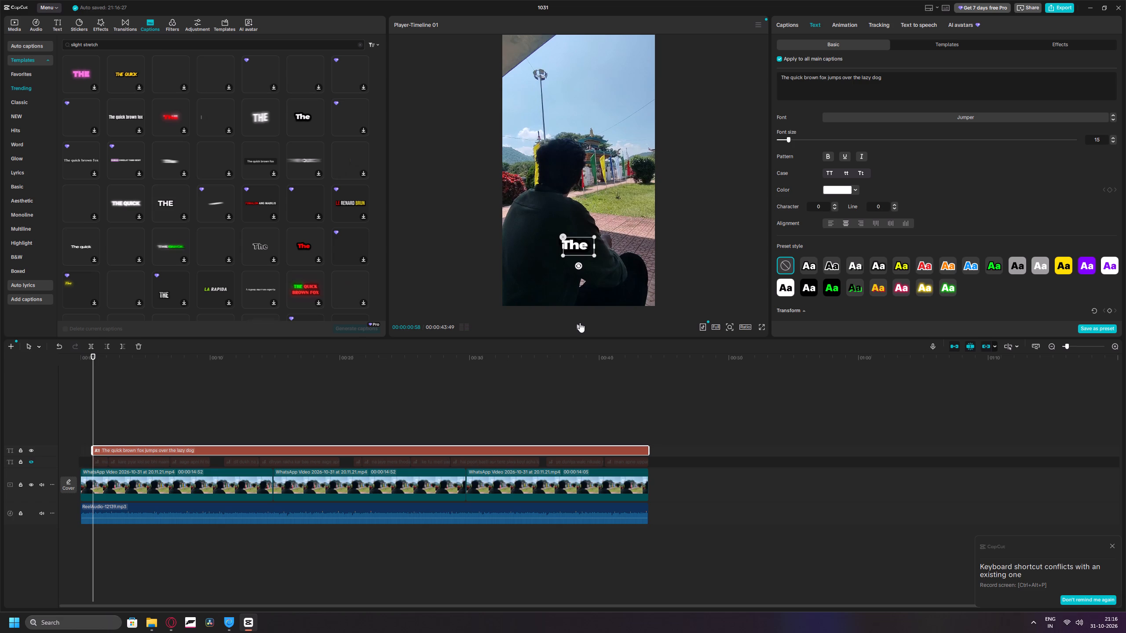
key(Left)
key(Left)
key(Left)
key(Left)
key(Left)
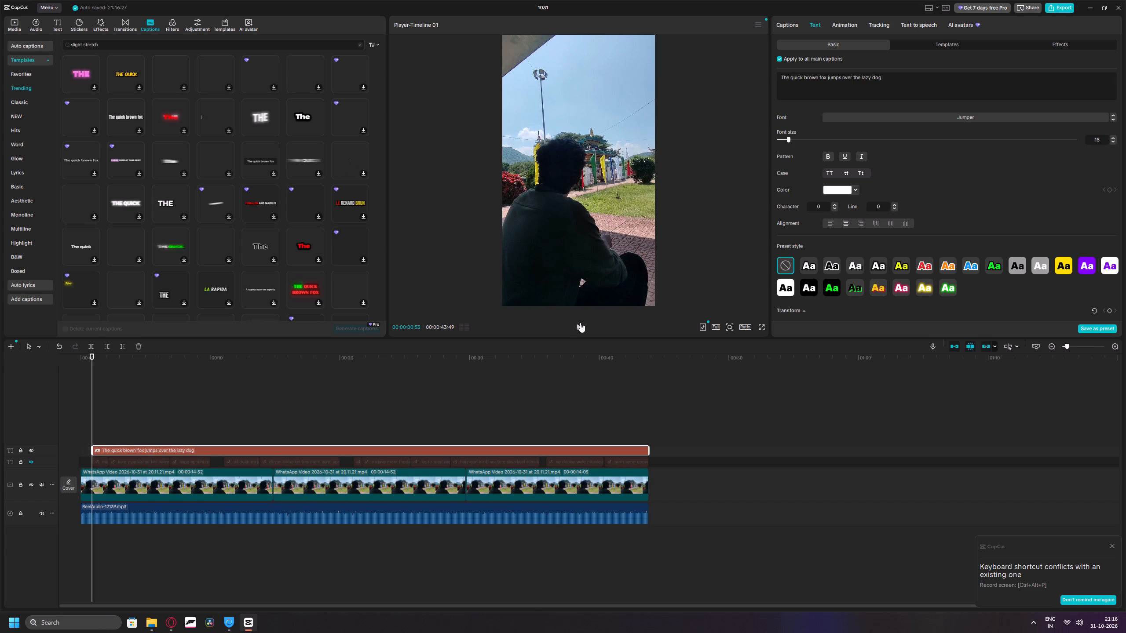
Bring up the open browser windows holding the "Tu Aake Dekhle" lyrics and the "AE like text Tutorial" video.
click(166, 621)
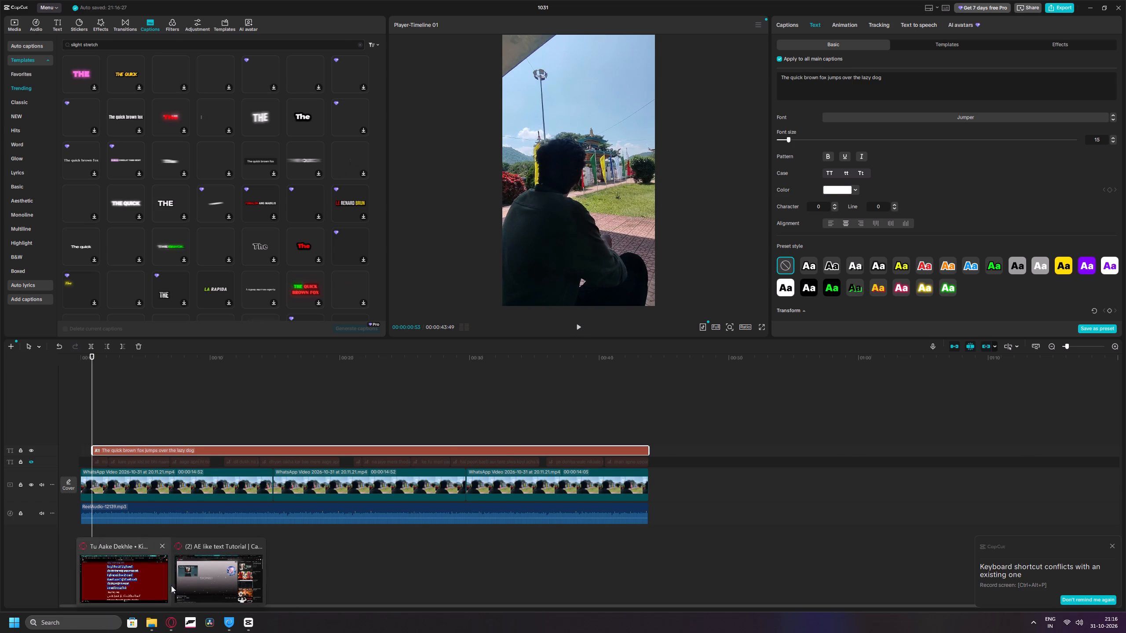
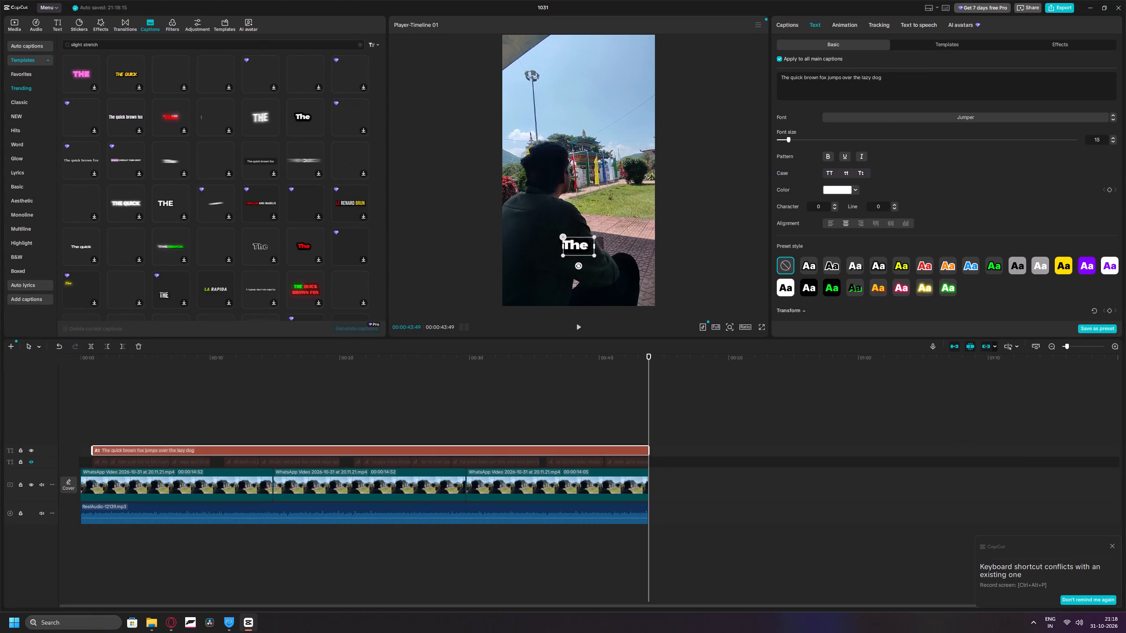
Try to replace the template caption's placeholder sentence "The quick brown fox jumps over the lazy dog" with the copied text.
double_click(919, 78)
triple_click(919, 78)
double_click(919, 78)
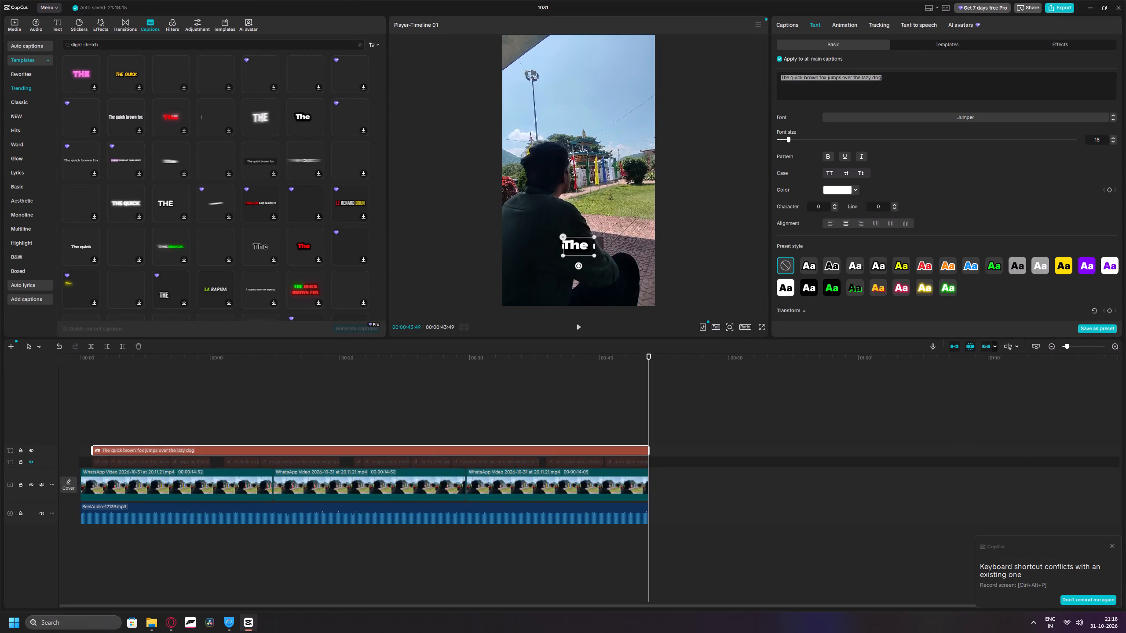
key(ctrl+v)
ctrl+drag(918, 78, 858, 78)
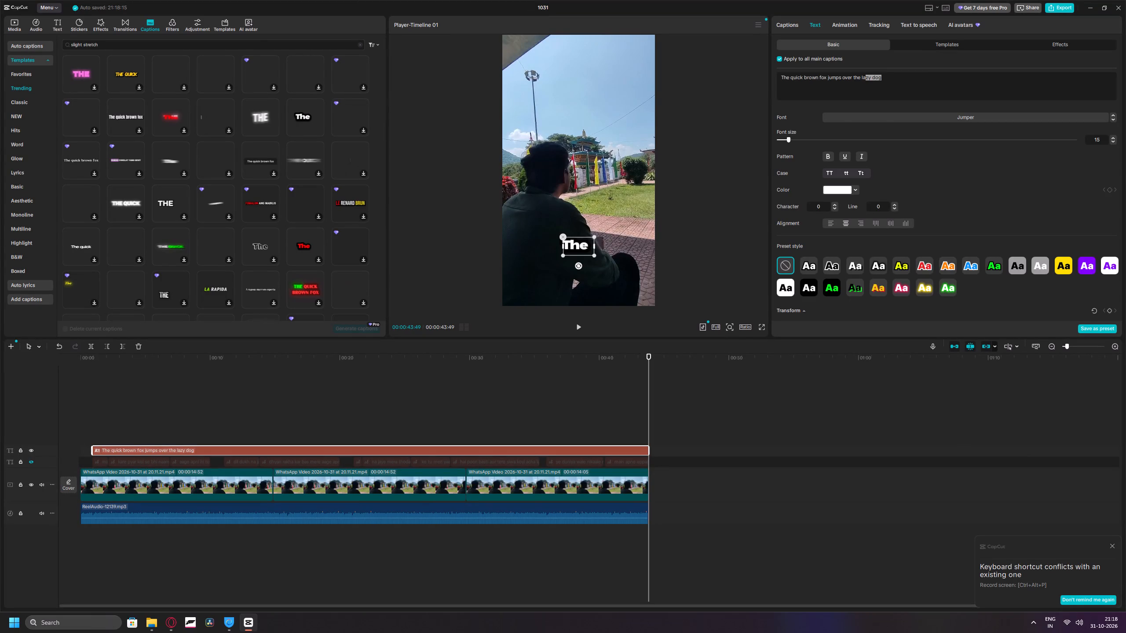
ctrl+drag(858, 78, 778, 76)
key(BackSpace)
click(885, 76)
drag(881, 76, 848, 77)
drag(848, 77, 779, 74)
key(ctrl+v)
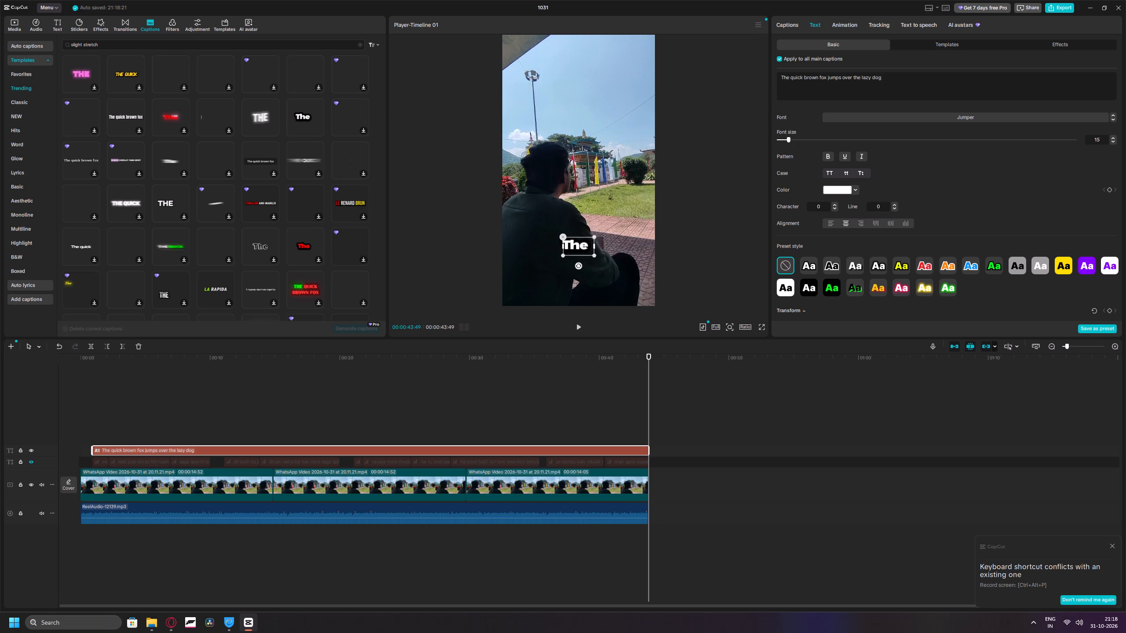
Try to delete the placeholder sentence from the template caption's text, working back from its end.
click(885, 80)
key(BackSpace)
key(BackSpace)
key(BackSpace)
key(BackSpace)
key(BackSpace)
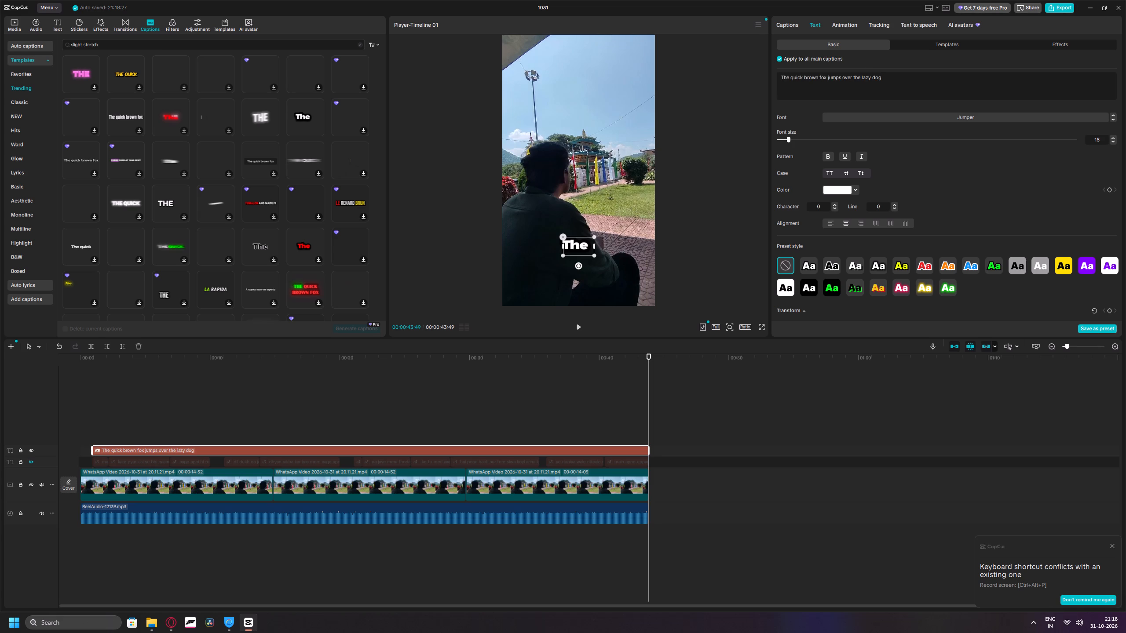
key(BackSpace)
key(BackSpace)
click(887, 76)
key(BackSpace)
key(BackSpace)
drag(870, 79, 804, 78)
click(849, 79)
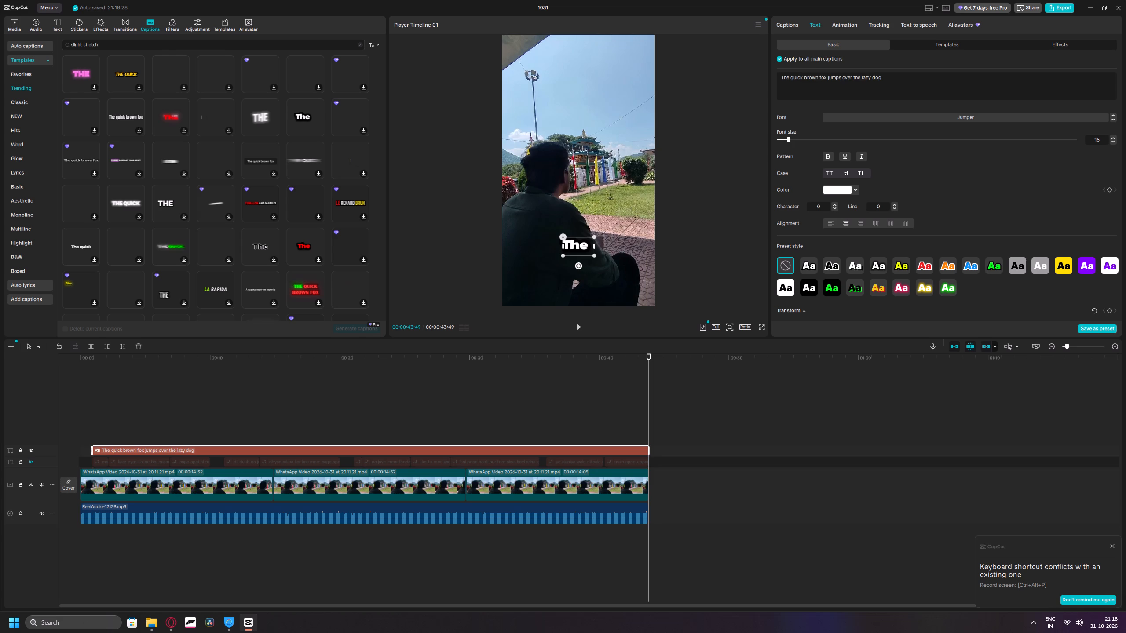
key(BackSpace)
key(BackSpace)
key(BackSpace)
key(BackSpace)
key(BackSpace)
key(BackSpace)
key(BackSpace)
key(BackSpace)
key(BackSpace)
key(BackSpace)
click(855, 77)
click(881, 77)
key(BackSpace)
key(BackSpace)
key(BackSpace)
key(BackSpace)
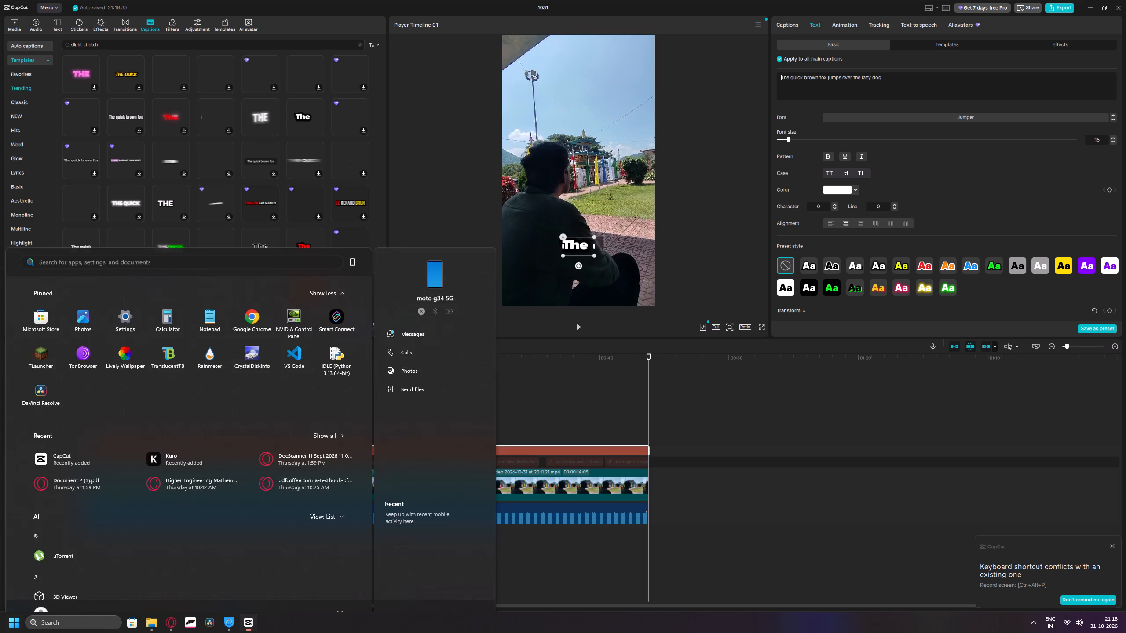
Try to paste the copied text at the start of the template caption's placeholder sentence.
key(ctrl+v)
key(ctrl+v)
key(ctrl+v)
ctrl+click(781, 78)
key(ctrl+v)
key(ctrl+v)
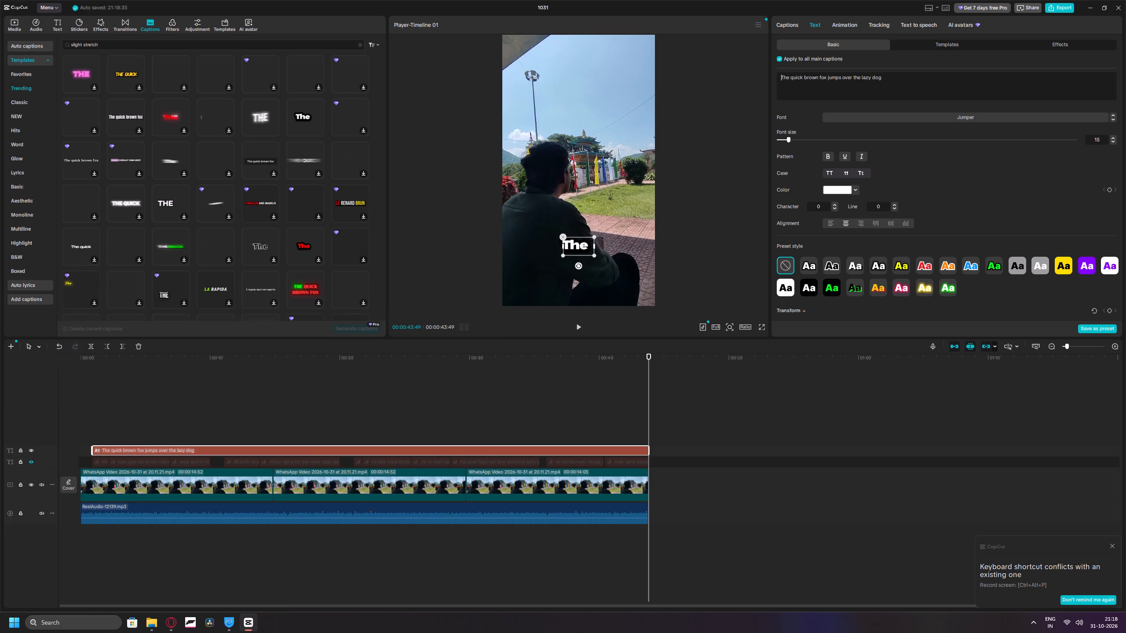
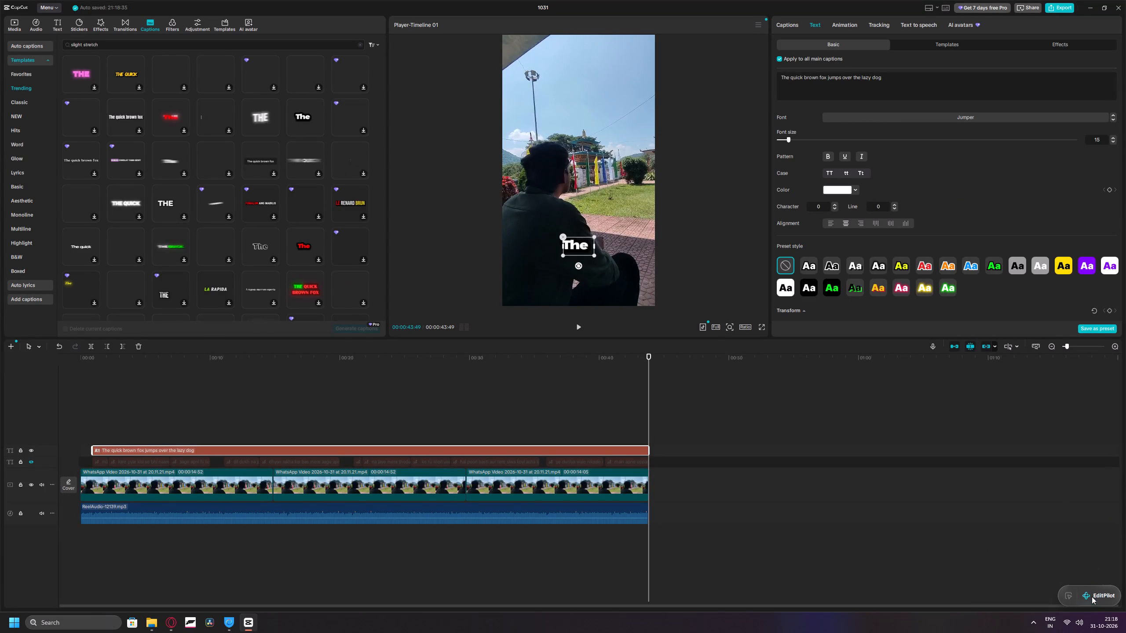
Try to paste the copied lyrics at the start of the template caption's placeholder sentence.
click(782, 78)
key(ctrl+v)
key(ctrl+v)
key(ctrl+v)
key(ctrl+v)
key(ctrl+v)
Turn off applying changes to all main captions and try again to paste the copied lyrics into the template caption.
click(779, 57)
key(ctrl+v)
key(ctrl+v)
key(ctrl+v)
key(ctrl+v)
key(ctrl+v)
key(ctrl+v)
Look through the template caption's clip actions and the text templates available for it.
click(234, 450)
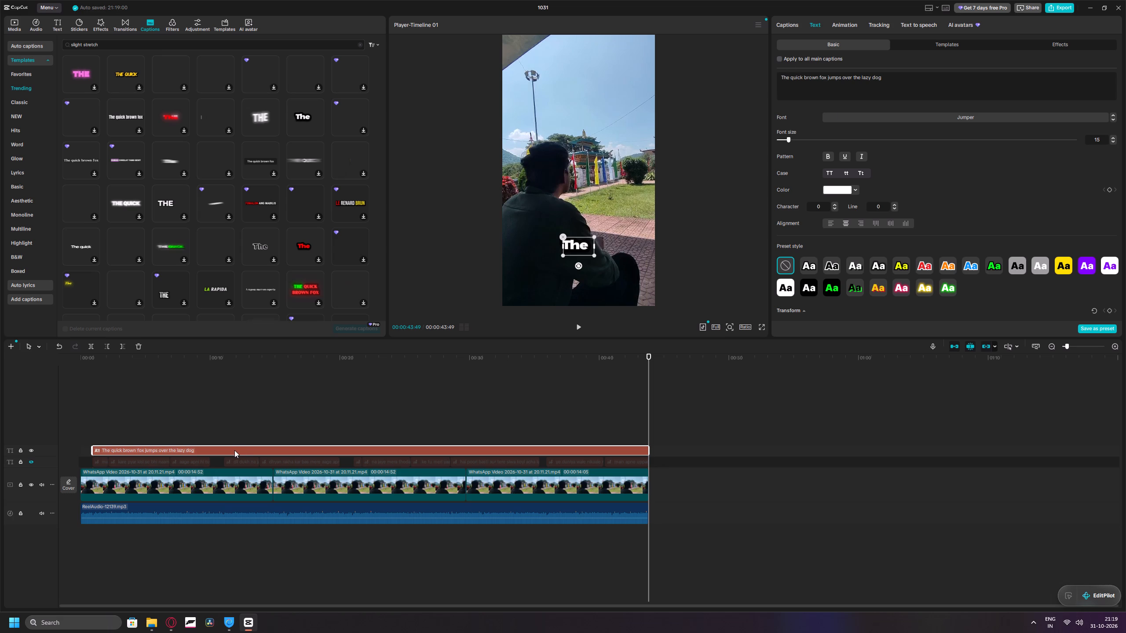
right_click(234, 450)
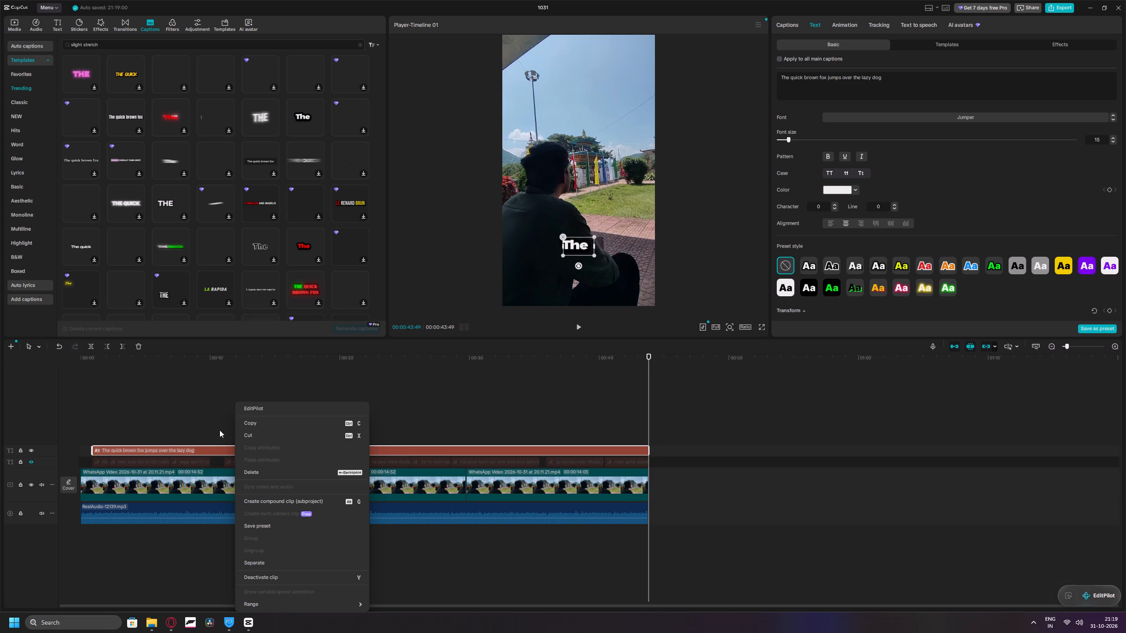
click(956, 46)
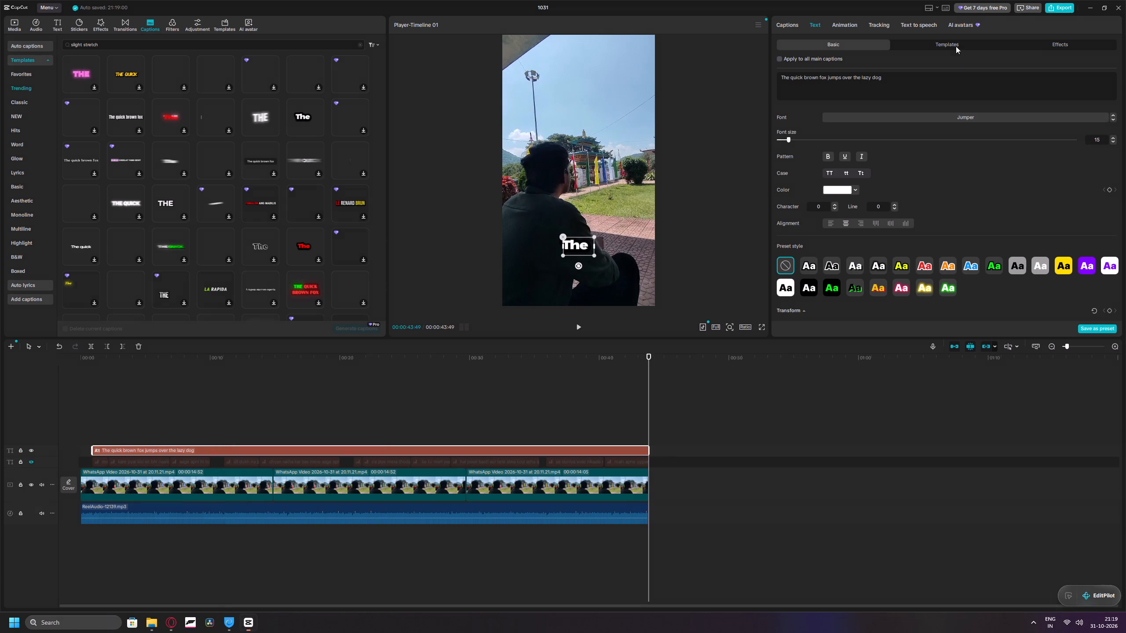
click(956, 46)
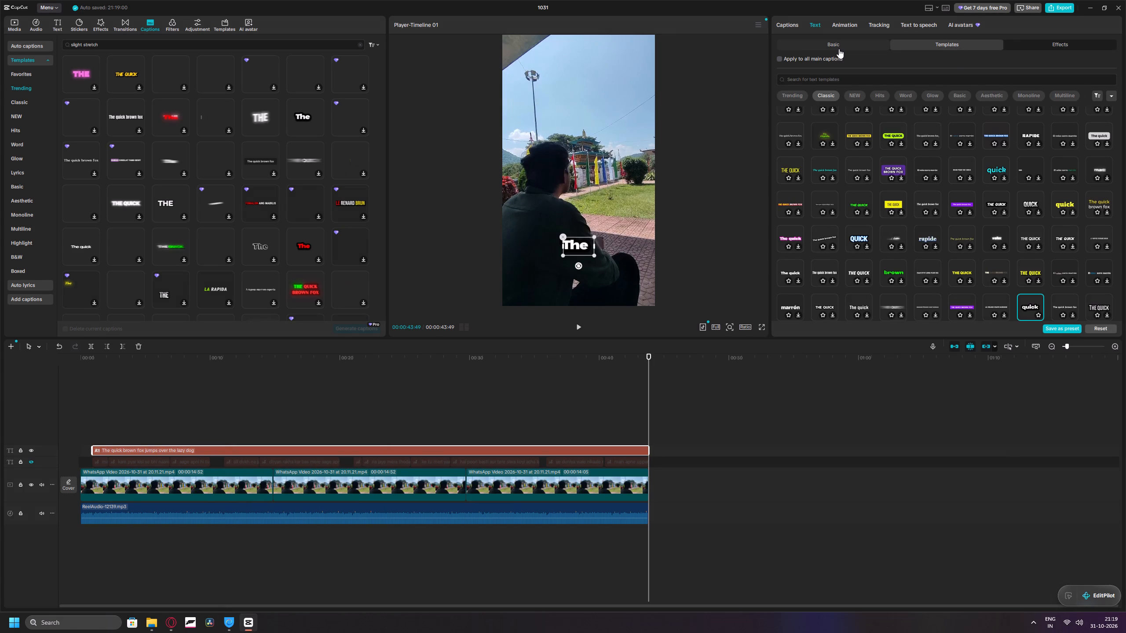
scroll(872, 114, up, 20)
scroll(872, 114, up, 10)
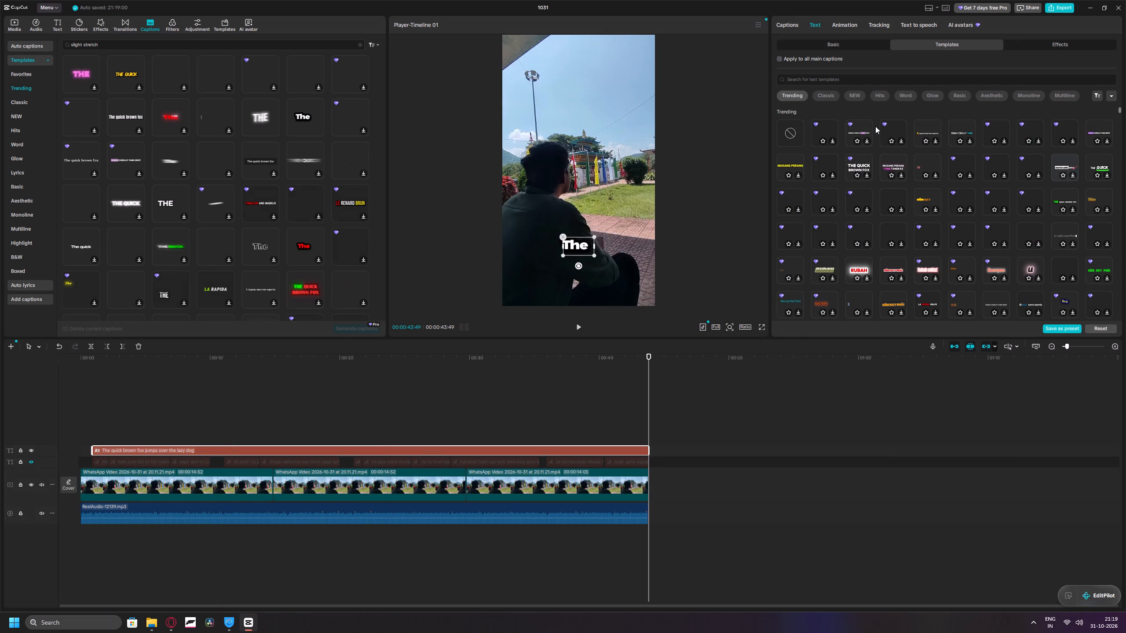
scroll(875, 126, up, 6)
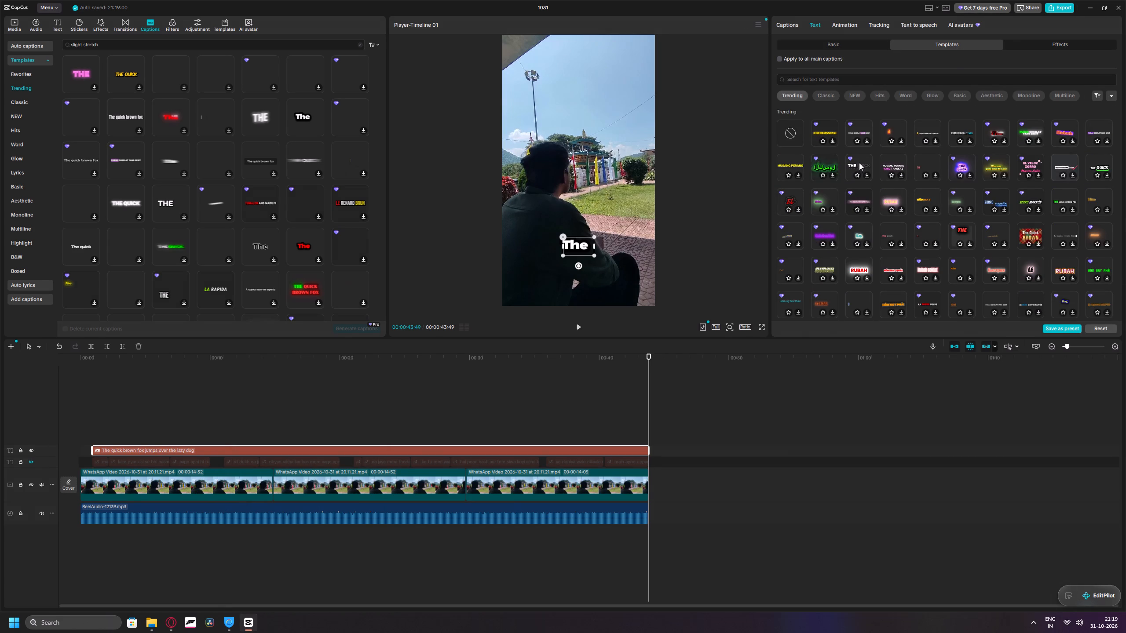
click(832, 44)
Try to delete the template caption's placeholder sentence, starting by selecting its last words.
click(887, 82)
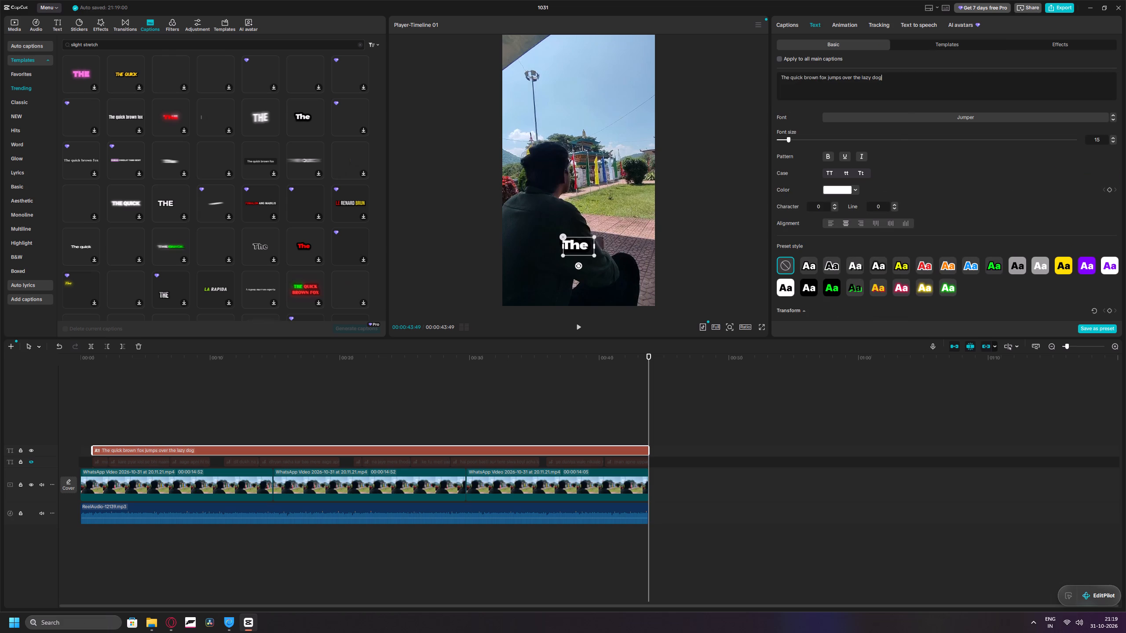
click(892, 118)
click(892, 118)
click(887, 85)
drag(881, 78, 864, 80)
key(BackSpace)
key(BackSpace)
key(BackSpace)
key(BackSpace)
Hide the template caption track and add a default text clip above it, spanning from the caption's start to the video's end.
click(107, 432)
right_click(107, 432)
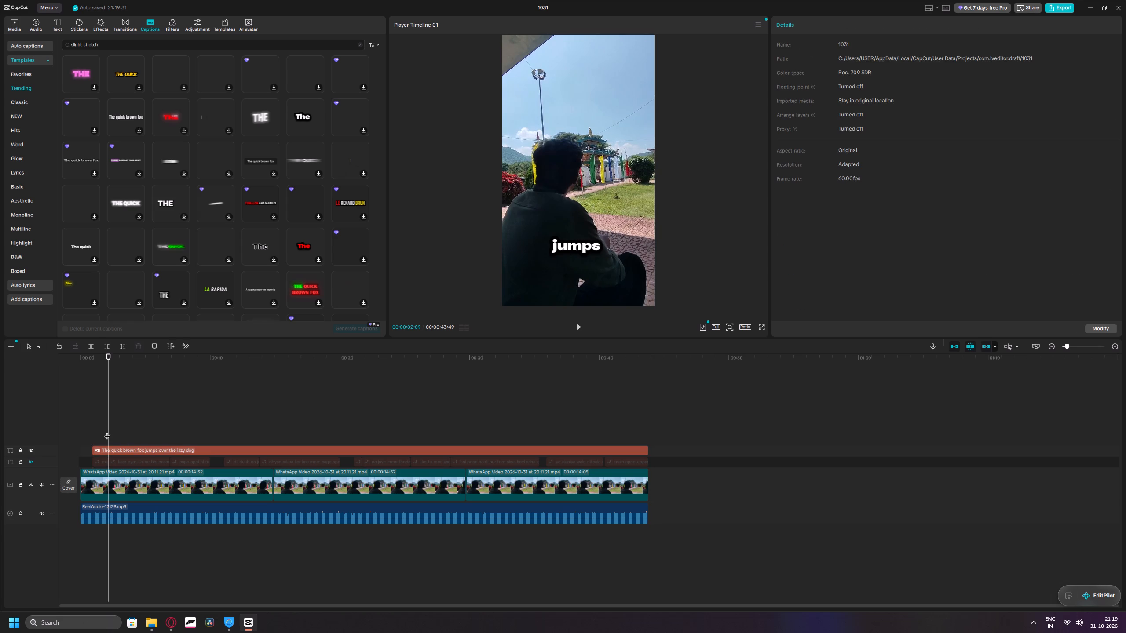
click(154, 422)
click(53, 27)
click(79, 60)
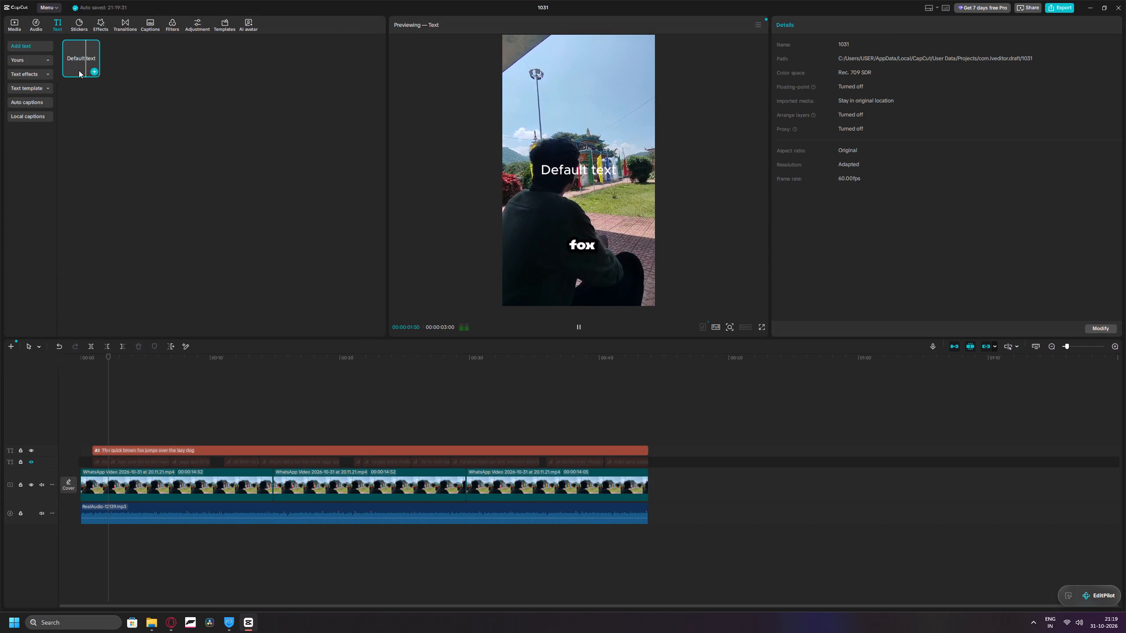
click(33, 449)
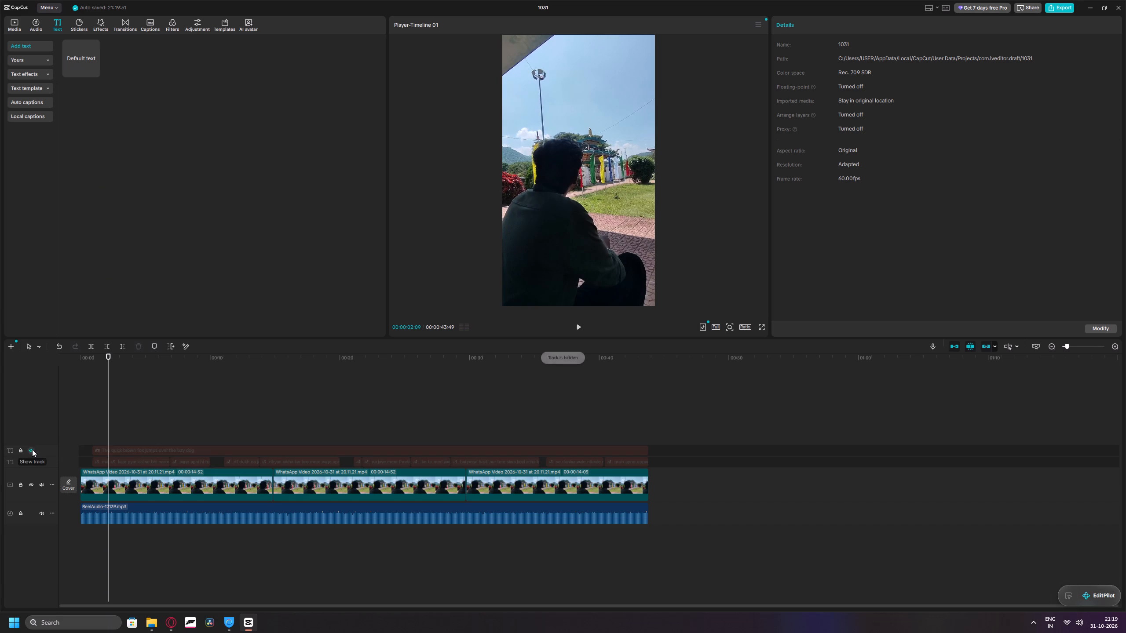
drag(81, 64, 109, 420)
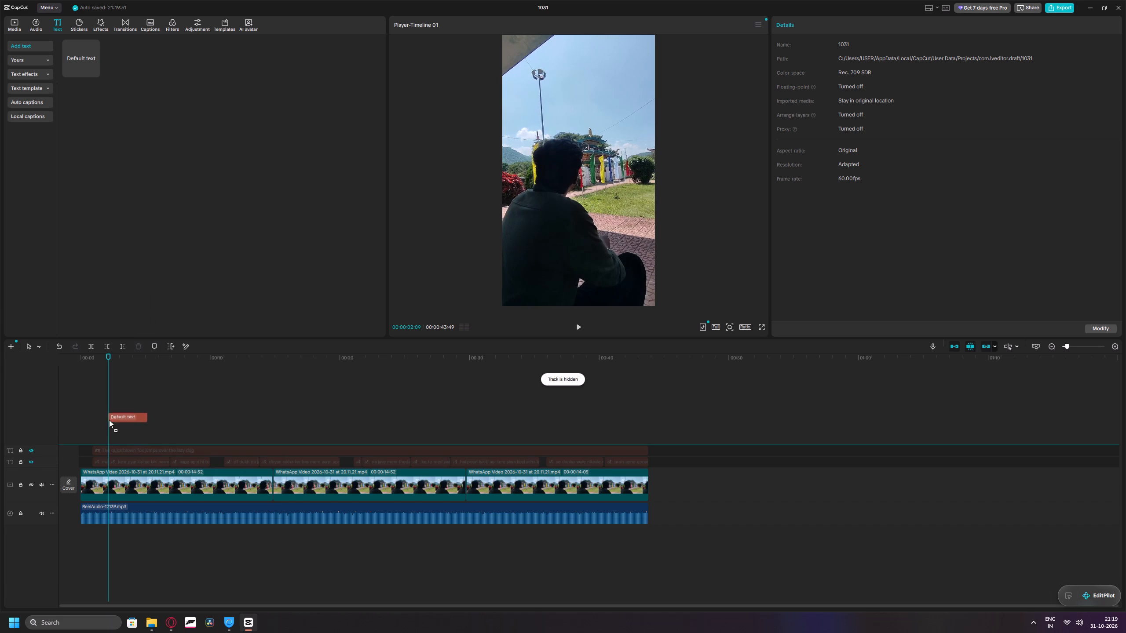
drag(109, 420, 95, 434)
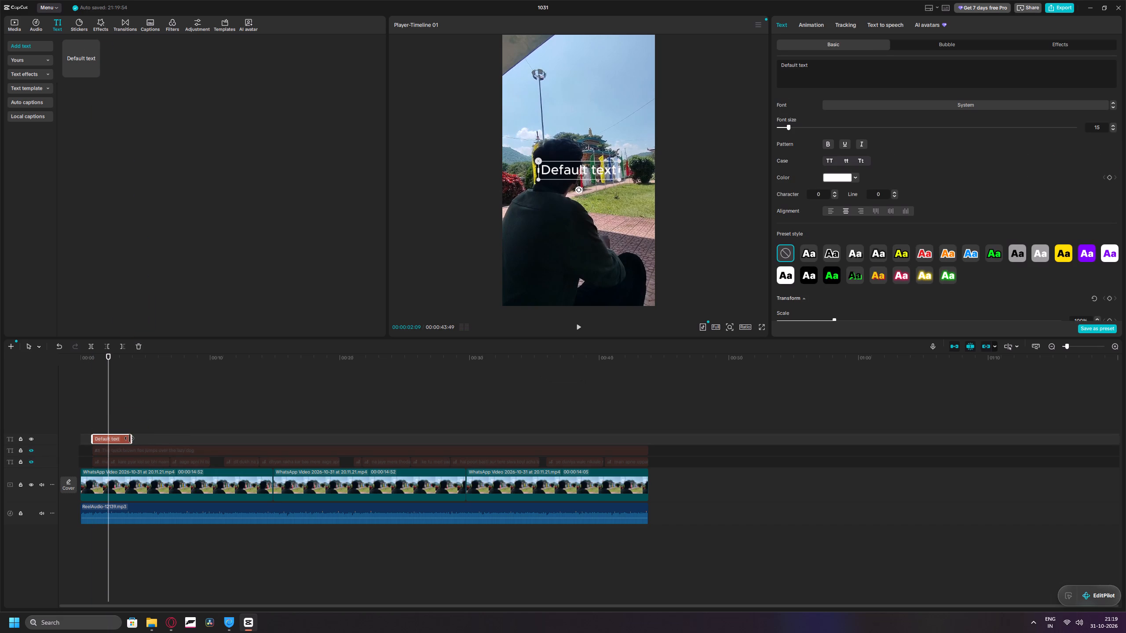
drag(129, 438, 646, 428)
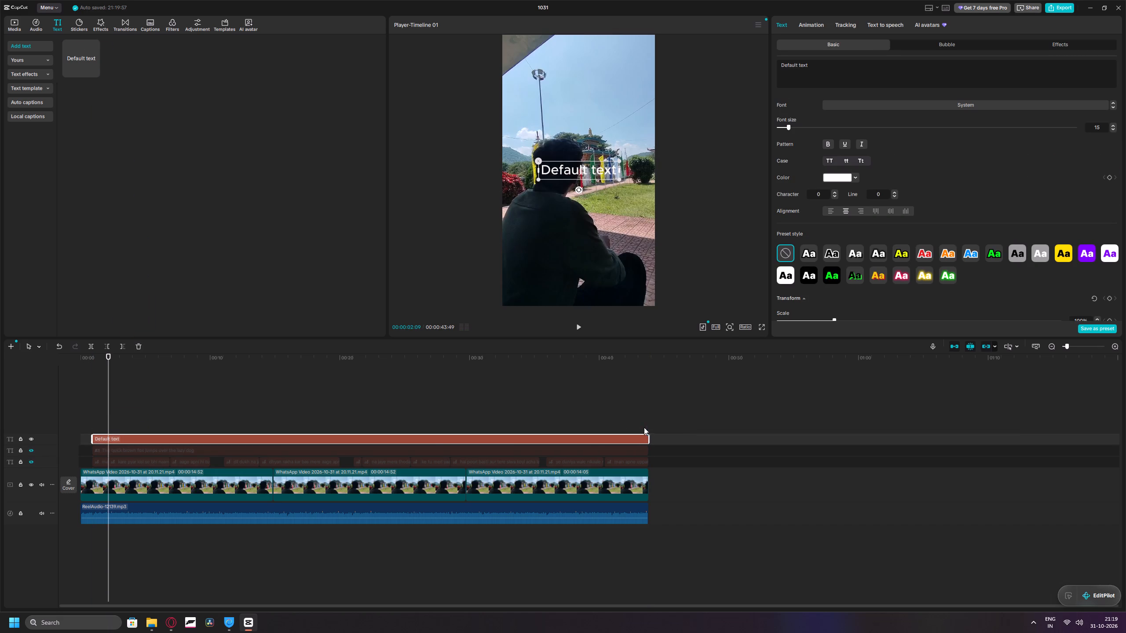
Replace the new clip's "Default text" with the copied lyrics beginning "main vo nahin jo kare pyaar kisi se bhi".
click(852, 64)
key(BackSpace)
key(BackSpace)
key(BackSpace)
key(BackSpace)
key(ctrl+v)
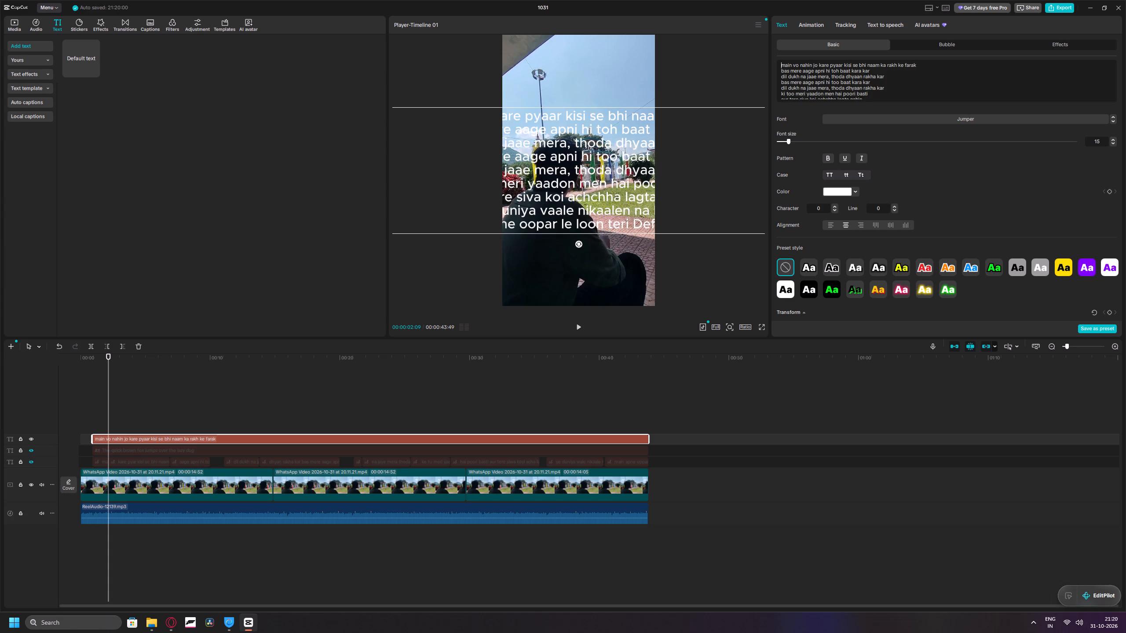
Make the template caption track visible again.
click(28, 449)
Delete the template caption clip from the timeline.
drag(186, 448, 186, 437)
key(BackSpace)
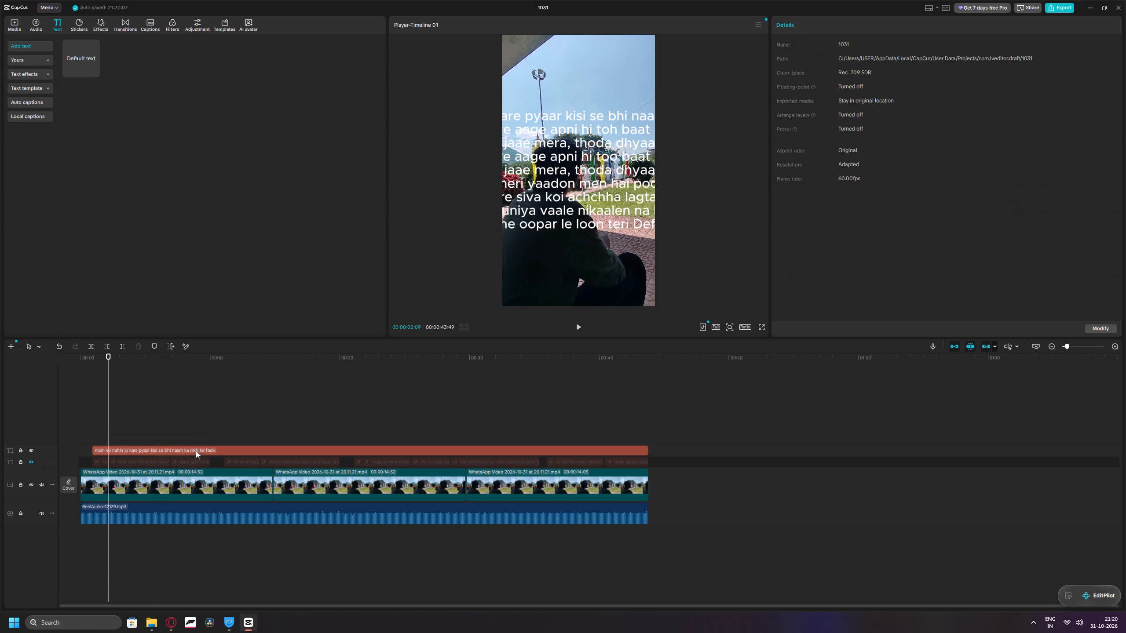
Browse the trending video effects, text effects and text templates with the lyrics clip selected.
click(239, 449)
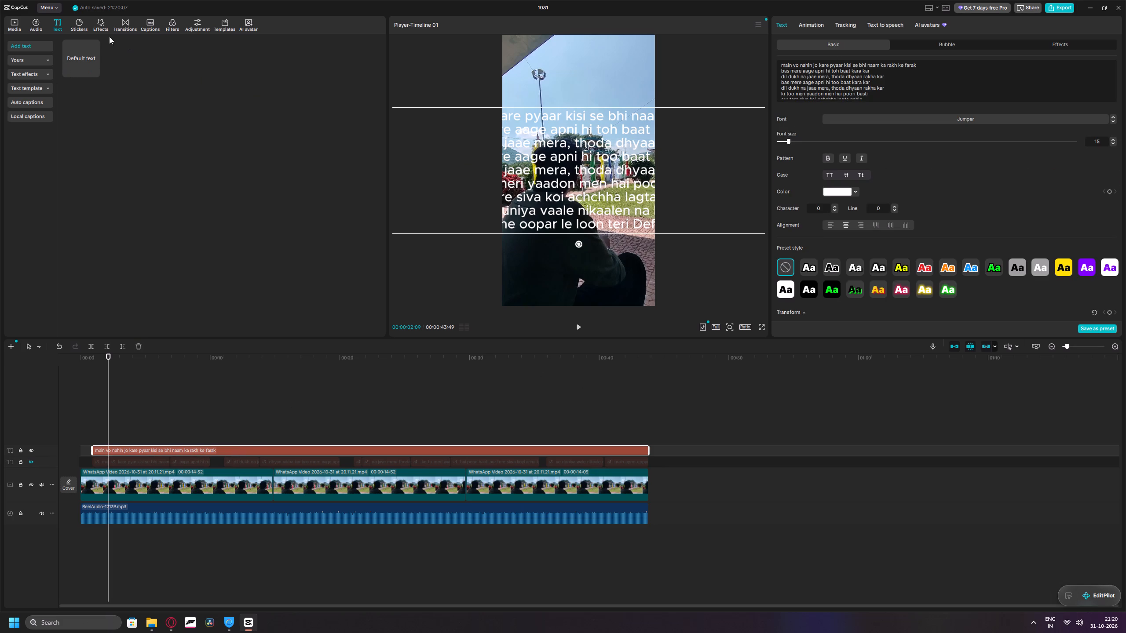
click(101, 28)
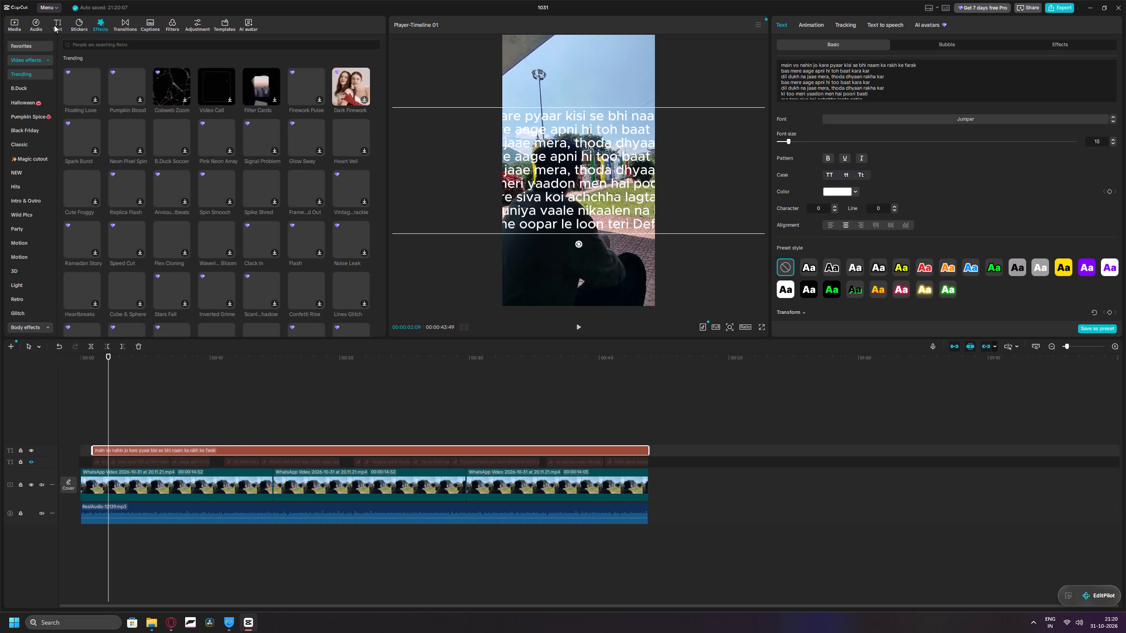
click(54, 25)
click(31, 74)
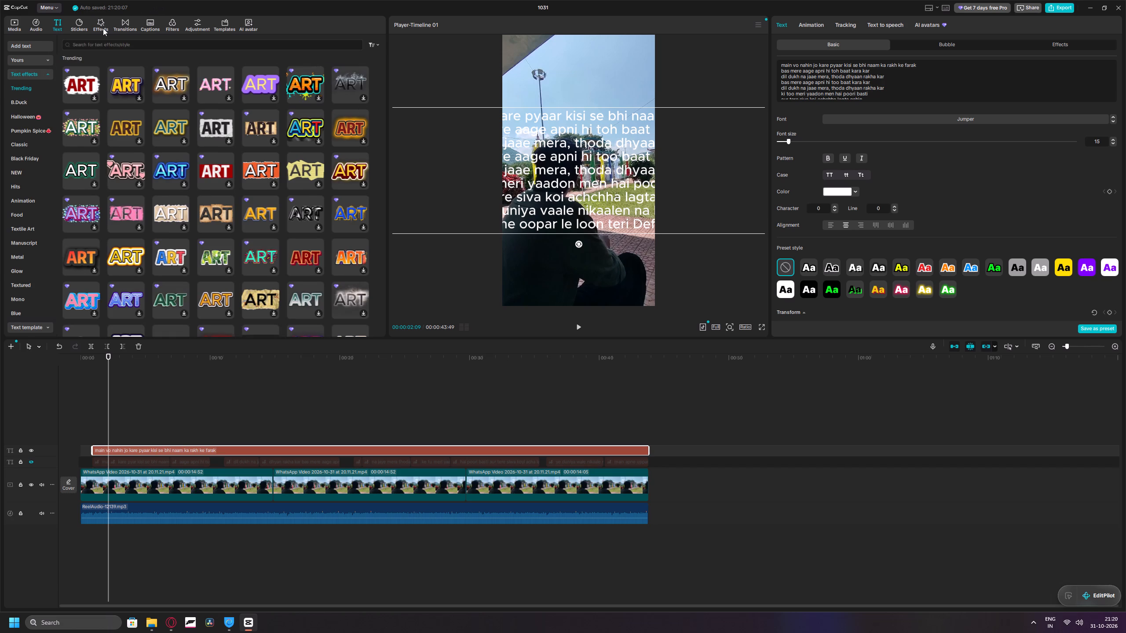
click(34, 72)
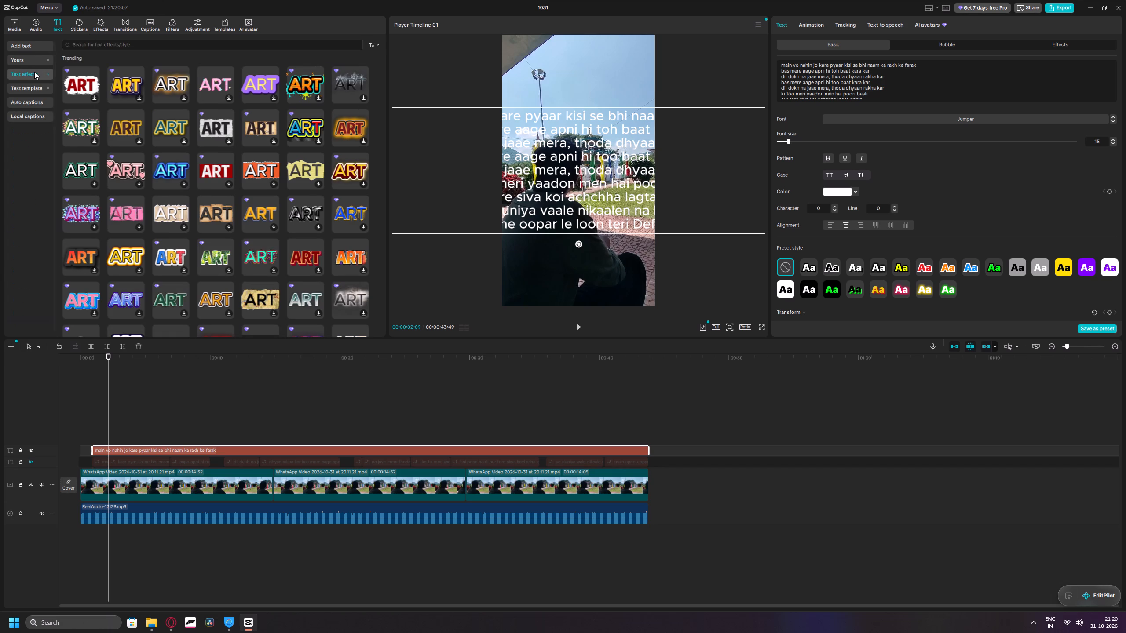
click(35, 80)
click(35, 84)
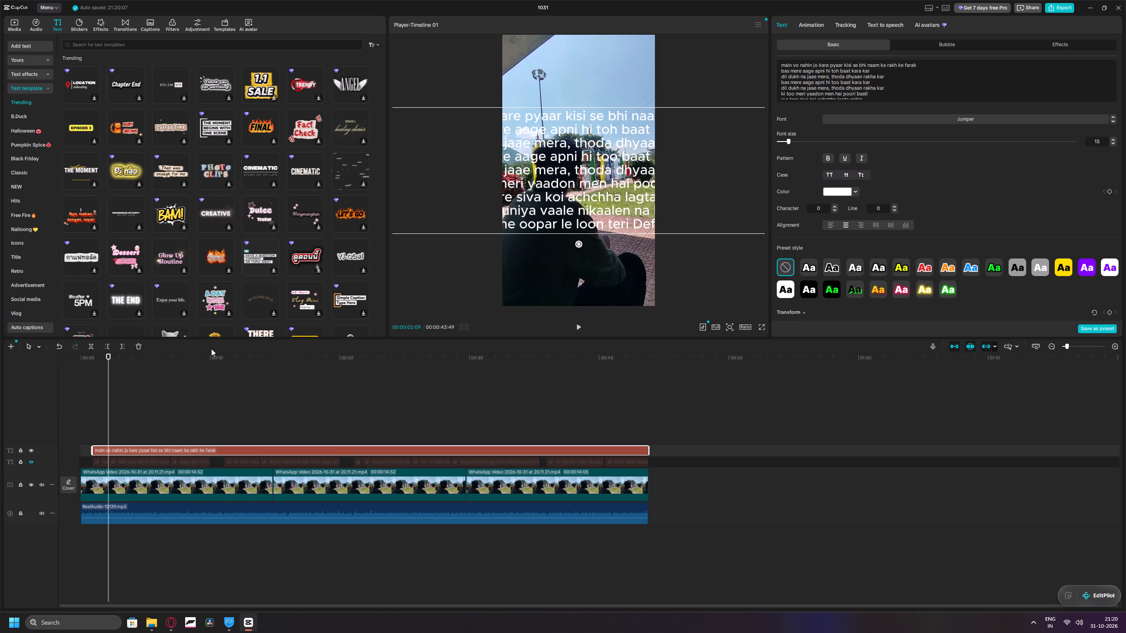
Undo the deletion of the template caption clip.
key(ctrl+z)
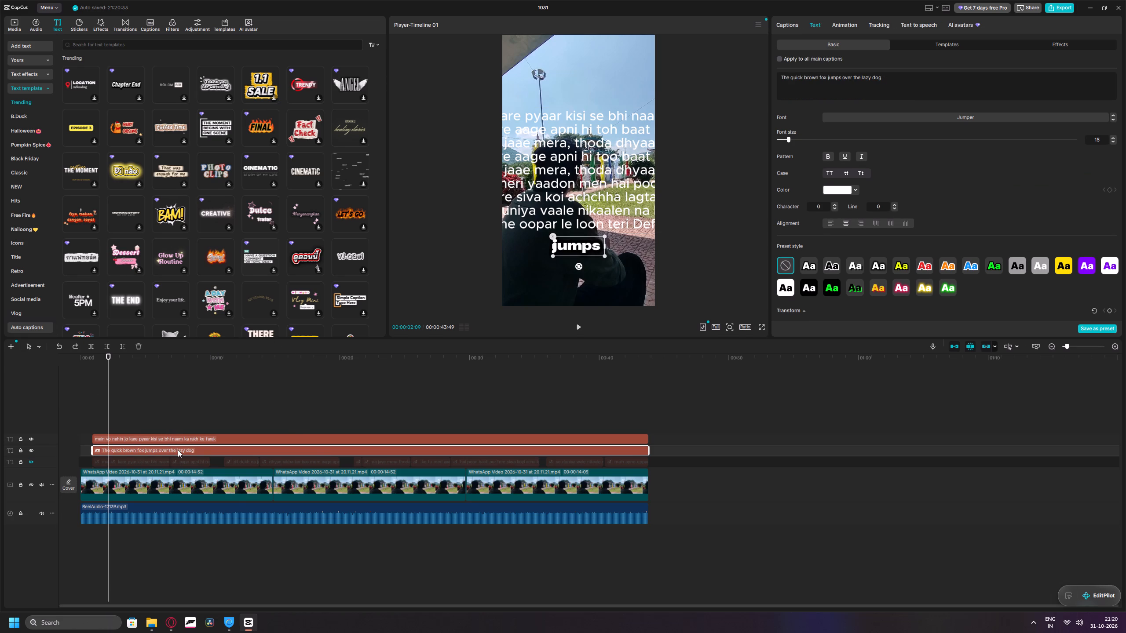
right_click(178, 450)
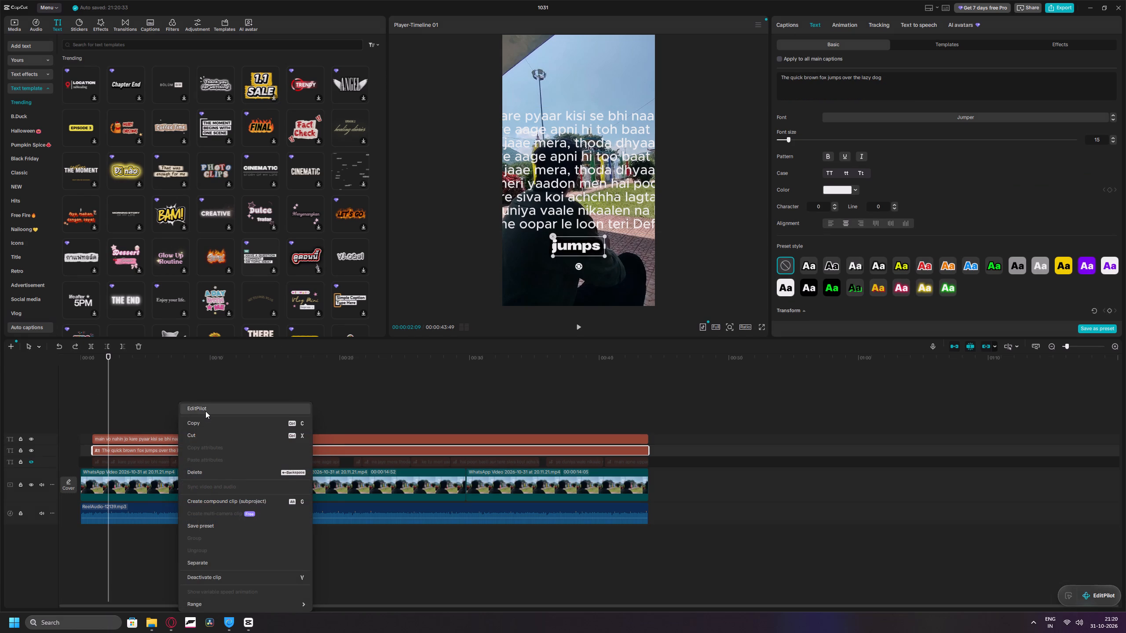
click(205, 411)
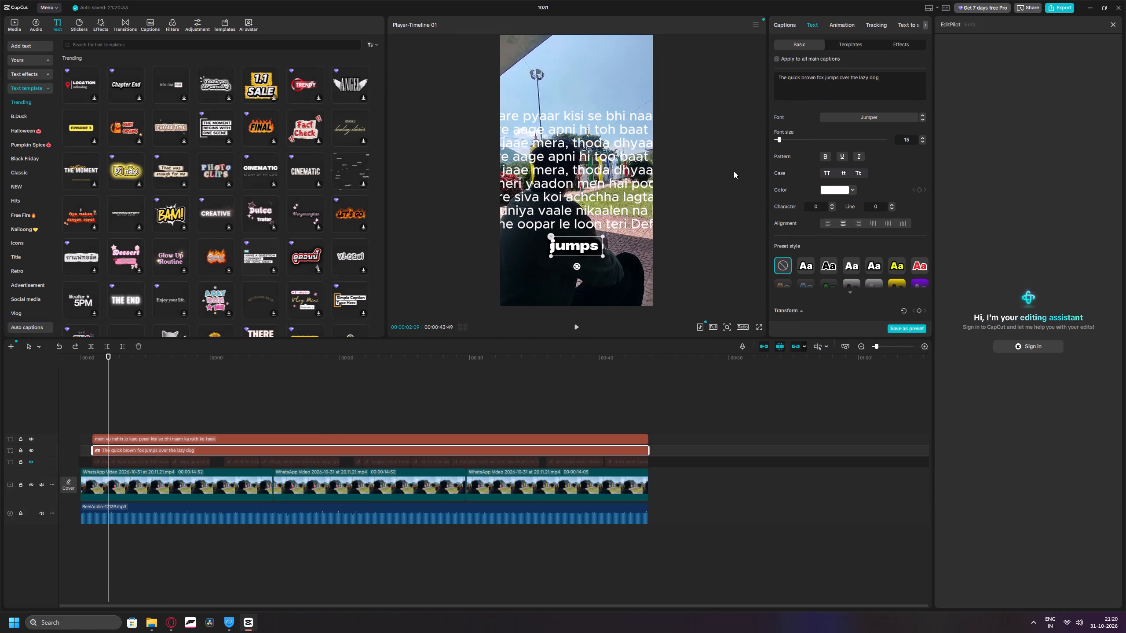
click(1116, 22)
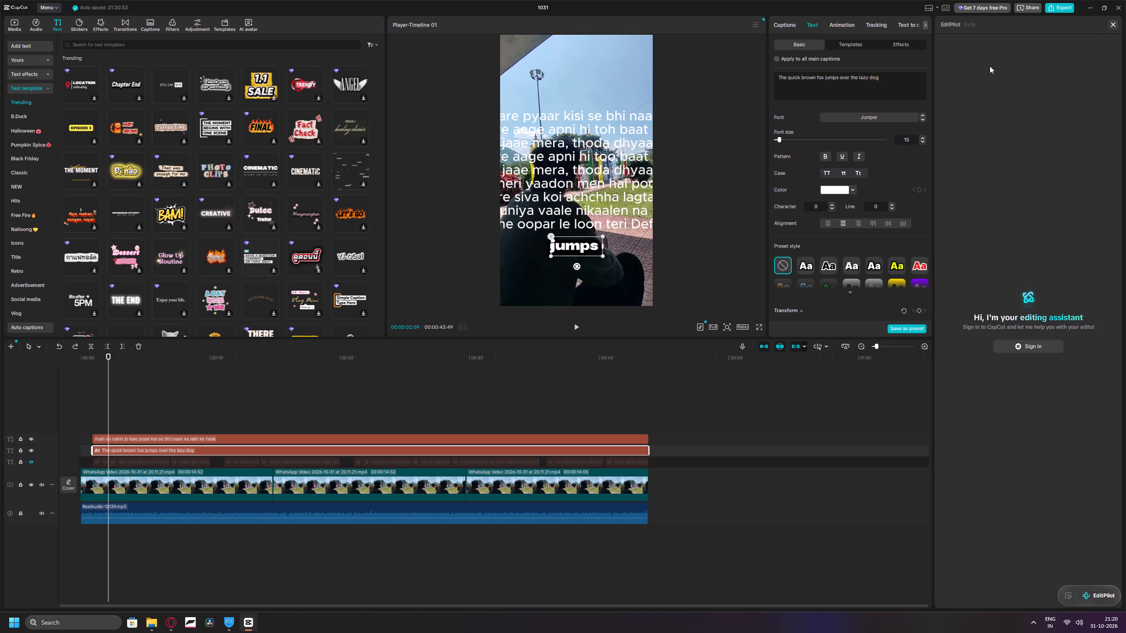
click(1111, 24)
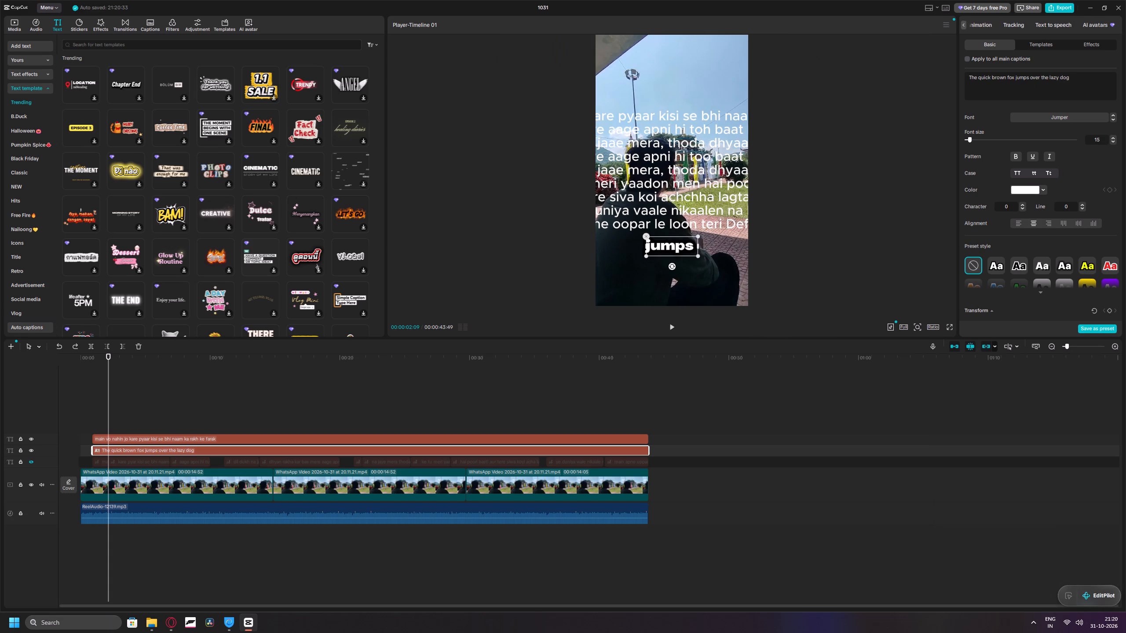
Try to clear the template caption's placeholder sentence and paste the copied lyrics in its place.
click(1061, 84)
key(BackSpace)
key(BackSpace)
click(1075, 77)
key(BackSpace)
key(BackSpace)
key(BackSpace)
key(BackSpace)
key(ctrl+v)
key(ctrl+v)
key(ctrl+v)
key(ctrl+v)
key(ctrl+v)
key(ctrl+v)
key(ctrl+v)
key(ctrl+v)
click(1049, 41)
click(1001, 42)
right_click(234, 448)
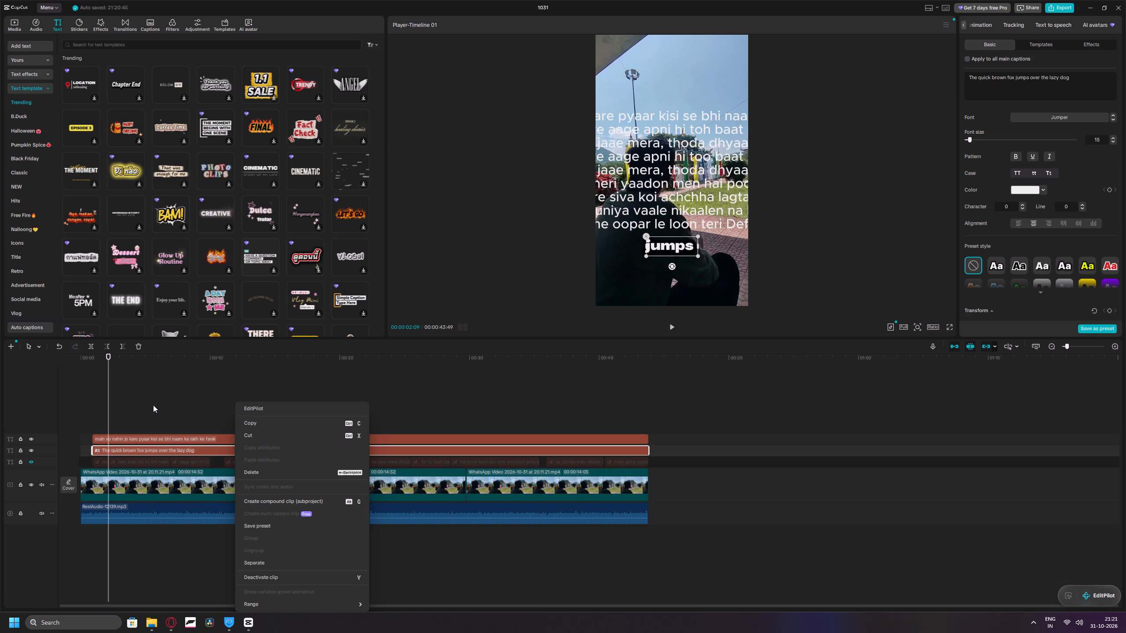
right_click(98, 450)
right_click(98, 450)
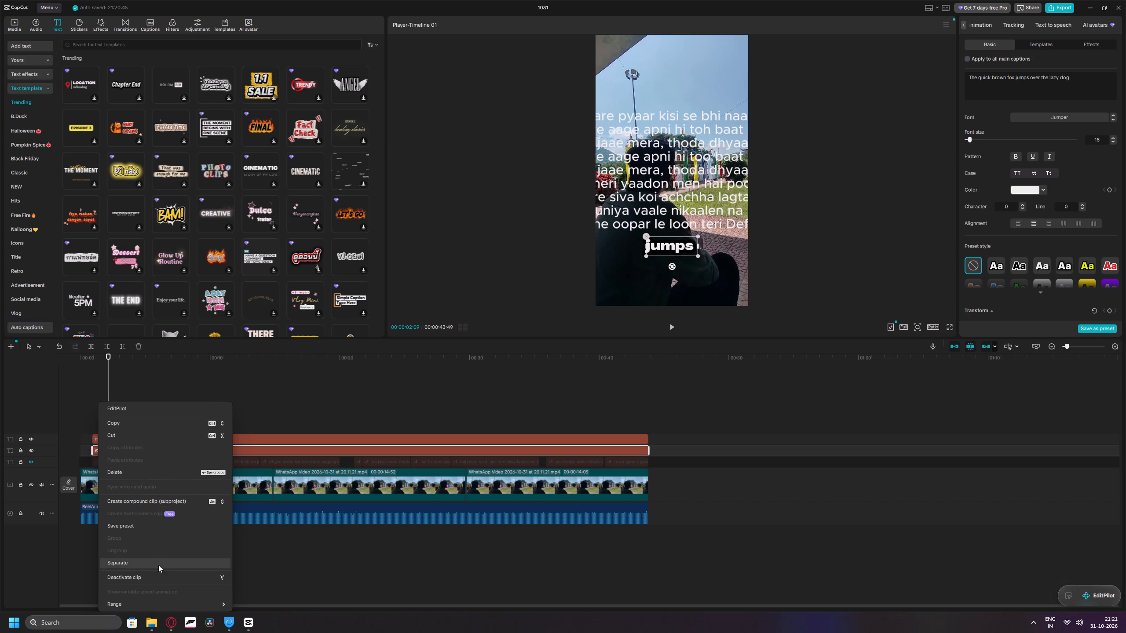
Browse the text presets, AI fonts, text effects, text templates, auto captions and video effects for a way to style the lyrics.
click(33, 49)
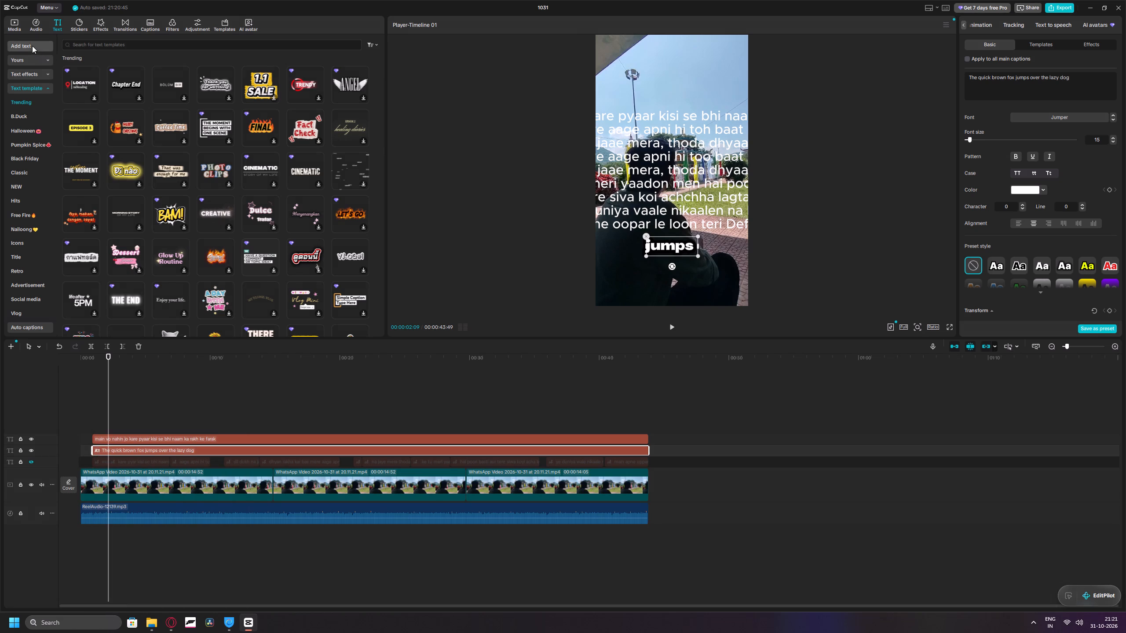
click(32, 45)
click(32, 59)
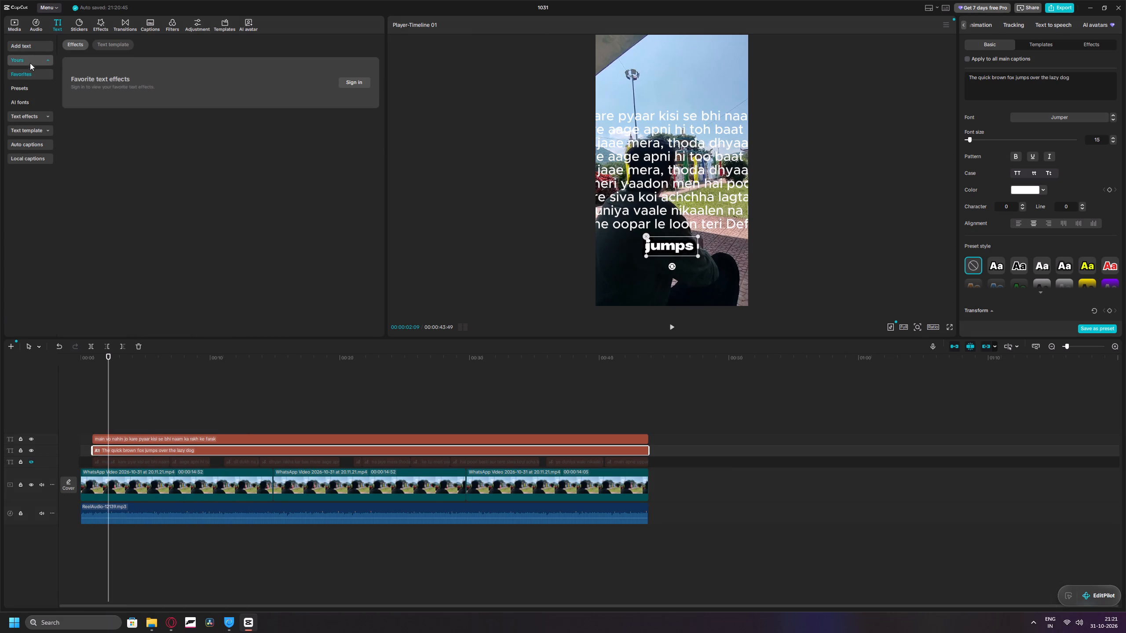
click(24, 86)
click(25, 102)
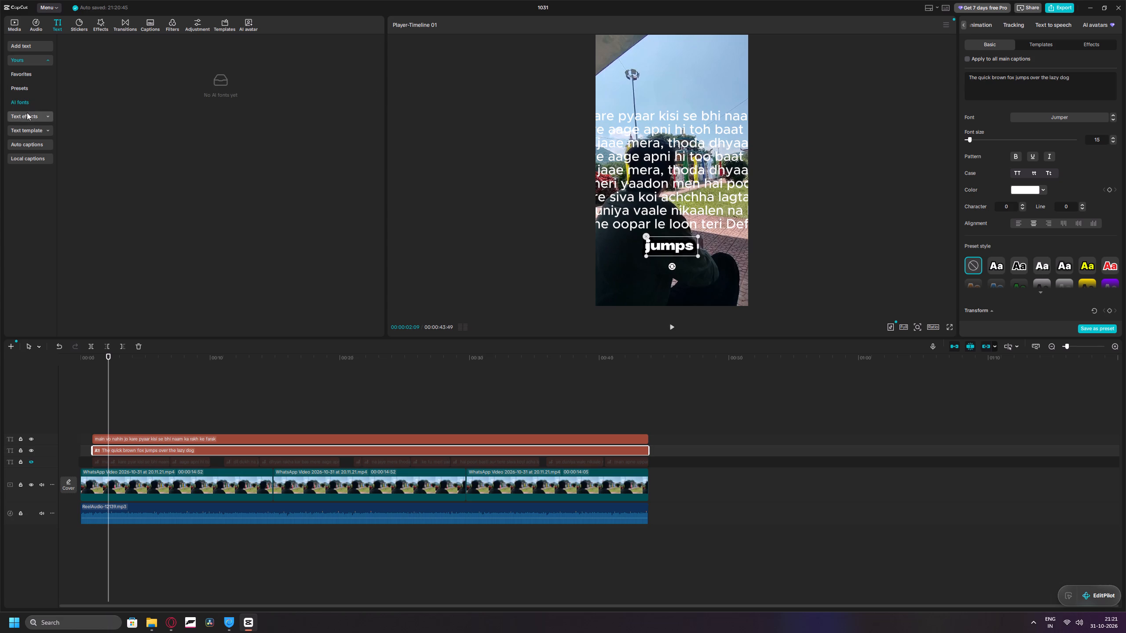
click(27, 112)
click(27, 129)
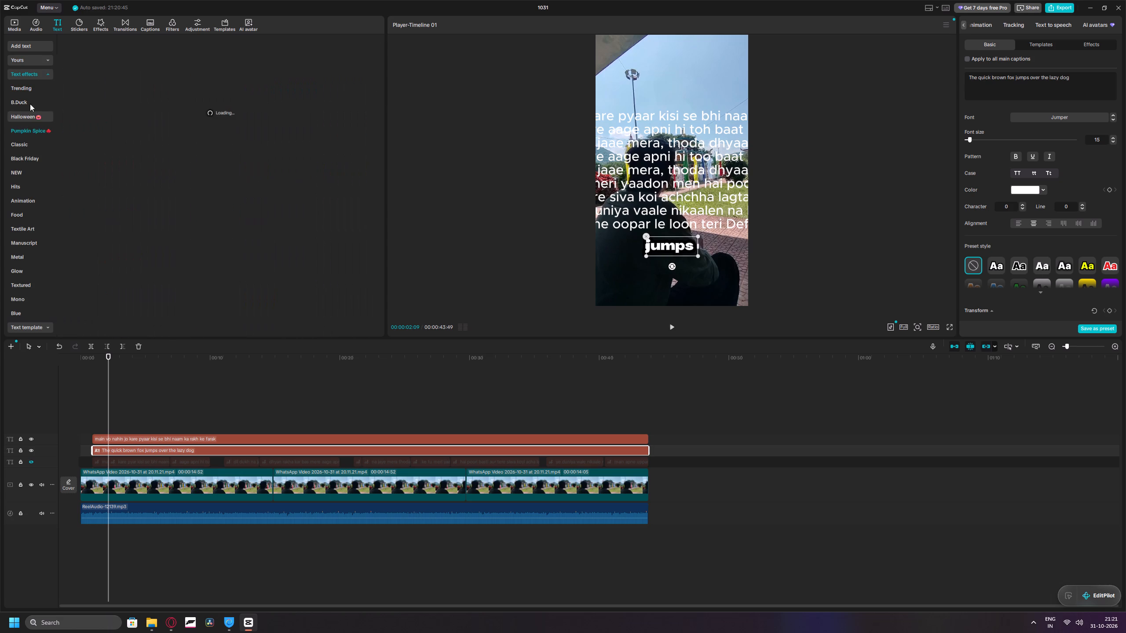
click(28, 87)
click(31, 76)
click(30, 102)
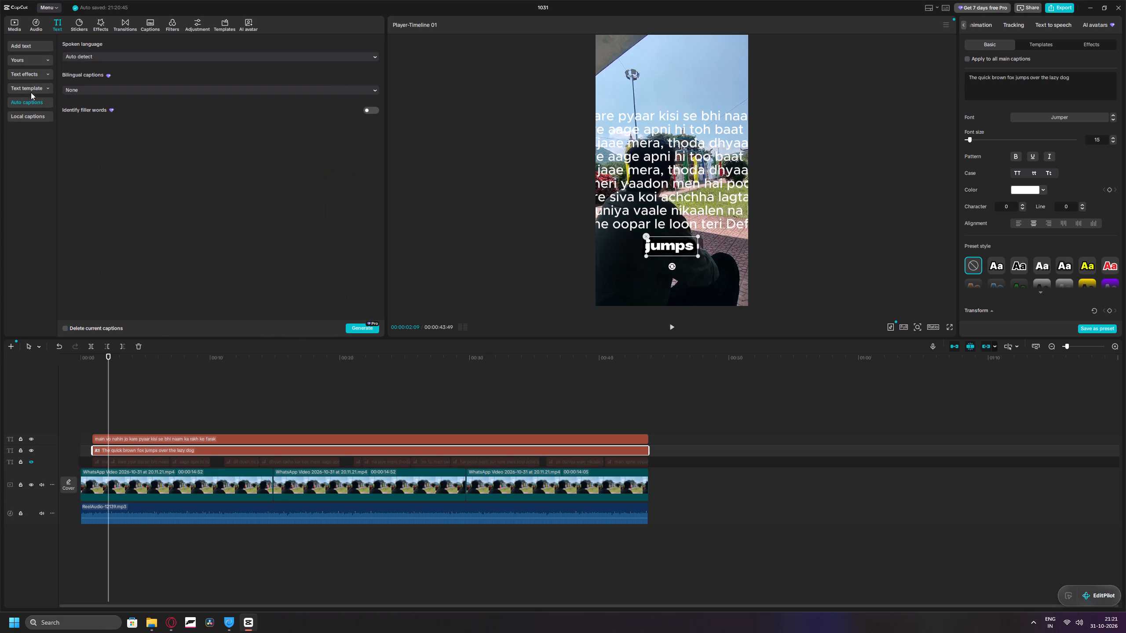
click(31, 90)
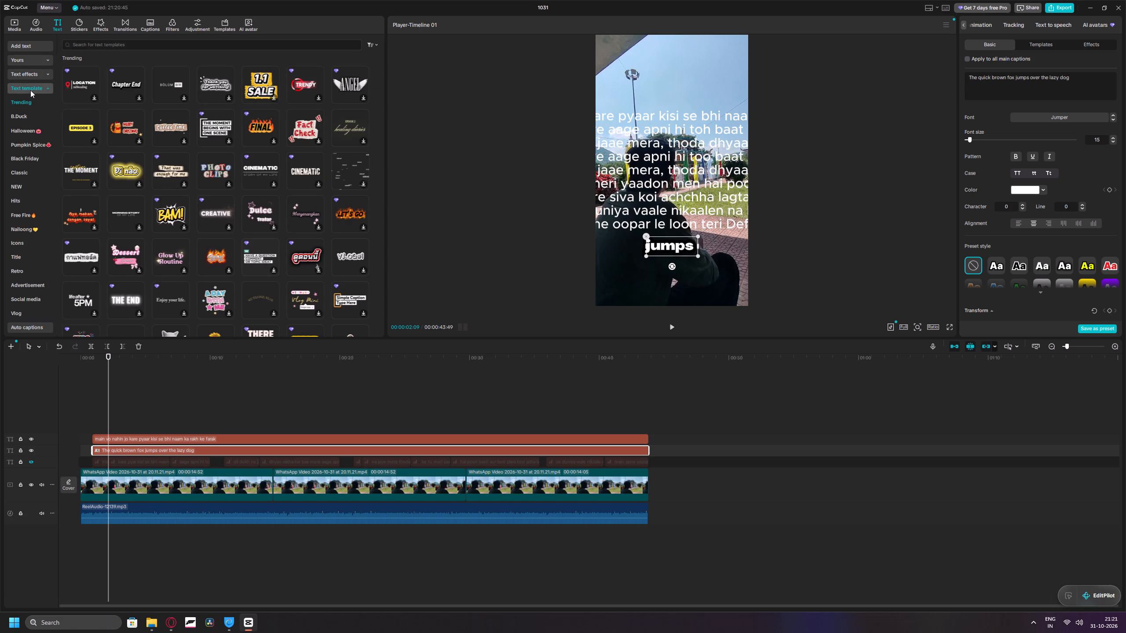
click(30, 90)
click(32, 74)
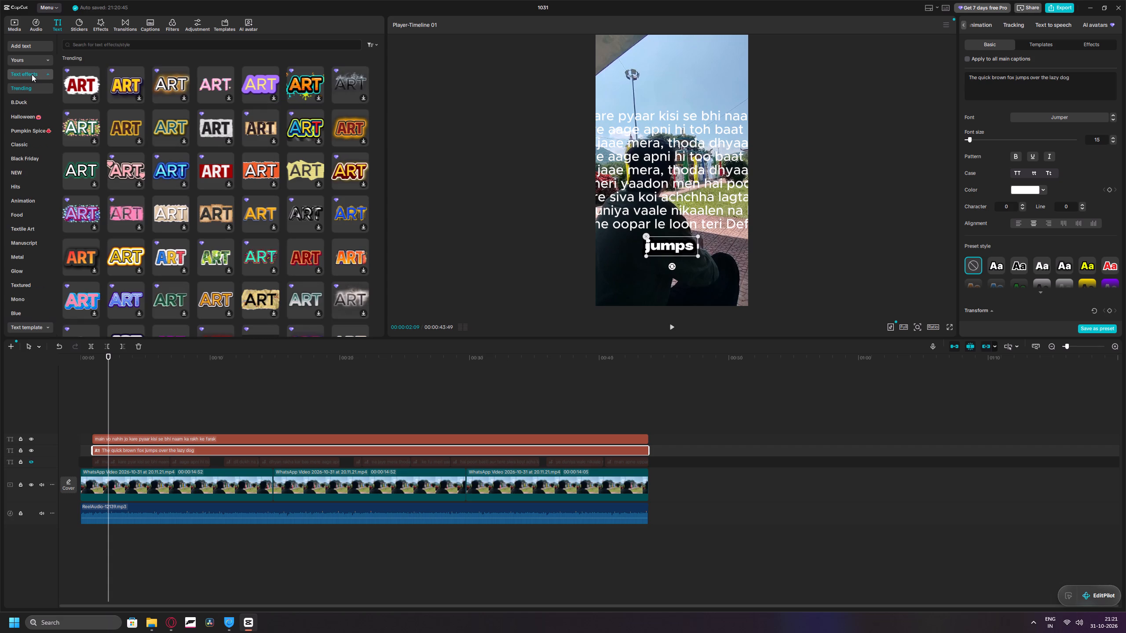
click(32, 74)
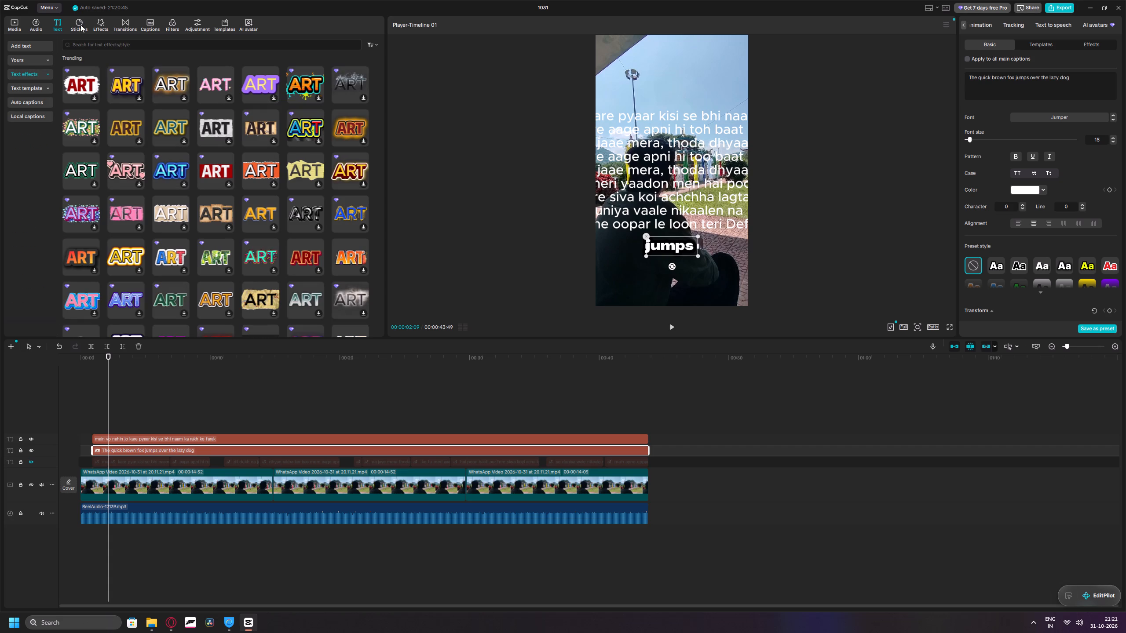
click(99, 22)
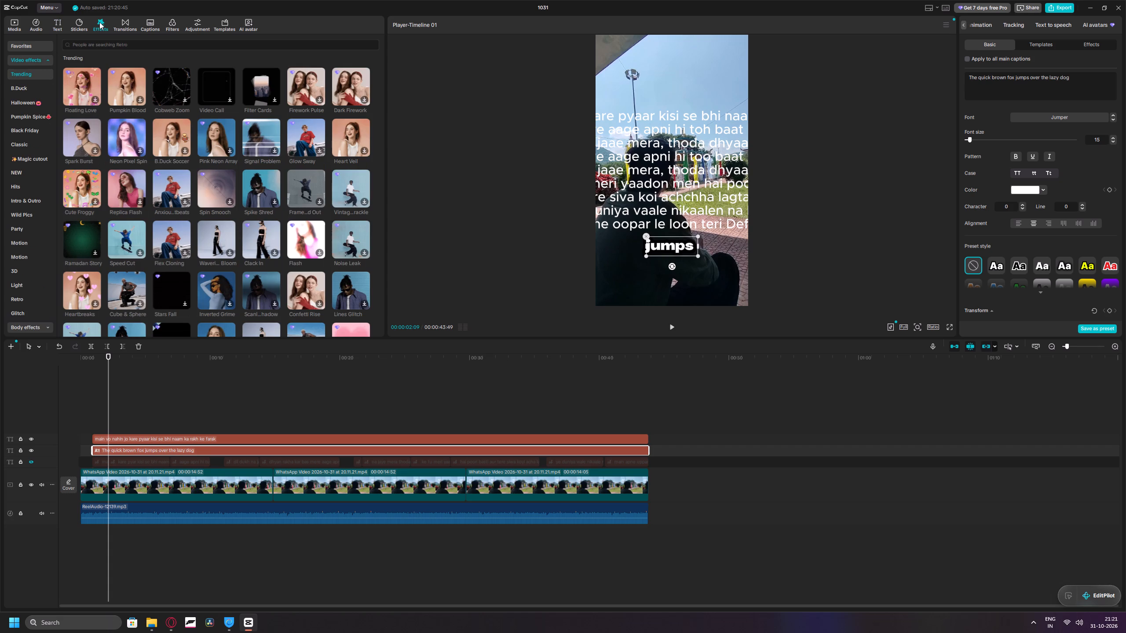
click(38, 57)
click(38, 58)
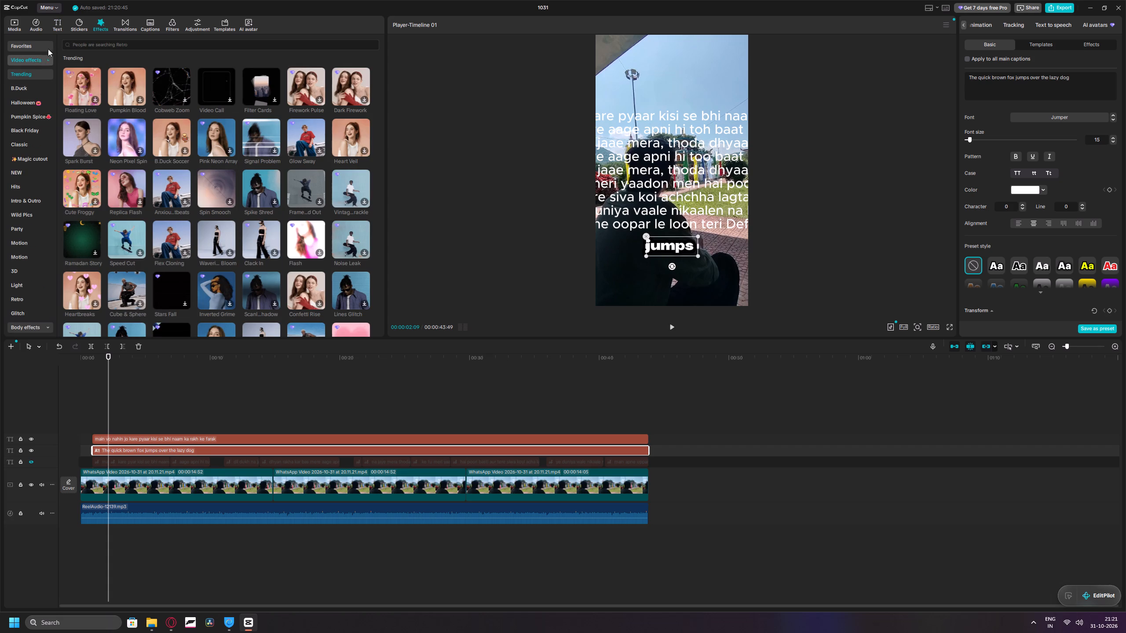
click(42, 58)
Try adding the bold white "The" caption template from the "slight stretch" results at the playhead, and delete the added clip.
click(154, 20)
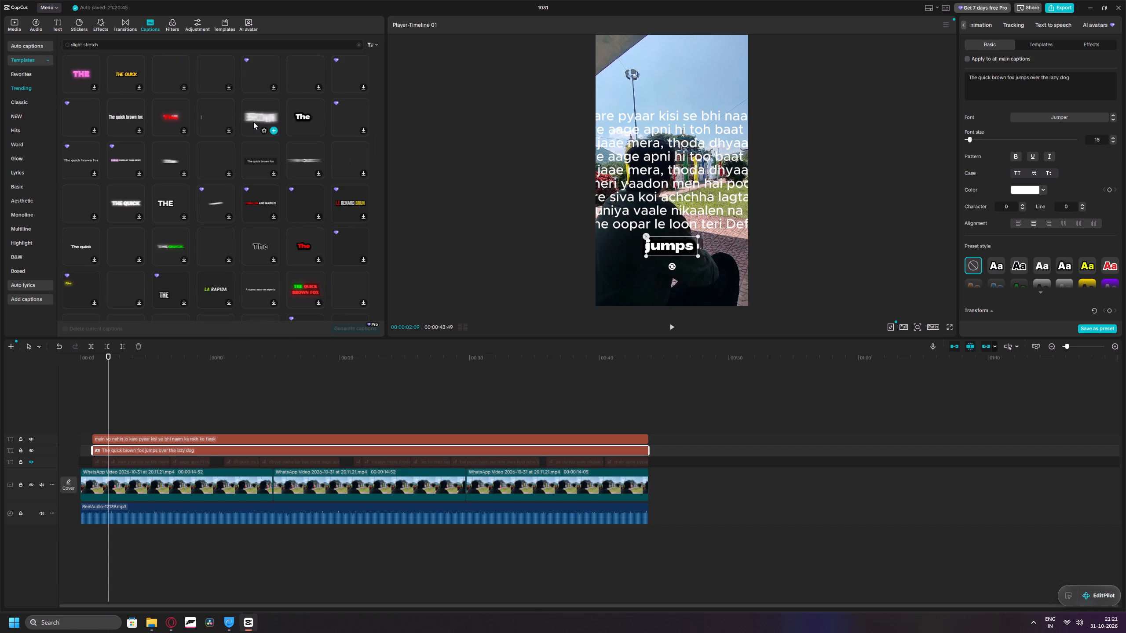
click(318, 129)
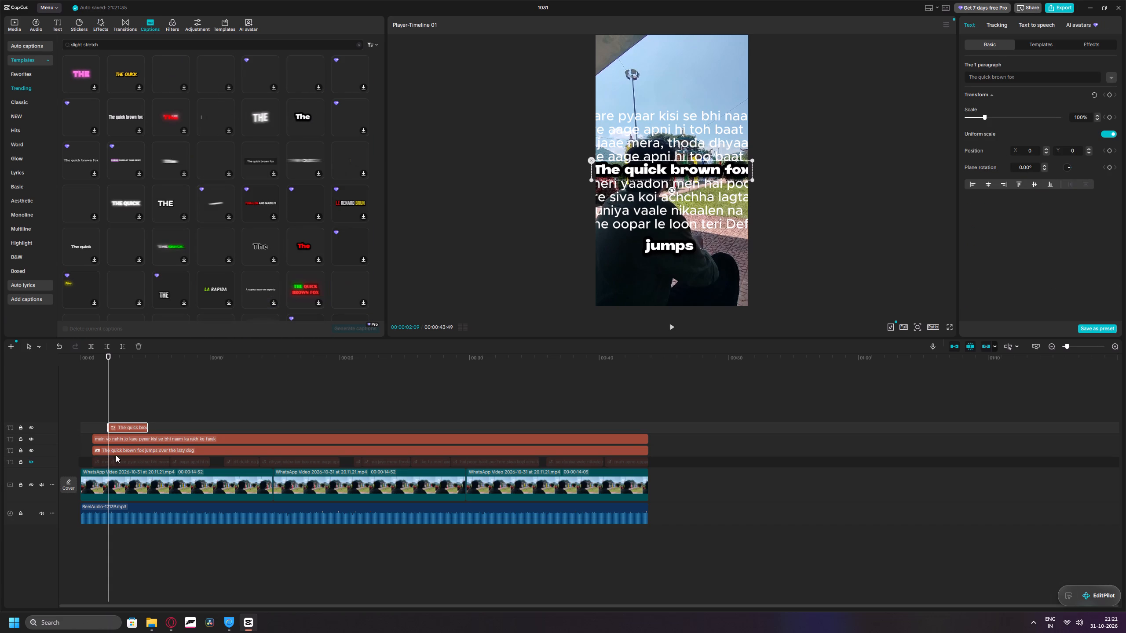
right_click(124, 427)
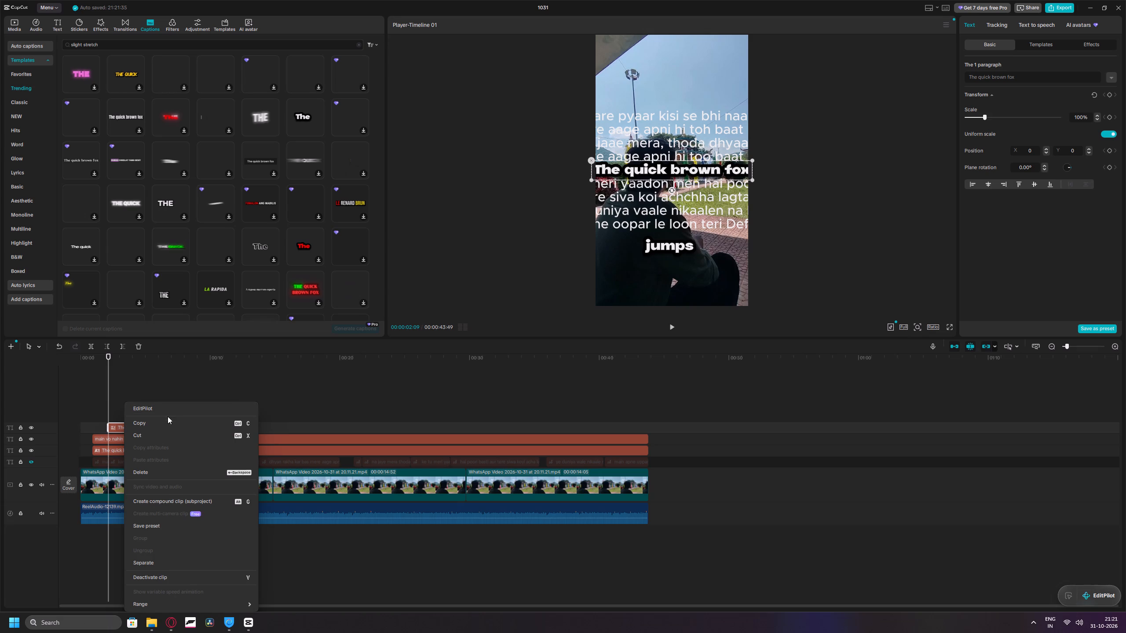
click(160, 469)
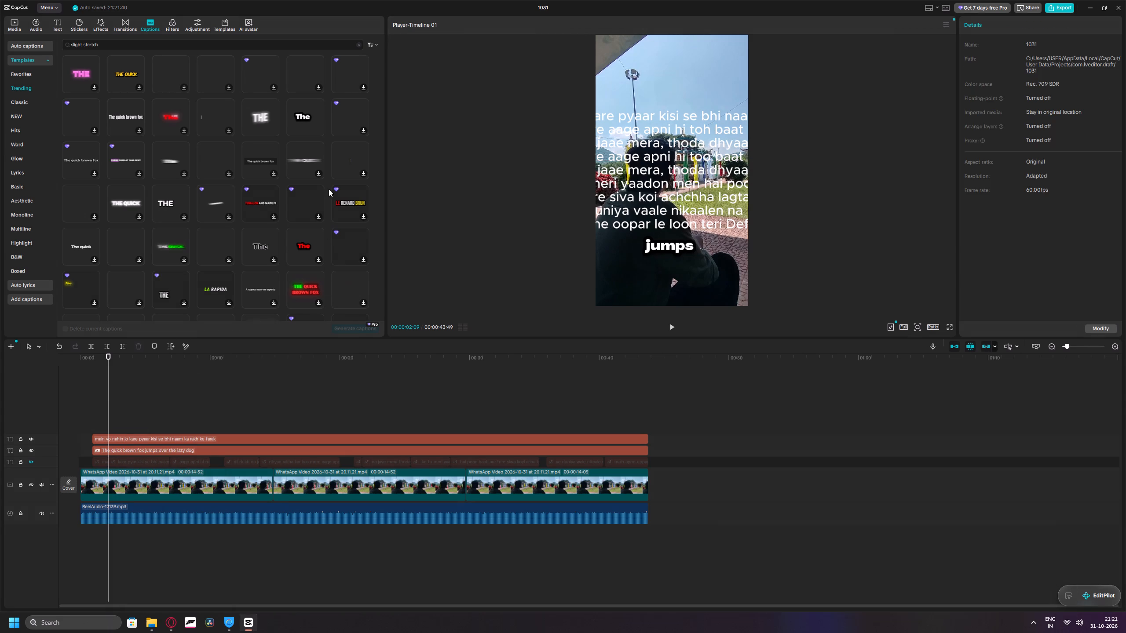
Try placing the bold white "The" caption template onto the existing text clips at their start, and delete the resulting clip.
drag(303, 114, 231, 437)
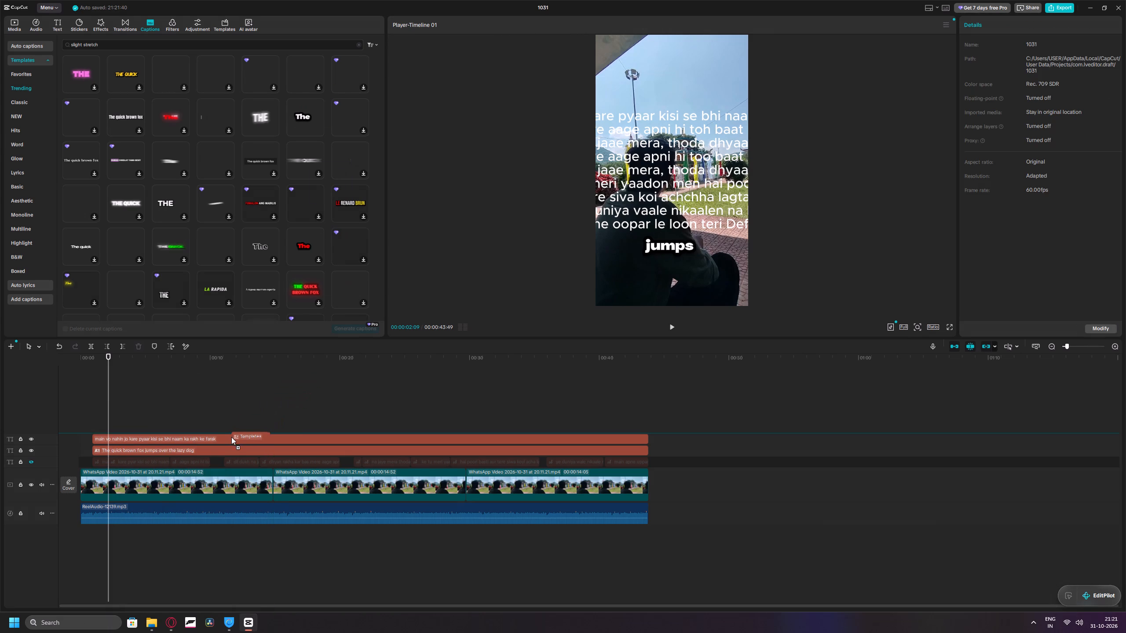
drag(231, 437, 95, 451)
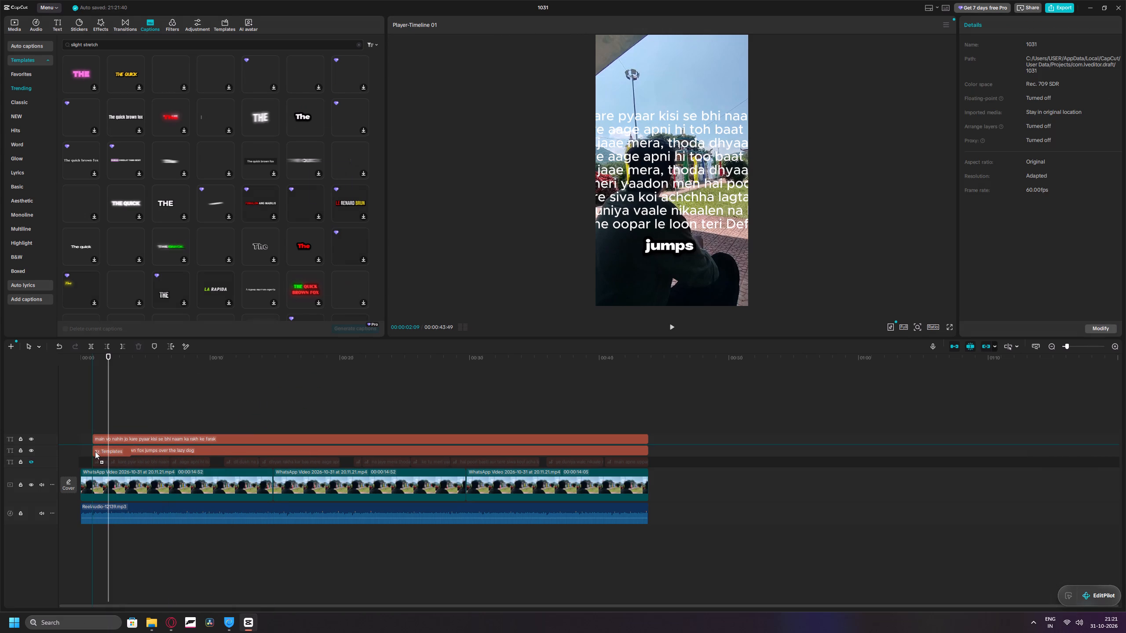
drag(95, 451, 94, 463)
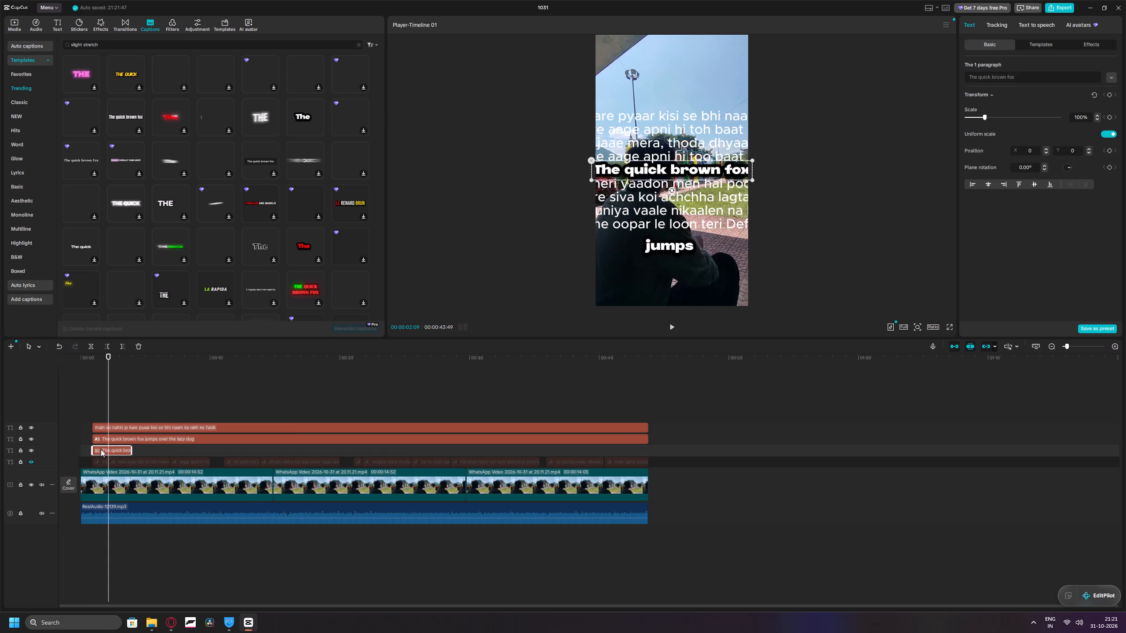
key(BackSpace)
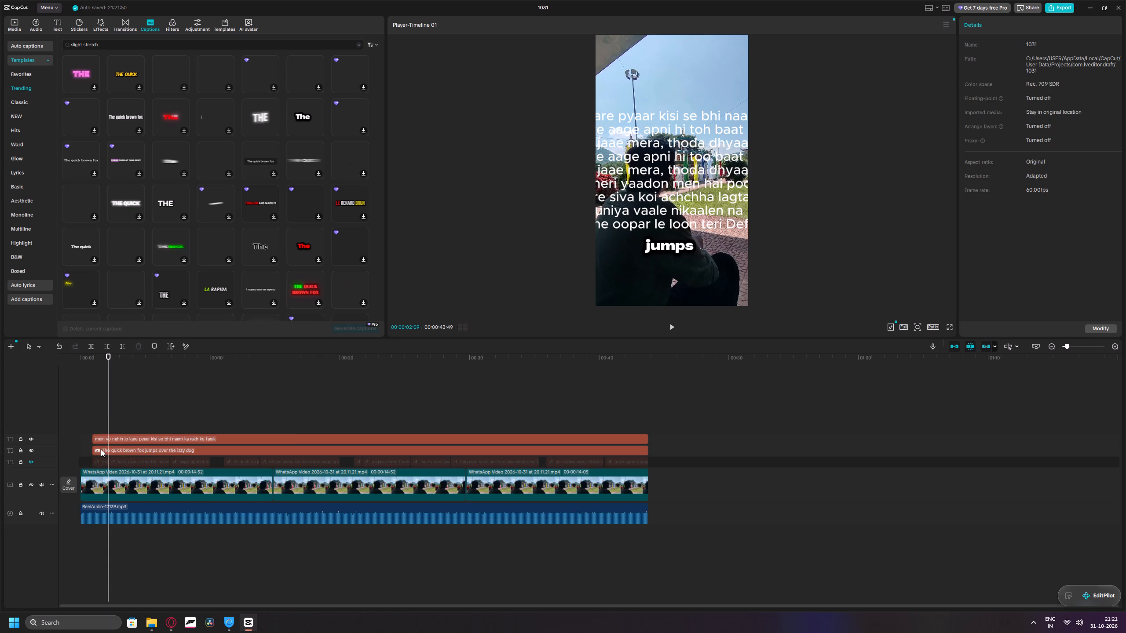
Unhide the lyric captions track directly above the video track.
click(29, 464)
Place the bold white "The" caption template onto the first short lyric caption directly above the video track.
drag(308, 116, 264, 279)
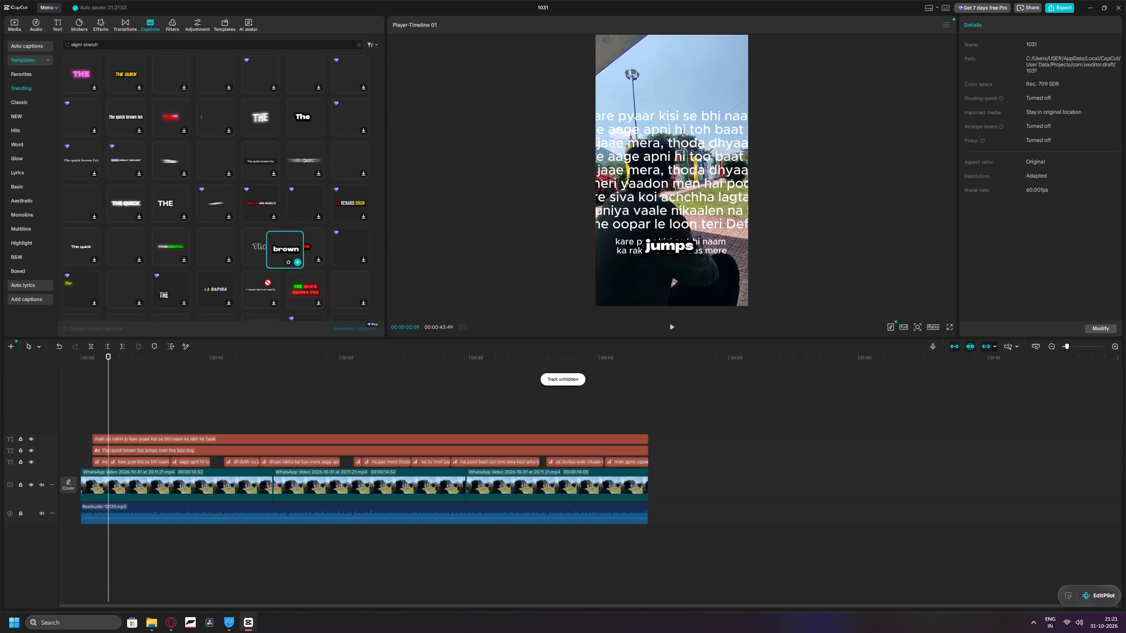
drag(264, 279, 98, 460)
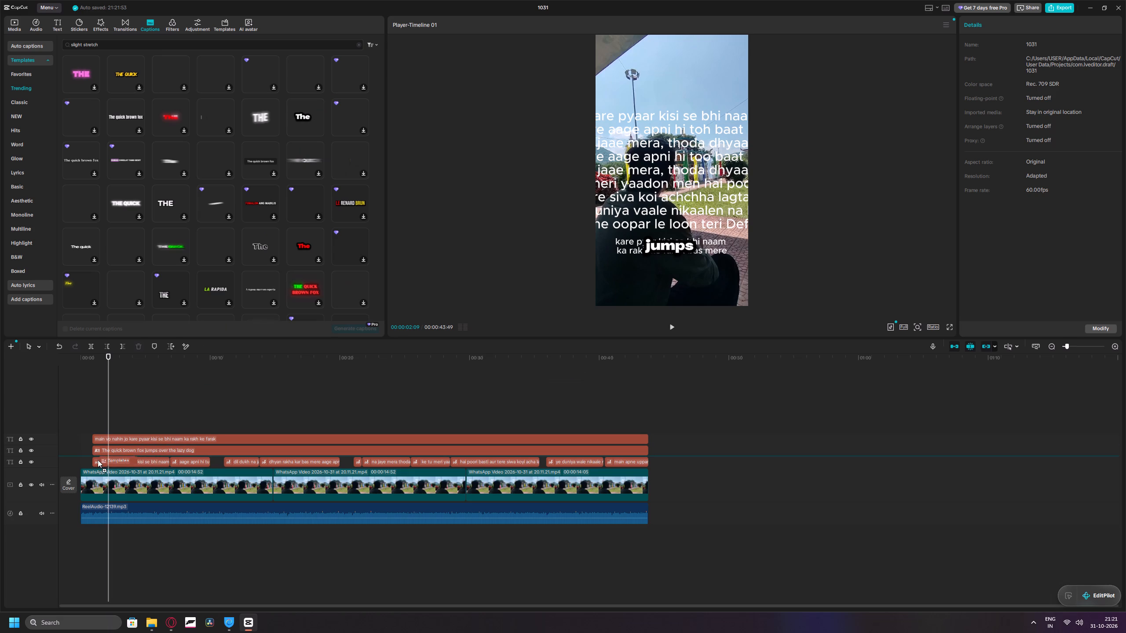
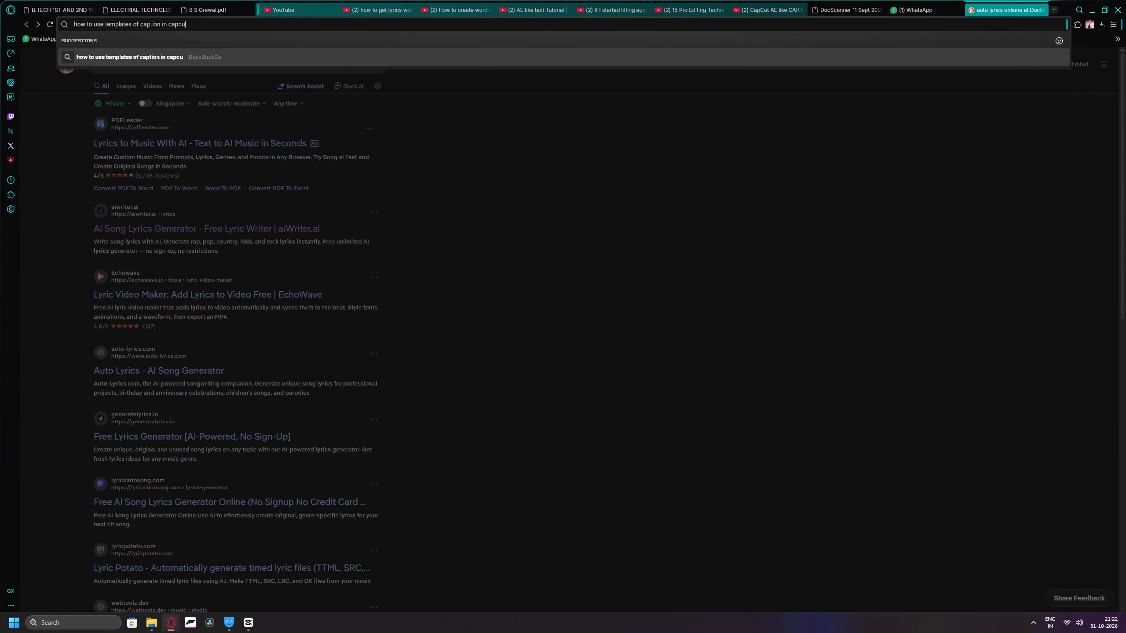
Search the web for "how to use templates of caption in capcut" and watch the tutorial's part on applying text templates.
key(Return)
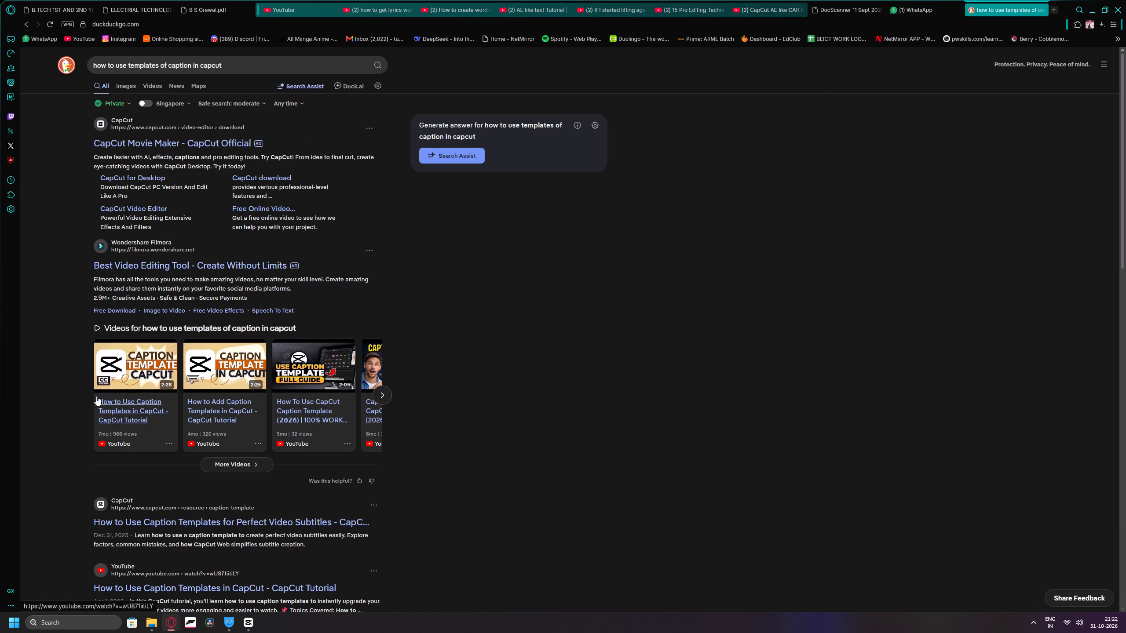
click(137, 409)
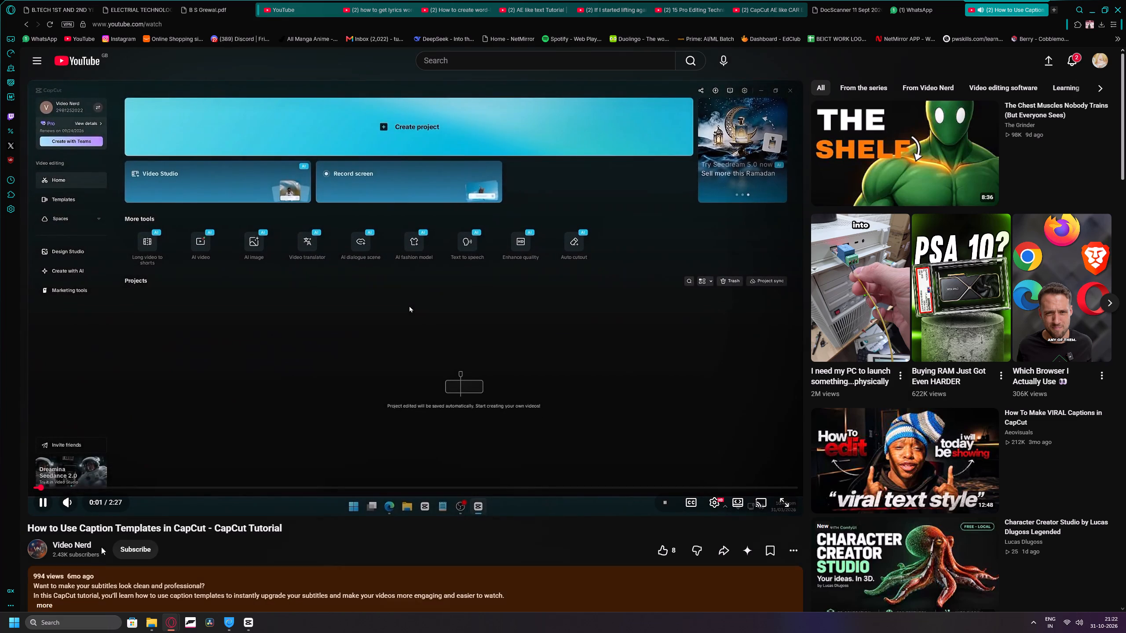
scroll(95, 503, up, 5)
key(l)
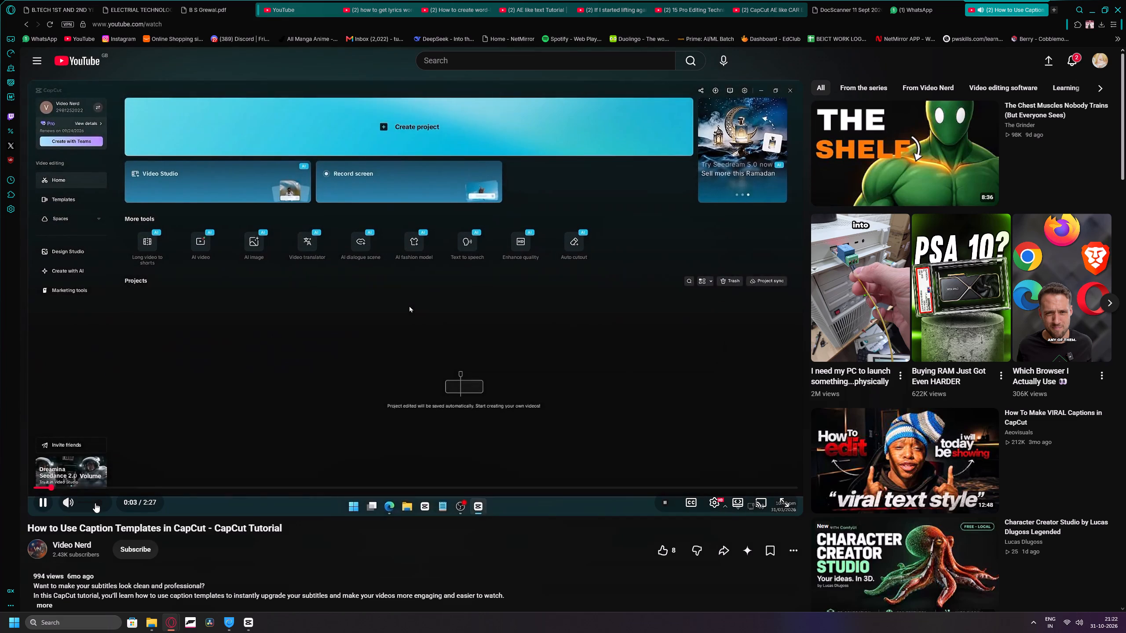
text(ll)
key(l)
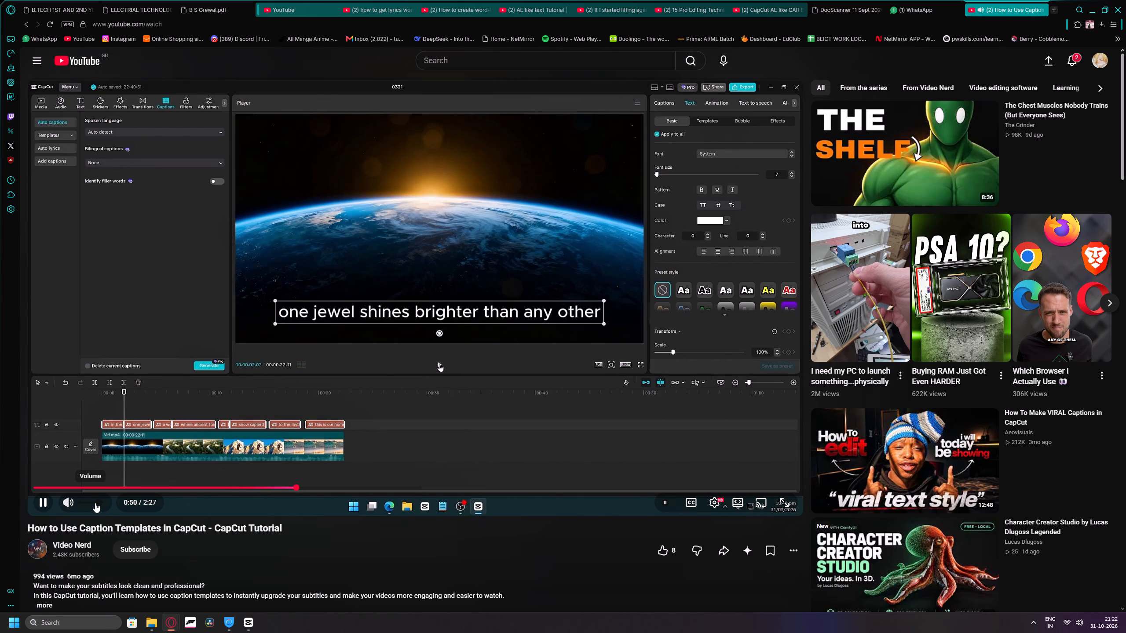
text(lll)
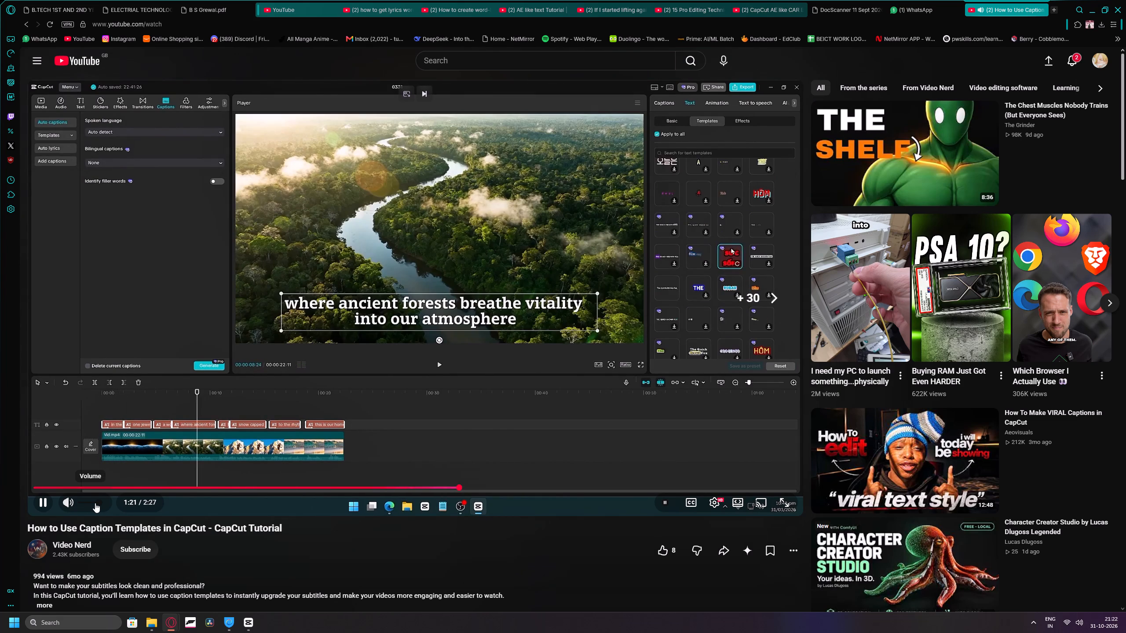
text(ll)
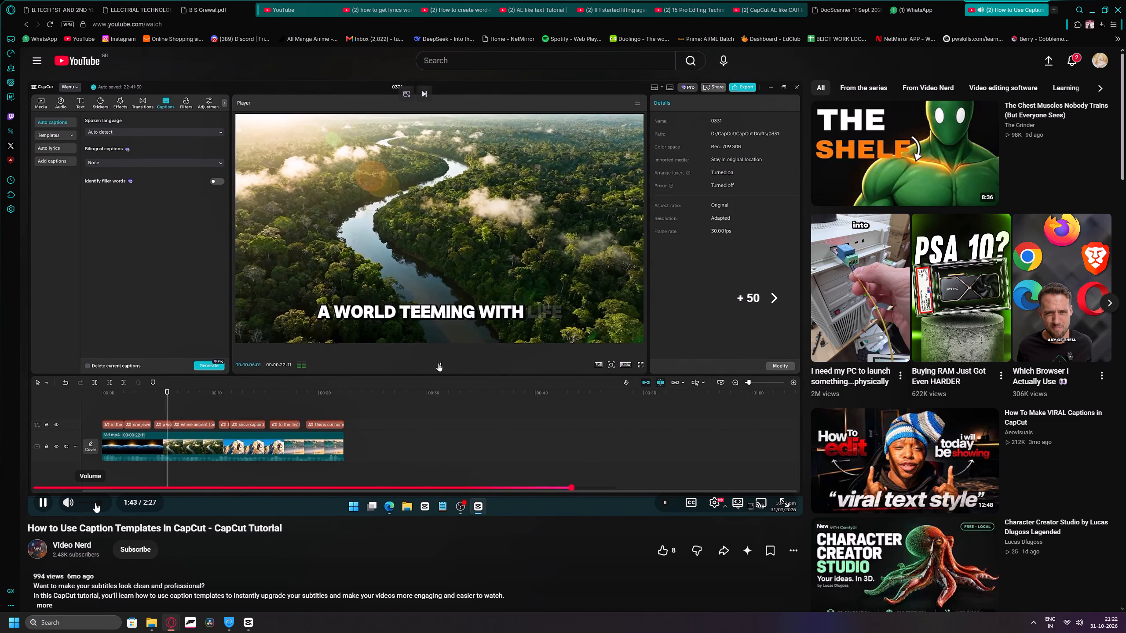
text(jj)
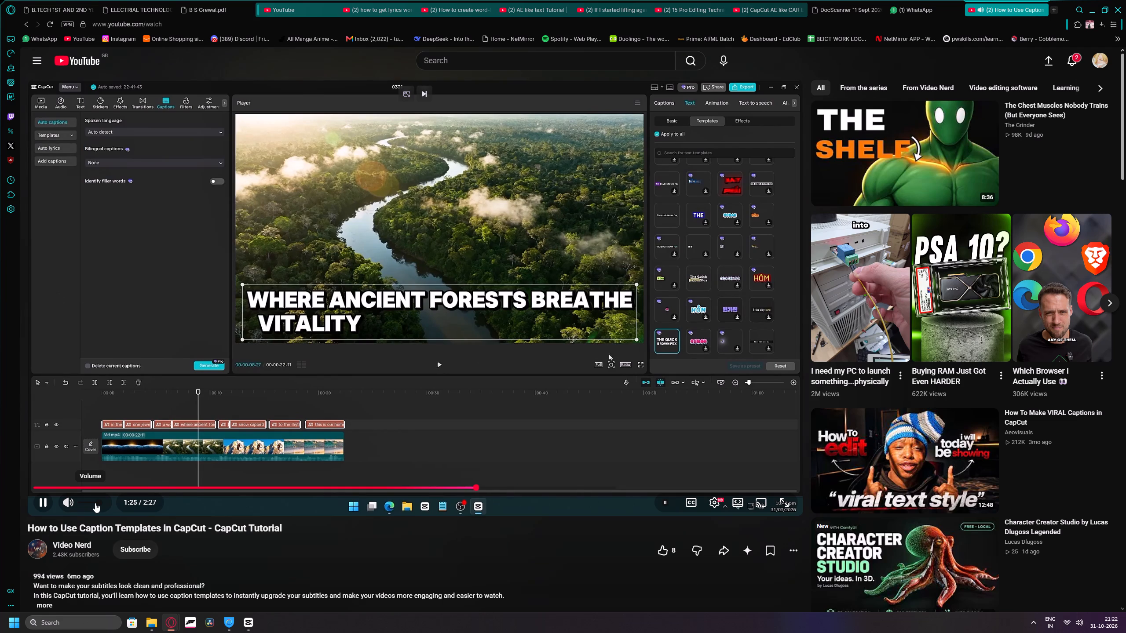
key(j)
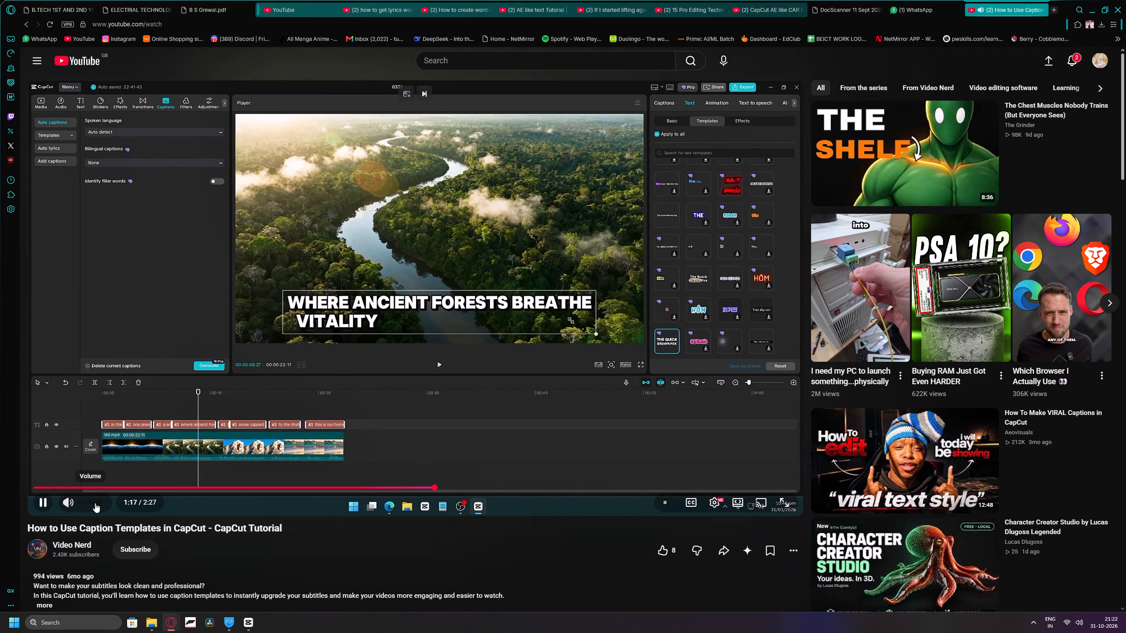
text(jj)
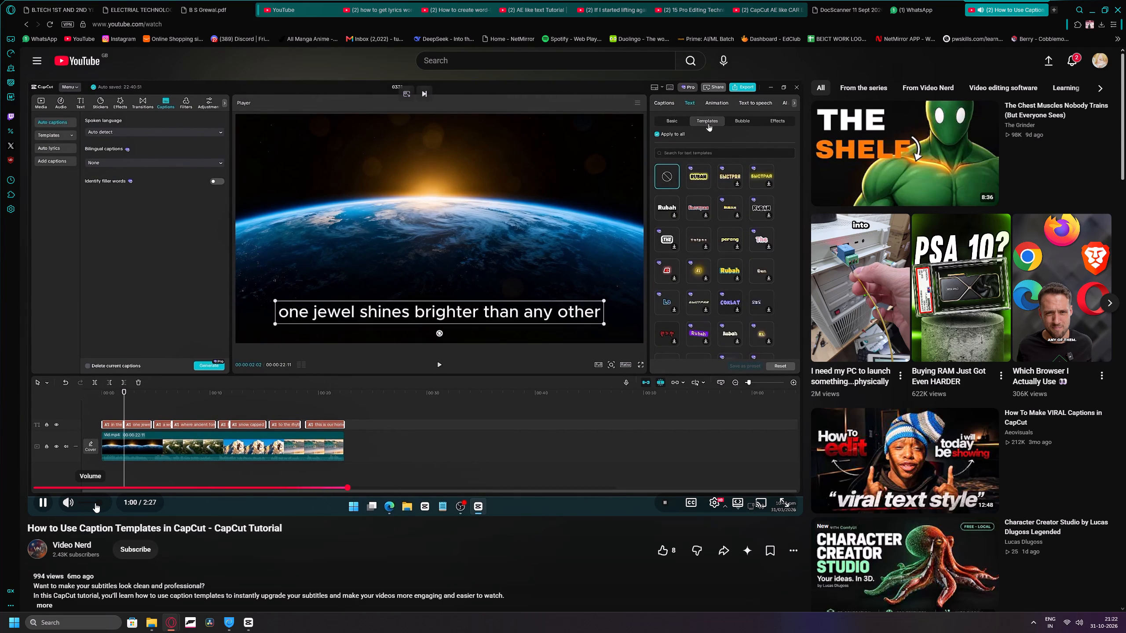
key(k)
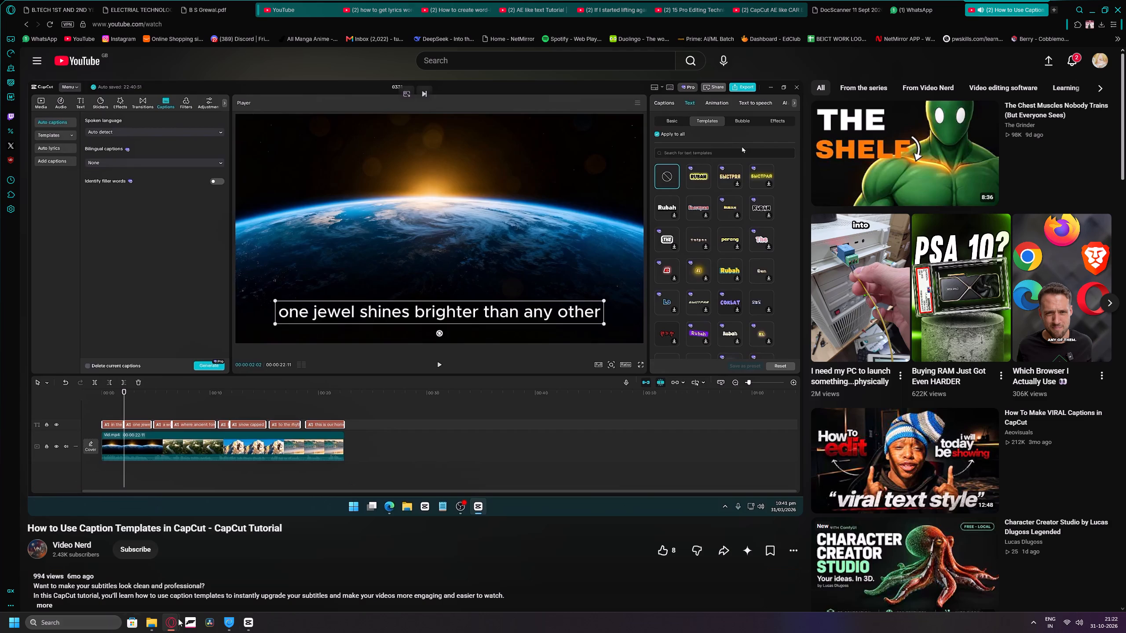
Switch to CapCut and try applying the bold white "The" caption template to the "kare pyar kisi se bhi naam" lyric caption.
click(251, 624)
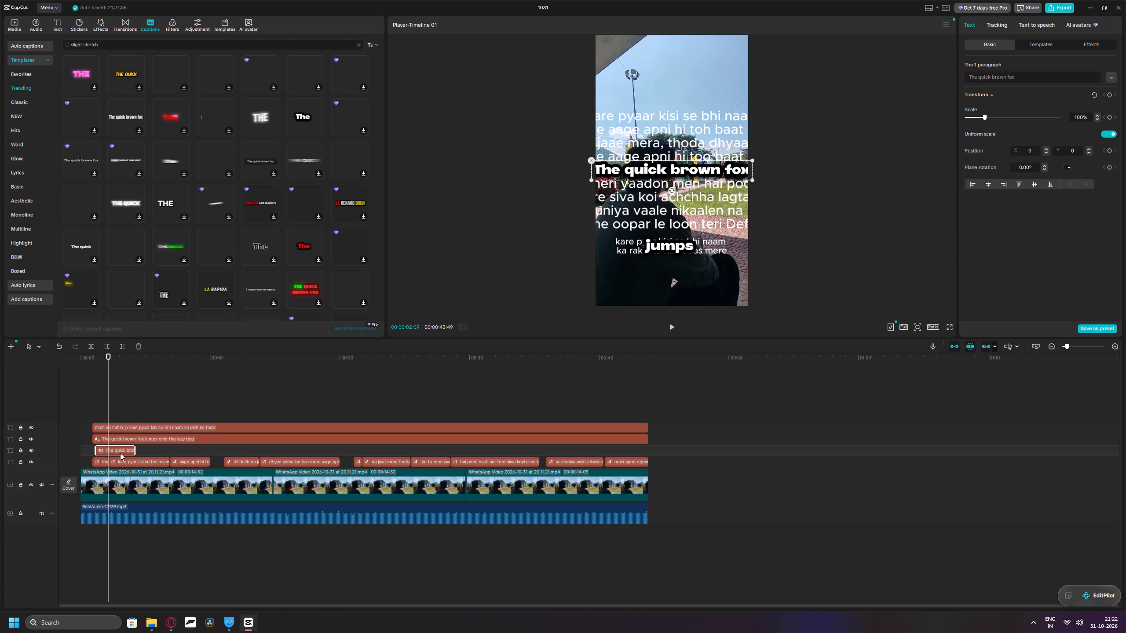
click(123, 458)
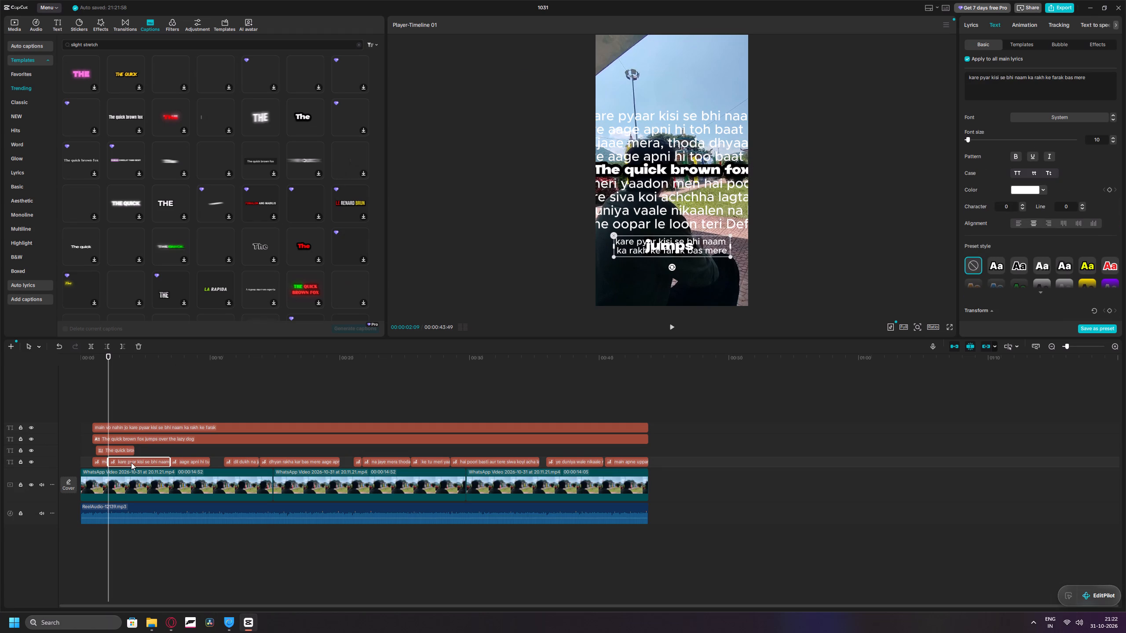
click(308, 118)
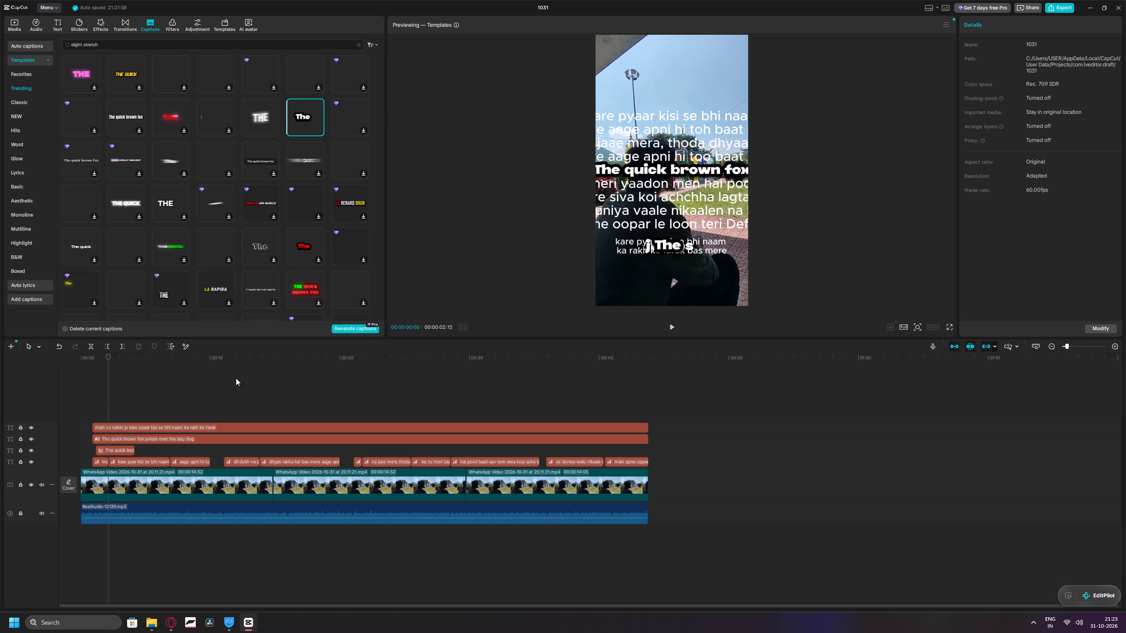
Delete the short and the long "The quick brown fox" template clips above the lyric captions.
click(118, 450)
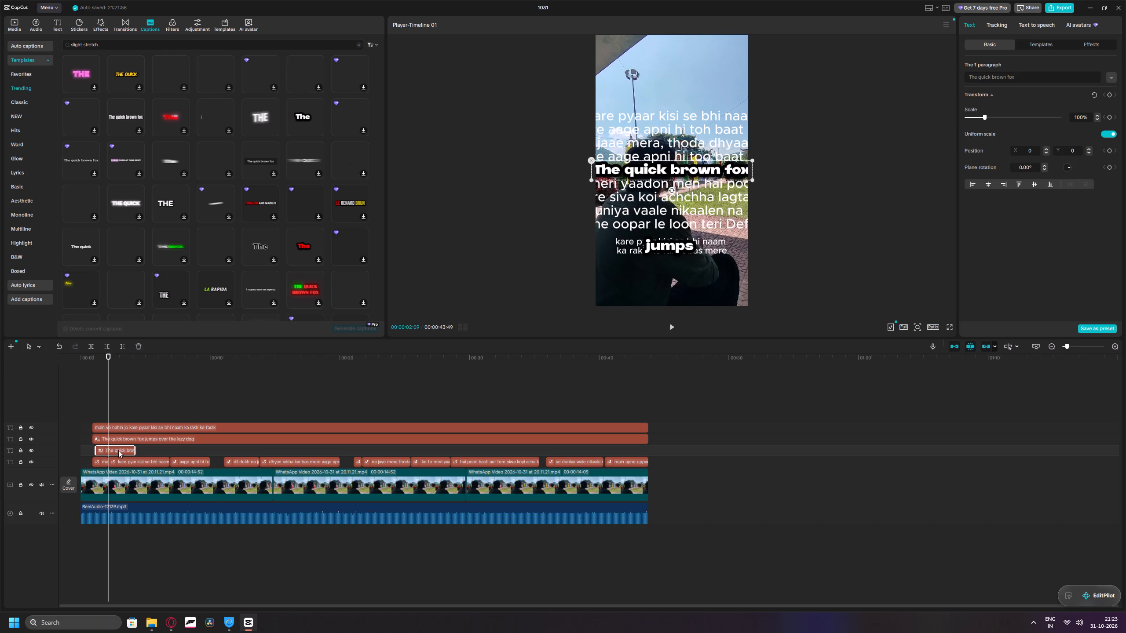
key(BackSpace)
click(150, 448)
key(BackSpace)
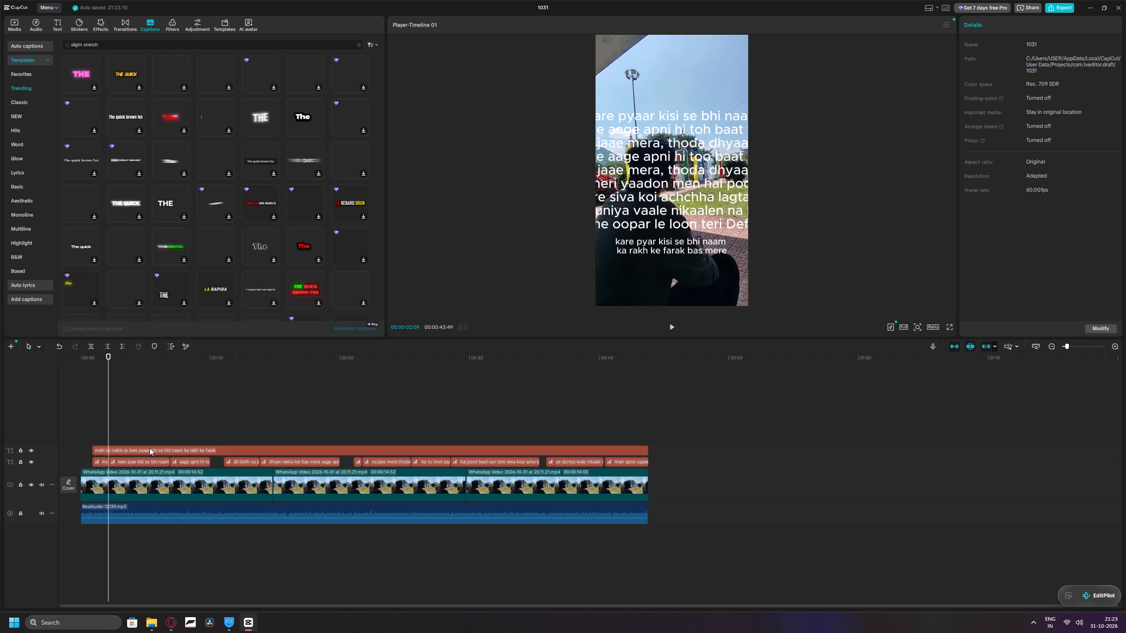
Hide the track holding the single full-length lyrics text clip.
click(150, 448)
click(29, 447)
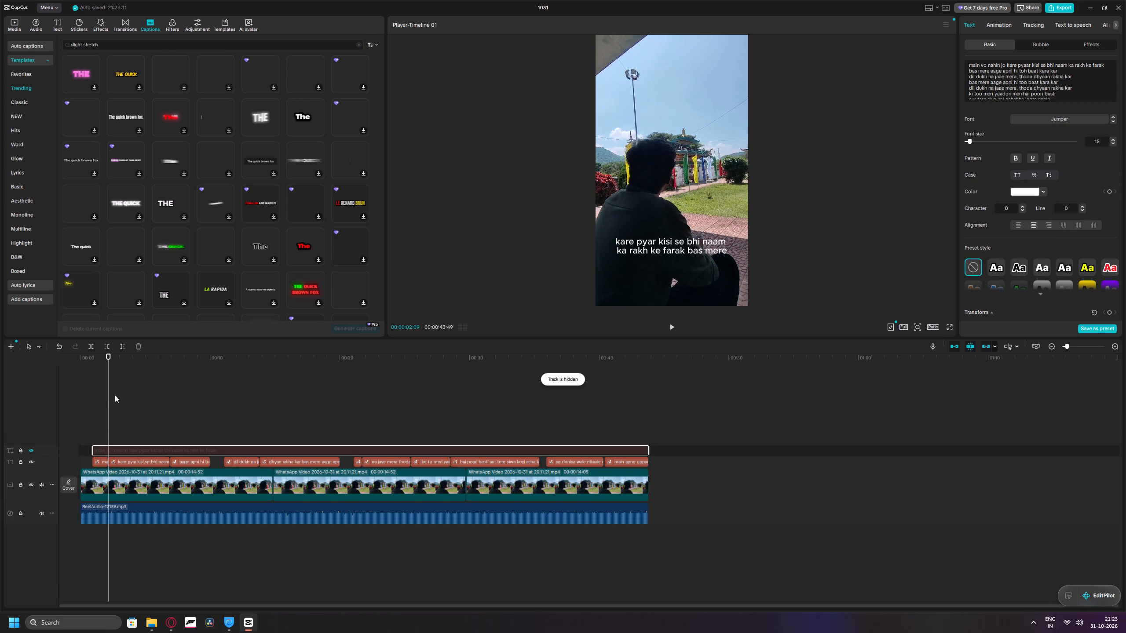
Play the opening seconds from near the start to check the lyric captions against the music.
drag(110, 396, 88, 397)
click(673, 325)
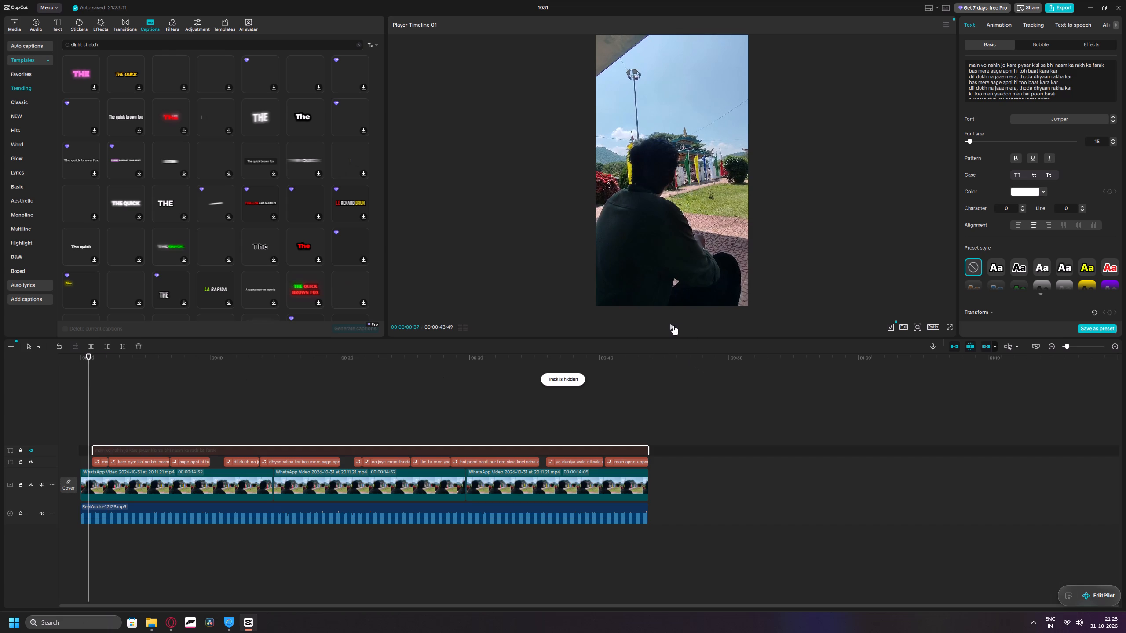
click(673, 325)
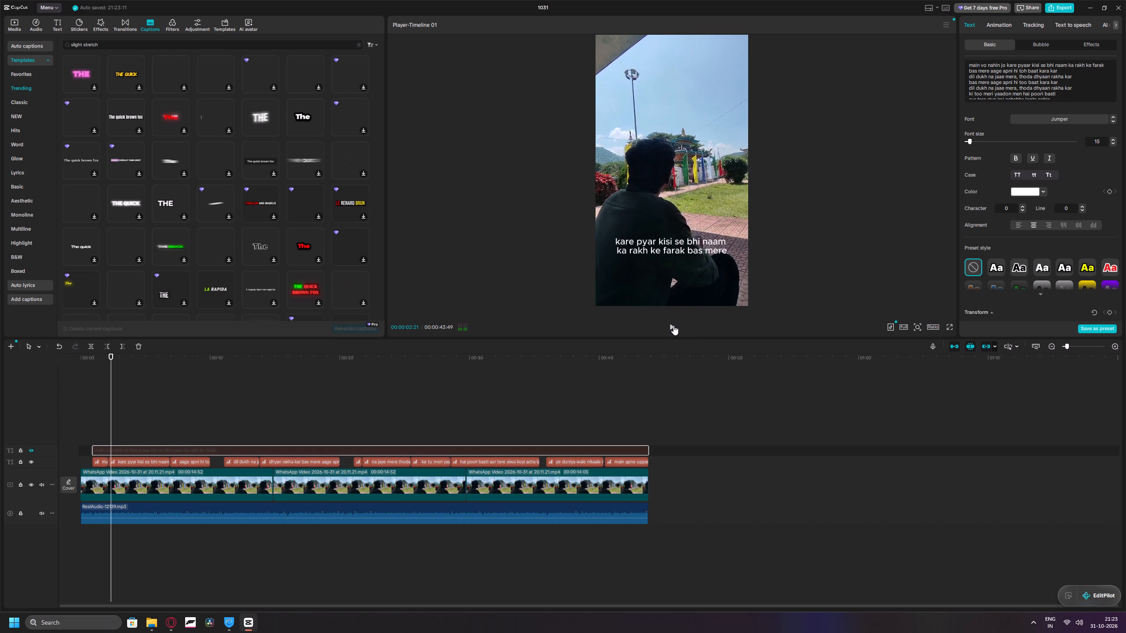
click(673, 325)
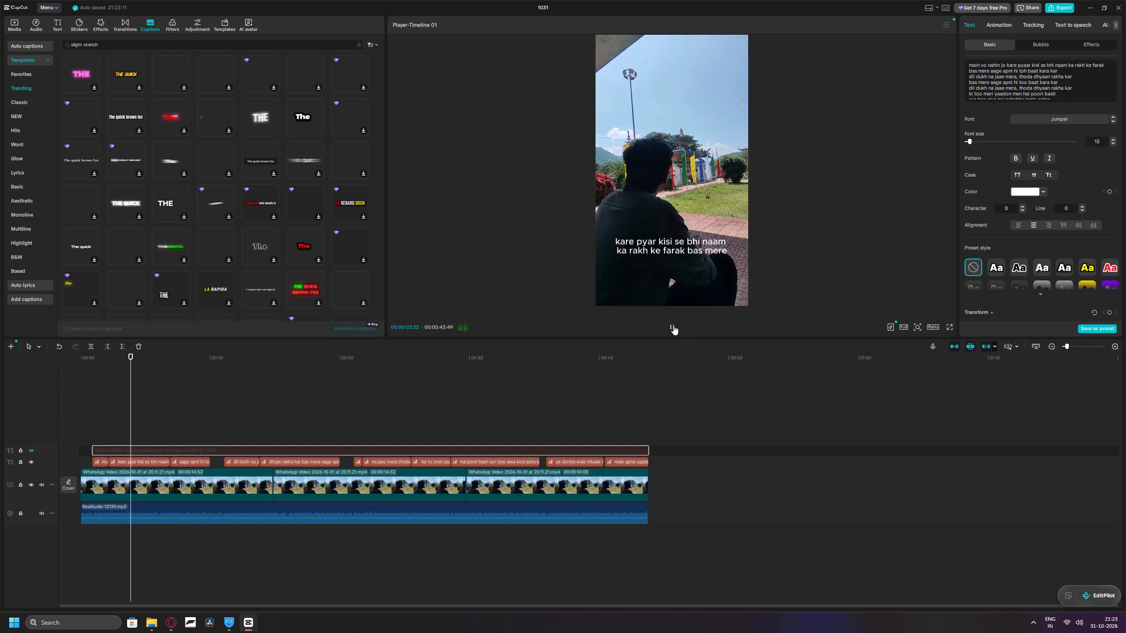
click(673, 325)
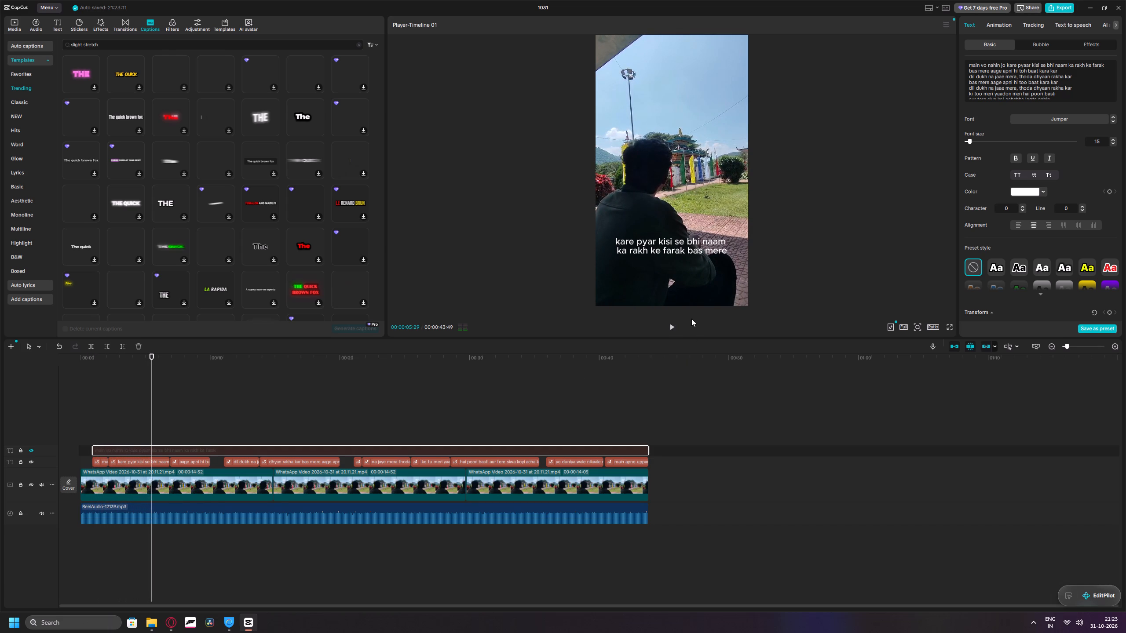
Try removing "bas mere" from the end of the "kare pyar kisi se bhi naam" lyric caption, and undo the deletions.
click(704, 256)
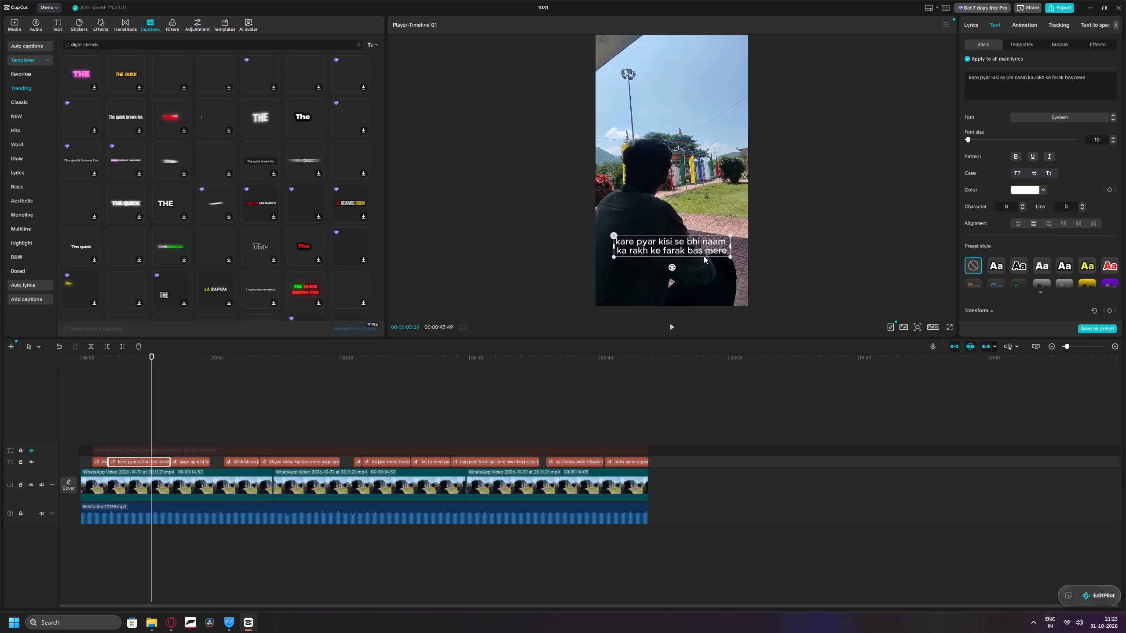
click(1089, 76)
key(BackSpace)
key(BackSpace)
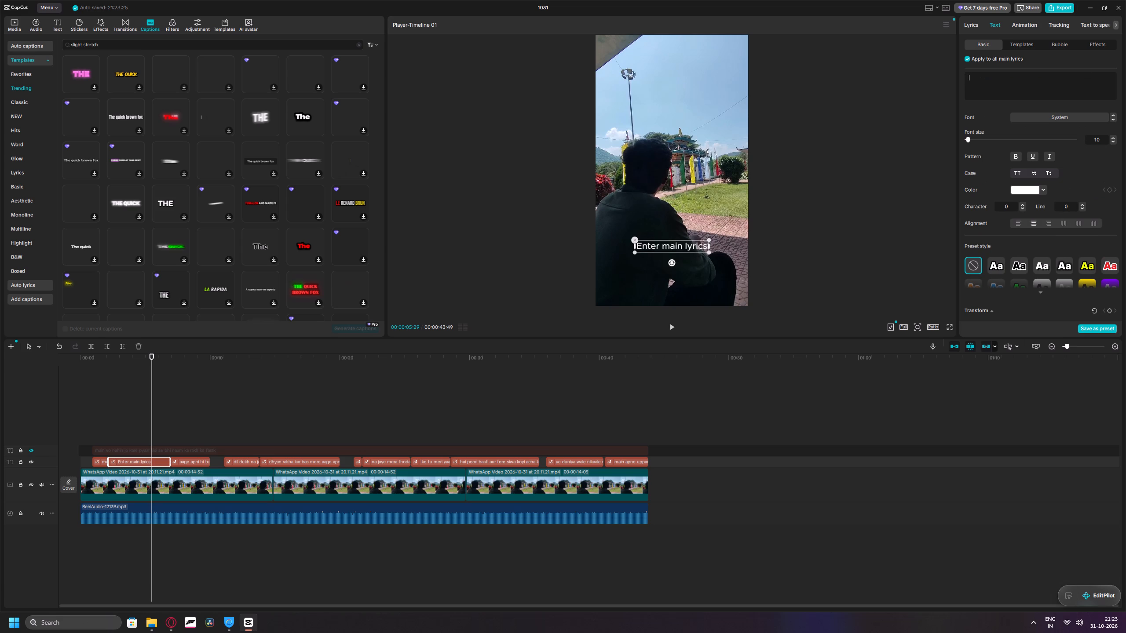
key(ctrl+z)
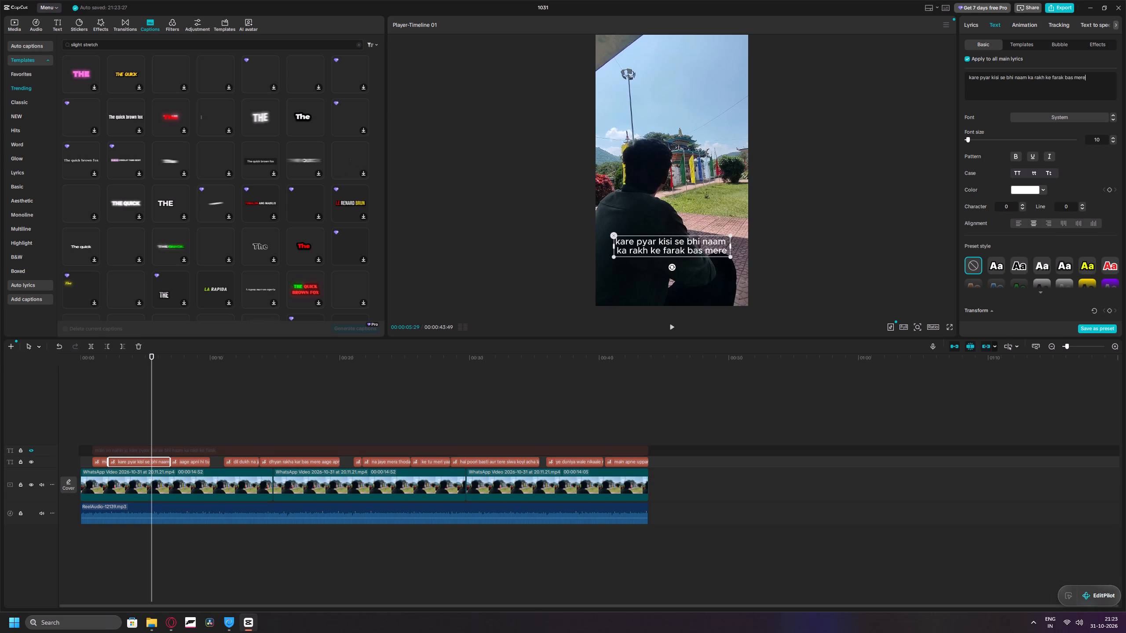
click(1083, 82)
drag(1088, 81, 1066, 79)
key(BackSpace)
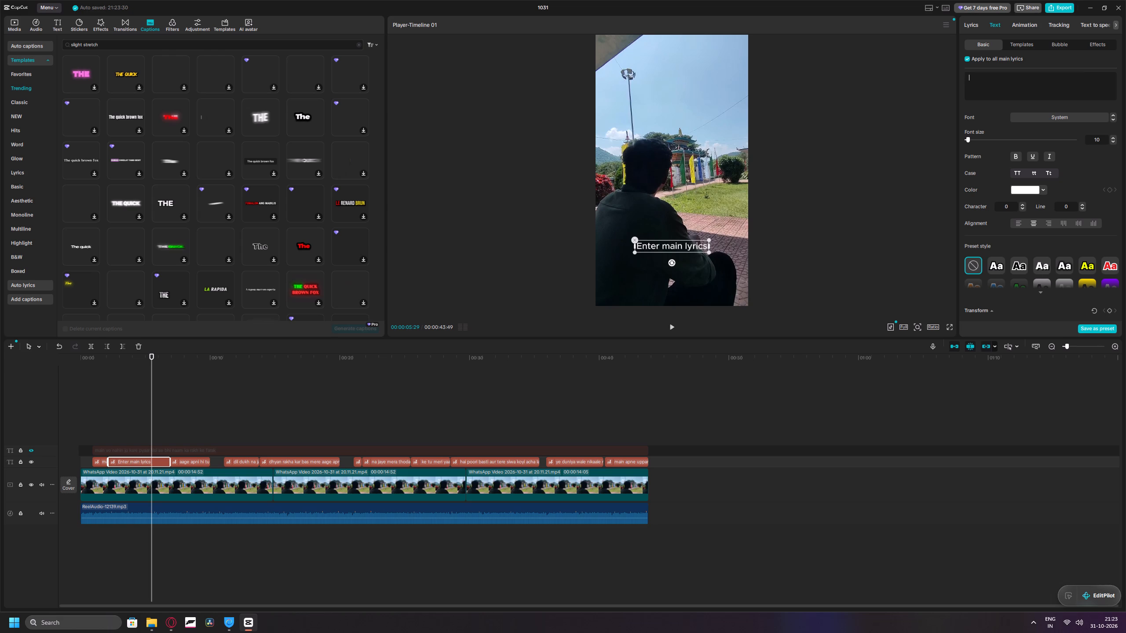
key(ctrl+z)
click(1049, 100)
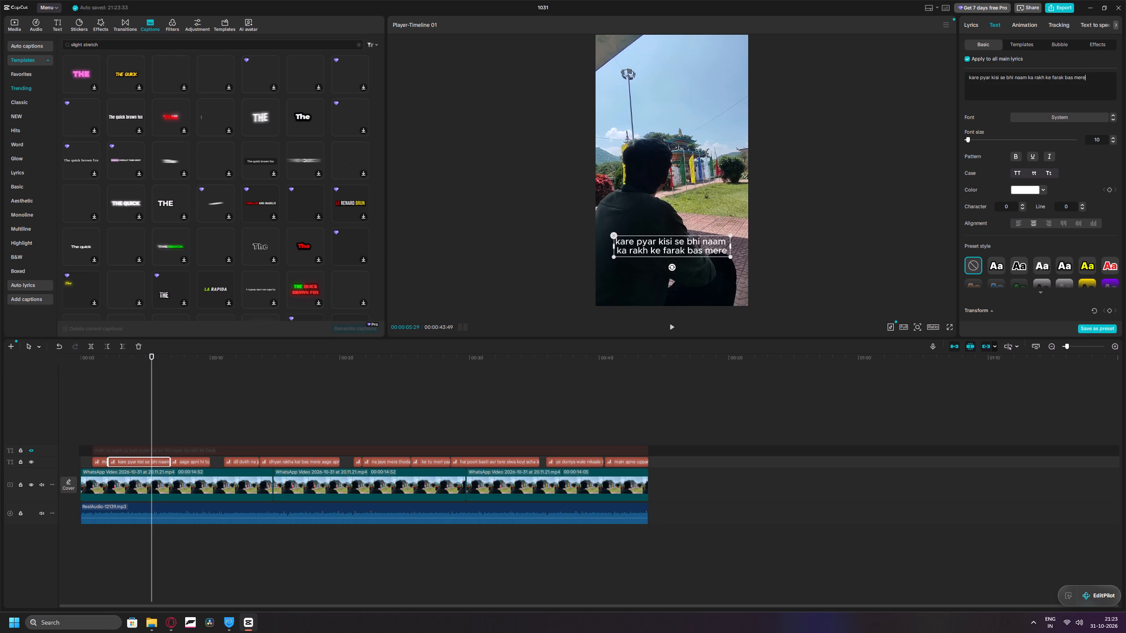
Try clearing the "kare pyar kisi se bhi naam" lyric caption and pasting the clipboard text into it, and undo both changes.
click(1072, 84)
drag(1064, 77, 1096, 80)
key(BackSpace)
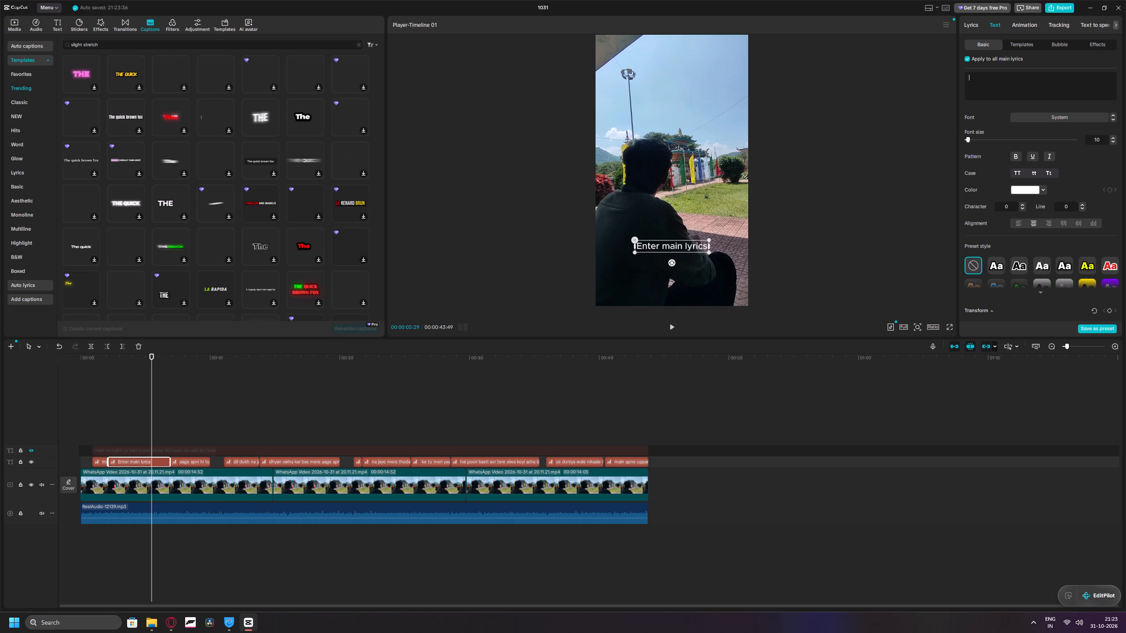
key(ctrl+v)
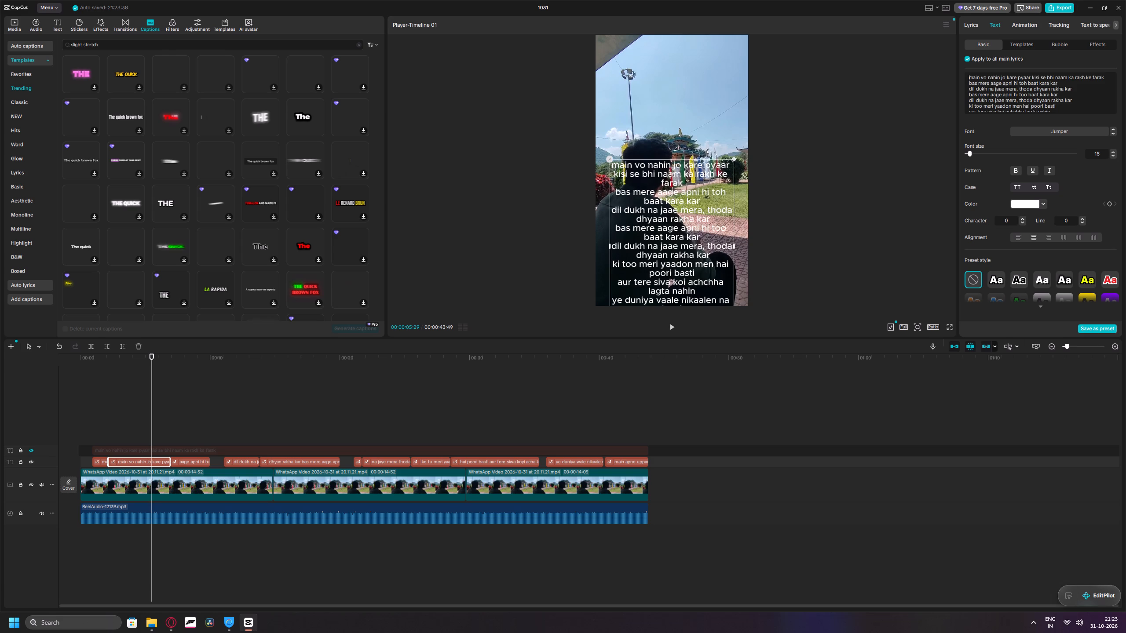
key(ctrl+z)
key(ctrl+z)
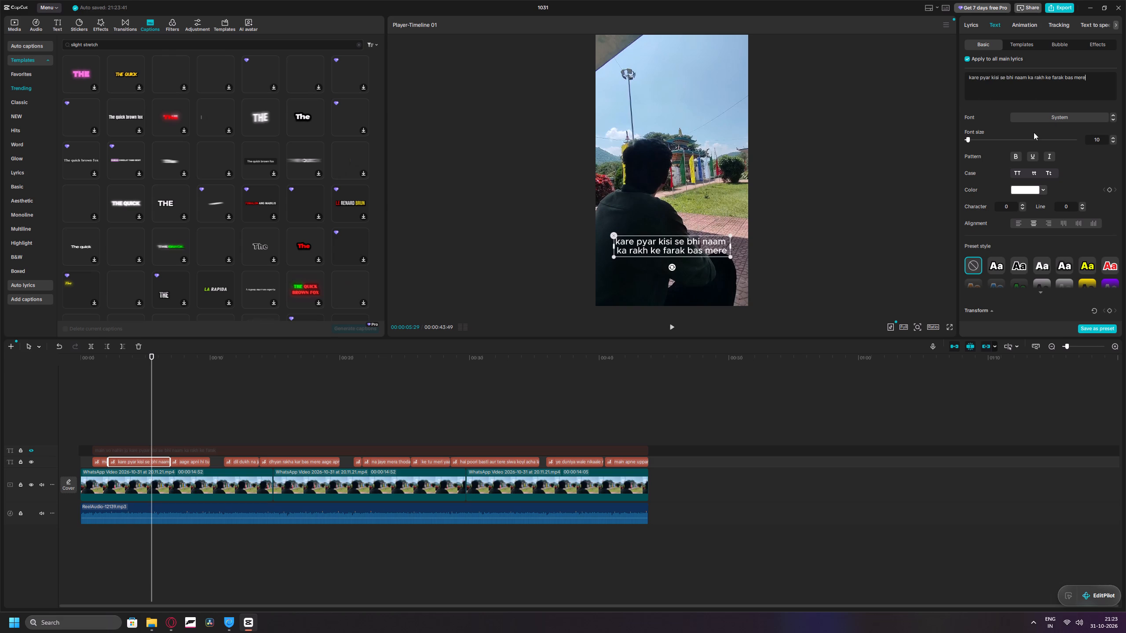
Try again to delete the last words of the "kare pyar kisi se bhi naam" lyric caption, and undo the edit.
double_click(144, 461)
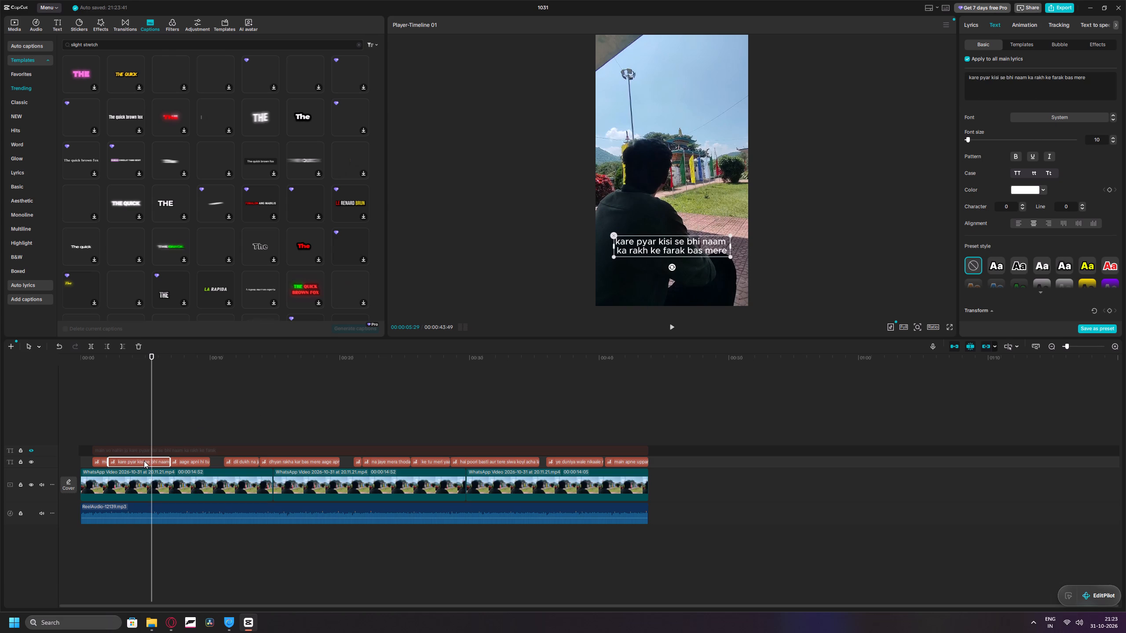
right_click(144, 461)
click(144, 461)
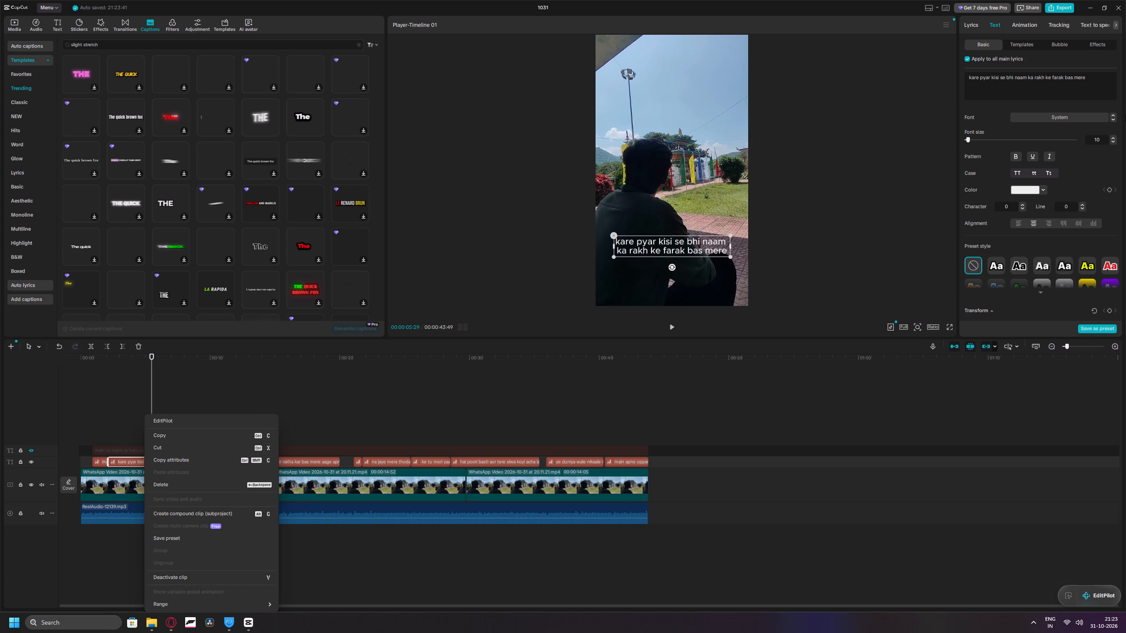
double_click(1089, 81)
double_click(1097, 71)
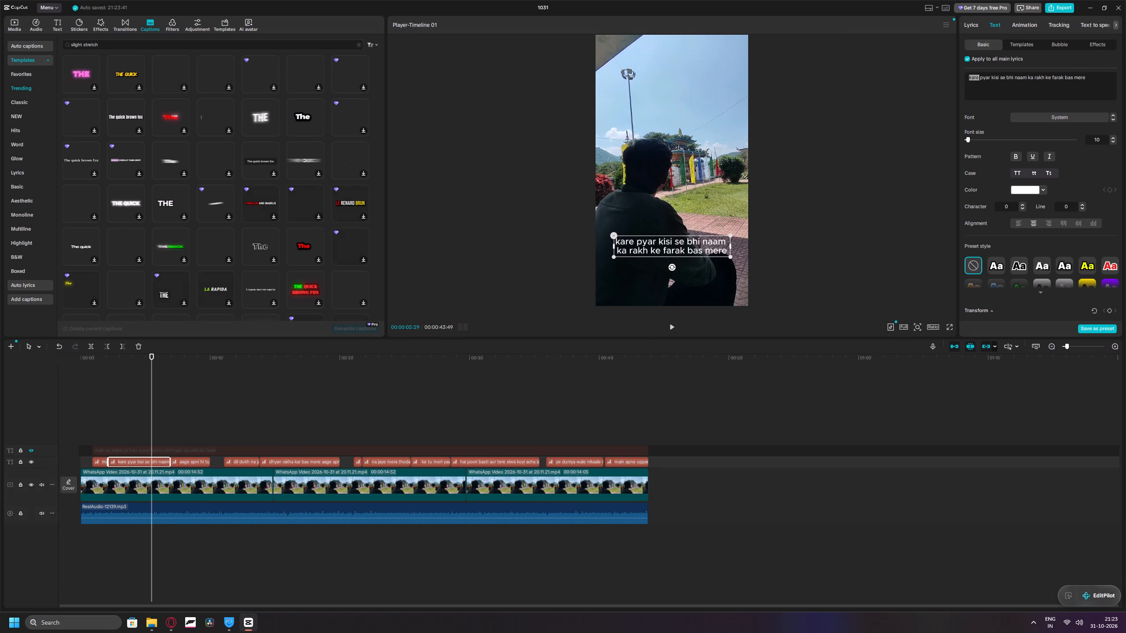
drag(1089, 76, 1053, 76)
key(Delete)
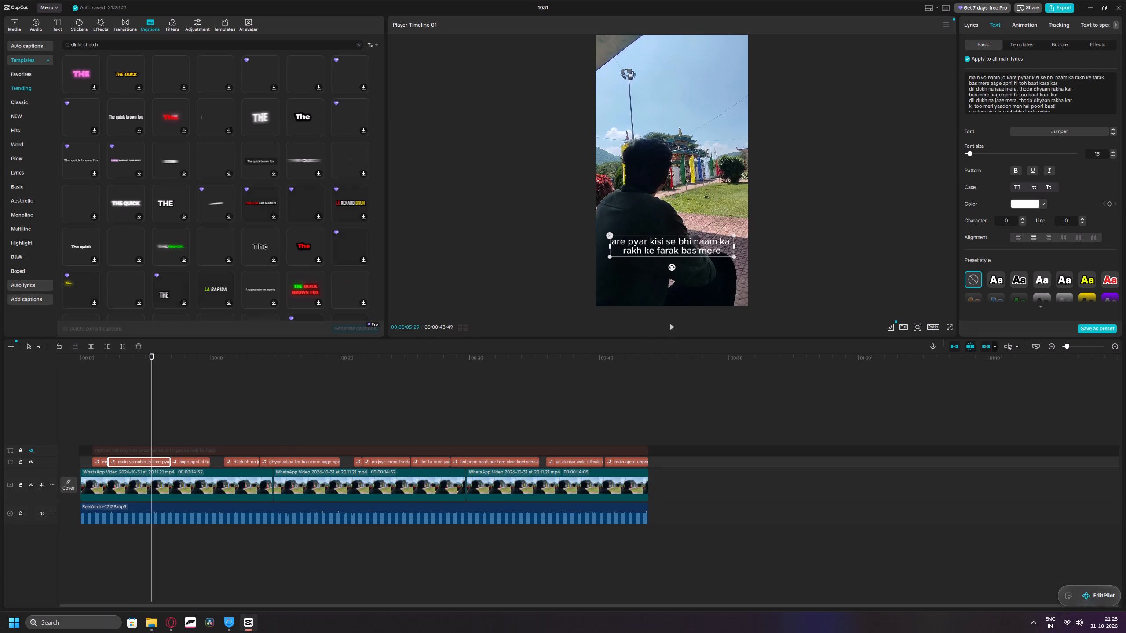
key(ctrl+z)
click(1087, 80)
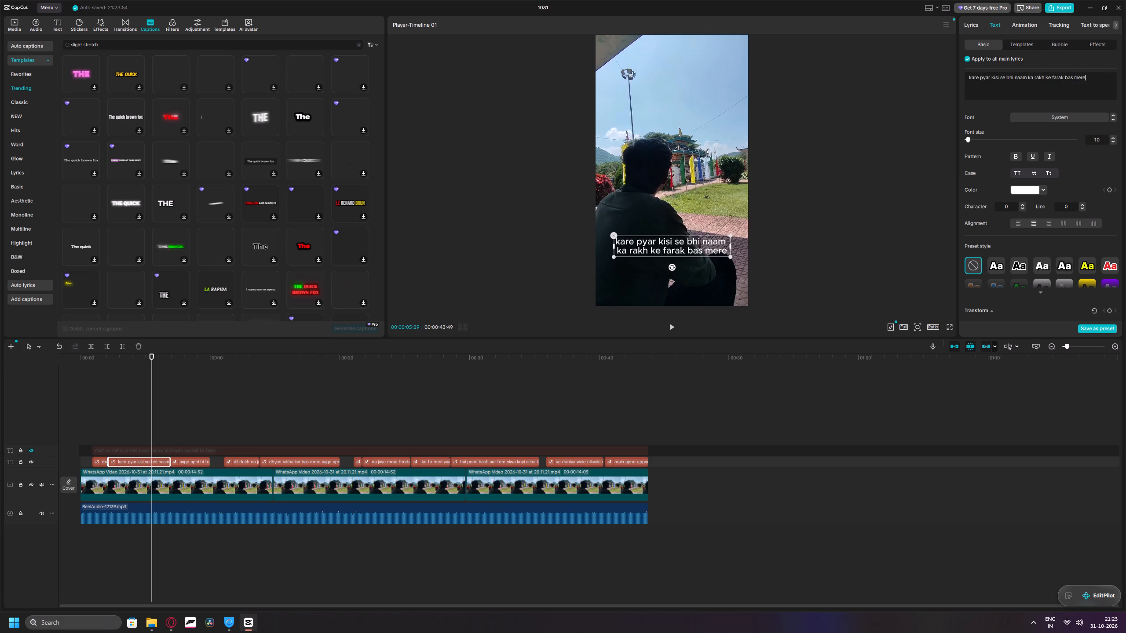
Clear the "kare pyar kisi se bhi naam" lyric caption and paste the copied full lyrics, starting "main vo nahin jo kare pyaar", into it.
drag(1064, 77, 1098, 76)
key(BackSpace)
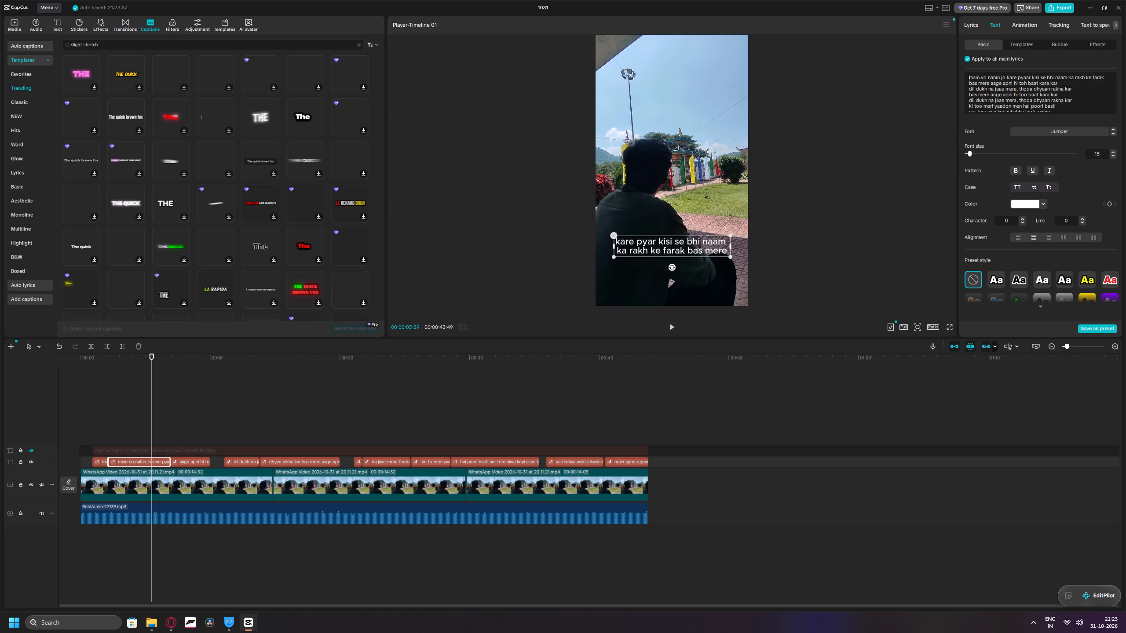
key(BackSpace)
key(BackSpace)
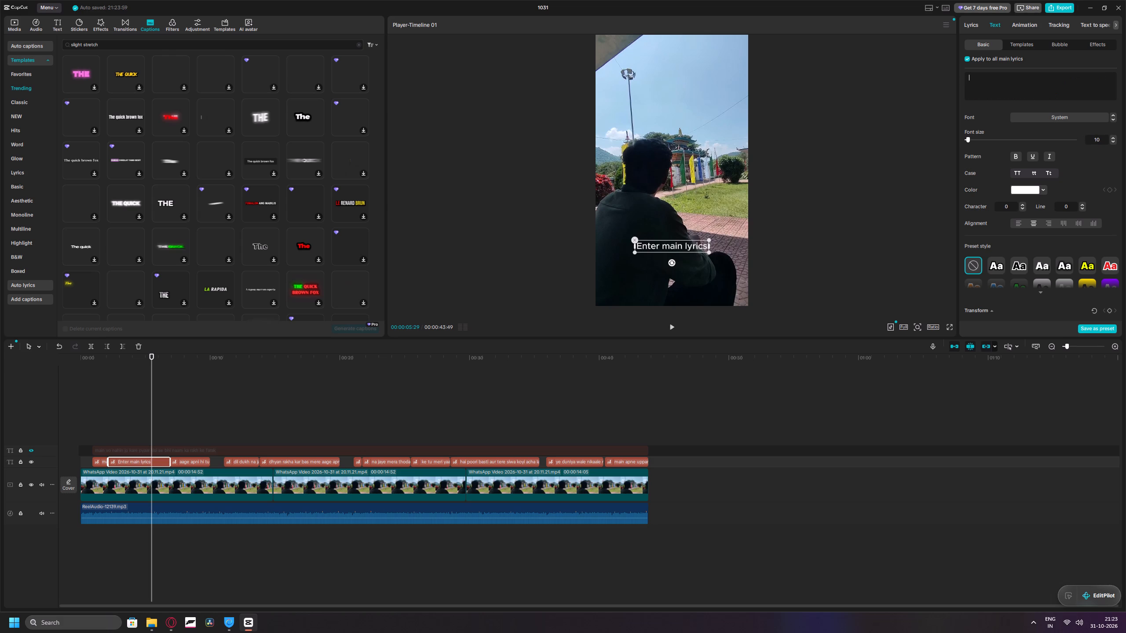
key(BackSpace)
key(BackSpace)
key(BackSpace)
key(BackSpace)
key(BackSpace)
key(BackSpace)
key(ctrl+v)
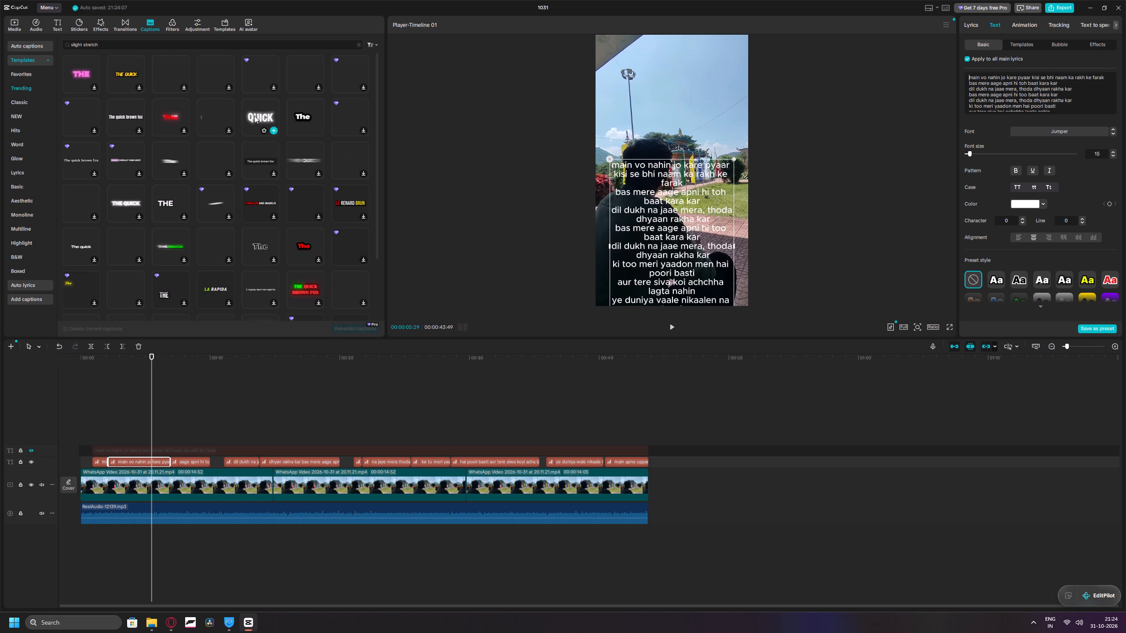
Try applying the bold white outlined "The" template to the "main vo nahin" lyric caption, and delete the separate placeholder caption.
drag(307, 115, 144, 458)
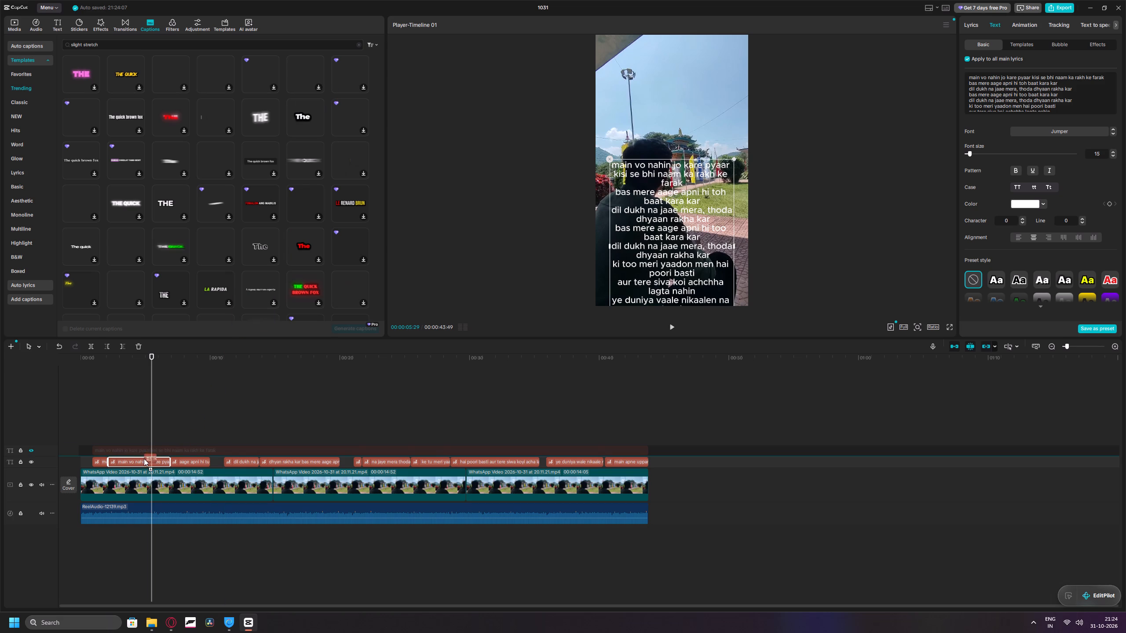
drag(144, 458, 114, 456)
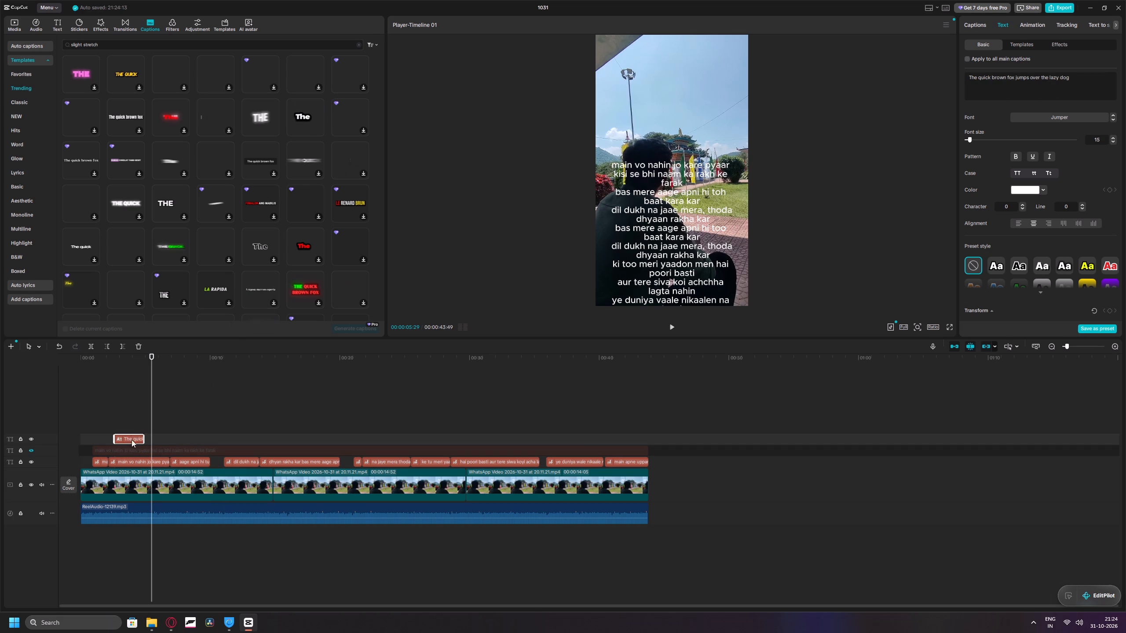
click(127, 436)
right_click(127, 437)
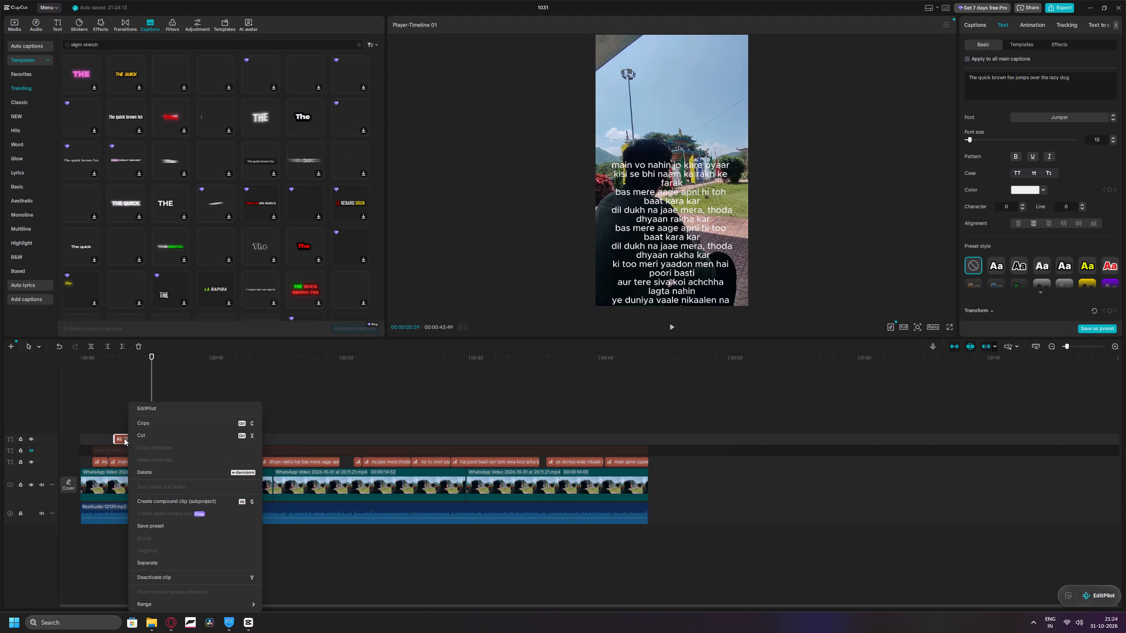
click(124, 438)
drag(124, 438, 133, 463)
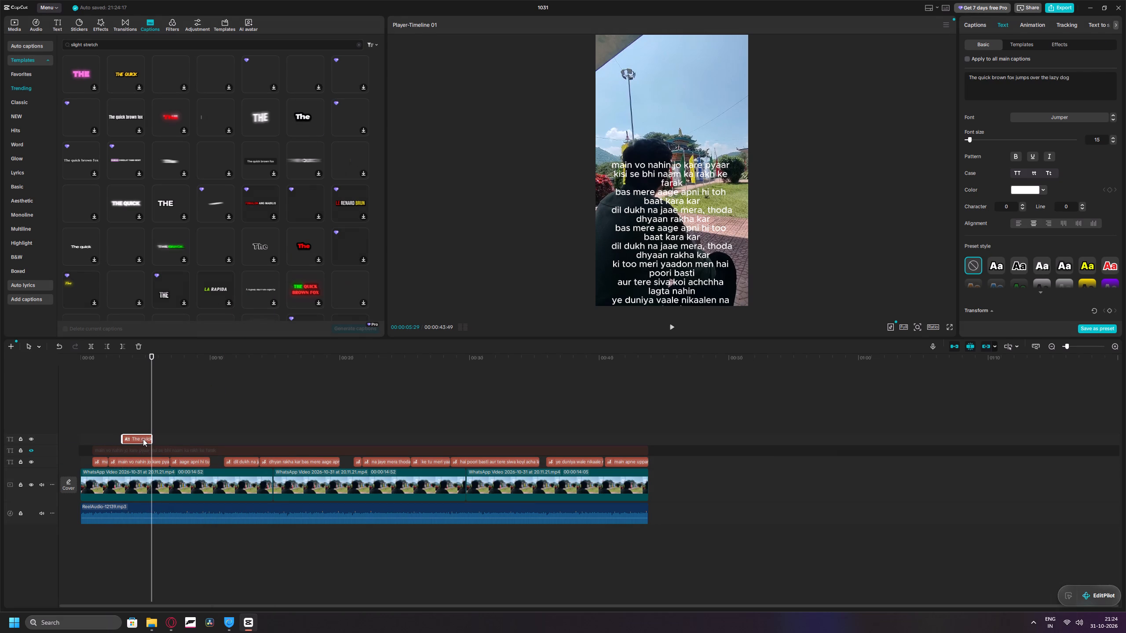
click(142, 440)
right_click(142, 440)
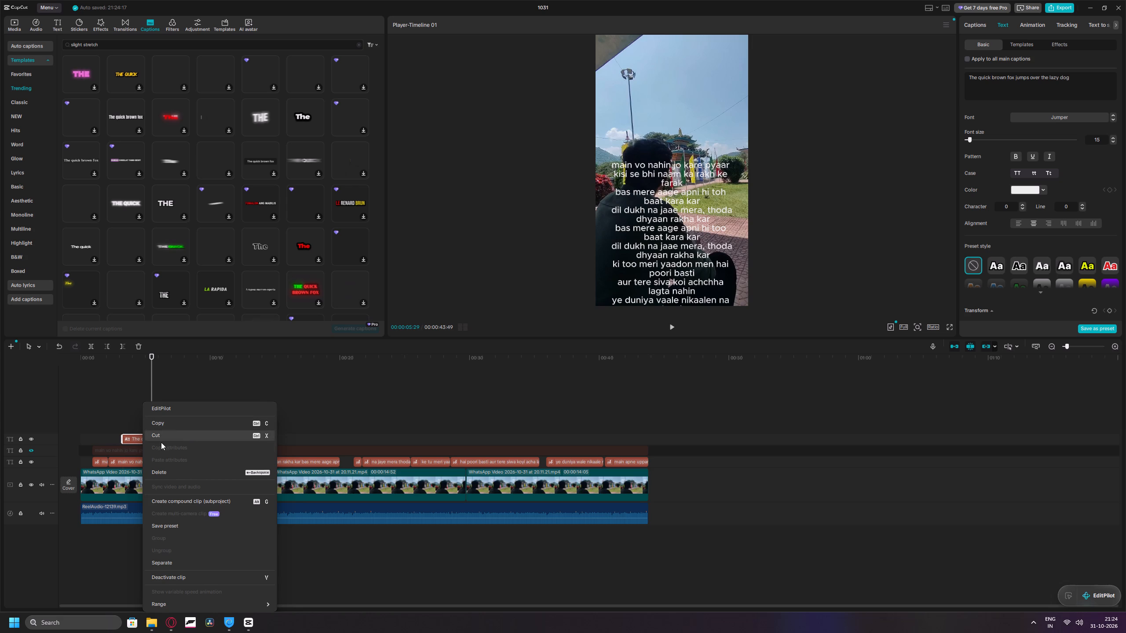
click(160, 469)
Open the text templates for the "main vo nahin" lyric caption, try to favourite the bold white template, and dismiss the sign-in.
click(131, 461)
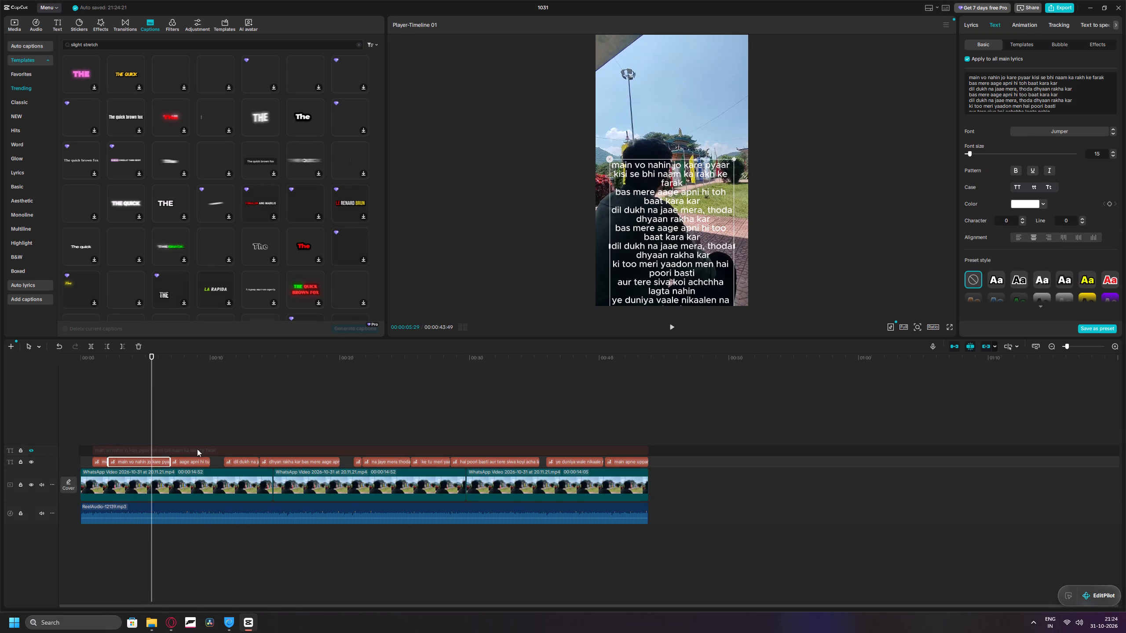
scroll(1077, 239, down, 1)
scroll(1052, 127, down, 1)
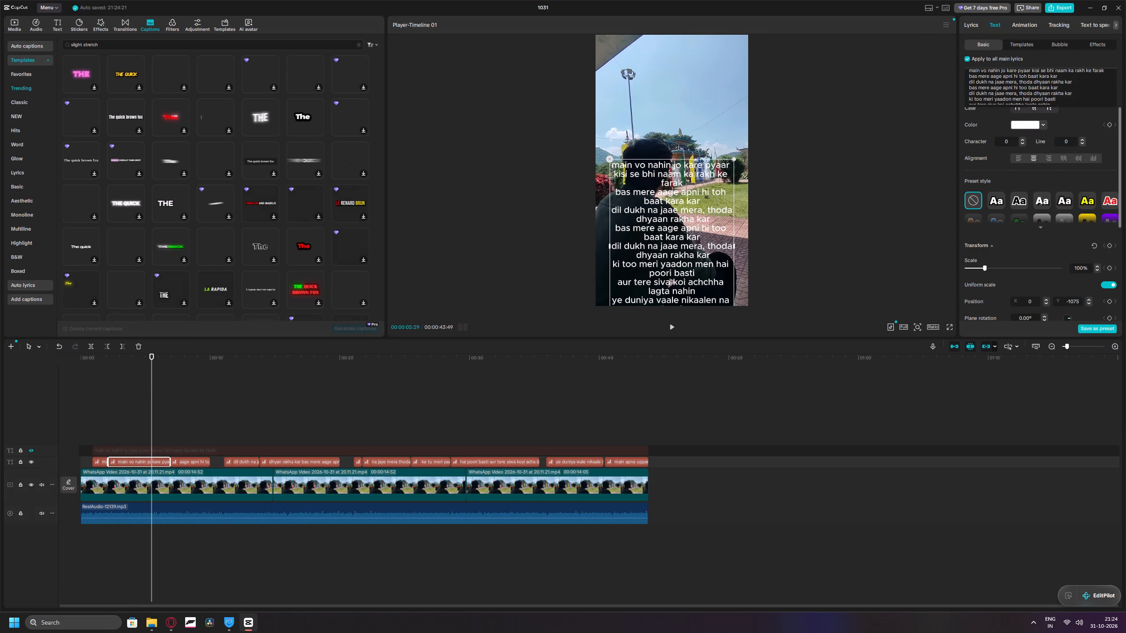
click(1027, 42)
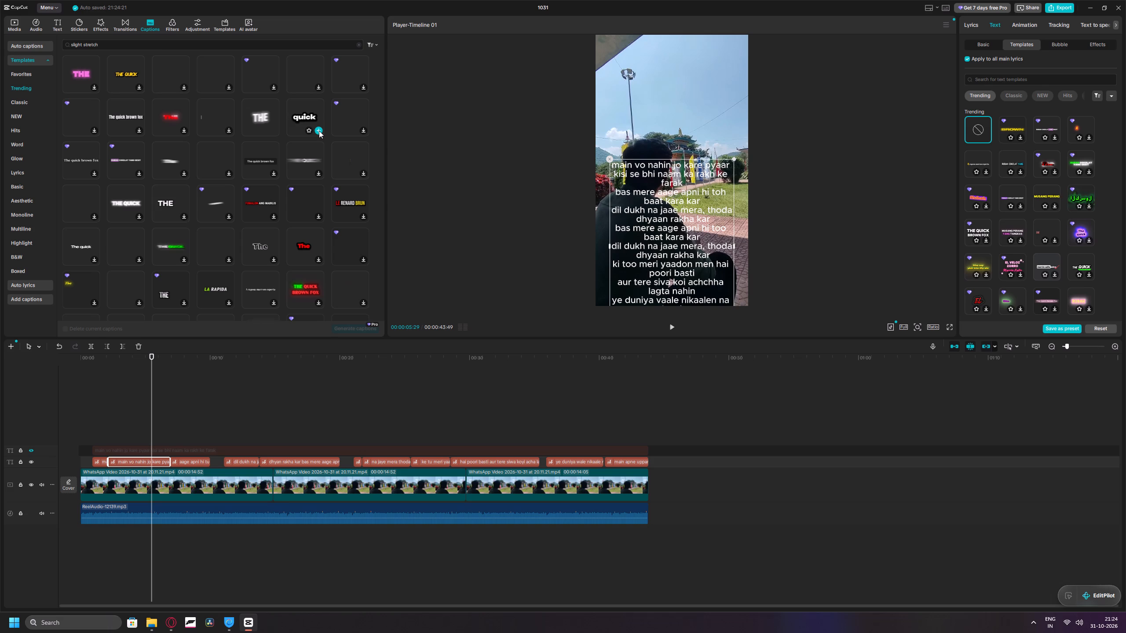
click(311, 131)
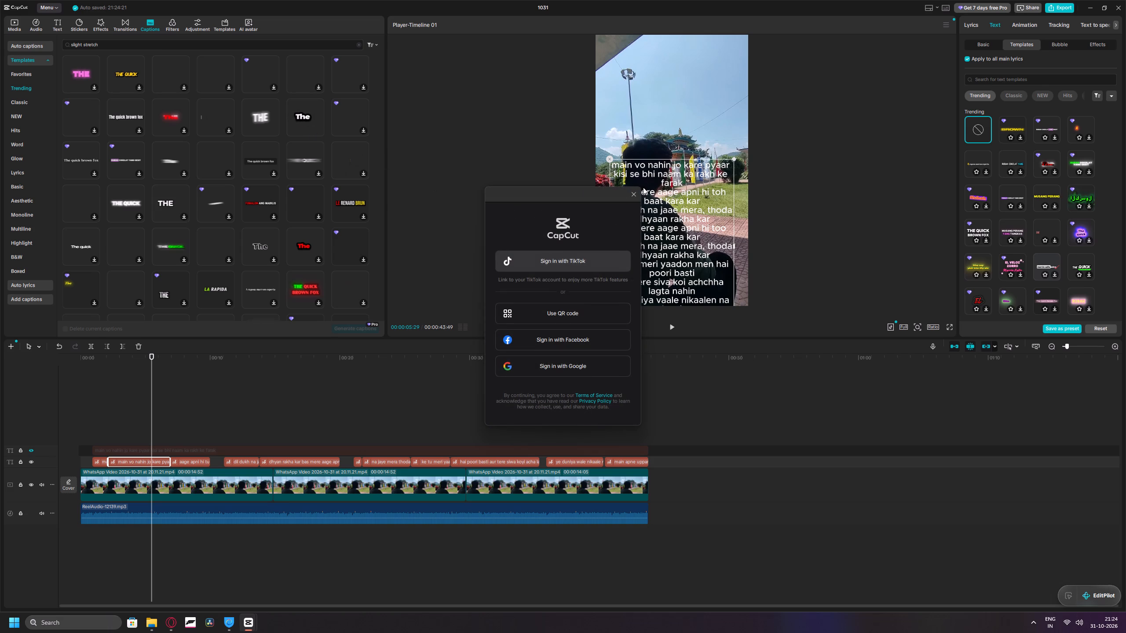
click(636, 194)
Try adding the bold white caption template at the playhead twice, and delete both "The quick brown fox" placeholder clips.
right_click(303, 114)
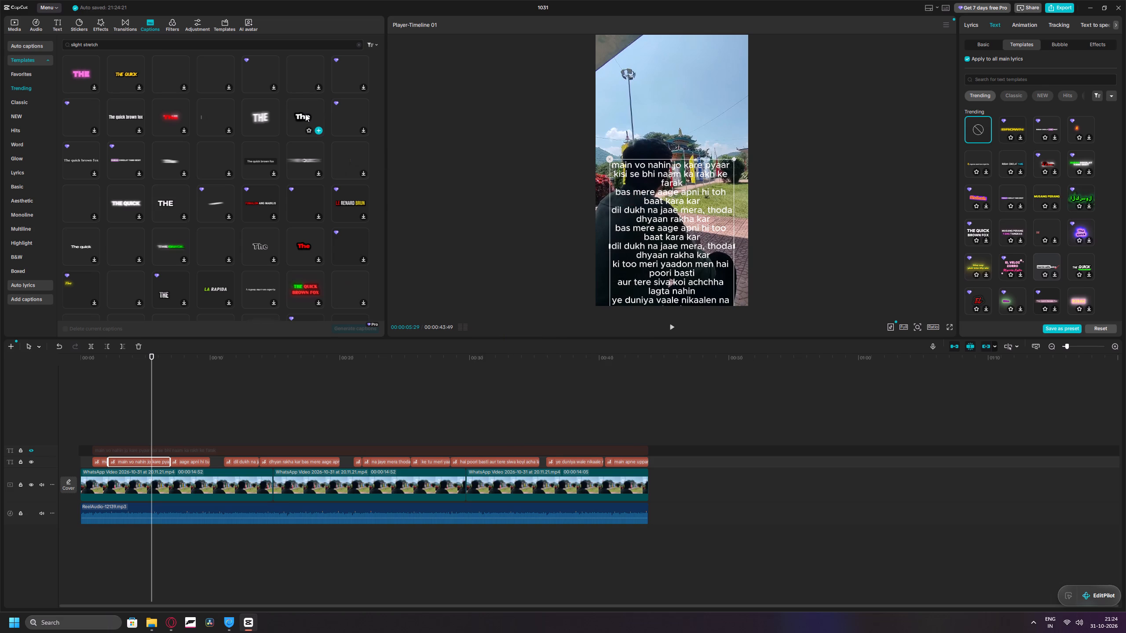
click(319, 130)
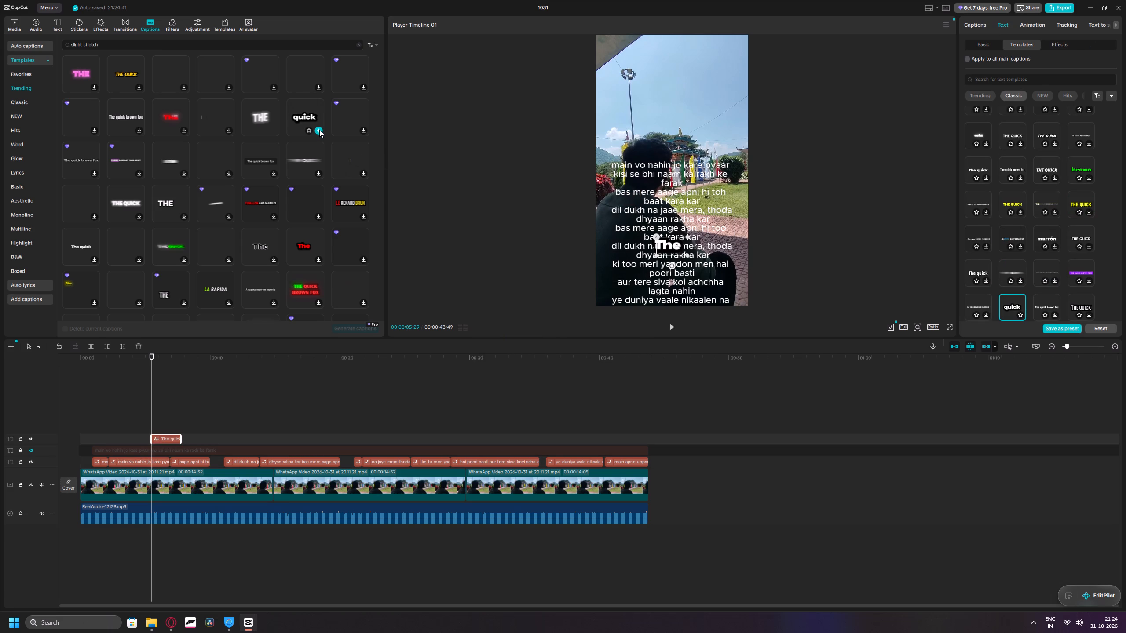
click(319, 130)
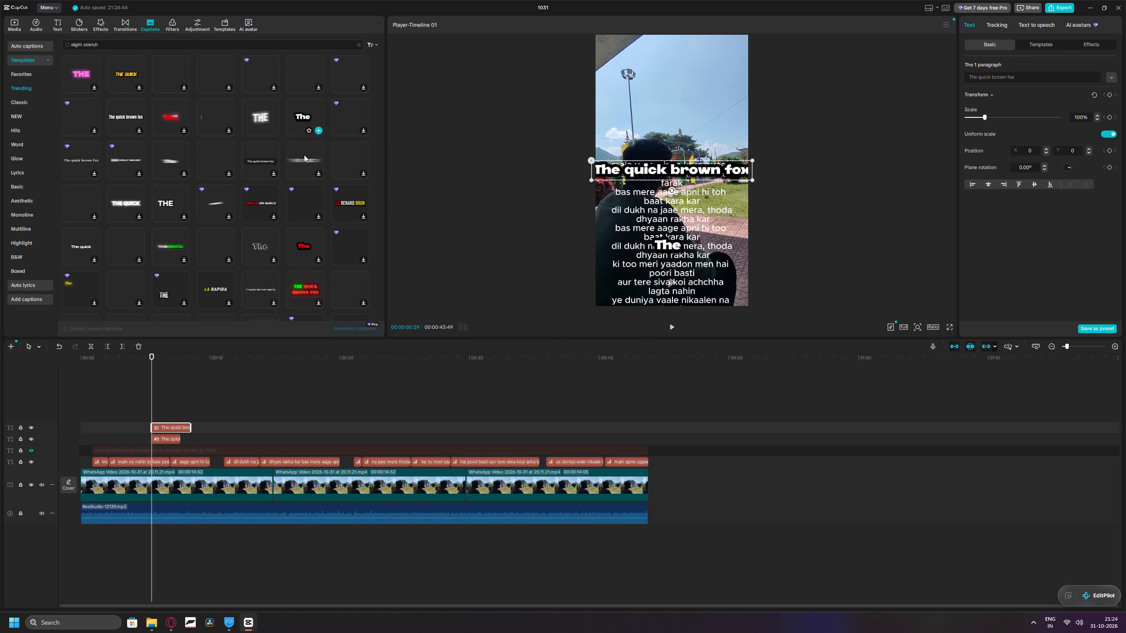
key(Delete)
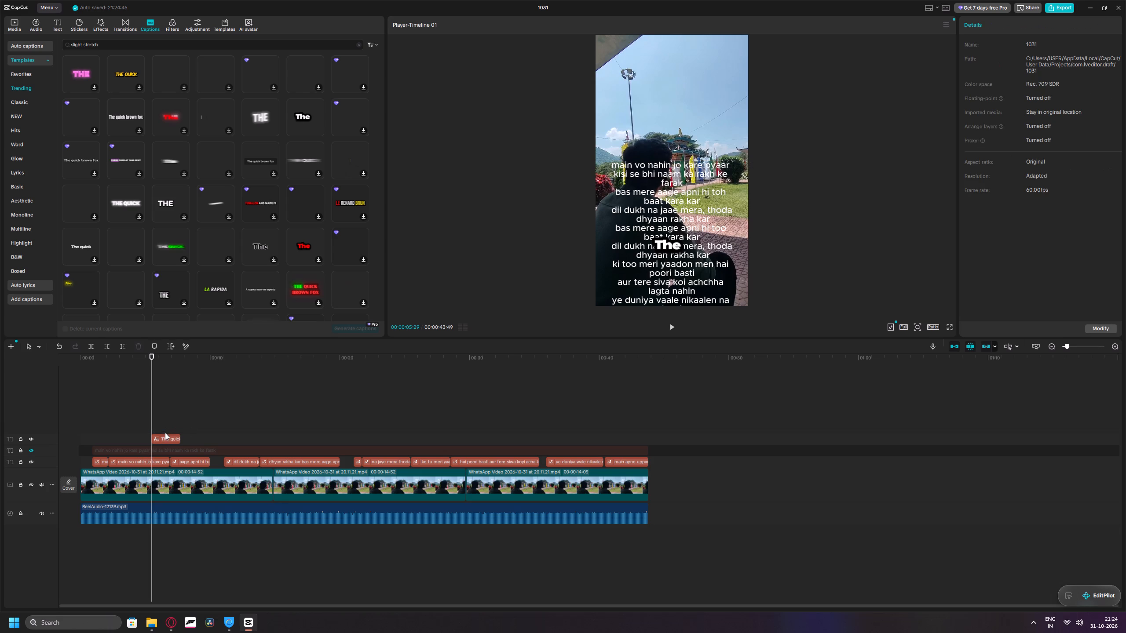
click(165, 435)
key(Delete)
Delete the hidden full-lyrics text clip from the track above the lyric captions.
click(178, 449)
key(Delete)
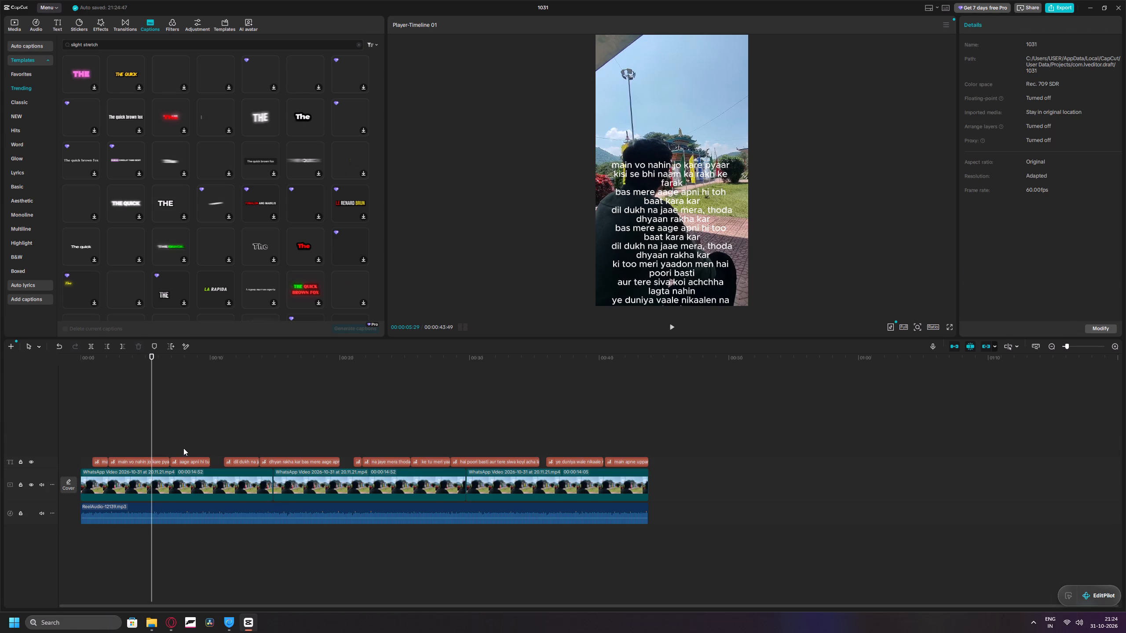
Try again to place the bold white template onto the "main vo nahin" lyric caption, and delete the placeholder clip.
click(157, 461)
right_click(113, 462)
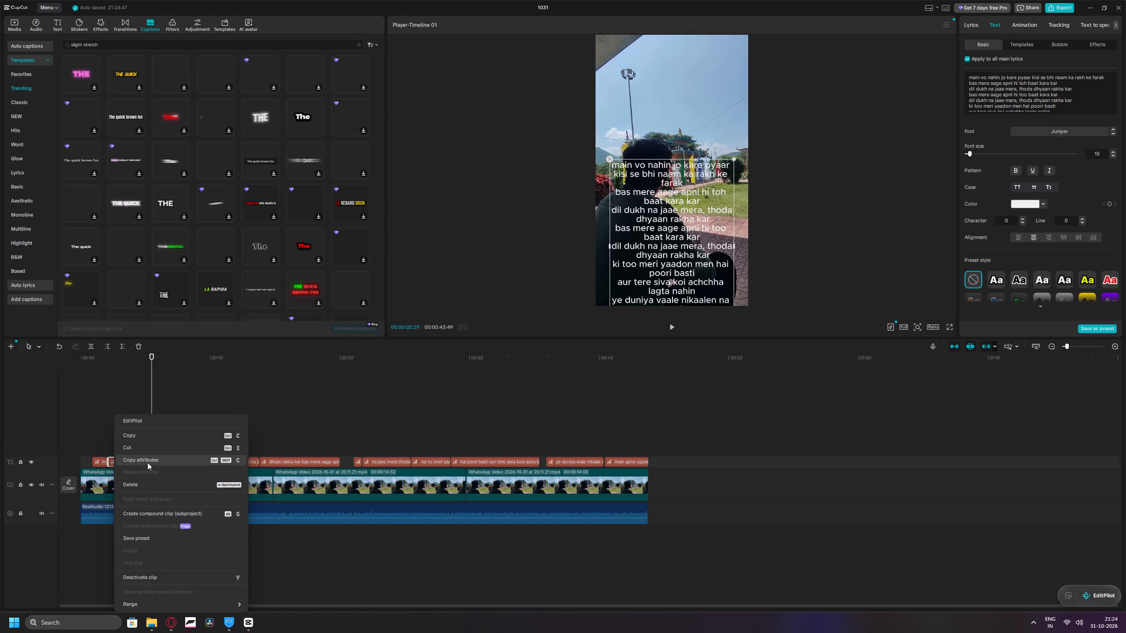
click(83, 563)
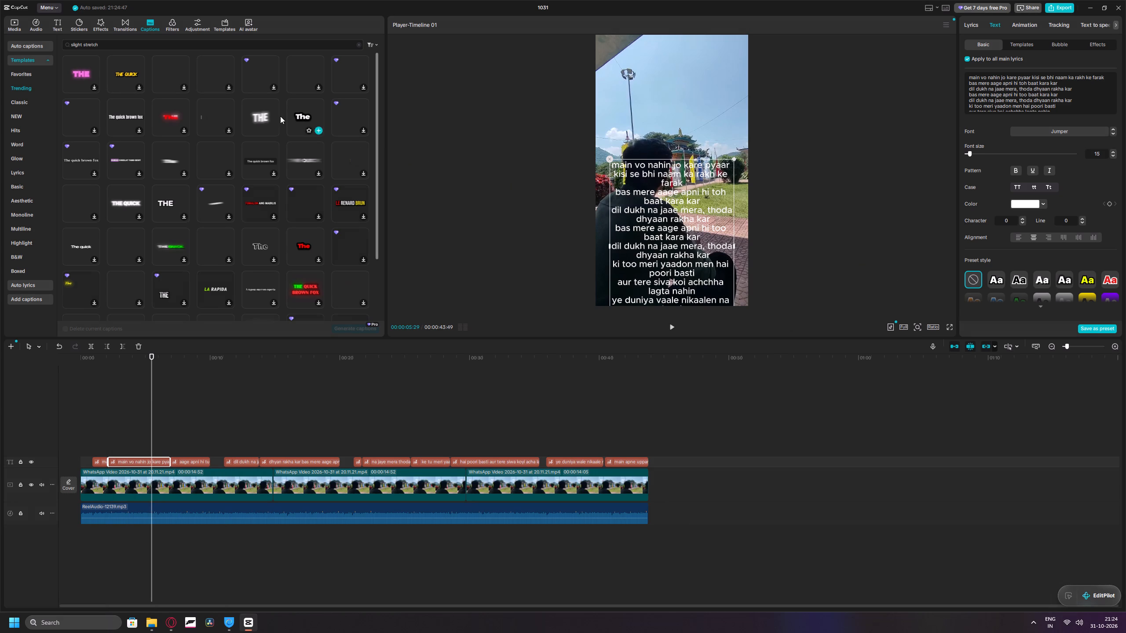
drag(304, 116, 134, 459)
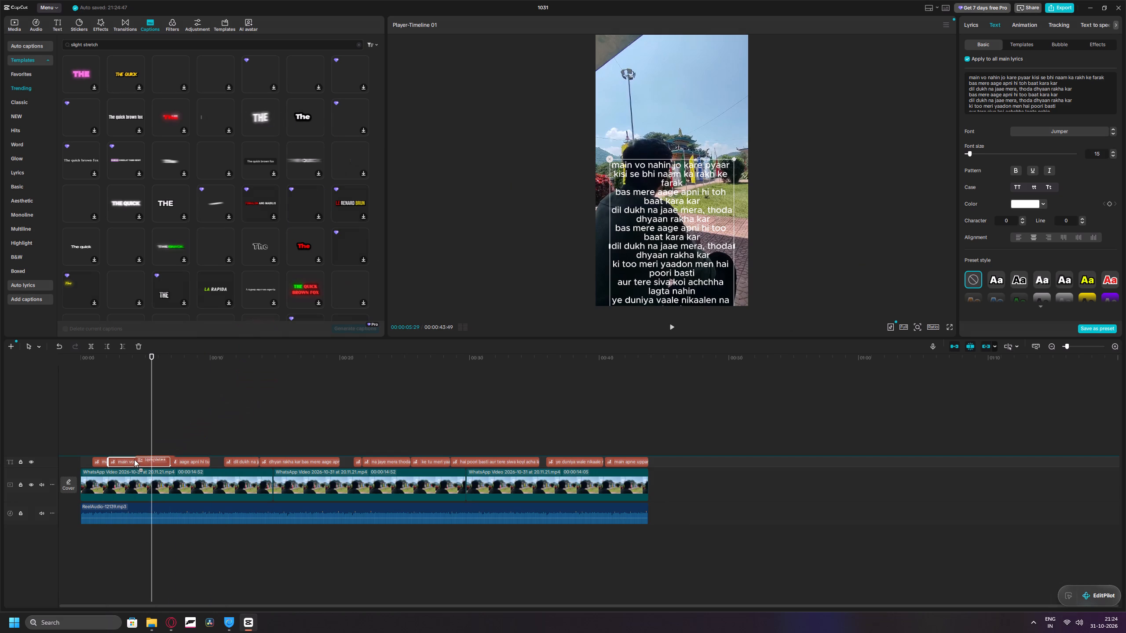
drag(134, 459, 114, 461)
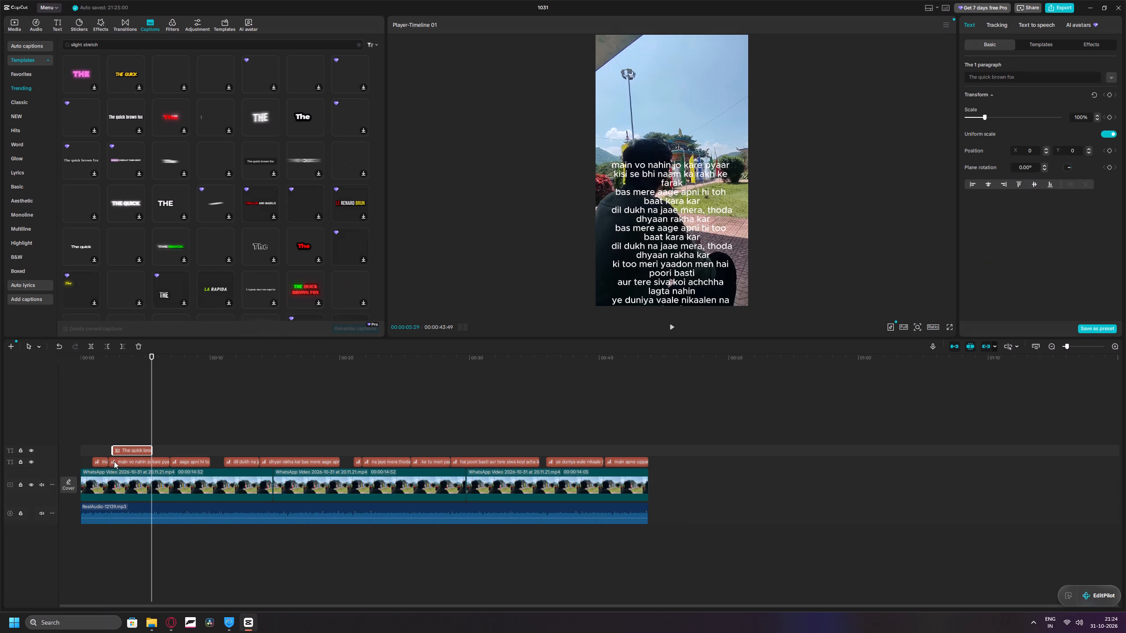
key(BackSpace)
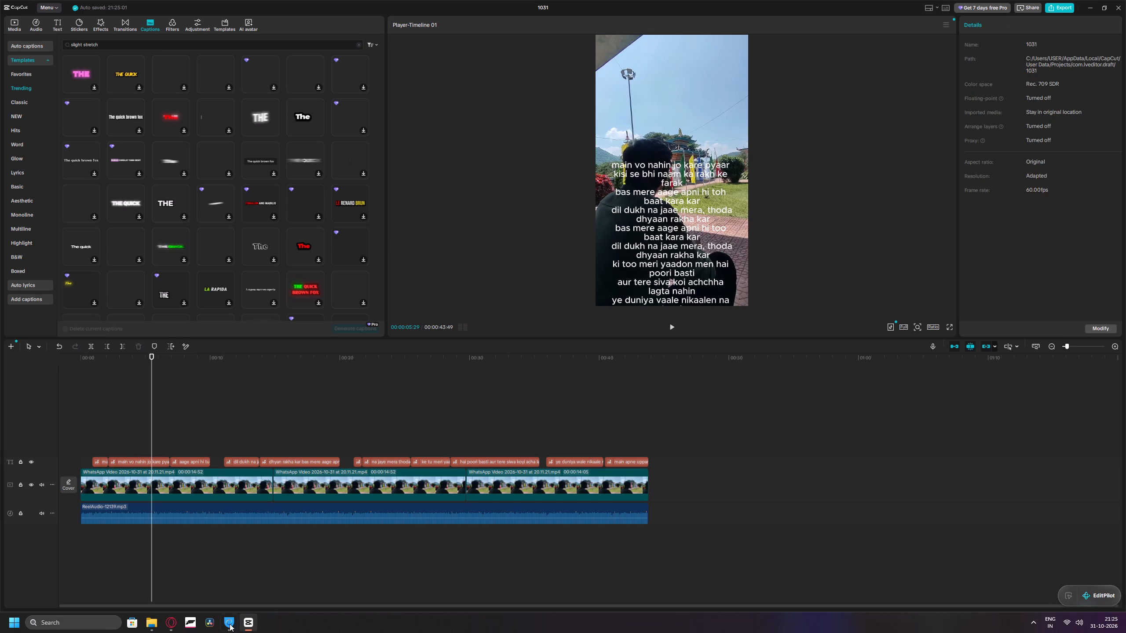
Switch to Opera GX, replay part of the "How to Use Caption Templates in CapCut" tutorial, and return to CapCut.
click(165, 620)
click(221, 576)
click(430, 257)
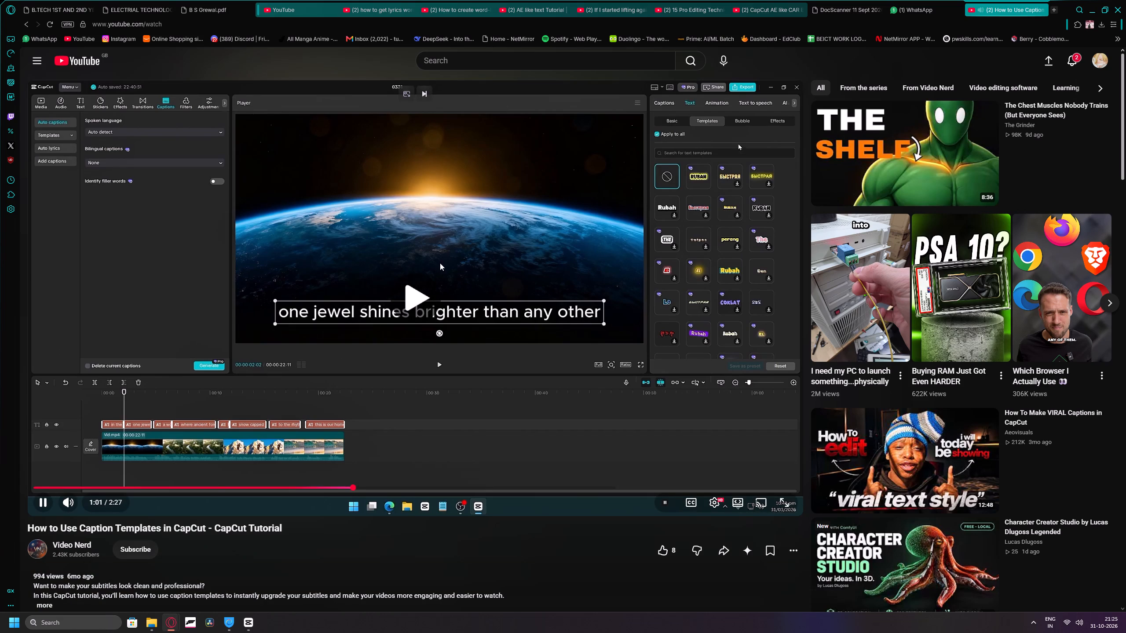
key(j)
key(j)
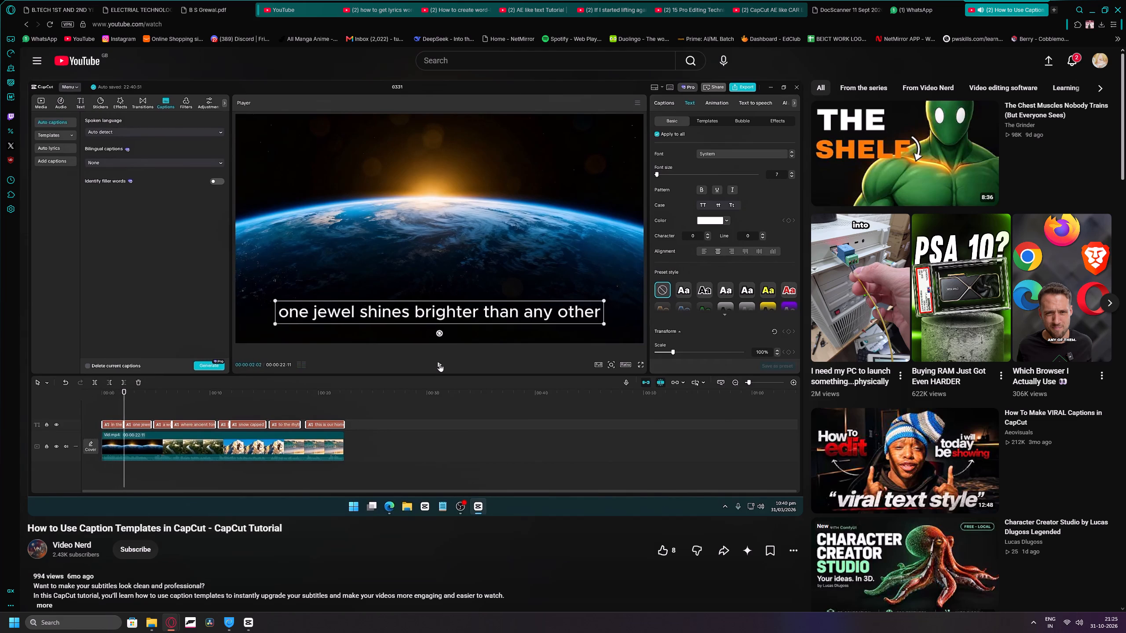
key(k)
click(251, 619)
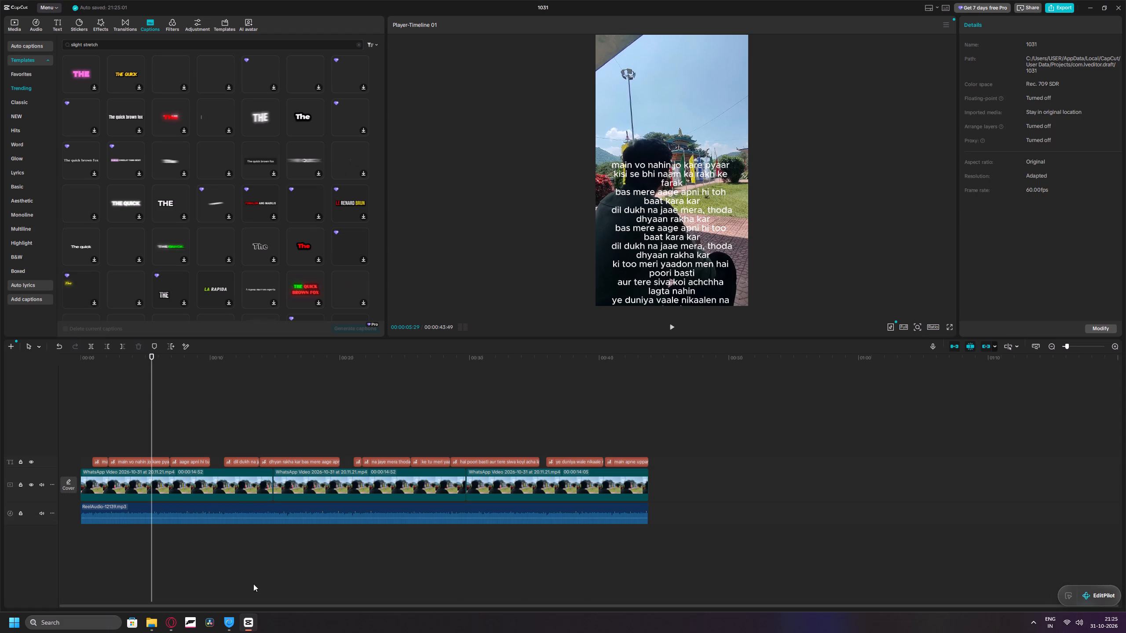
Play the opening seconds from near the start to check the pasted lyrics caption on the video.
drag(154, 372, 87, 378)
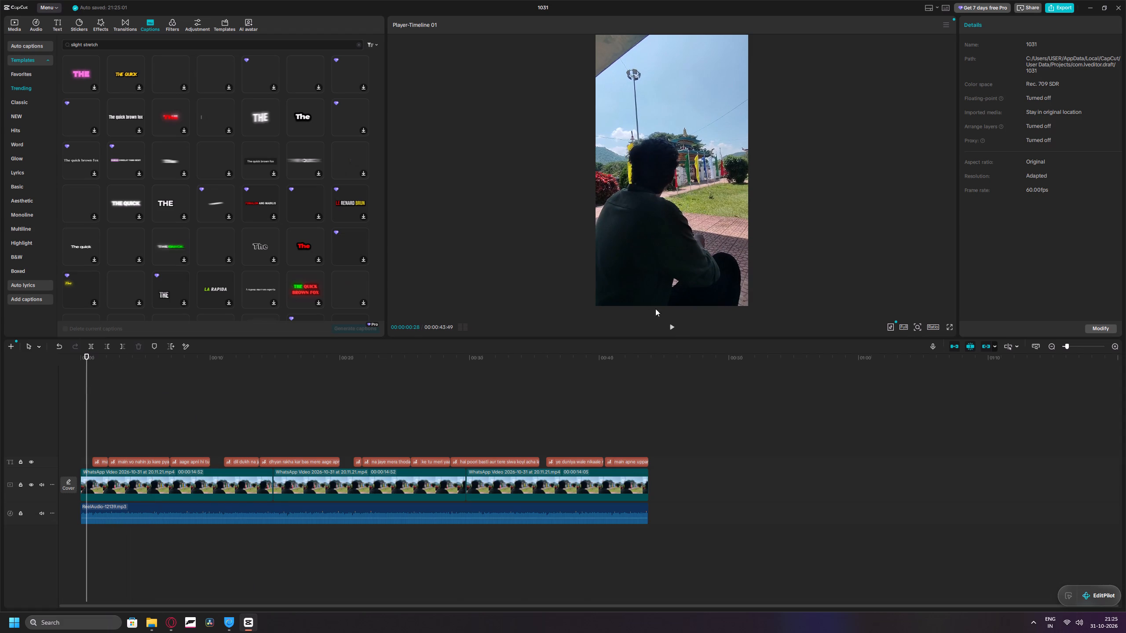
click(673, 322)
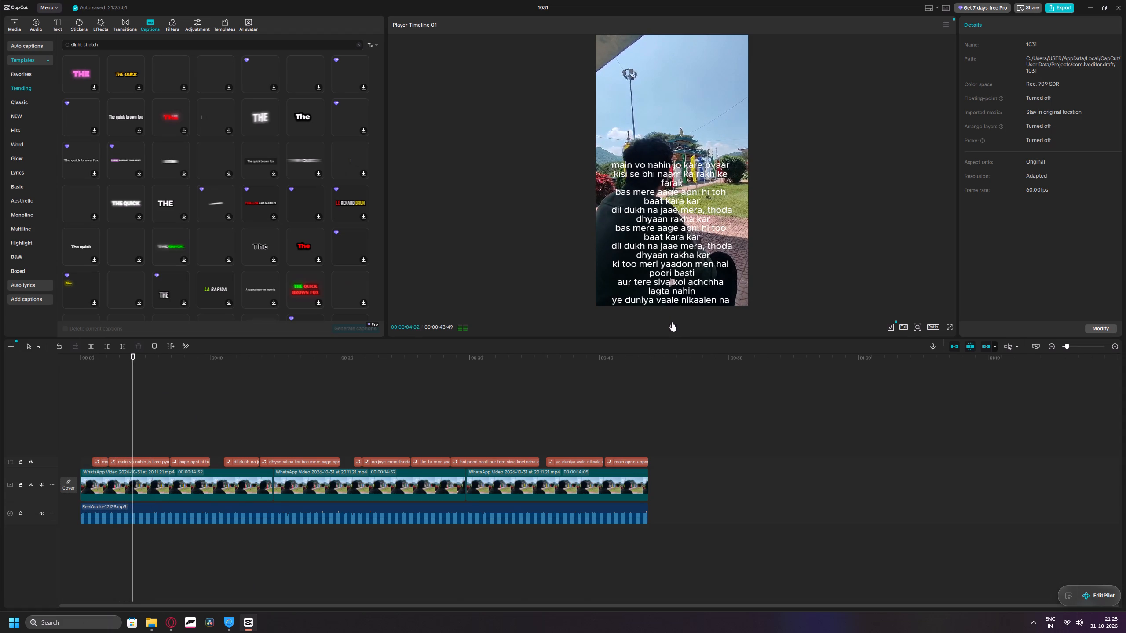
click(672, 322)
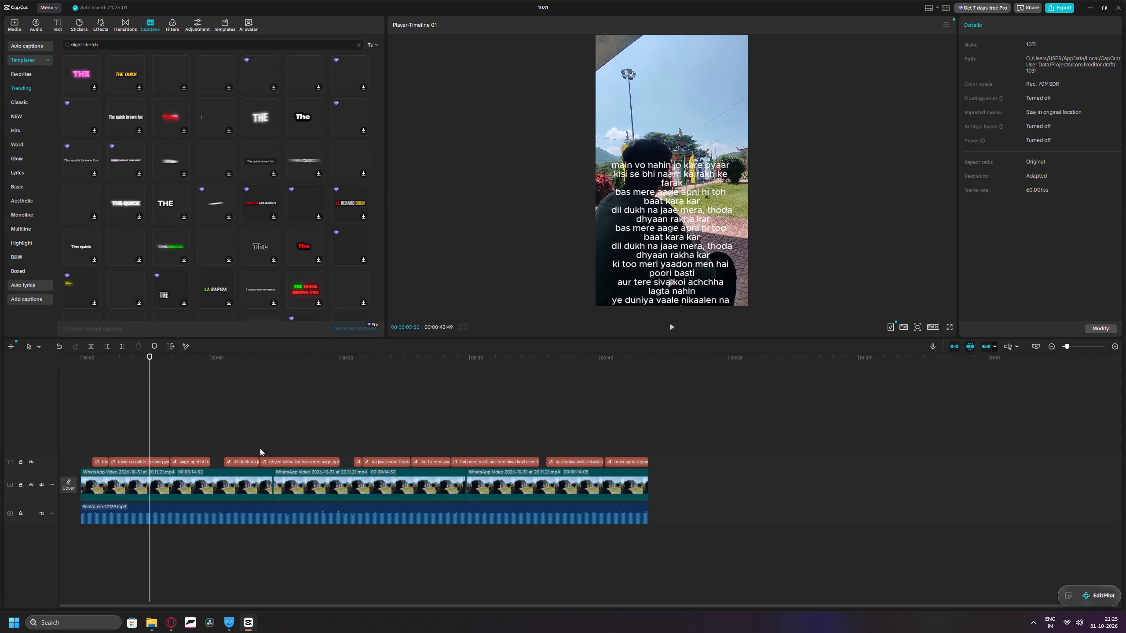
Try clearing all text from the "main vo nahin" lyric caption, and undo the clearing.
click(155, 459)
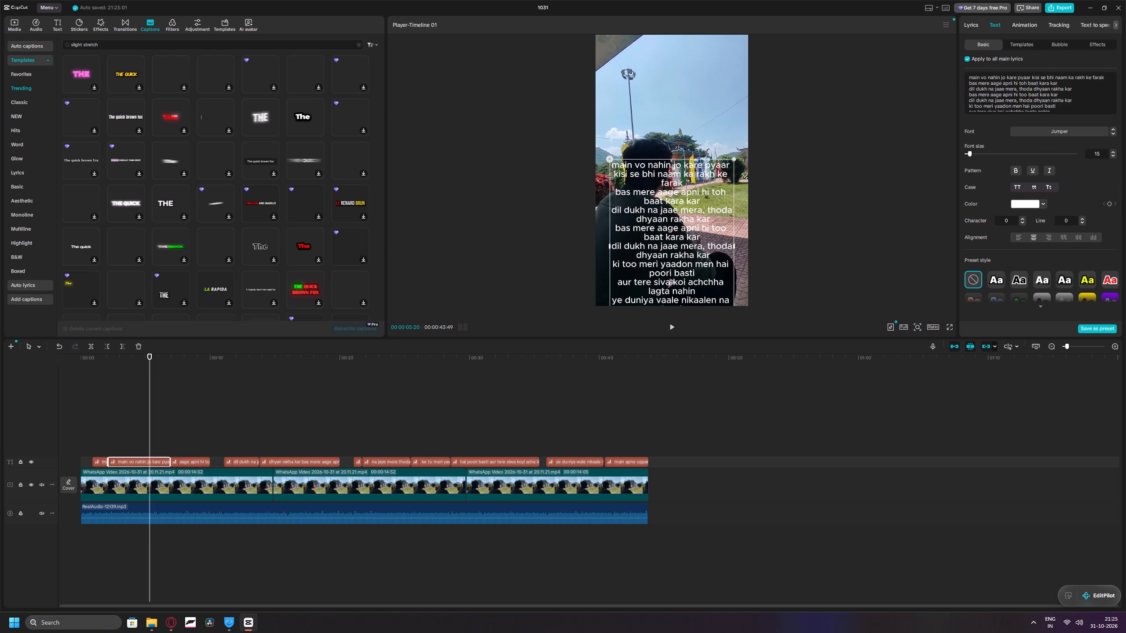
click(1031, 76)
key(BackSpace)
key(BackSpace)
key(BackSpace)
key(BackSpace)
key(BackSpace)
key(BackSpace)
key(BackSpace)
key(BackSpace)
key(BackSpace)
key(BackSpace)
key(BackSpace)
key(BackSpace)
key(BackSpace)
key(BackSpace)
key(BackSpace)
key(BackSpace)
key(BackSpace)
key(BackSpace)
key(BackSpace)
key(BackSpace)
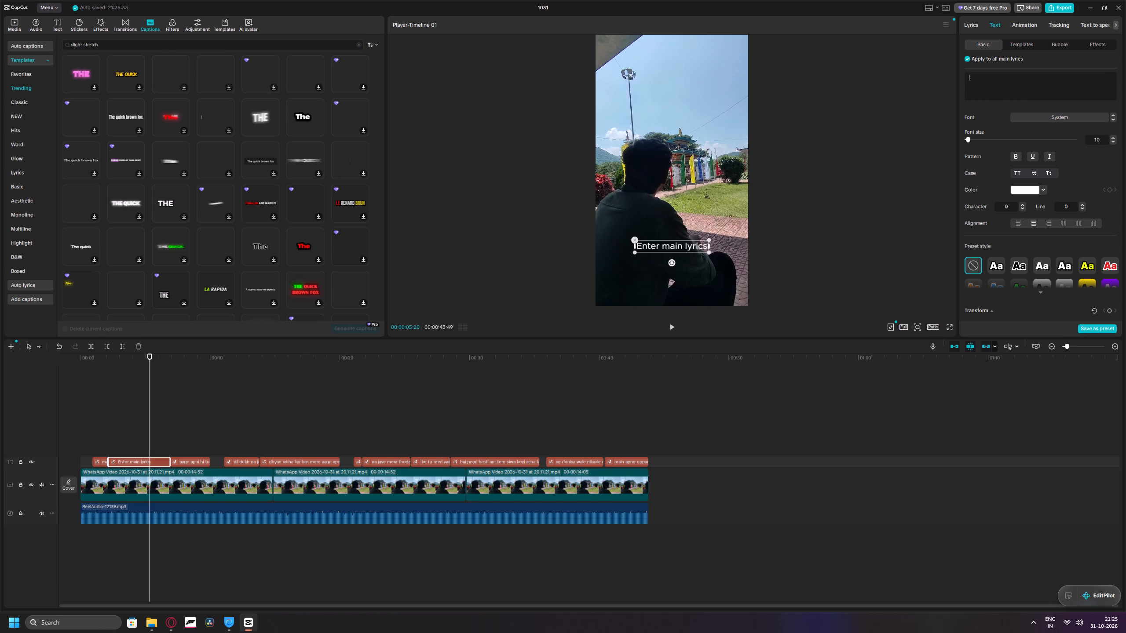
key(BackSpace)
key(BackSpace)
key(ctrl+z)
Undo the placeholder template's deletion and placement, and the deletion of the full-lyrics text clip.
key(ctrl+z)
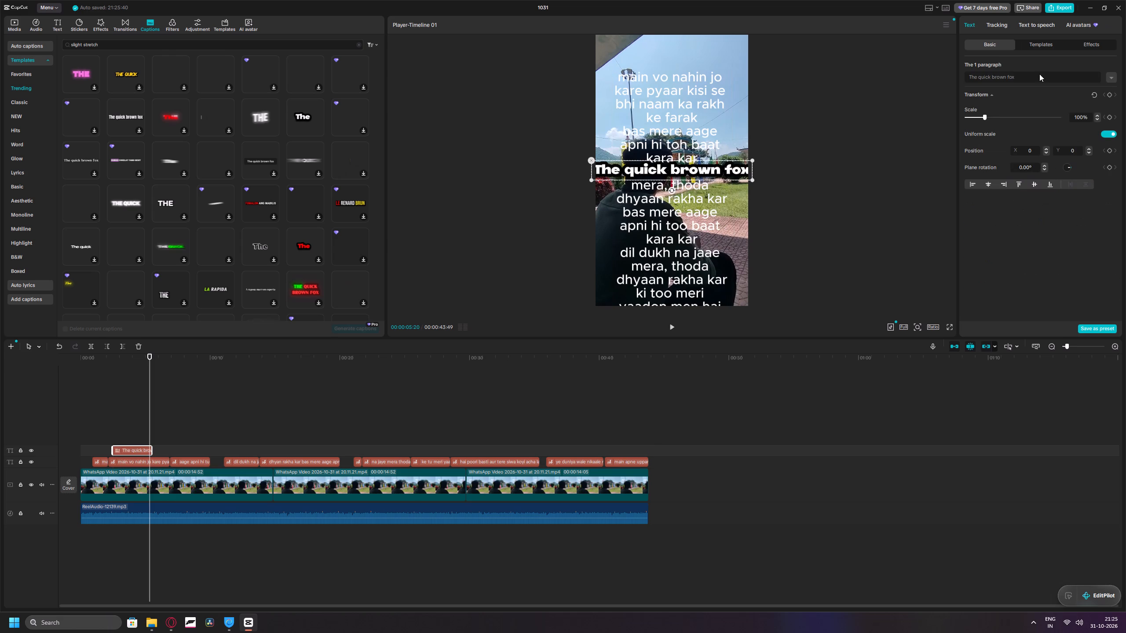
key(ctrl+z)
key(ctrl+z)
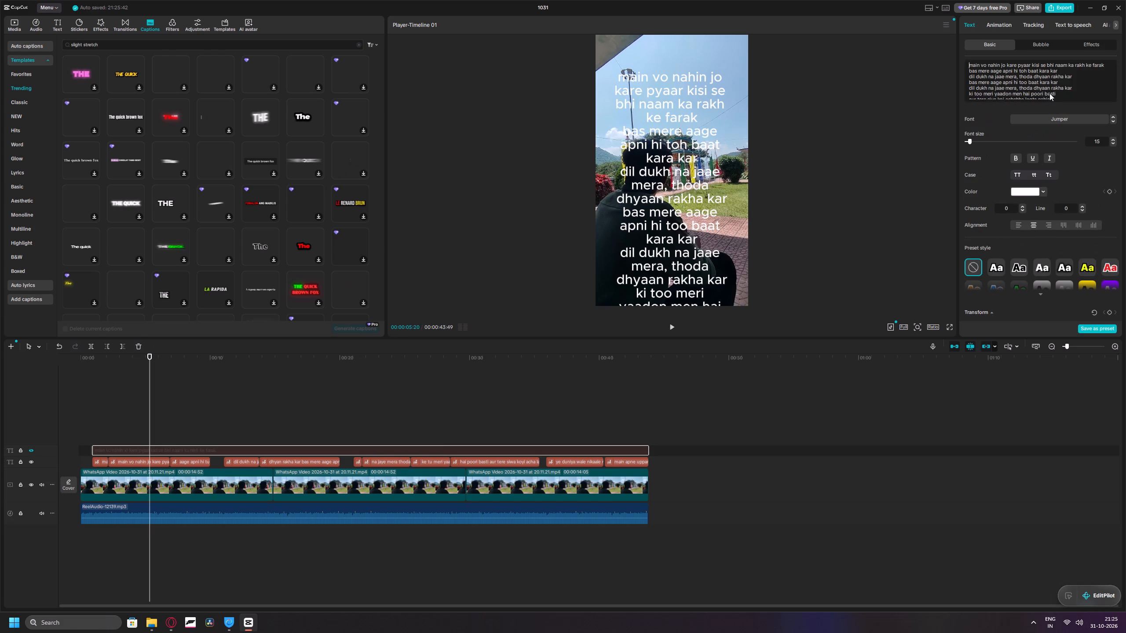
Undo the pasted-lyrics edits until the second lyric caption reads "kare pyar kisi se bhi naam ka rakh ke farak bas mere" again.
key(ctrl+z)
key(ctrl+z)
key(ctrl+z)
key(ctrl+z)
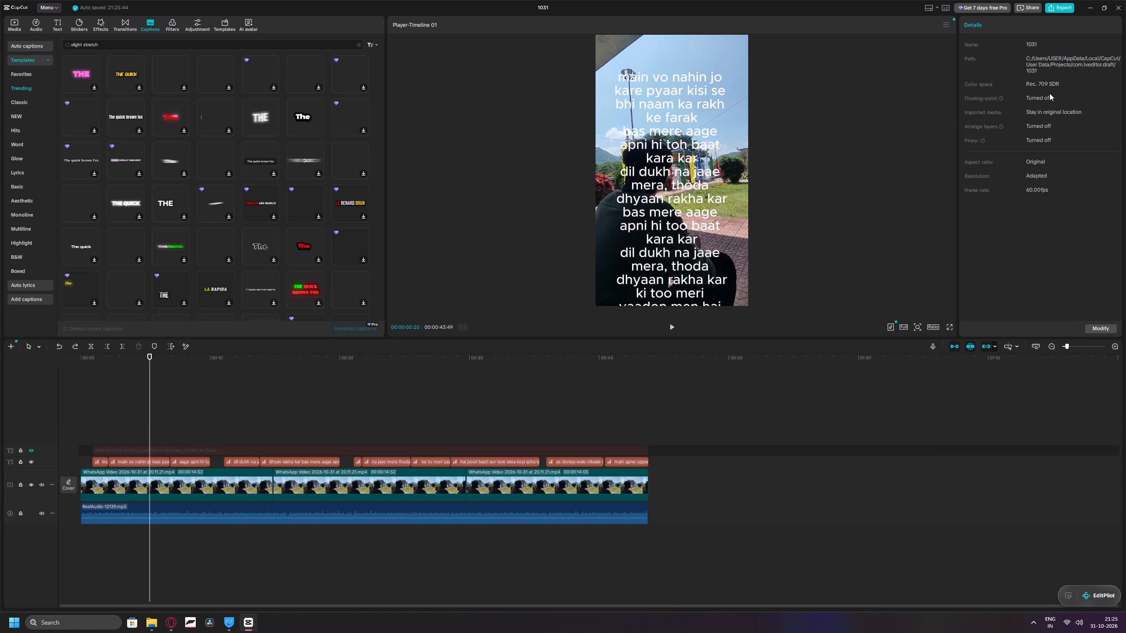
key(ctrl+z)
key(ctrl+z)
key(ctrl+z)
key(ctrl+z)
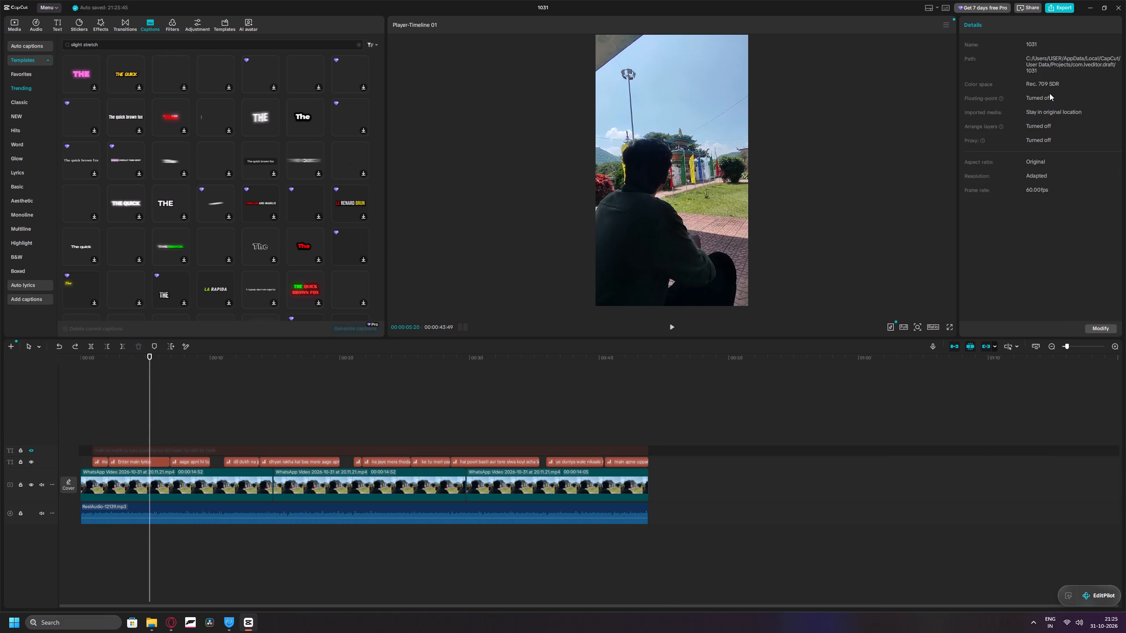
key(ctrl+z)
key(ctrl+z)
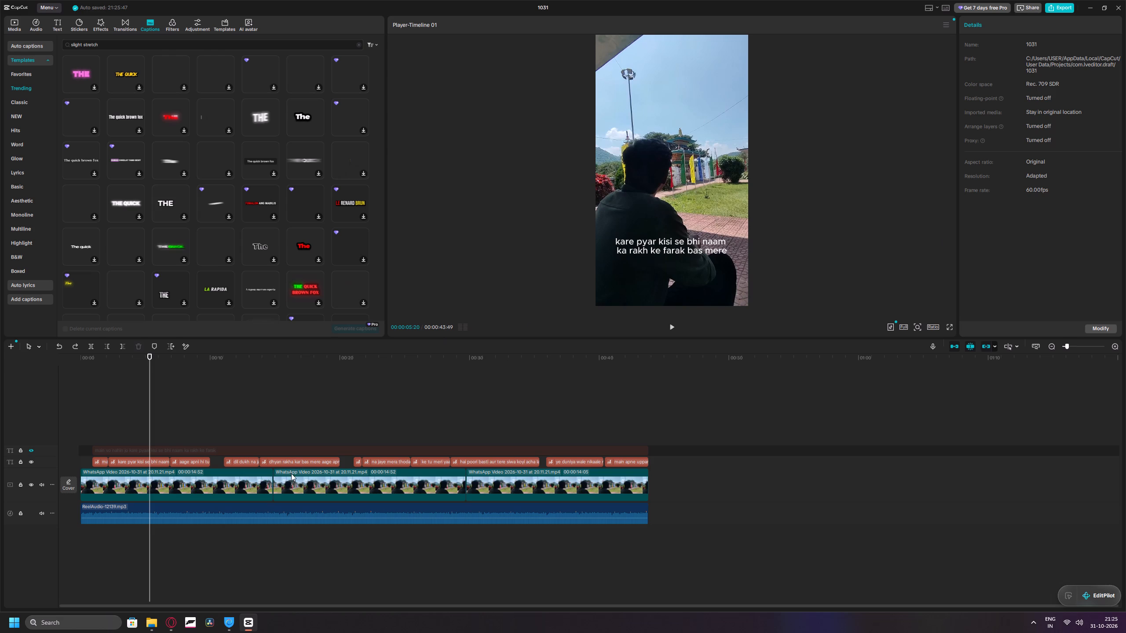
Switch to Opera GX, rewatch the caption tutorial from 0:27 up to the part on applying templates, and return to CapCut.
key(alt+Tab)
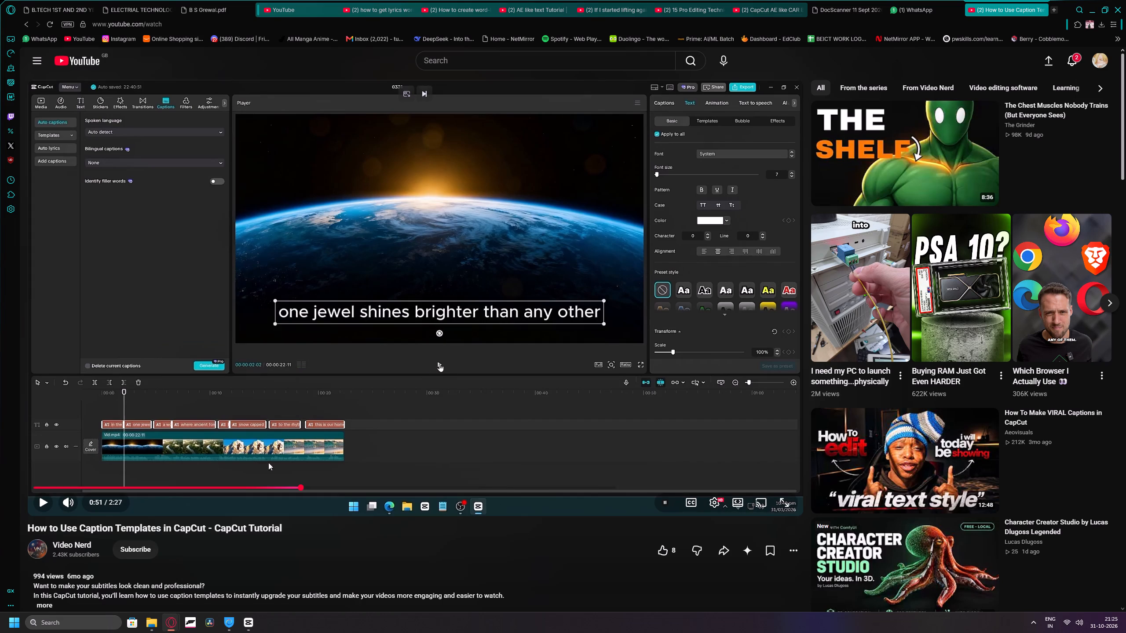
click(260, 487)
click(176, 492)
click(179, 485)
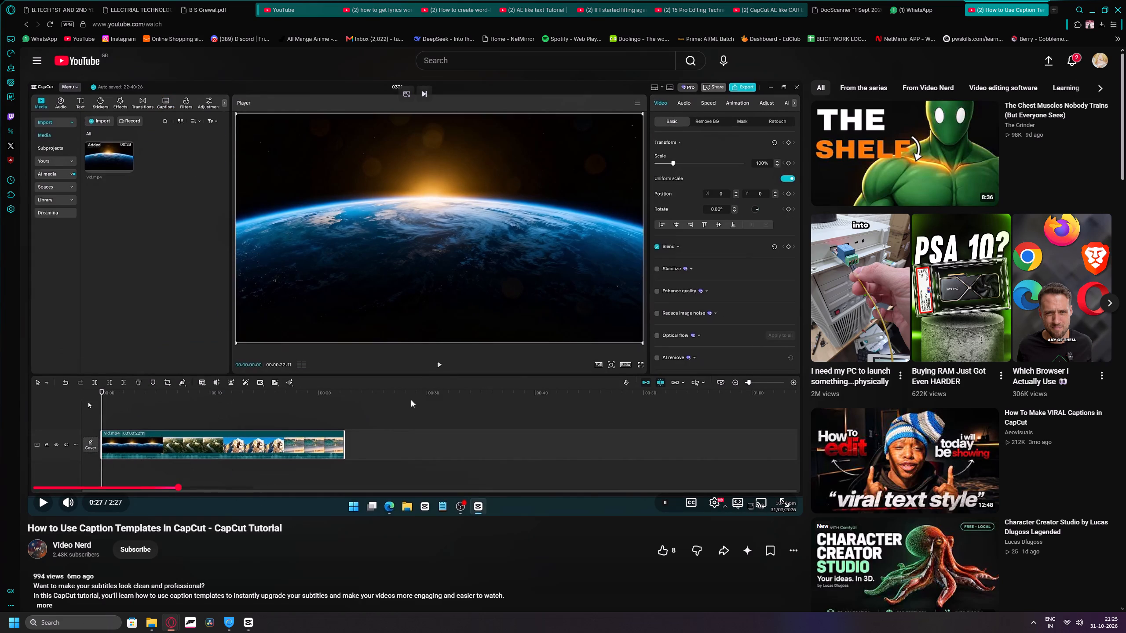
click(426, 396)
key(Right)
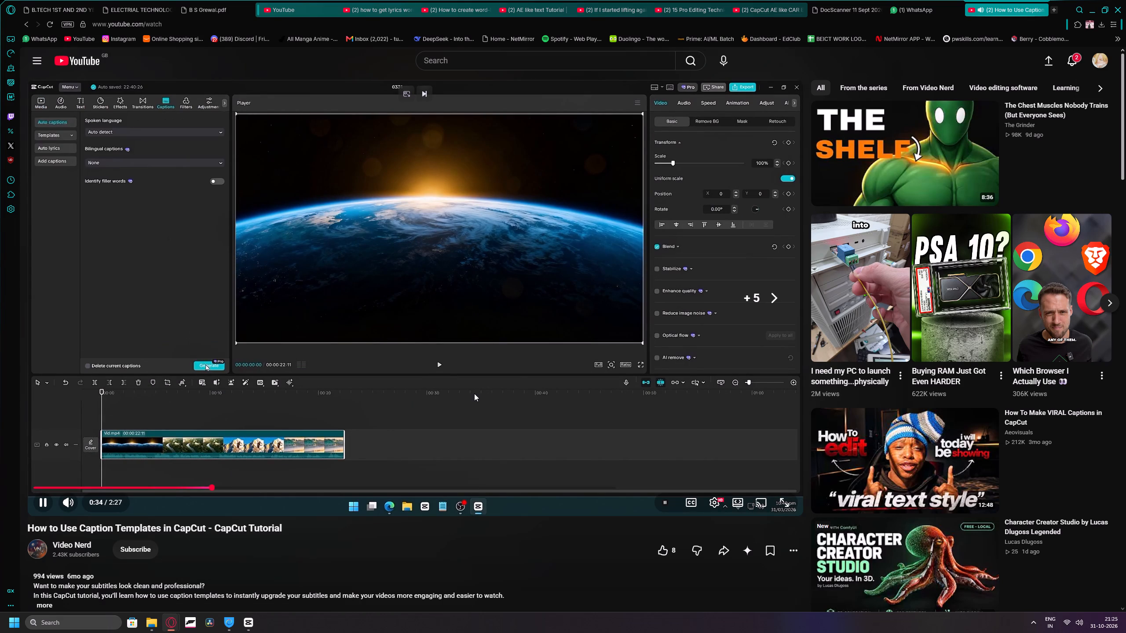
key(Right)
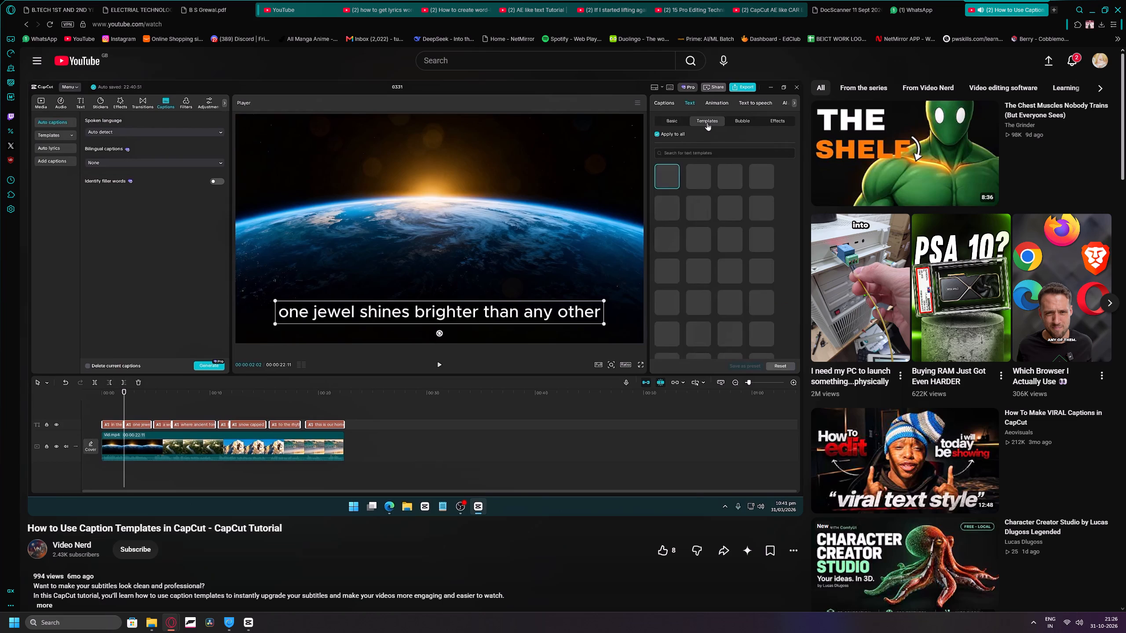
click(539, 326)
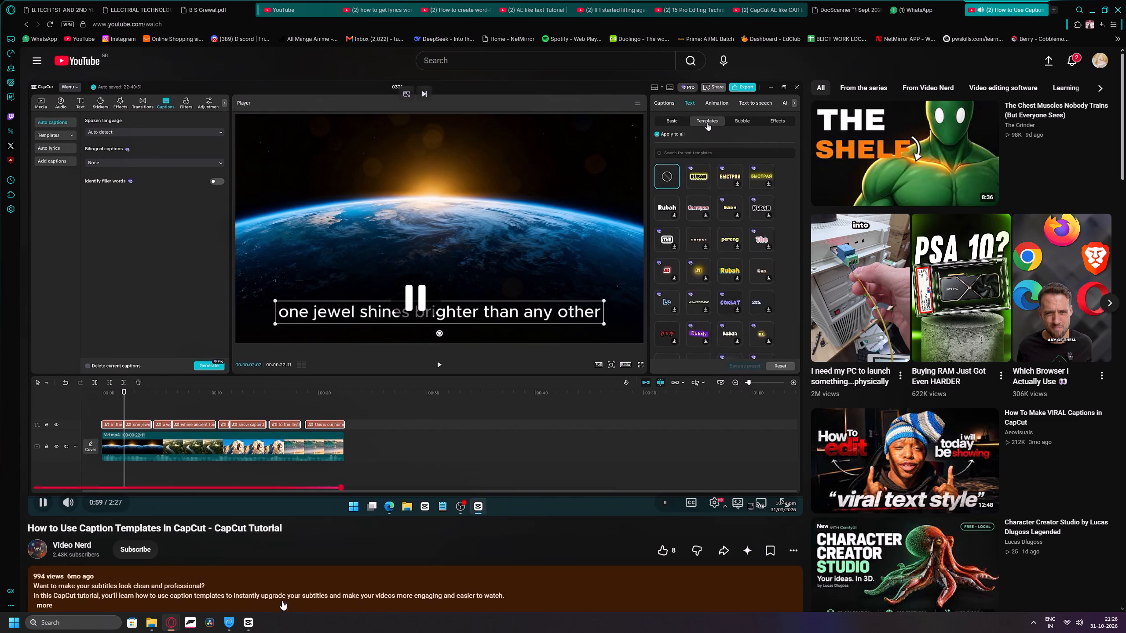
click(249, 626)
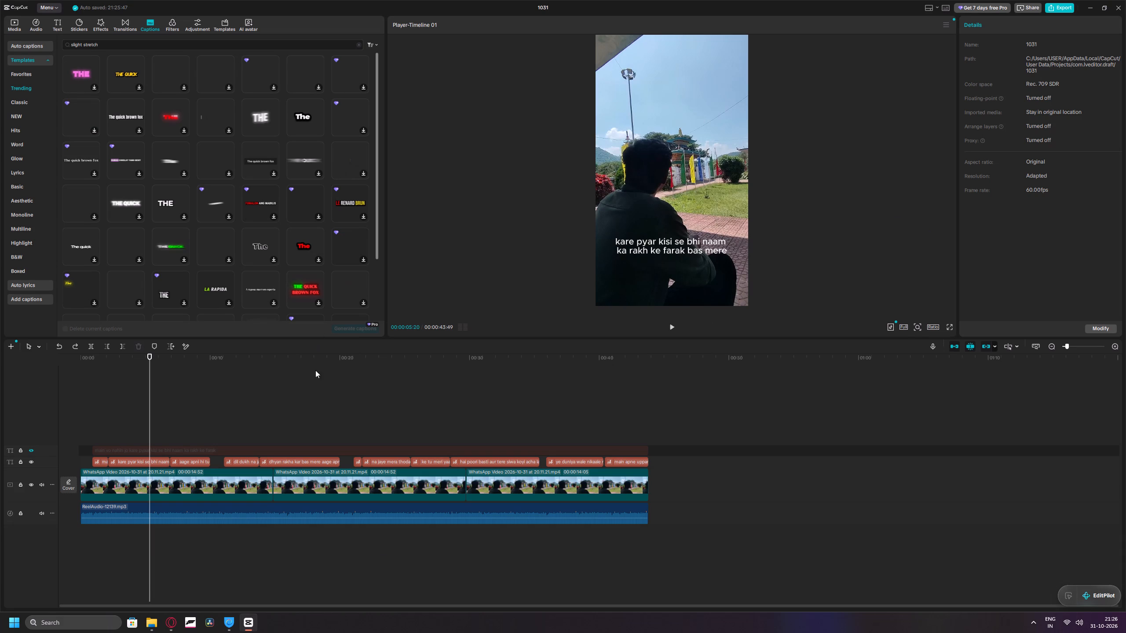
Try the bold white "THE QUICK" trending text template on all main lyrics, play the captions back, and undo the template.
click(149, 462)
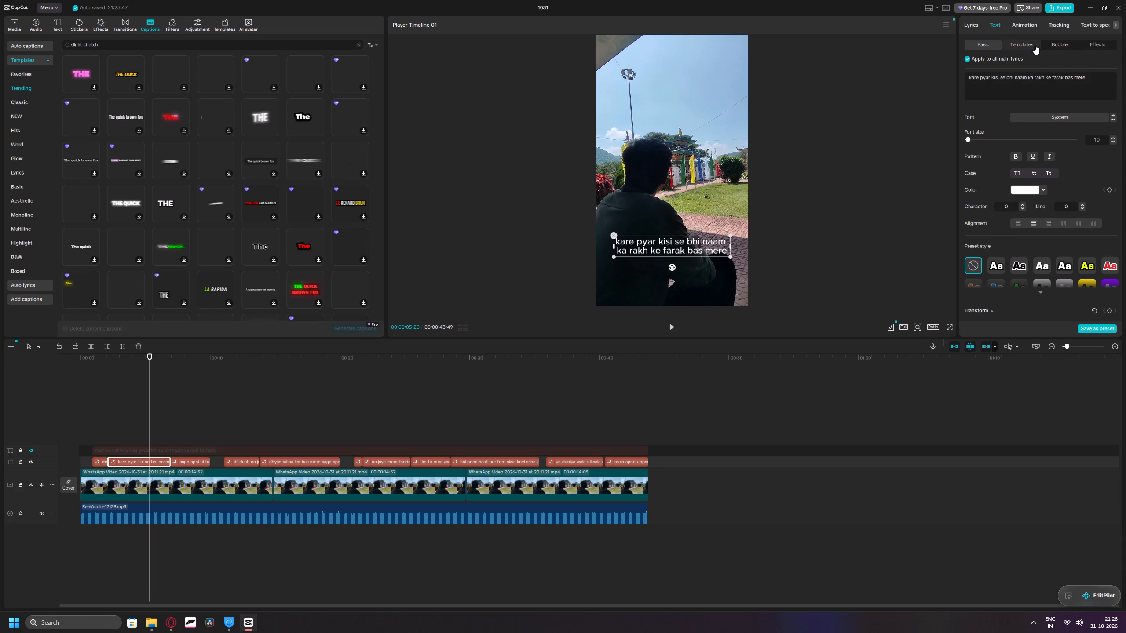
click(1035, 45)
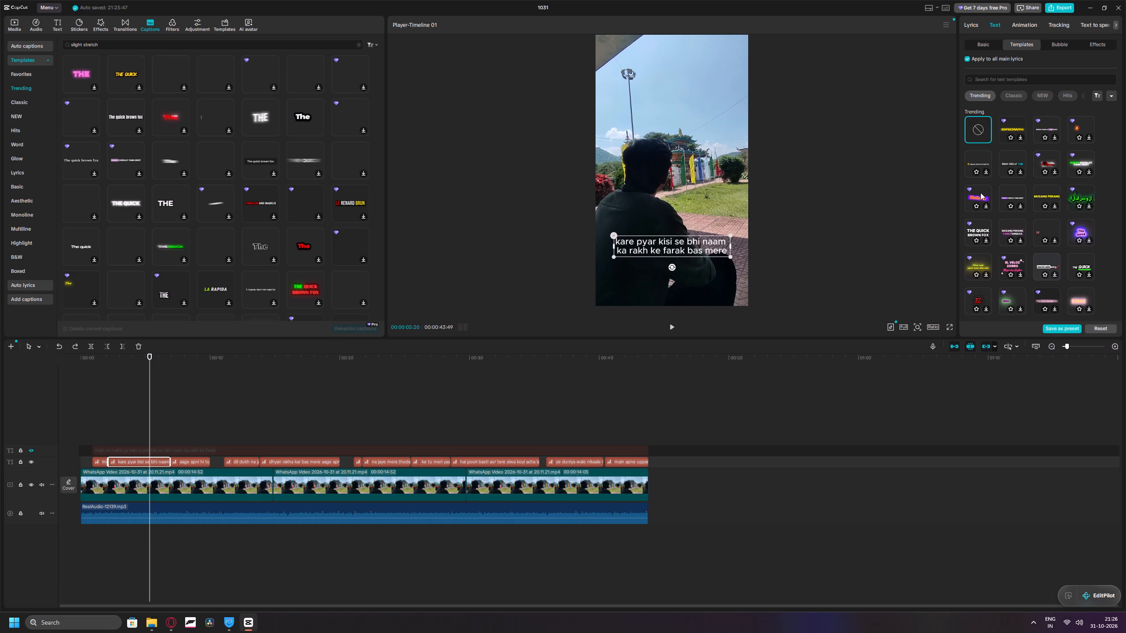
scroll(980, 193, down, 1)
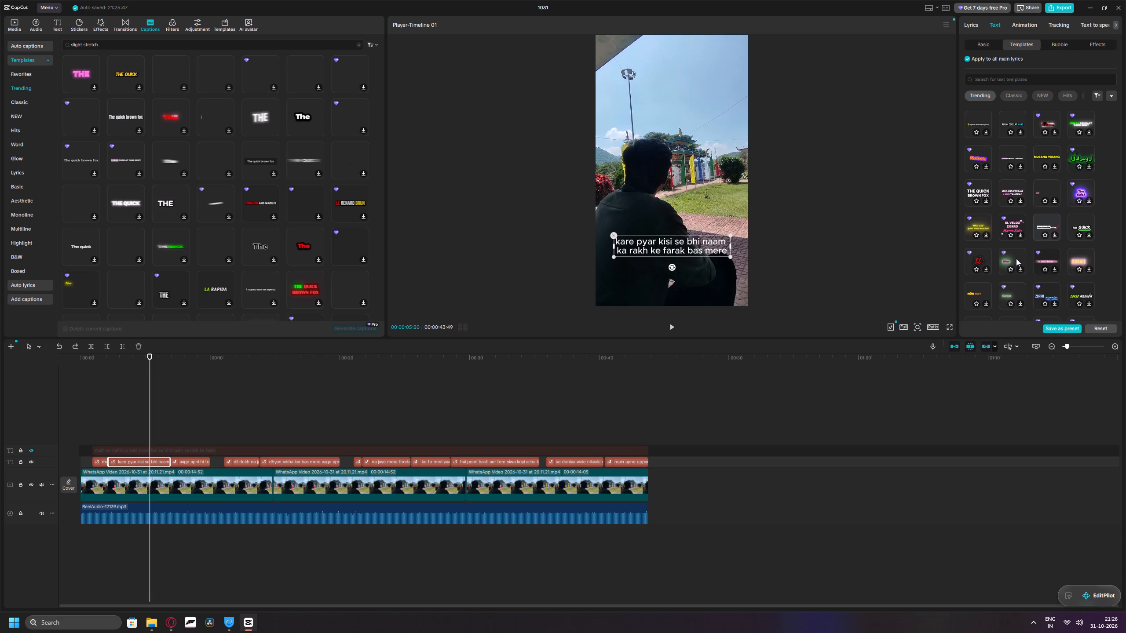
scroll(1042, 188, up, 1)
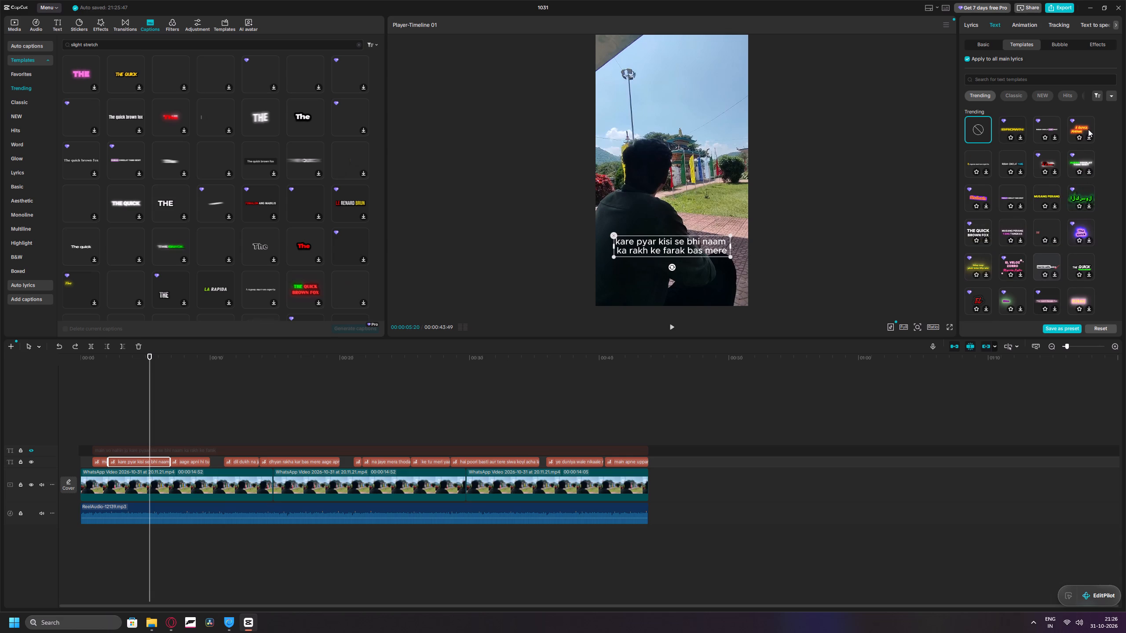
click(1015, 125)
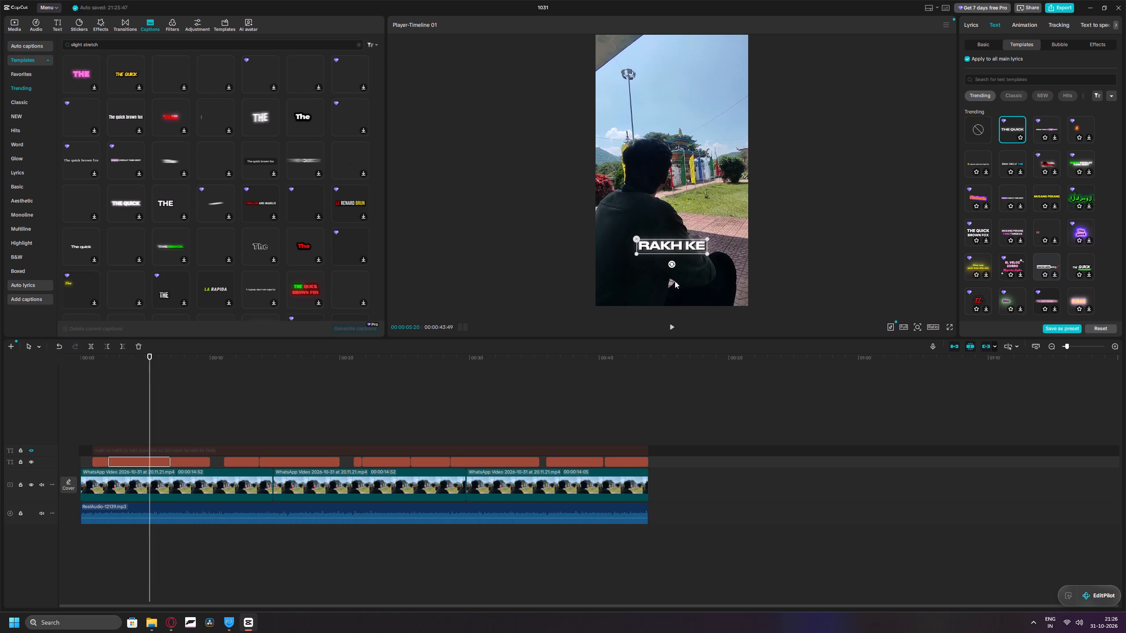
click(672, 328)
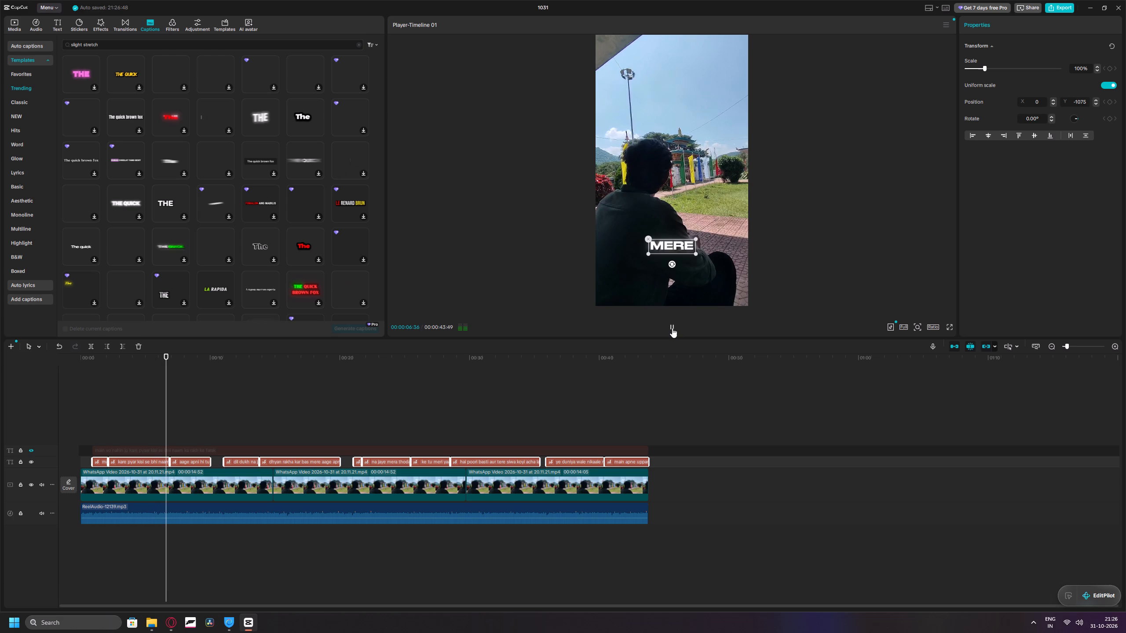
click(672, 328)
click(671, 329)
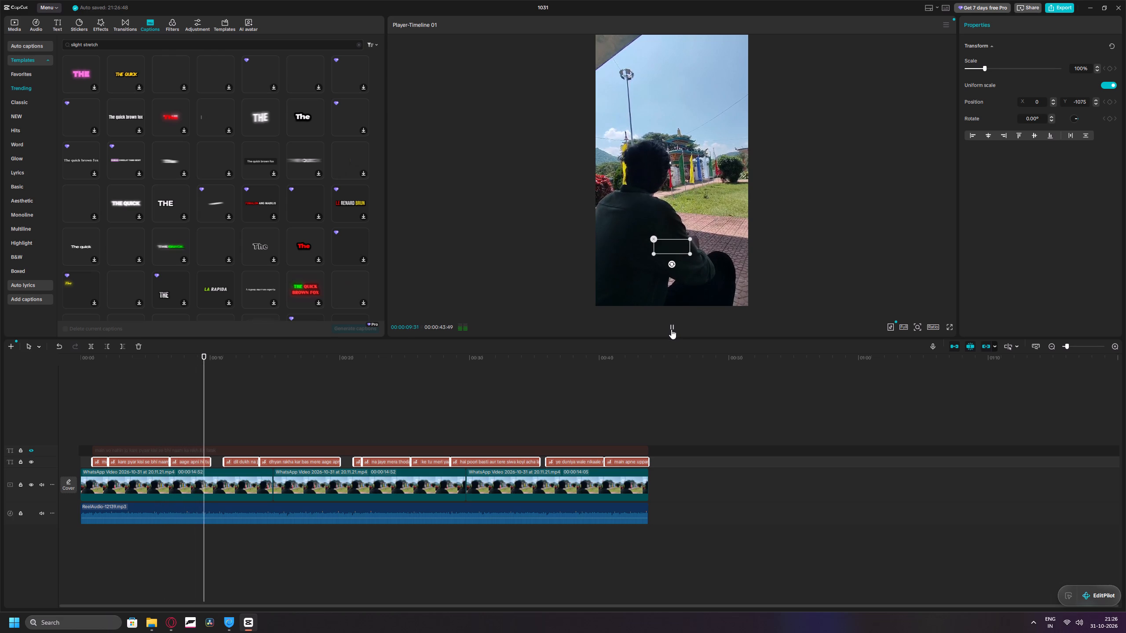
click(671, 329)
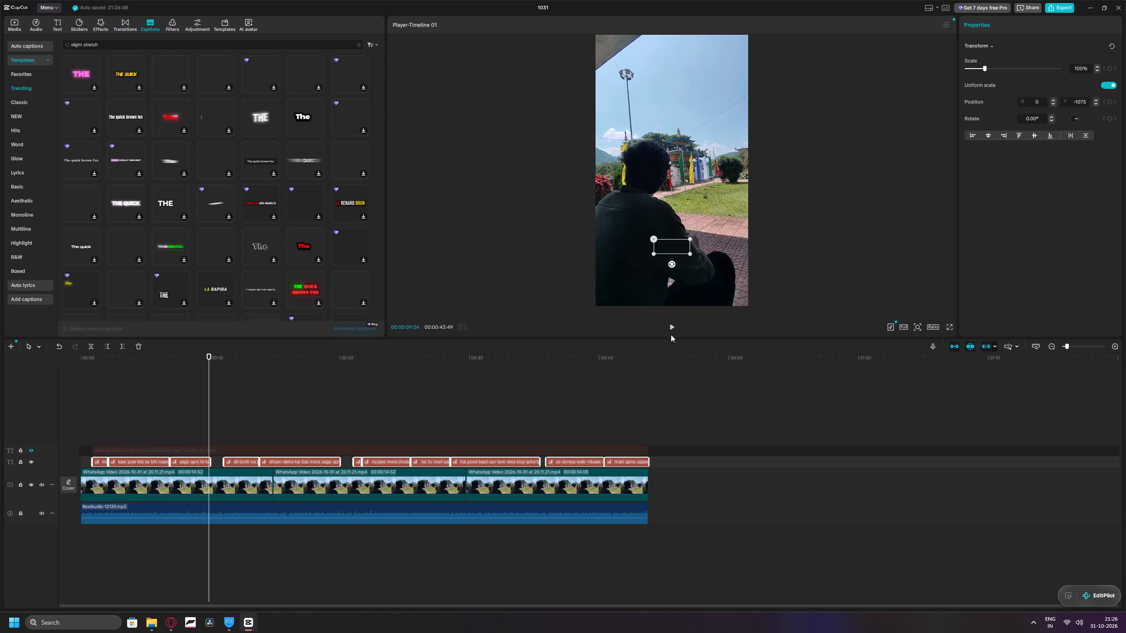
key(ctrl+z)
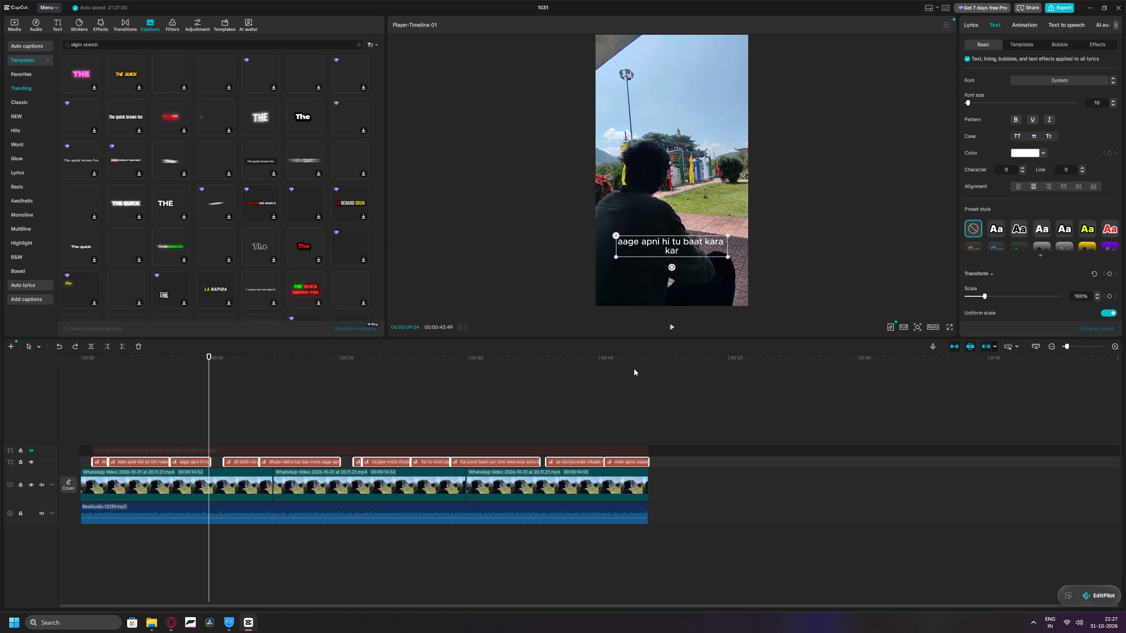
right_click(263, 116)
Delete the full-lyrics text clip from the hidden text track above the lyric captions.
click(178, 446)
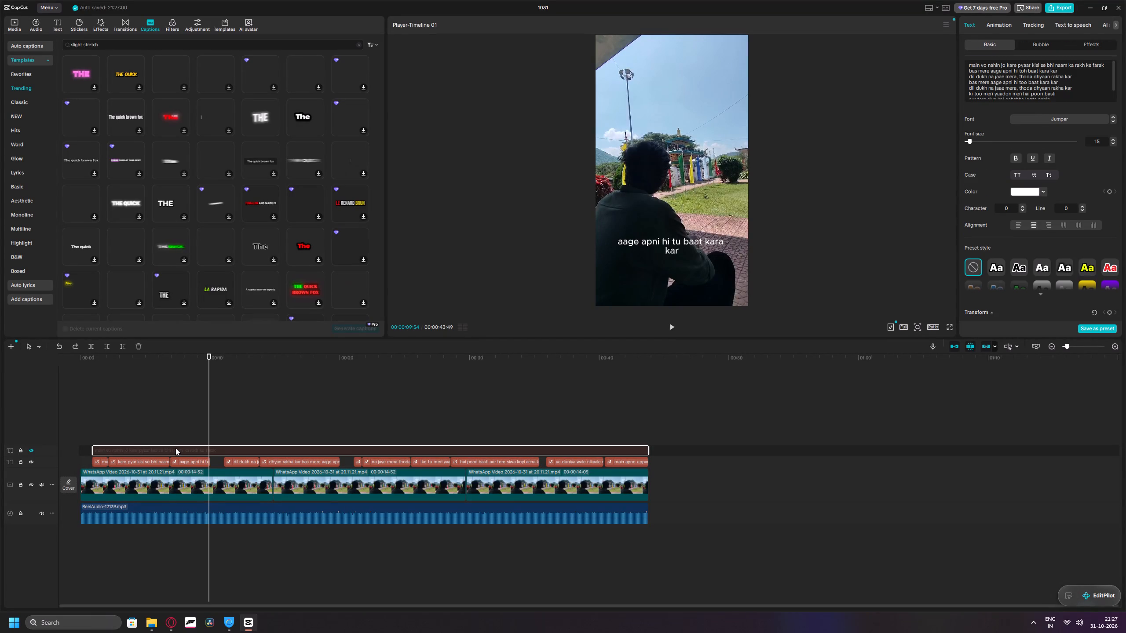
key(BackSpace)
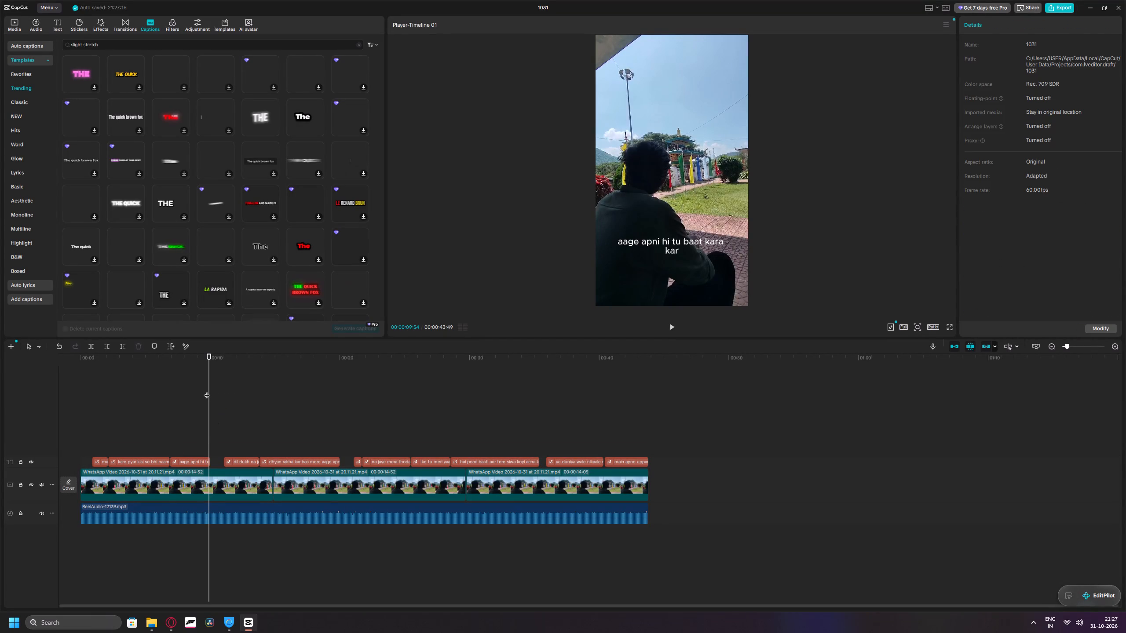
Play the video from the first lyric caption, and replay the "kare pyar kisi se" caption to check wording and timing.
drag(209, 391, 94, 395)
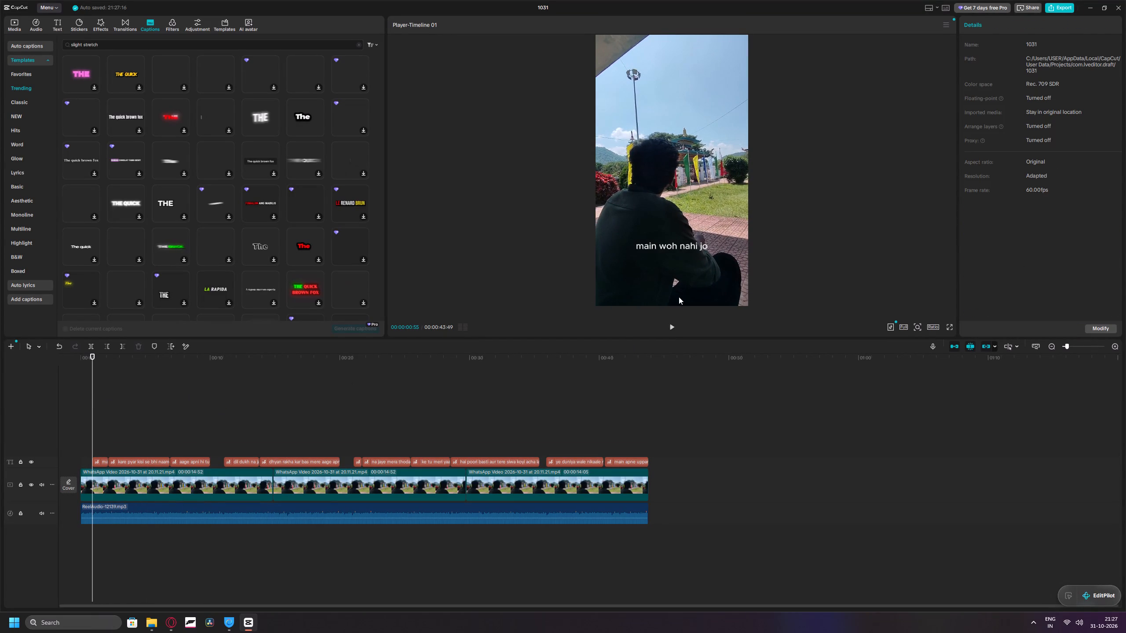
click(670, 325)
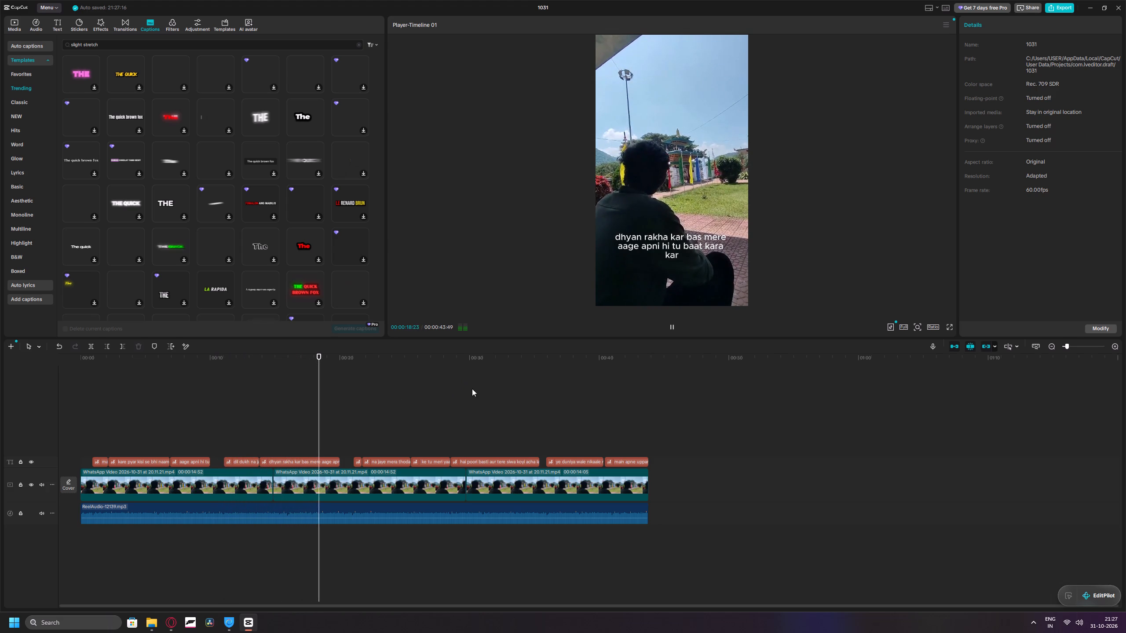
click(325, 461)
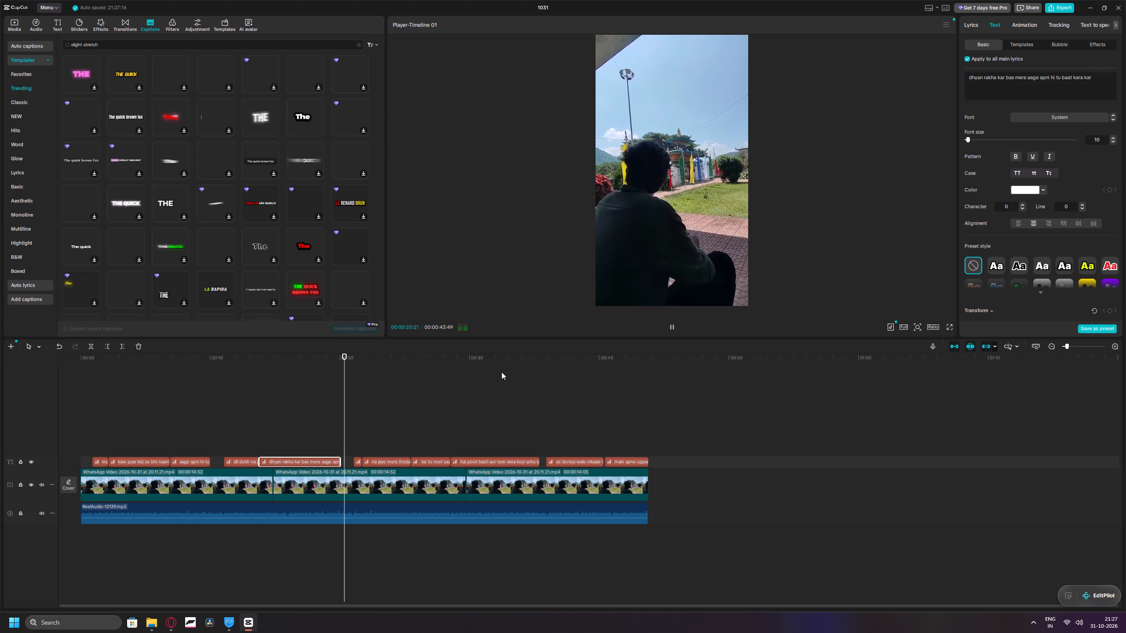
drag(357, 399, 136, 404)
click(671, 326)
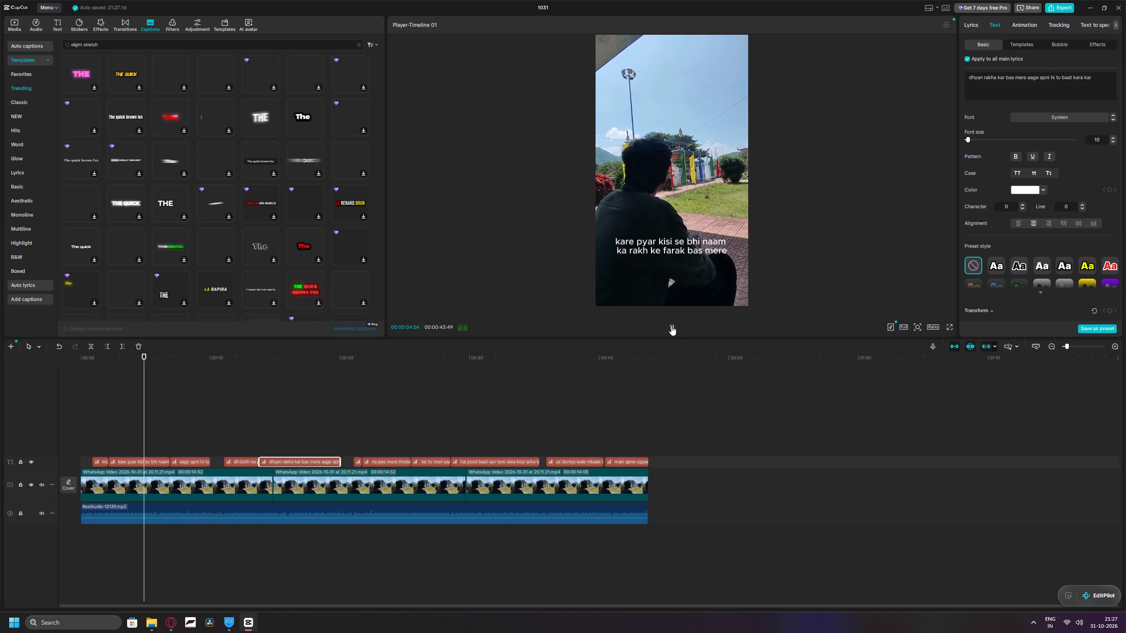
click(671, 326)
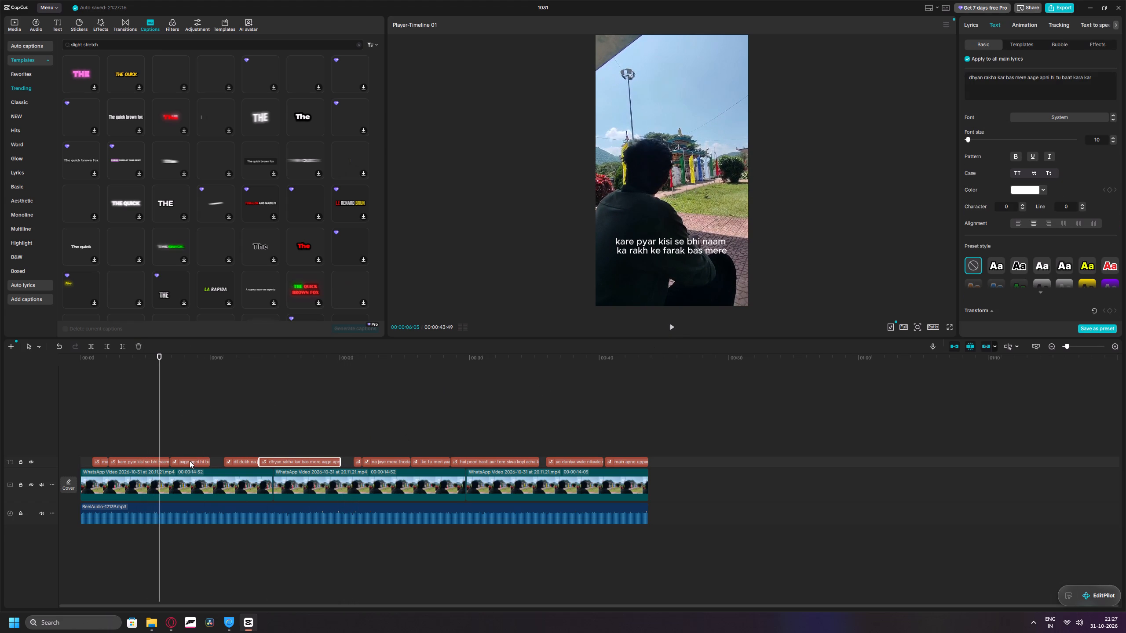
Move the "aage apni hi tu" lyric caption slightly later on the timeline, leaving a gap after the "kare pyar kisi se" caption.
drag(190, 461, 200, 459)
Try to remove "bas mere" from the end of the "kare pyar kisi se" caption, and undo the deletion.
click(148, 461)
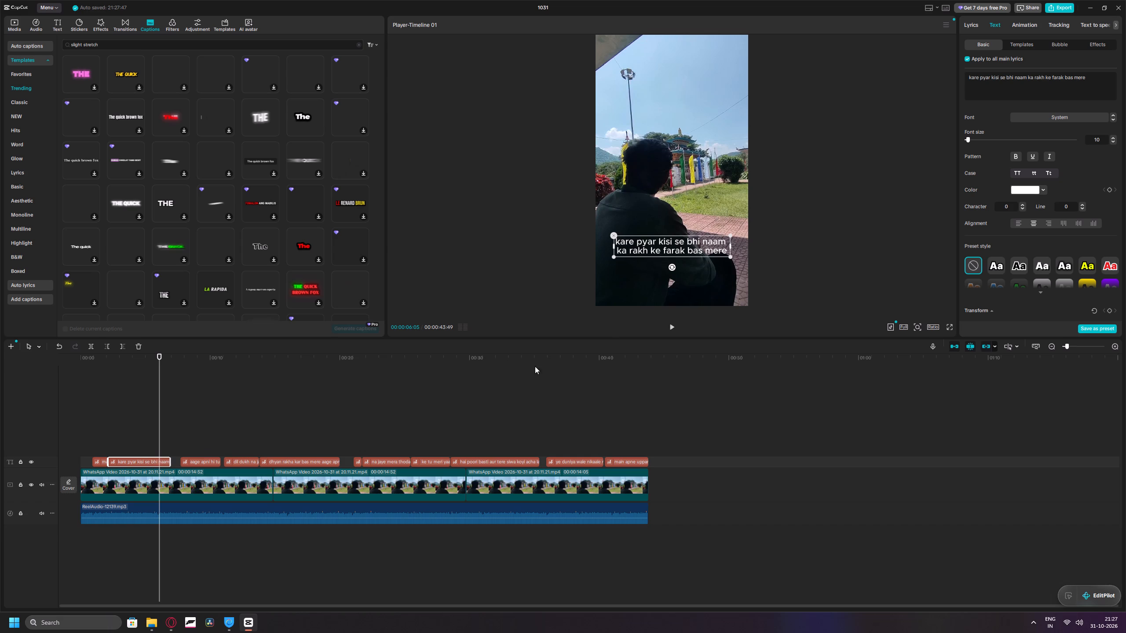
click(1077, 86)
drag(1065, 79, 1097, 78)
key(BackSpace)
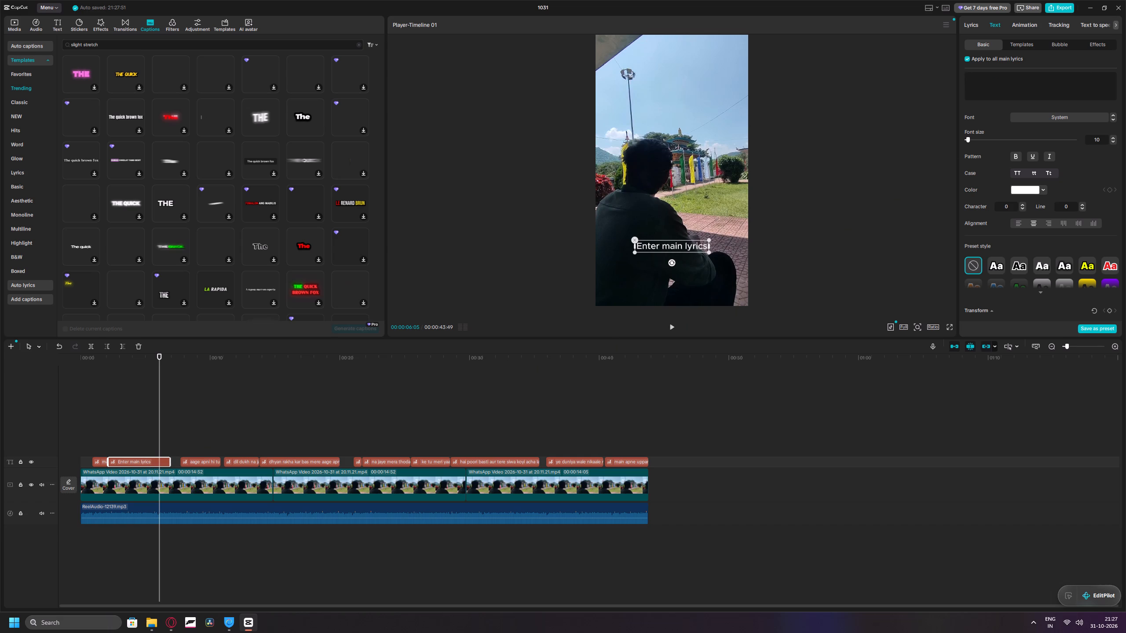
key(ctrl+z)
Copy the text of the "kare pyar kisi se" caption and try again to remove "bas mere" from its end.
triple_click(1097, 78)
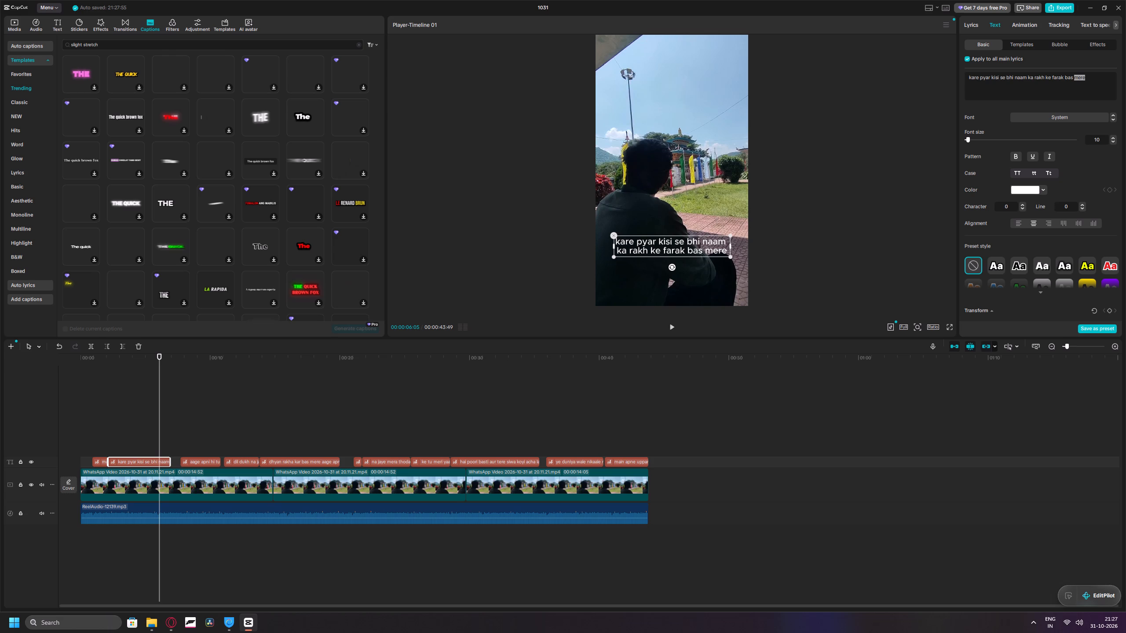
triple_click(1097, 78)
triple_click(1096, 78)
double_click(1096, 78)
key(ctrl+c)
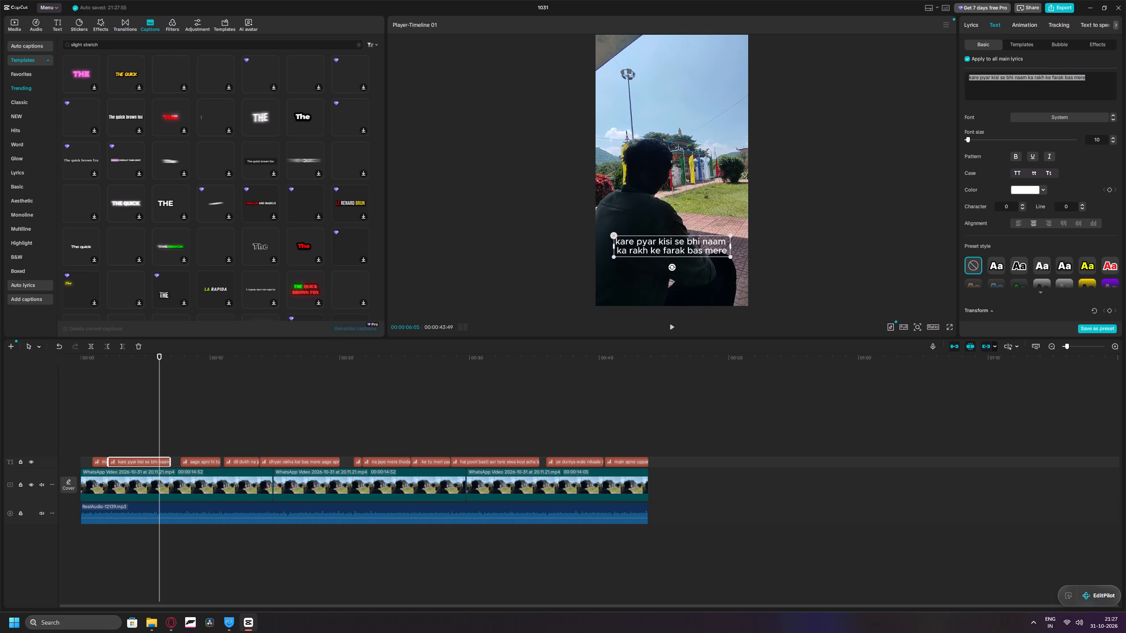
click(1096, 78)
drag(1064, 77, 1073, 77)
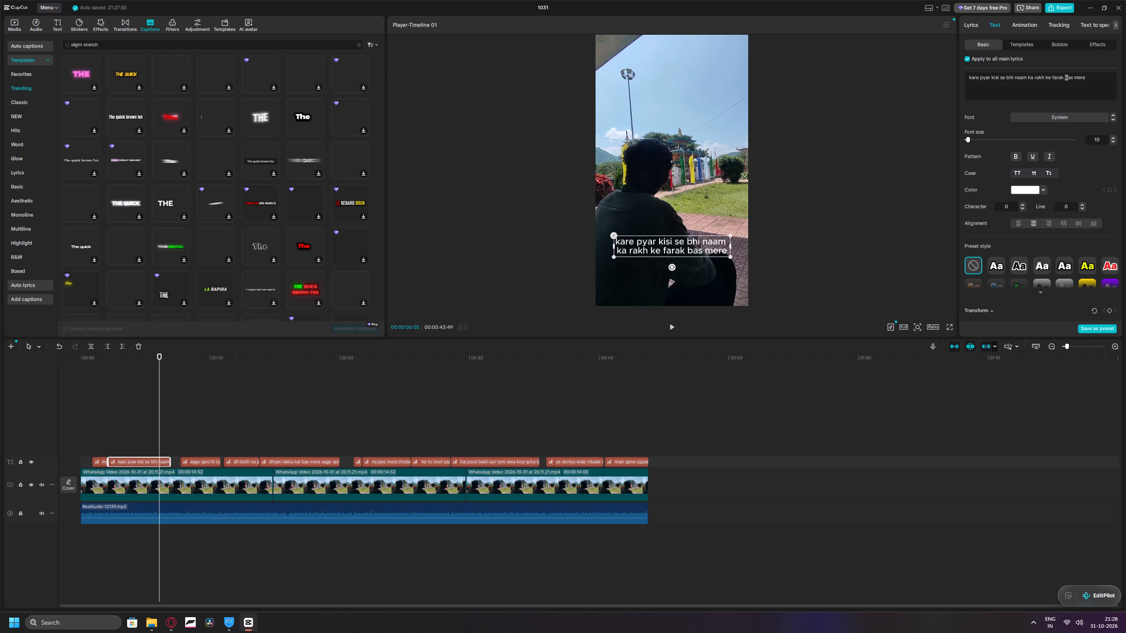
drag(1073, 77, 1098, 79)
key(BackSpace)
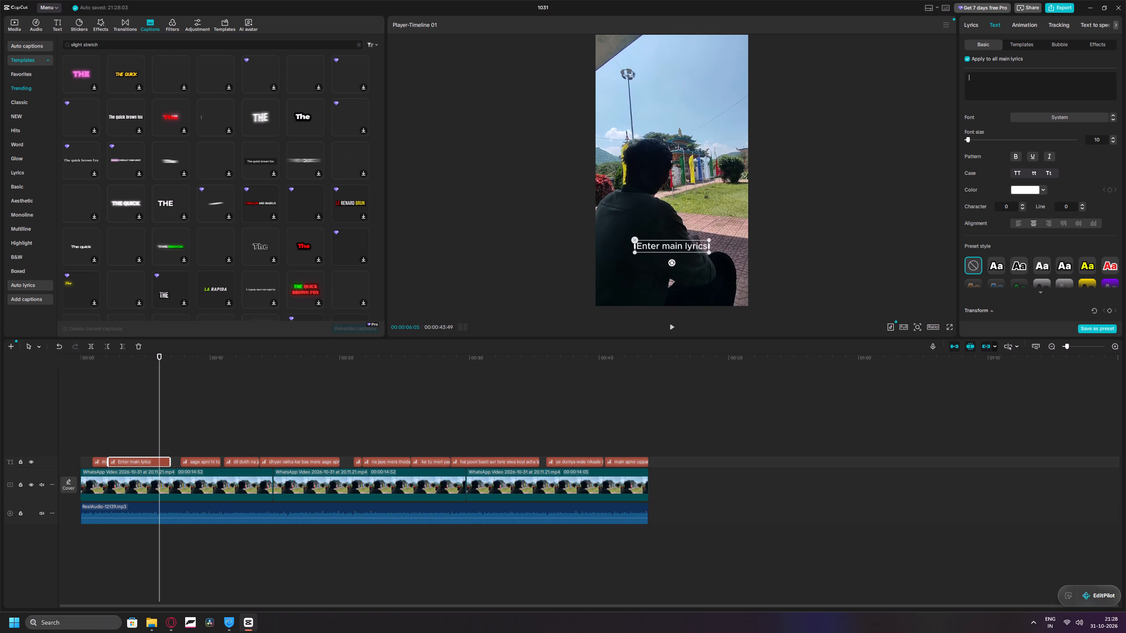
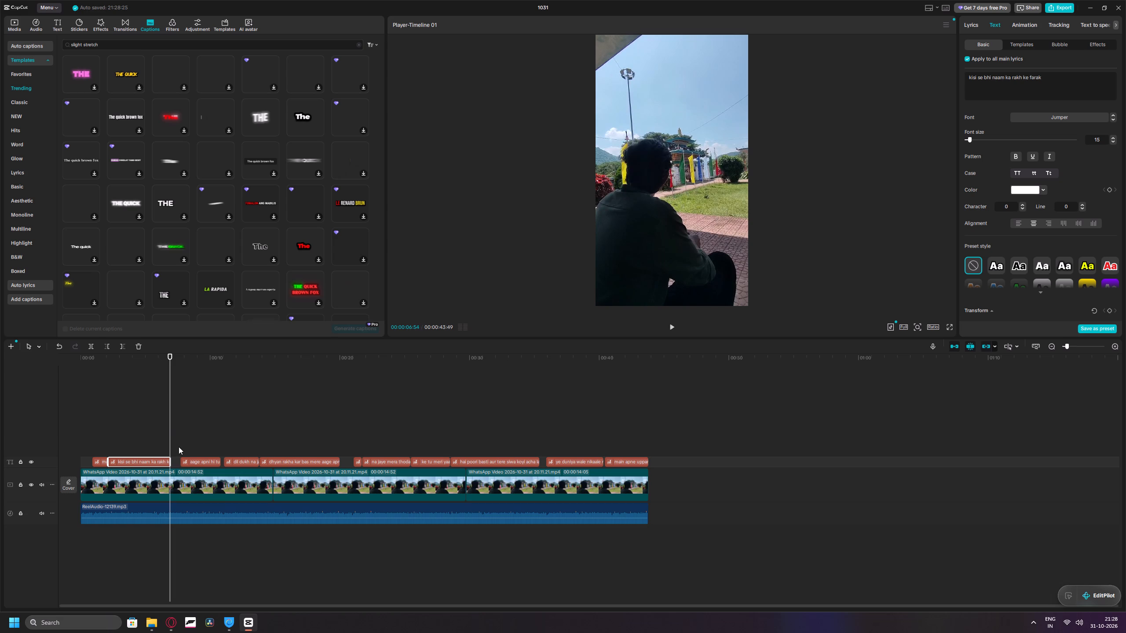
Extend the start of the "aage apni hi tu baat kara kar" caption back to the playhead at 00:00:06:54.
click(190, 462)
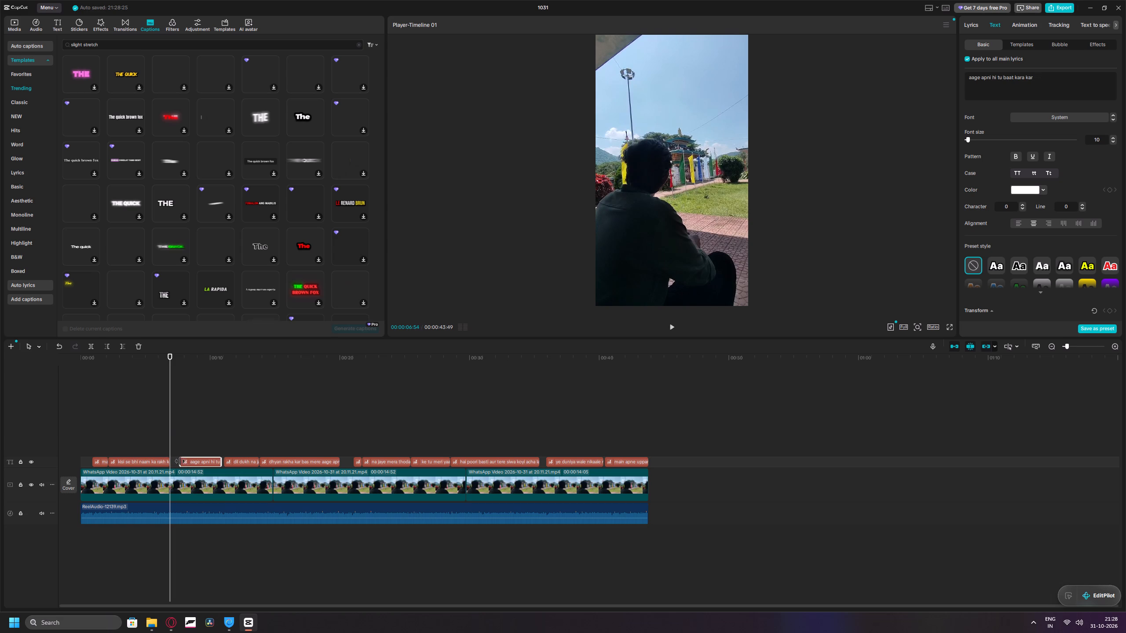
drag(180, 462, 168, 462)
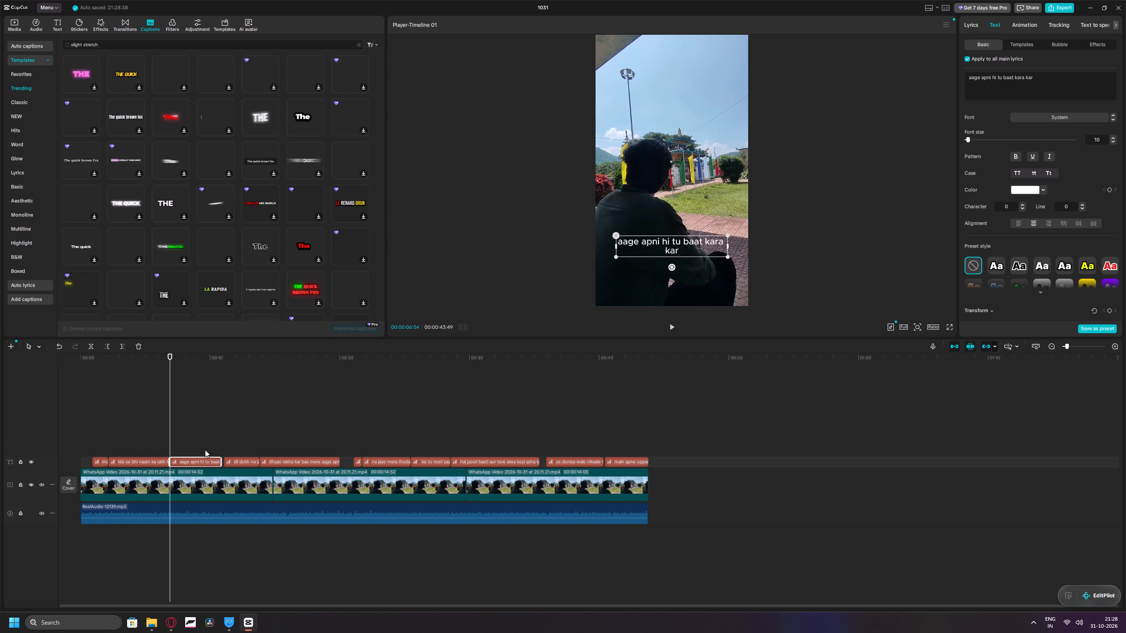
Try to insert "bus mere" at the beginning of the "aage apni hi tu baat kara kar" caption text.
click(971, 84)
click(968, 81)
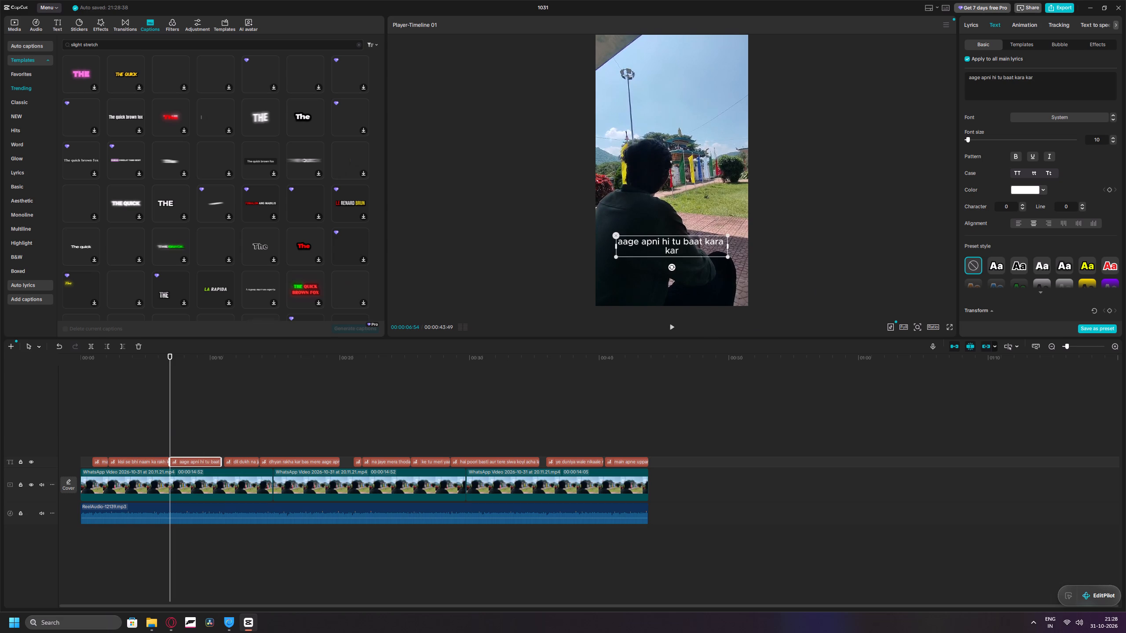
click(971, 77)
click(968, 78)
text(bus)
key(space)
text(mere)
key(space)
Play on to 00:00:15:01 and retime there the boundary between the "dil dukh na jaye mera" and "dhyan rakha kar" captions, leaving no gap.
click(673, 325)
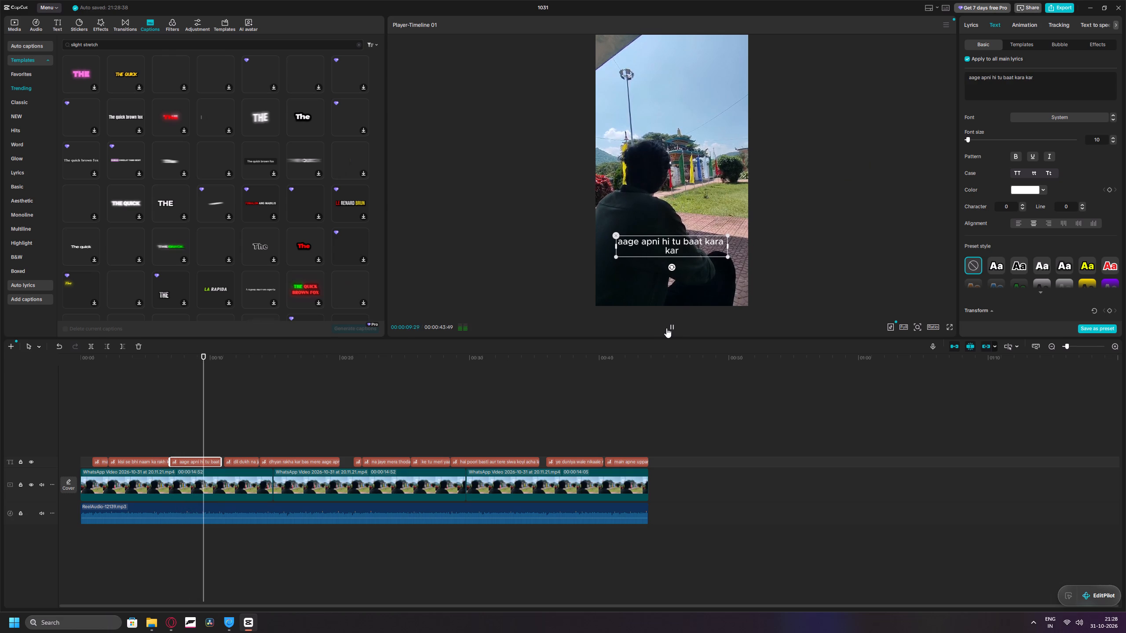
click(673, 327)
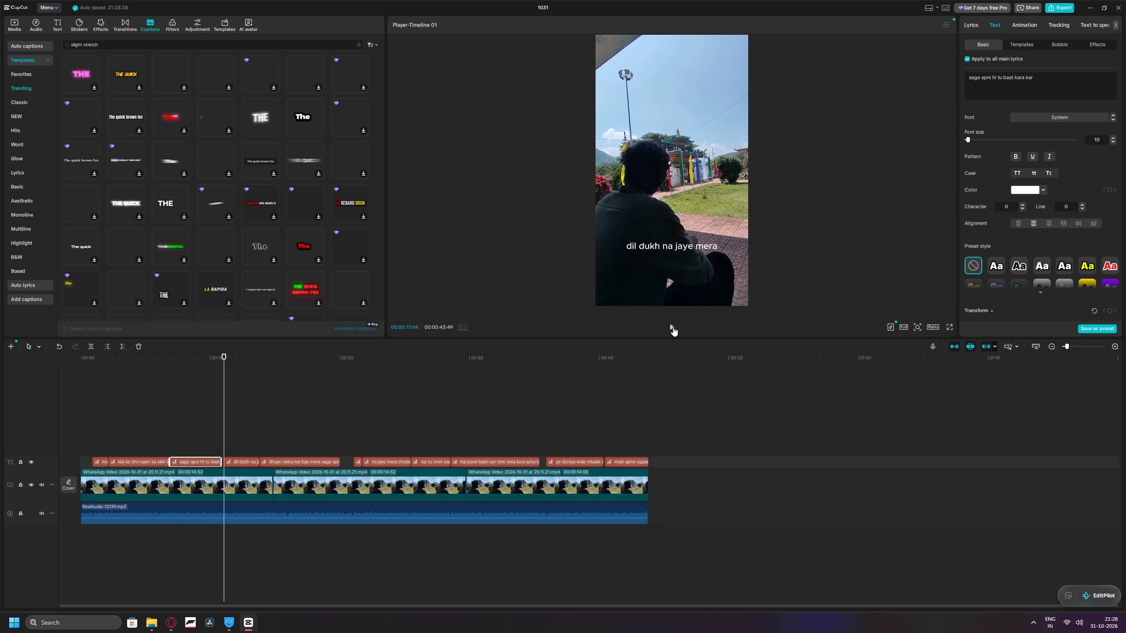
click(673, 327)
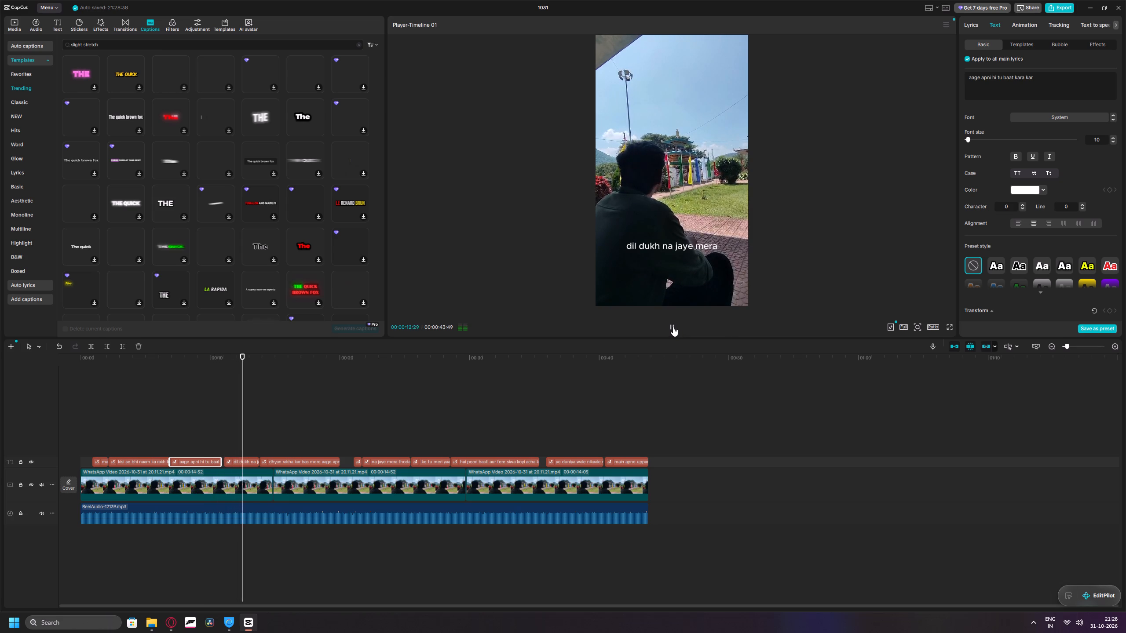
click(673, 327)
double_click(673, 327)
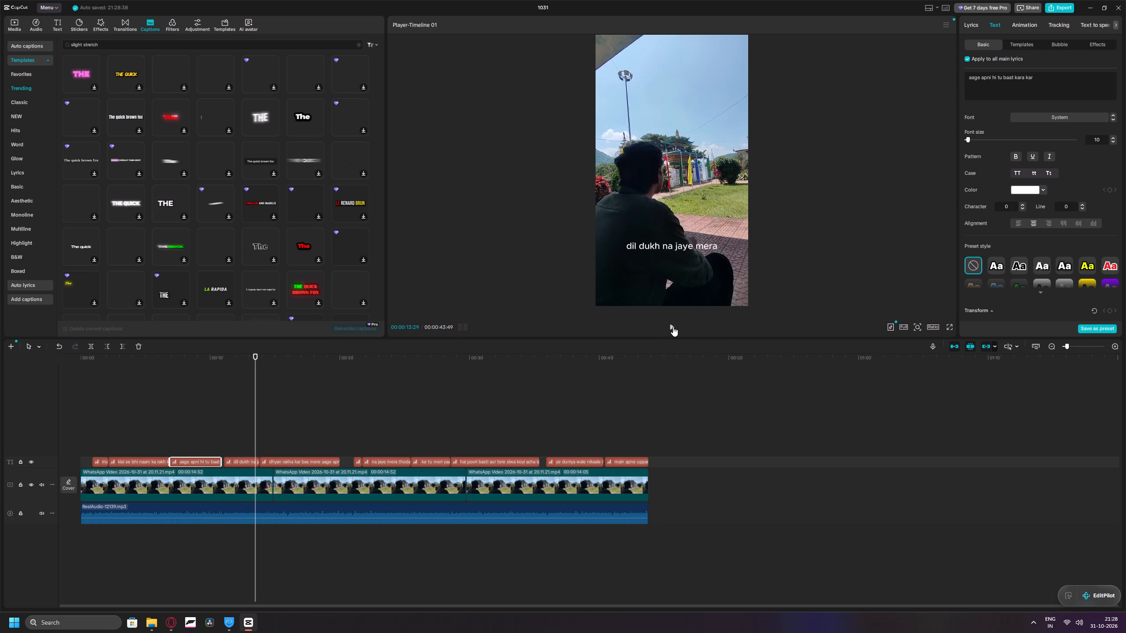
click(673, 327)
click(673, 327)
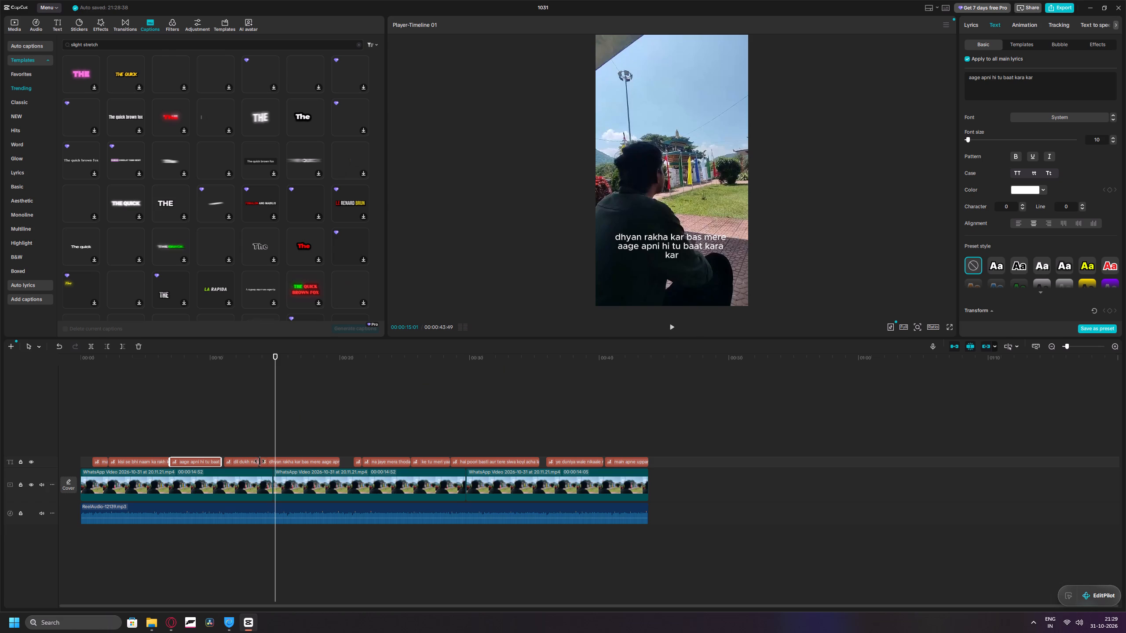
drag(260, 461, 273, 463)
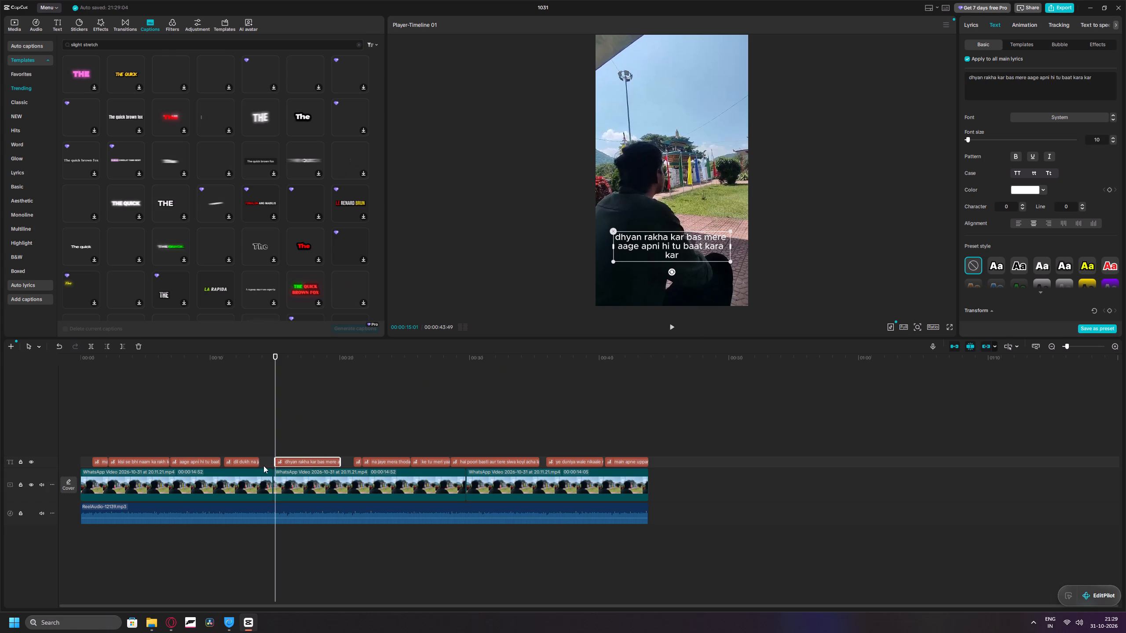
drag(259, 463, 273, 464)
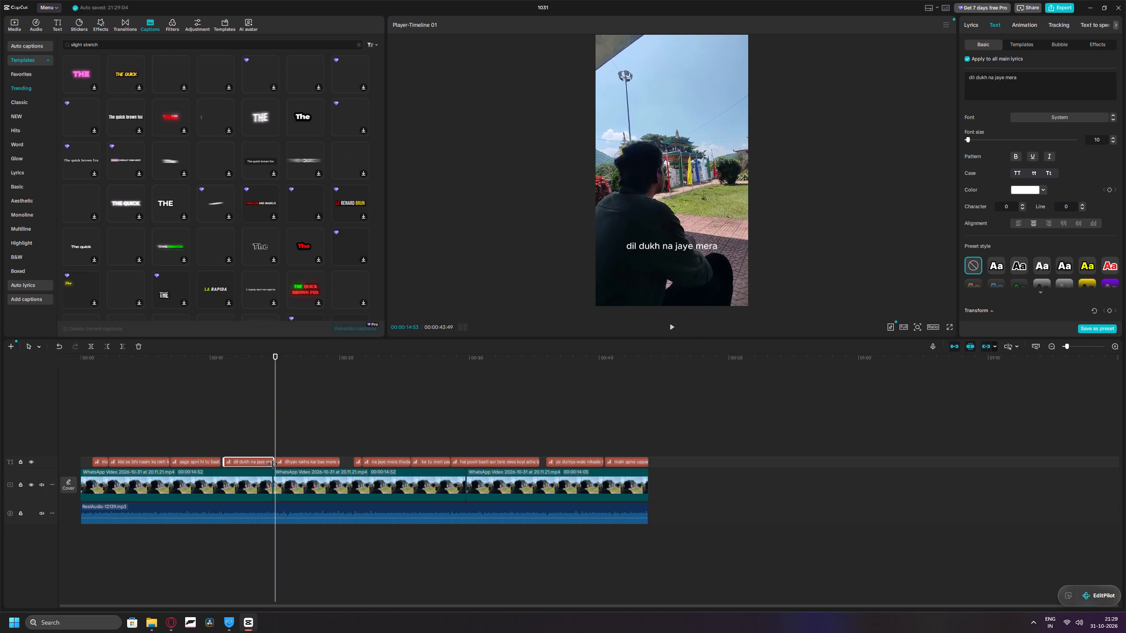
drag(273, 464, 276, 465)
Open the text of the "dil dukh na jaye mera" caption for editing.
click(263, 462)
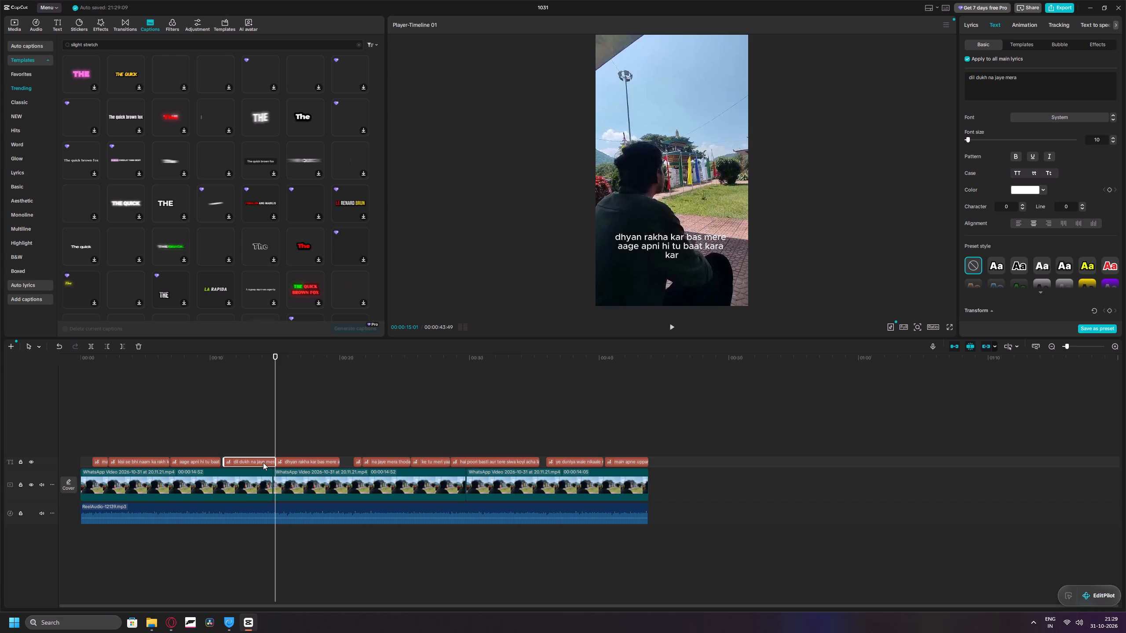
click(1022, 87)
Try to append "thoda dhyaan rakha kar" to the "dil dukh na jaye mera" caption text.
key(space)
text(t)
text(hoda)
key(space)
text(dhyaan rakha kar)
Play on to 00:00:16:45 and clear the whole text of the caption beginning "dhyan rakha kar bas mere".
click(675, 325)
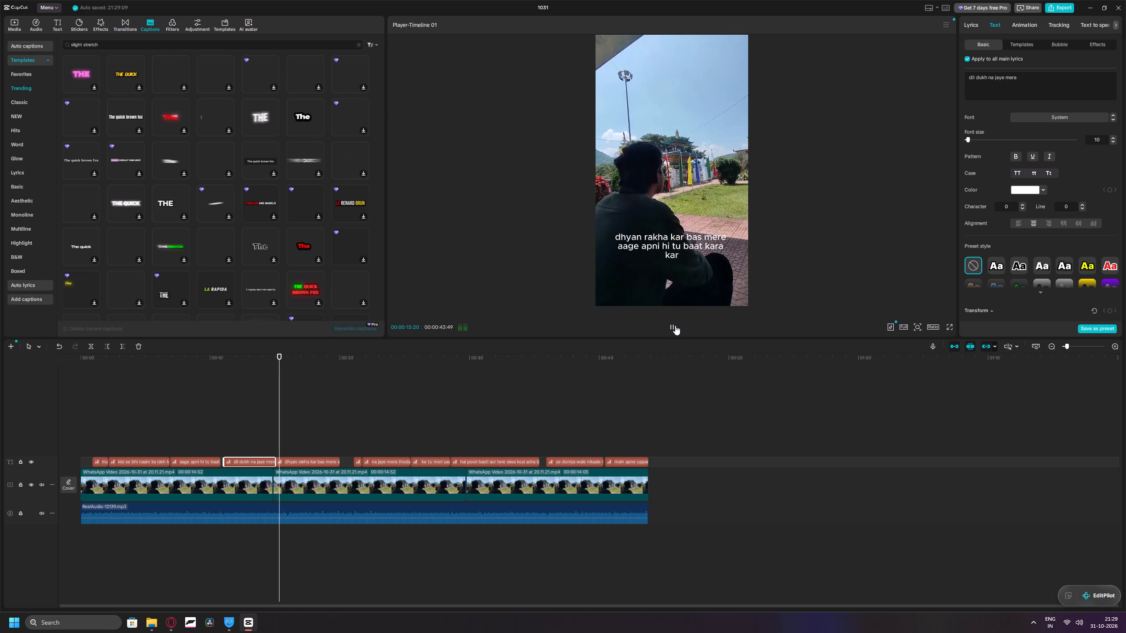
click(673, 325)
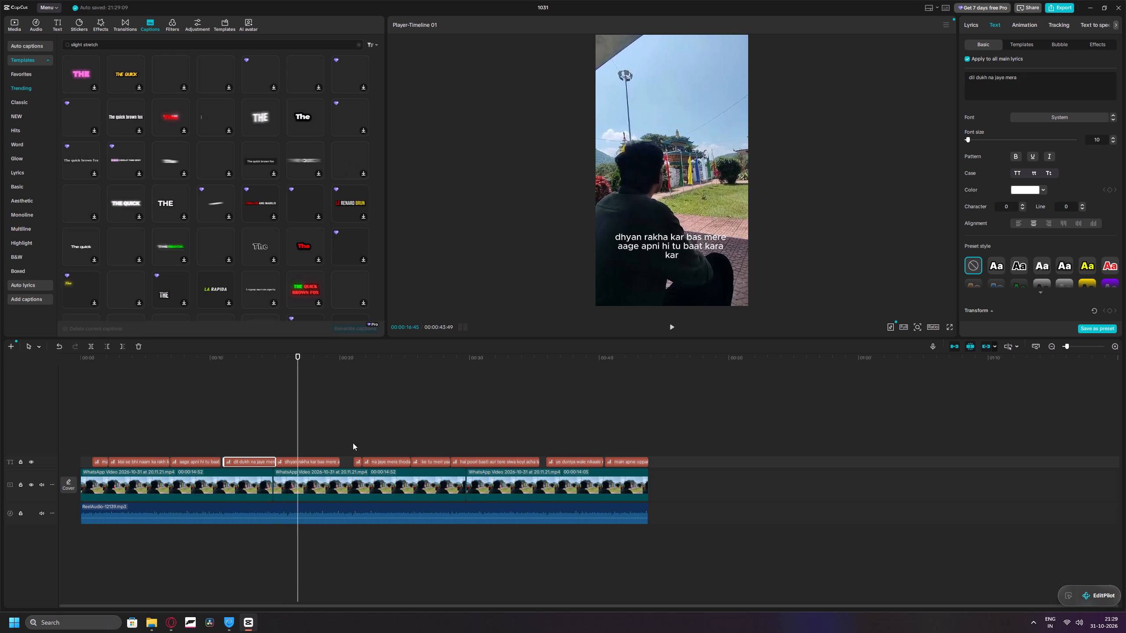
click(302, 459)
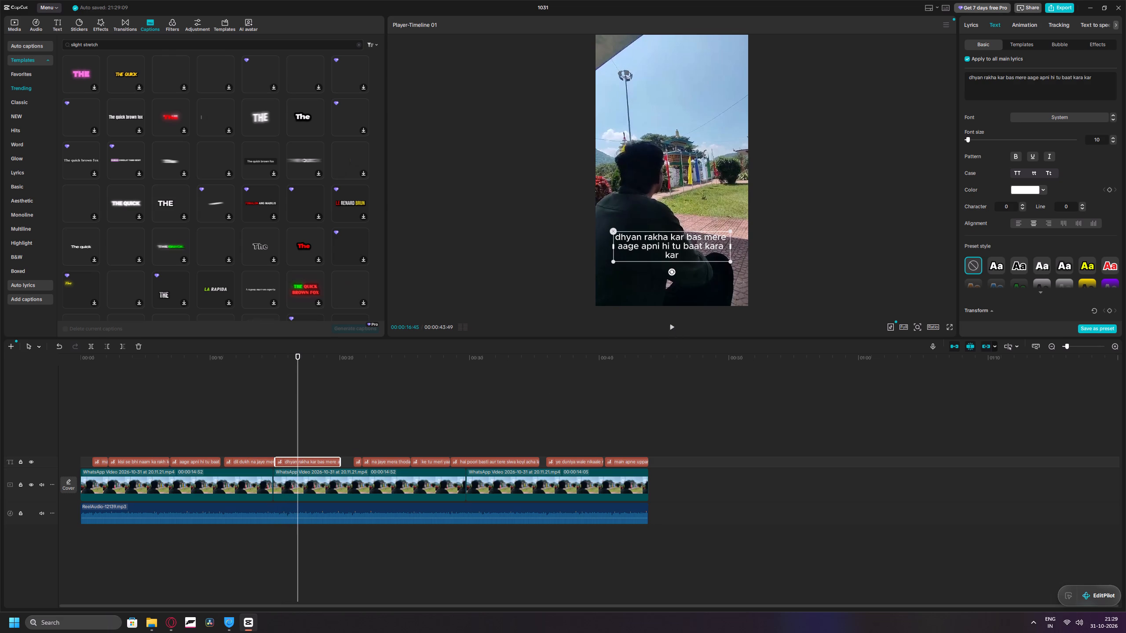
click(1005, 77)
key(BackSpace)
key(BackSpace)
key(BackSpace)
key(BackSpace)
key(BackSpace)
key(BackSpace)
key(BackSpace)
key(BackSpace)
key(BackSpace)
key(BackSpace)
key(BackSpace)
key(BackSpace)
key(BackSpace)
key(BackSpace)
key(BackSpace)
key(BackSpace)
key(BackSpace)
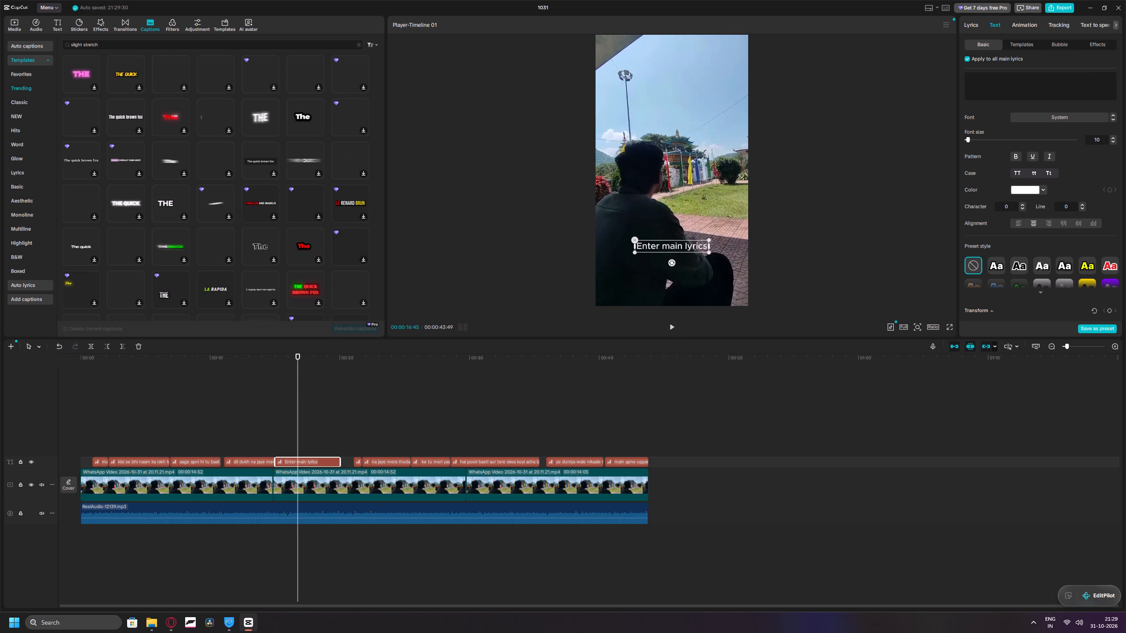
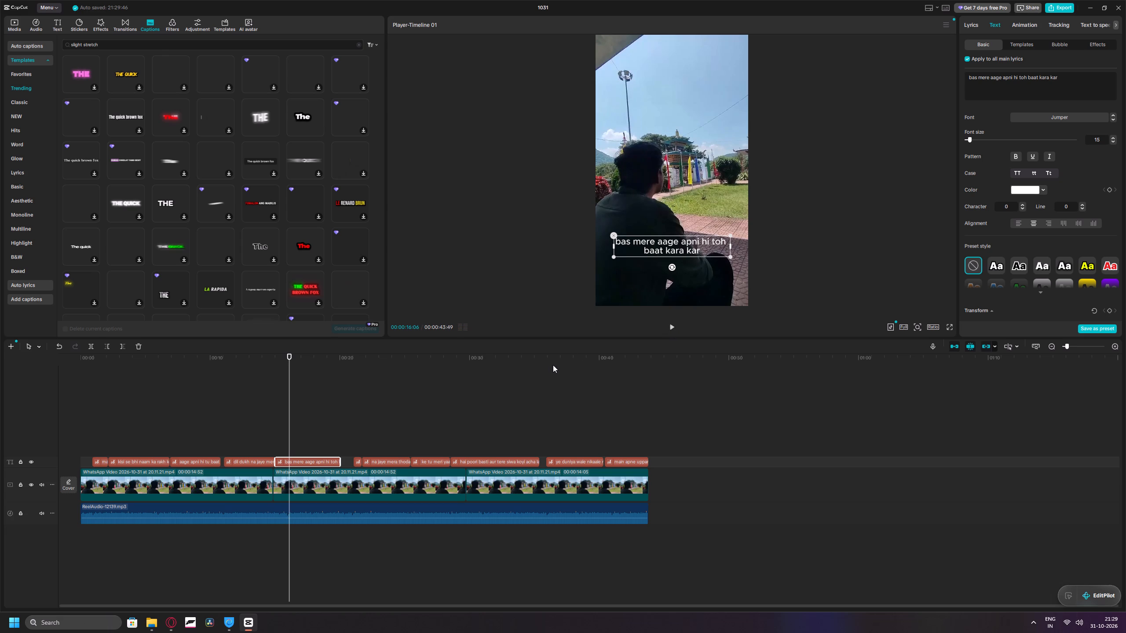
Shift the four captions after "bas mere aage apni hi toh baat kara kar" slightly later, making room for that caption to start at 00:00:16:01.
key(Left)
key(Left)
key(Left)
key(Left)
key(Left)
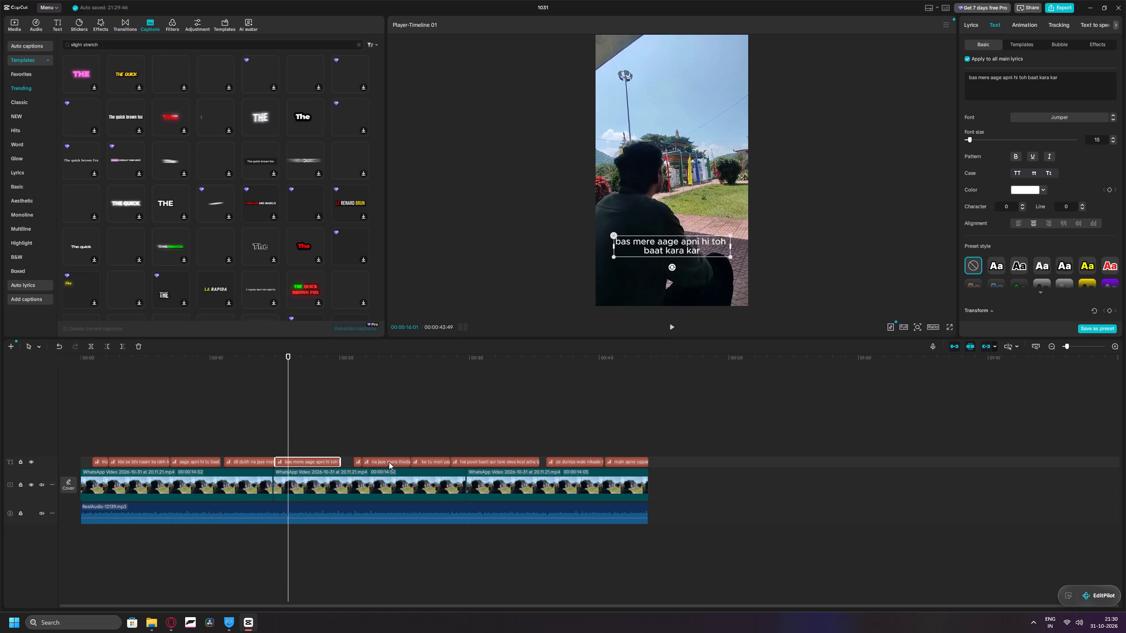
drag(505, 461, 511, 461)
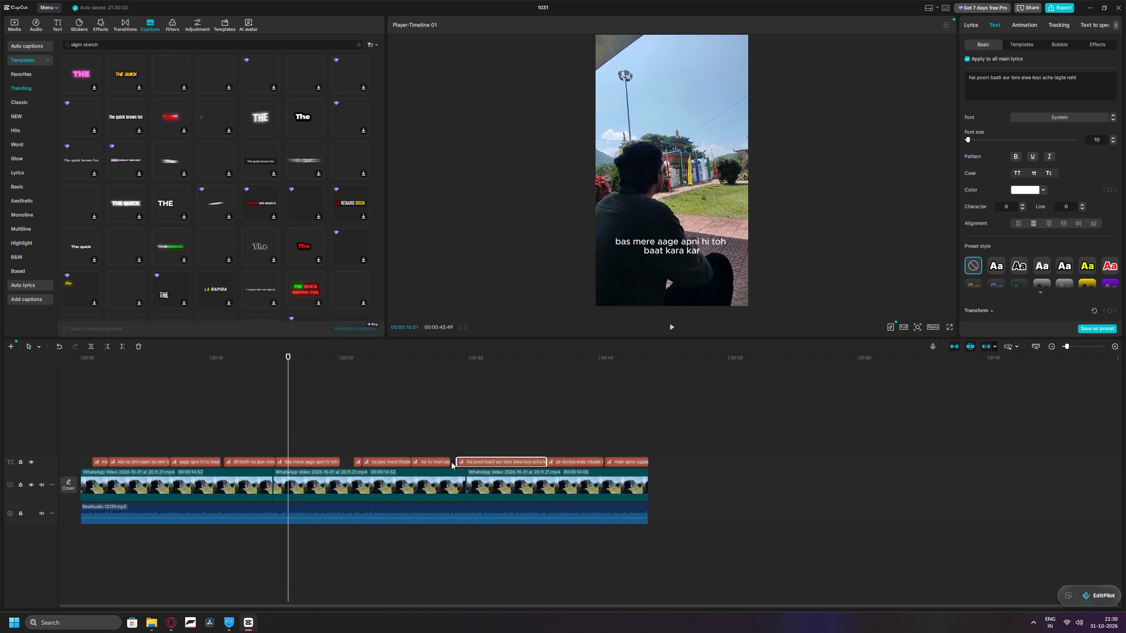
drag(431, 462, 436, 462)
drag(396, 460, 401, 461)
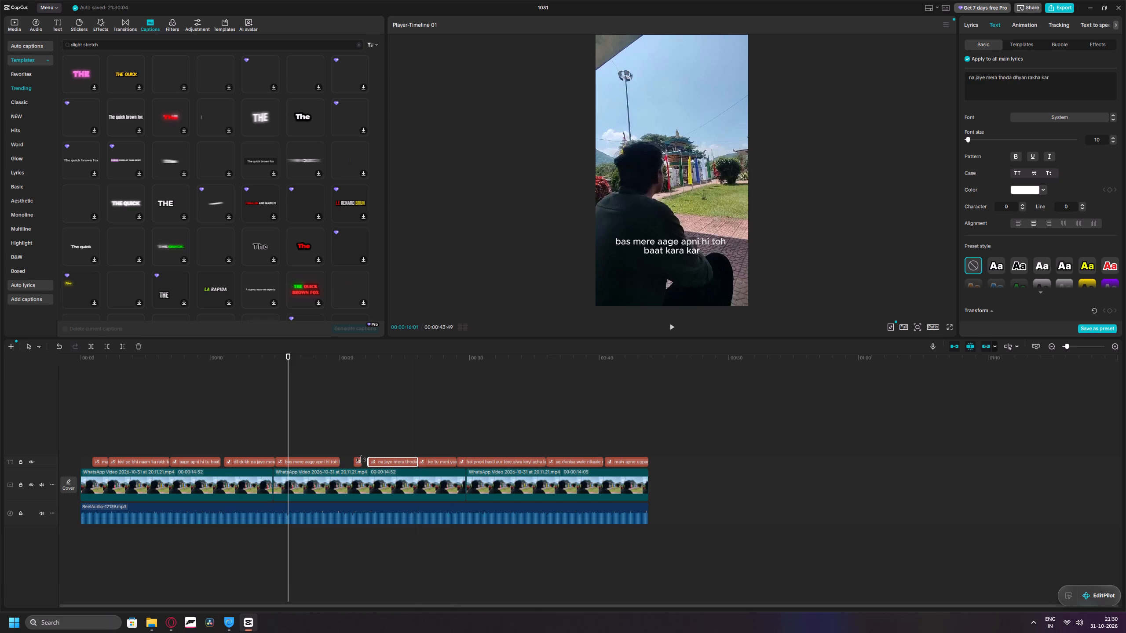
click(355, 461)
Move the short "dil dukh" caption slightly later and shift the "bas mere aage apni hi toh baat kara kar" caption to start around 00:00:16:01.
drag(359, 462, 365, 463)
drag(303, 462, 315, 462)
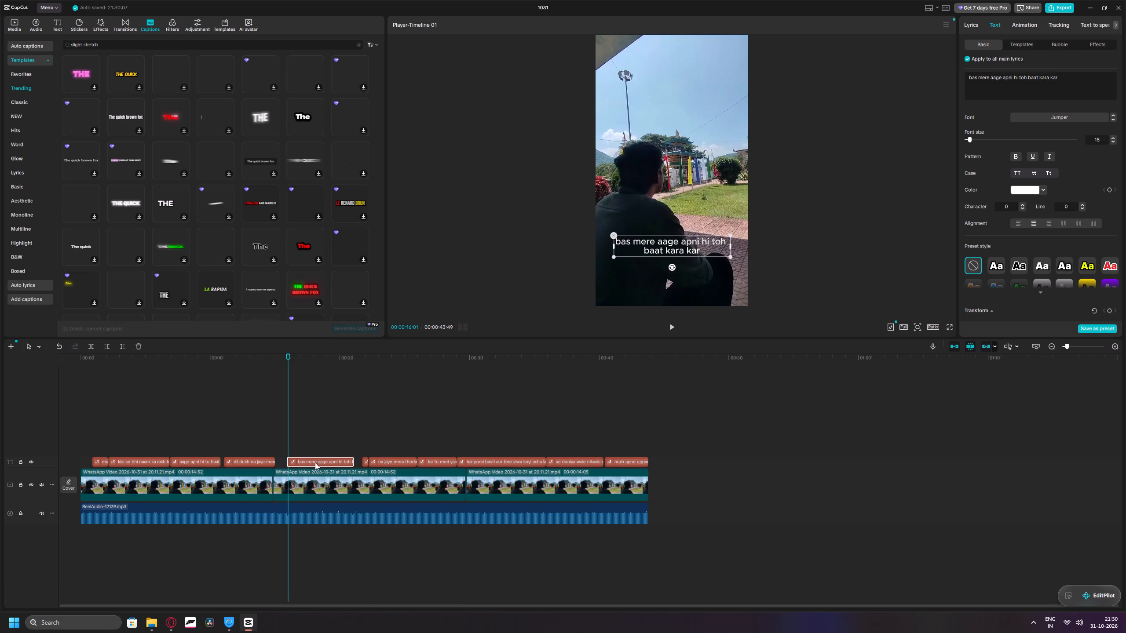
drag(315, 462, 317, 462)
Extend the end of the "dil dukh na jaye mera" caption to meet the "bas mere aage" caption around 00:00:16:01.
drag(274, 461, 287, 462)
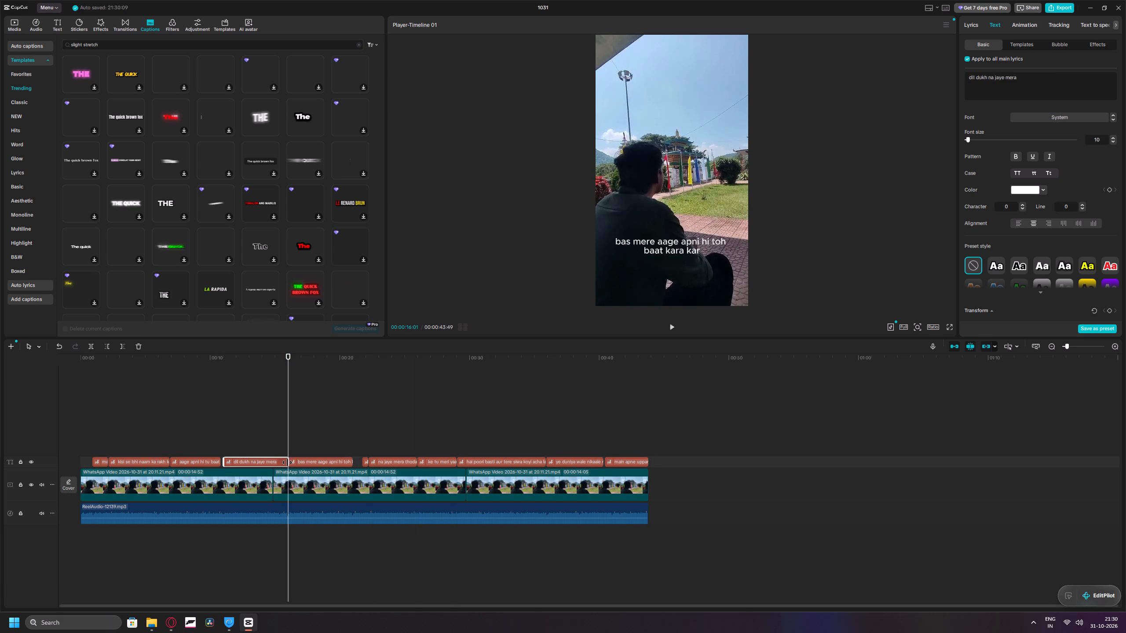
drag(287, 462, 288, 462)
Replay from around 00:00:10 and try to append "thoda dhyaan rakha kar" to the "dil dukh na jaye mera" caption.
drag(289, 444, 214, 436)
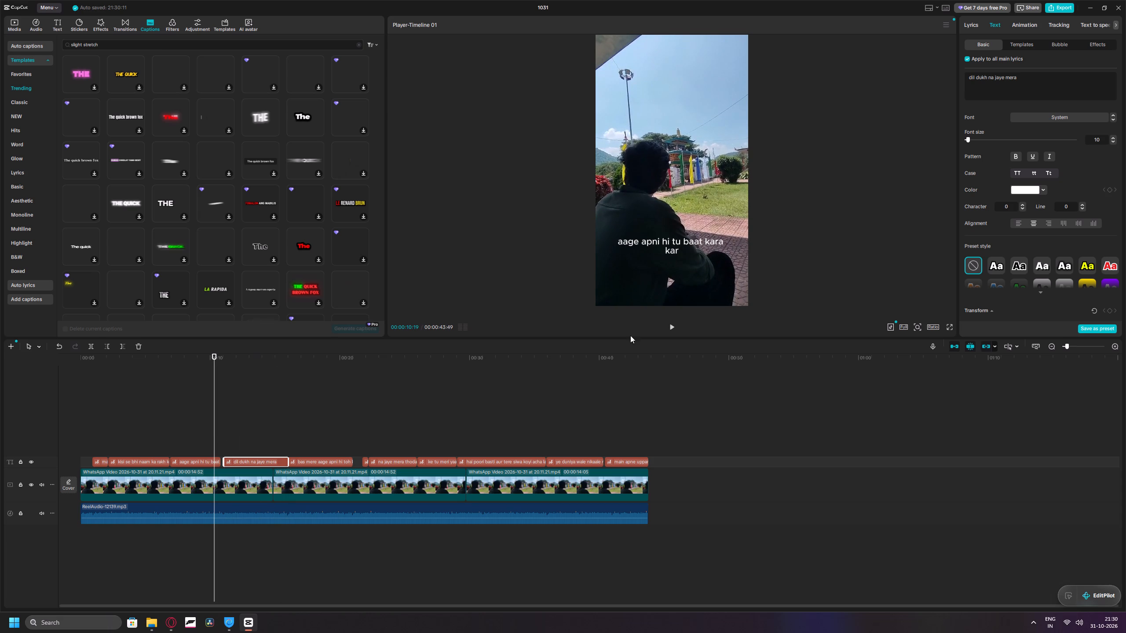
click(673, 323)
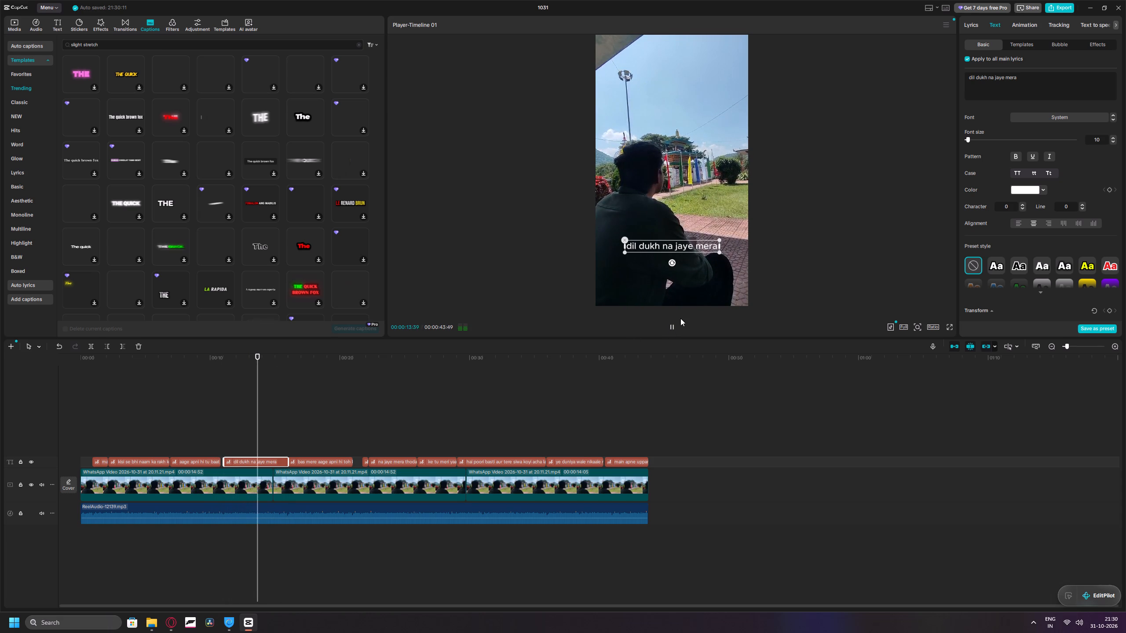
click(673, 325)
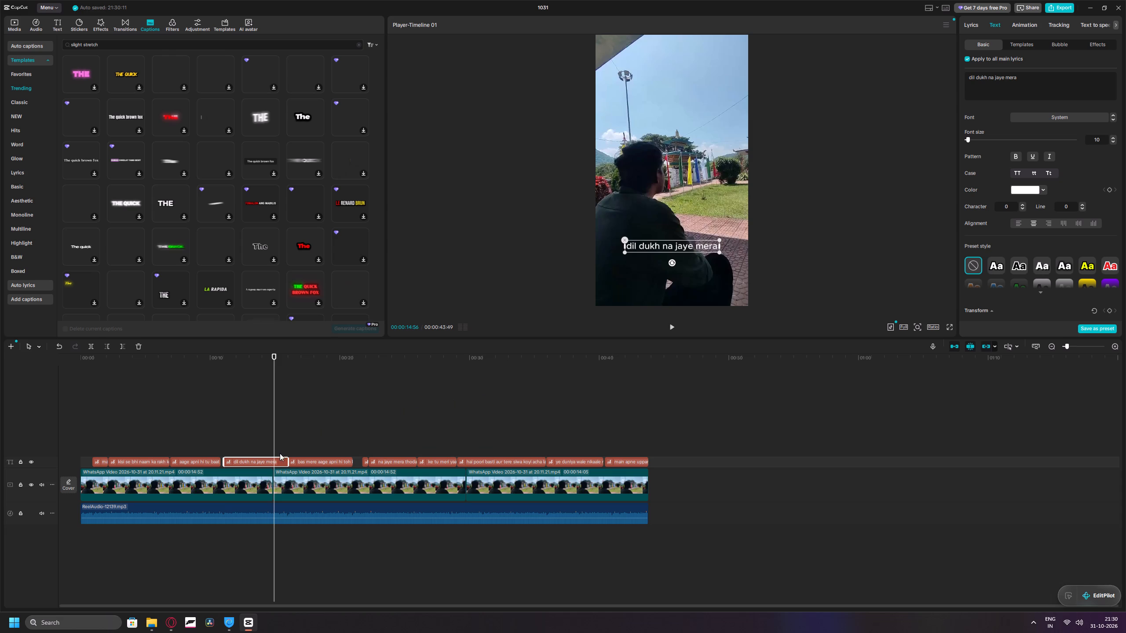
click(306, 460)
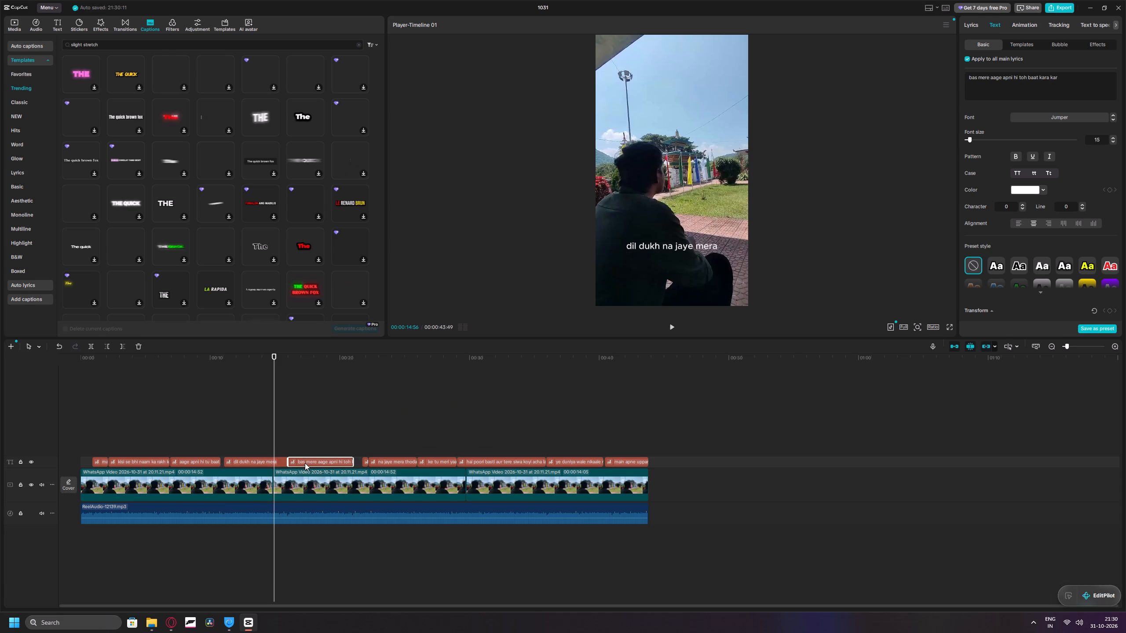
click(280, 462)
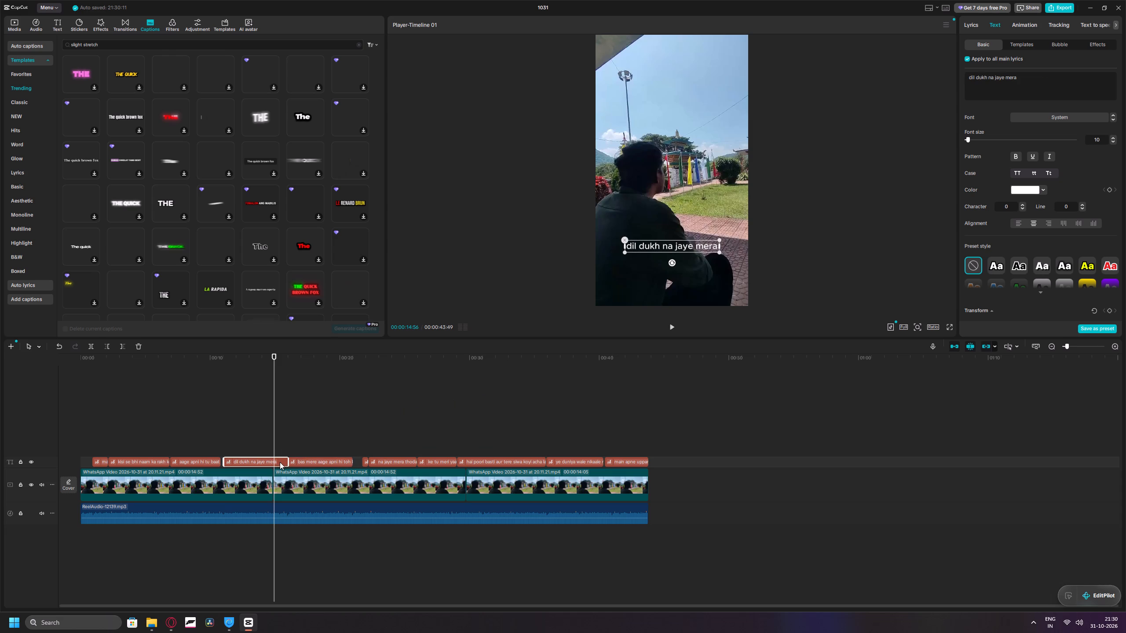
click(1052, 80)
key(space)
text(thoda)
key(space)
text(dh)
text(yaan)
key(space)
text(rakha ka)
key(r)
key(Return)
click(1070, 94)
Turn off applying changes to all main lyrics.
click(968, 58)
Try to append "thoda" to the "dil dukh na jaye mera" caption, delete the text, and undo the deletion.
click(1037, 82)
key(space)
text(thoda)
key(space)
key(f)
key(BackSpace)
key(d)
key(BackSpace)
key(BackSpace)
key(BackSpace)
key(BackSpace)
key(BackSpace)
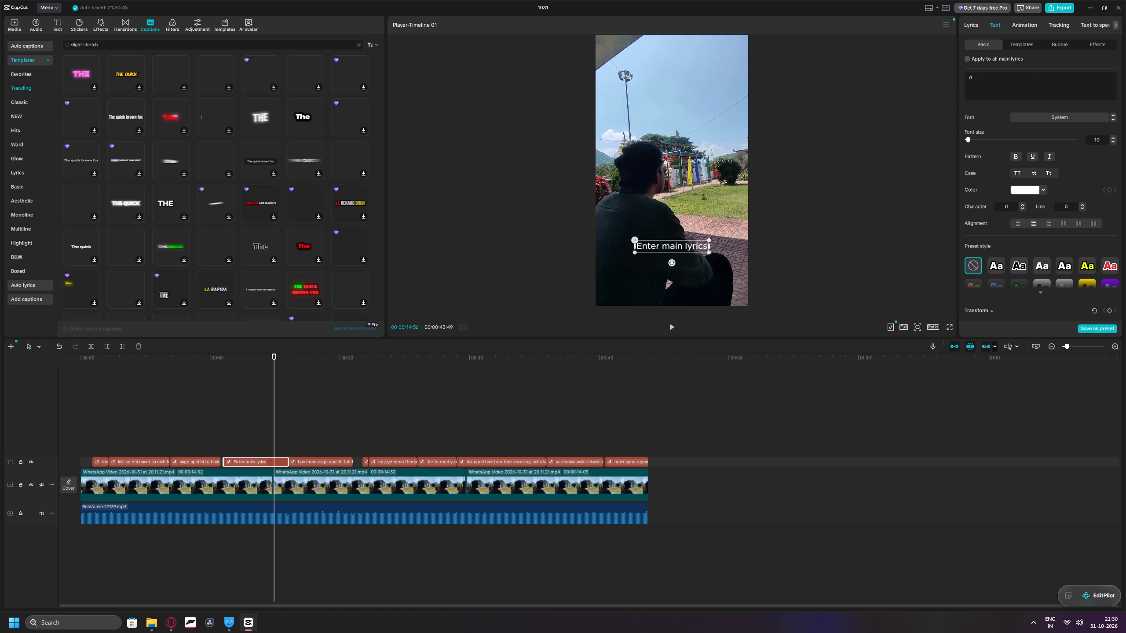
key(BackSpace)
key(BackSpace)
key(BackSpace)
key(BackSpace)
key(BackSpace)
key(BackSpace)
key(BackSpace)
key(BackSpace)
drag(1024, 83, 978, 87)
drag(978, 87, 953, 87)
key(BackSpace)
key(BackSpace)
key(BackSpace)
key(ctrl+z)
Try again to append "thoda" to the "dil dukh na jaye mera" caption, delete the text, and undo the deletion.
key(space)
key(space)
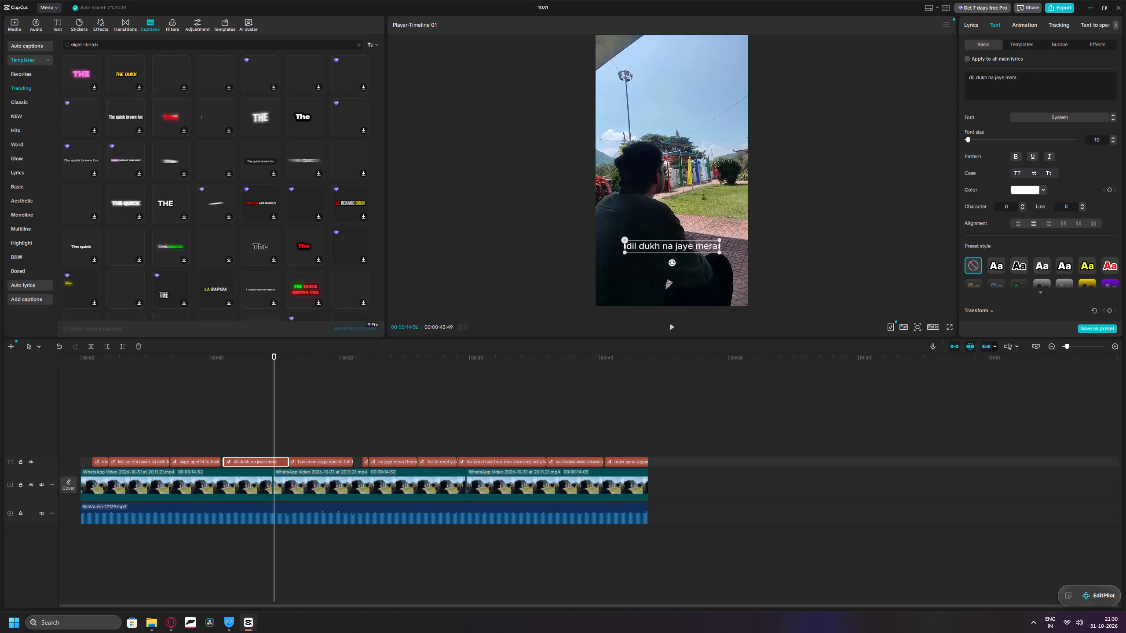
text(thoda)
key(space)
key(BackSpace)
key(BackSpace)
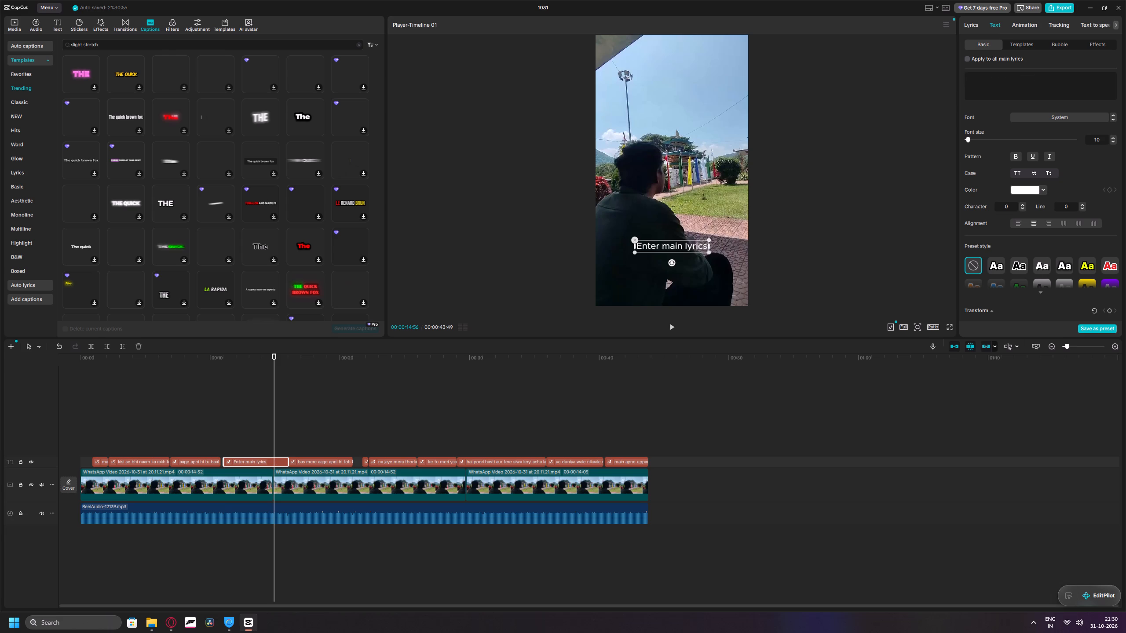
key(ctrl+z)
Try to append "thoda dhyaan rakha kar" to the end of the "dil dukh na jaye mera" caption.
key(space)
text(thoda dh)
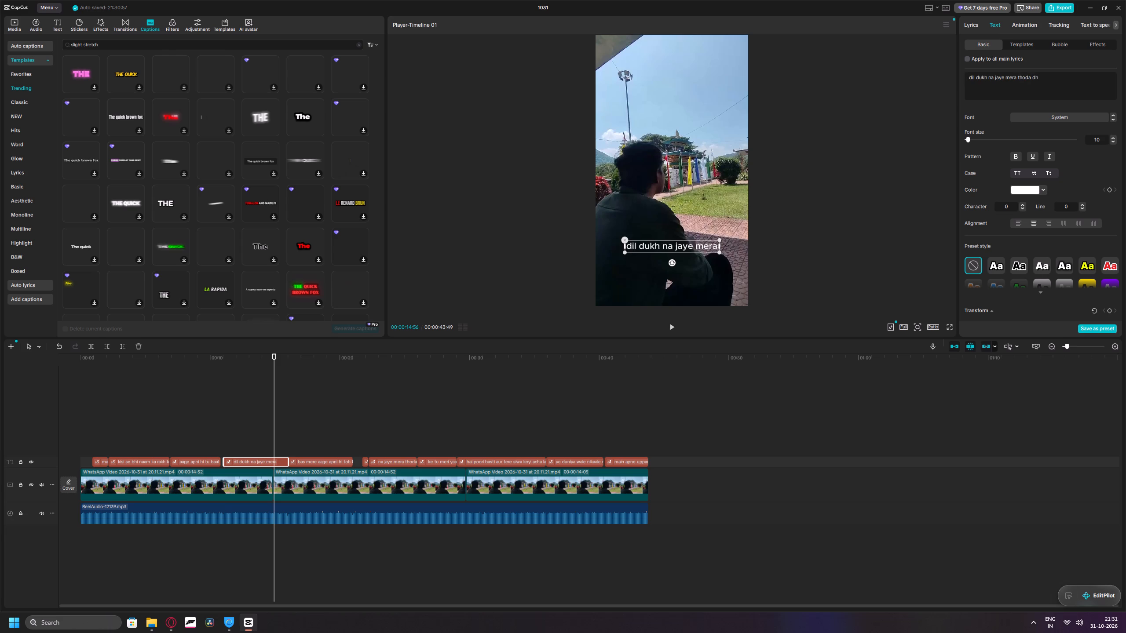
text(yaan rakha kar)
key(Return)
Play back the "dil dukh na jaye mera" caption into the start of the "bas mere aage" caption, pausing to check wording and timing.
drag(274, 419, 223, 419)
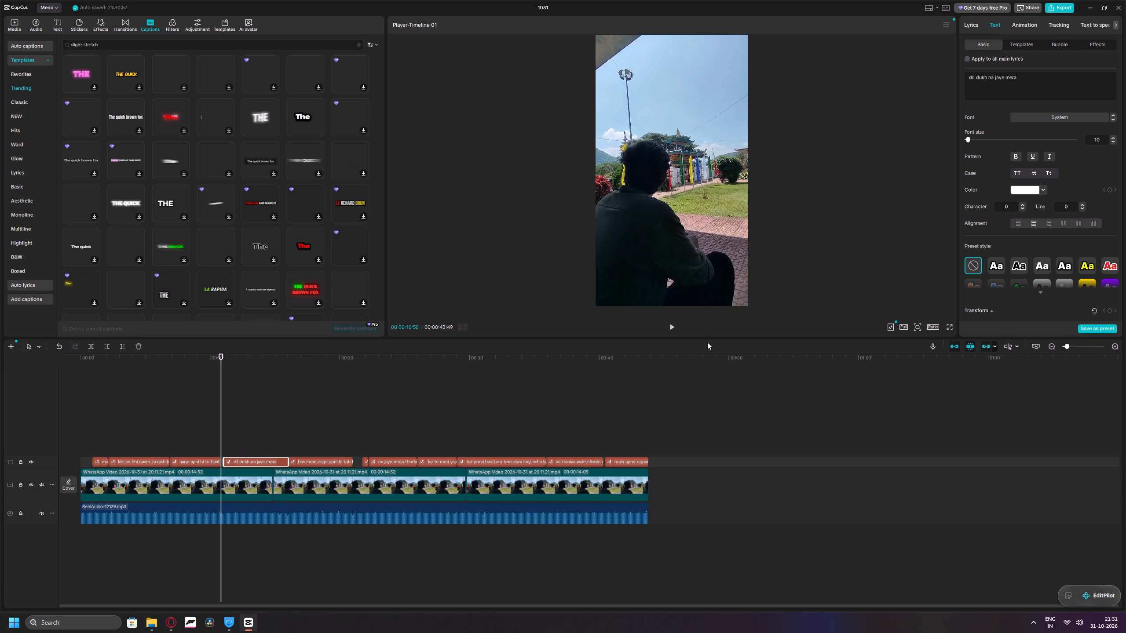
click(670, 323)
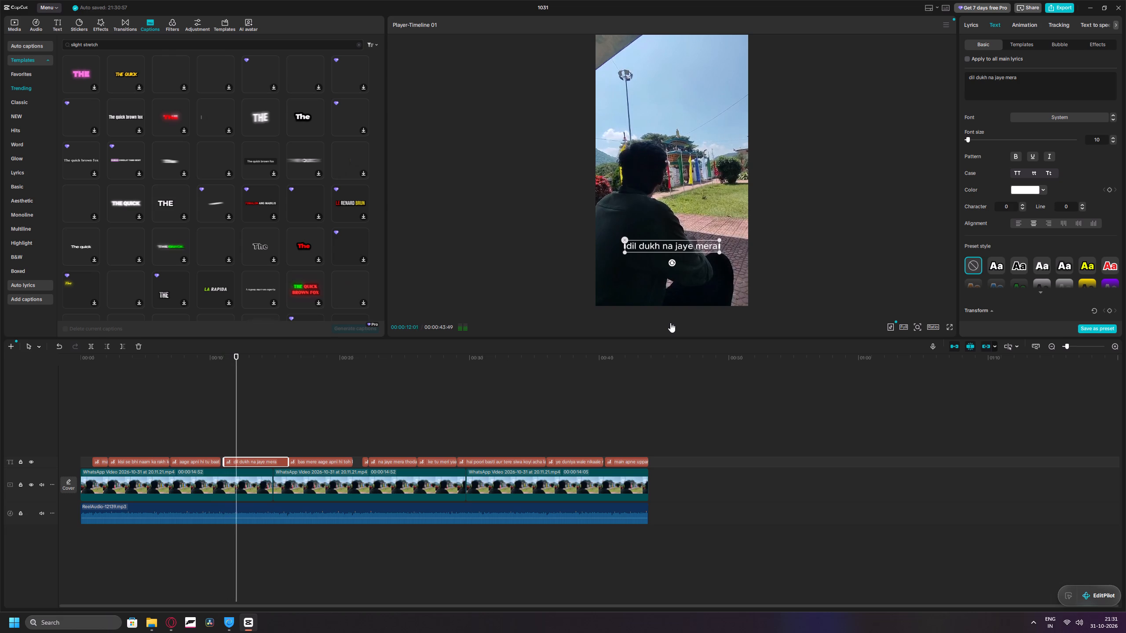
click(670, 323)
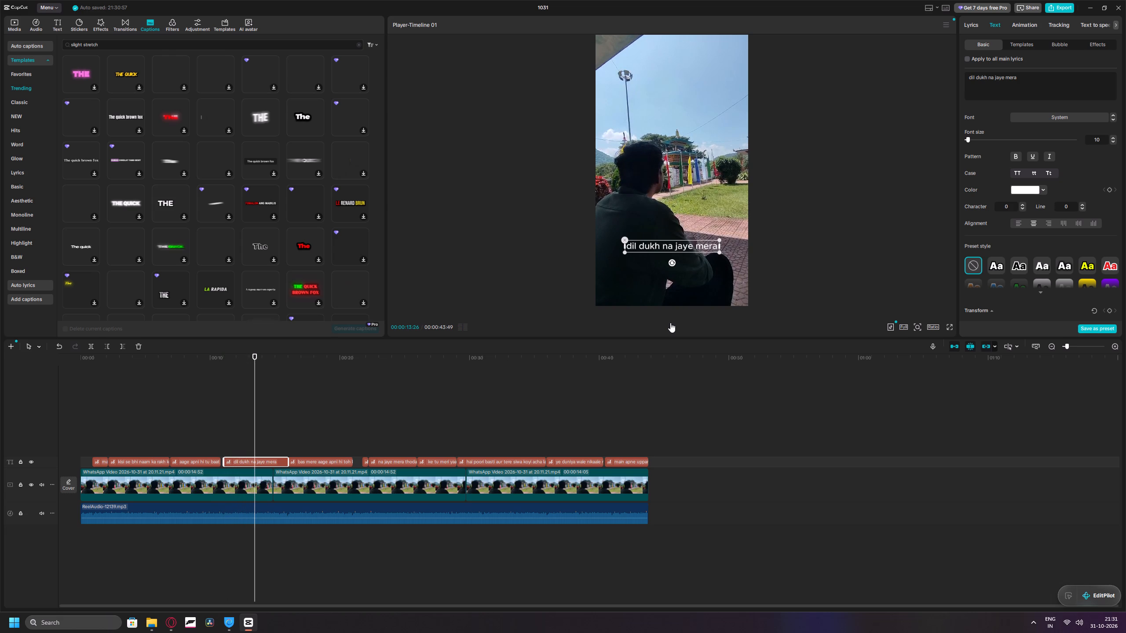
click(670, 323)
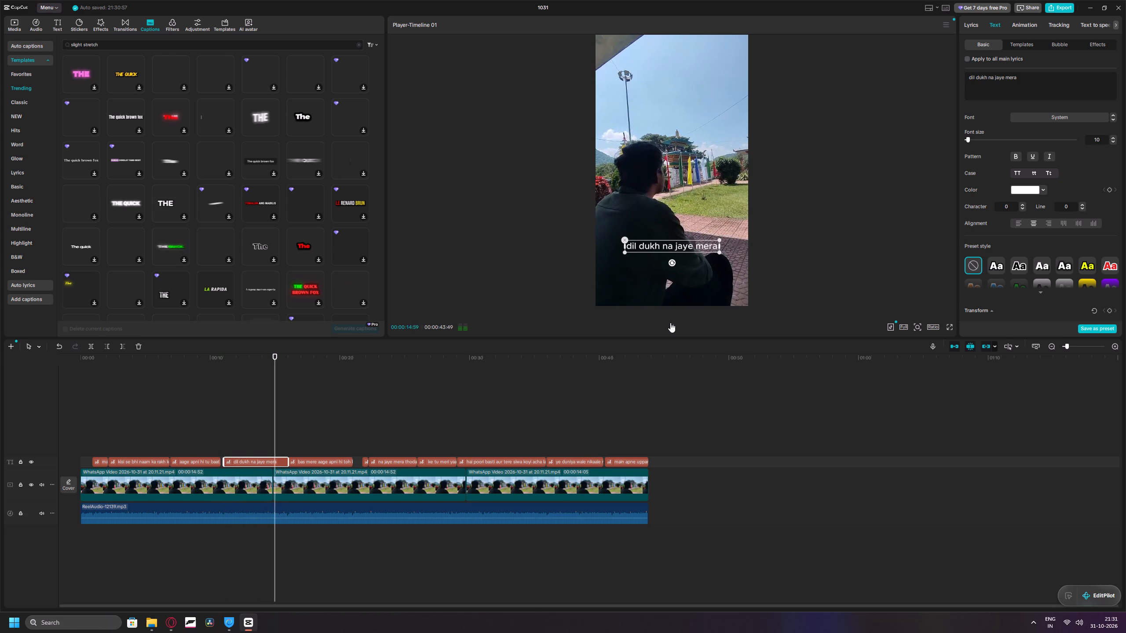
click(670, 323)
double_click(670, 323)
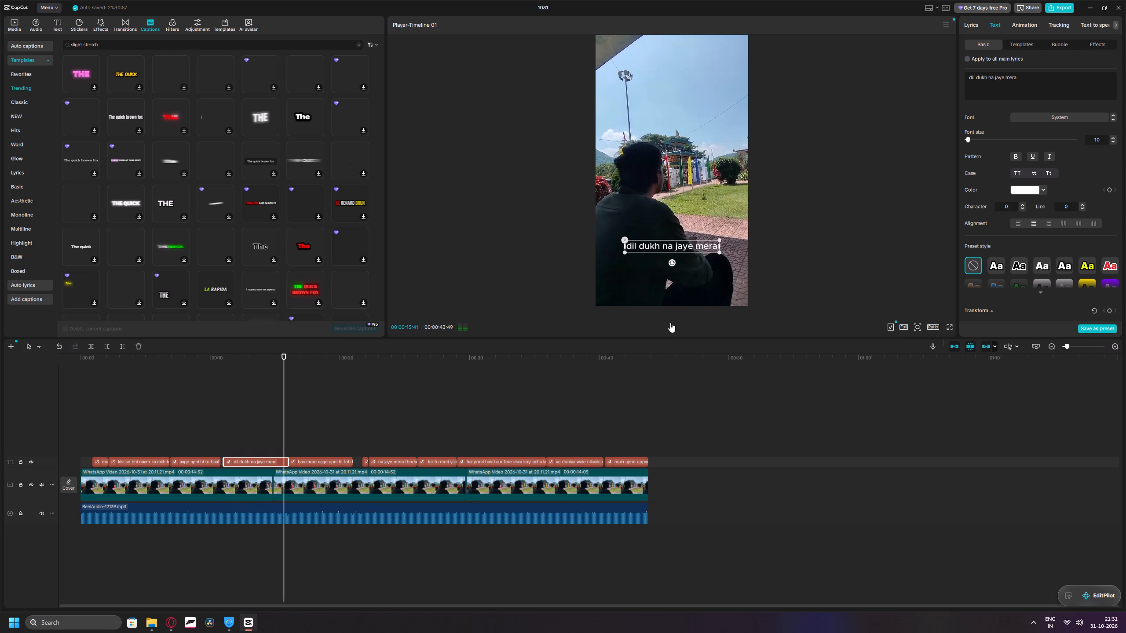
click(670, 323)
click(670, 323)
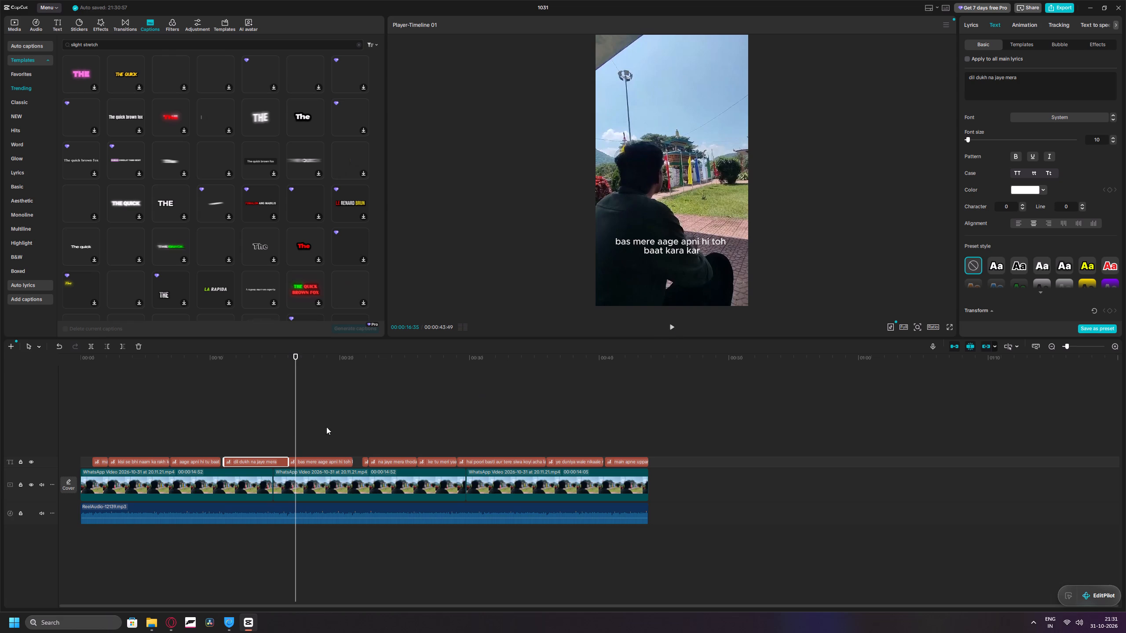
click(266, 461)
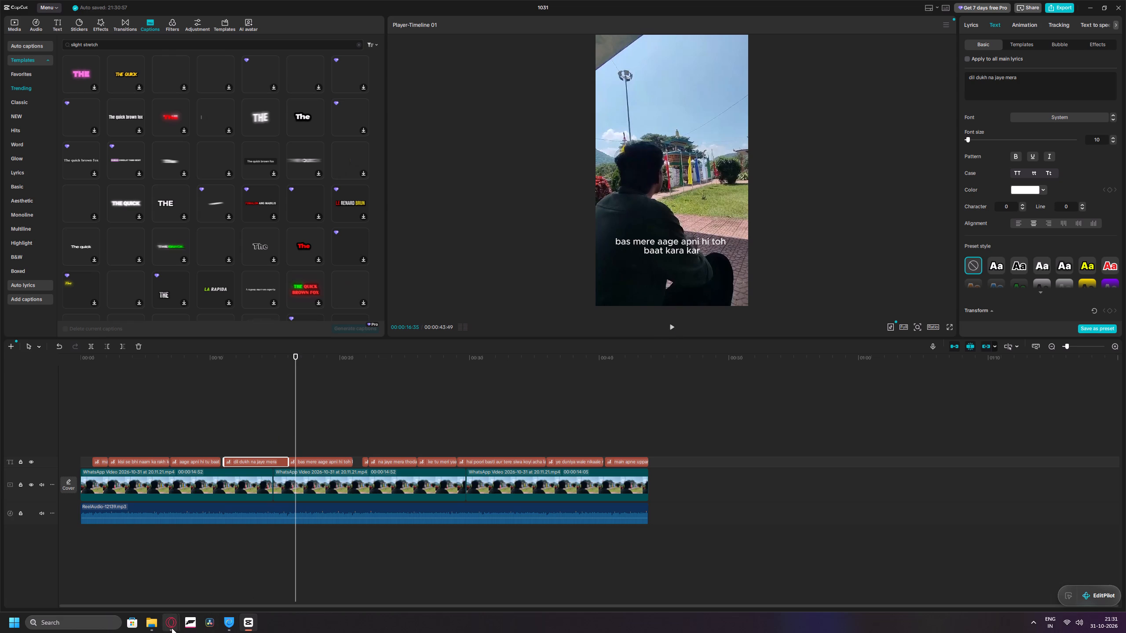
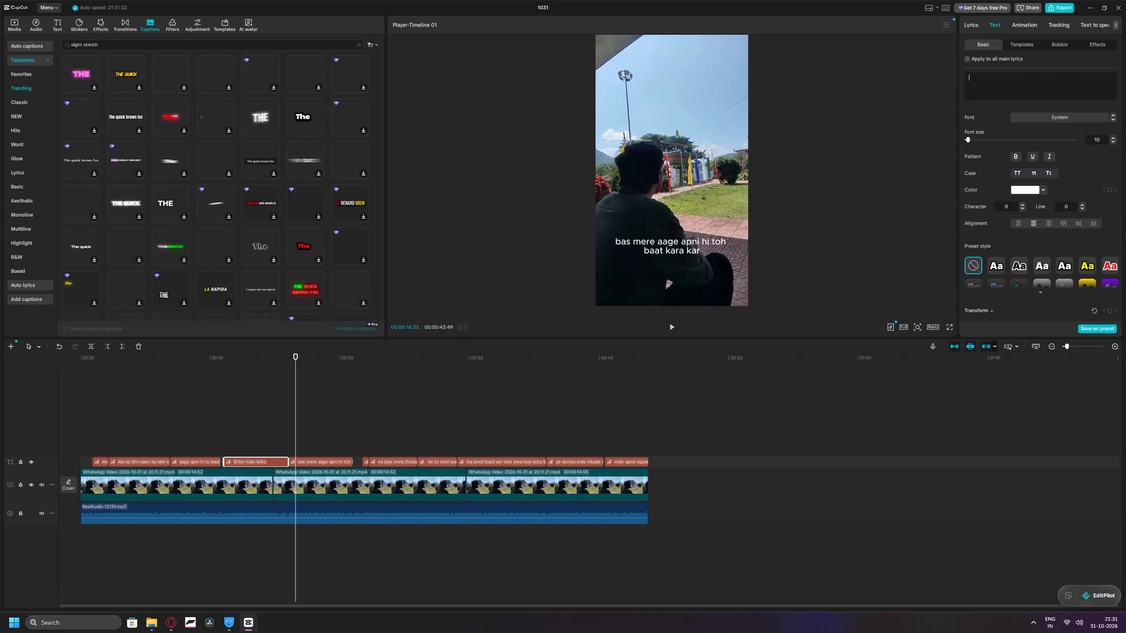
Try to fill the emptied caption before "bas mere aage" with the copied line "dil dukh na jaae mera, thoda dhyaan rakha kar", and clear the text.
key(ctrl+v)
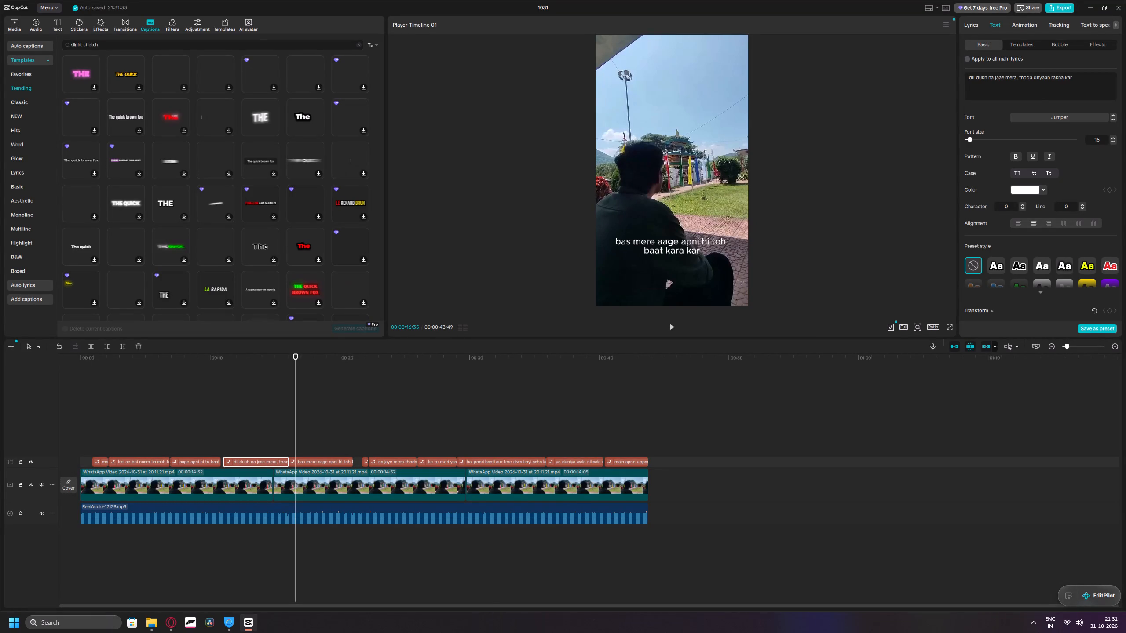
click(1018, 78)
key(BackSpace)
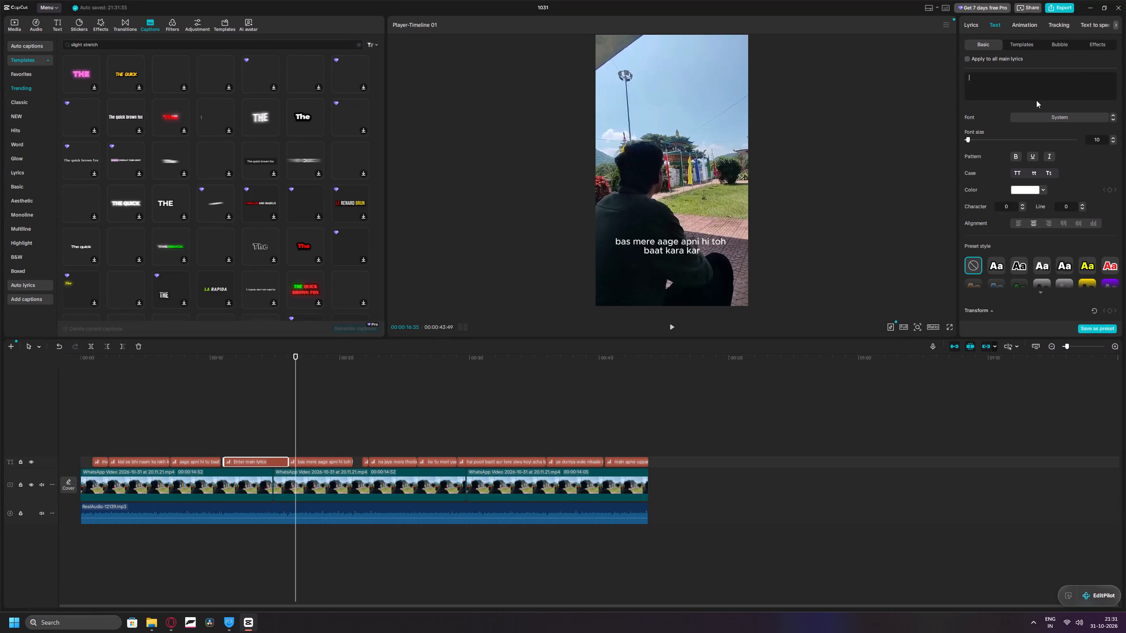
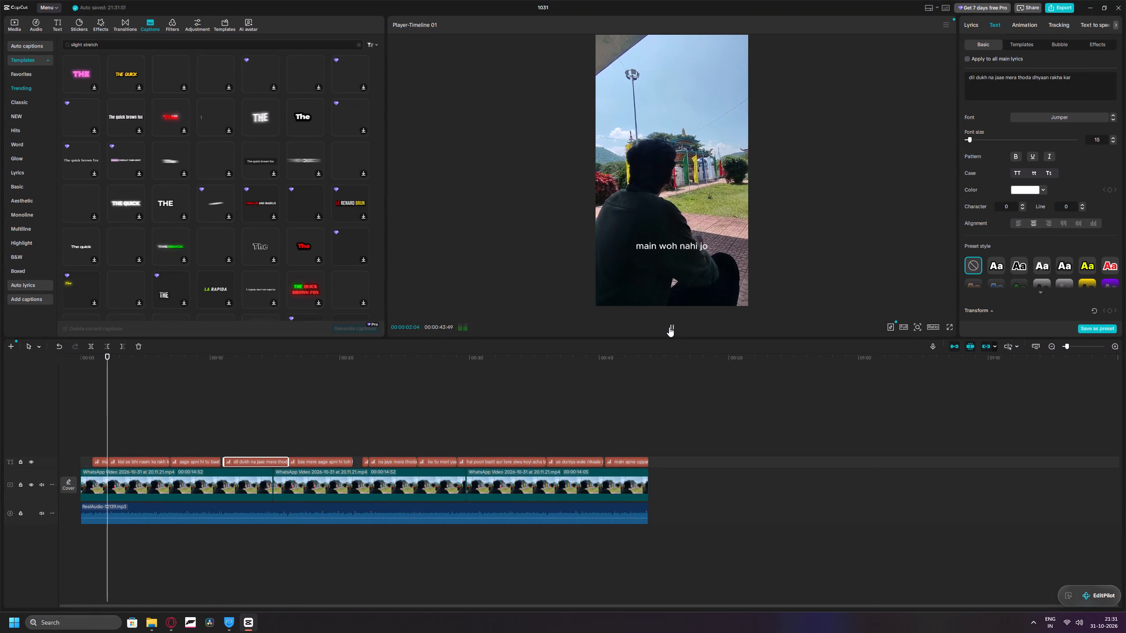
Replay the opening captions "main woh nahi jo" and "kisi se bhi naam ka rakh ke farak" to check their wording and timing against the song.
click(669, 327)
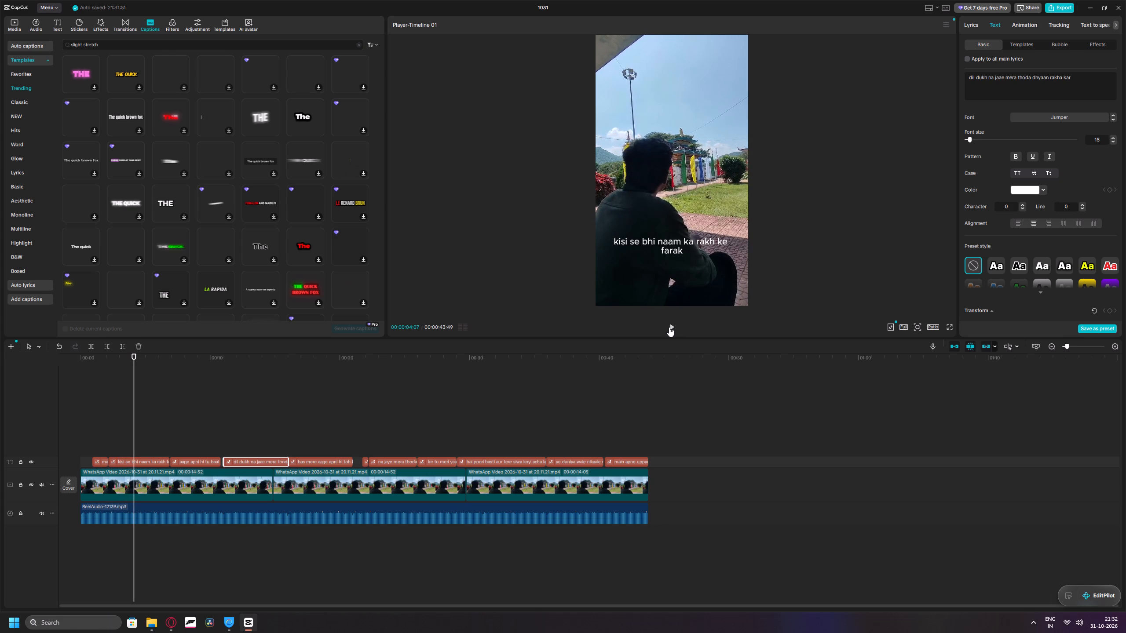
drag(135, 418, 128, 420)
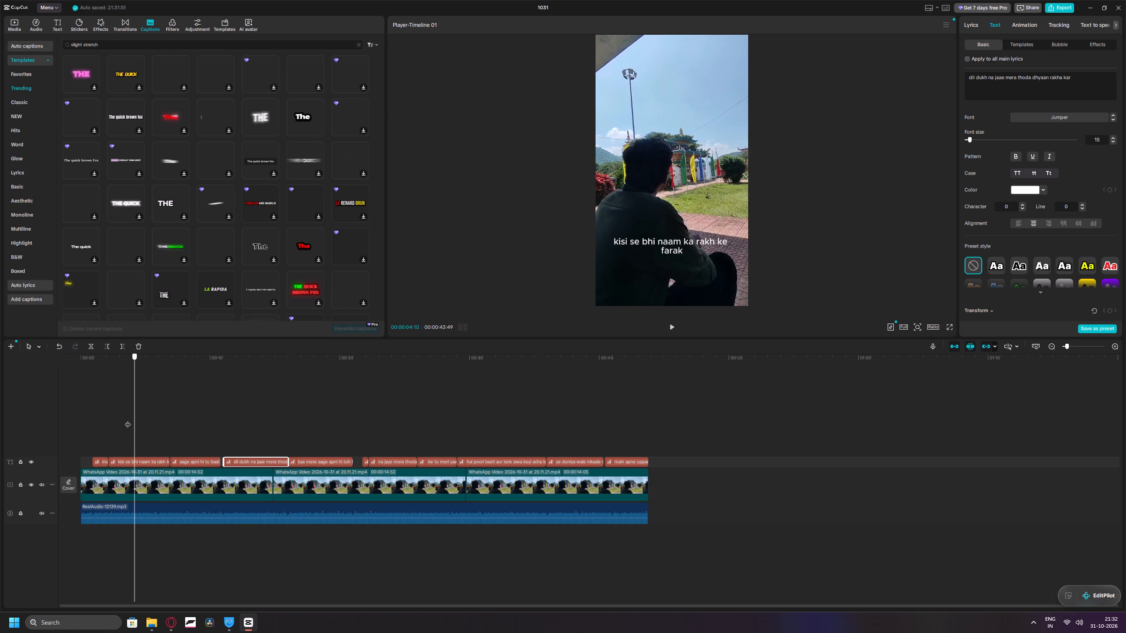
drag(128, 420, 102, 423)
click(674, 323)
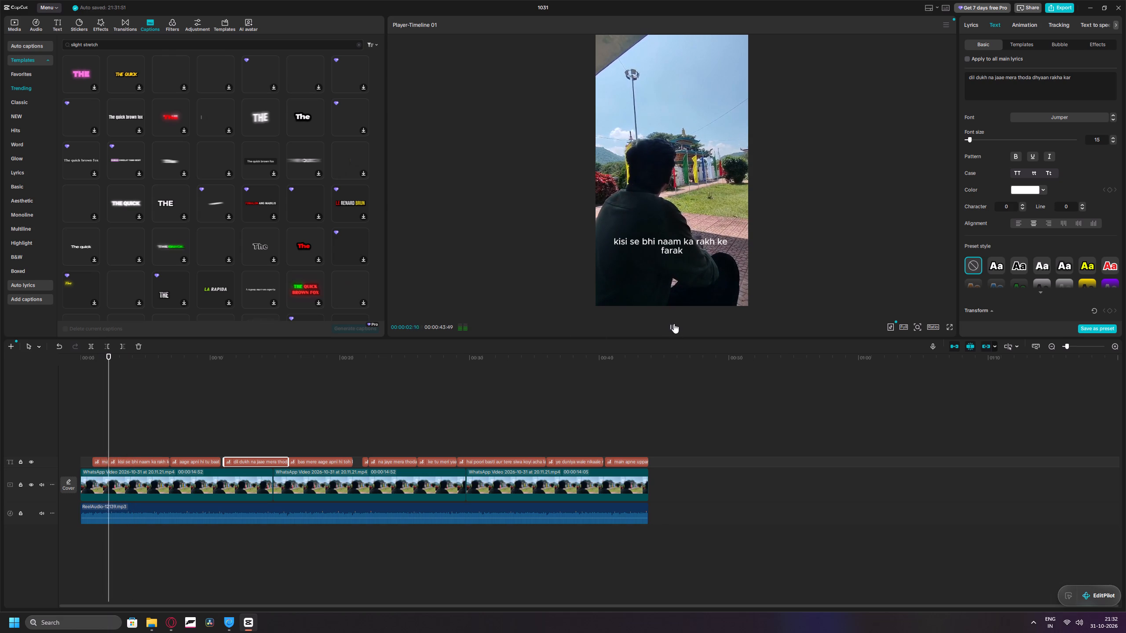
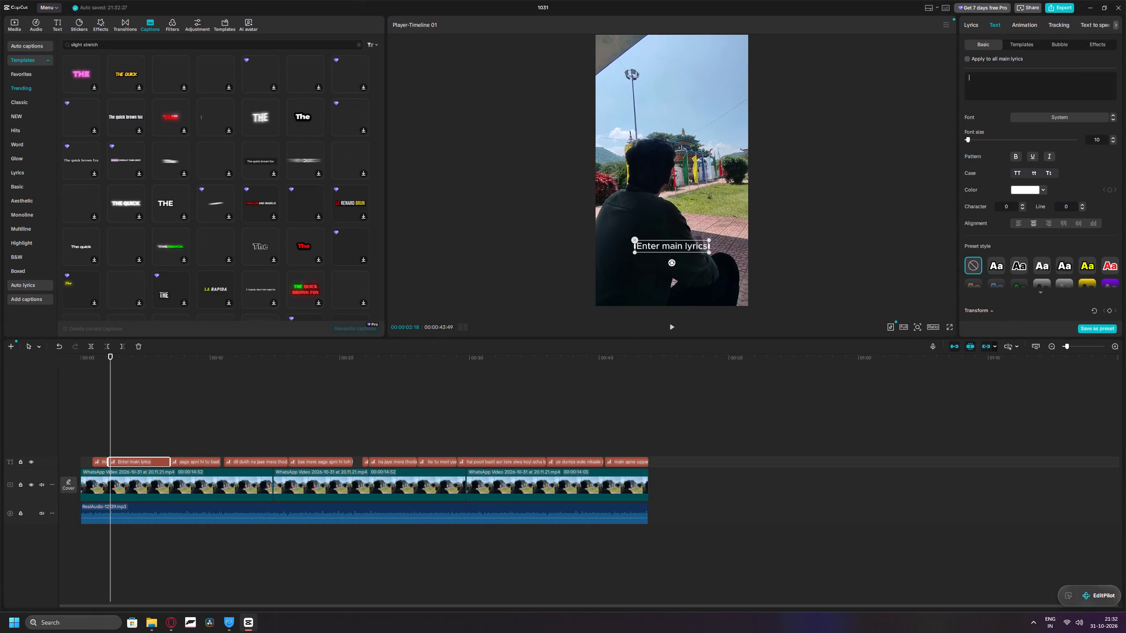
Set the second caption's text to "kare pyaar kisi se bhi naam ka rakh ke farak".
key(ctrl+v)
Play the song to find where the line changes, and move the boundary between the "kare pyaar" and "aage apni" captions to about 6 seconds.
click(668, 328)
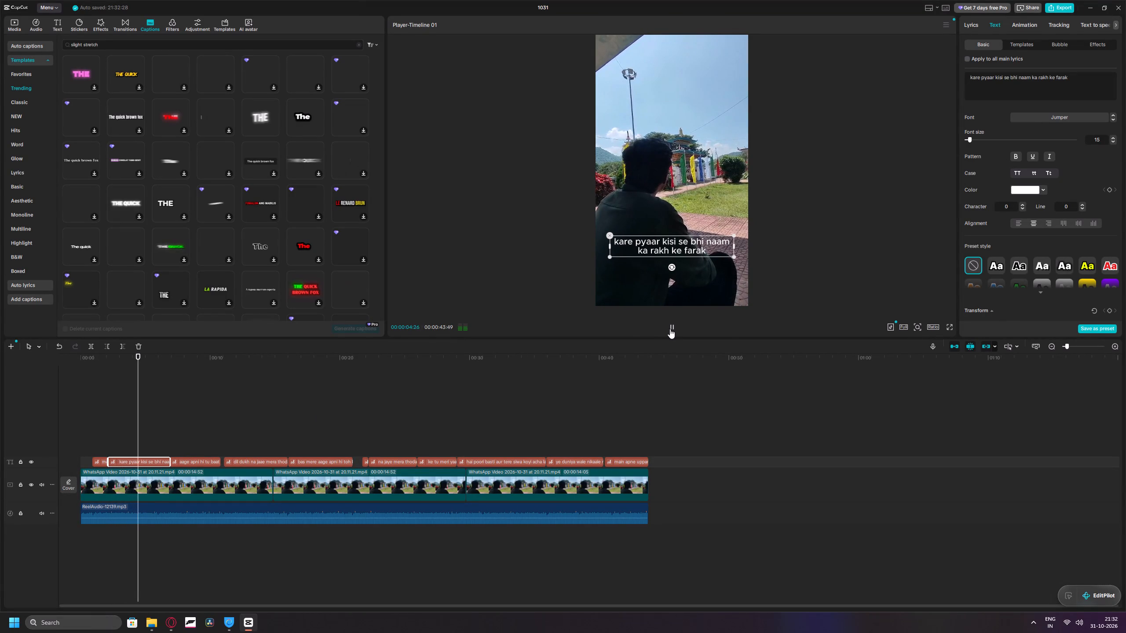
click(670, 329)
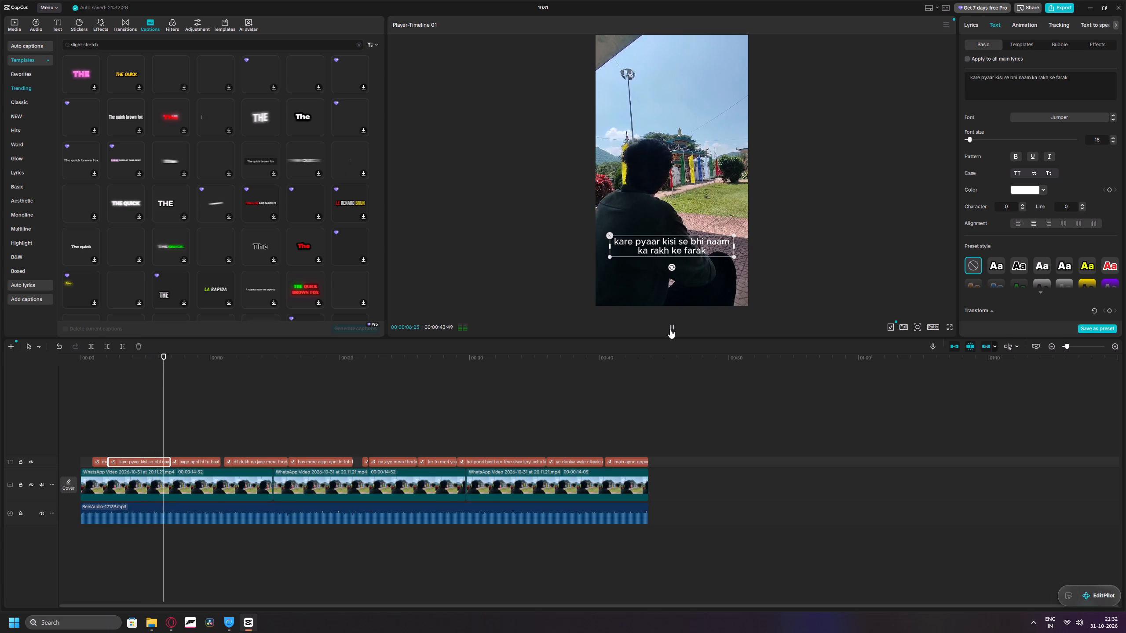
click(670, 329)
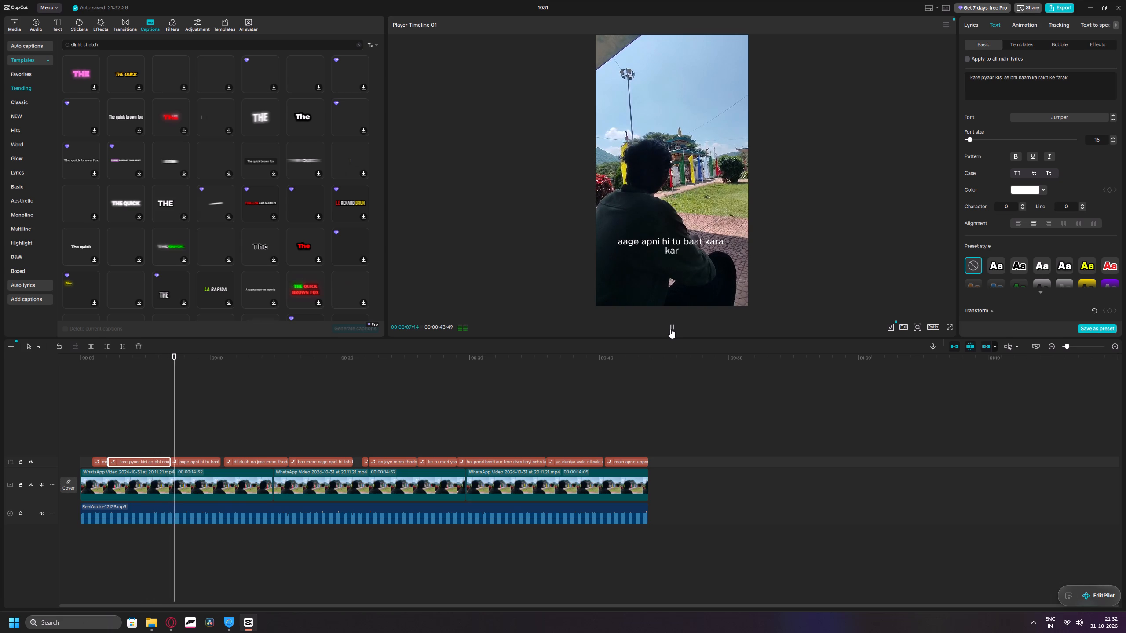
click(670, 329)
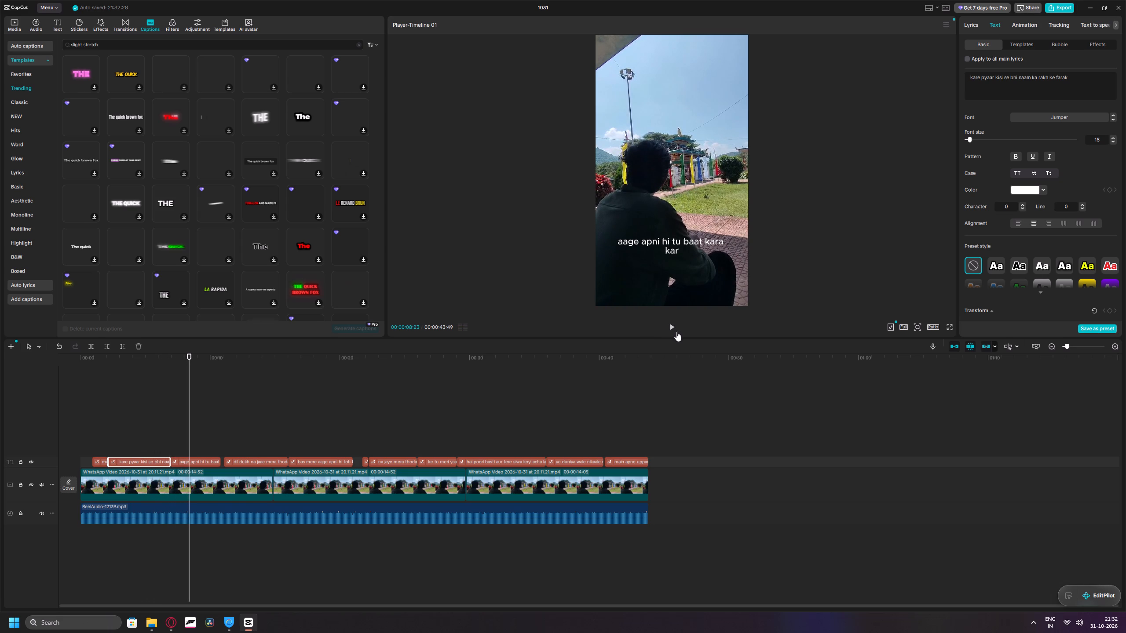
click(163, 420)
drag(164, 441, 155, 441)
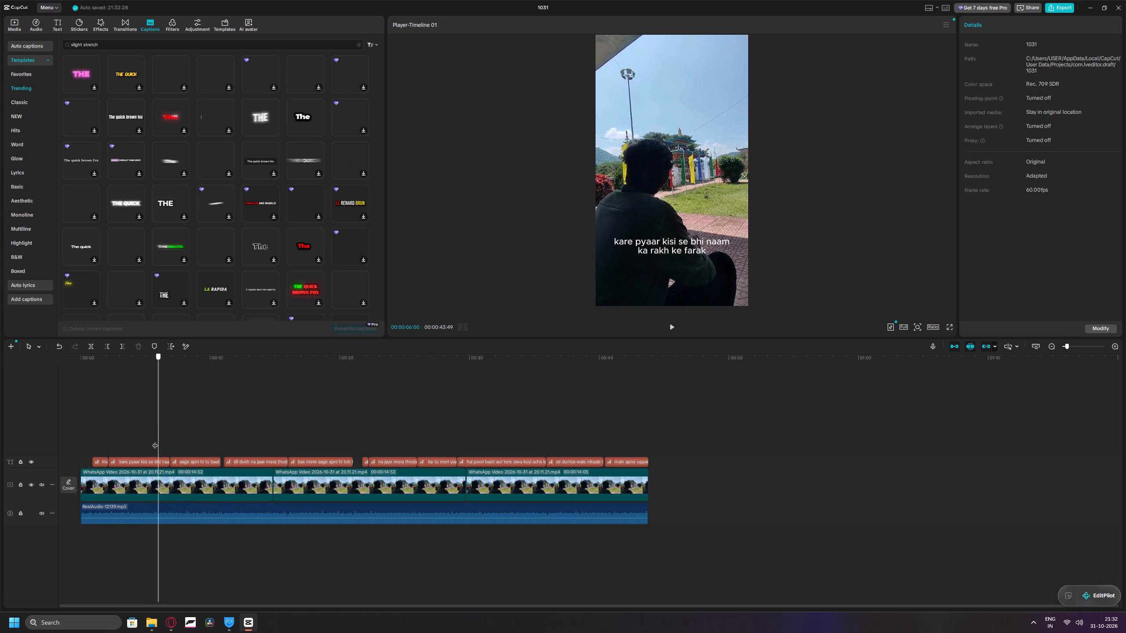
drag(155, 441, 154, 440)
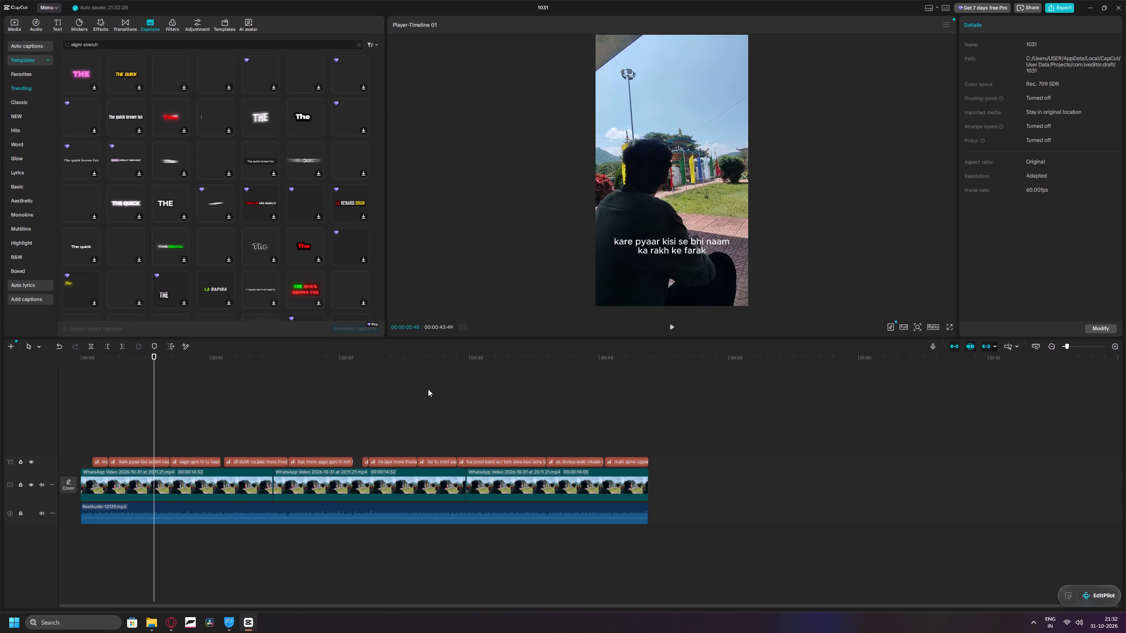
double_click(675, 329)
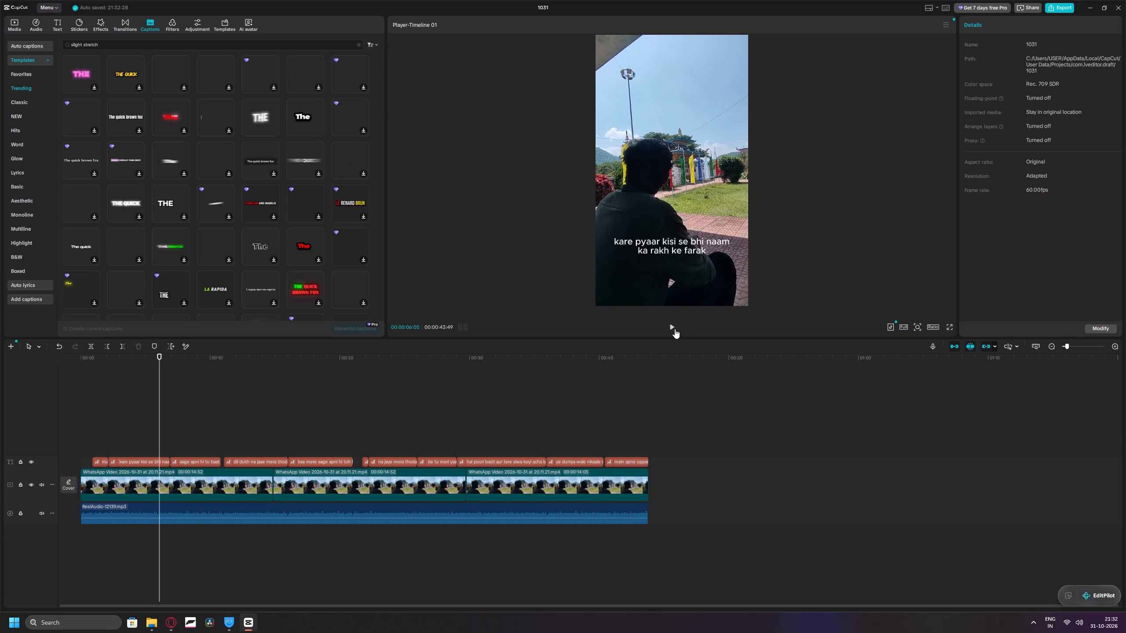
drag(168, 462, 157, 461)
Select the third caption, "aage apni hi tu baat kara kar".
click(186, 463)
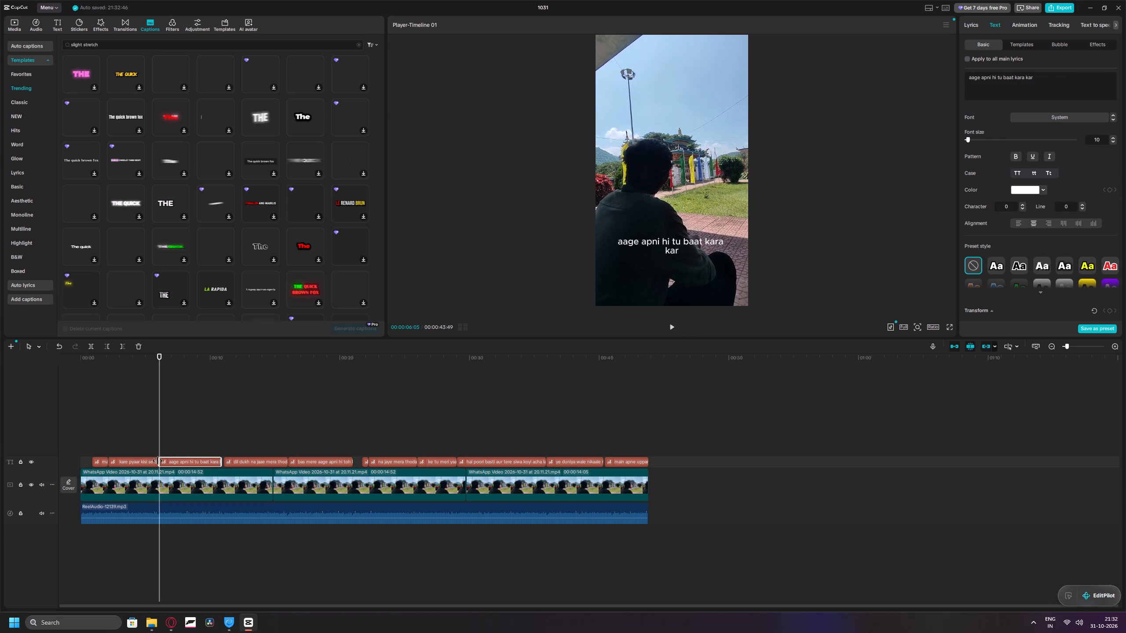
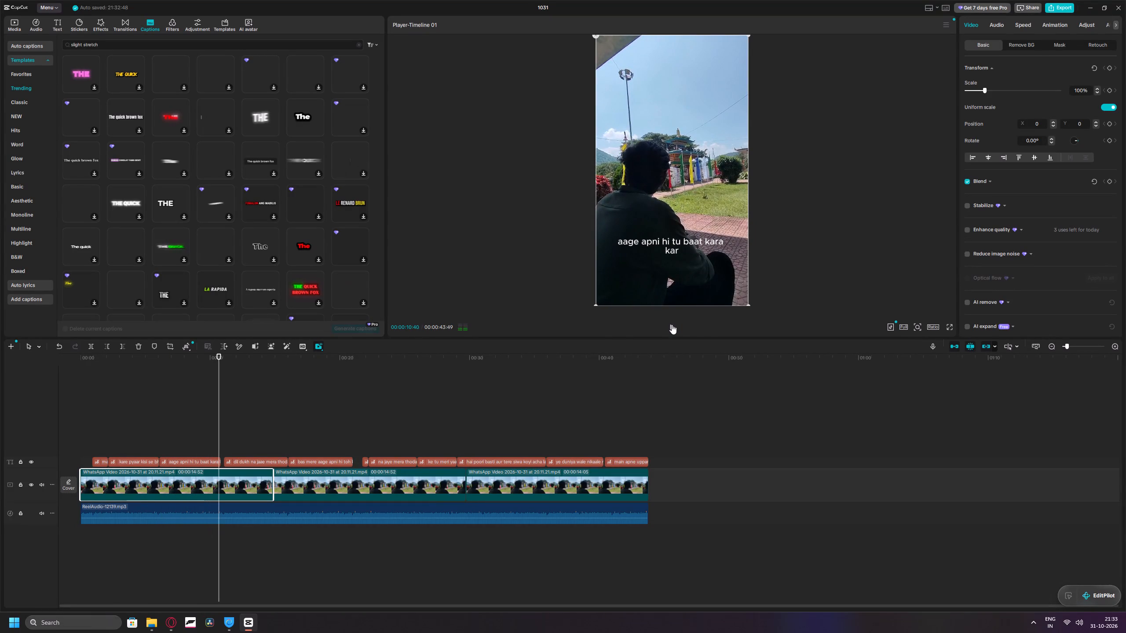
Replace the third caption's text with "bas mere aage apni hi toh baat kara kar".
click(179, 460)
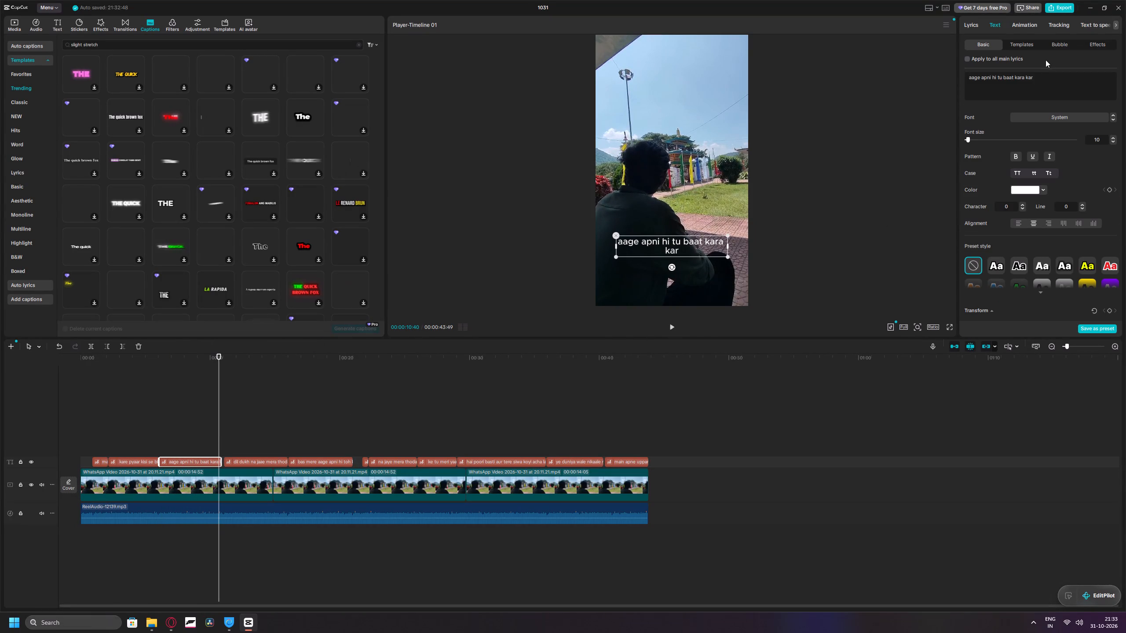
click(1042, 77)
key(BackSpace)
key(ctrl+v)
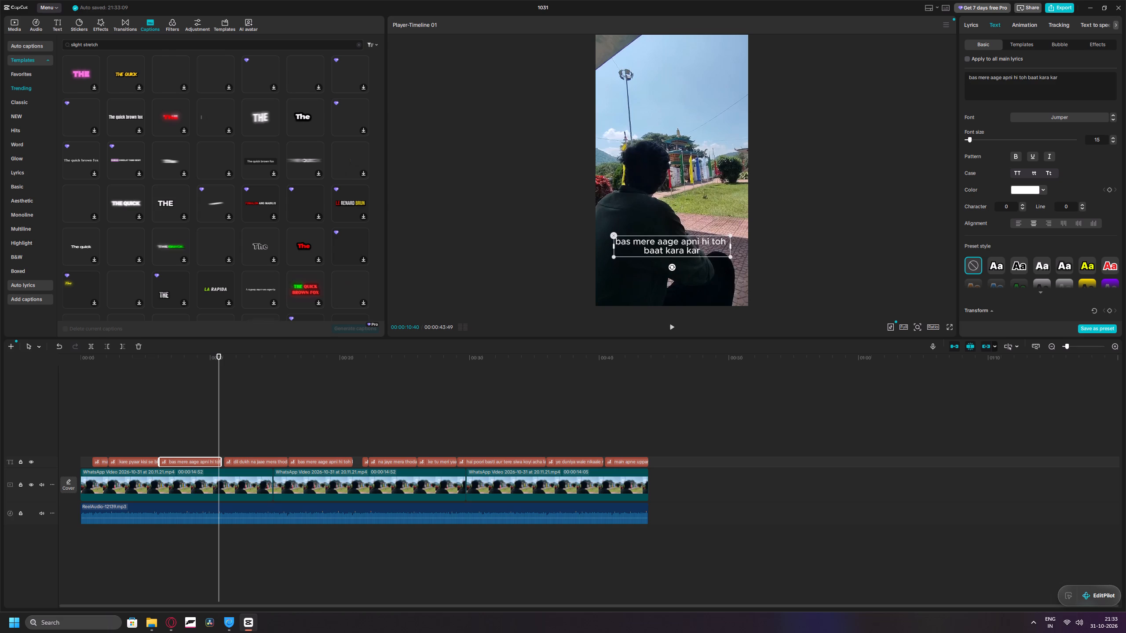
Play the song onward to check the captions, and delete the very short caption just before "na jaye mera thoda dhyan rakha kar".
click(669, 325)
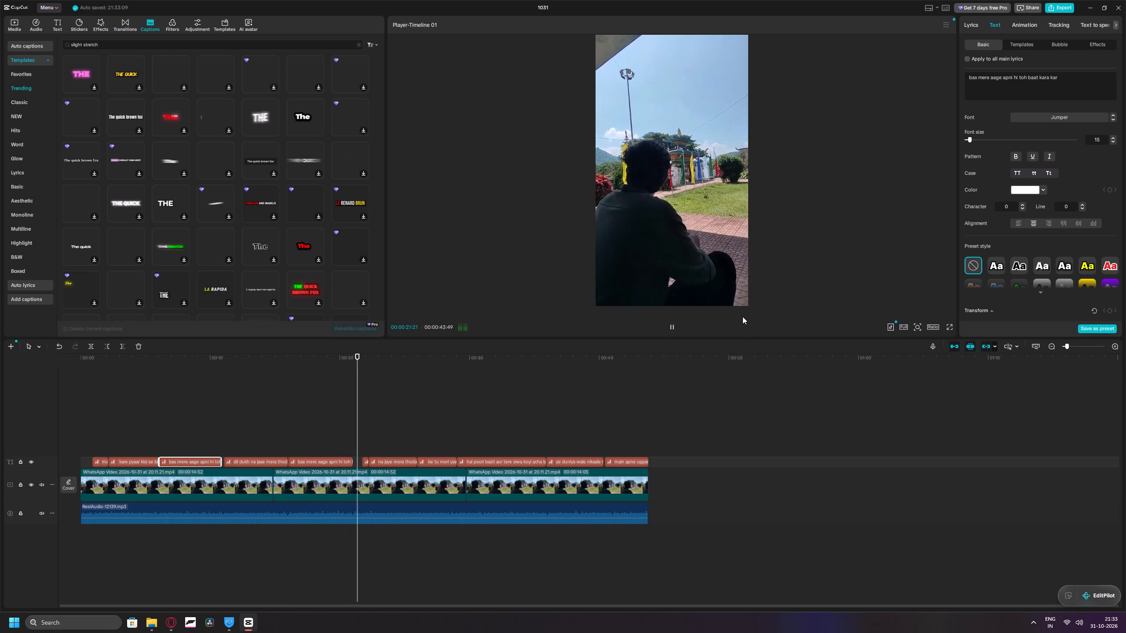
click(672, 326)
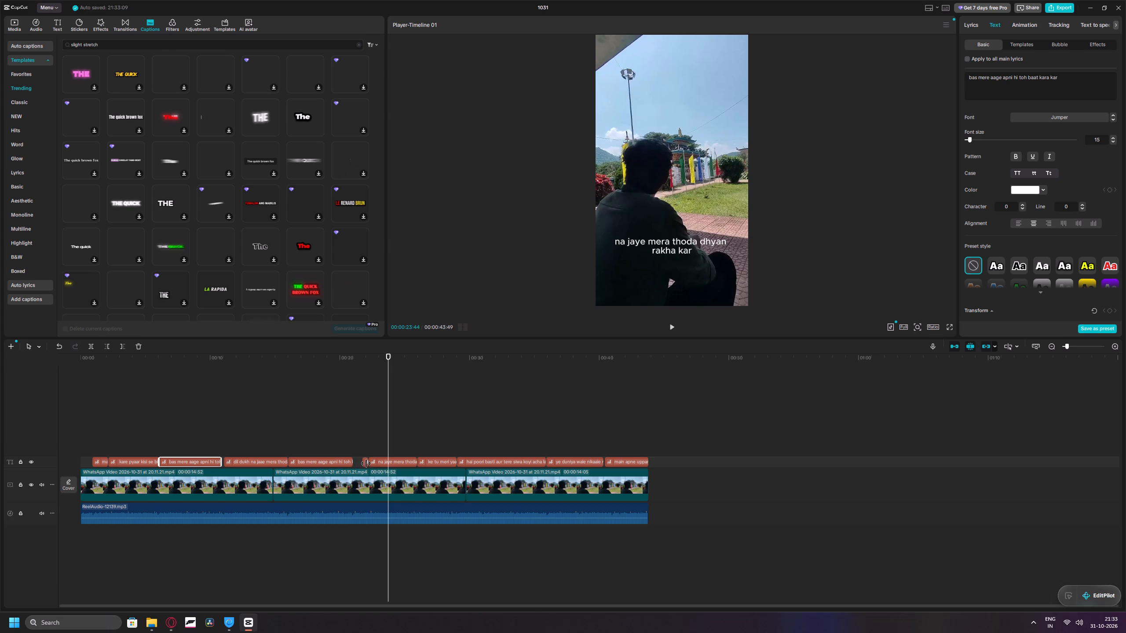
click(365, 461)
key(BackSpace)
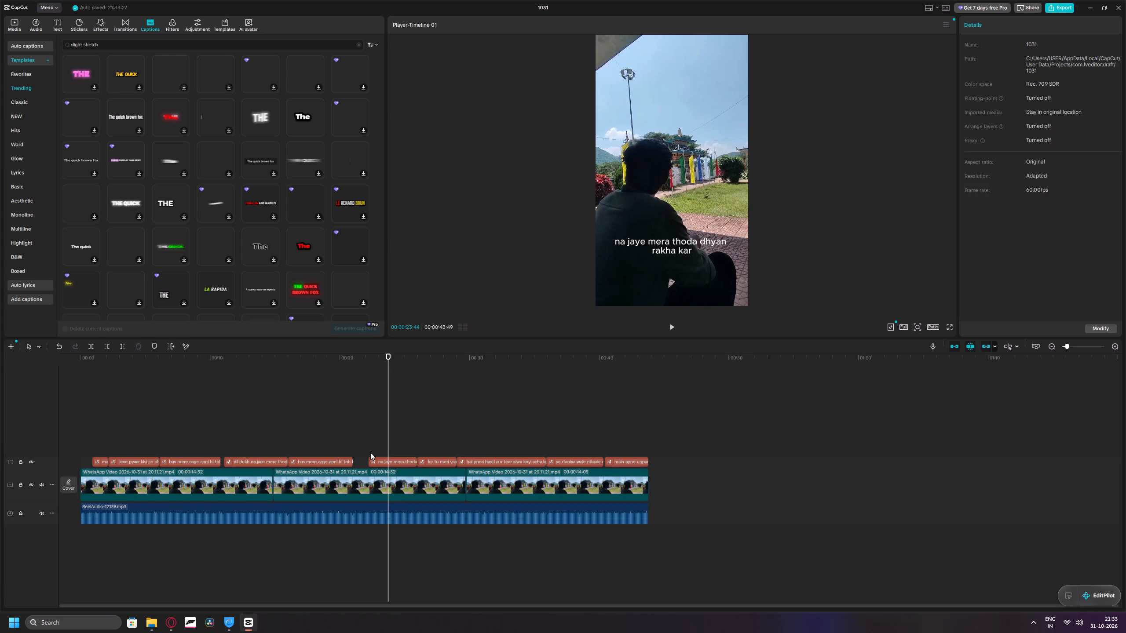
Find where the line begins in the song and extend the start of the "na jaye mera thoda dhyan rakha kar" caption back to about 21 seconds.
drag(389, 440, 355, 441)
double_click(673, 328)
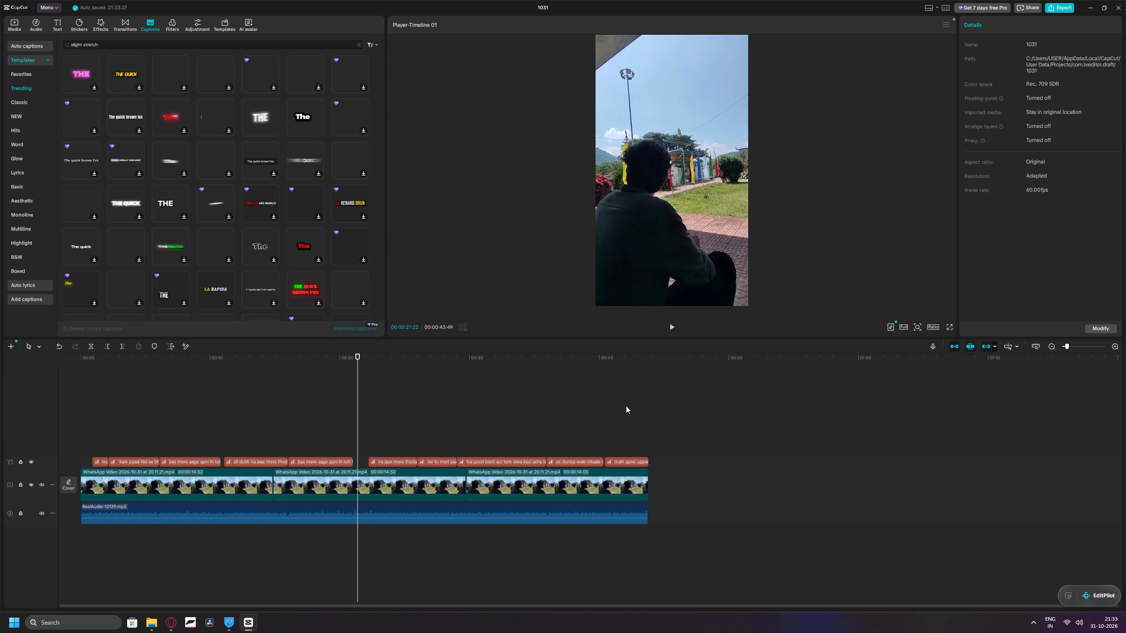
click(358, 430)
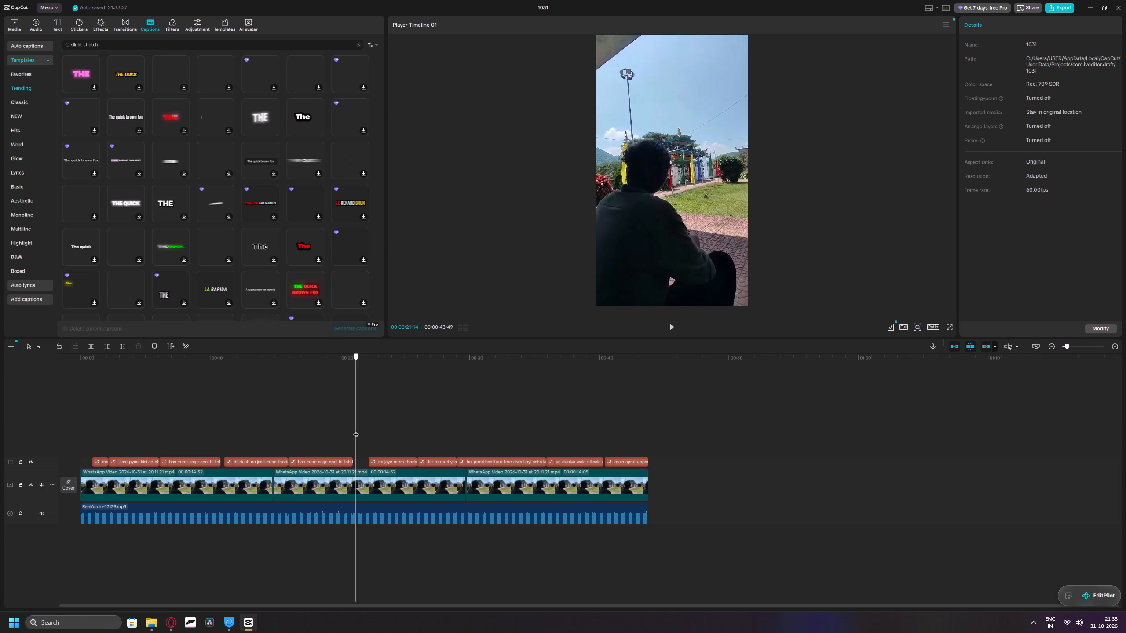
drag(369, 460, 360, 459)
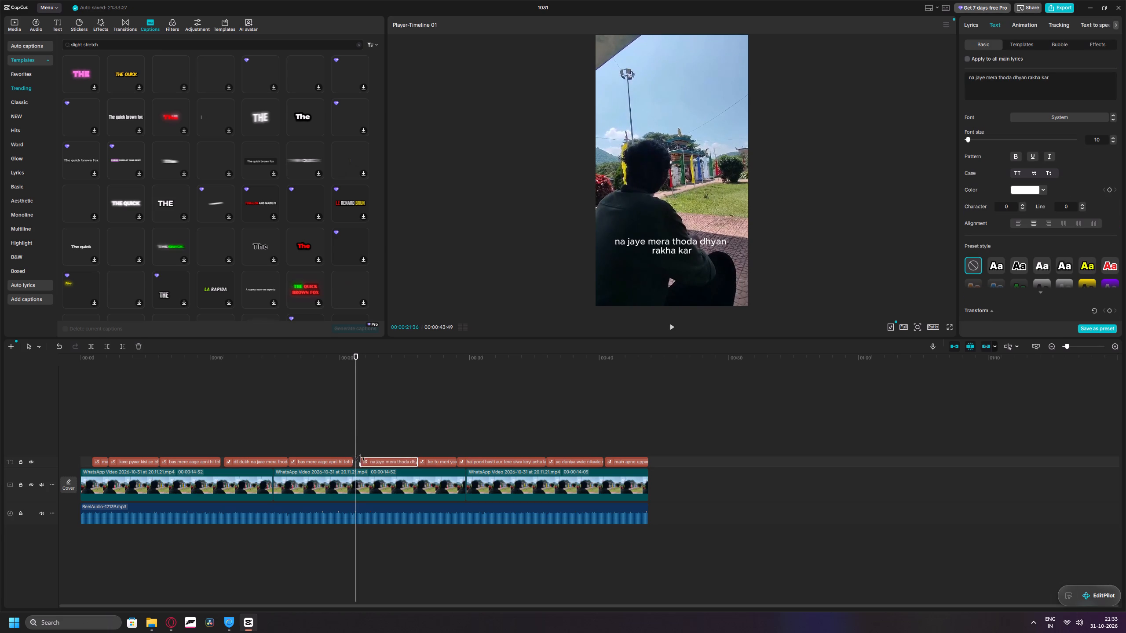
drag(360, 459, 357, 459)
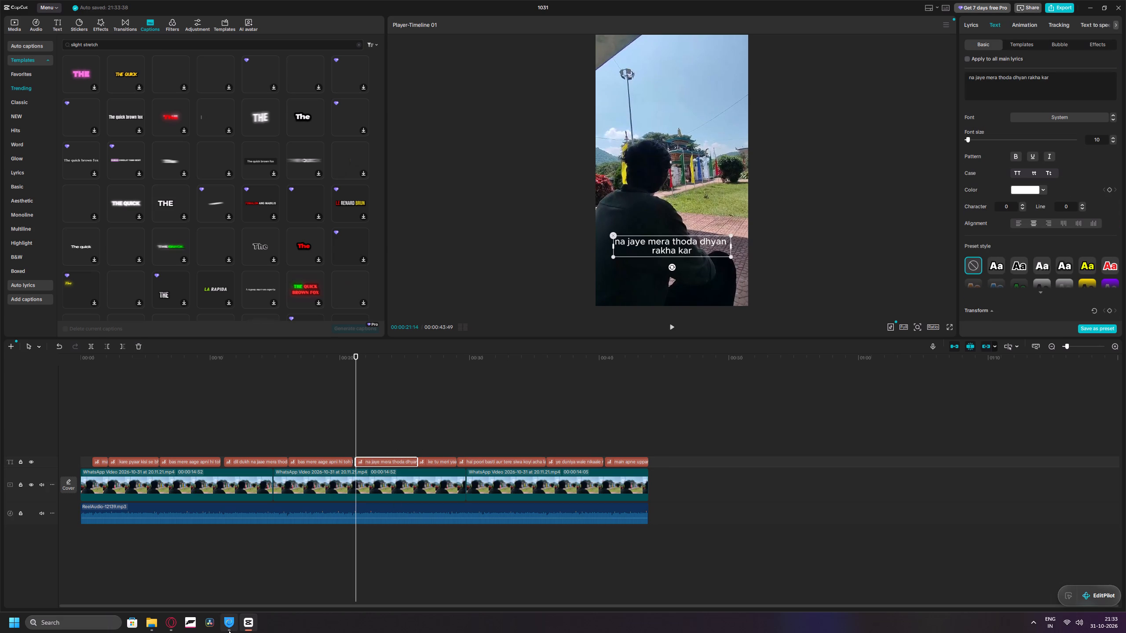
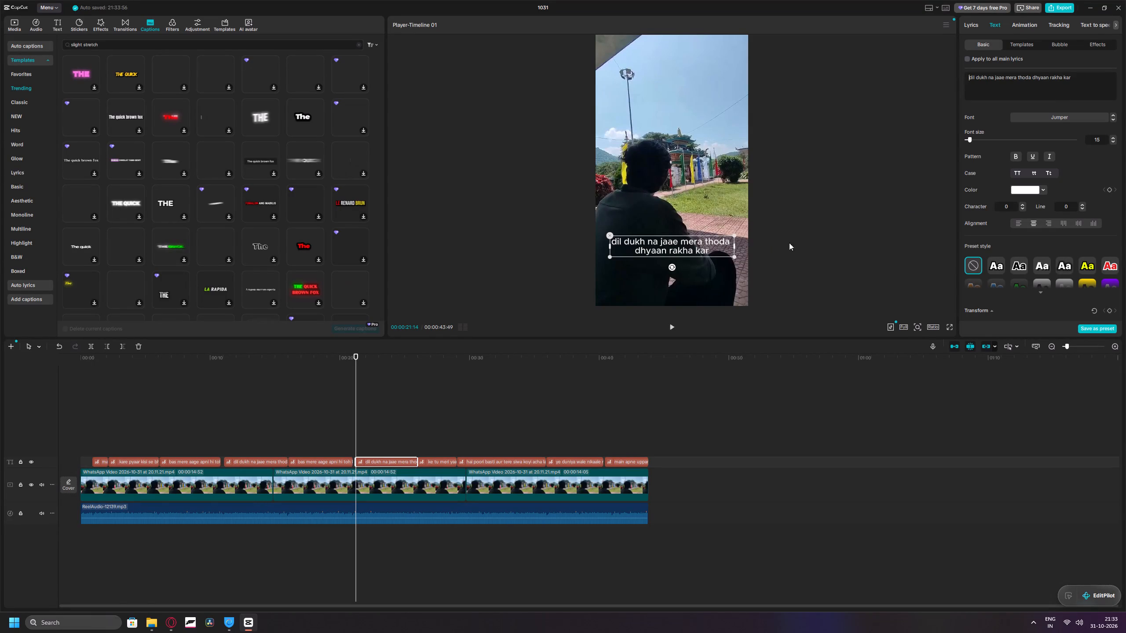
Find where the next line is sung and move the boundary between the "ke tu meri yaadon mein" and "hai poori basti" captions to about 28:44.
click(673, 324)
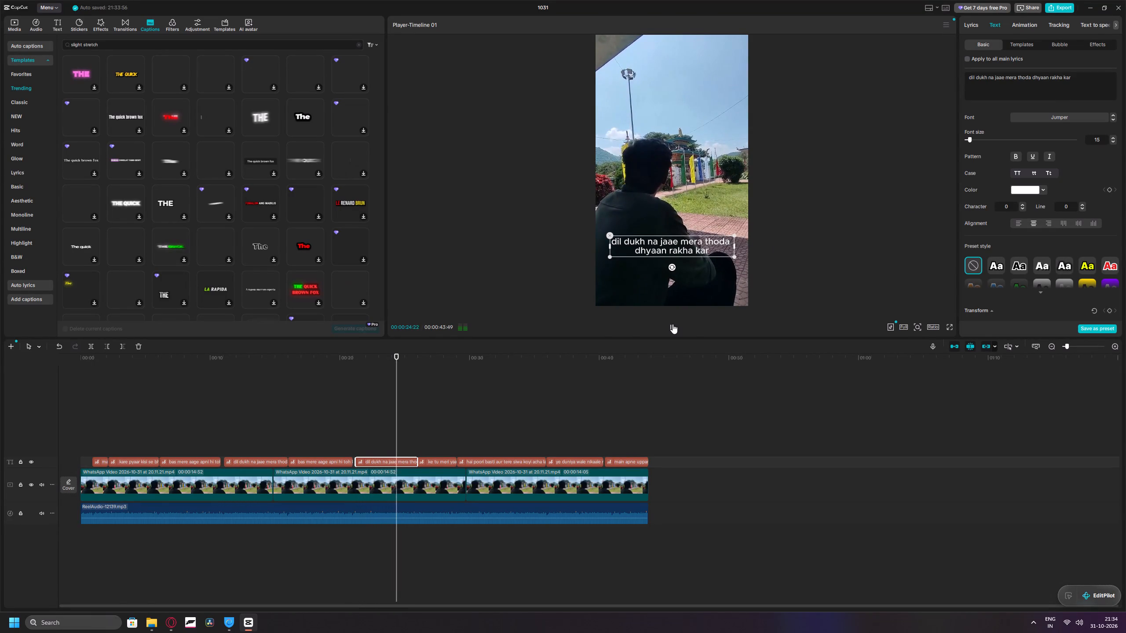
click(673, 324)
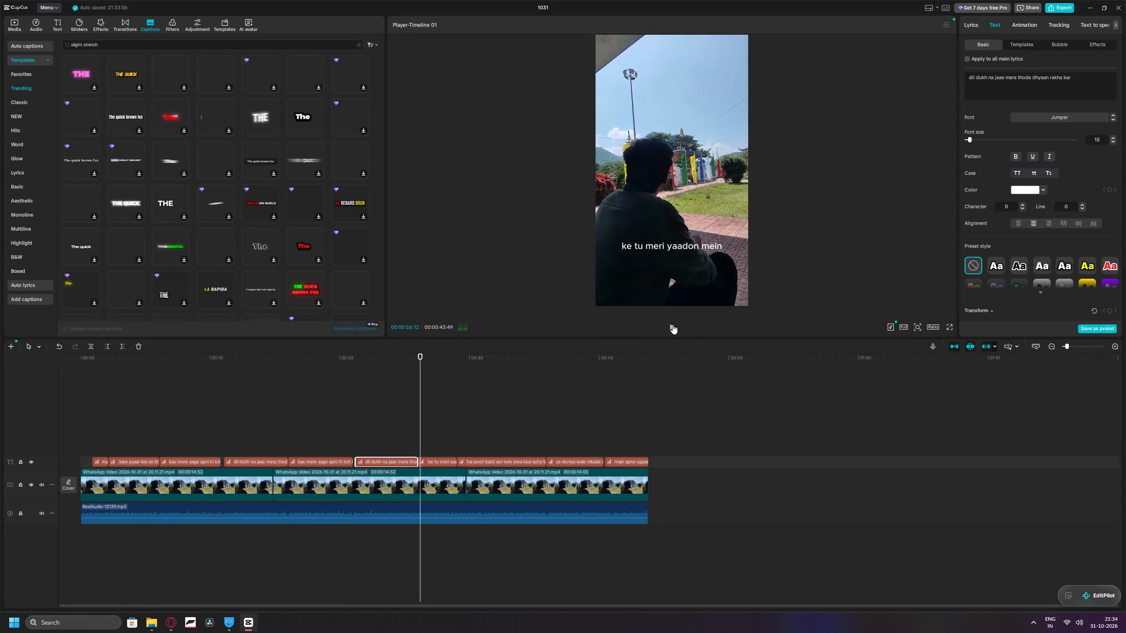
click(673, 324)
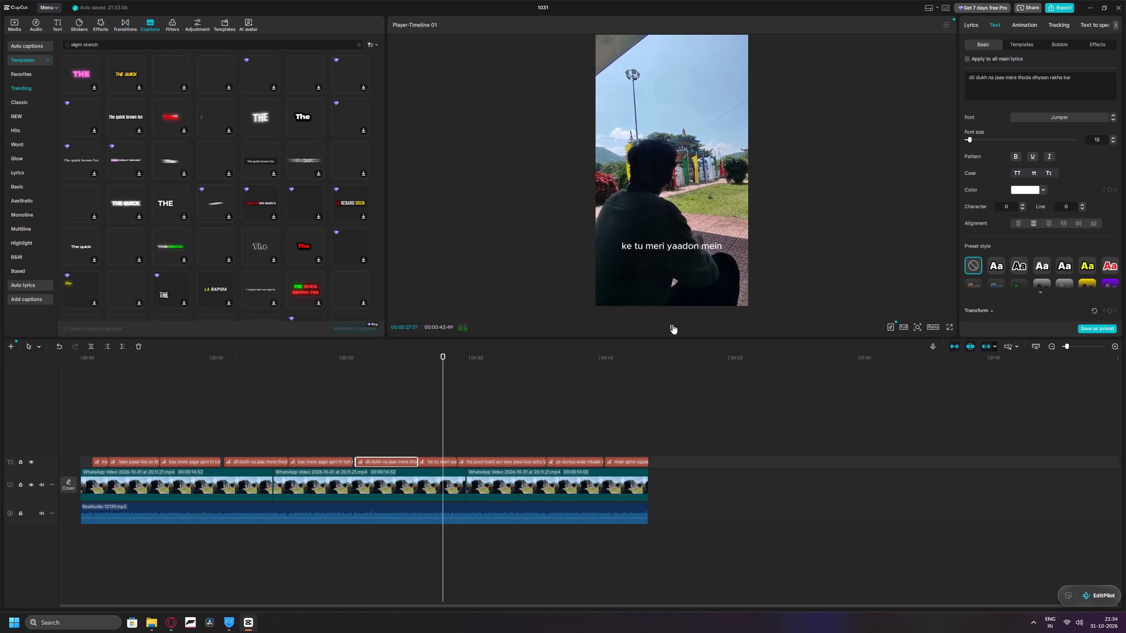
click(673, 324)
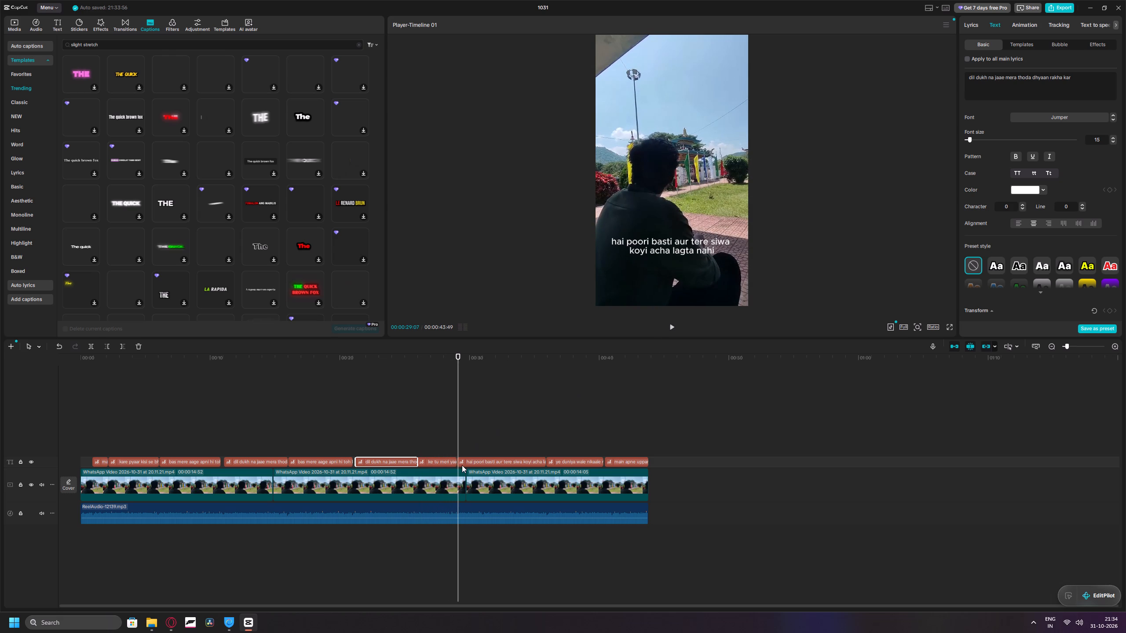
drag(458, 447, 453, 447)
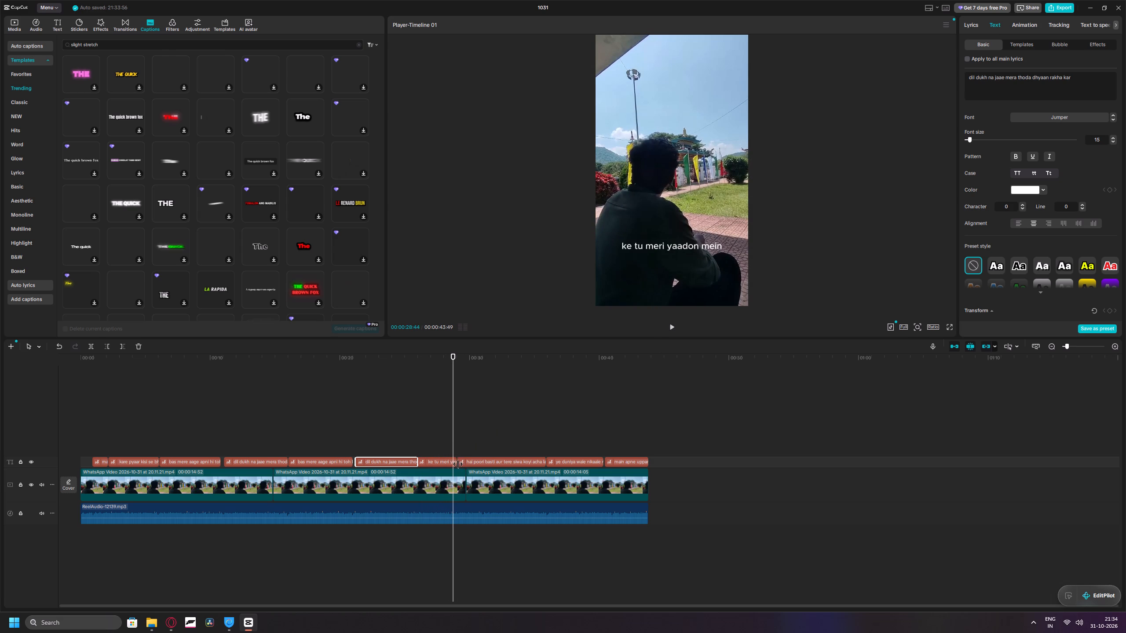
click(457, 463)
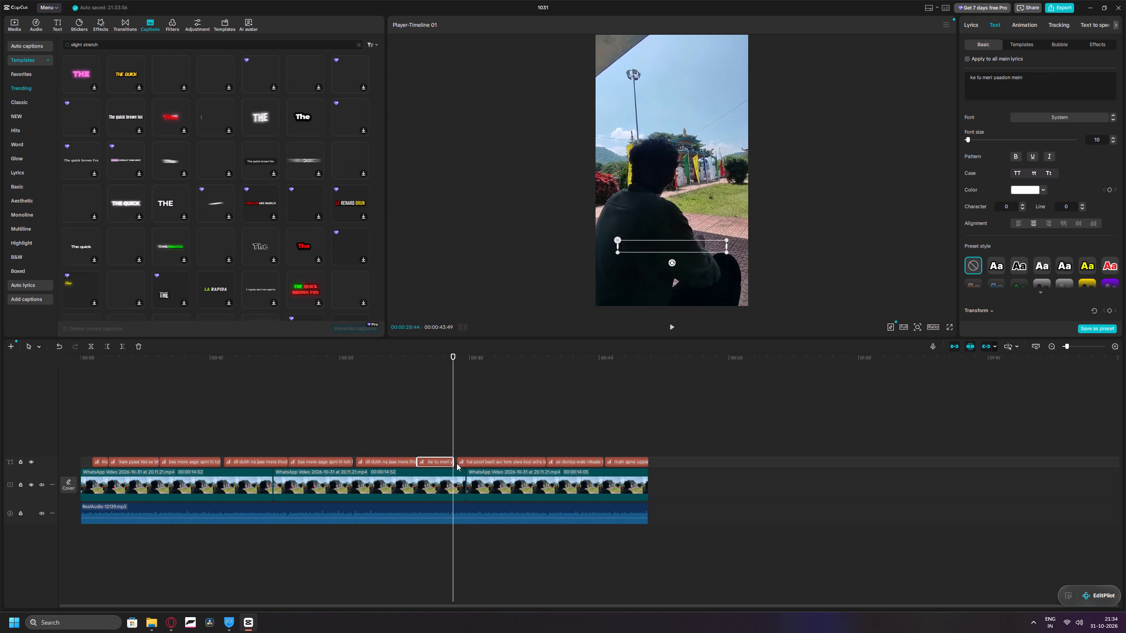
drag(457, 463, 453, 463)
Play the rest of the song to check the remaining captions, and return to the start of the video.
click(670, 321)
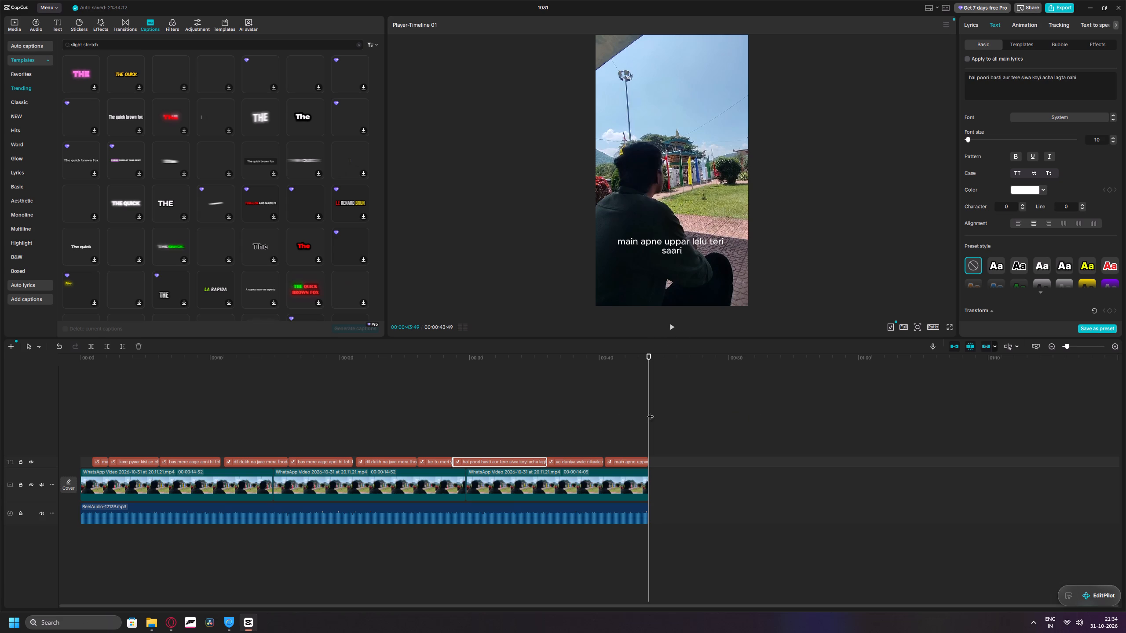
drag(649, 411, 62, 430)
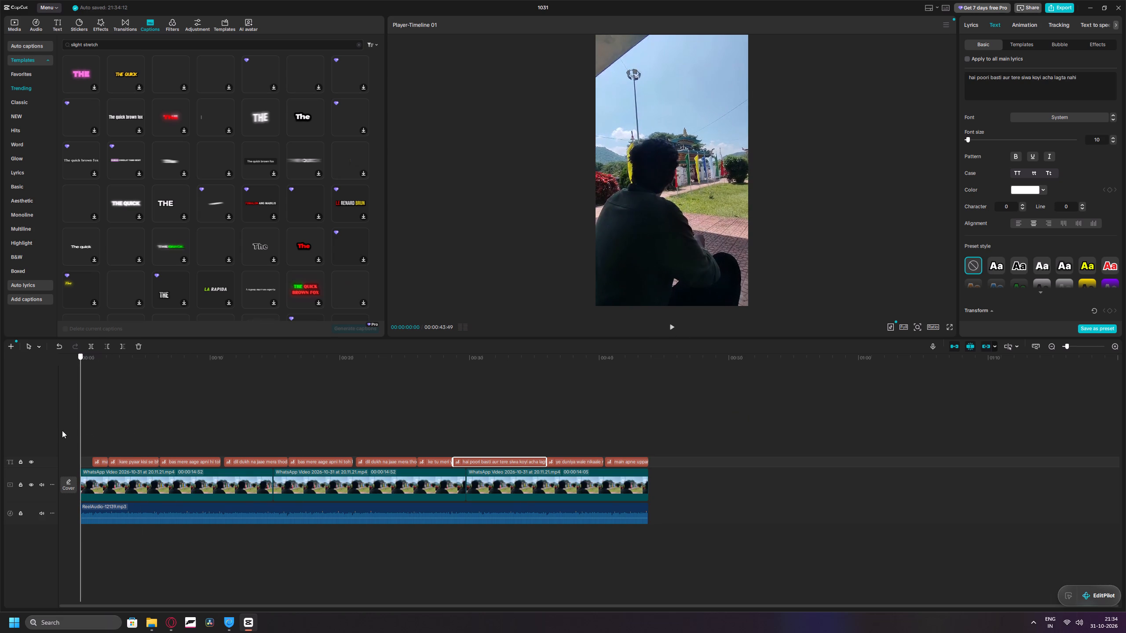
drag(62, 430, 60, 430)
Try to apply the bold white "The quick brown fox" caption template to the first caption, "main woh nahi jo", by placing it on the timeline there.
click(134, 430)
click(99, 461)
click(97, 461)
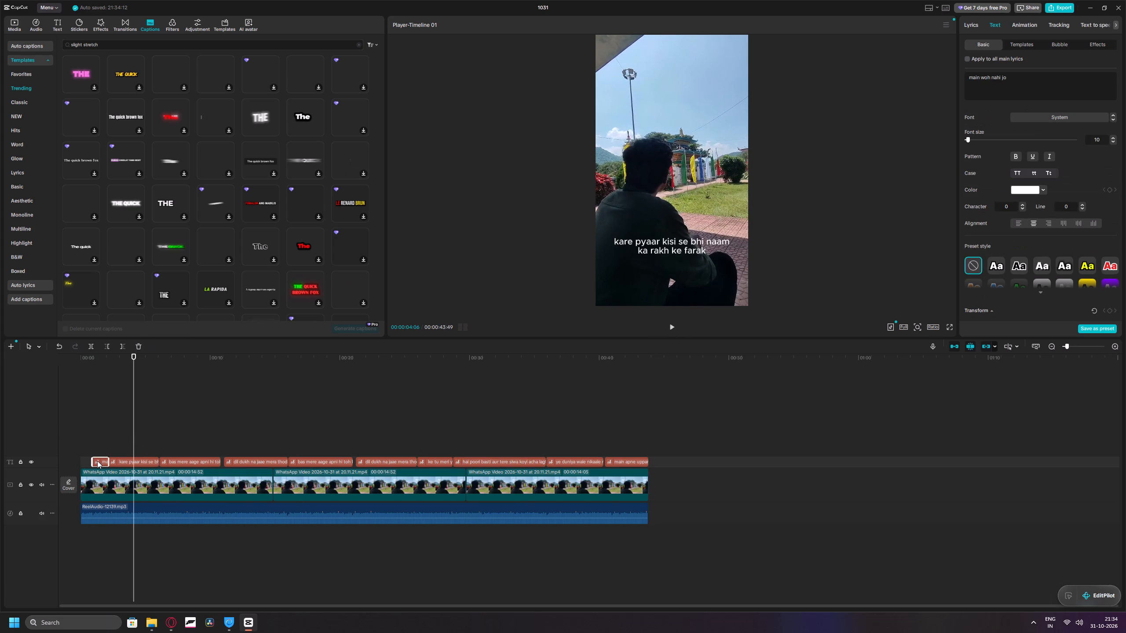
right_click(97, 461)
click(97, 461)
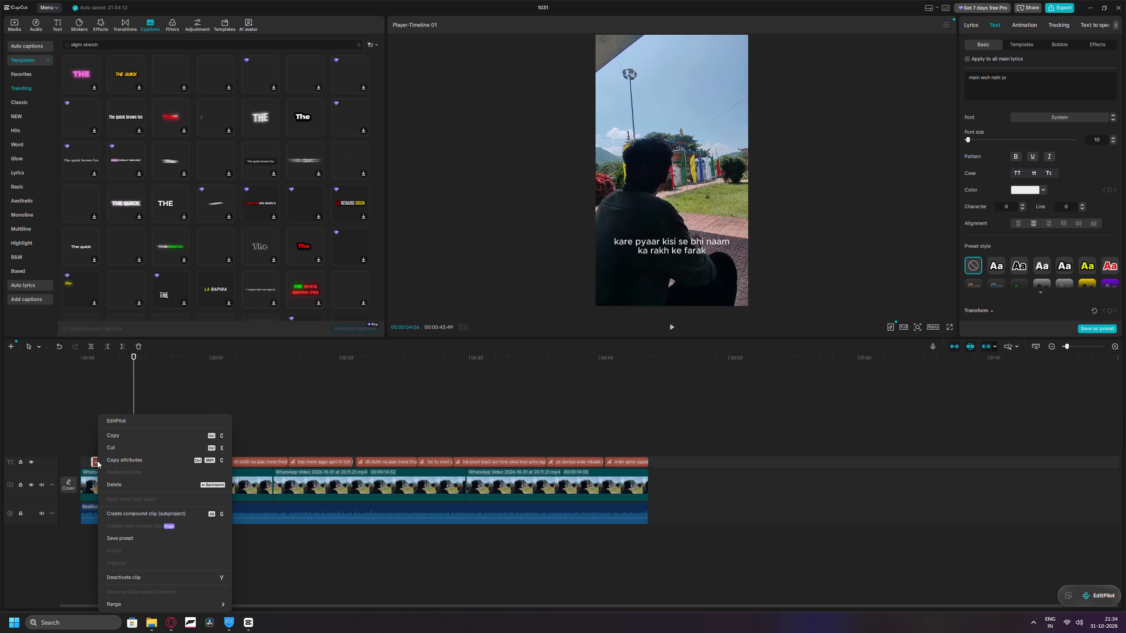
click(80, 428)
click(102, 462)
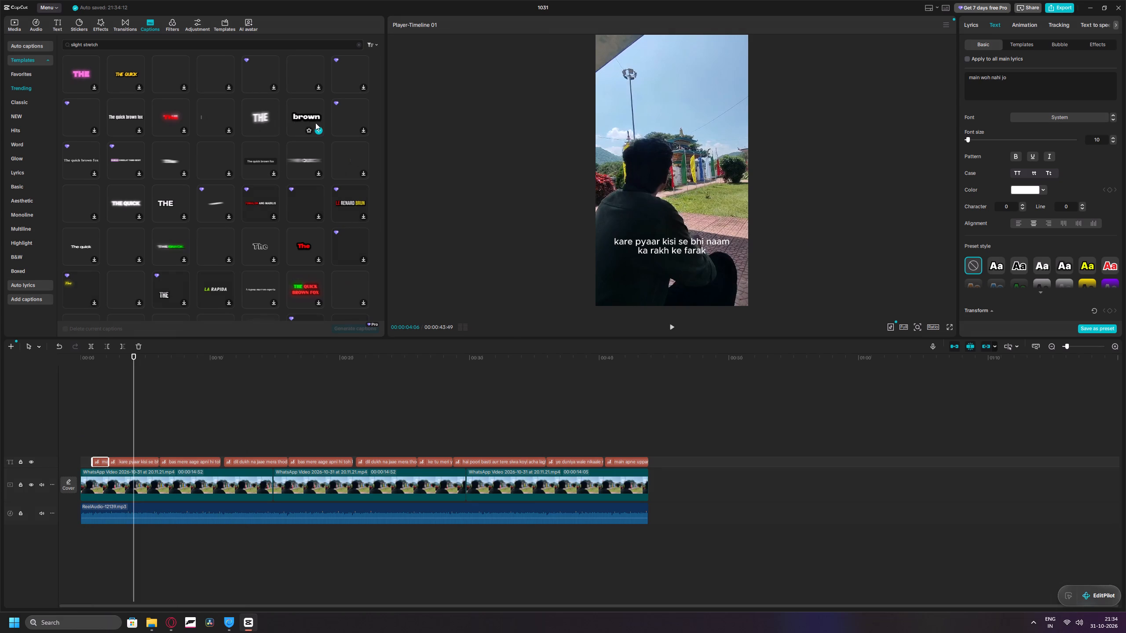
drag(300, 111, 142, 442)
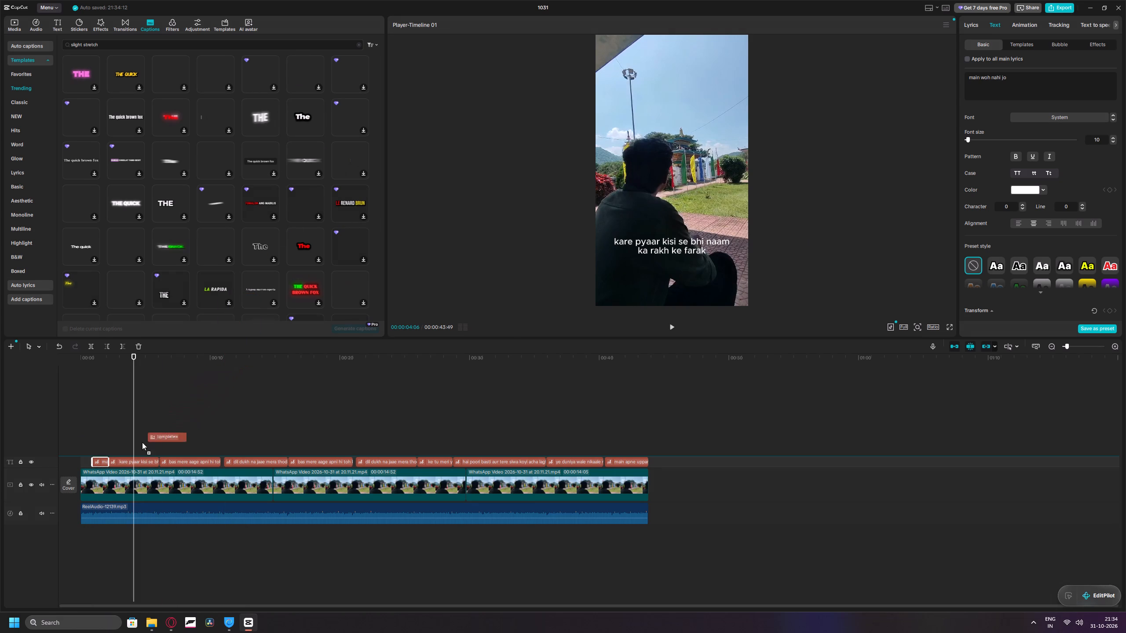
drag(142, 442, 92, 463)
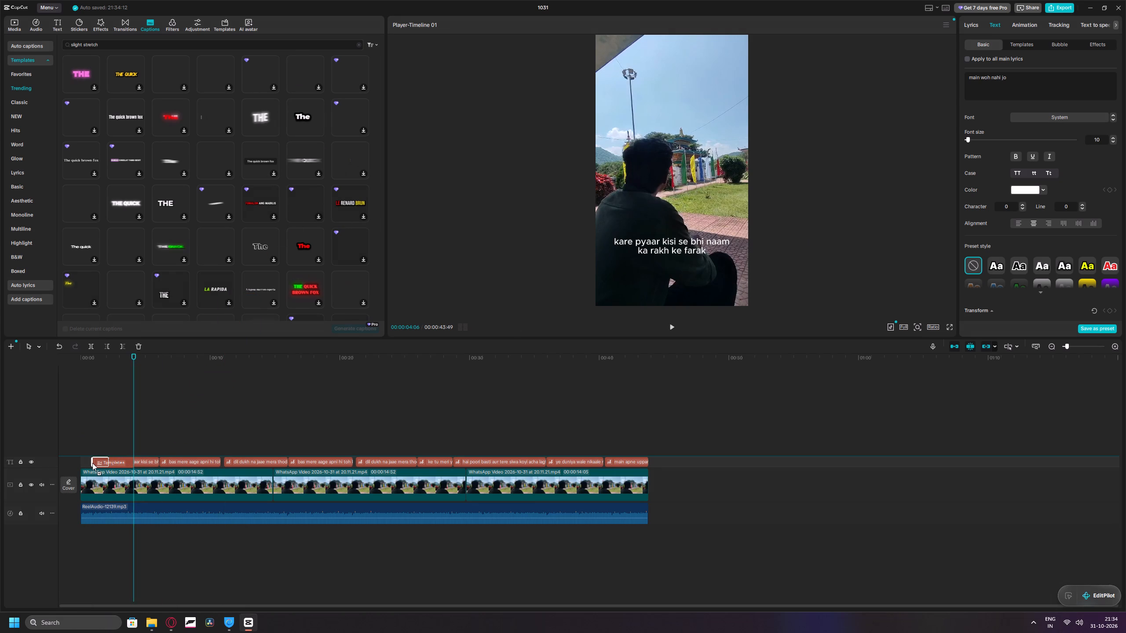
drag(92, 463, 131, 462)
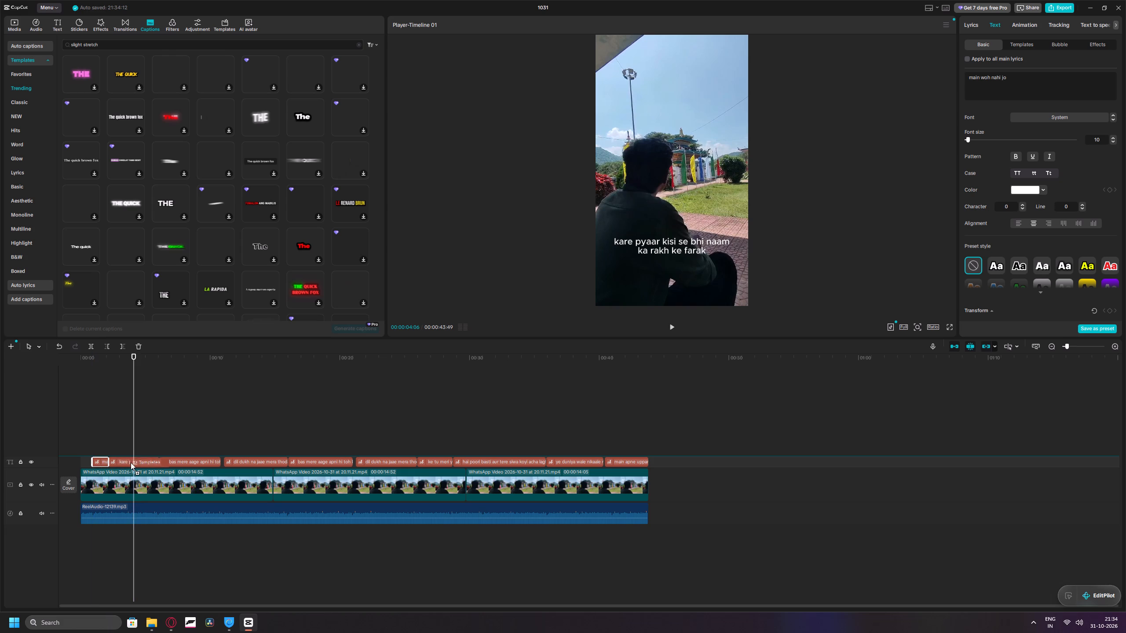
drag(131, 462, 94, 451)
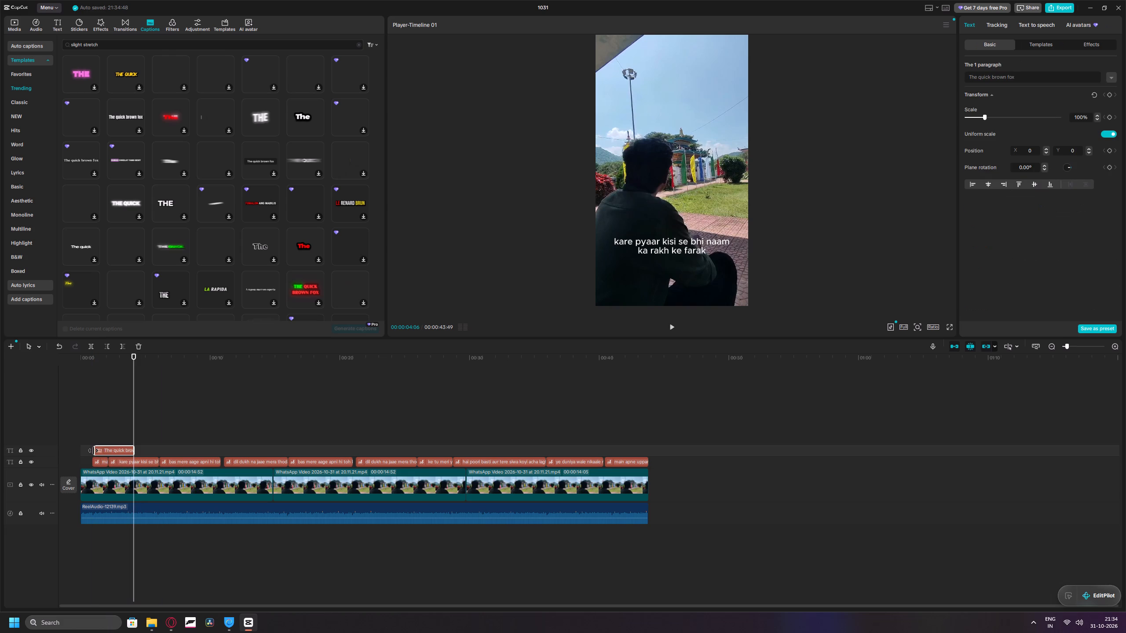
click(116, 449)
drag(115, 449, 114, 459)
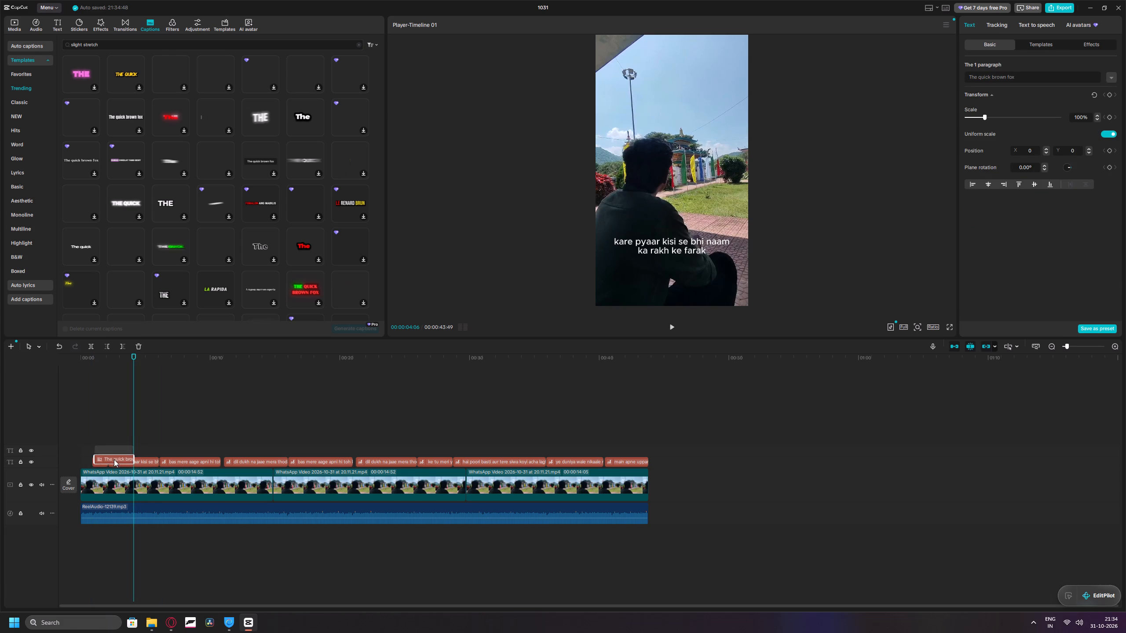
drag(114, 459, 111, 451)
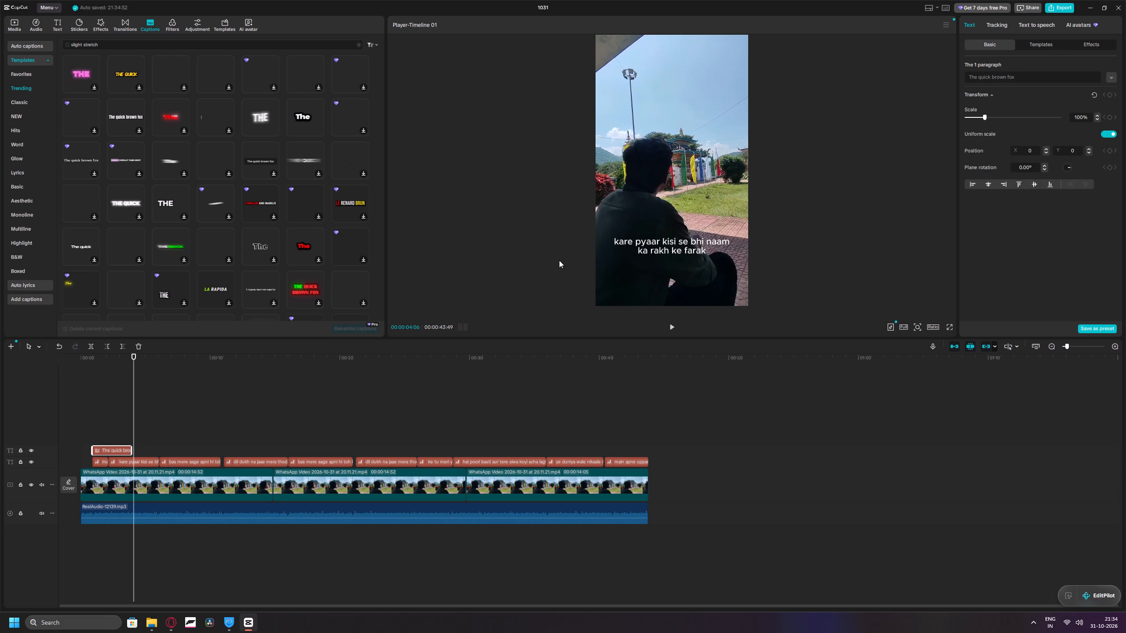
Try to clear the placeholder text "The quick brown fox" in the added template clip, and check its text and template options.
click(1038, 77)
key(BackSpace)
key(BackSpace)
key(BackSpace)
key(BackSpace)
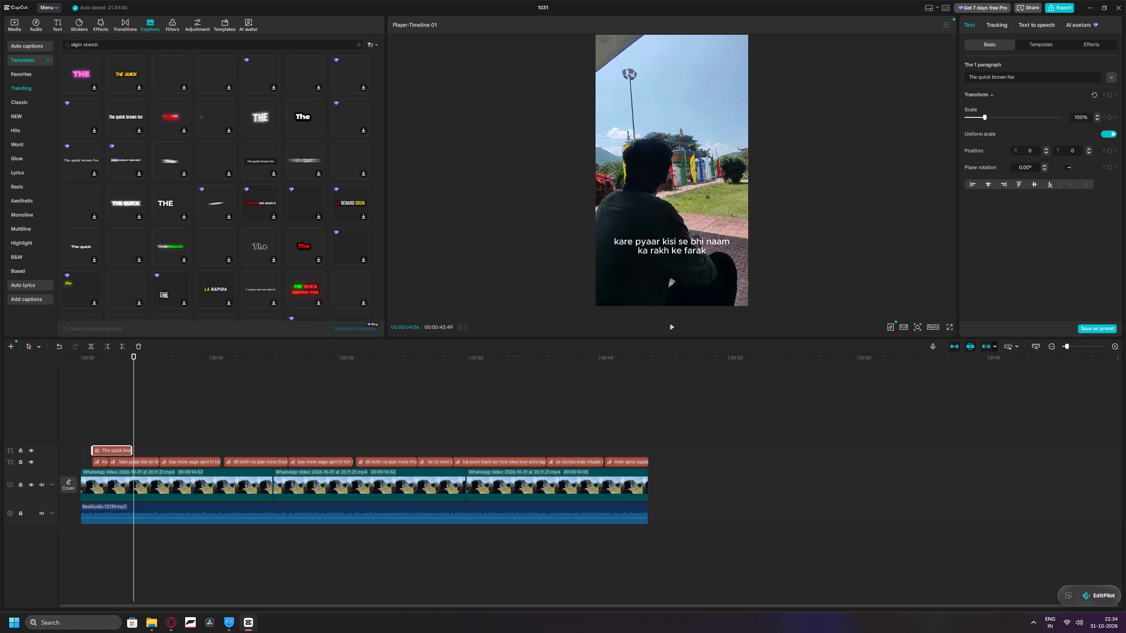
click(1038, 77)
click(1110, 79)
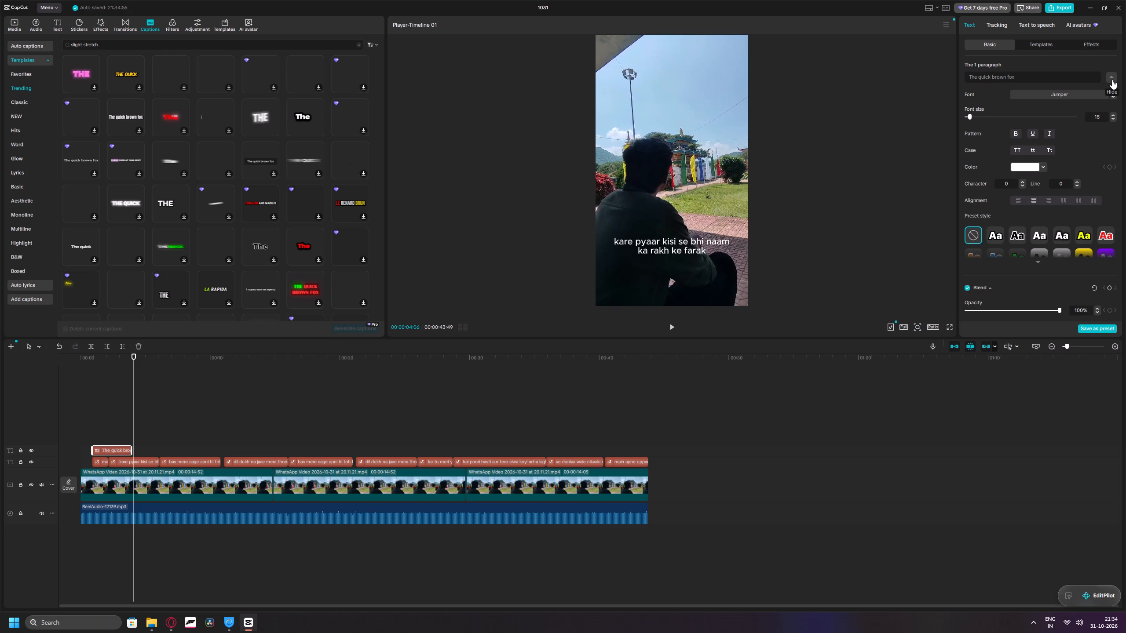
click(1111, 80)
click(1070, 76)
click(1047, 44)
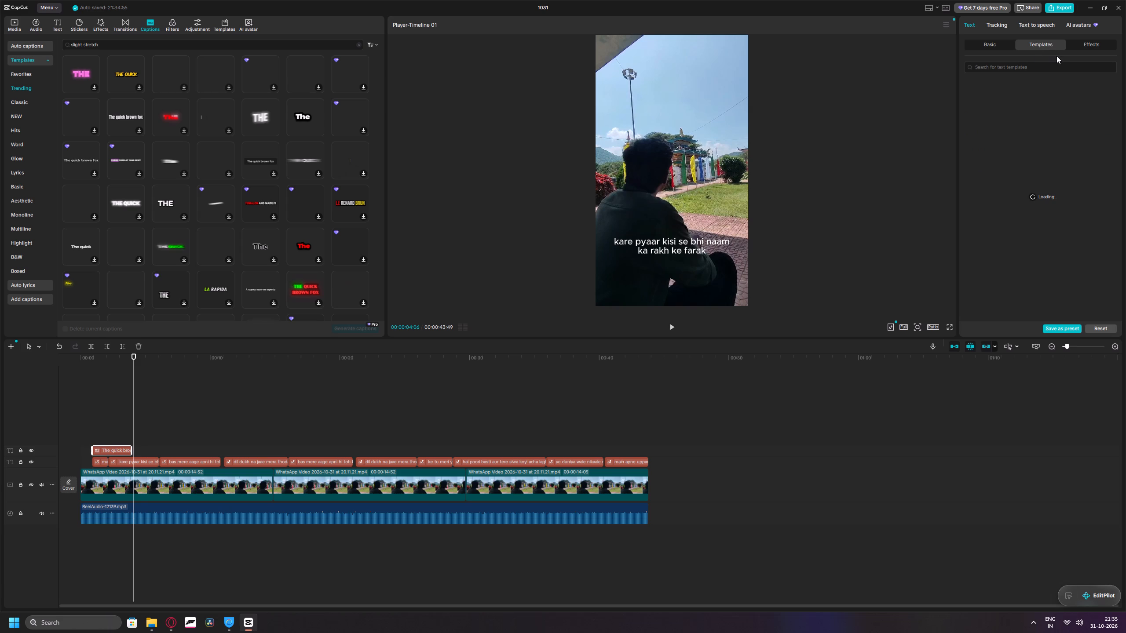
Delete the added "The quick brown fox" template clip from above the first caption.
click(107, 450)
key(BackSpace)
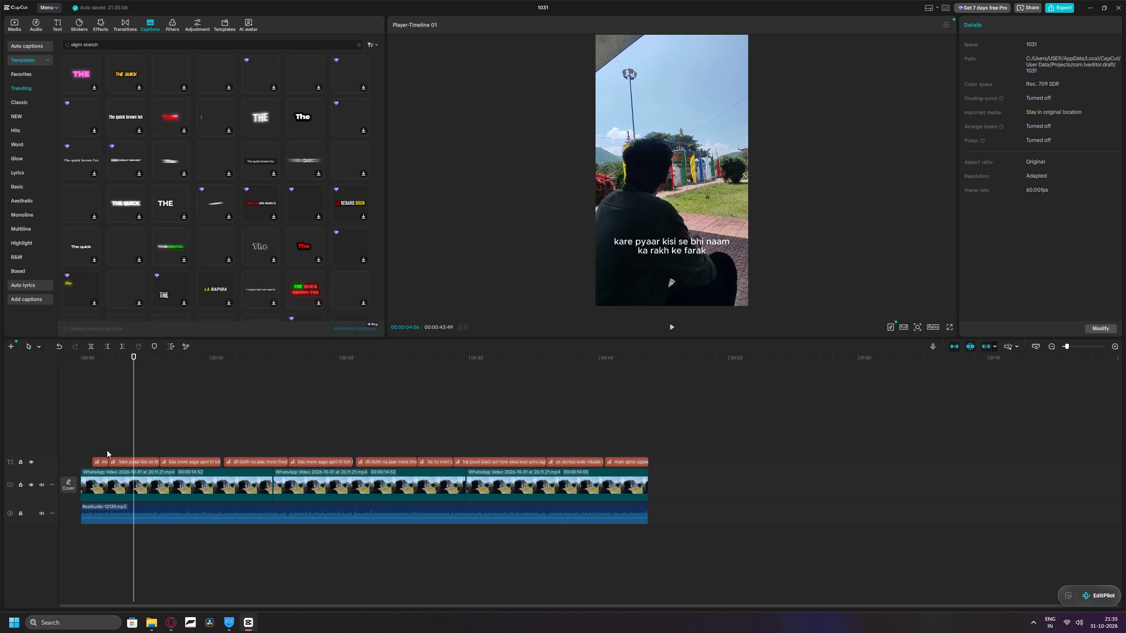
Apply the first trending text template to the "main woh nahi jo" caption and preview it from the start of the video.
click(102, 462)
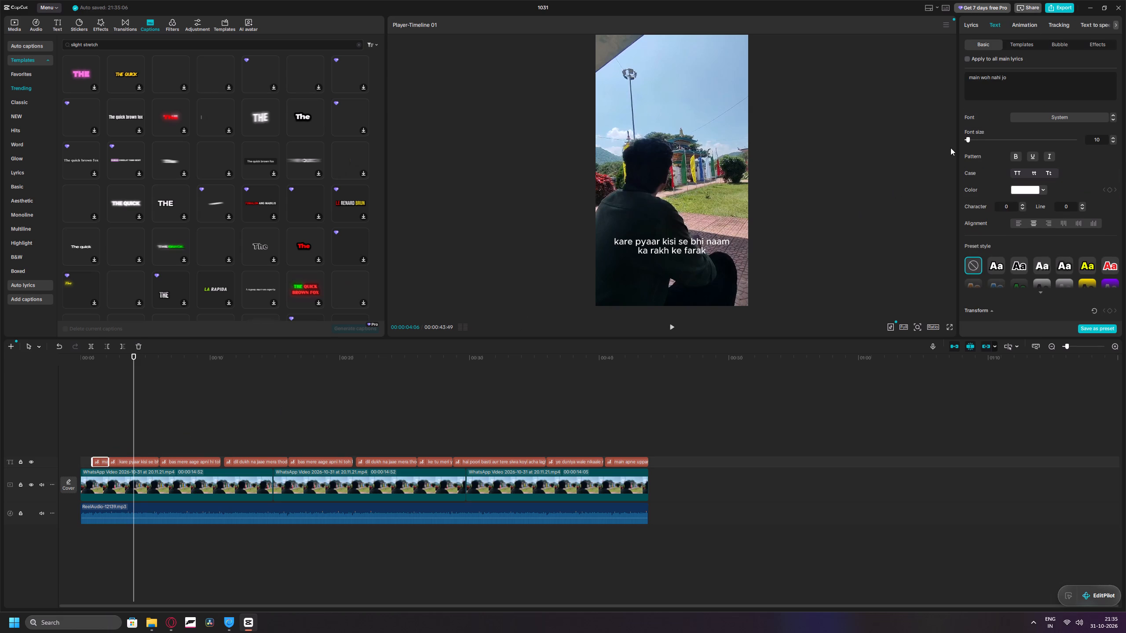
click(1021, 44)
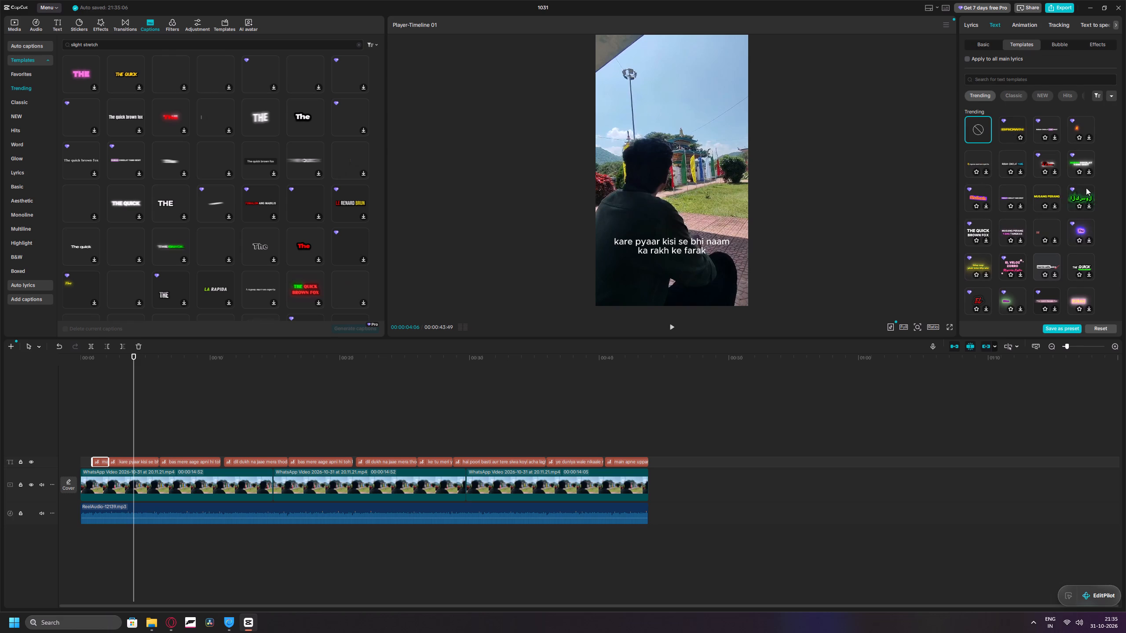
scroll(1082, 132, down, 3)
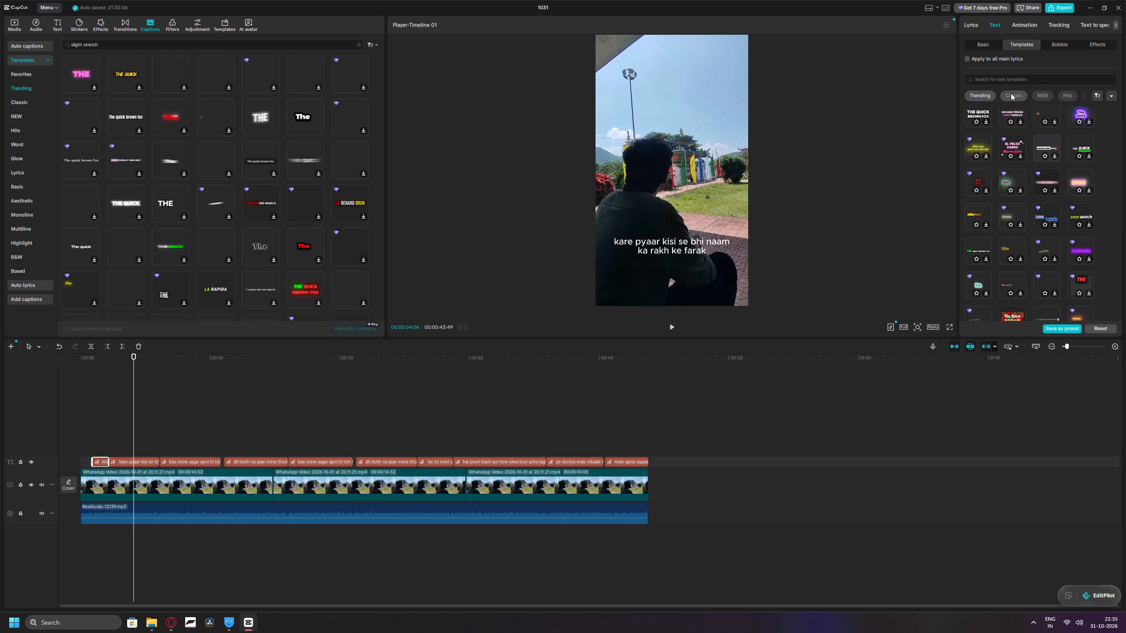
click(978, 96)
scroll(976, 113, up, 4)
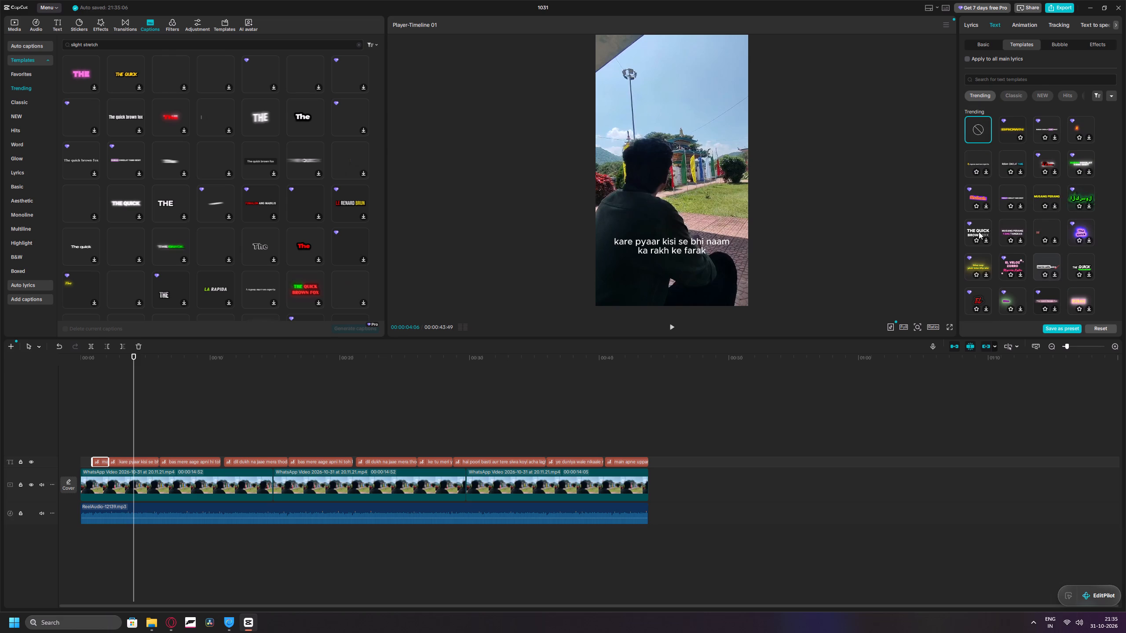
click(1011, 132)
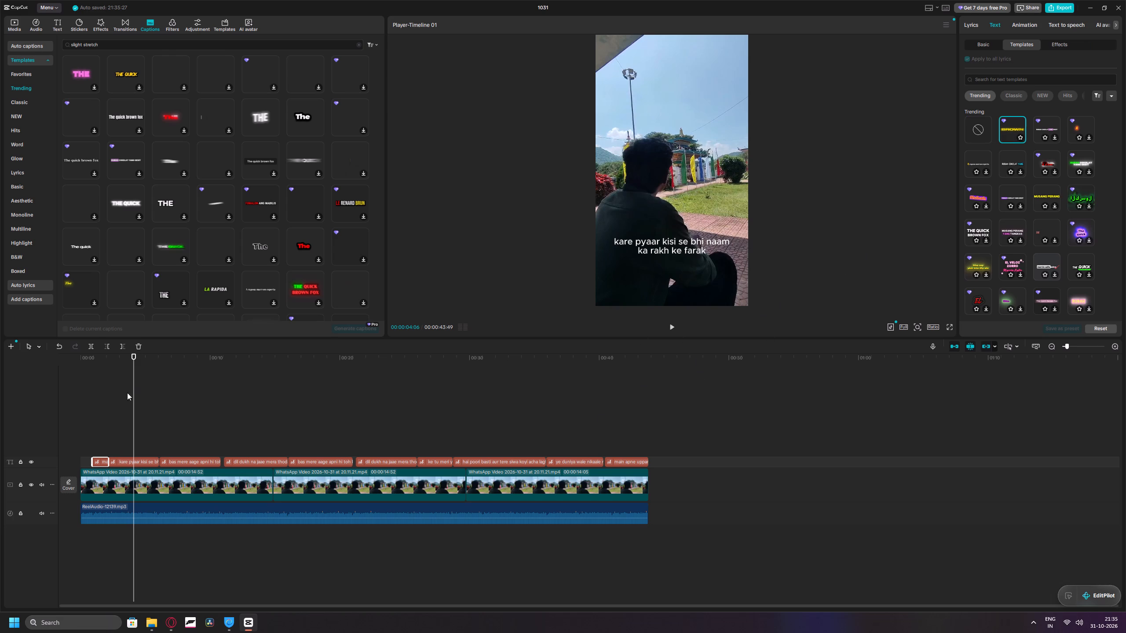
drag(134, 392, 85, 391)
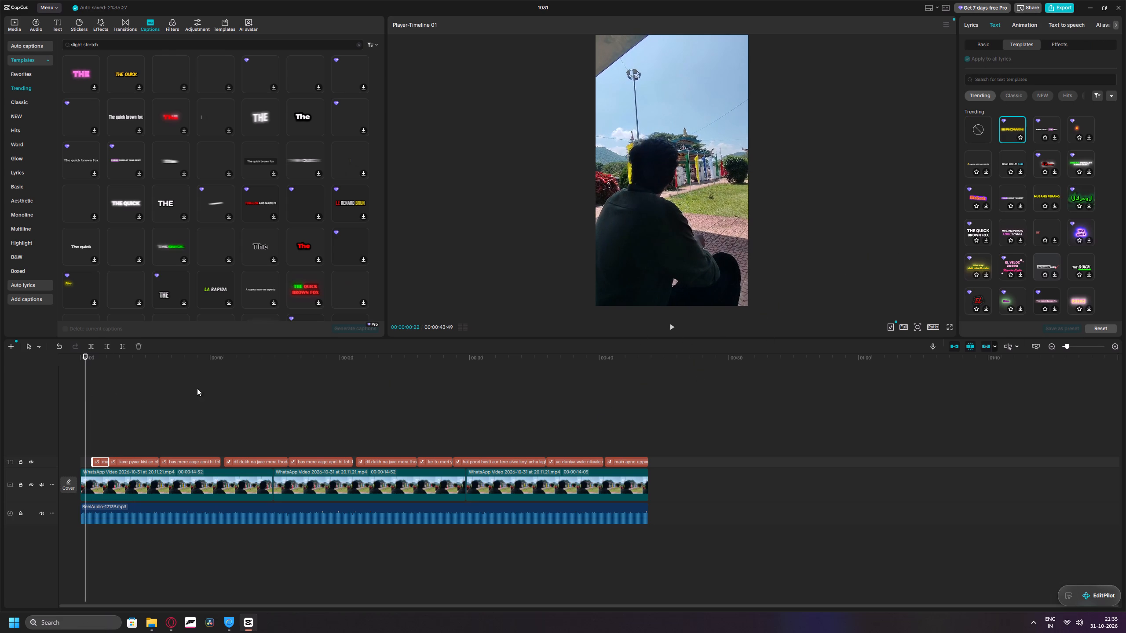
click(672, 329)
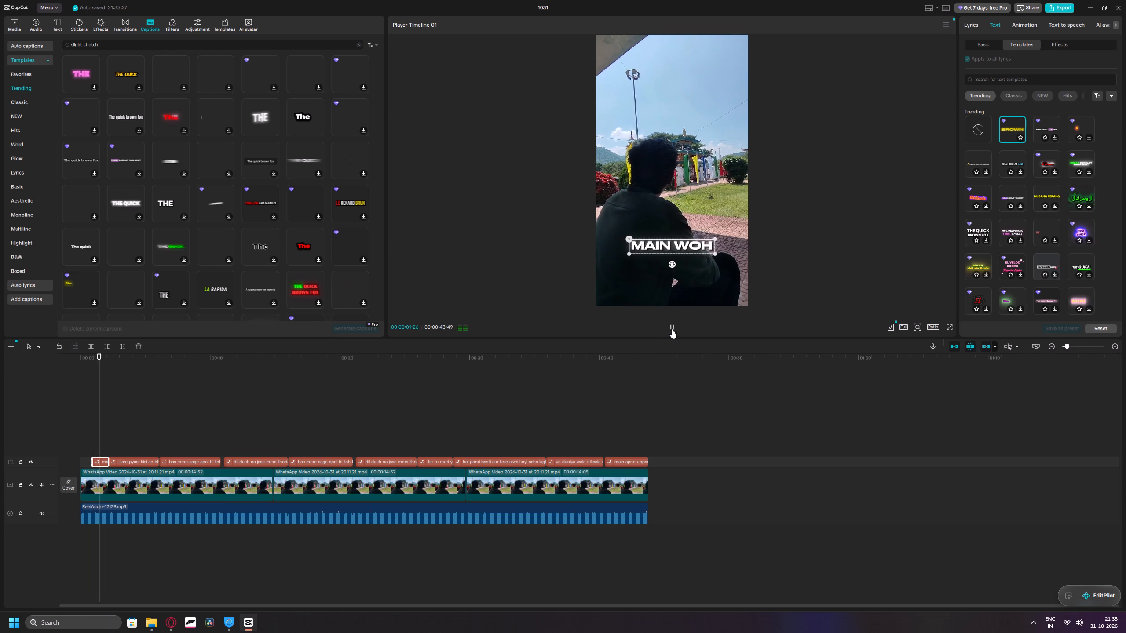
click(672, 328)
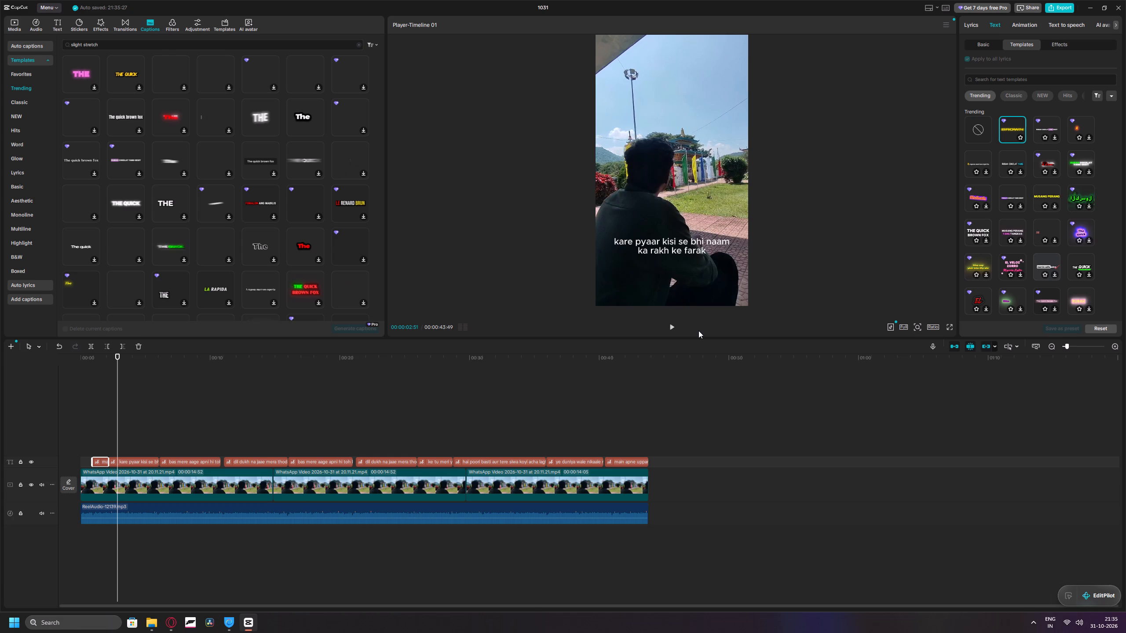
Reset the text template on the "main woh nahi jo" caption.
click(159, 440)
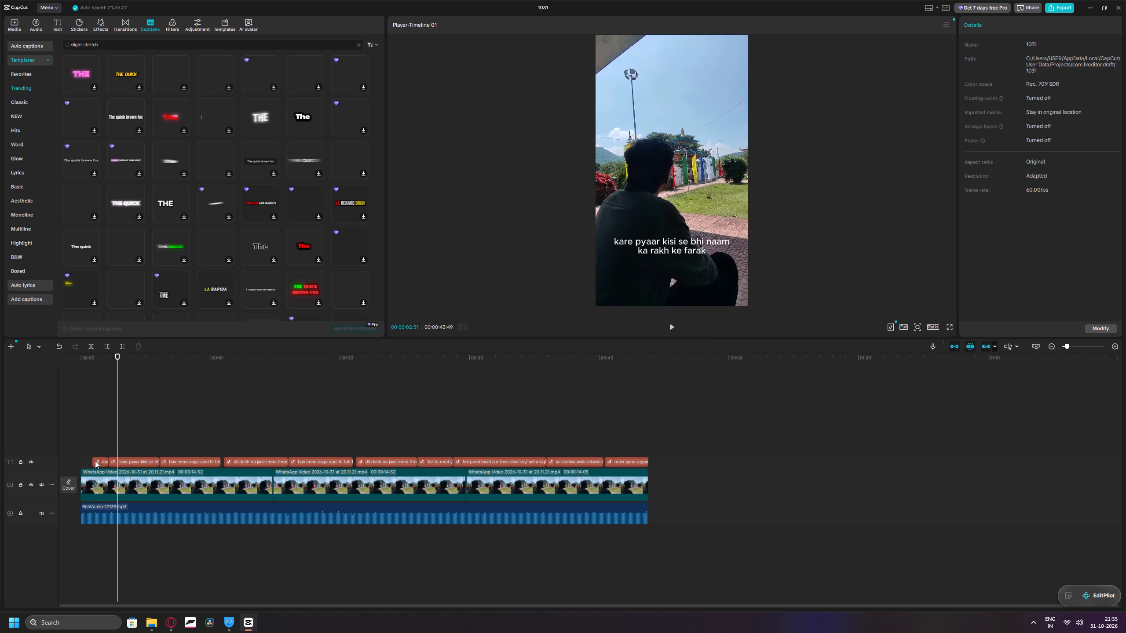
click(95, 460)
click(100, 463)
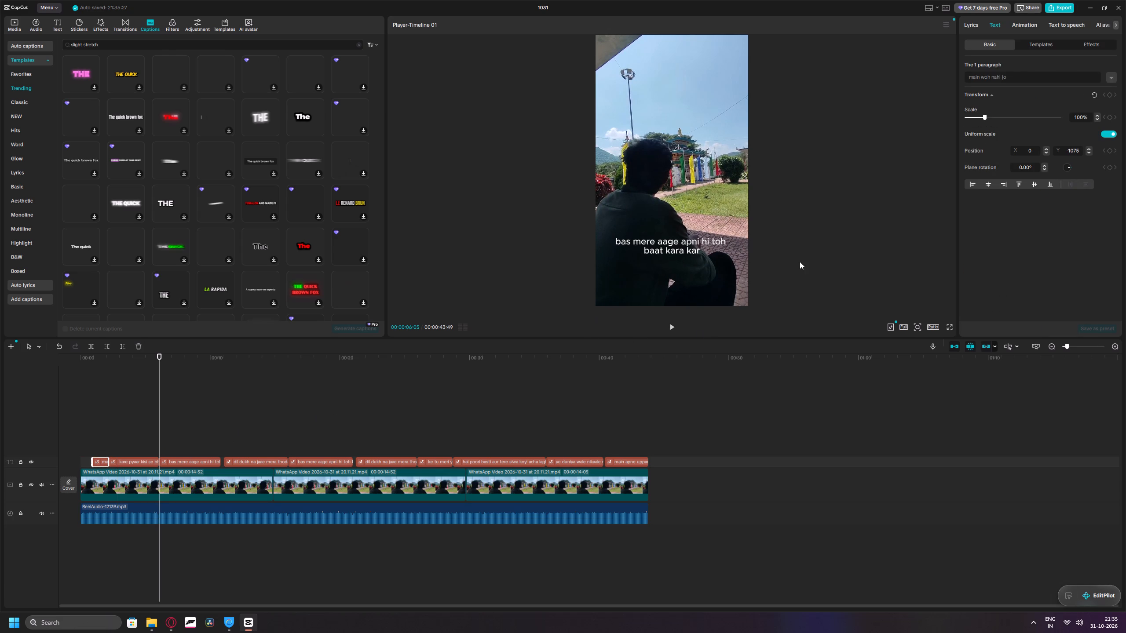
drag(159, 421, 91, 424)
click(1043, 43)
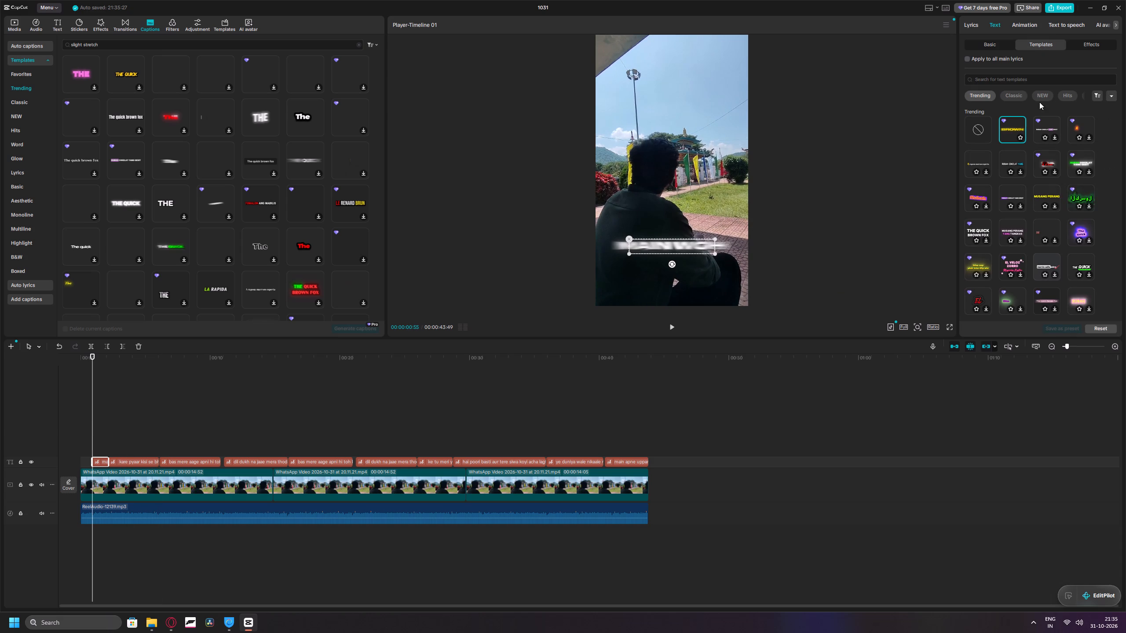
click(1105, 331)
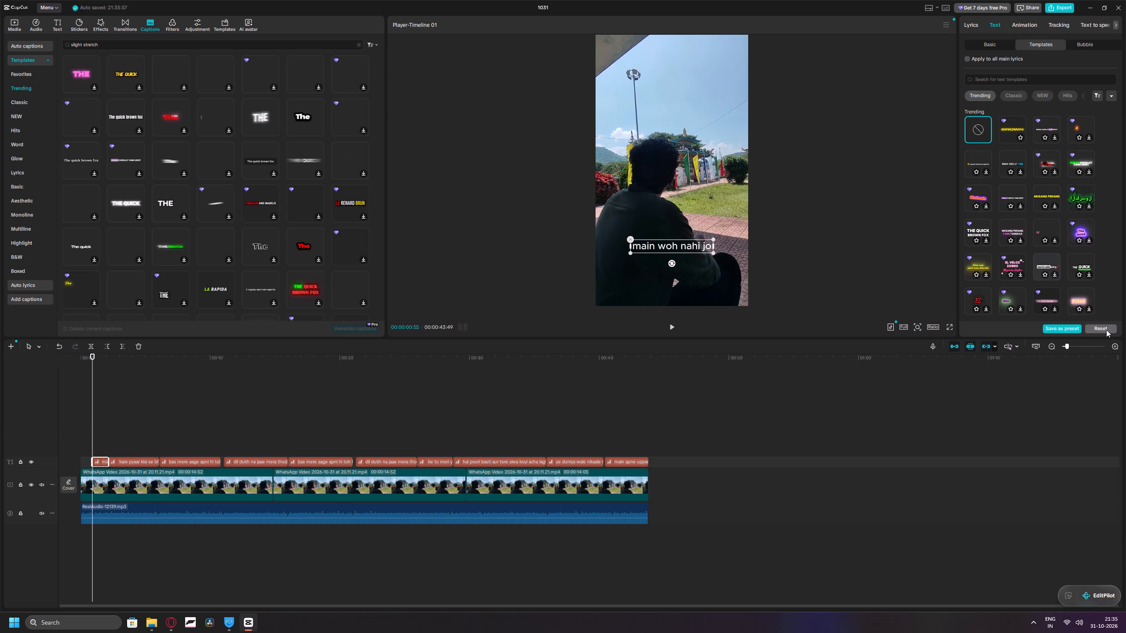
Preview the glowing white caption template, then add the plain bold white trending template as a clip above the first caption.
scroll(1021, 233, down, 4)
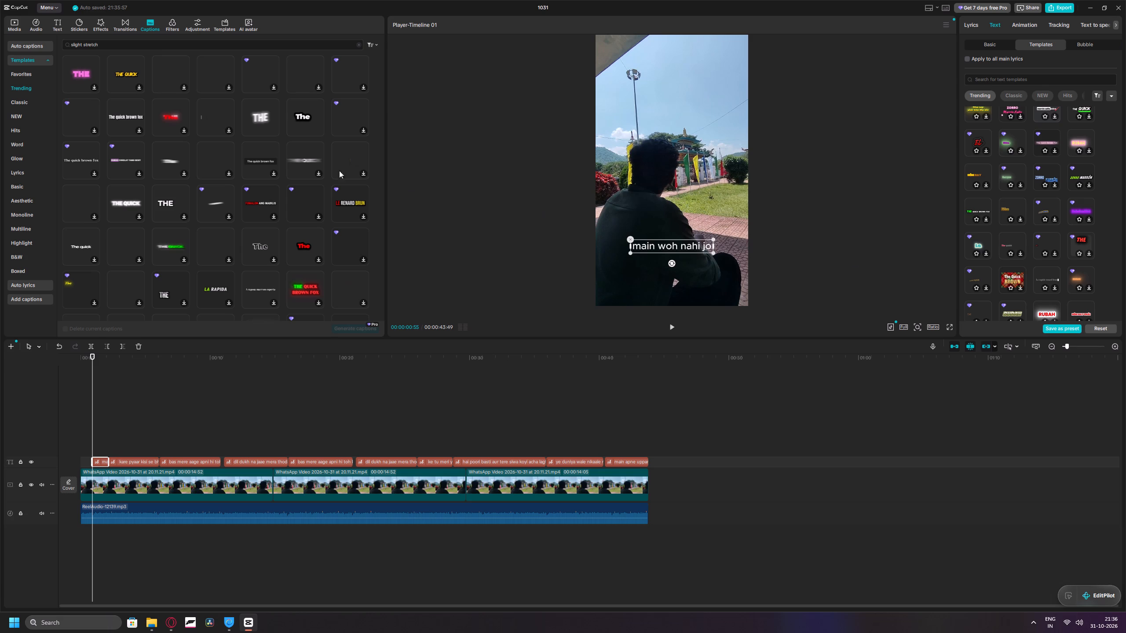
scroll(261, 117, up, 5)
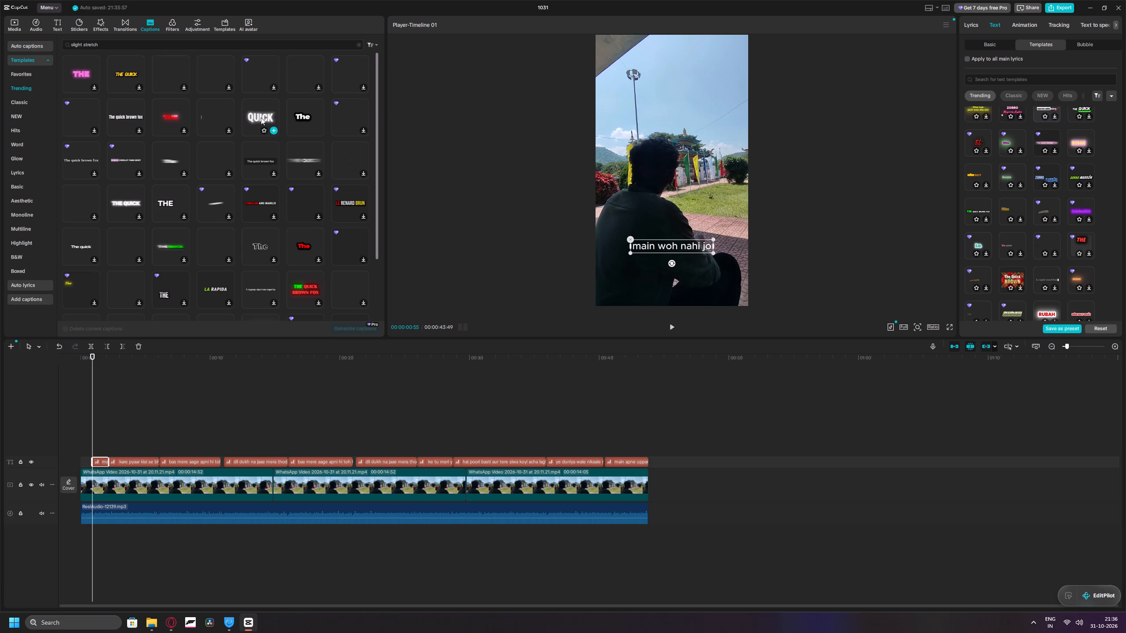
scroll(261, 117, up, 1)
right_click(272, 130)
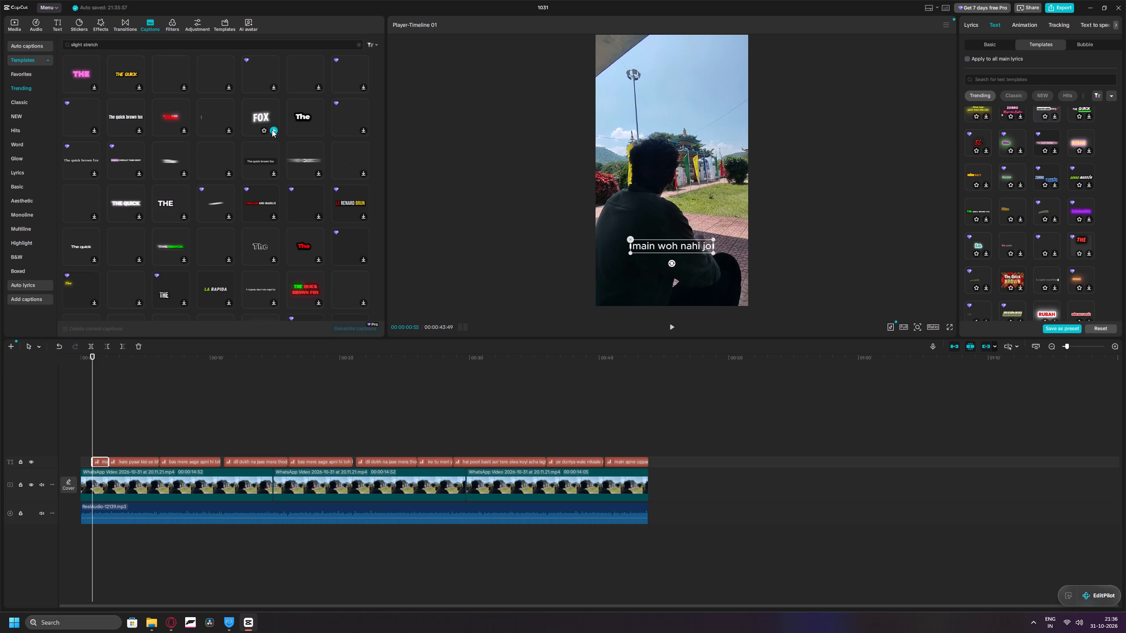
click(263, 113)
double_click(263, 113)
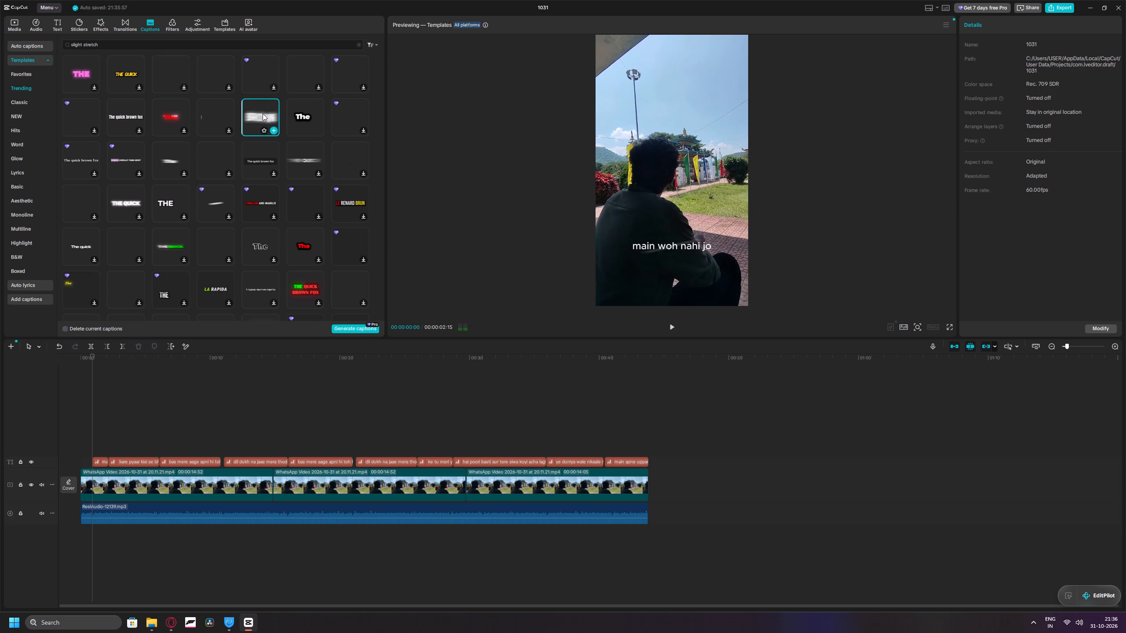
click(300, 116)
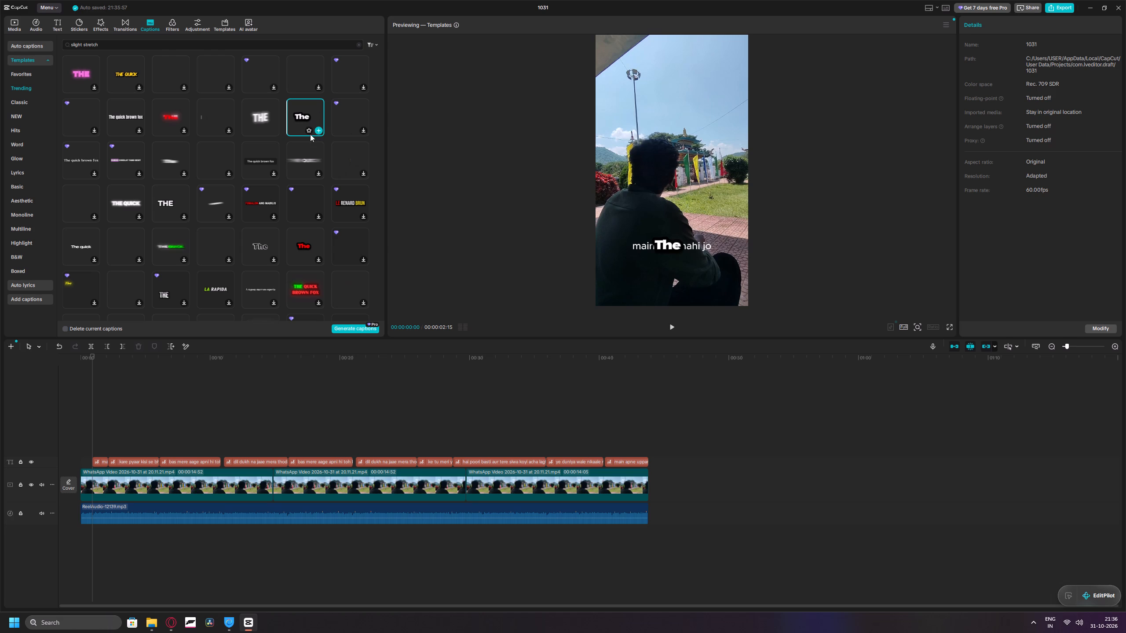
click(321, 130)
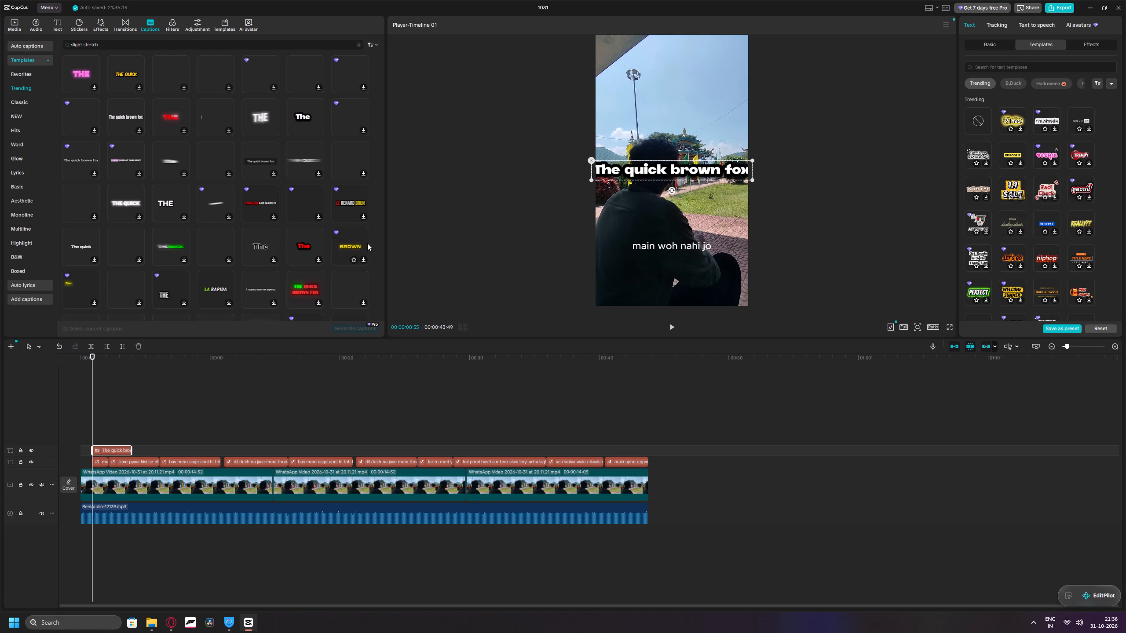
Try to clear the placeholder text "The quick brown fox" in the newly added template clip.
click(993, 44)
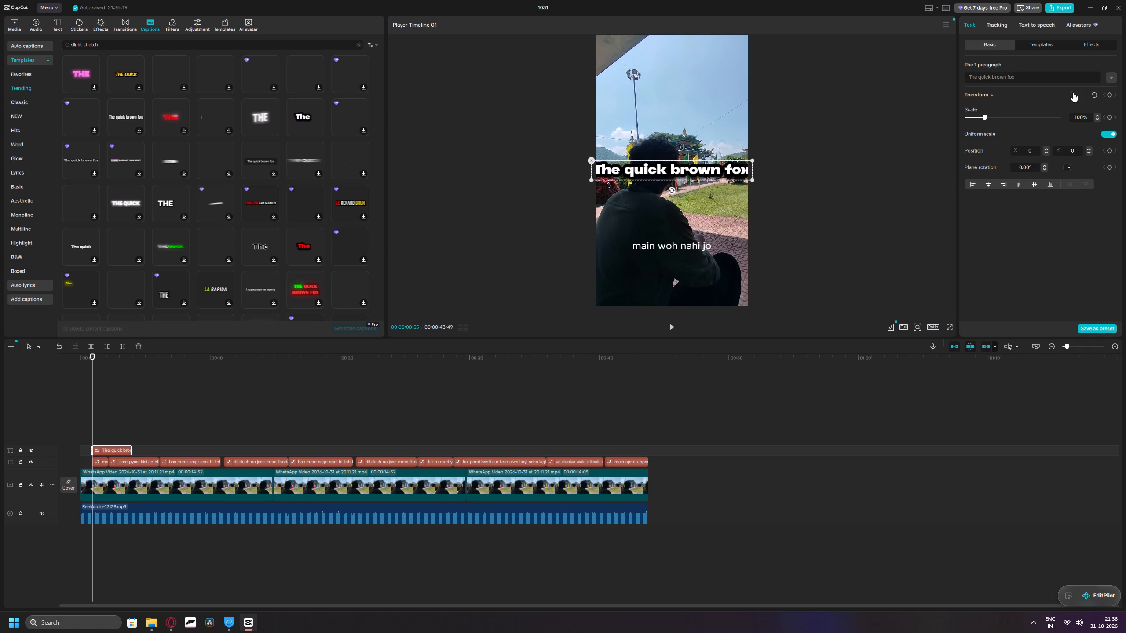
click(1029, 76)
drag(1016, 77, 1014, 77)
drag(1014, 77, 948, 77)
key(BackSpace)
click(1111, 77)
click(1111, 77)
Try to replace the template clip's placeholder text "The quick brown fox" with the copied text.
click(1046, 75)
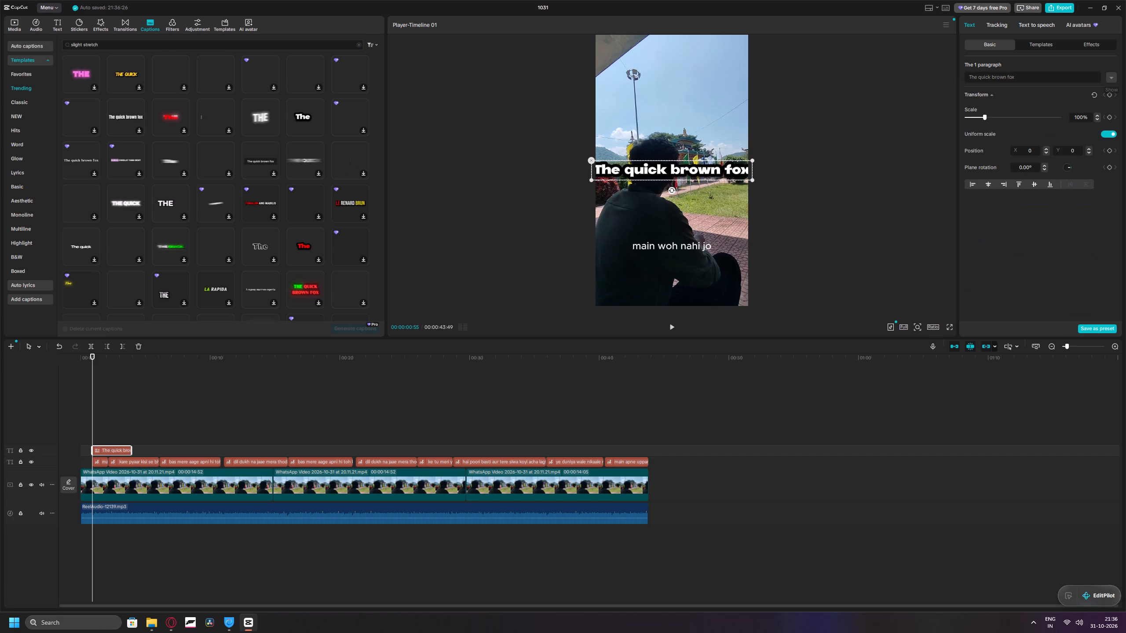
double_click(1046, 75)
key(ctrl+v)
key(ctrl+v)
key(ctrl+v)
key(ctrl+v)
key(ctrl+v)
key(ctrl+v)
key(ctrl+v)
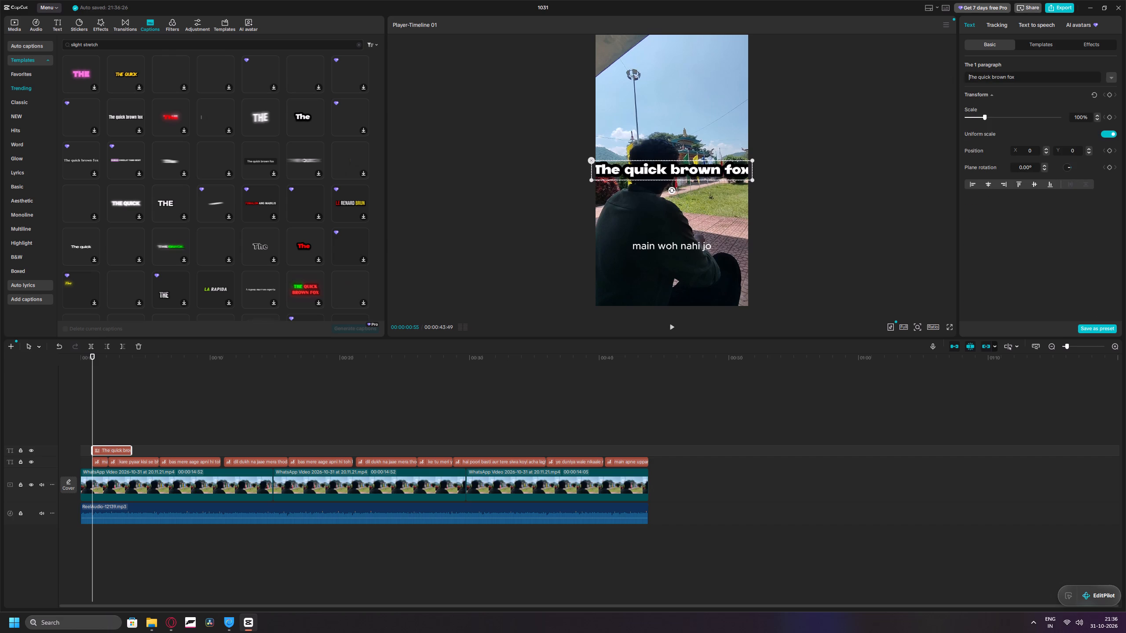
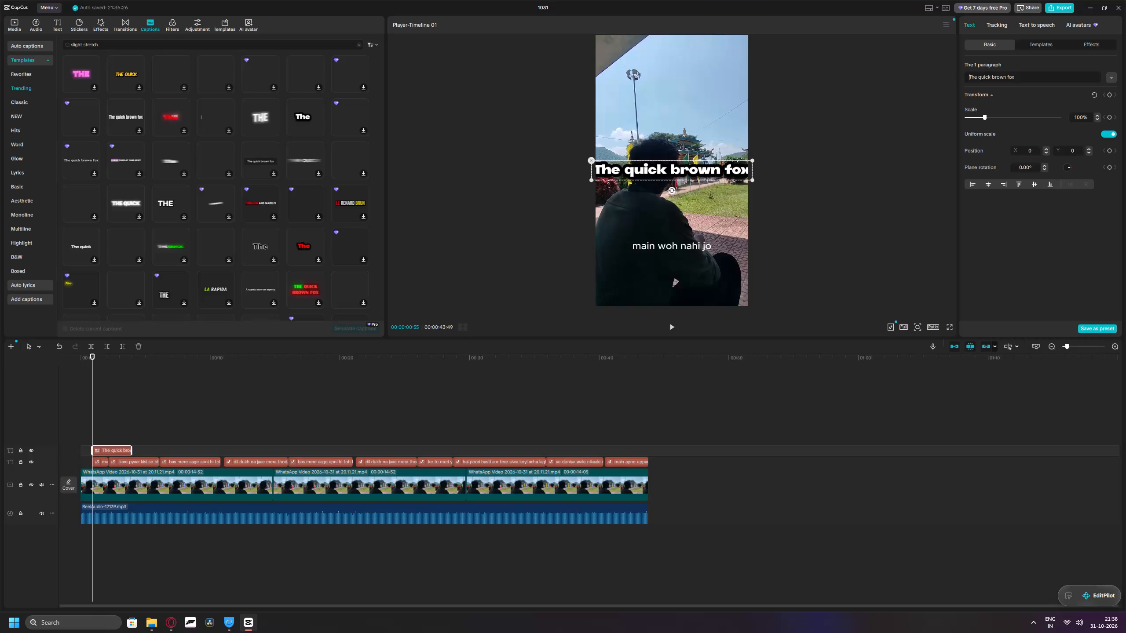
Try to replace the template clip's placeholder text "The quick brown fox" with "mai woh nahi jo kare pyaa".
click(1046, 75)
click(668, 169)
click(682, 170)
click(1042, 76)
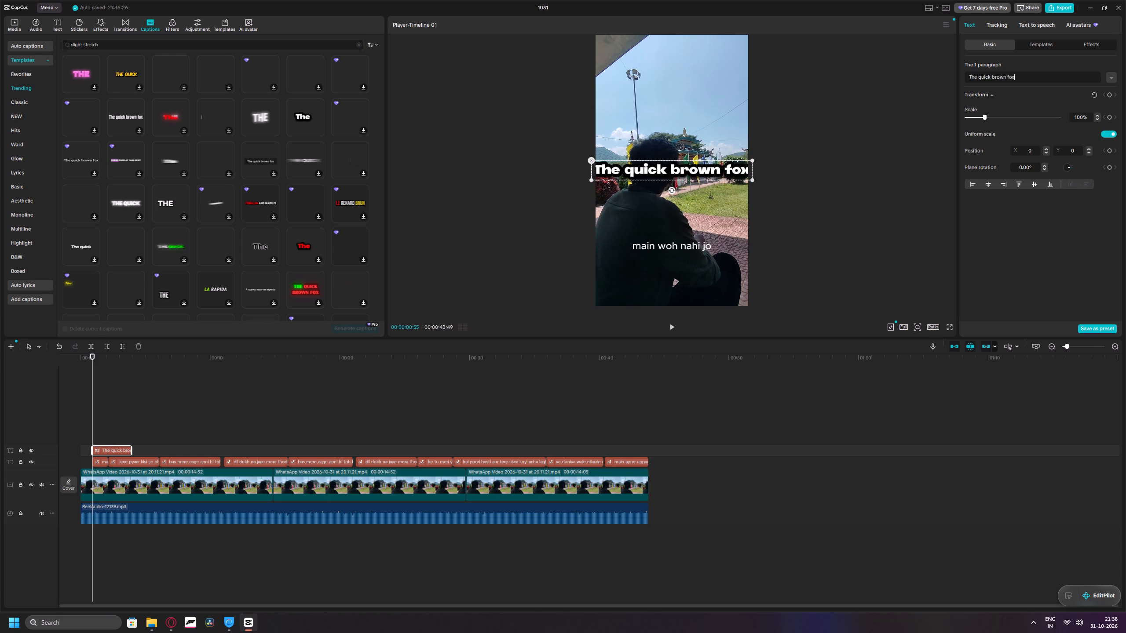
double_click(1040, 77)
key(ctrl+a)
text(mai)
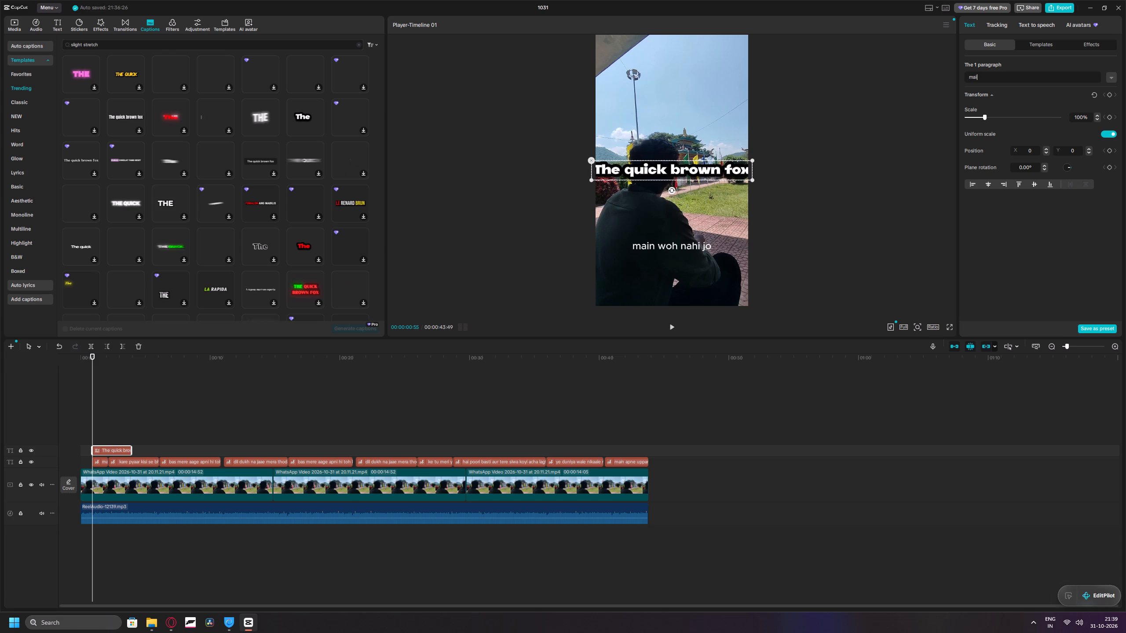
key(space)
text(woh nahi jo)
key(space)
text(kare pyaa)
Extend the "The quick brown fox" template clip's end to match the end of the video.
drag(131, 449, 647, 440)
Select all of the placeholder text in the extended template clip for editing.
click(159, 447)
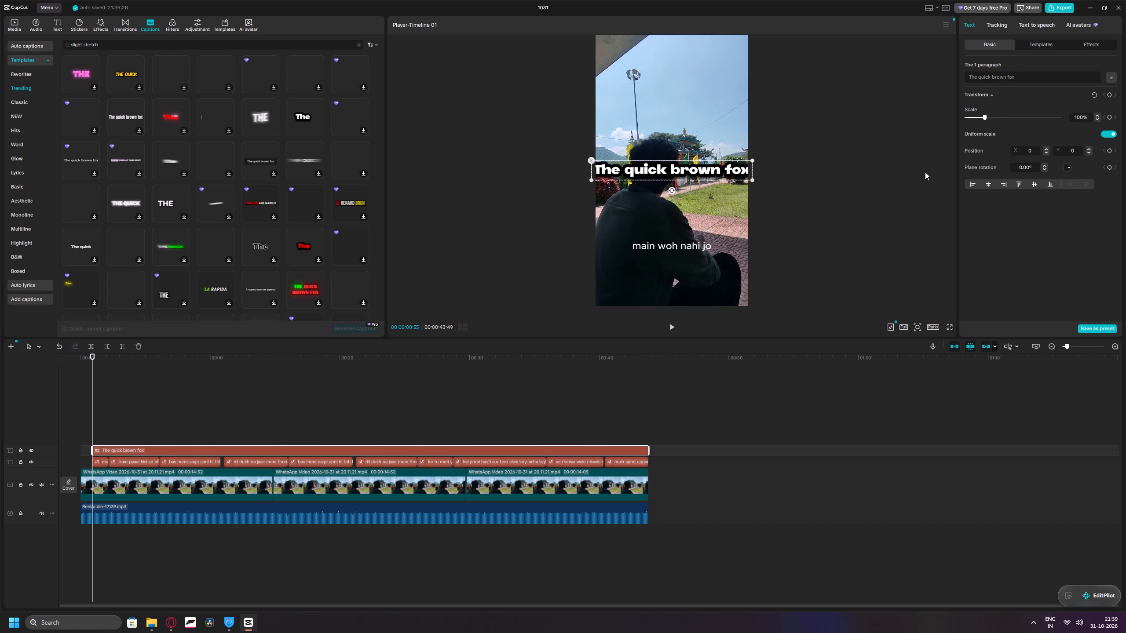
double_click(1031, 79)
key(ctrl+a)
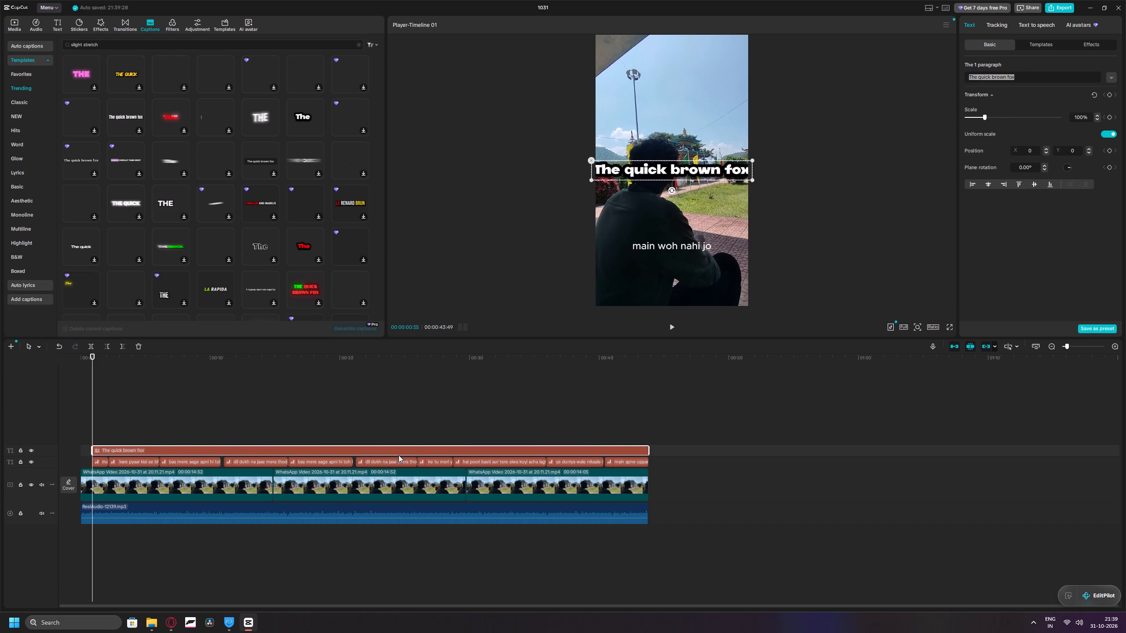
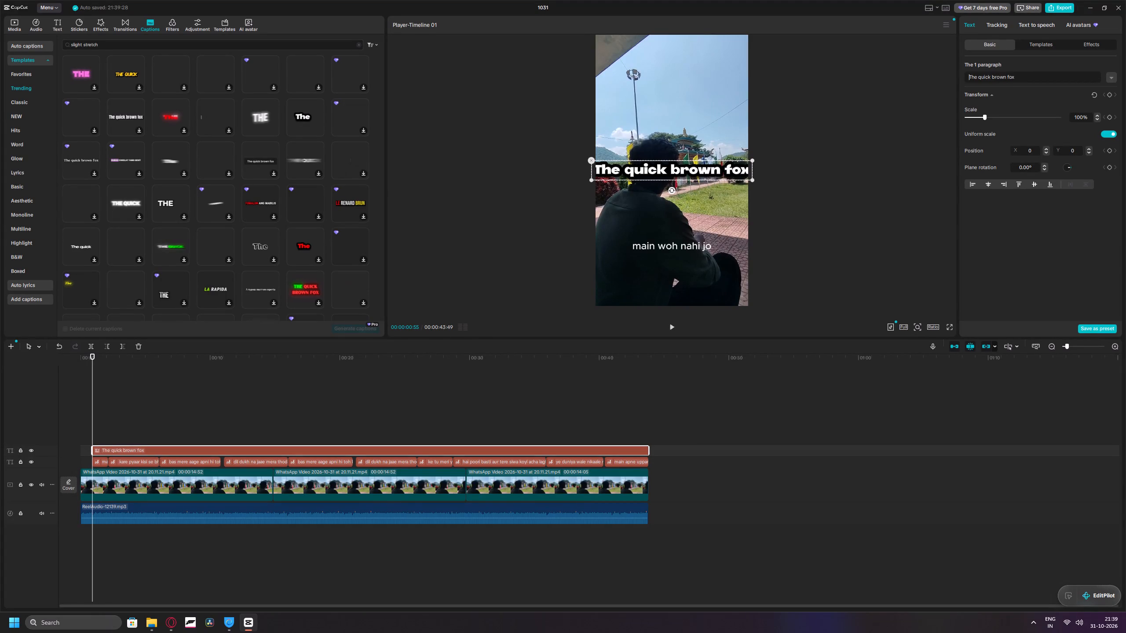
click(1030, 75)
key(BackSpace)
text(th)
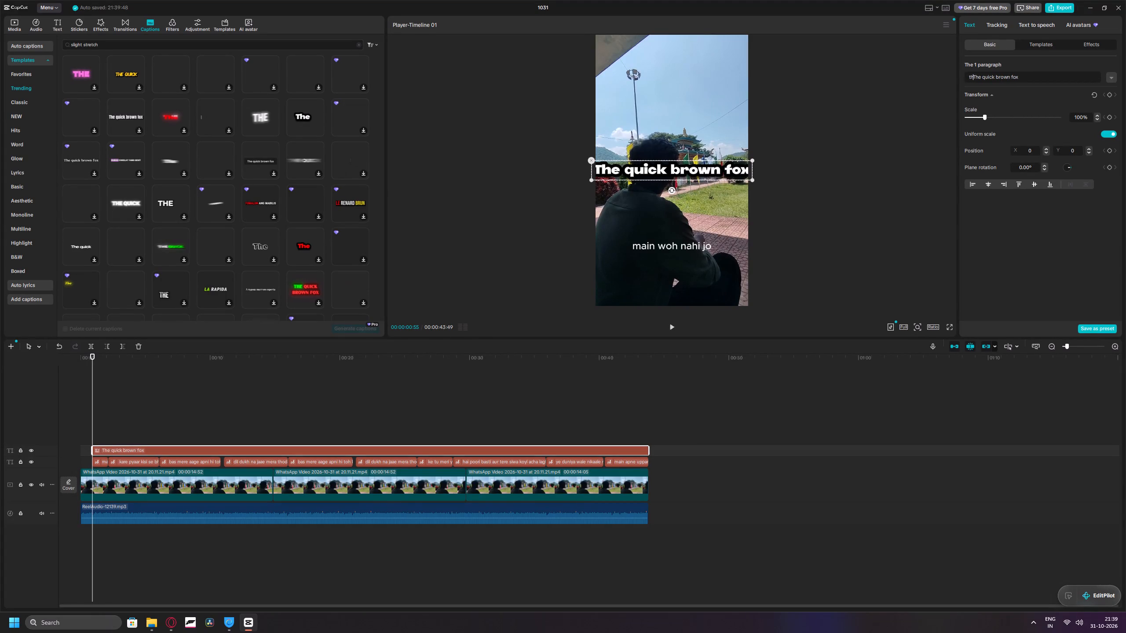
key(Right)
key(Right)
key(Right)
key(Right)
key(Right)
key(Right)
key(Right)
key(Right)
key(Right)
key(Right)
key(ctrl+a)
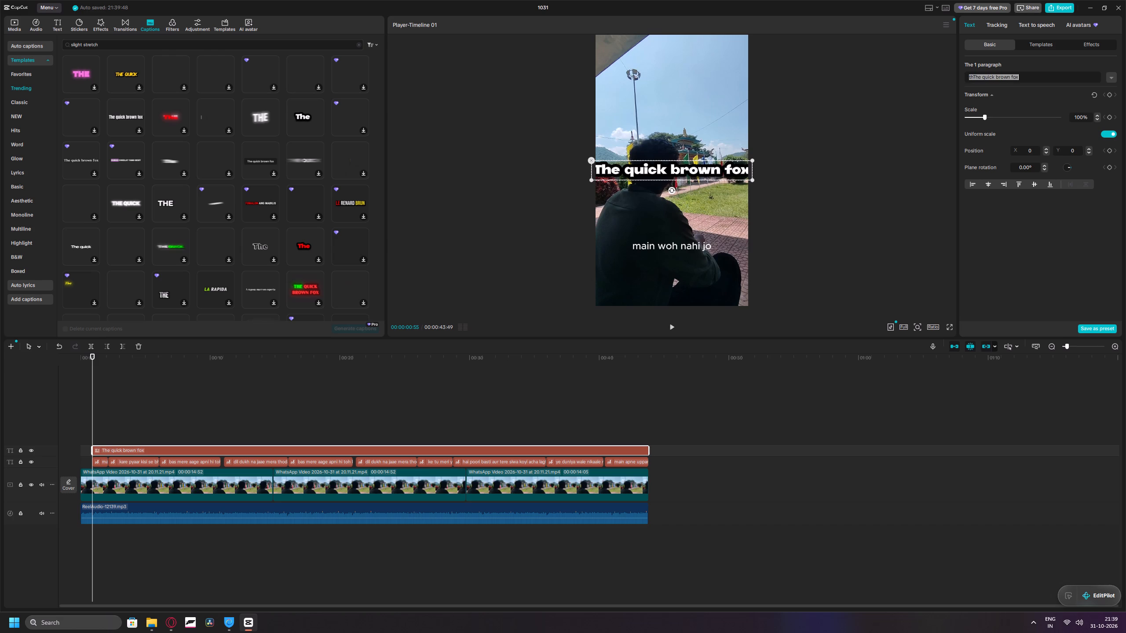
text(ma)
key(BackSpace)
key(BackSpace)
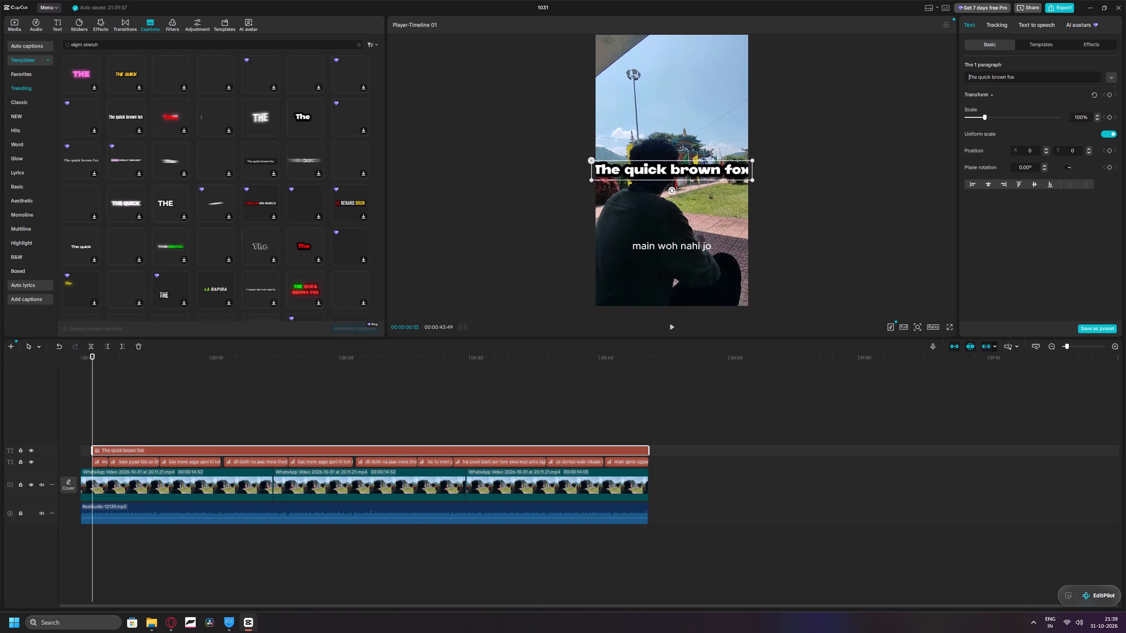
Replace the extended template clip's placeholder text "The quick brown fox" with lyric text starting with "Main".
key(ctrl+a)
text(Ma)
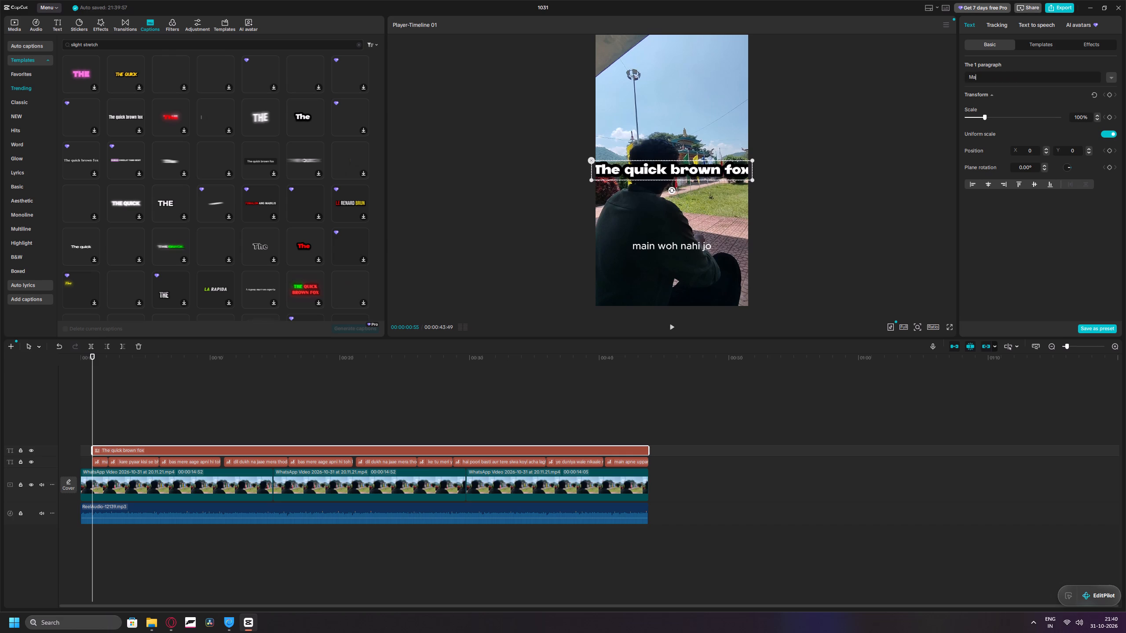
text(in)
key(space)
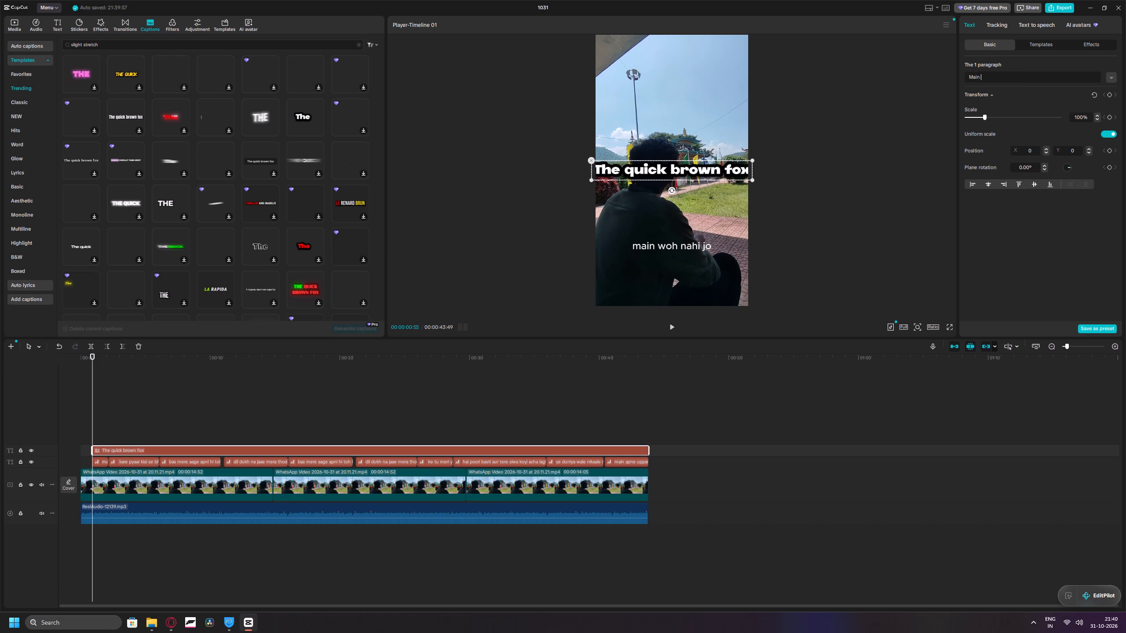
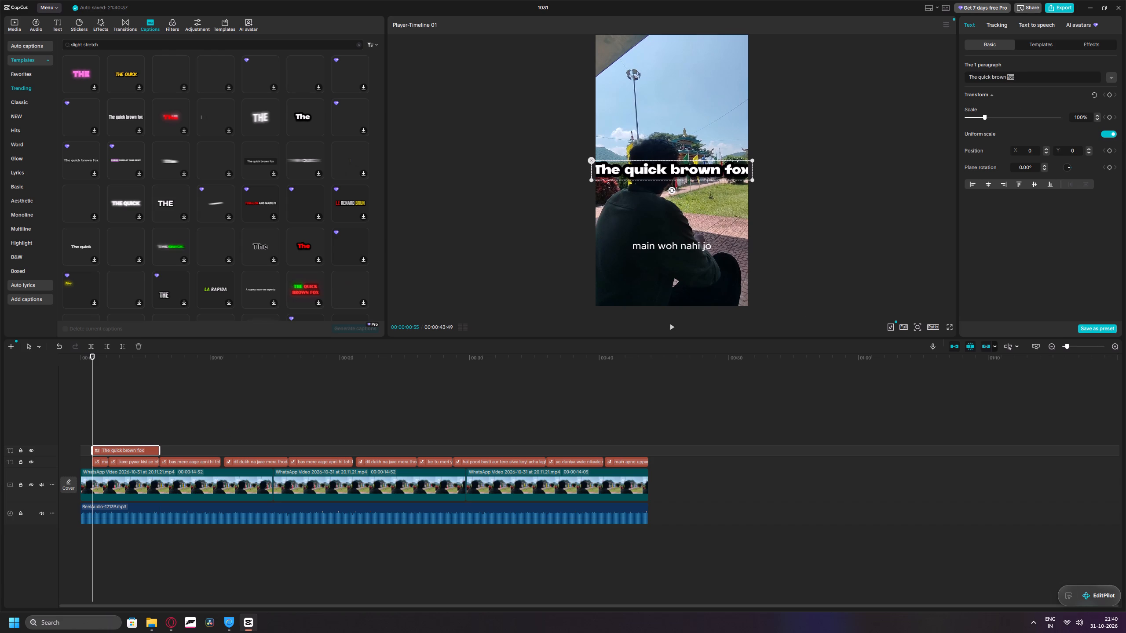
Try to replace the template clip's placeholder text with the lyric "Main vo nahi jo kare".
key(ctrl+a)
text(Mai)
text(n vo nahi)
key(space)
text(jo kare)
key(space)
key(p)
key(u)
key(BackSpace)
Undo the recent edits to the bold white text template clip.
key(ctrl+z)
key(ctrl+z)
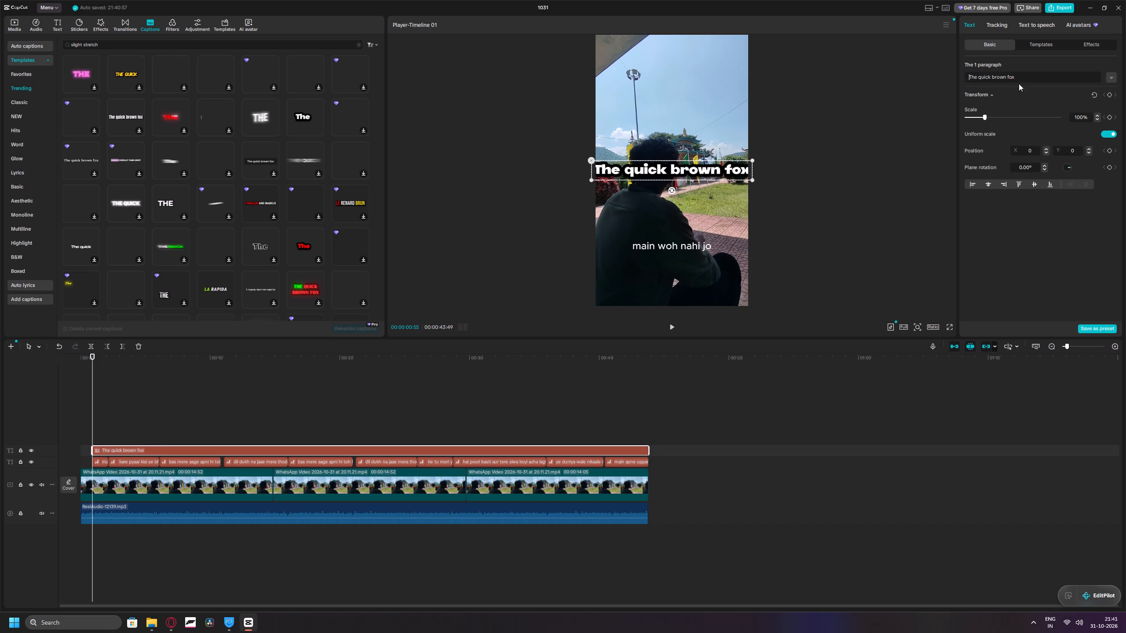
click(60, 348)
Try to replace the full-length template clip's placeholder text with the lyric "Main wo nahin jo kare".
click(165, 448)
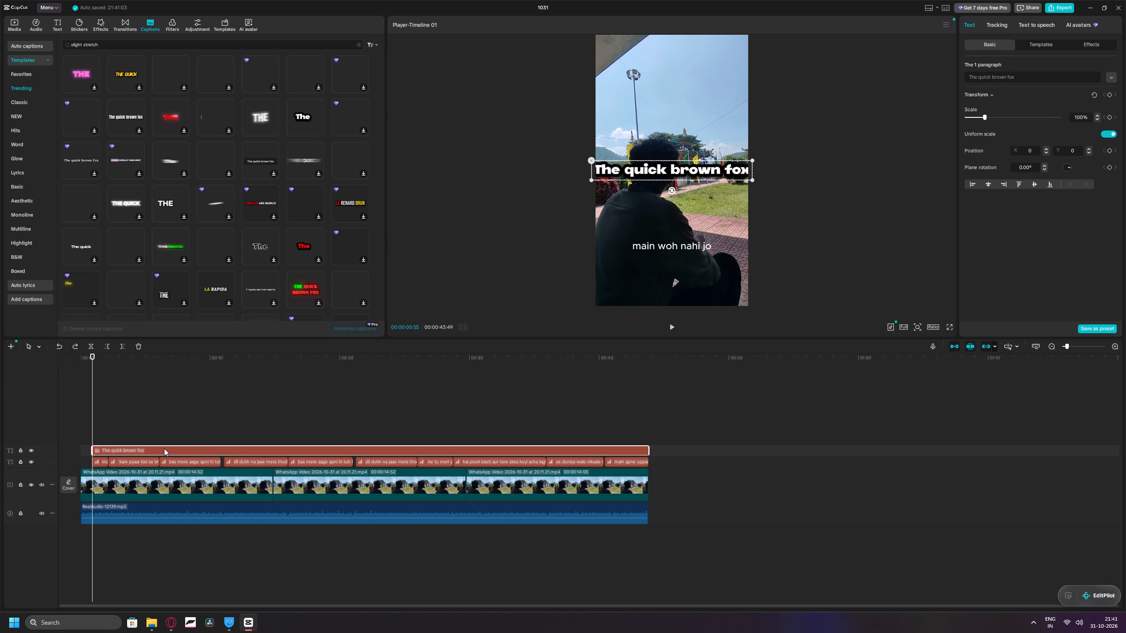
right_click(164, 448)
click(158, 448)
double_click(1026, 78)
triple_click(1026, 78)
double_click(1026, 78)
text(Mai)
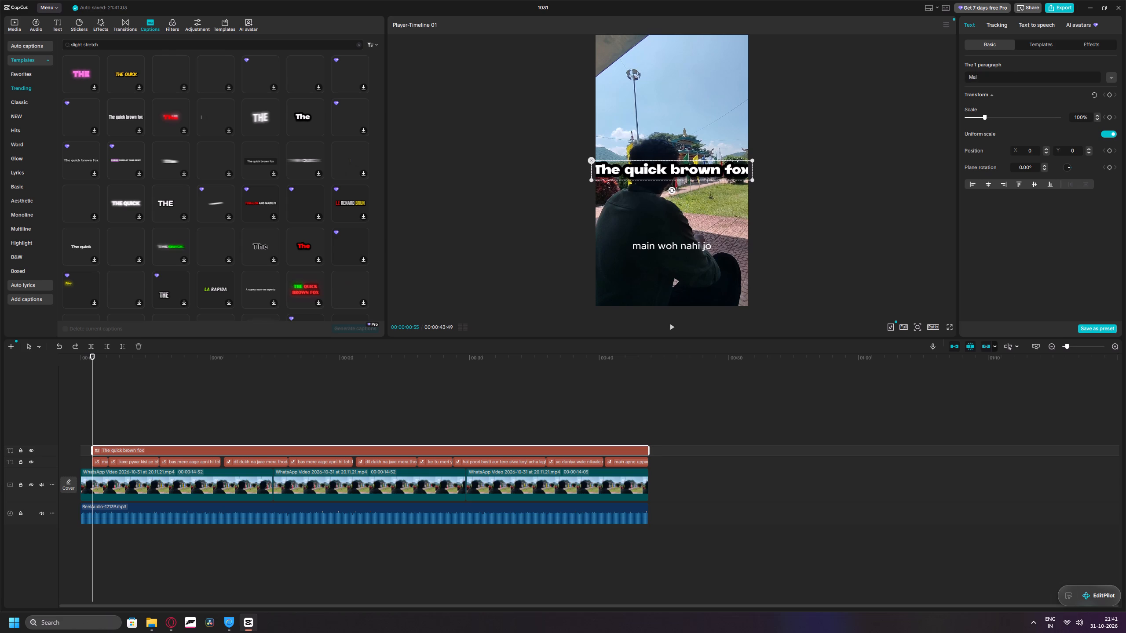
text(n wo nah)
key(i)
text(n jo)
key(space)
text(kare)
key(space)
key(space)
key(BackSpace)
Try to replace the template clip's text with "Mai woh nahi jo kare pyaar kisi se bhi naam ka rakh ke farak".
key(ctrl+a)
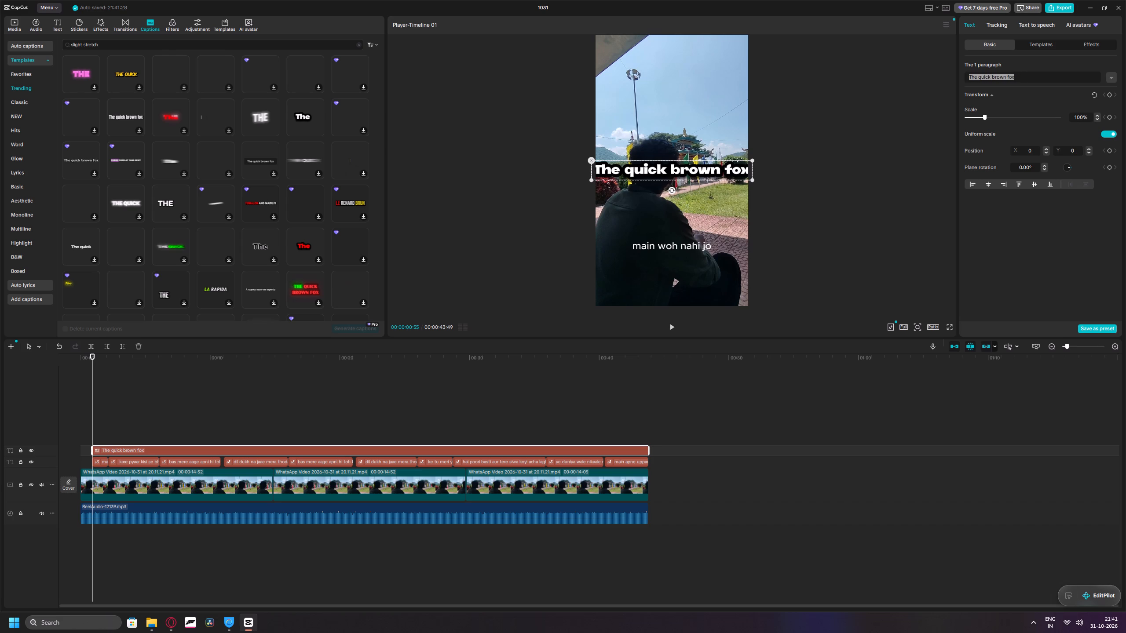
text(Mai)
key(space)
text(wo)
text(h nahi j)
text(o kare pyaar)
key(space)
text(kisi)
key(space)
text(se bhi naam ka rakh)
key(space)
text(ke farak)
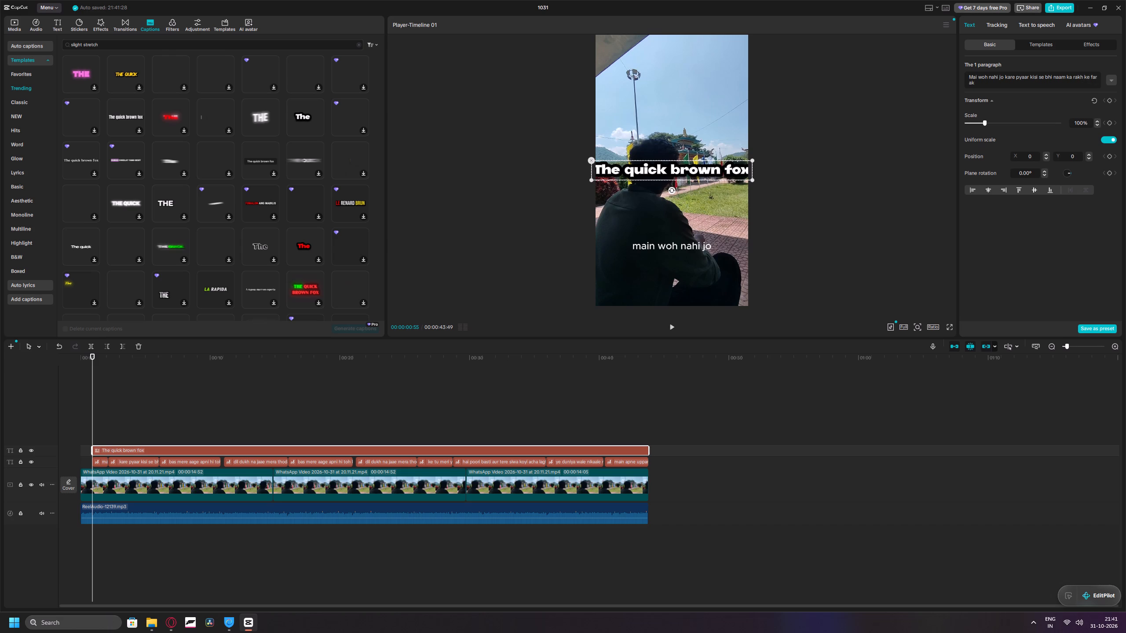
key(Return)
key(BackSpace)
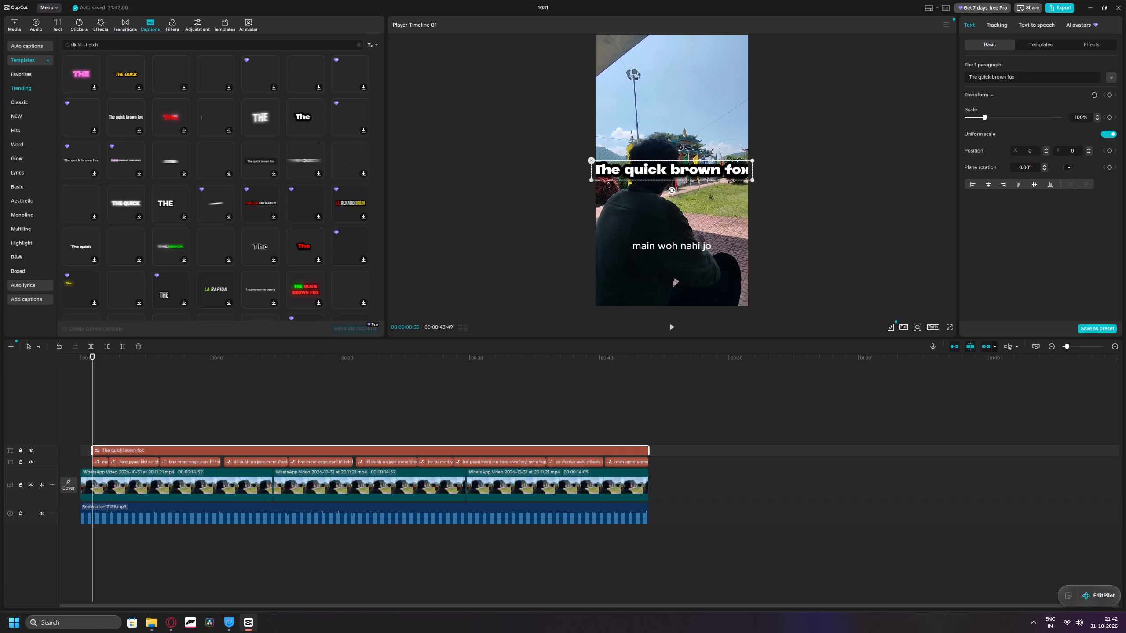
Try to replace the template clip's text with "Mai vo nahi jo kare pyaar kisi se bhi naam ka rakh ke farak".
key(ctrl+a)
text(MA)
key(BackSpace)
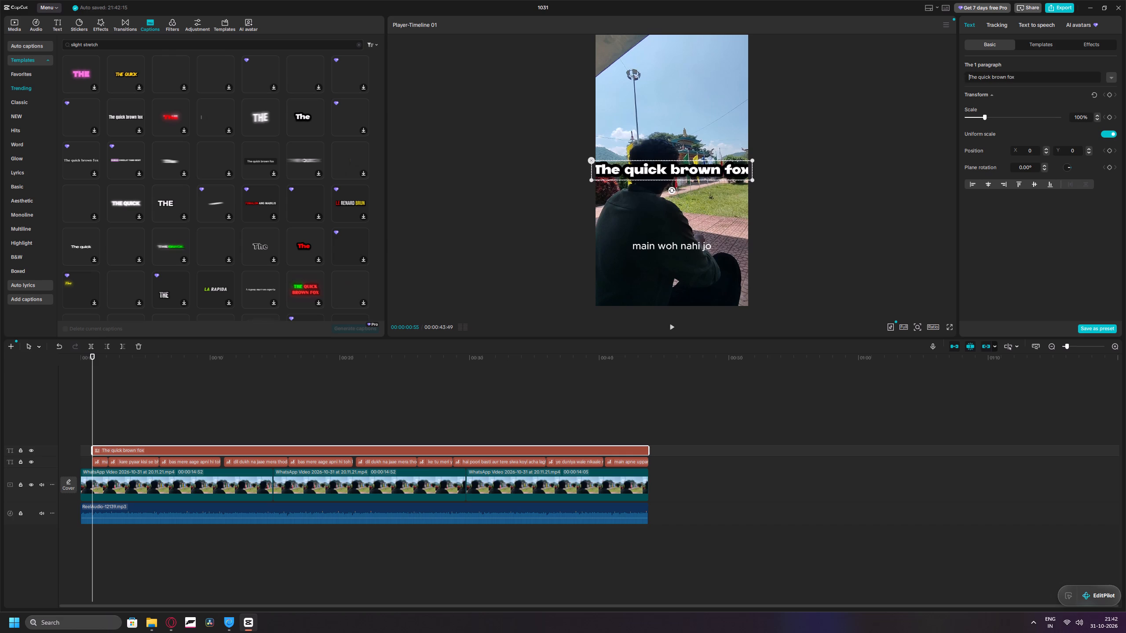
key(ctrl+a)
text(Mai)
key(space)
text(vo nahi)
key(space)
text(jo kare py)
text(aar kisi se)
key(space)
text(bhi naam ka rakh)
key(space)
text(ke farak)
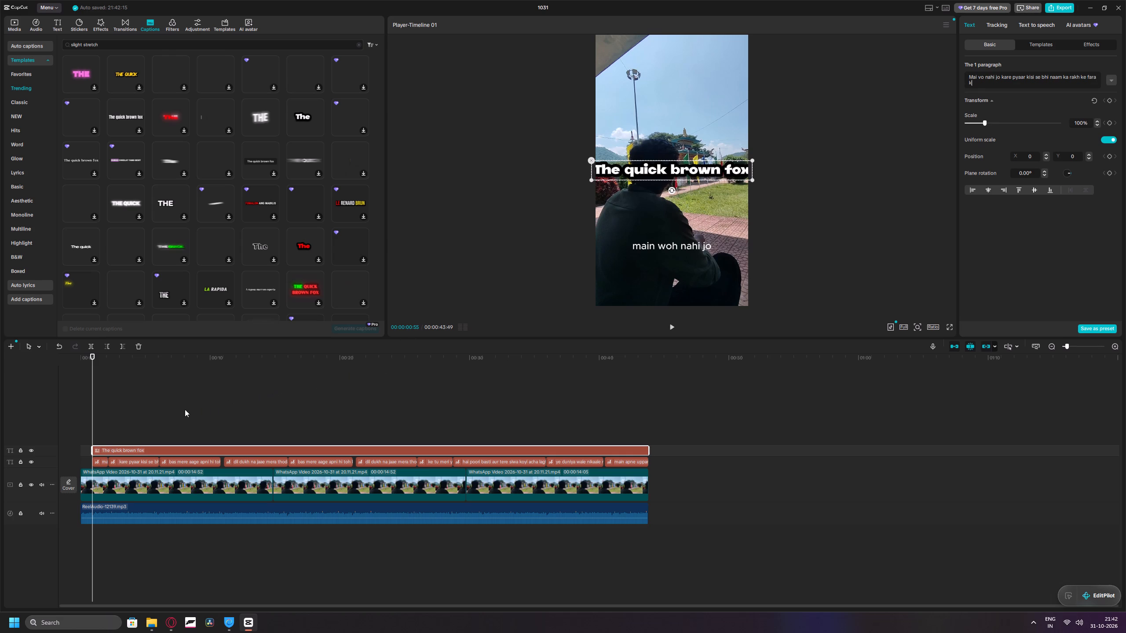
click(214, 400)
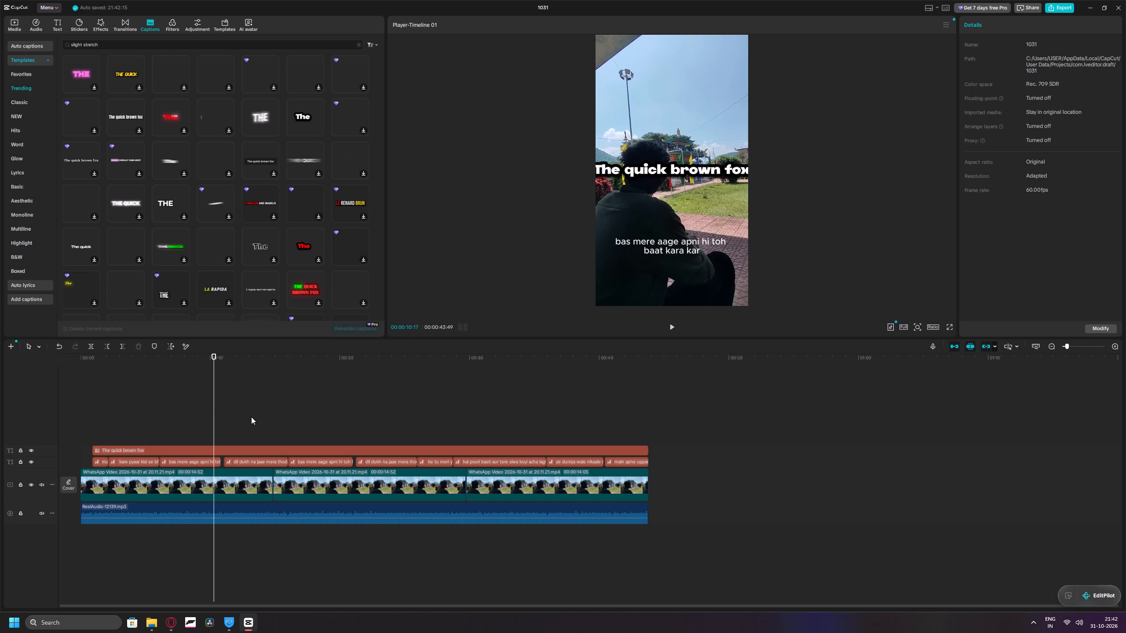
Check the text settings of the template clip against those of the first lyric caption.
click(217, 445)
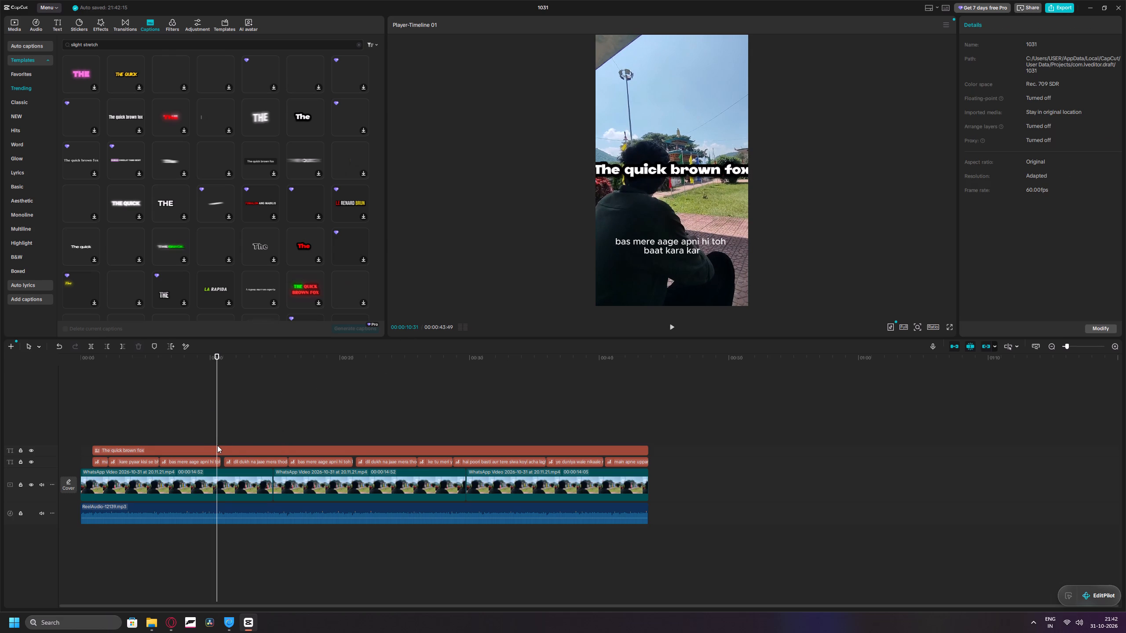
click(235, 448)
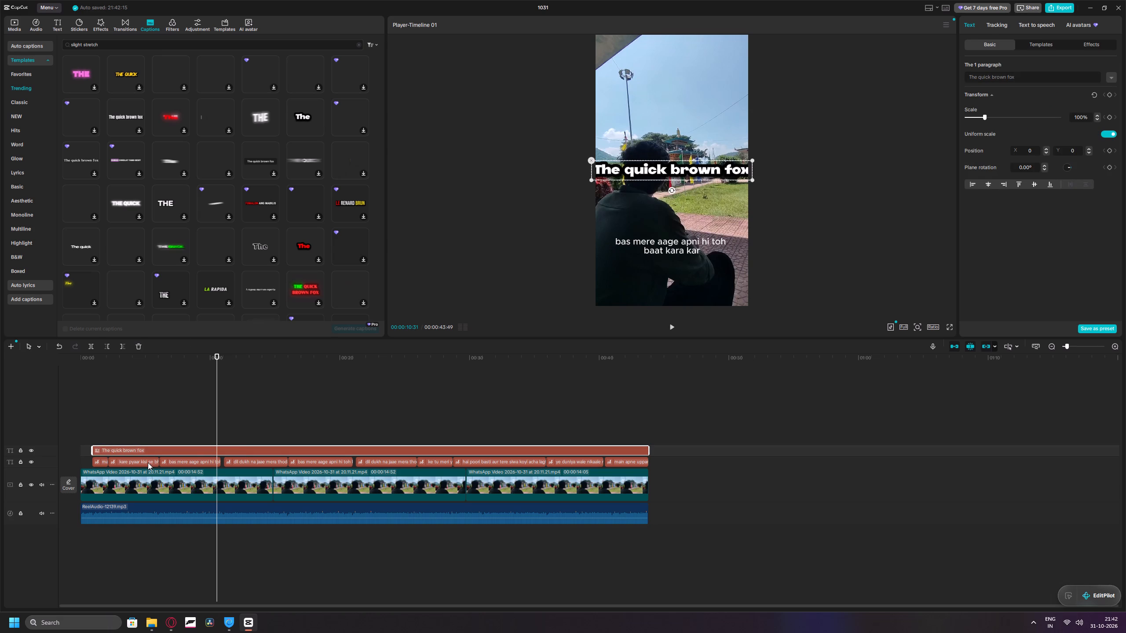
click(102, 462)
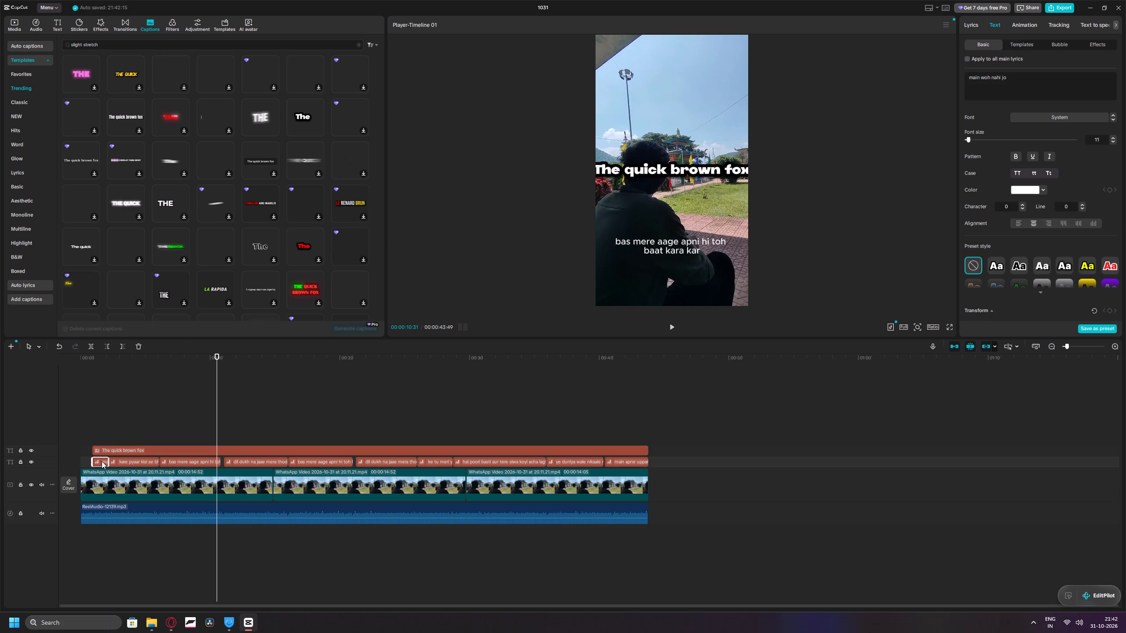
click(258, 446)
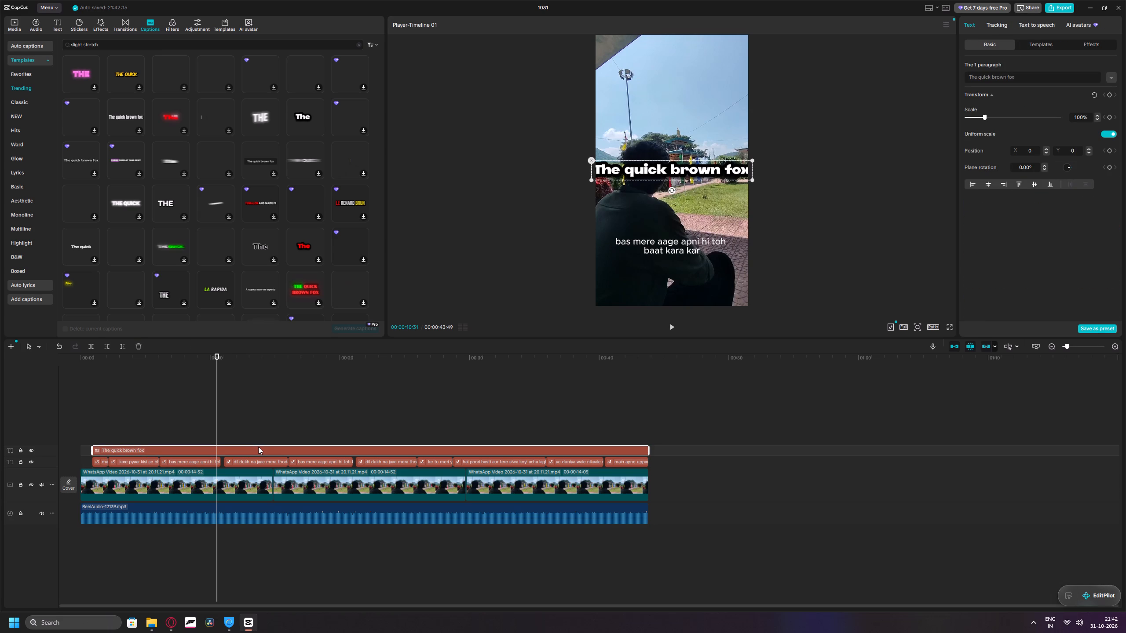
Shorten the full-length template clip so it ends where the second lyric caption ends, at about 6 seconds.
drag(218, 416, 163, 418)
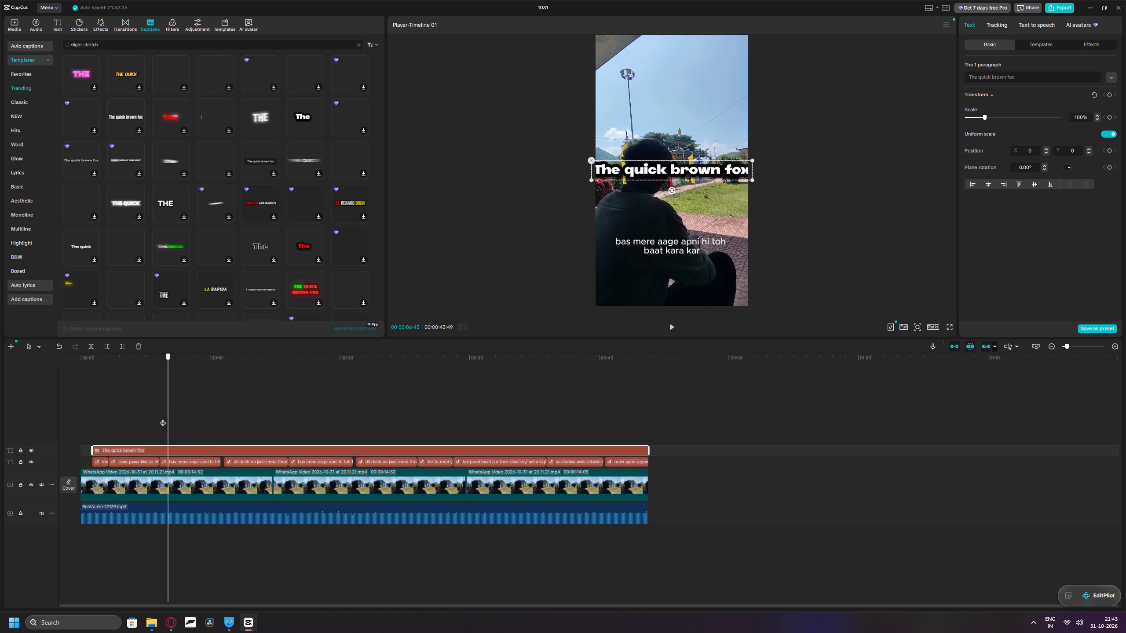
drag(163, 418, 157, 418)
click(139, 459)
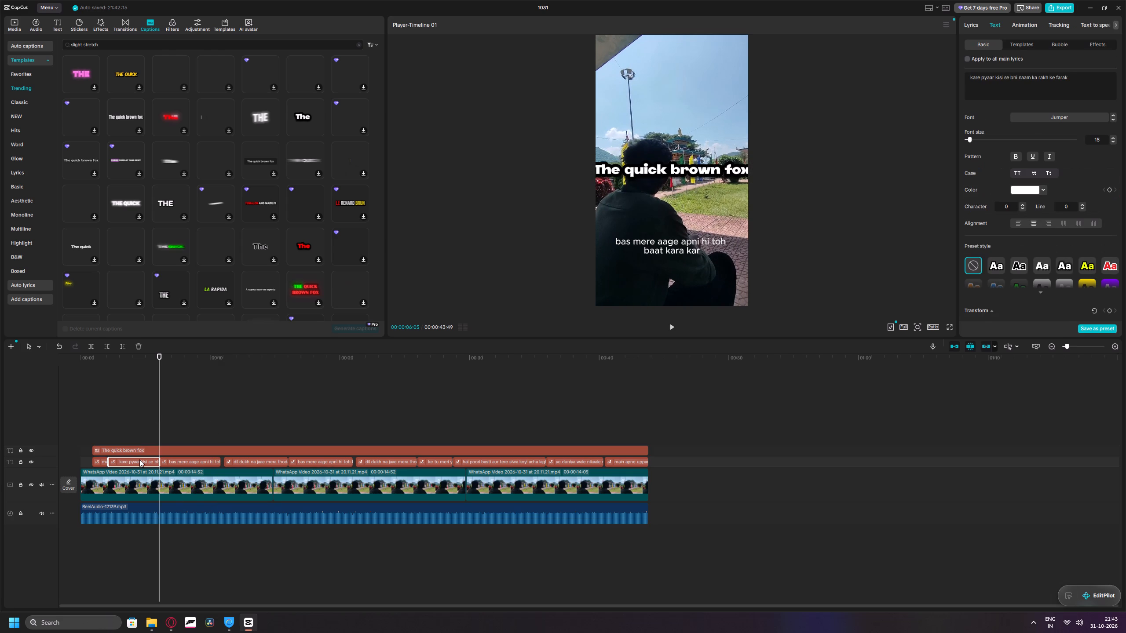
drag(159, 397, 210, 399)
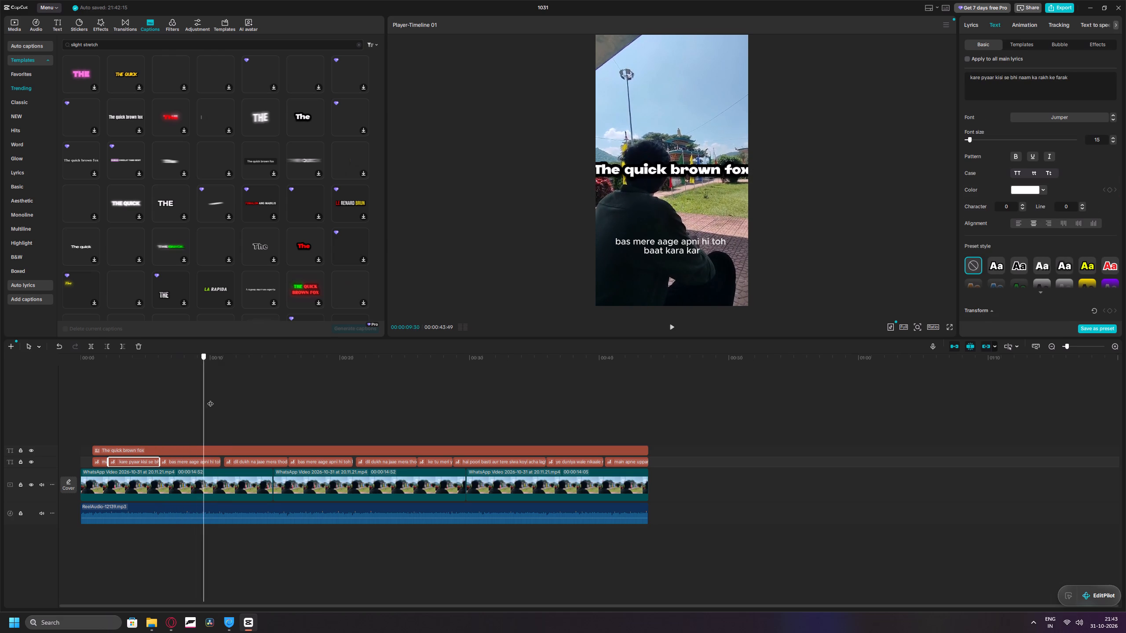
drag(210, 399, 234, 399)
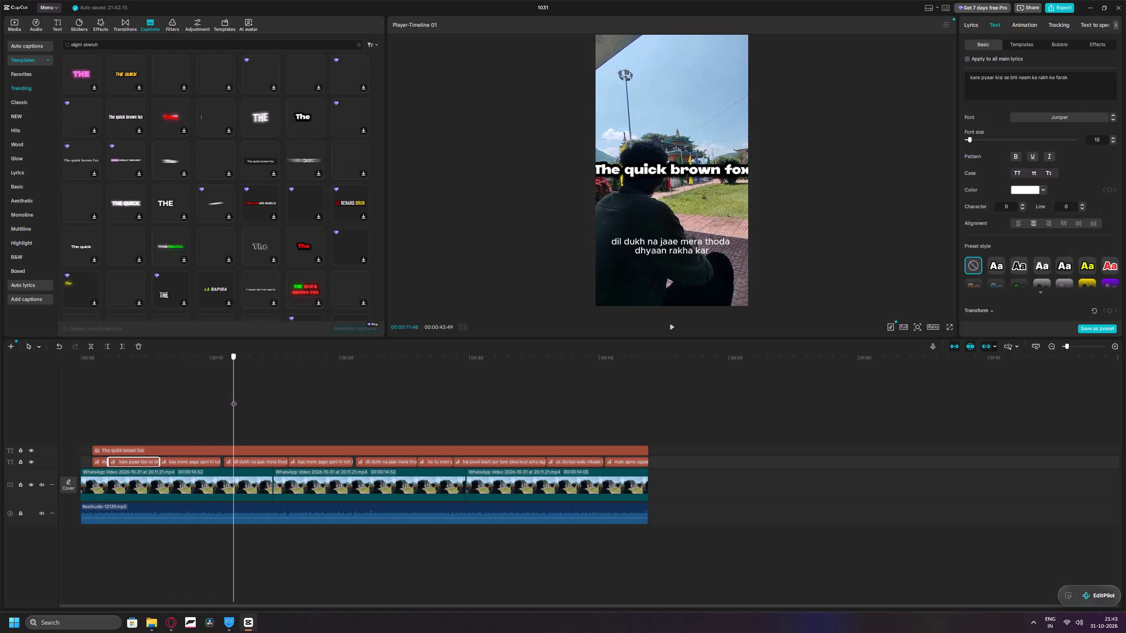
drag(234, 399, 136, 408)
click(670, 327)
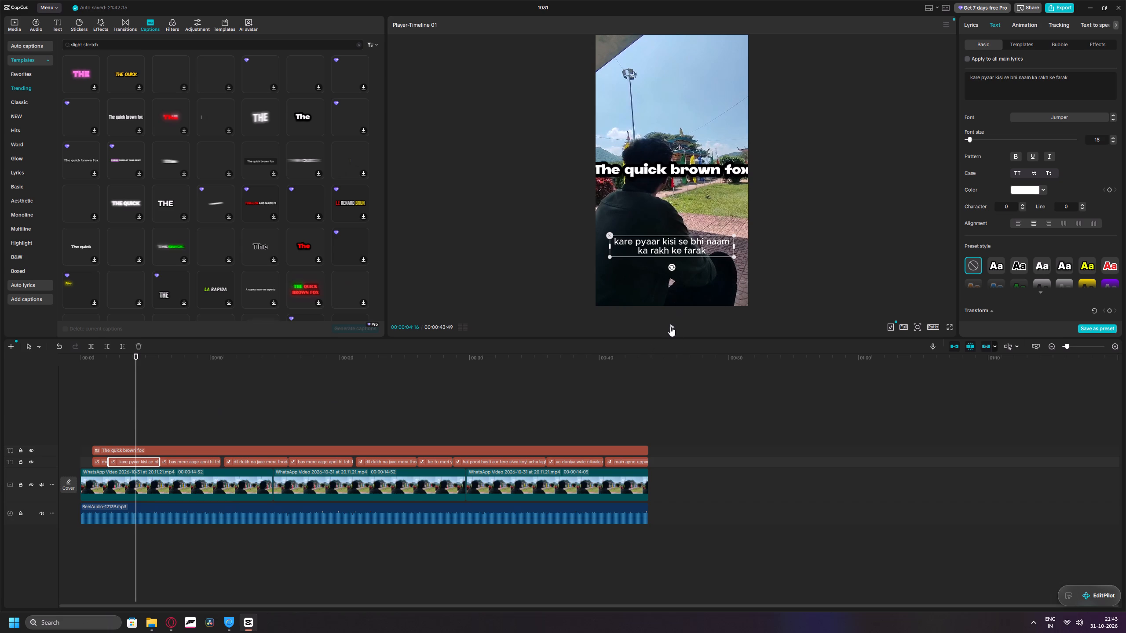
click(670, 327)
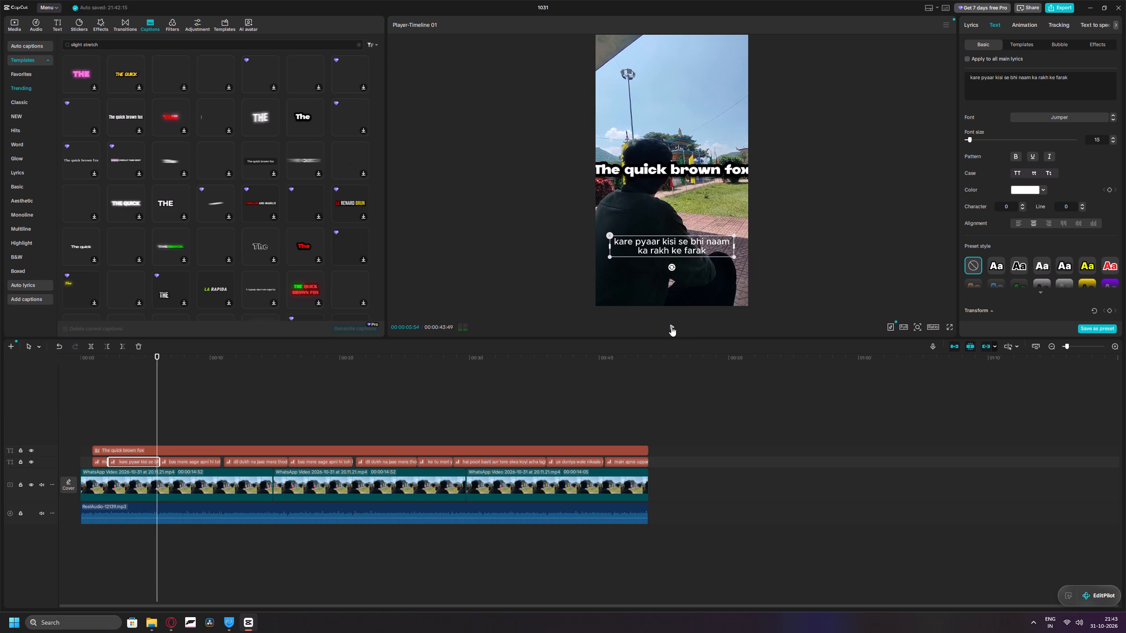
drag(159, 407, 155, 407)
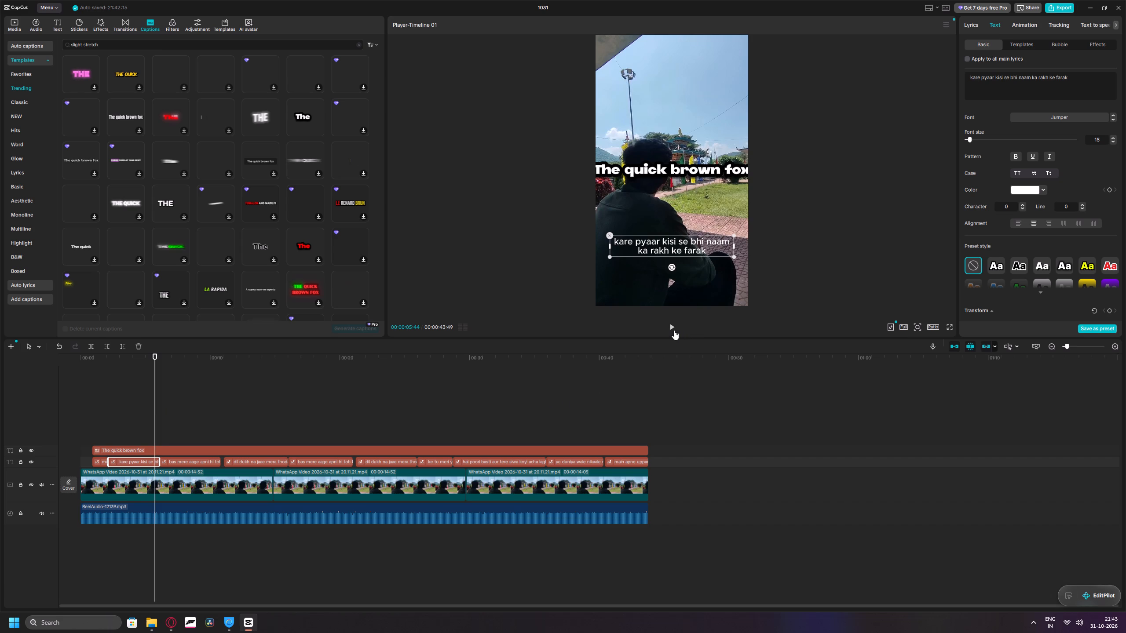
click(674, 330)
click(674, 330)
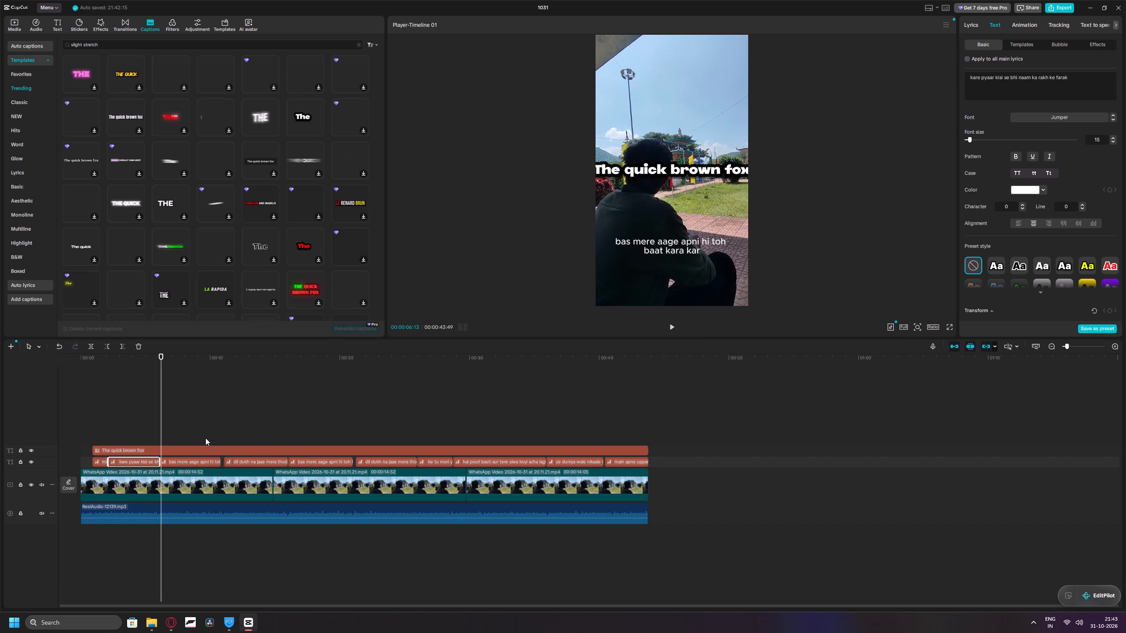
key(Left)
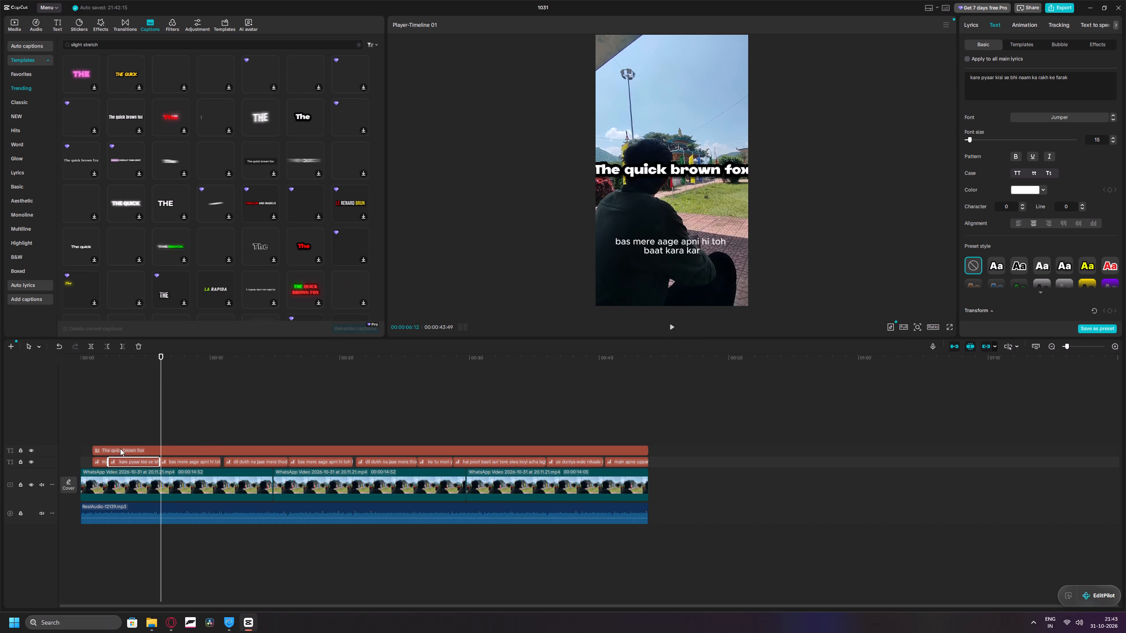
click(120, 448)
drag(649, 449, 156, 436)
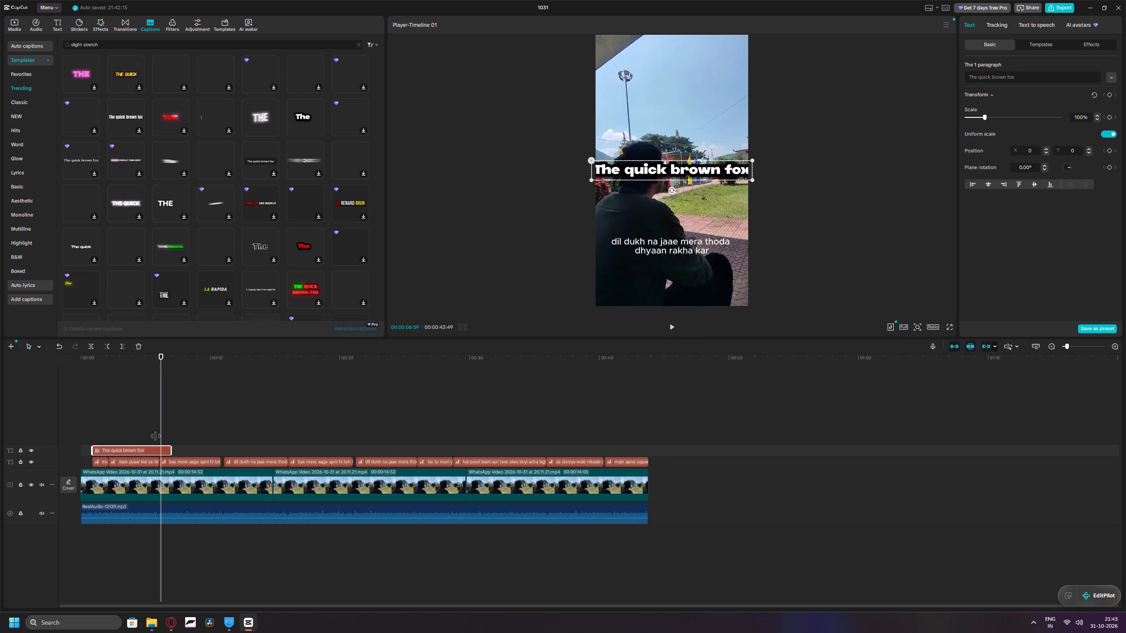
drag(156, 436, 157, 436)
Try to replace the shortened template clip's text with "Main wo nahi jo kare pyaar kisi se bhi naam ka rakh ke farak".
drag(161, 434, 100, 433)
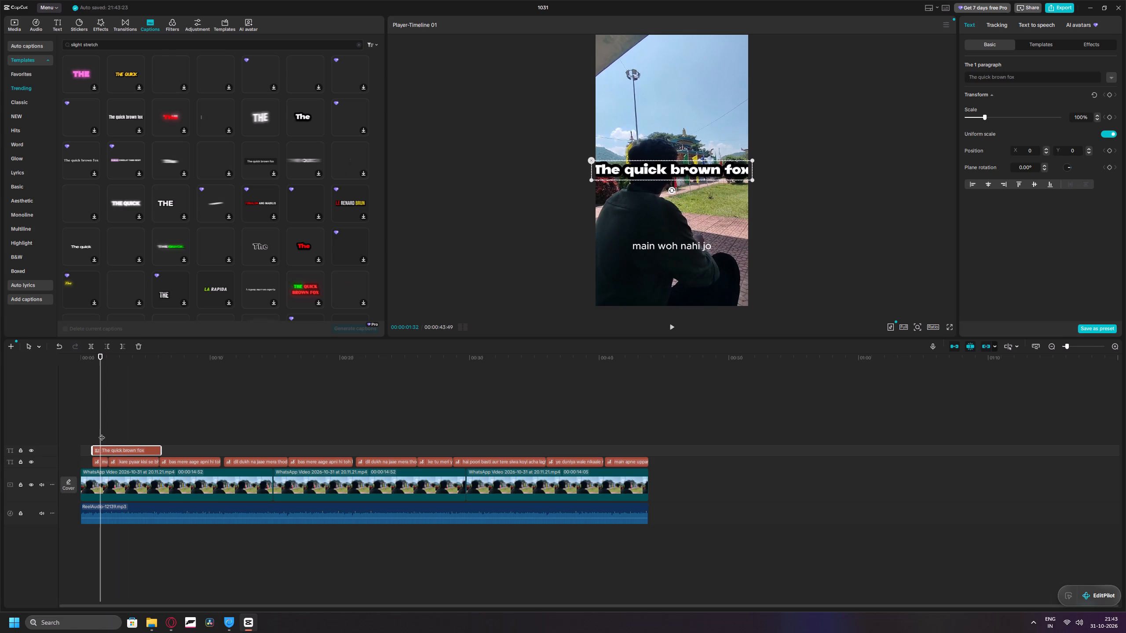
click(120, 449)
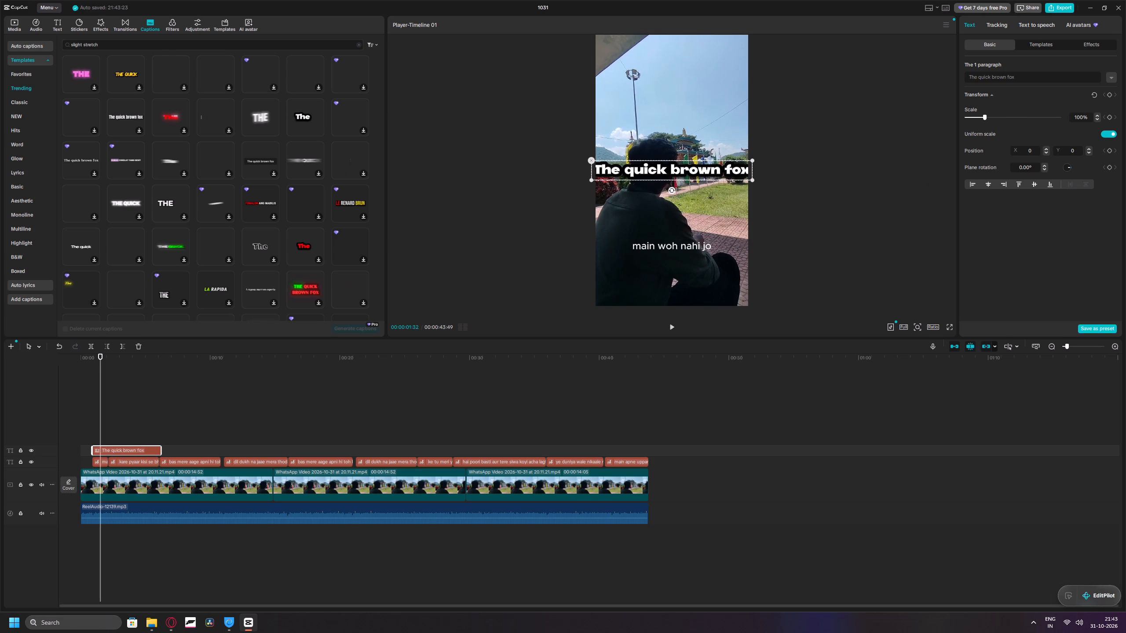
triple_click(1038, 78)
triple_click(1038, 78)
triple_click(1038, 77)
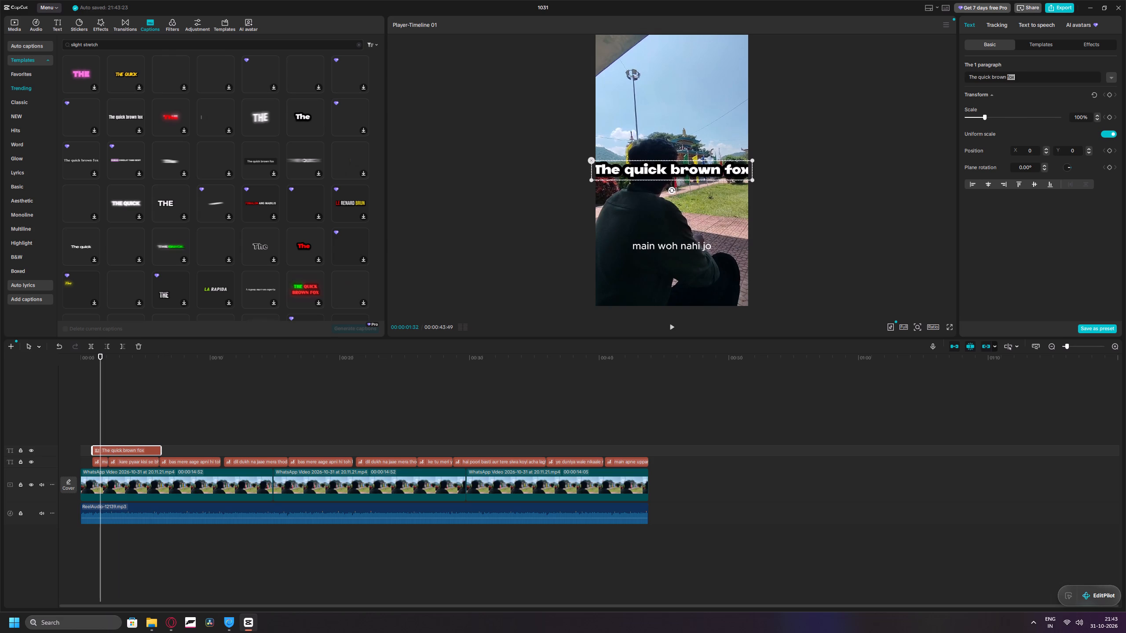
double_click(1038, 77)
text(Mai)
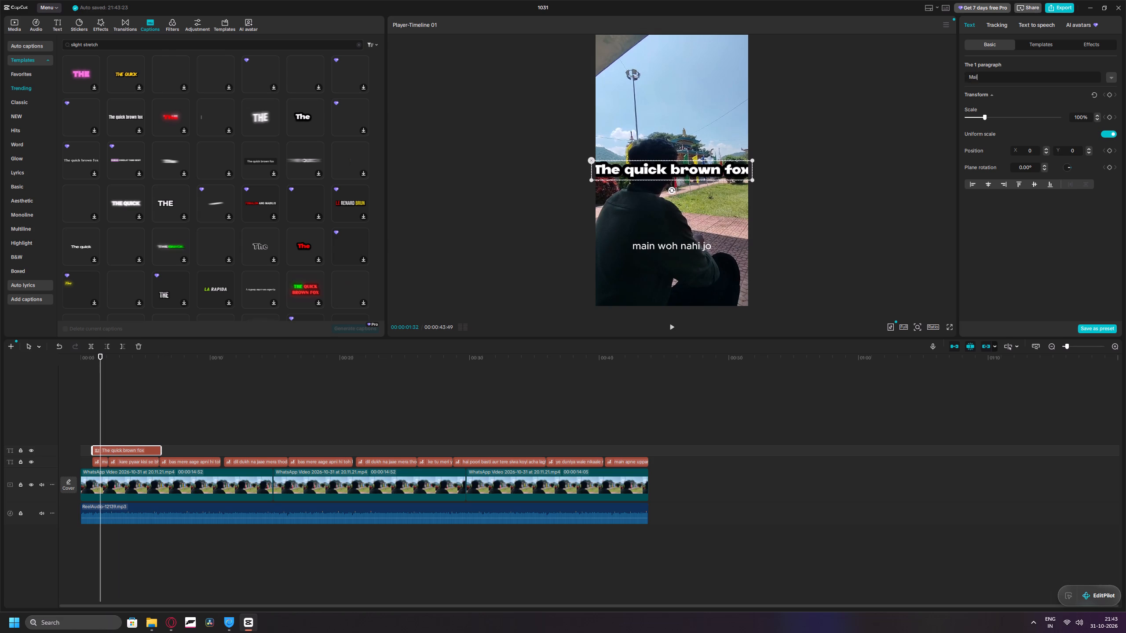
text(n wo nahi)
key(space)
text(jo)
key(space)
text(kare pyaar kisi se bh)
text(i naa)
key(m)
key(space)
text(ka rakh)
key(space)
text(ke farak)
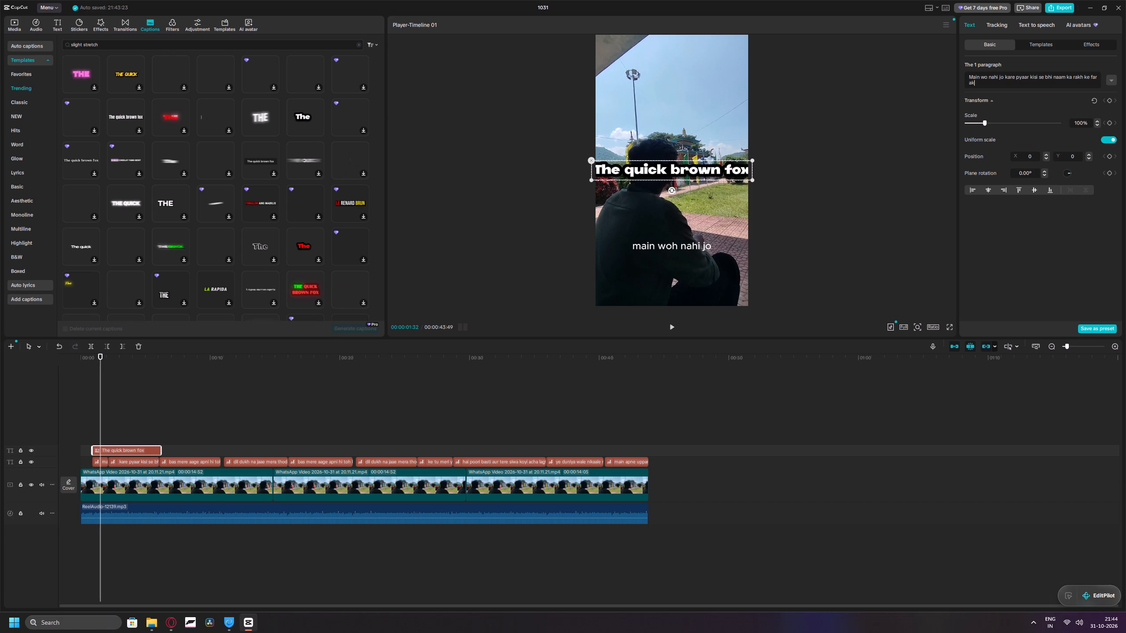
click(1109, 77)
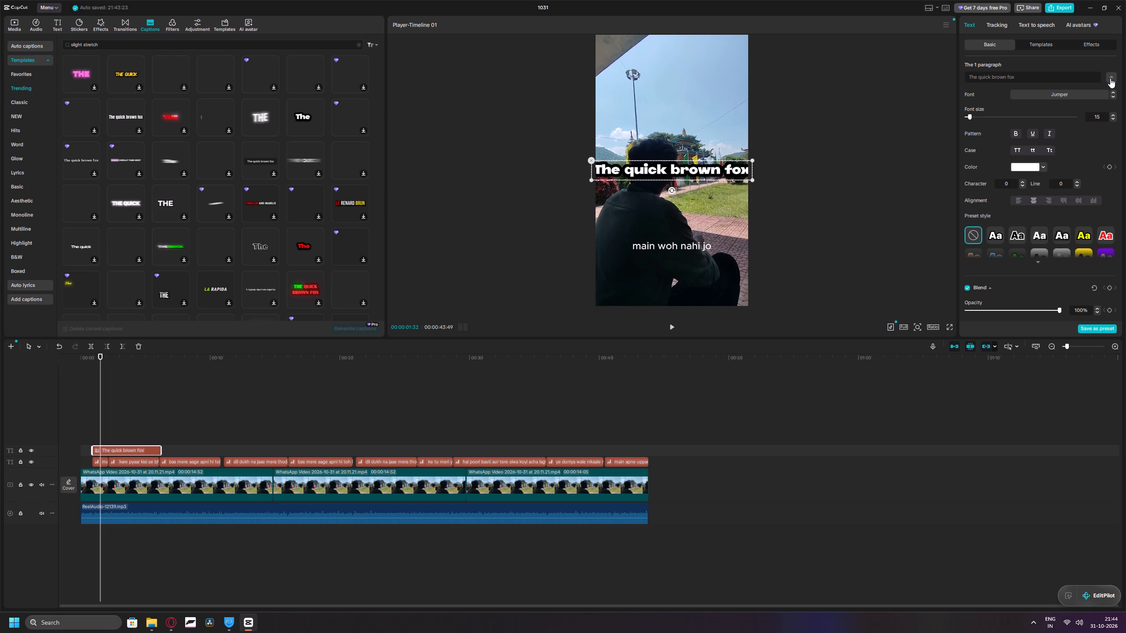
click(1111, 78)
Select the placeholder text "The quick brown fox" in the shortened template clip for editing.
click(1068, 77)
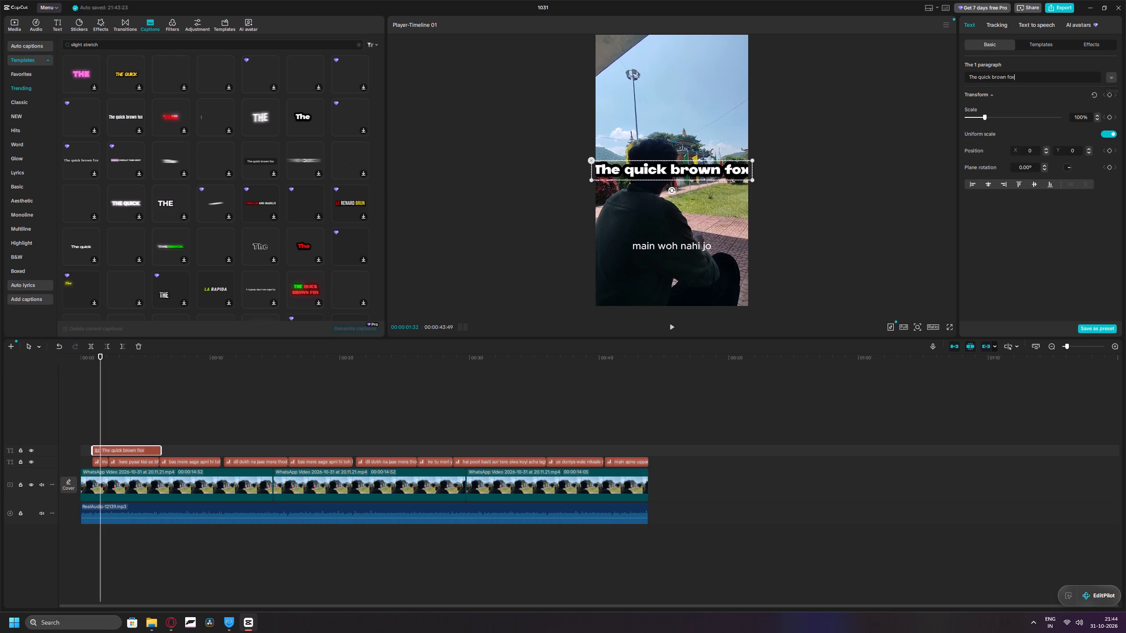
triple_click(1061, 77)
double_click(1061, 77)
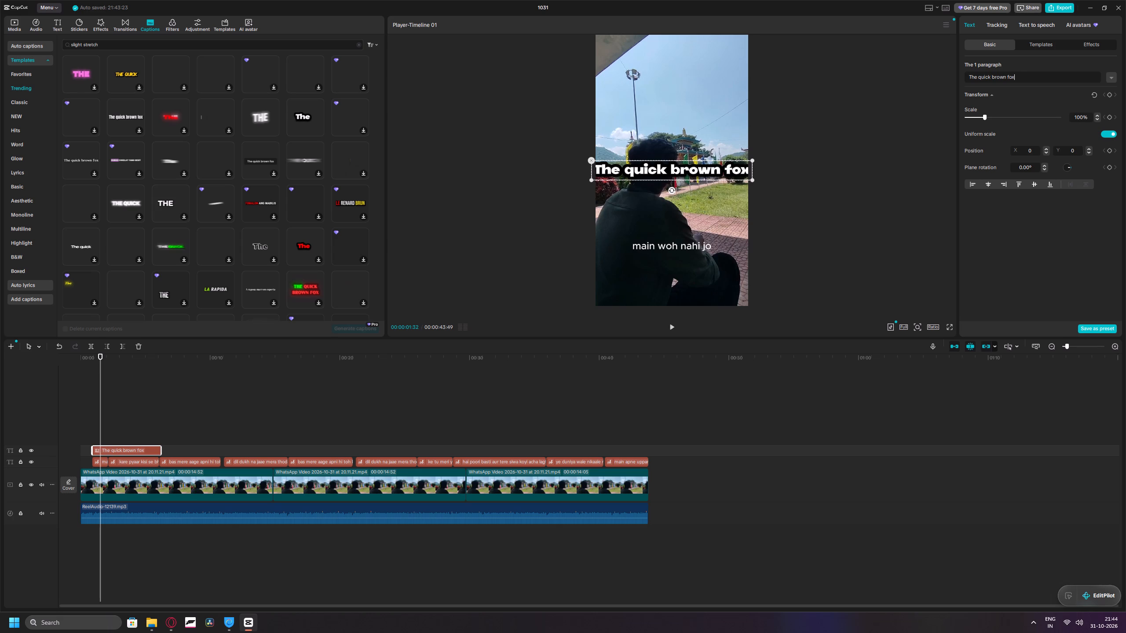
triple_click(1061, 78)
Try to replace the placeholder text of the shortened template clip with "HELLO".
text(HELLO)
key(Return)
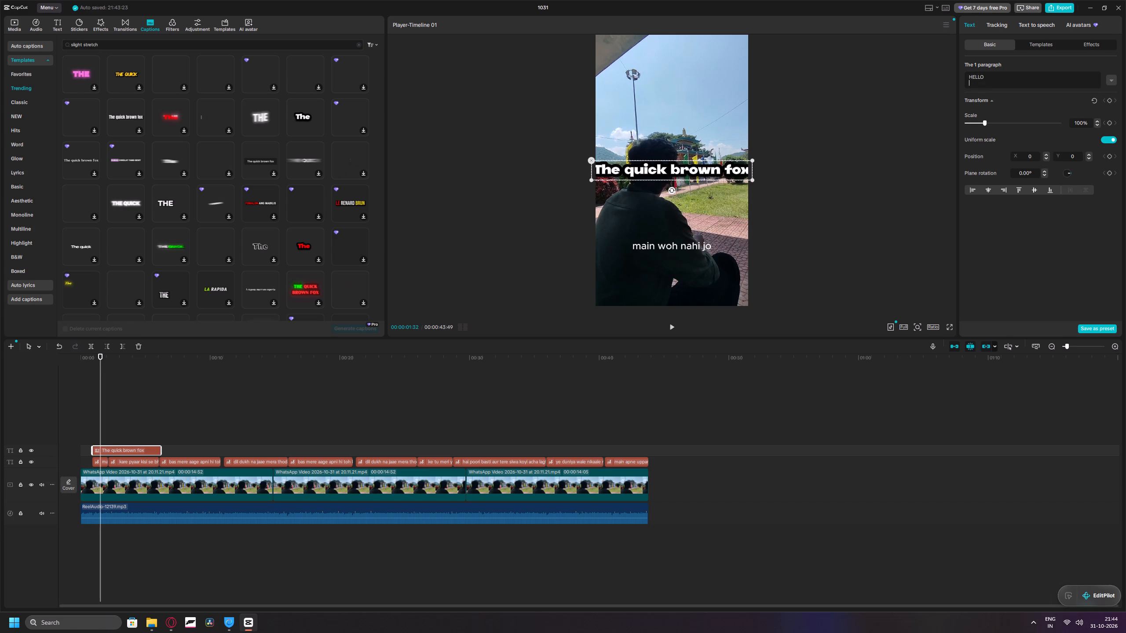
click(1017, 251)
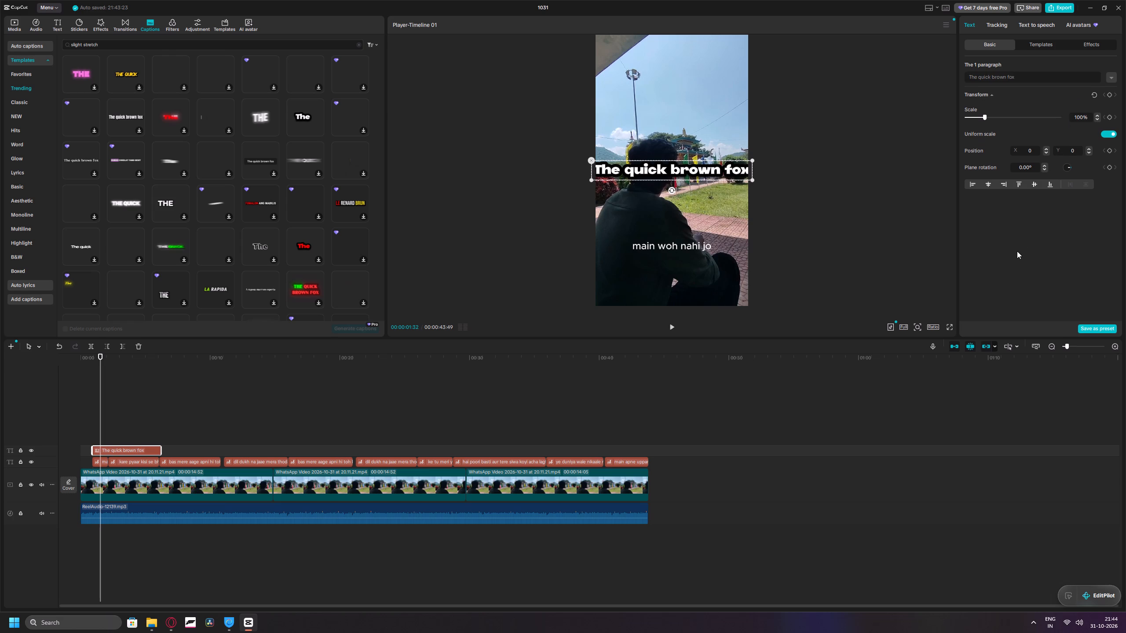
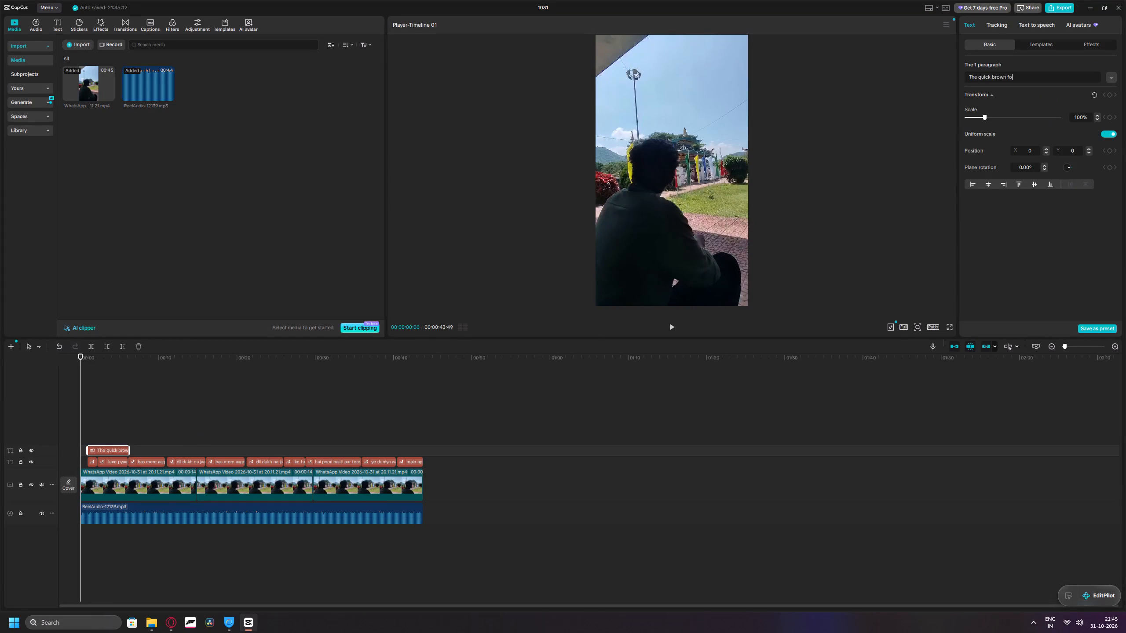
Delete the placeholder text "The quick brown fox" from the shortened template clip.
key(BackSpace)
key(BackSpace)
key(BackSpace)
key(BackSpace)
key(BackSpace)
key(BackSpace)
key(BackSpace)
key(BackSpace)
key(BackSpace)
key(BackSpace)
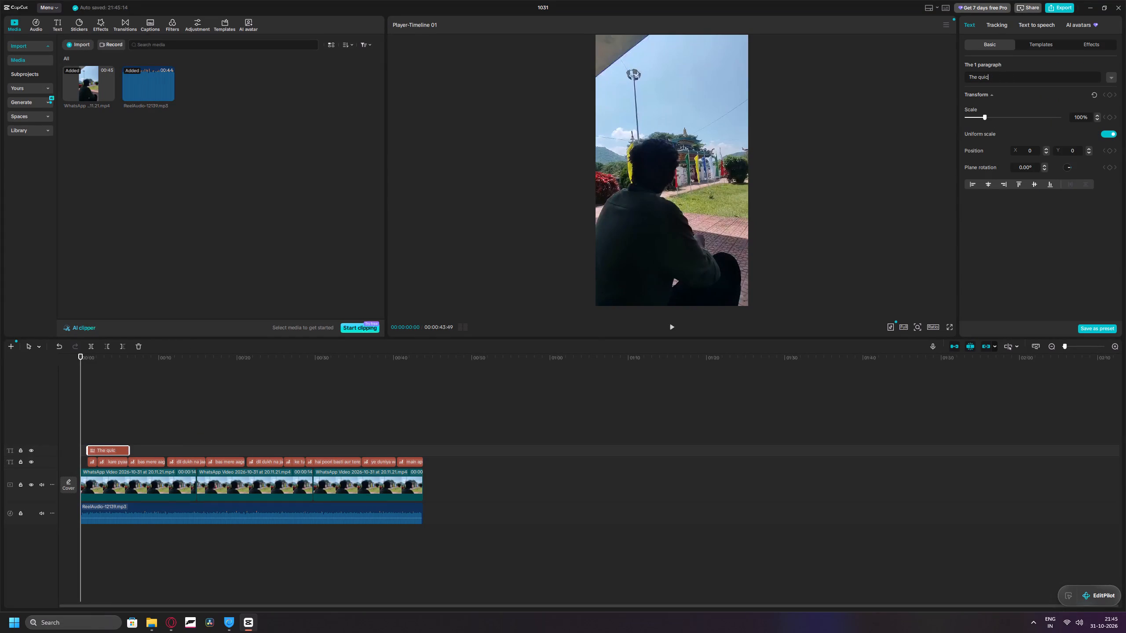
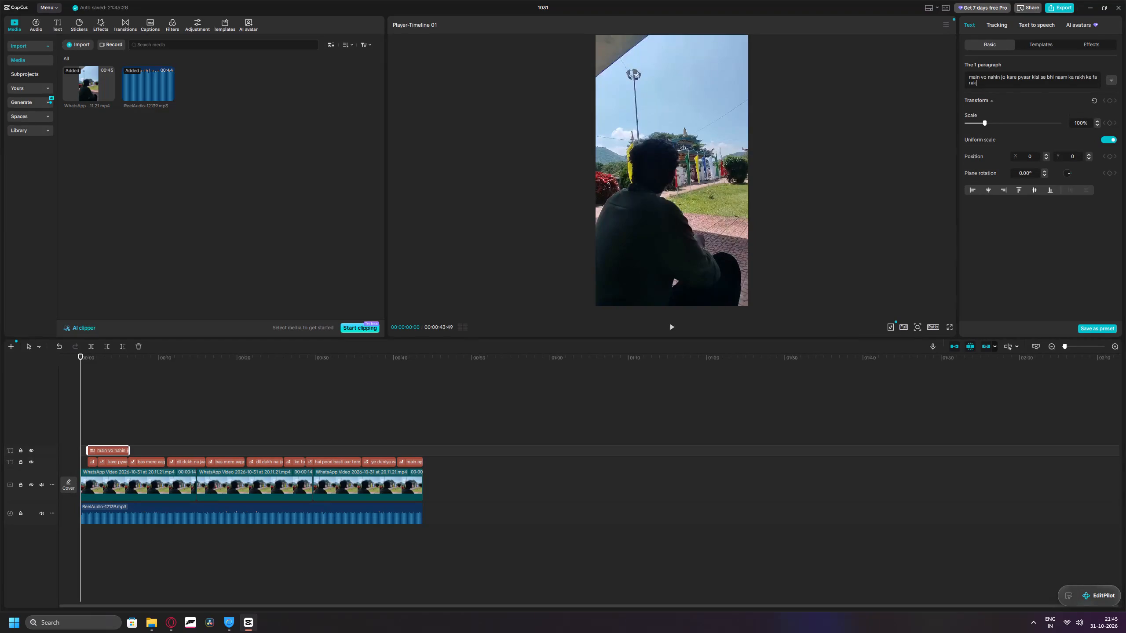
Play the start of the video to check the first lyric template clip against the song.
click(670, 328)
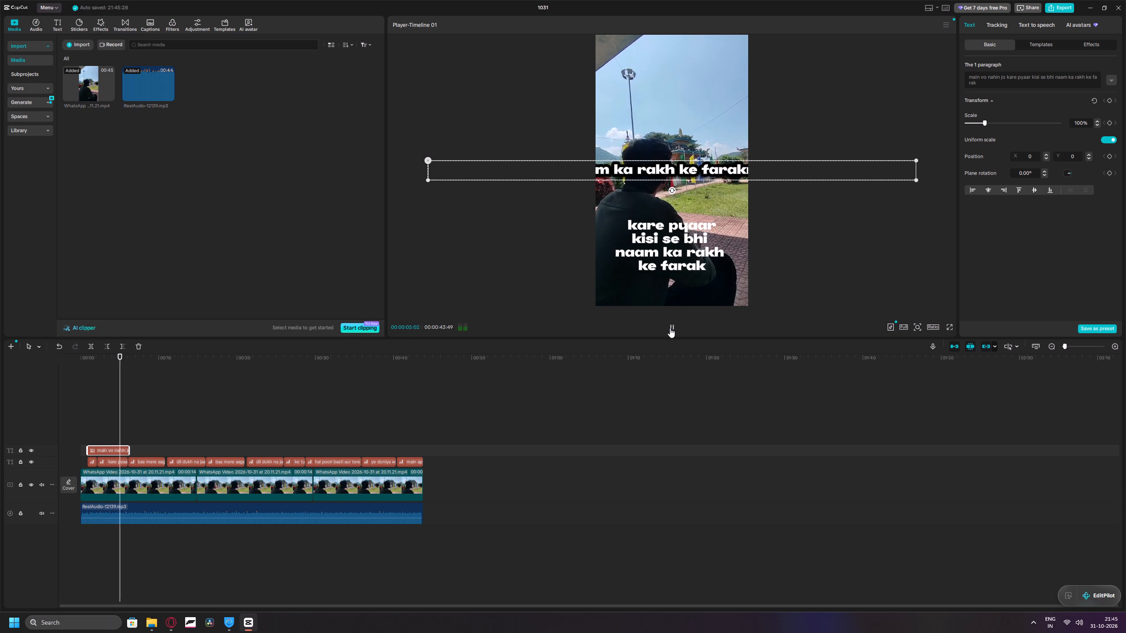
click(670, 328)
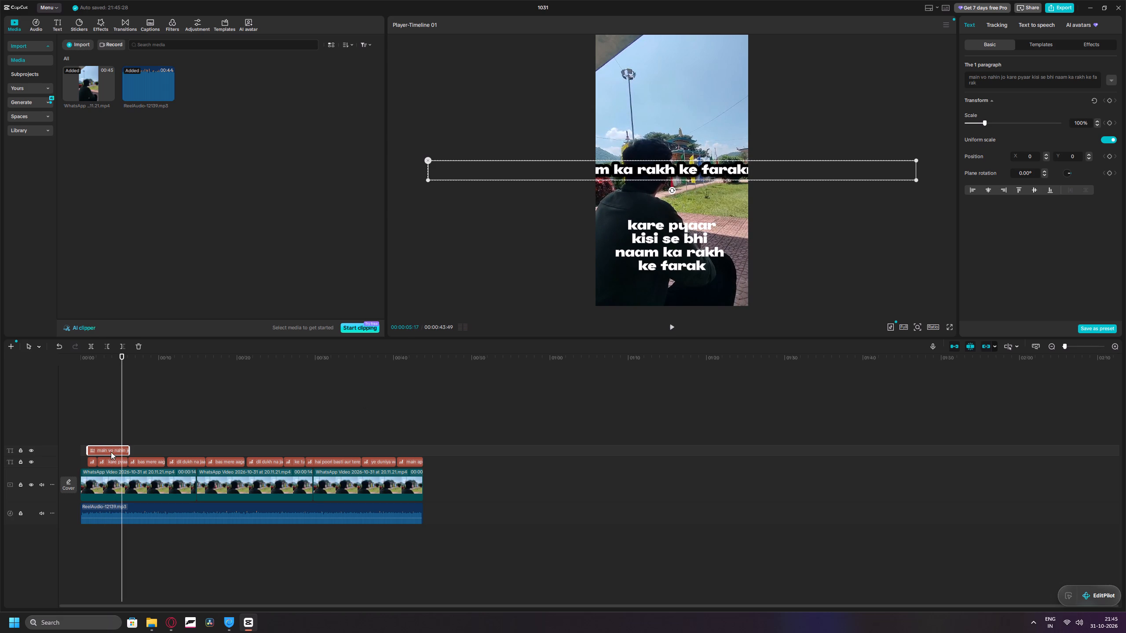
click(110, 450)
Browse the favourite and trending caption templates for a style that suits the lyrics.
click(123, 23)
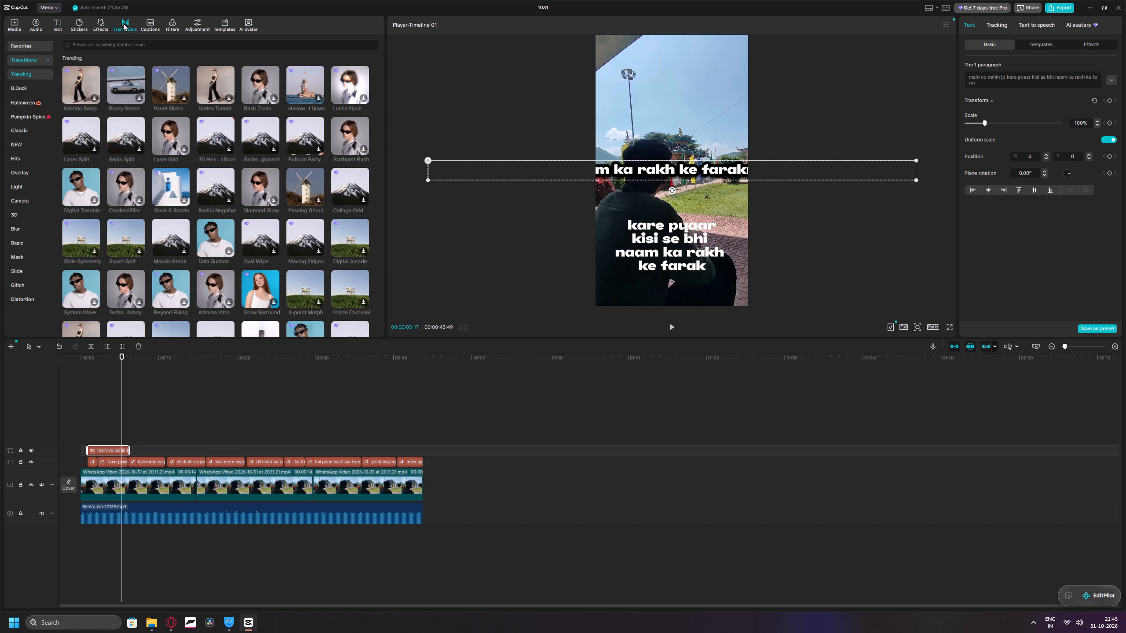
click(138, 23)
click(149, 23)
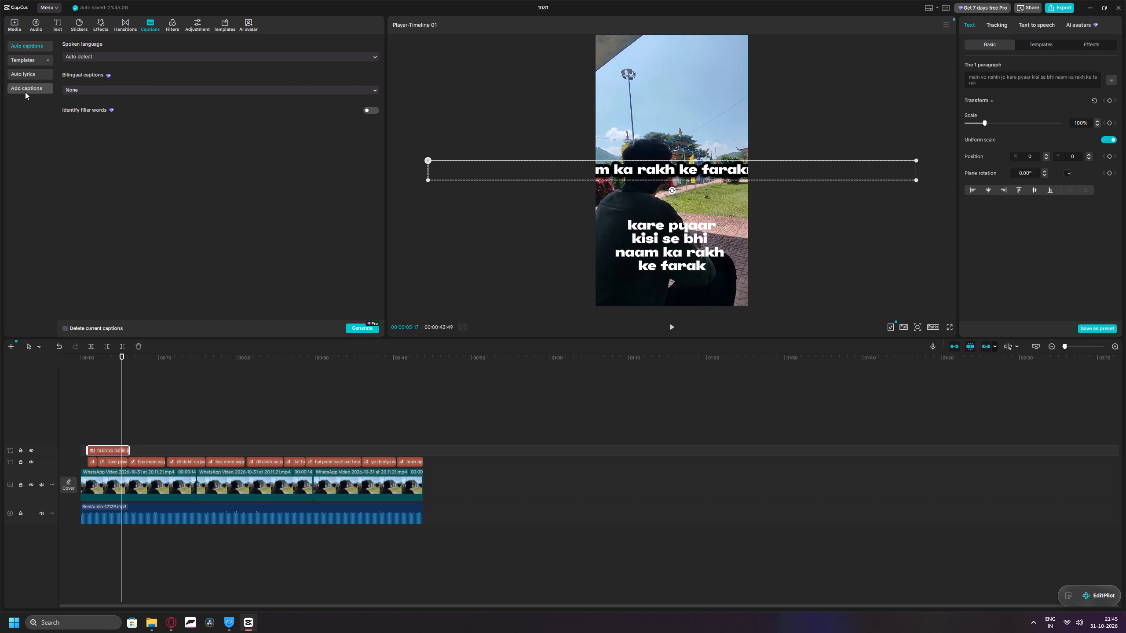
click(18, 56)
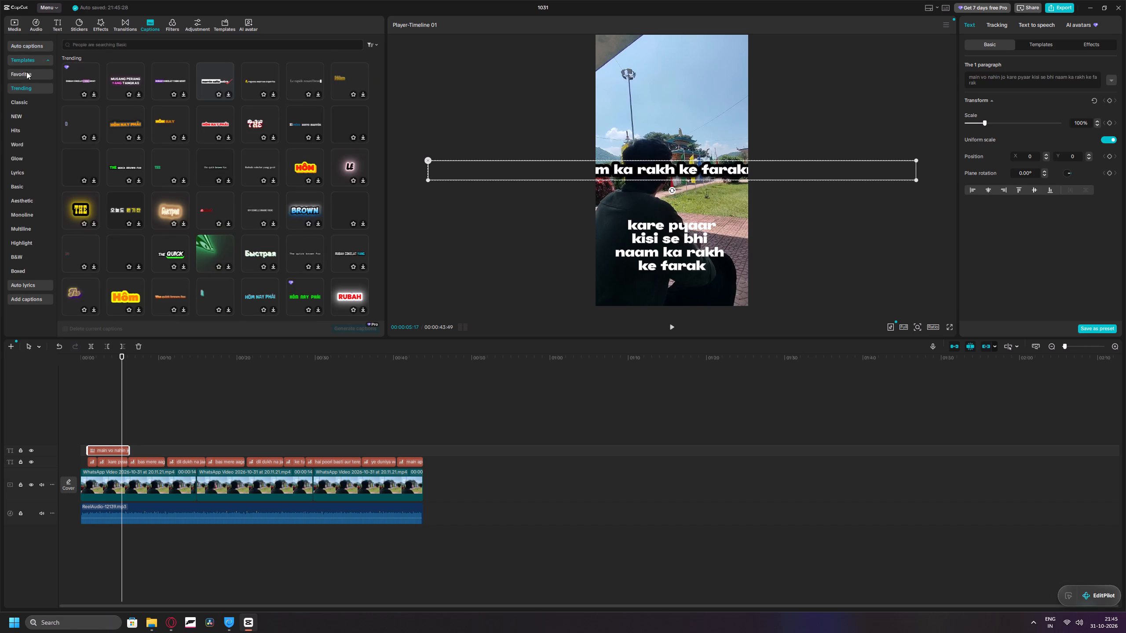
click(26, 73)
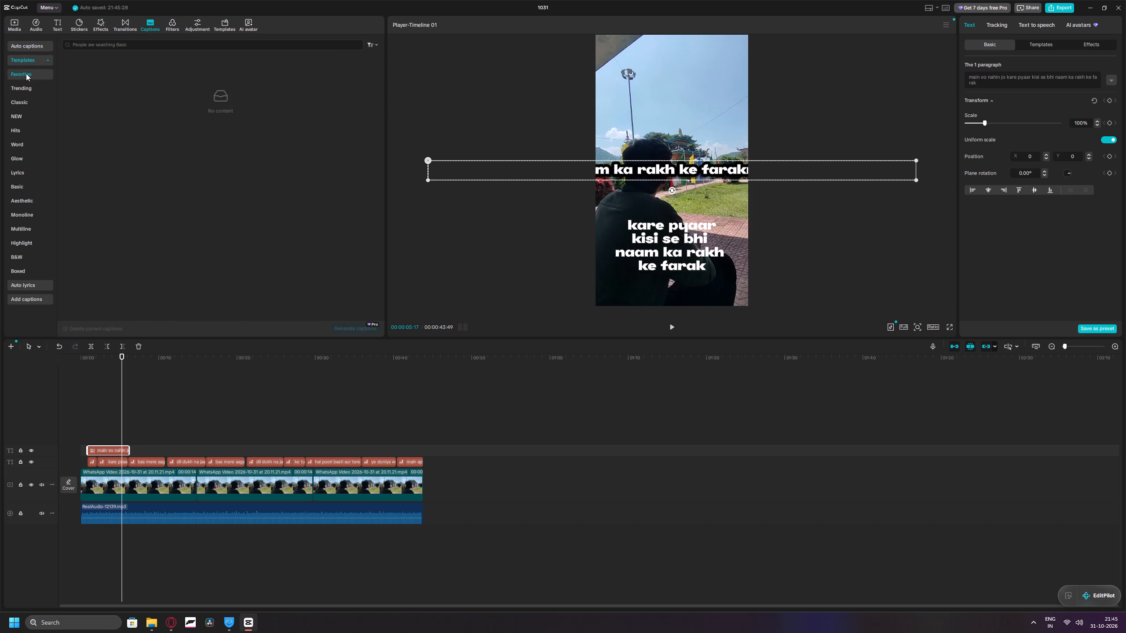
click(26, 85)
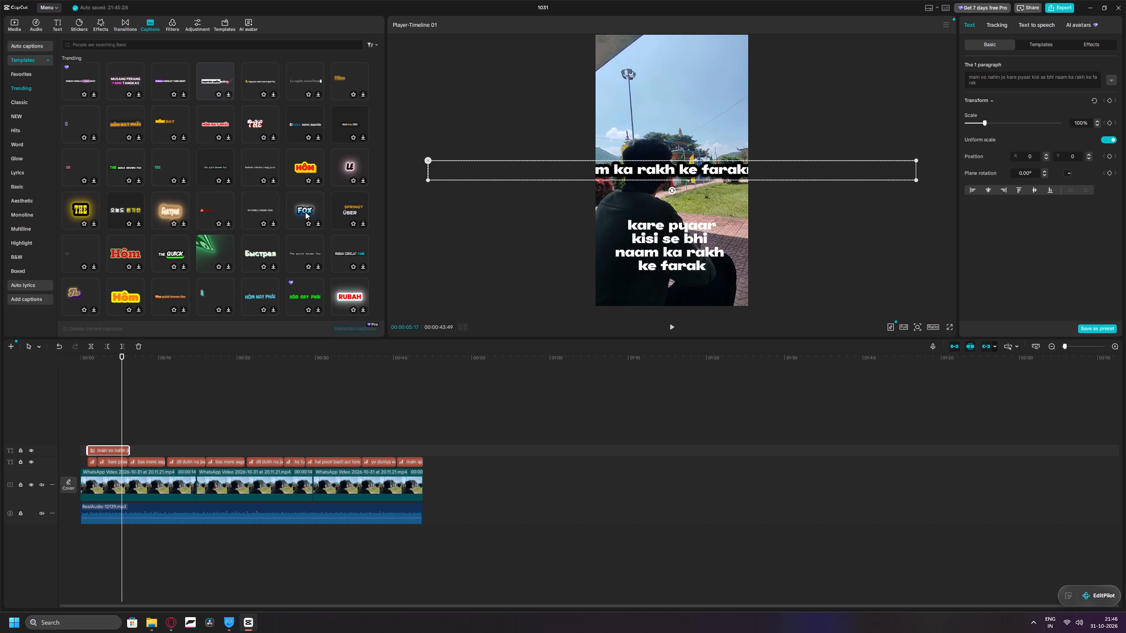
click(224, 25)
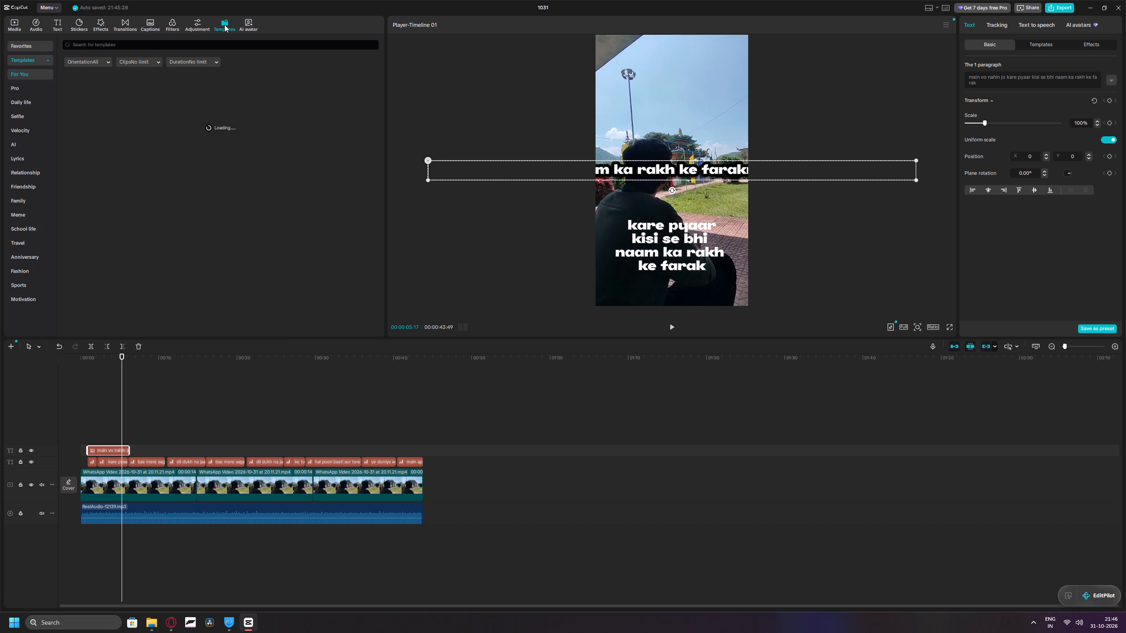
click(170, 22)
click(147, 22)
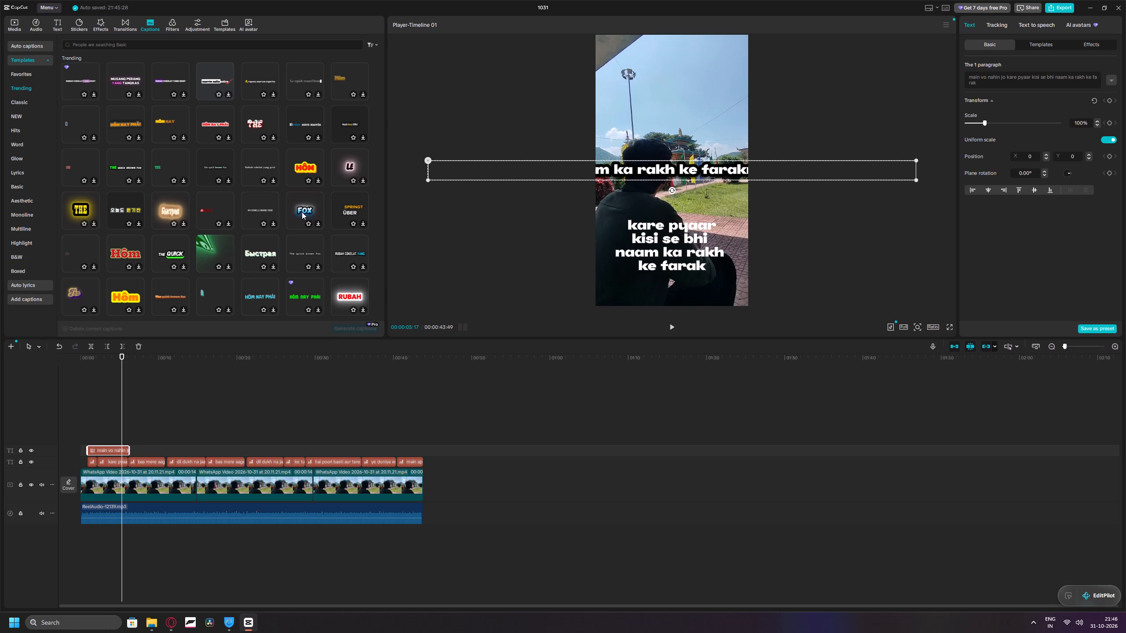
scroll(302, 212, down, 2)
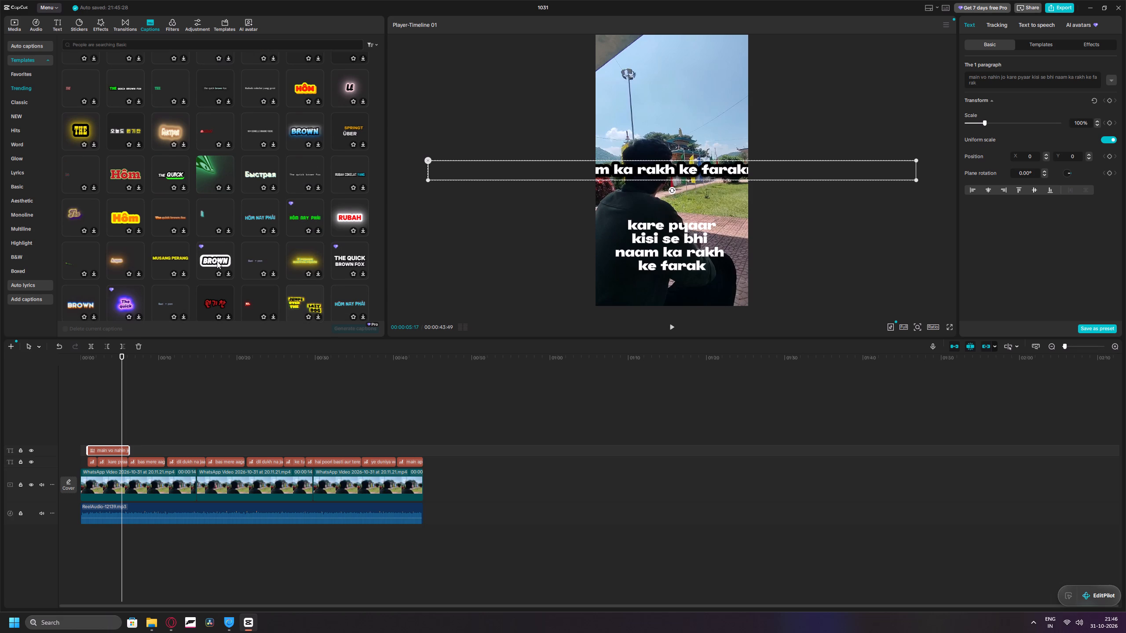
scroll(217, 262, down, 2)
scroll(227, 258, up, 4)
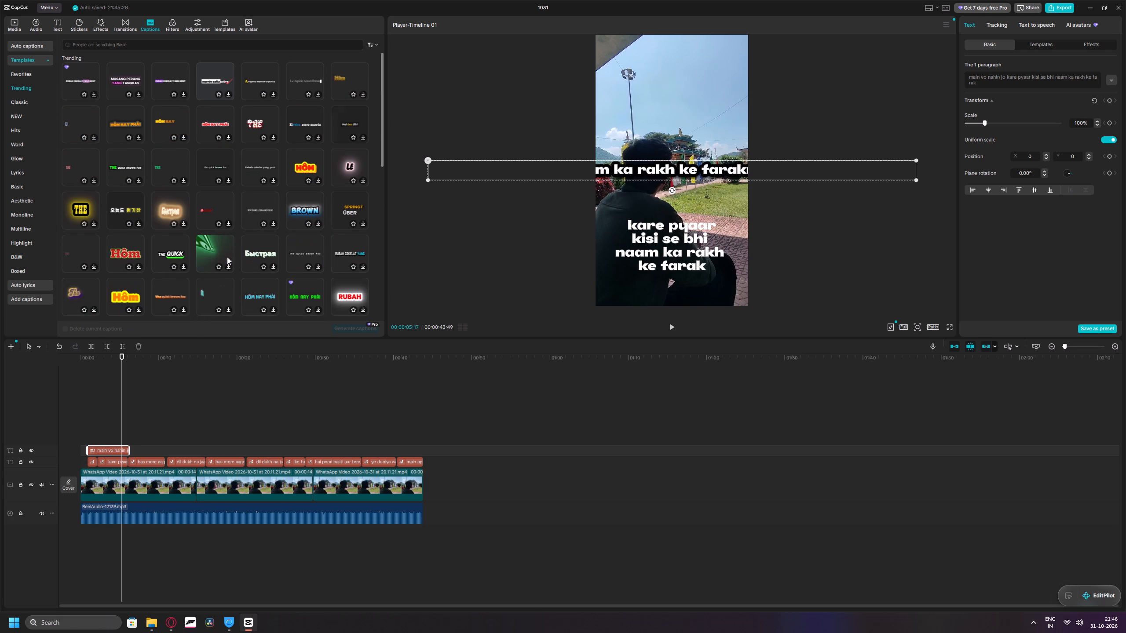
scroll(227, 257, up, 3)
Look over the trending text templates available for the selected lyric clip.
click(1041, 38)
click(1040, 44)
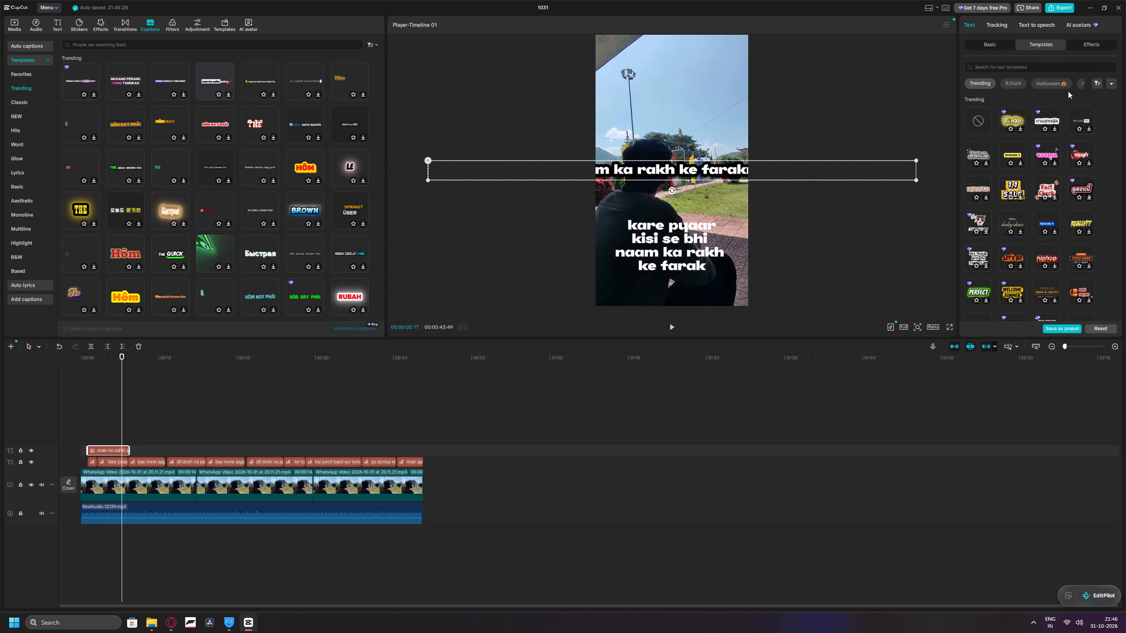
click(1110, 84)
click(1111, 84)
scroll(20, 161, down, 3)
Check the auto lyrics options and look through the trending and favourite caption templates again.
click(26, 286)
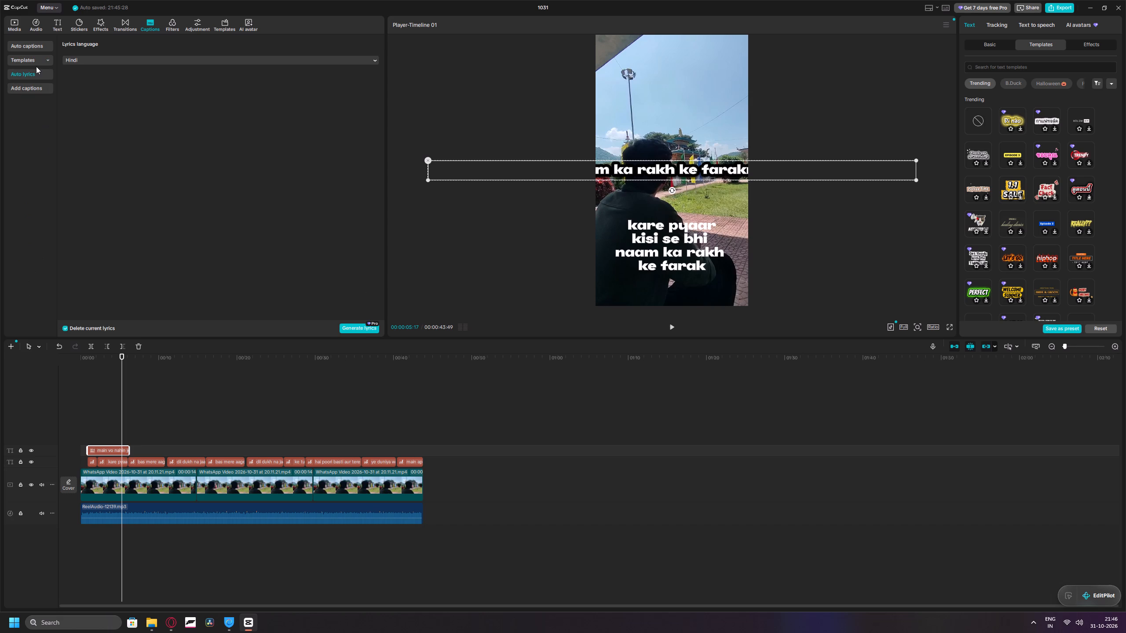
click(34, 62)
scroll(132, 117, up, 6)
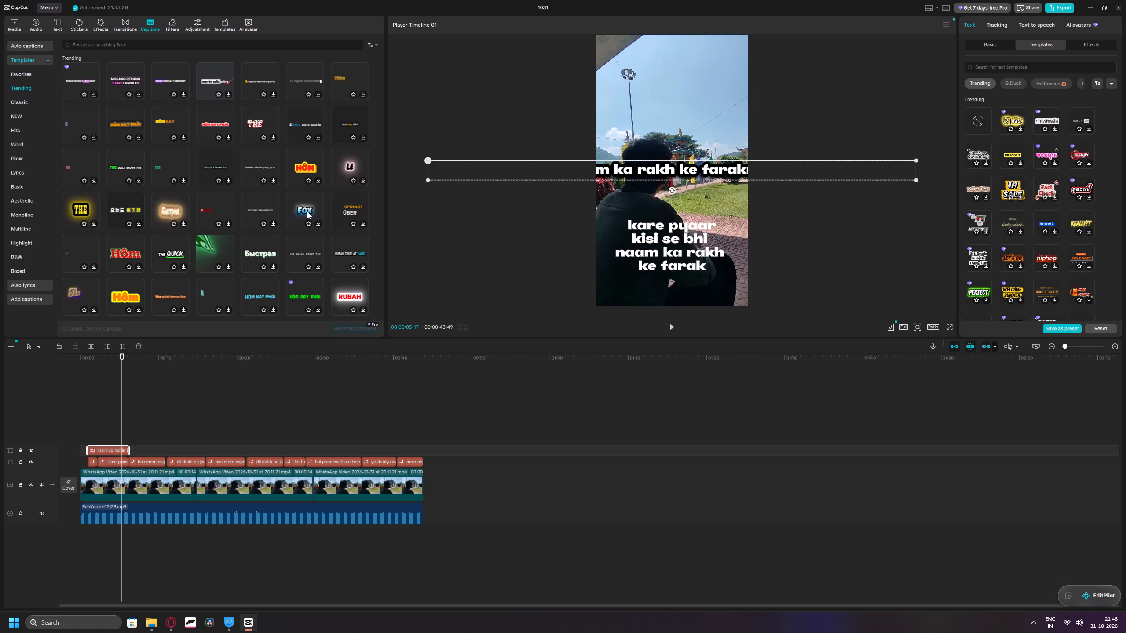
scroll(307, 211, down, 2)
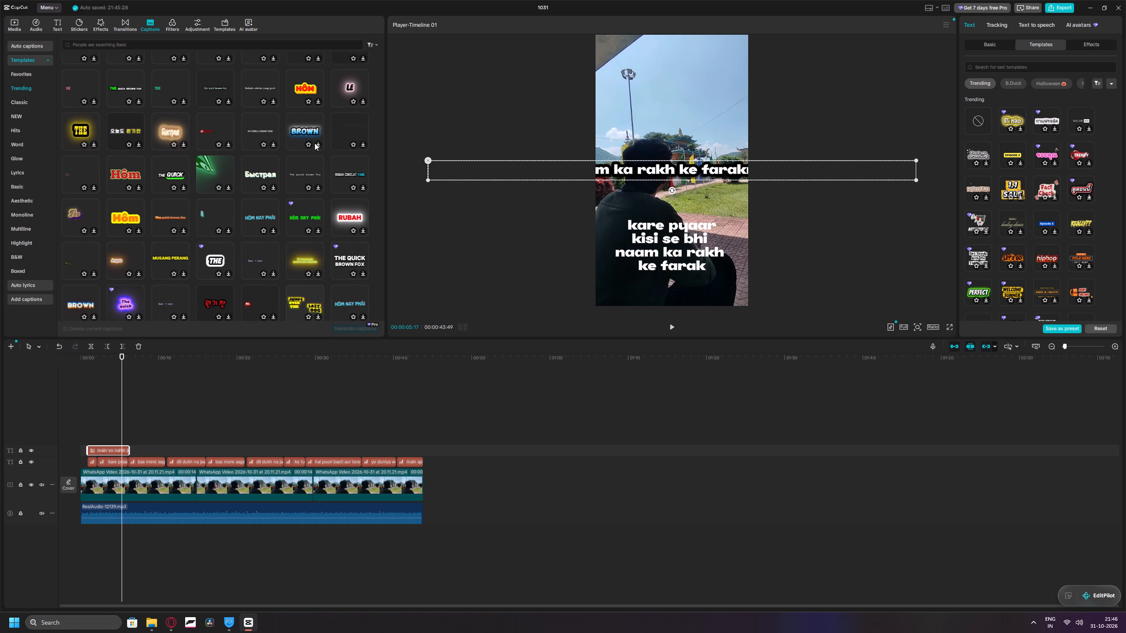
scroll(260, 134, up, 10)
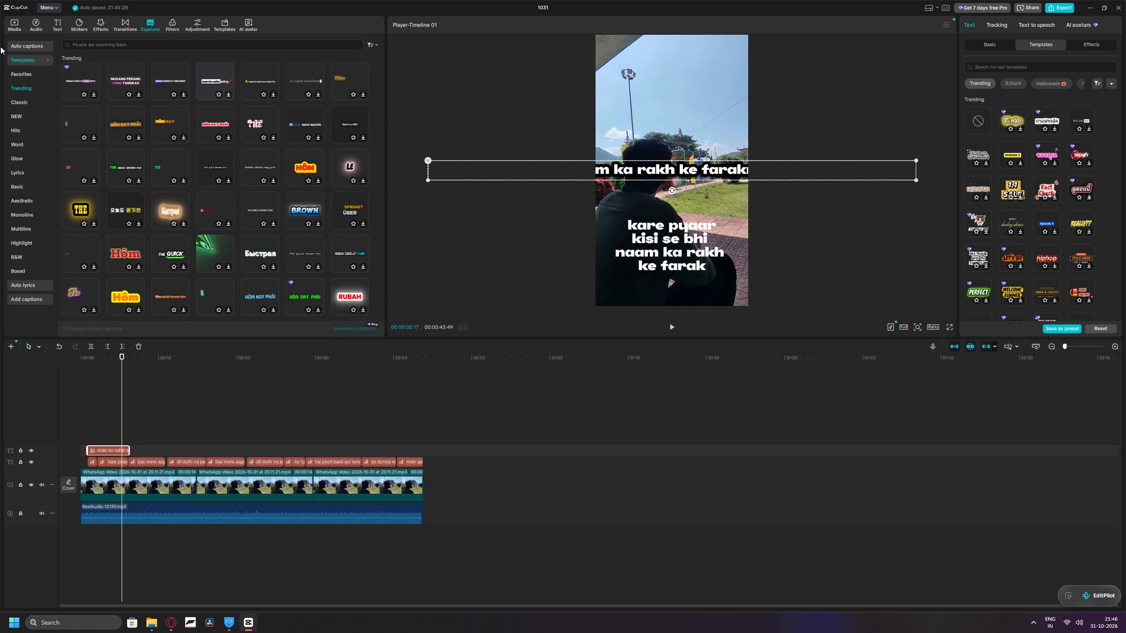
click(26, 73)
triple_click(232, 94)
triple_click(232, 94)
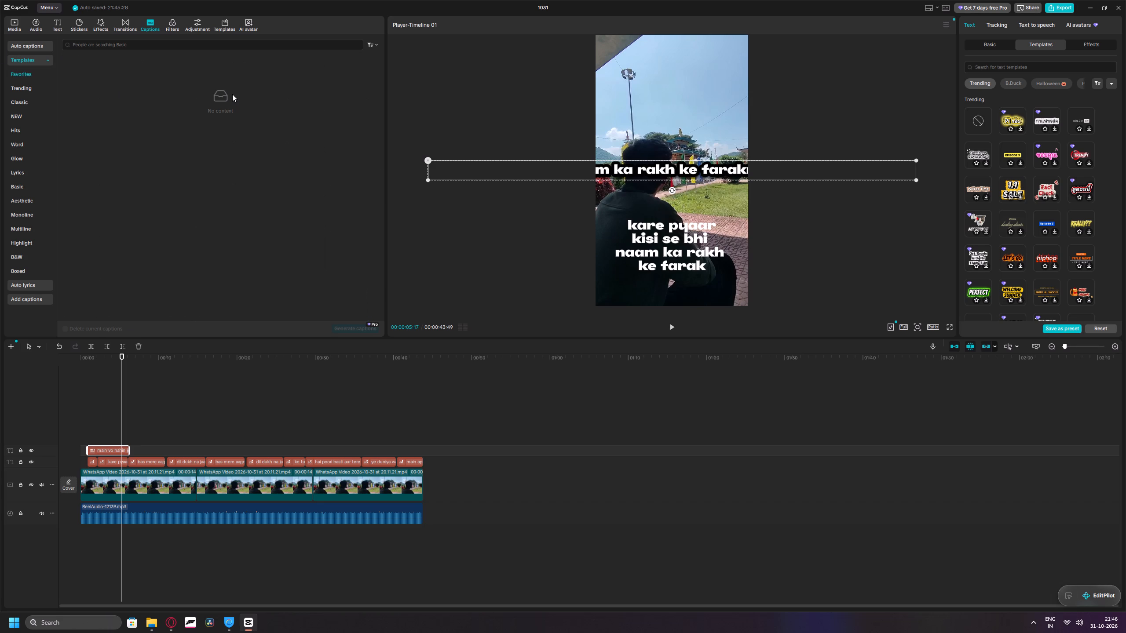
triple_click(232, 95)
triple_click(232, 96)
Look through the trending text effects and text templates for a lyric style.
click(171, 27)
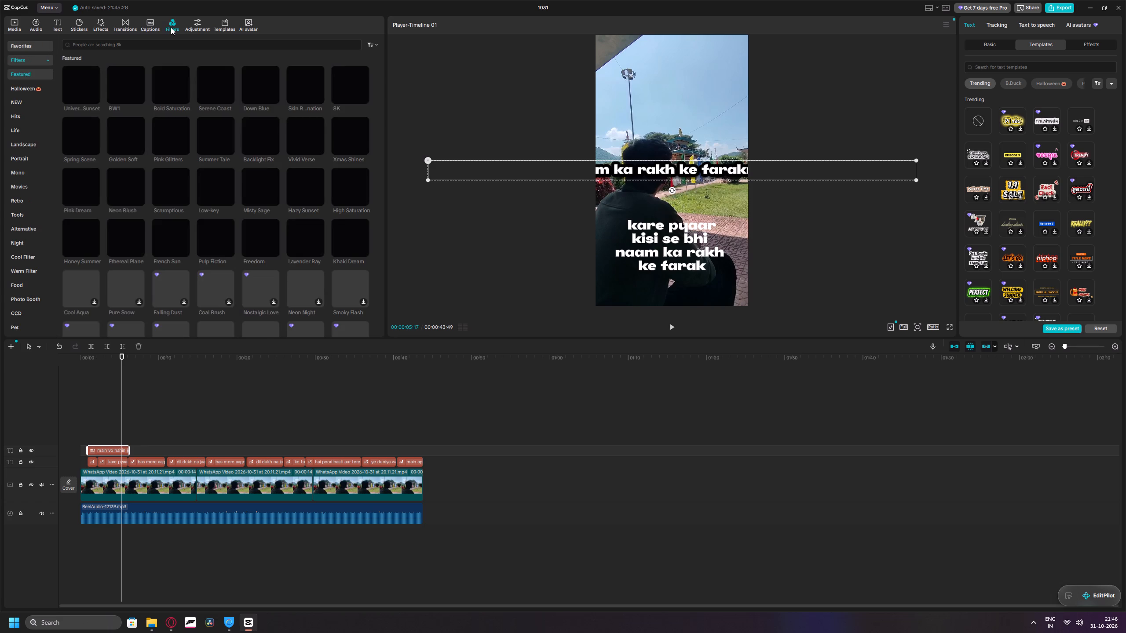
click(152, 25)
click(130, 22)
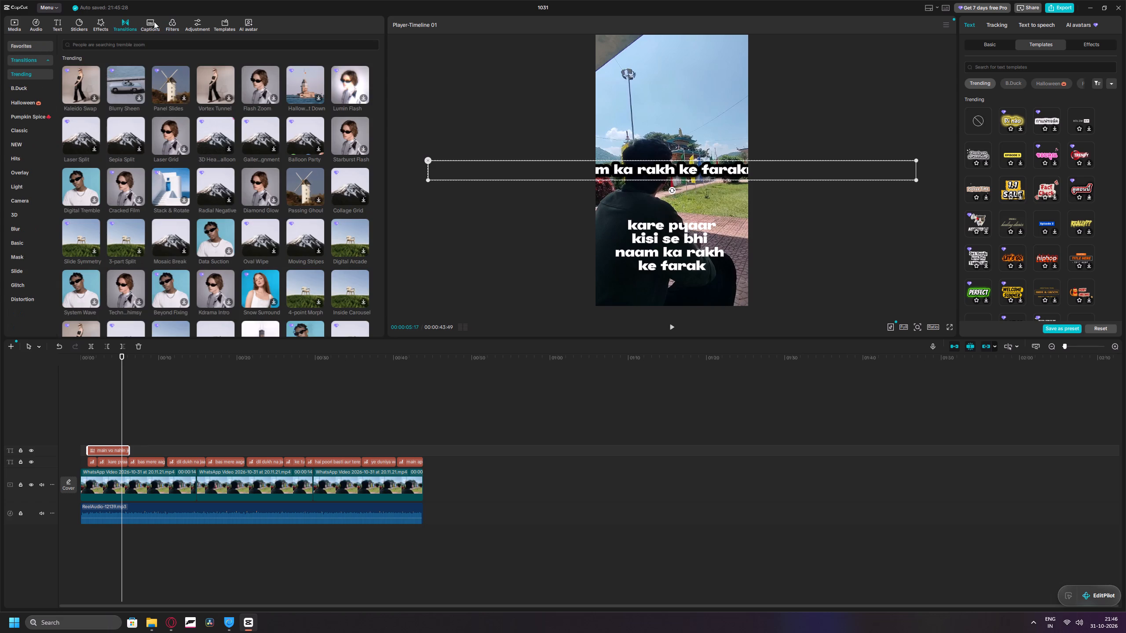
click(154, 22)
click(88, 25)
click(54, 22)
click(37, 72)
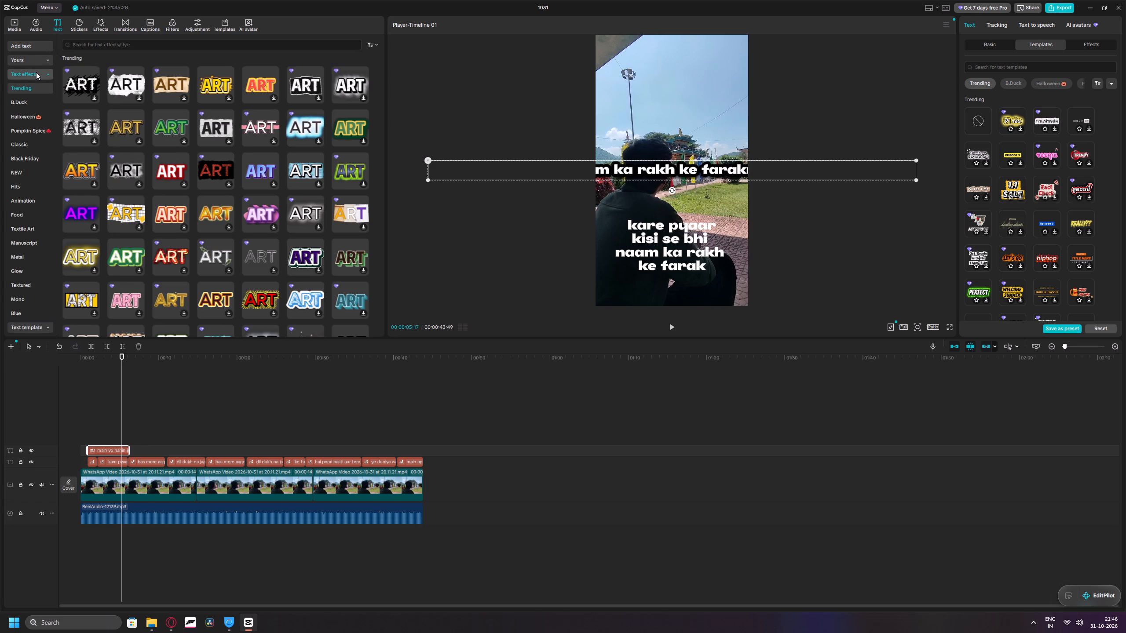
click(33, 72)
click(32, 91)
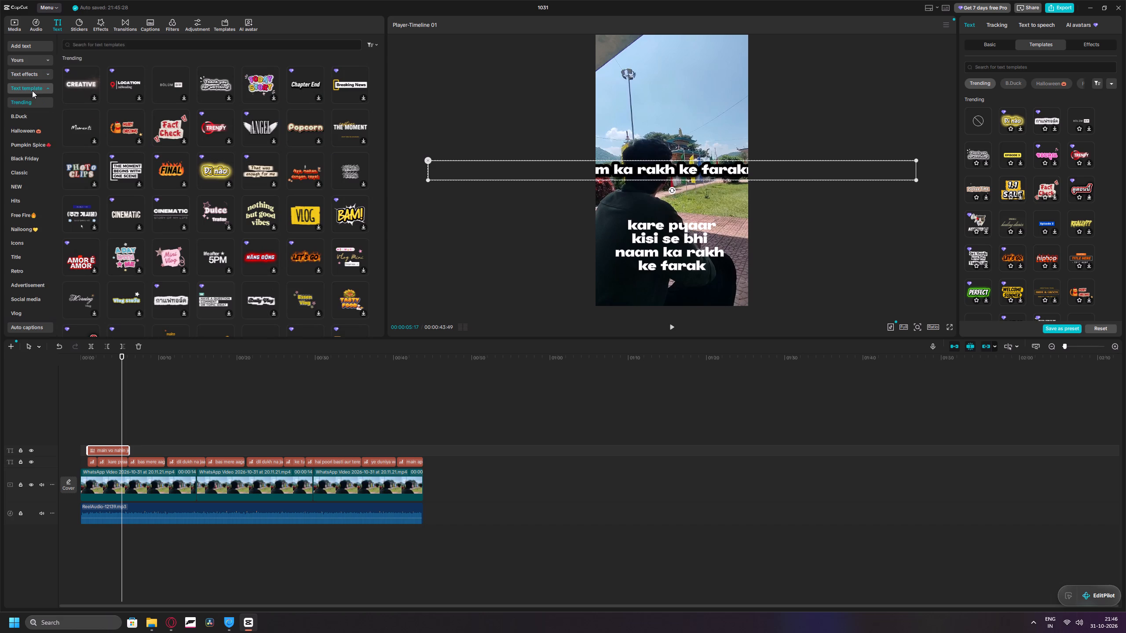
Look through the transitions and auto captions options, and reload the favourite caption templates.
click(32, 91)
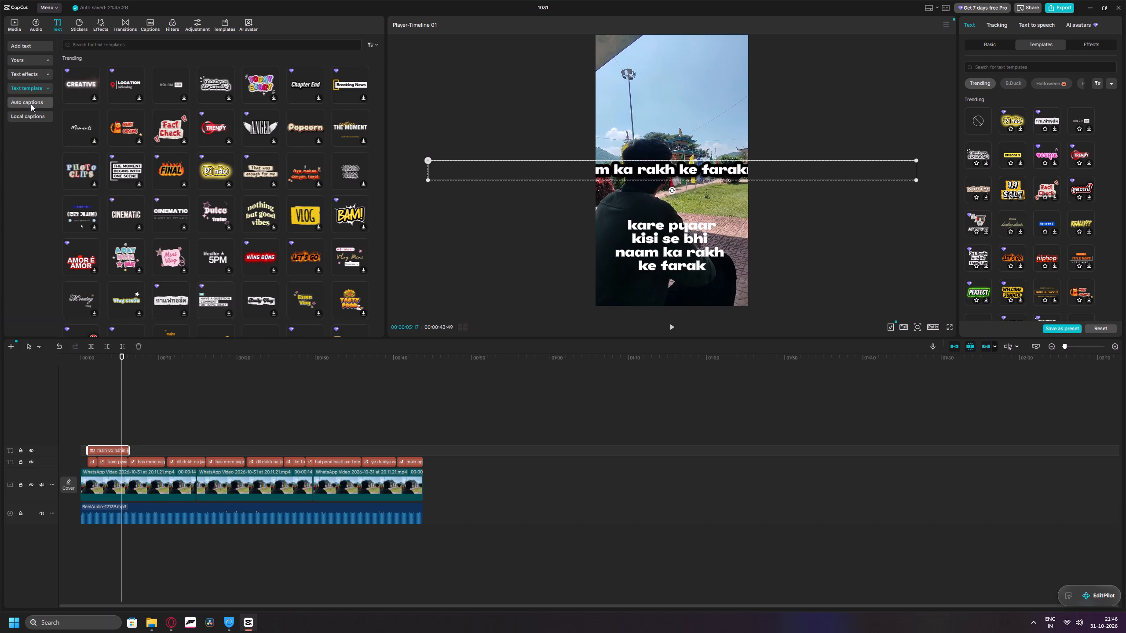
click(84, 25)
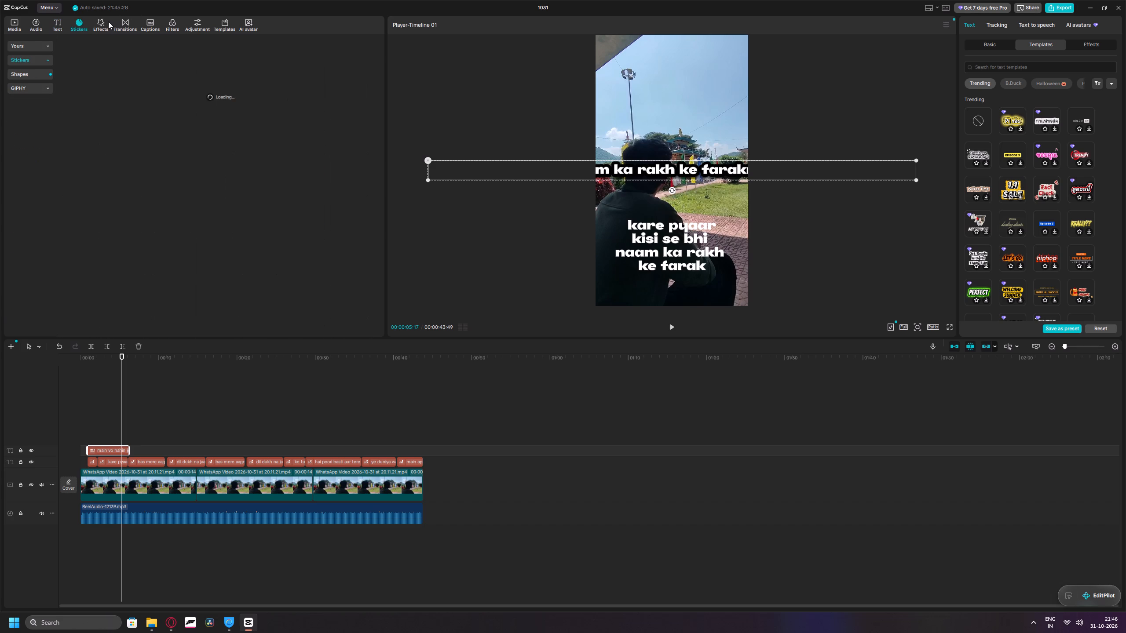
click(107, 25)
click(132, 25)
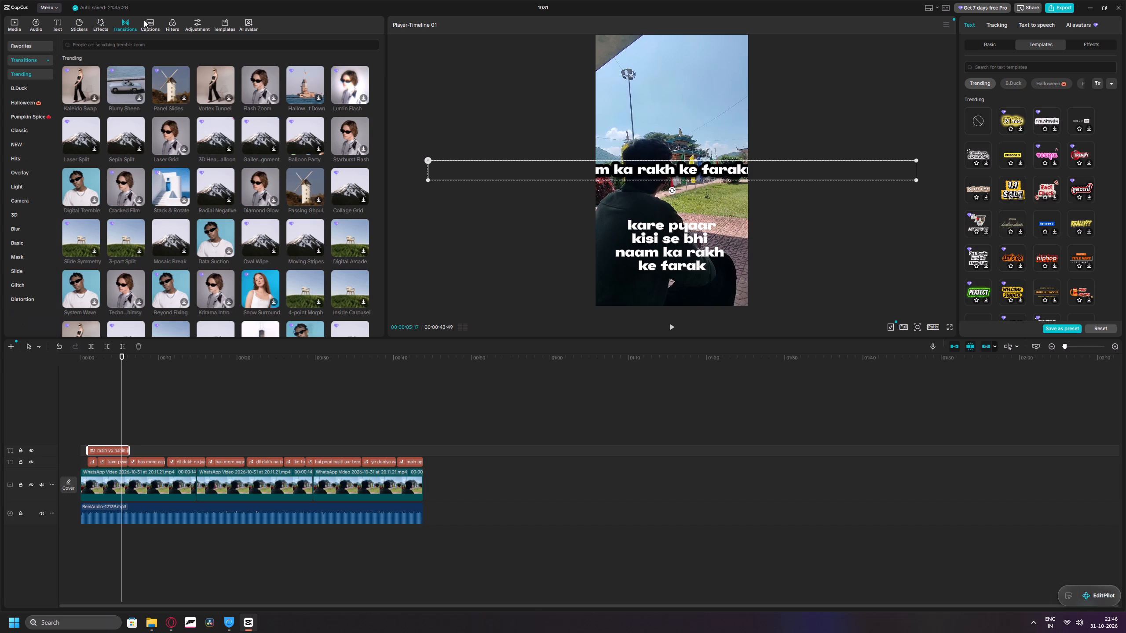
click(150, 25)
click(34, 44)
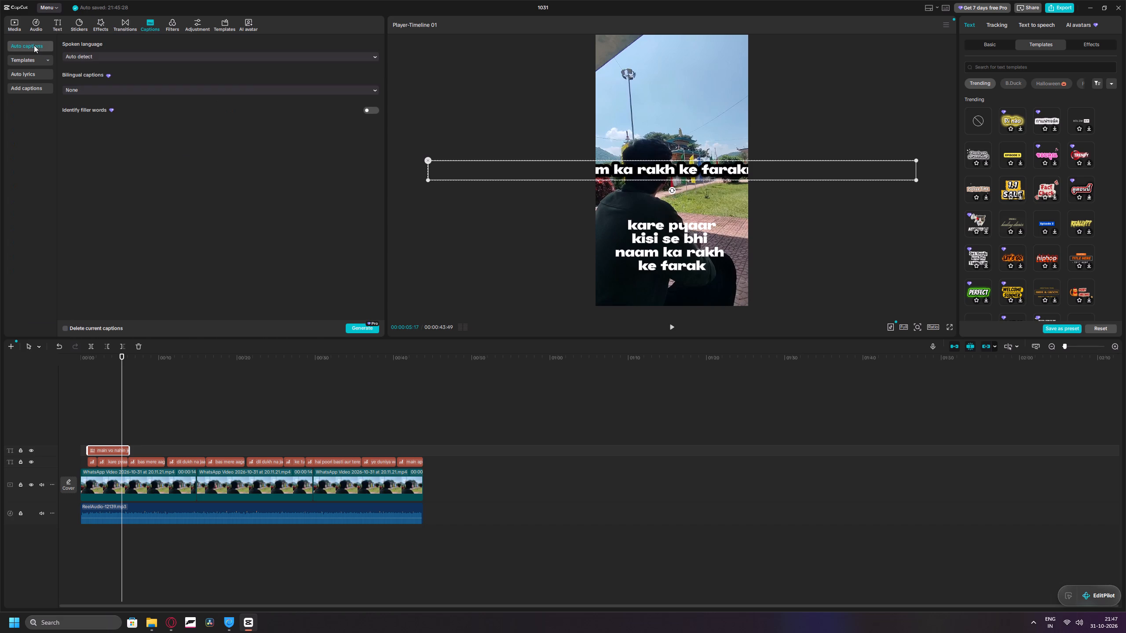
click(36, 55)
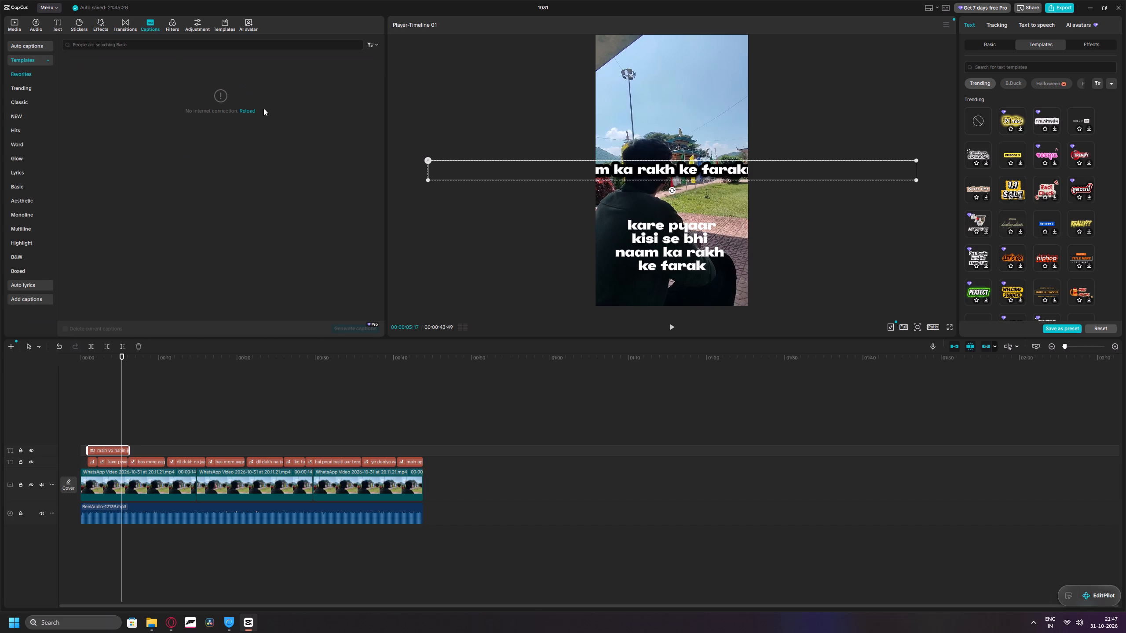
click(256, 112)
click(253, 112)
Switch to Hotspot Shield, restart its VPN connection and close its window.
click(234, 623)
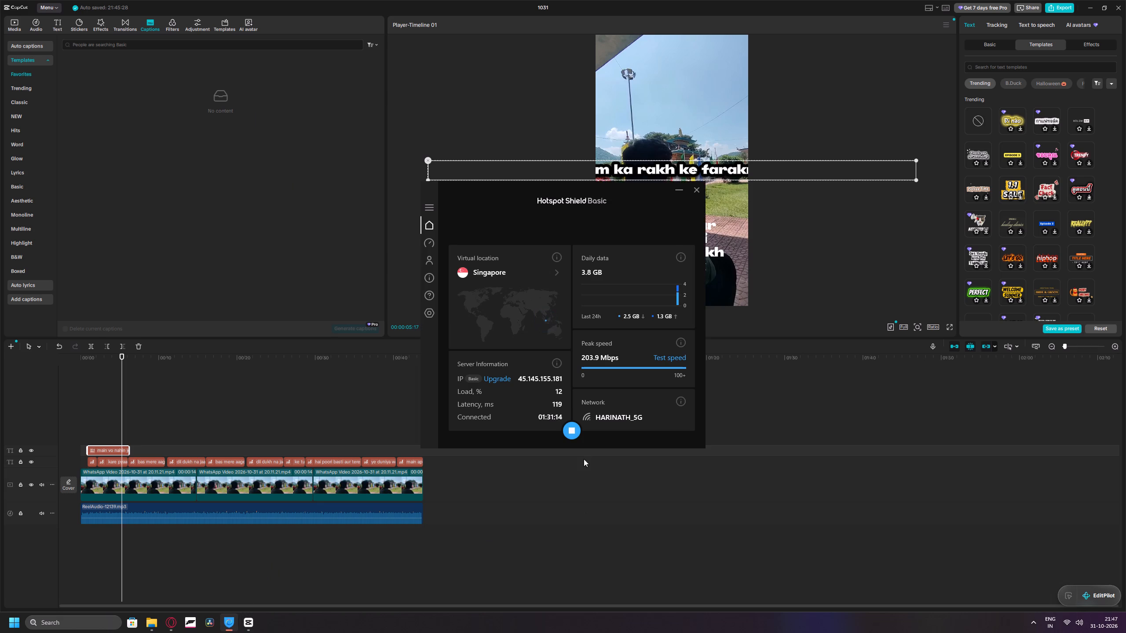
click(574, 434)
click(565, 321)
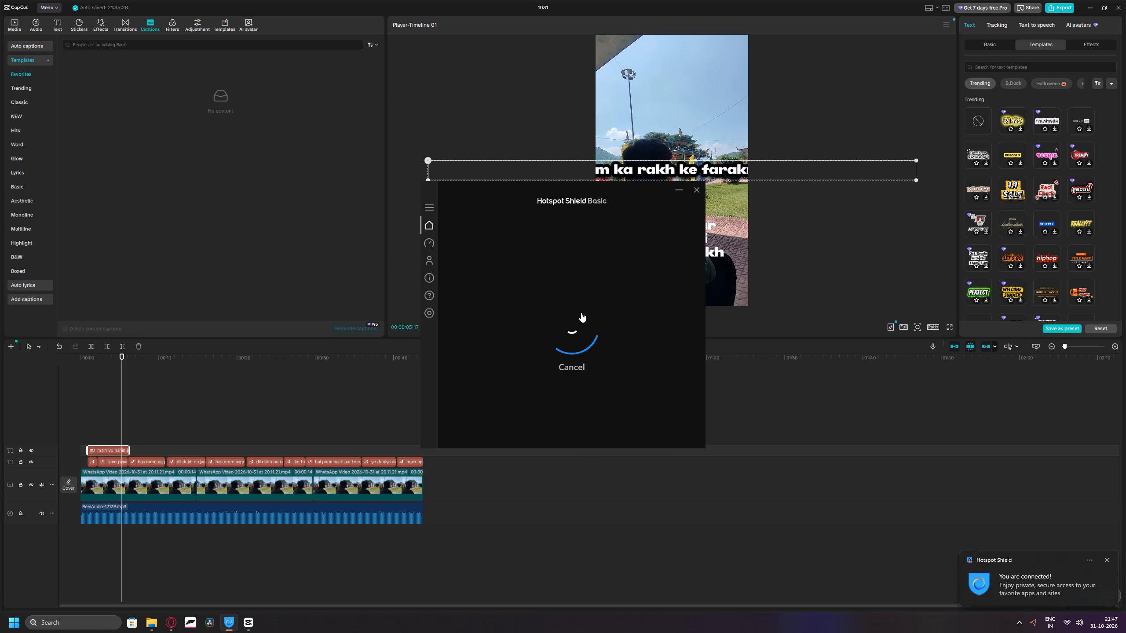
click(698, 190)
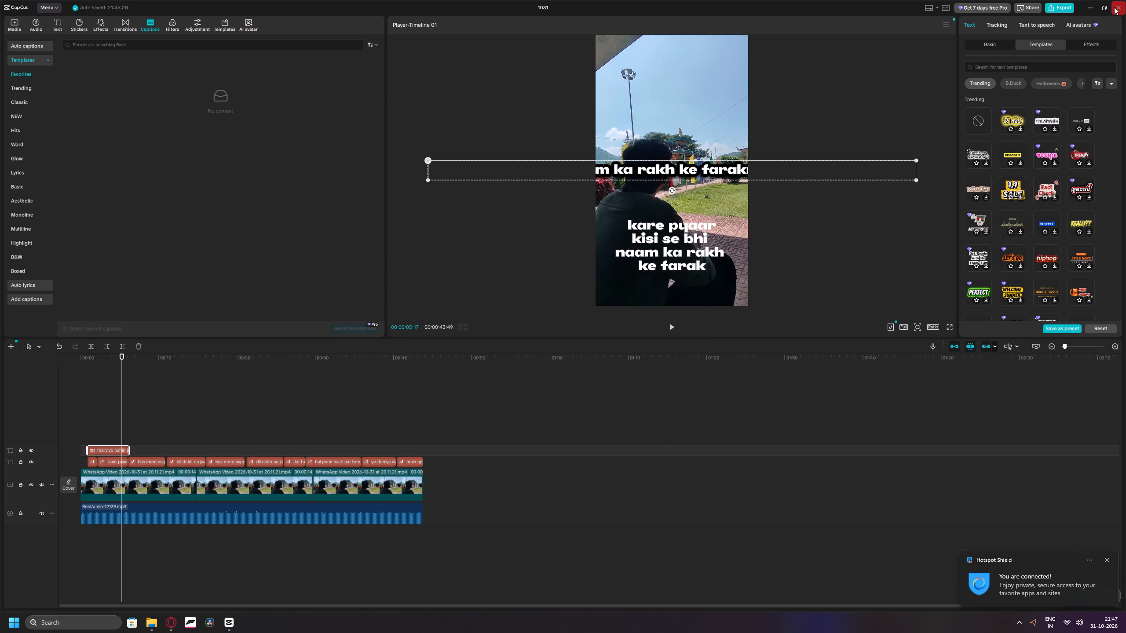
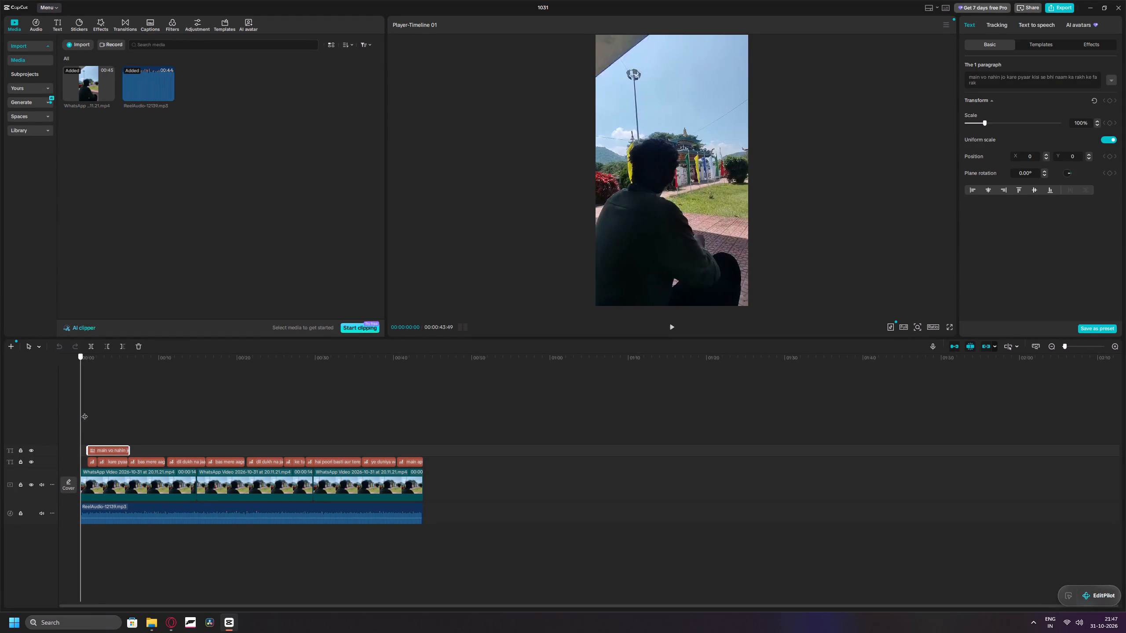
Preview the lyric text near the four-second mark and look through the selected text clip's tracking, text-to-speech and template options.
drag(84, 412, 131, 418)
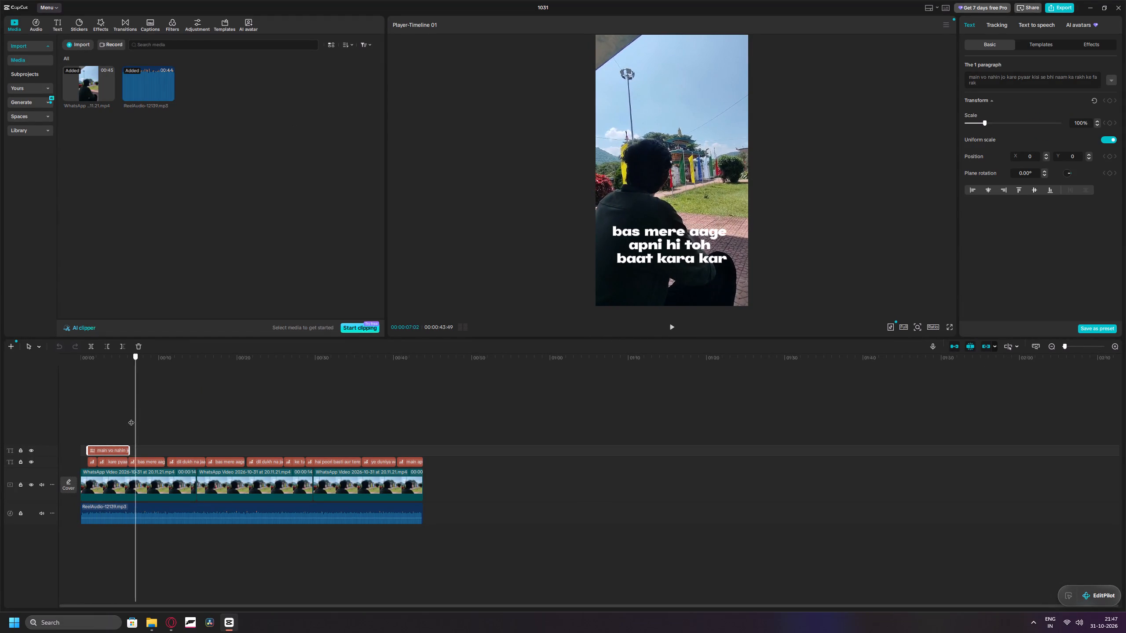
drag(131, 418, 112, 417)
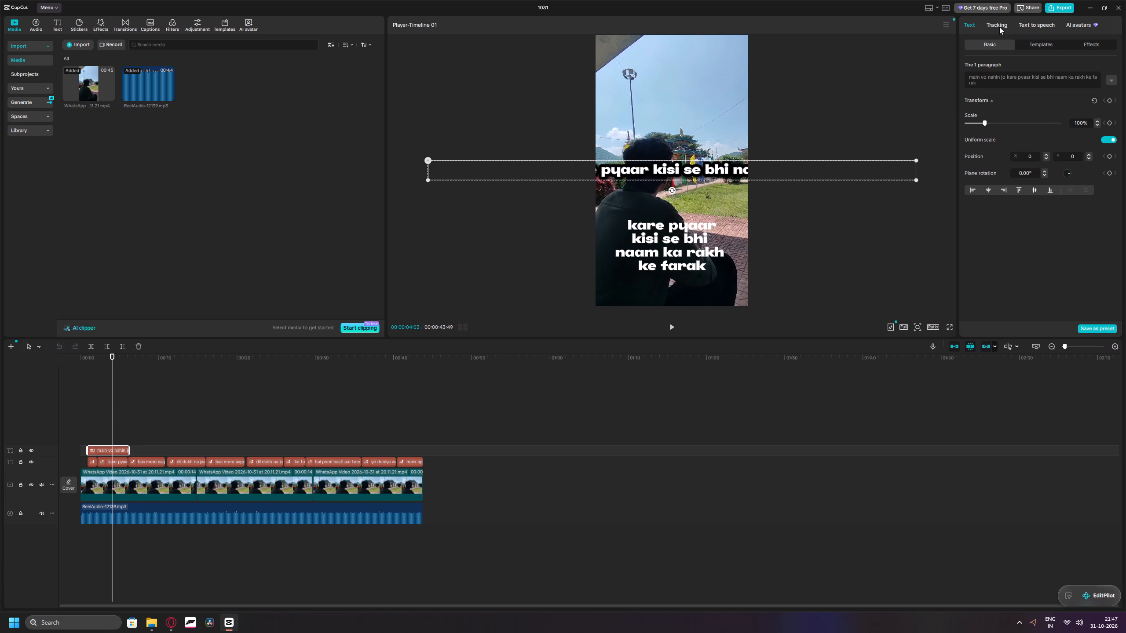
click(999, 26)
click(979, 24)
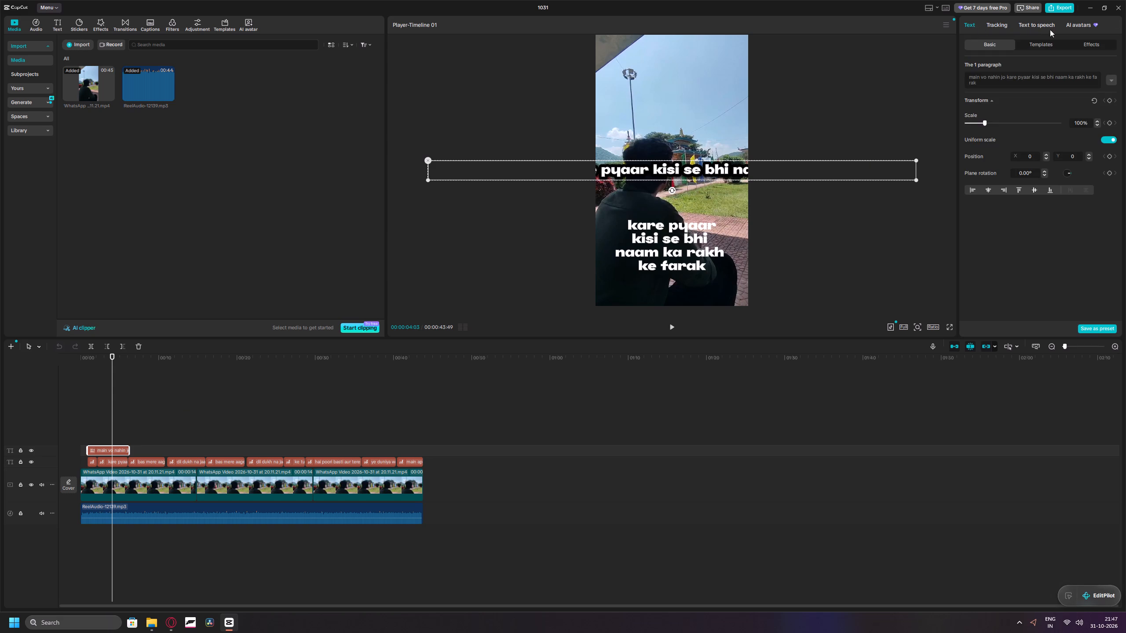
click(1043, 23)
click(972, 25)
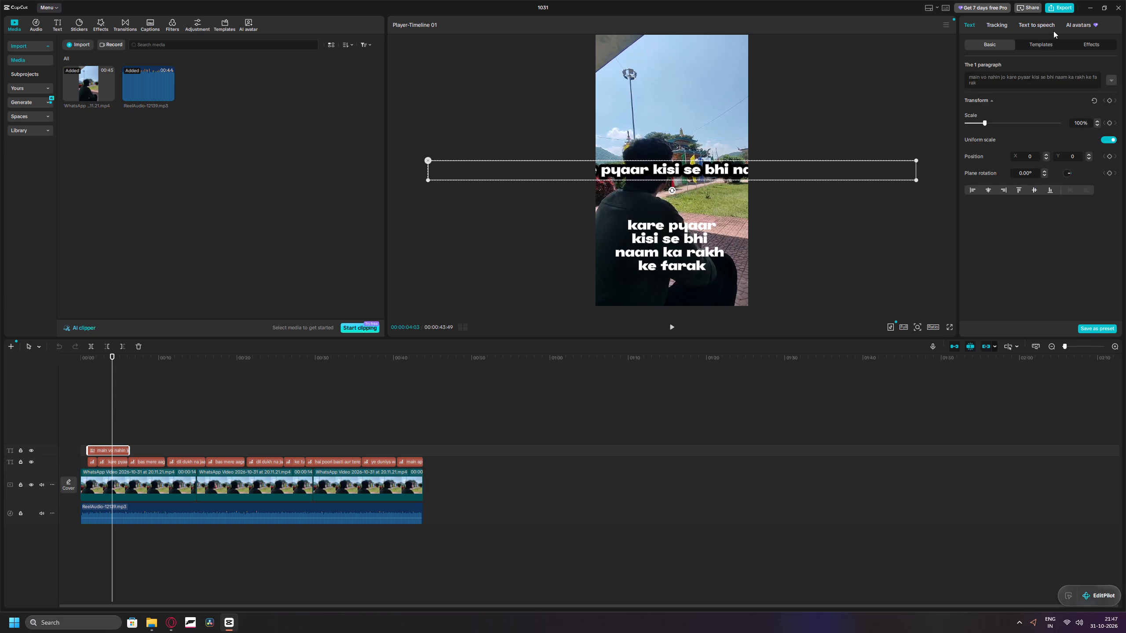
click(1046, 27)
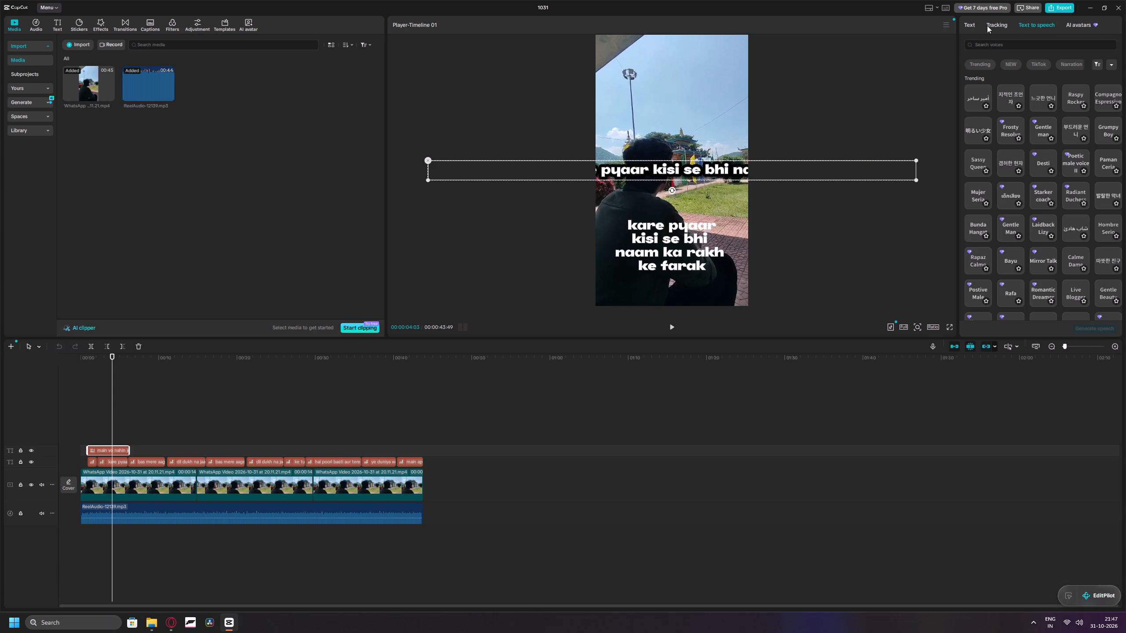
click(973, 25)
click(1042, 47)
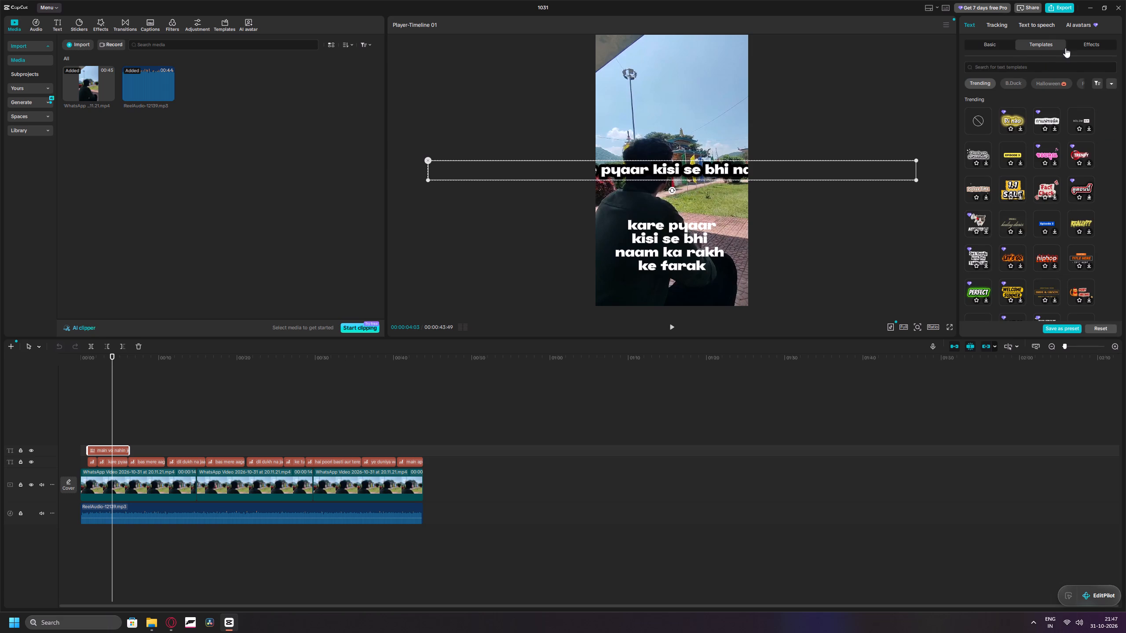
Look through the text effects and the trending and classic caption templates, and preview a bold white classic one.
click(1085, 42)
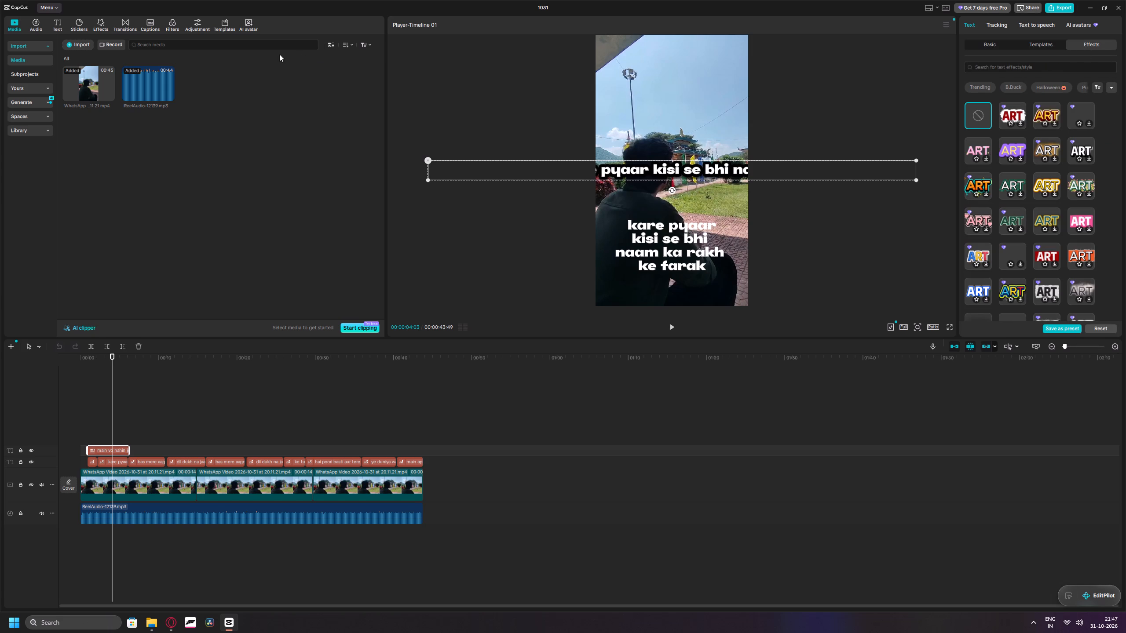
click(153, 20)
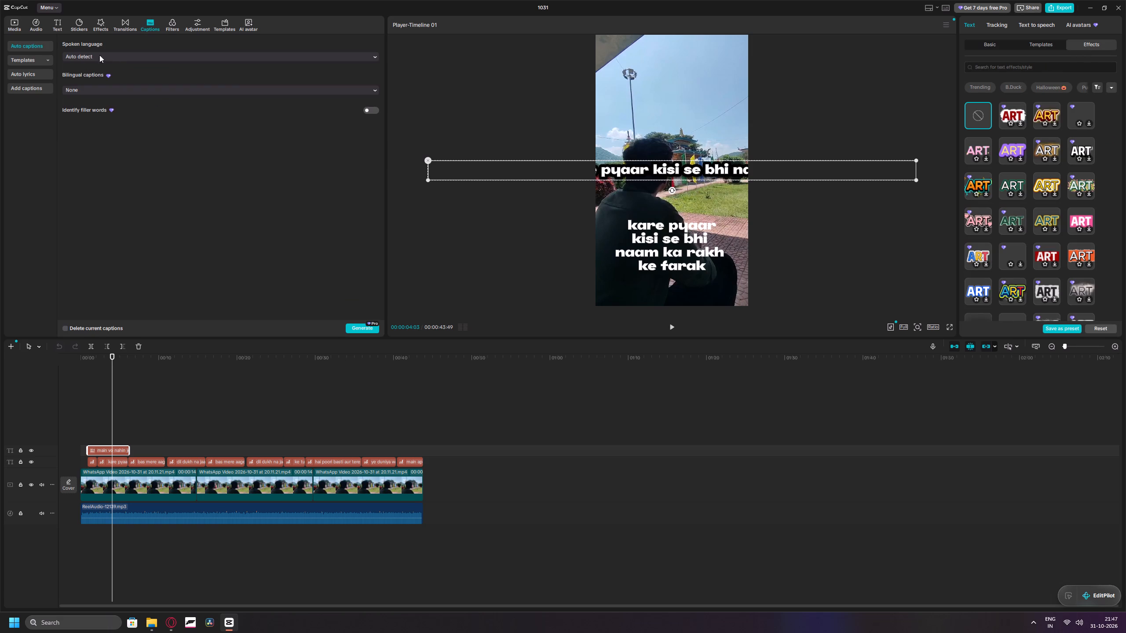
click(36, 62)
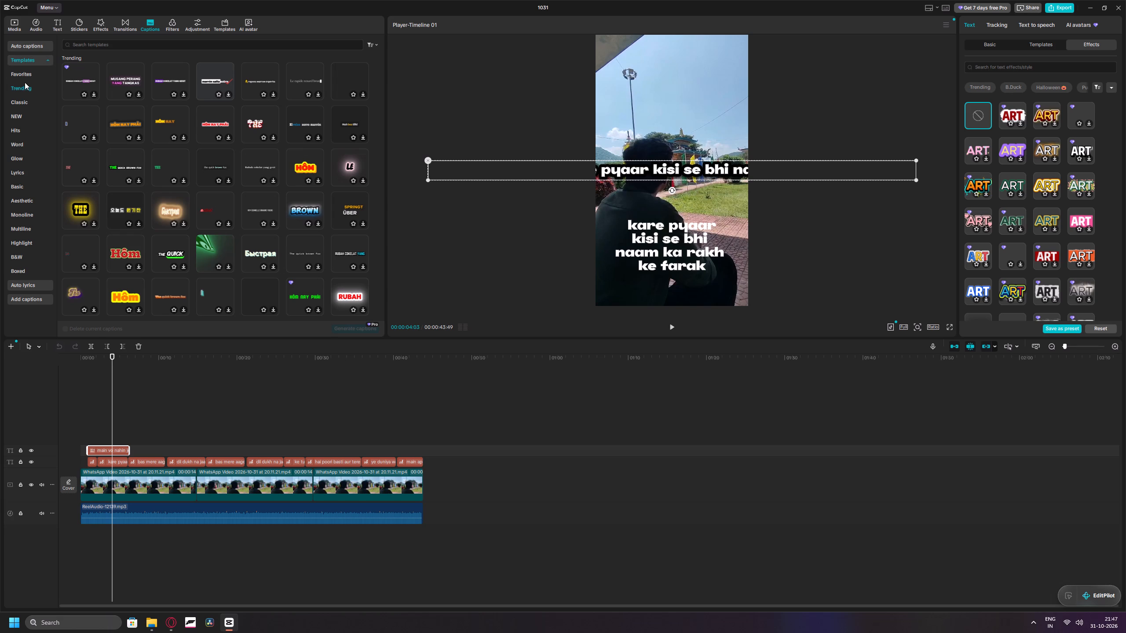
click(25, 76)
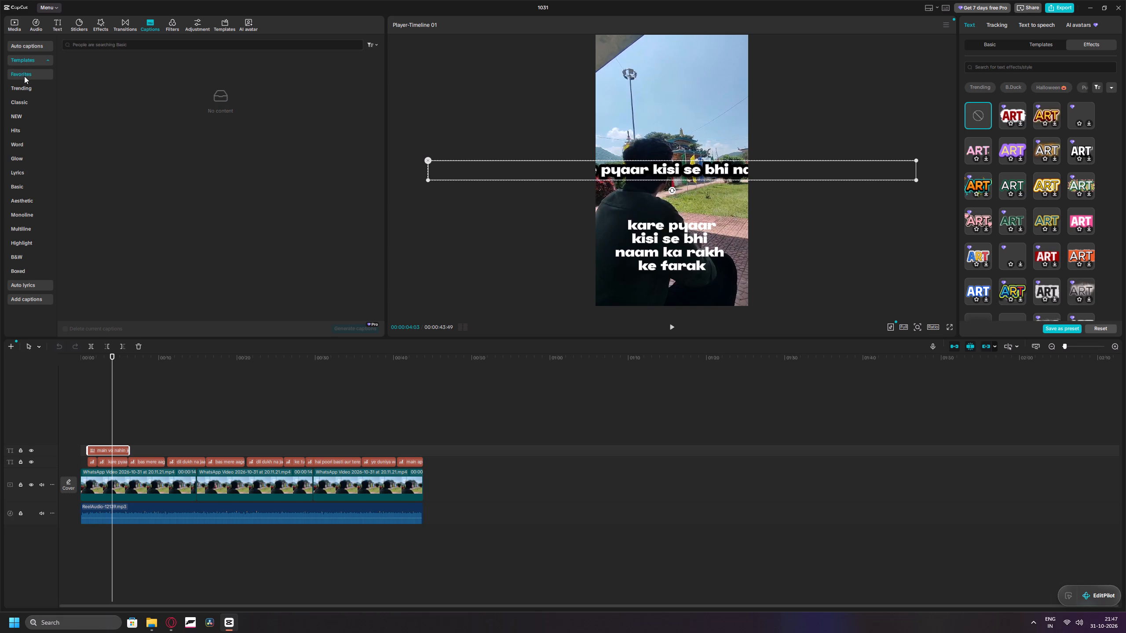
click(24, 86)
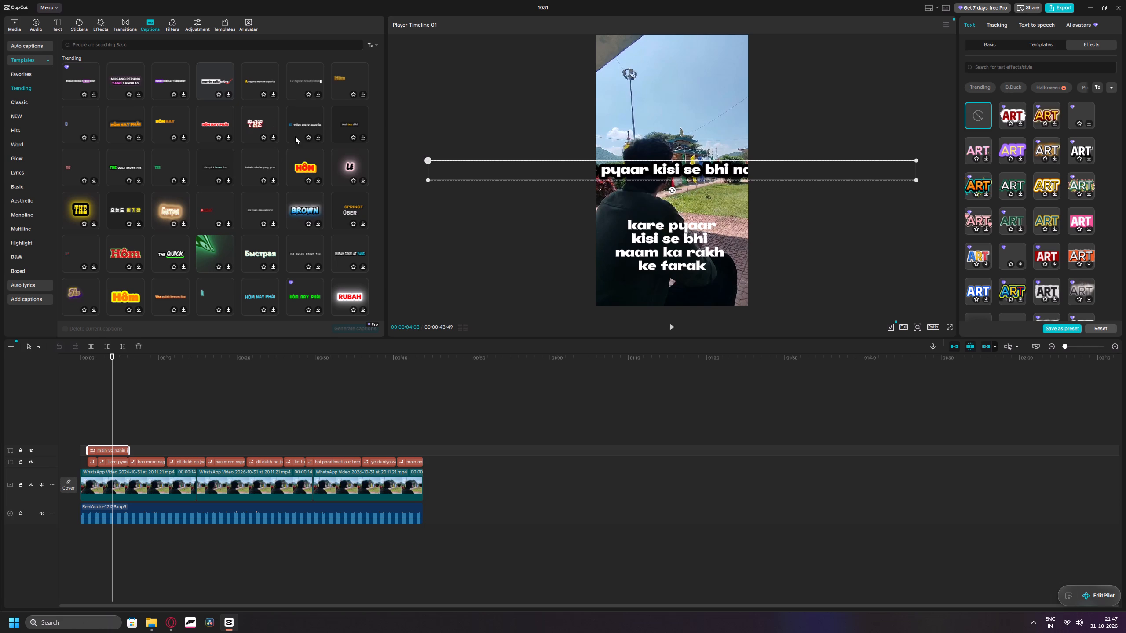
scroll(336, 86, down, 2)
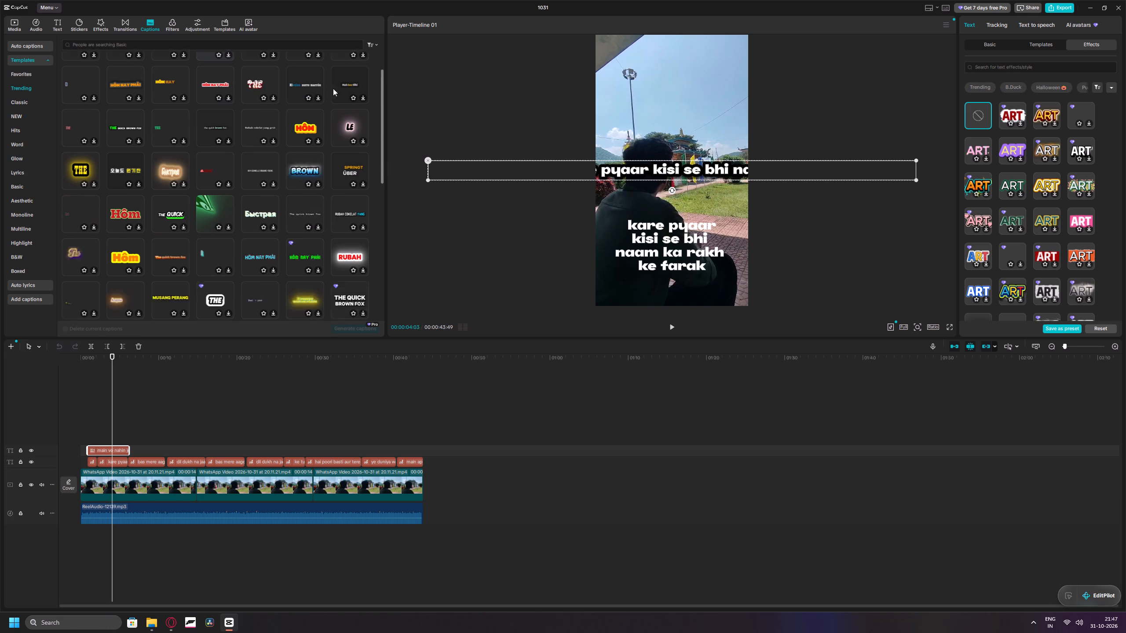
scroll(333, 88, down, 1)
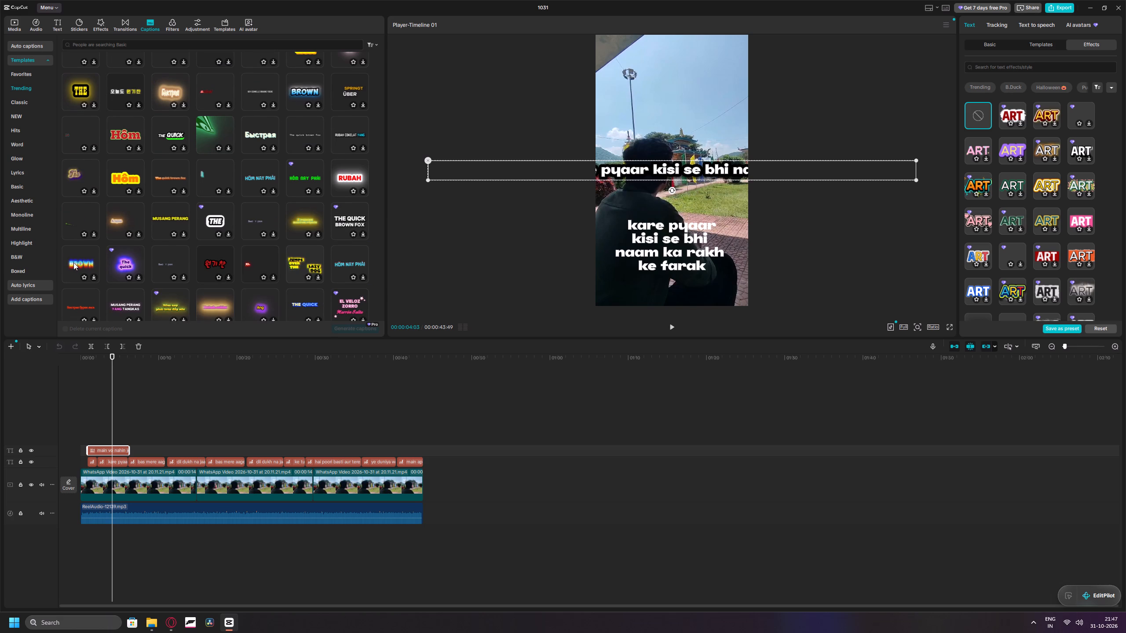
scroll(73, 262, down, 2)
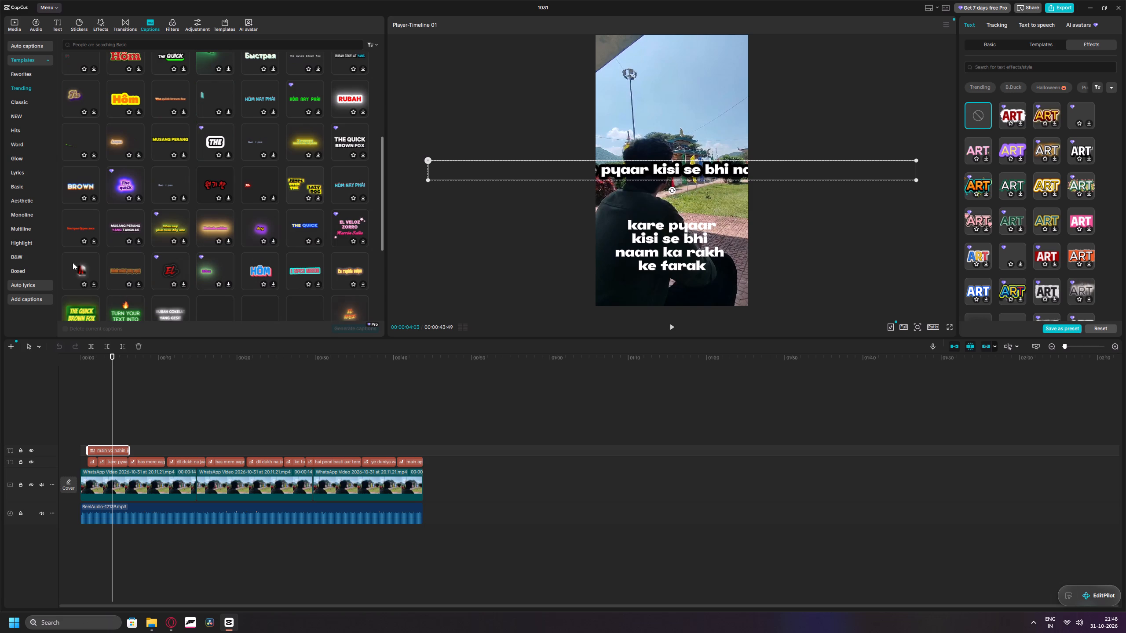
scroll(277, 267, down, 3)
scroll(125, 208, down, 3)
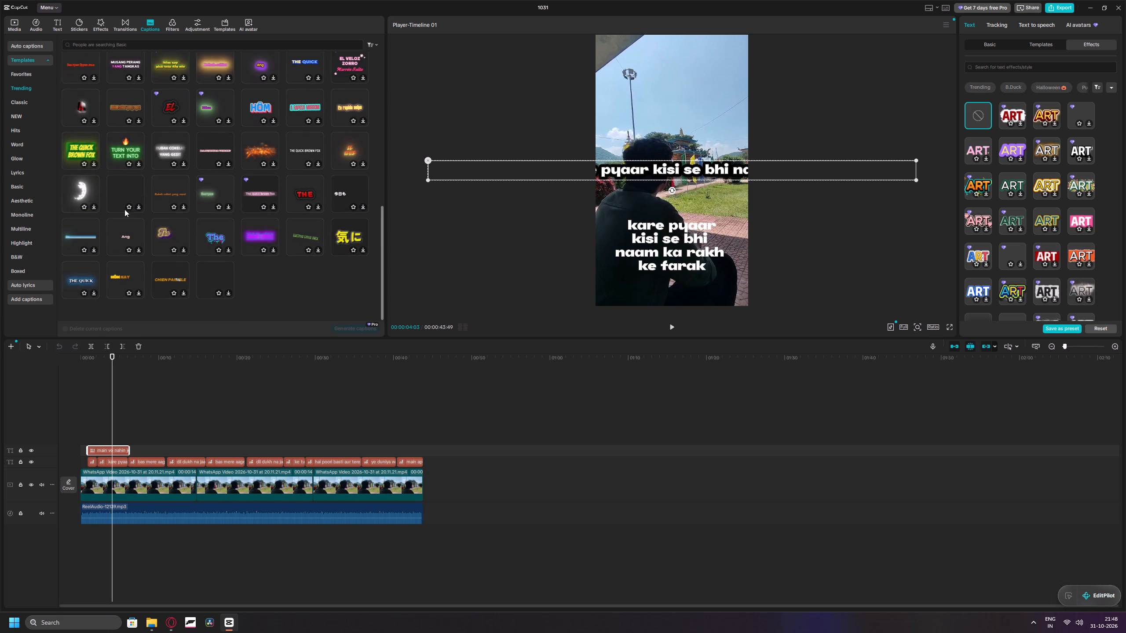
scroll(228, 271, down, 3)
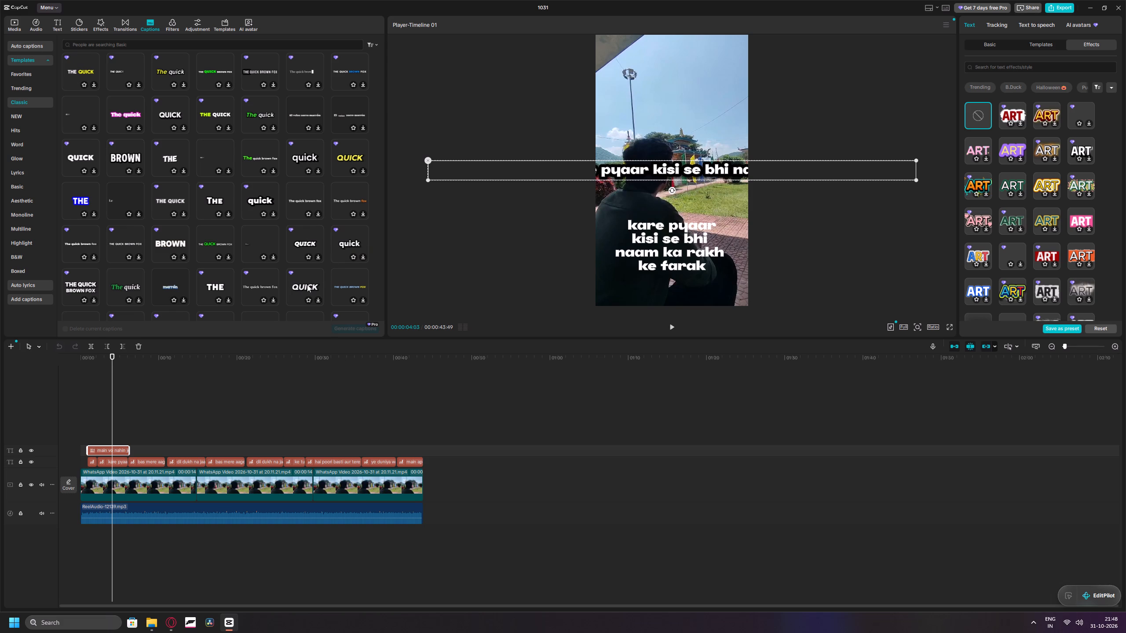
click(220, 287)
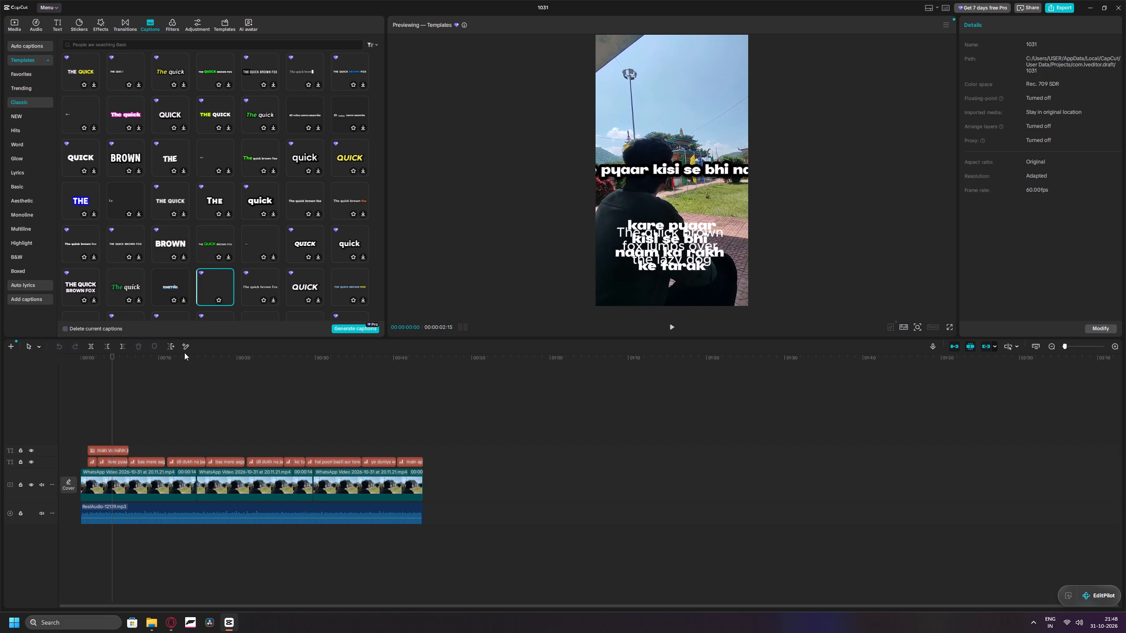
Hide the auto-generated lyric caption track directly above the video.
click(30, 460)
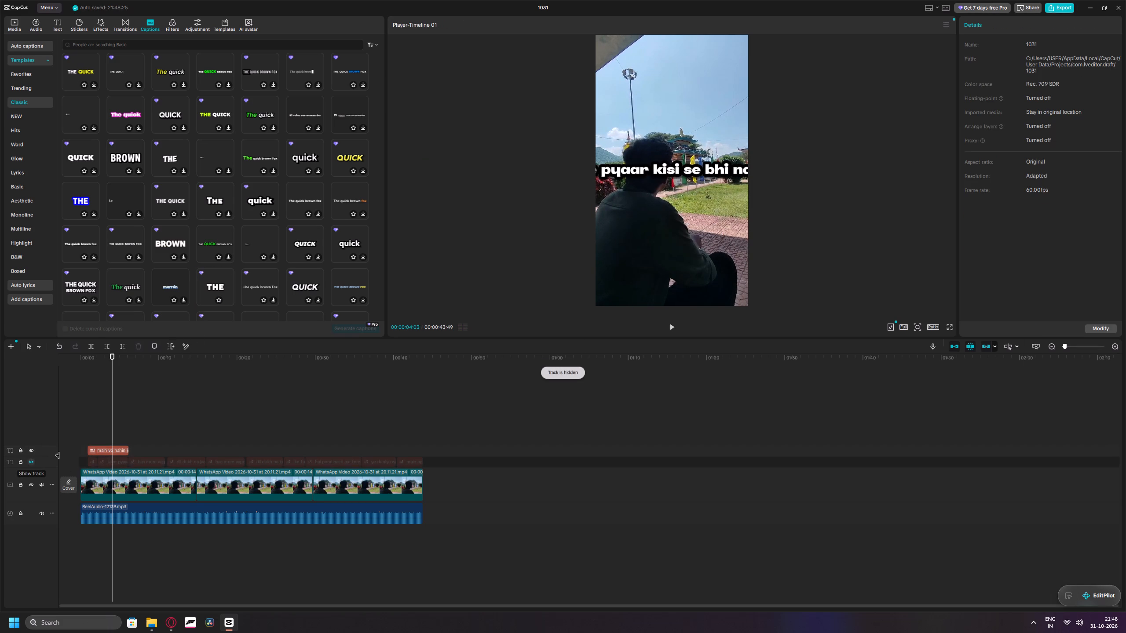
Add a classic bold white word-by-word caption template above the first lyric clip, spanning the same time.
click(99, 451)
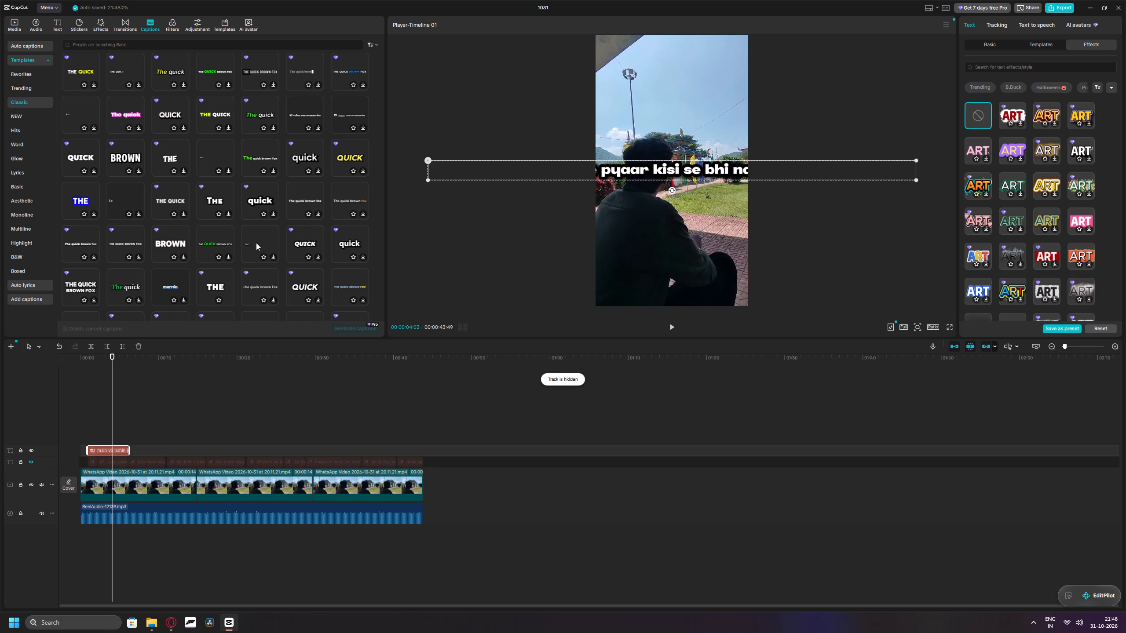
click(265, 246)
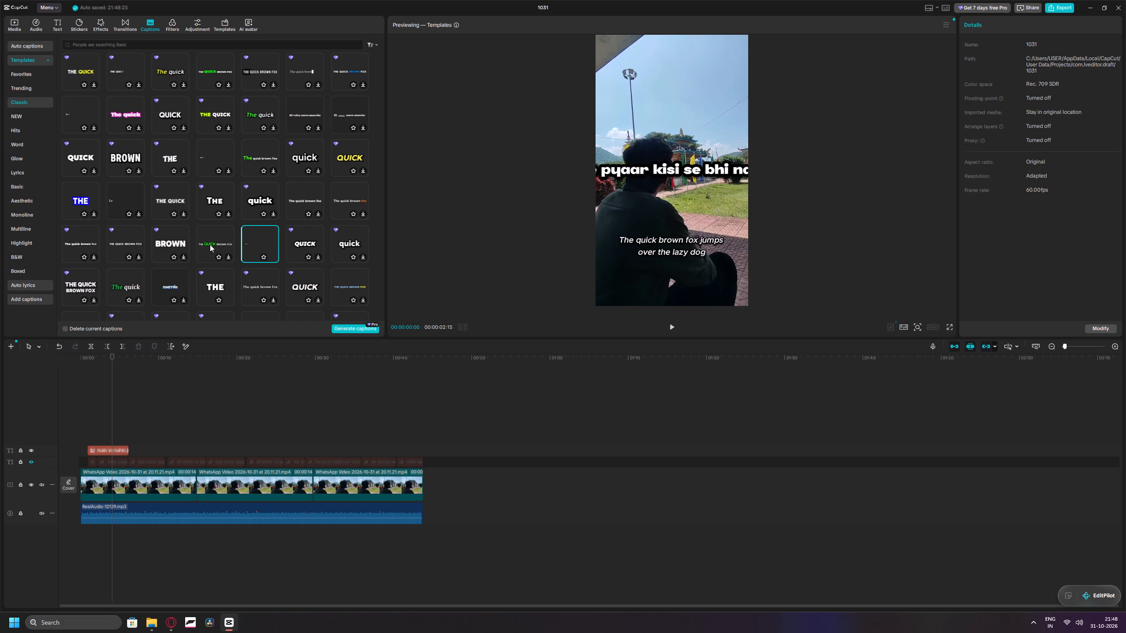
Preview the bold white all-caps classic caption template showing BROWN.
click(169, 242)
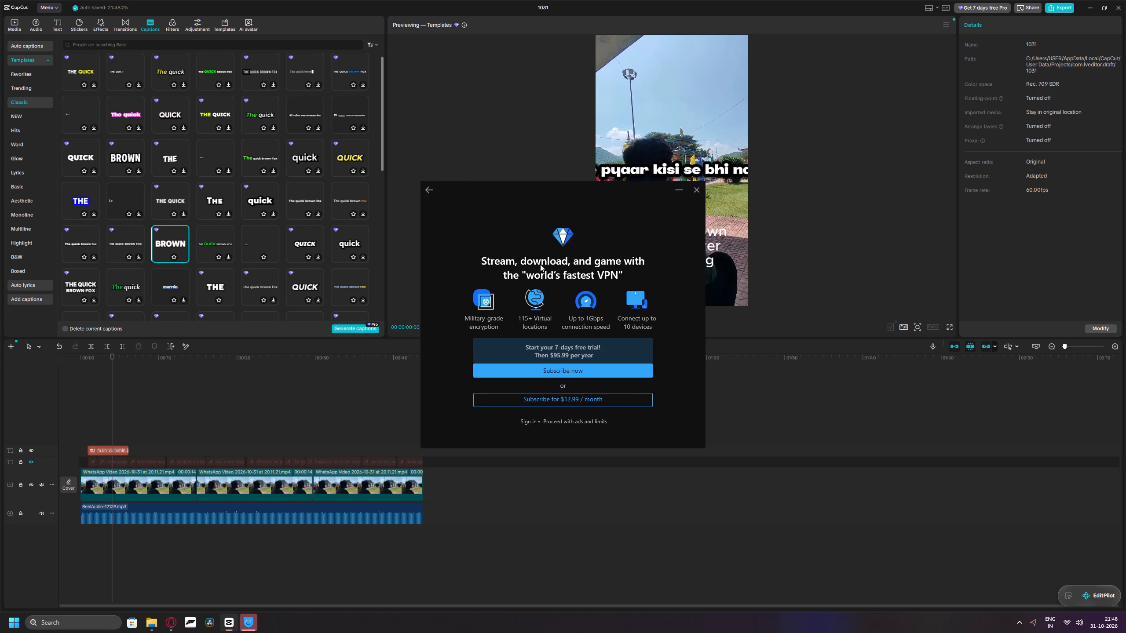
Dismiss the Hotspot Shield VPN subscription offer and minimise its window to return to CapCut.
click(428, 189)
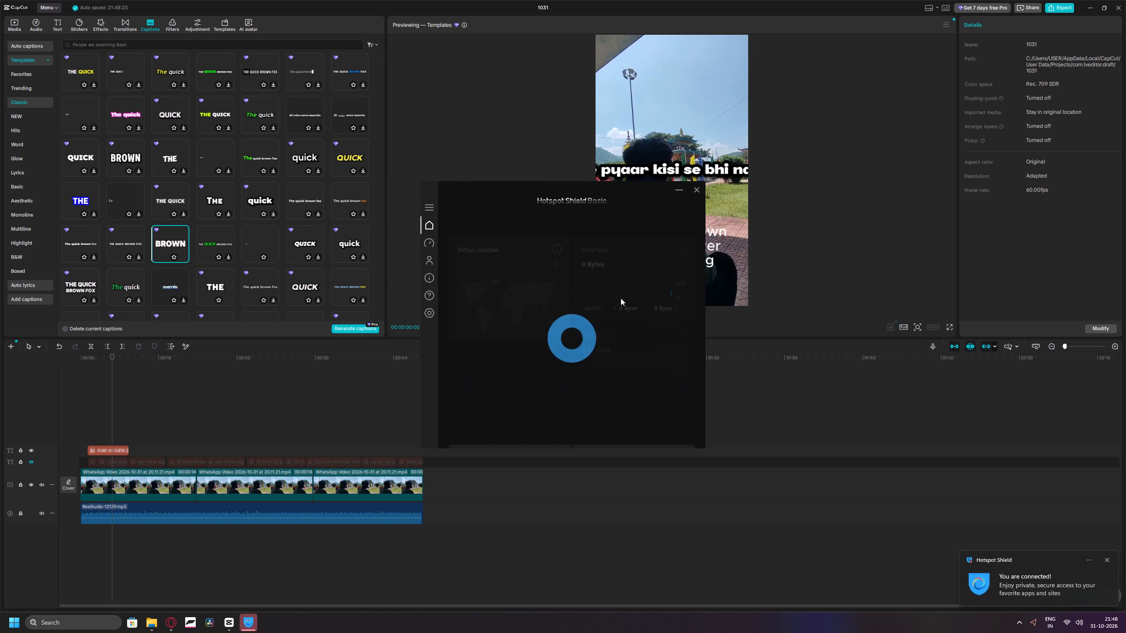
click(679, 190)
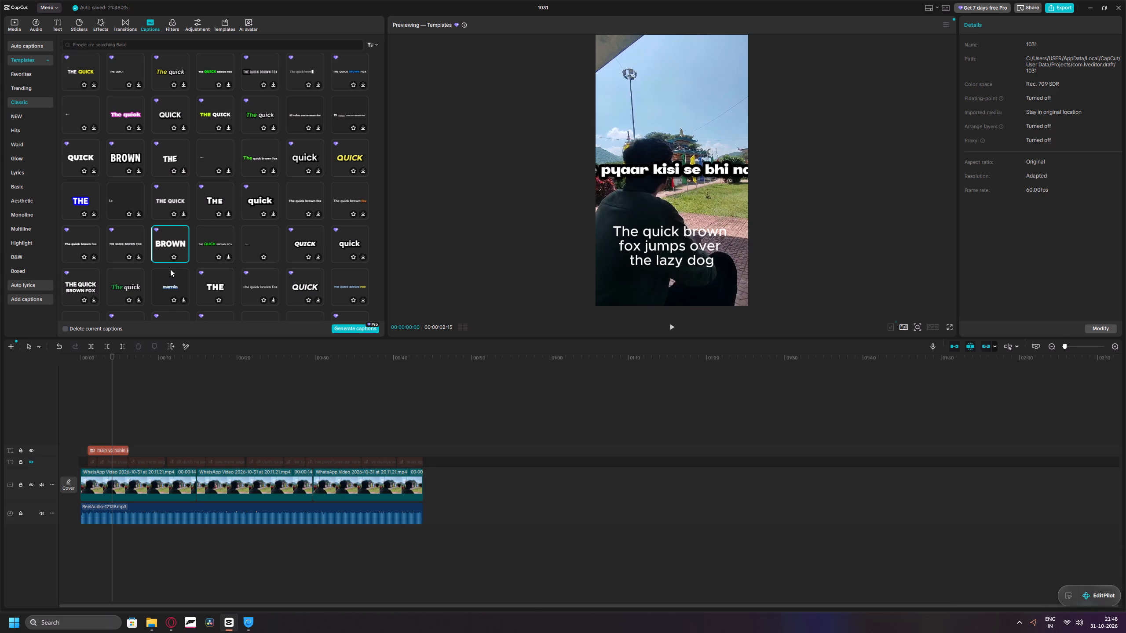
Add a classic bold white all-caps single-word caption template above the first lyric clip and extend it to span the same time.
click(181, 170)
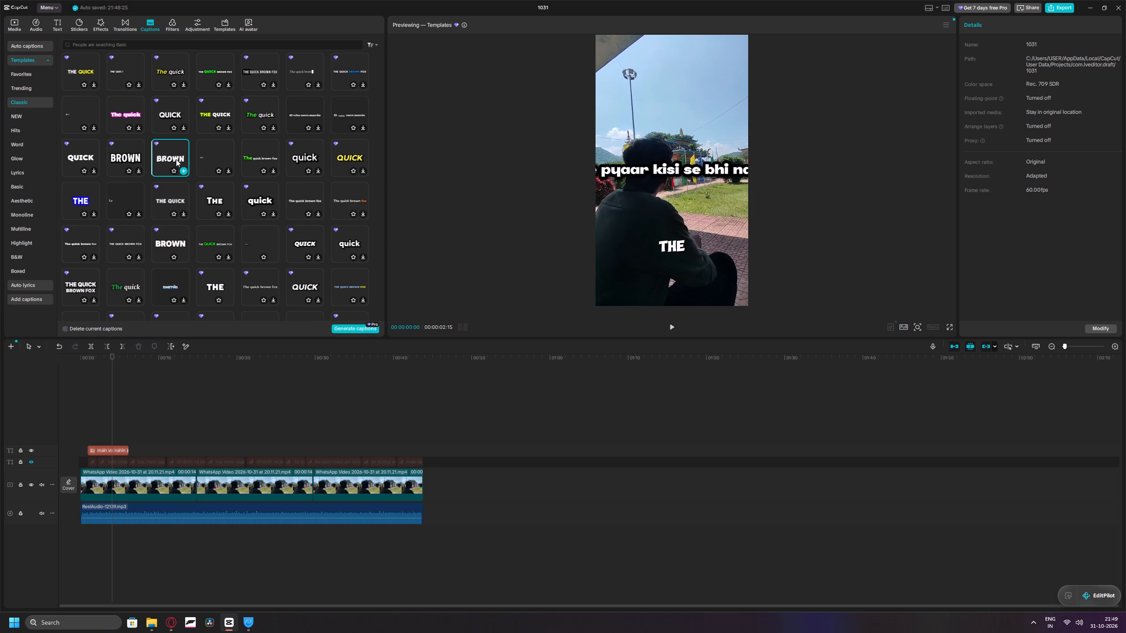
drag(176, 159, 88, 438)
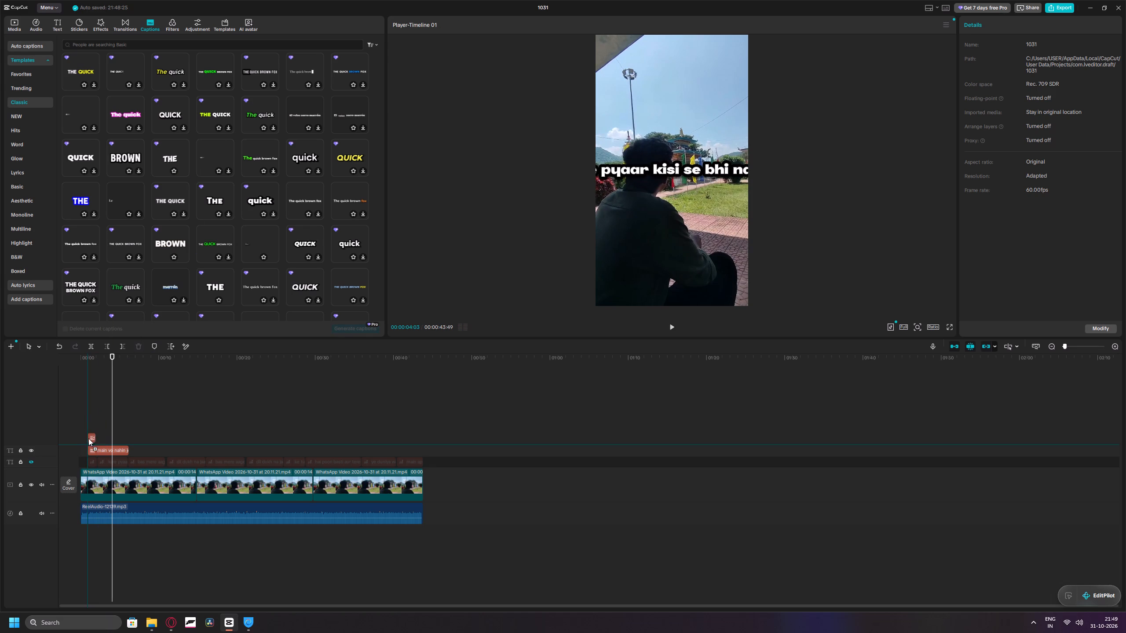
drag(88, 438, 88, 438)
drag(104, 440, 130, 441)
Open the text settings of the first lyric clip directly below the new caption template.
click(115, 449)
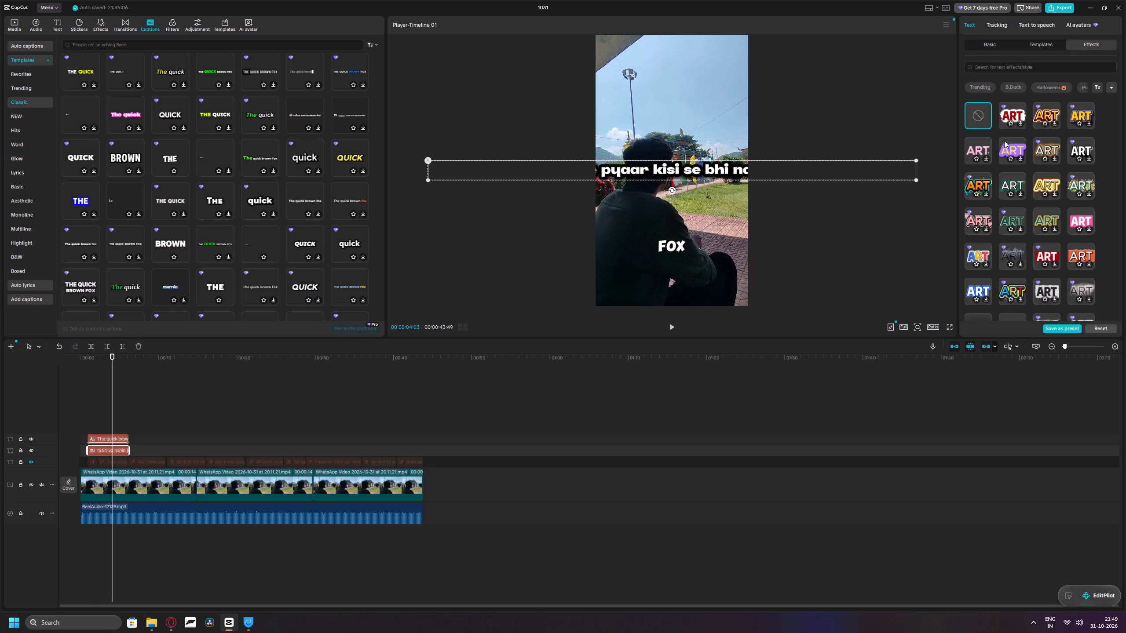
Replace the new caption's placeholder text with "main vo nahin jo kare pyaar kisi se bhi naam ka rakh ke farak", copied from the lyric clip below.
click(983, 46)
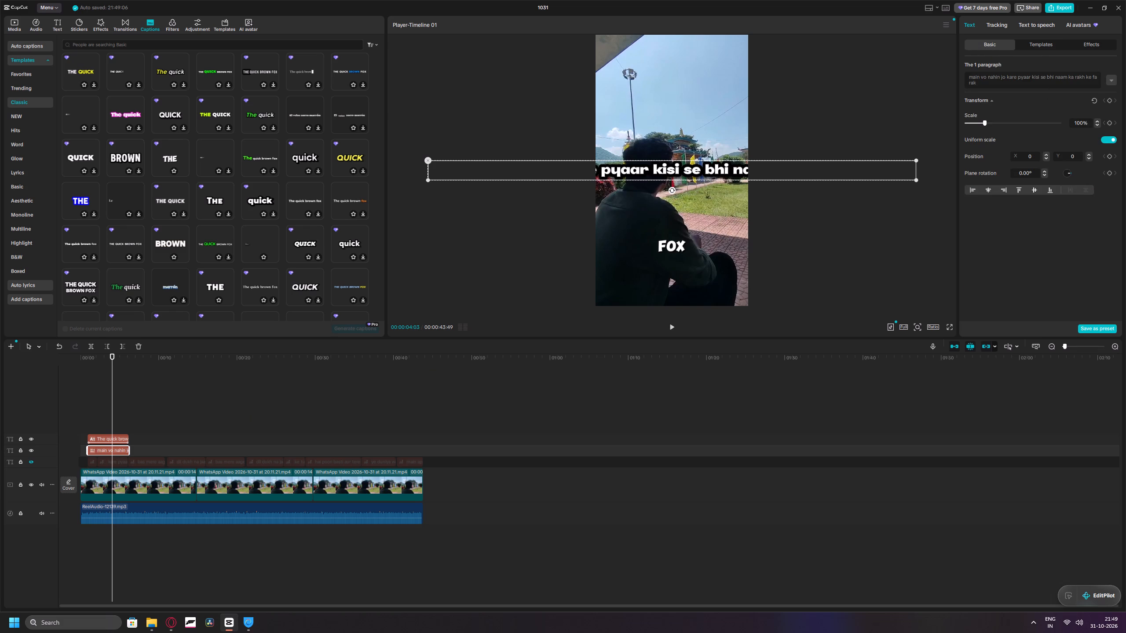
triple_click(1048, 85)
click(1048, 85)
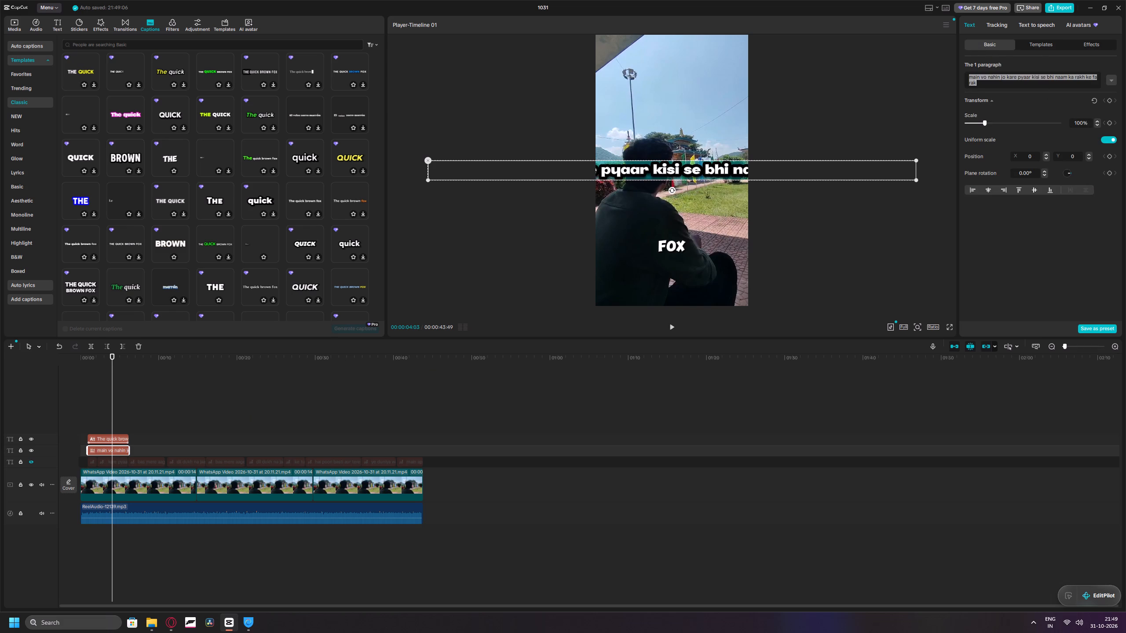
key(ctrl+c)
key(ctrl+c)
key(ctrl+c)
key(ctrl+c)
key(ctrl+c)
click(106, 439)
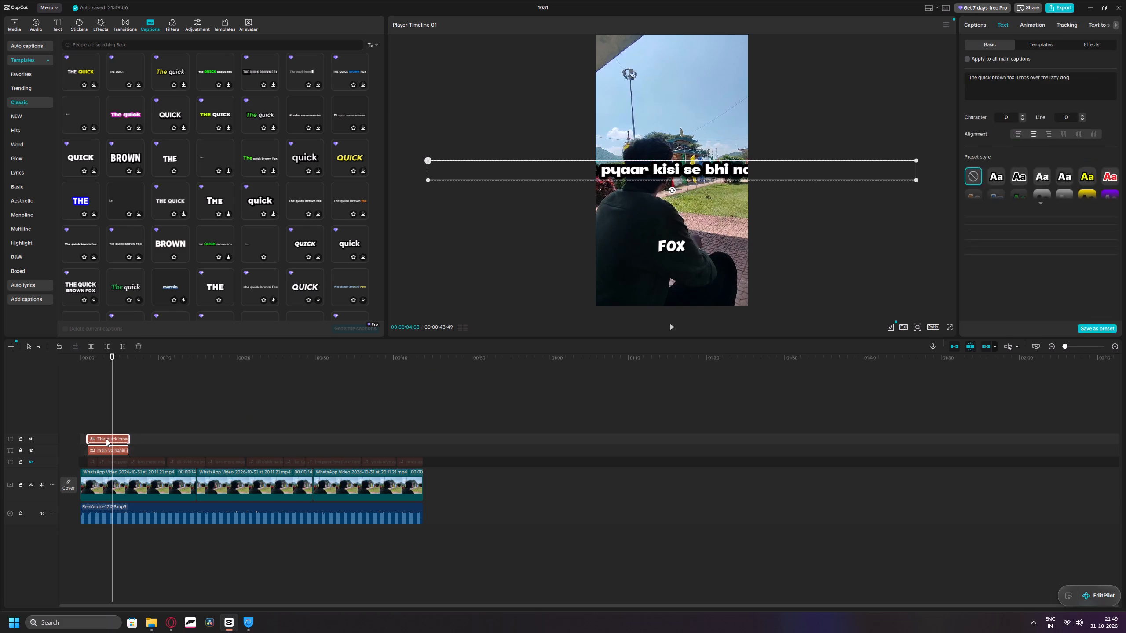
triple_click(1068, 91)
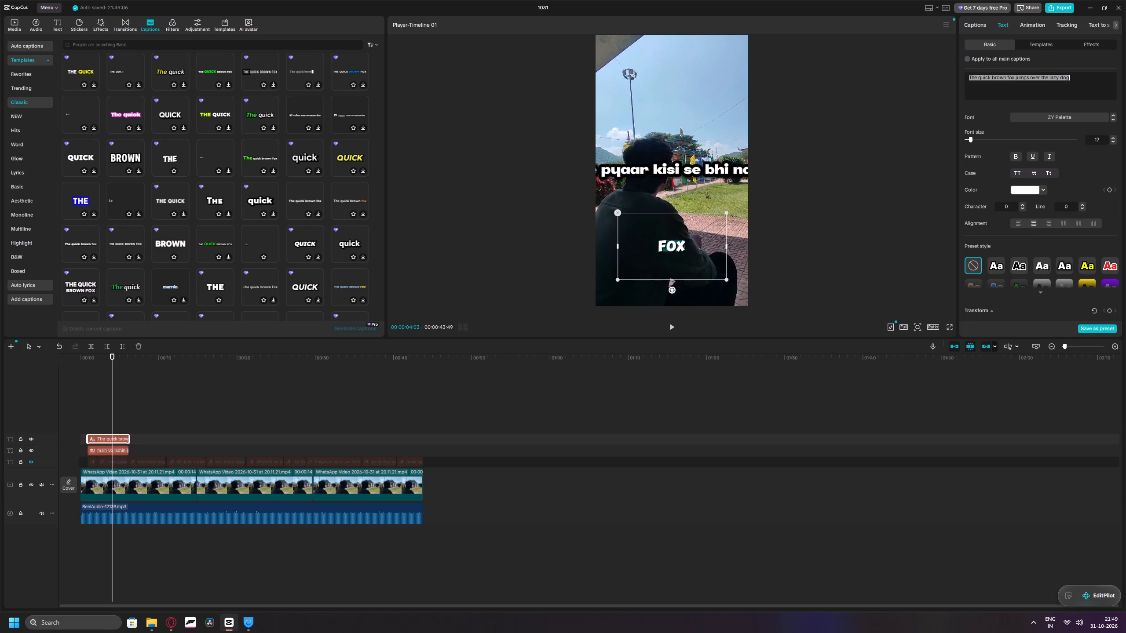
key(BackSpace)
key(ctrl+v)
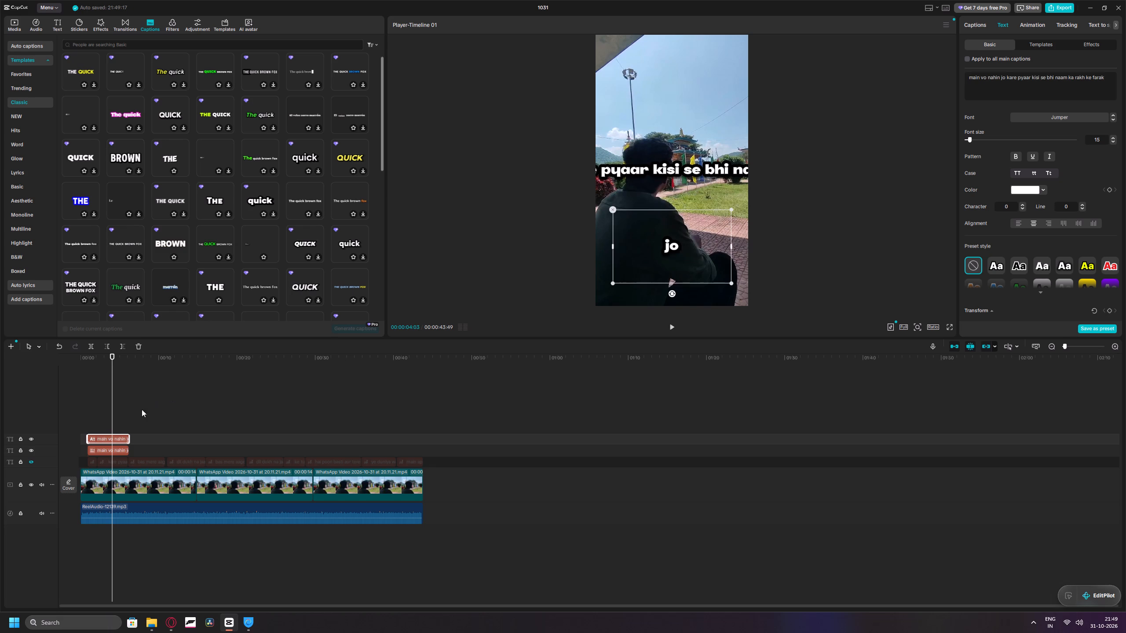
Hide the track of the old lyric text template clip beneath the new caption.
click(32, 450)
Play the video from the start to check how the new caption's words are timed to the song.
drag(112, 360, 77, 365)
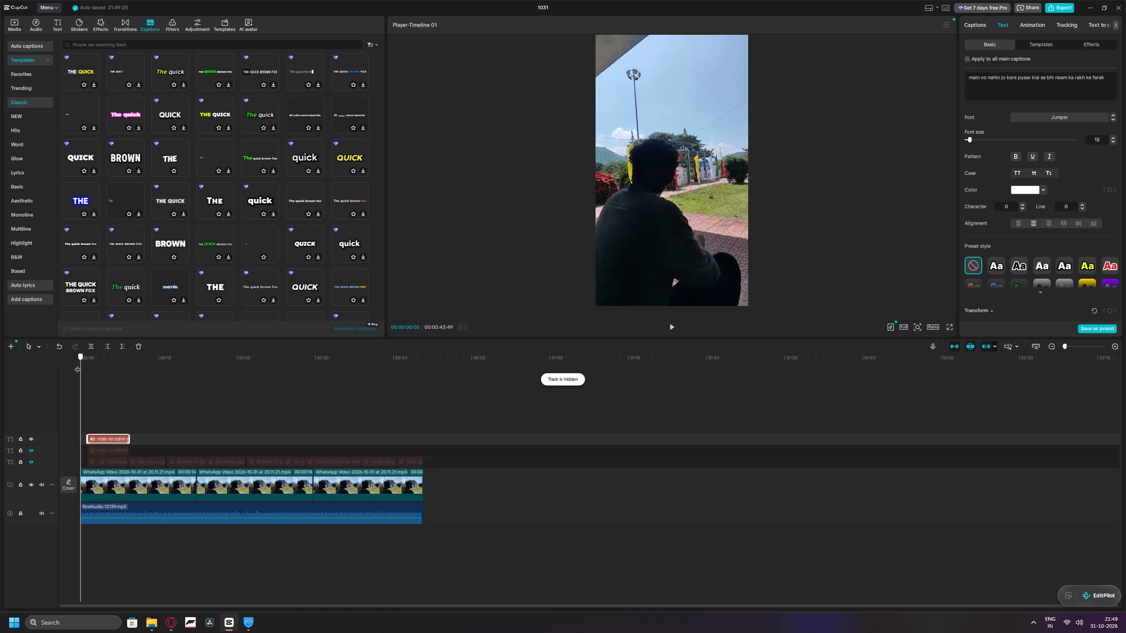
drag(77, 365, 65, 367)
click(671, 325)
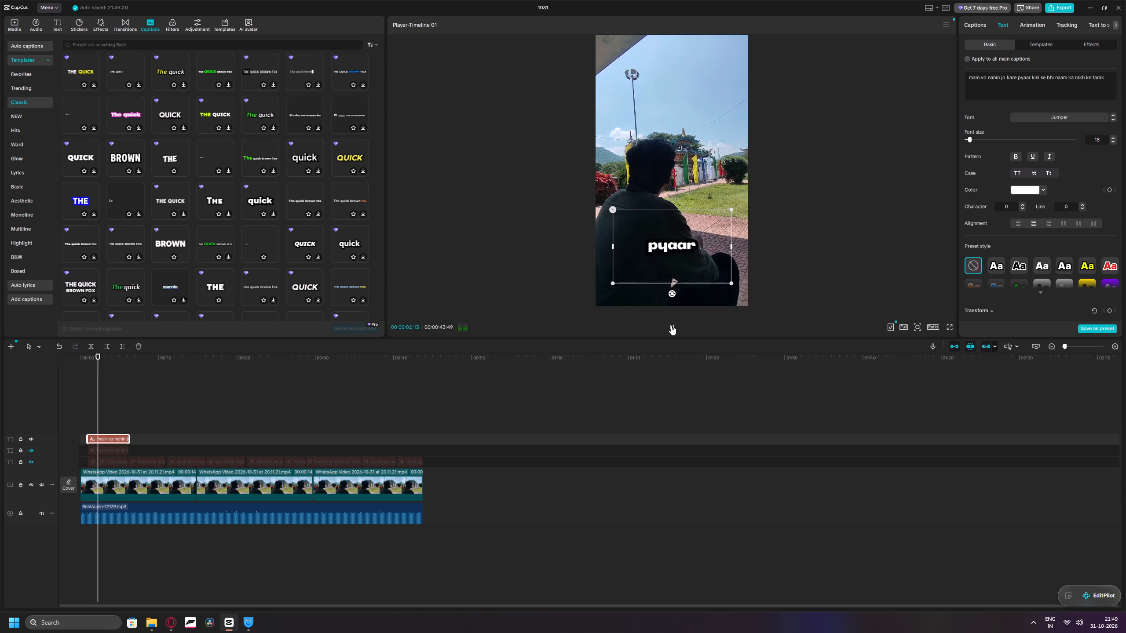
click(671, 325)
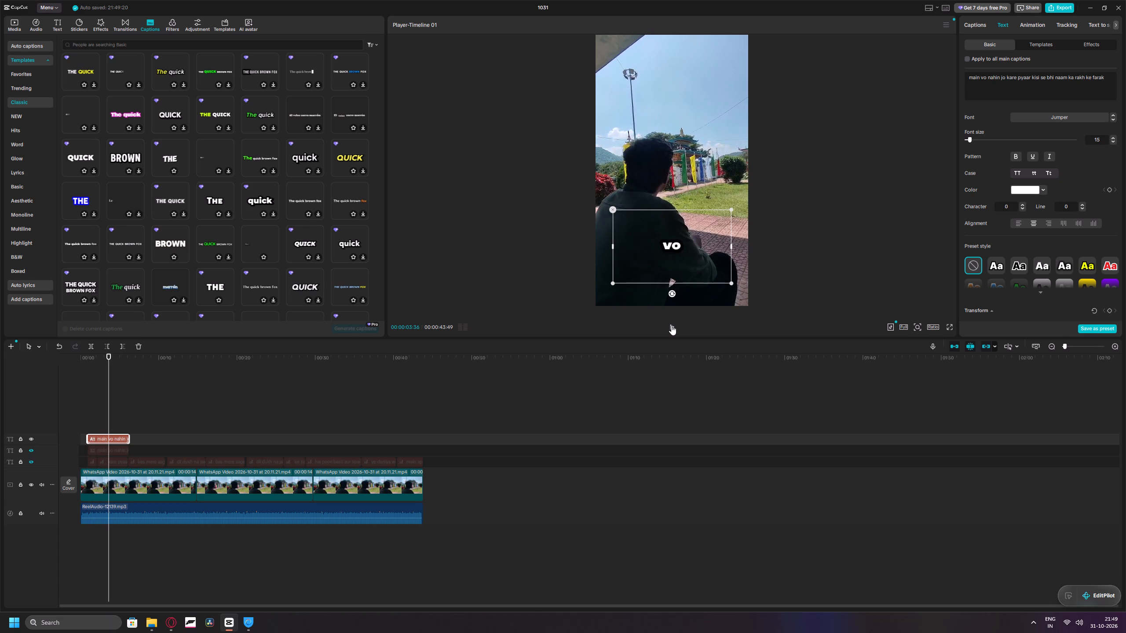
click(671, 325)
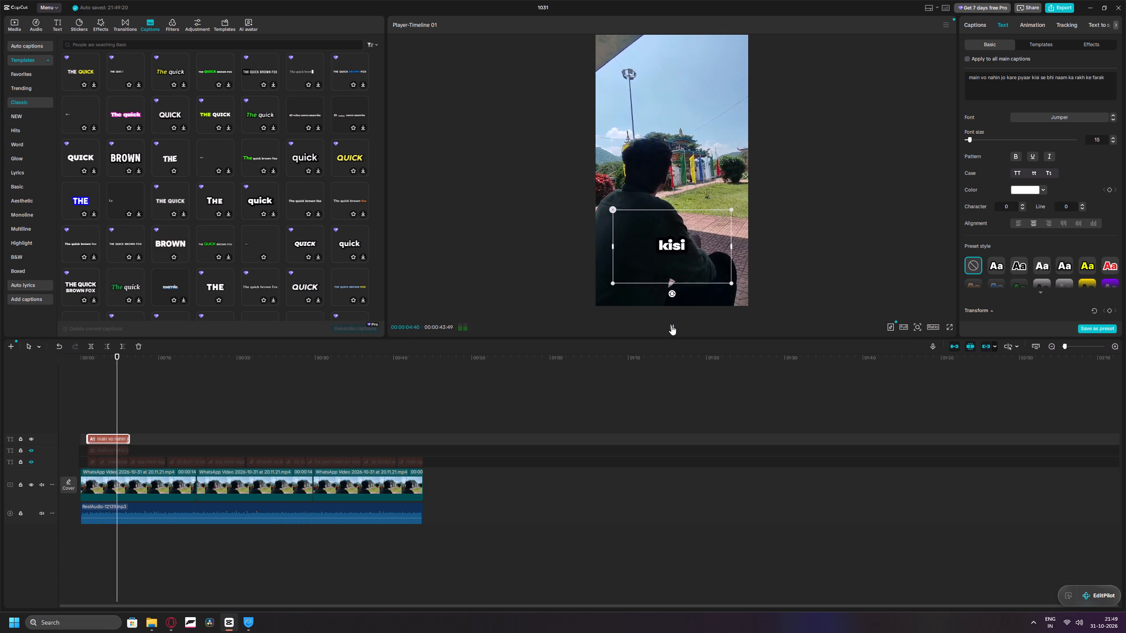
click(671, 325)
Look through the new caption's basic settings, animations, caption list and text templates for a way to adjust its style and word timing.
scroll(1033, 207, down, 13)
scroll(1031, 208, up, 4)
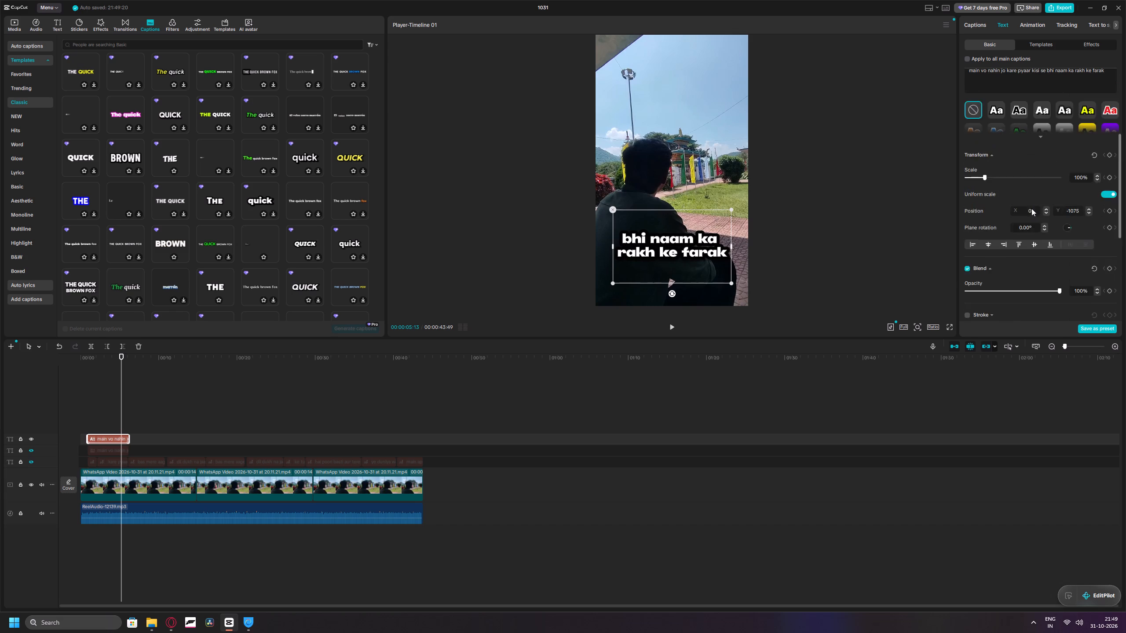
scroll(1031, 208, up, 12)
click(1037, 49)
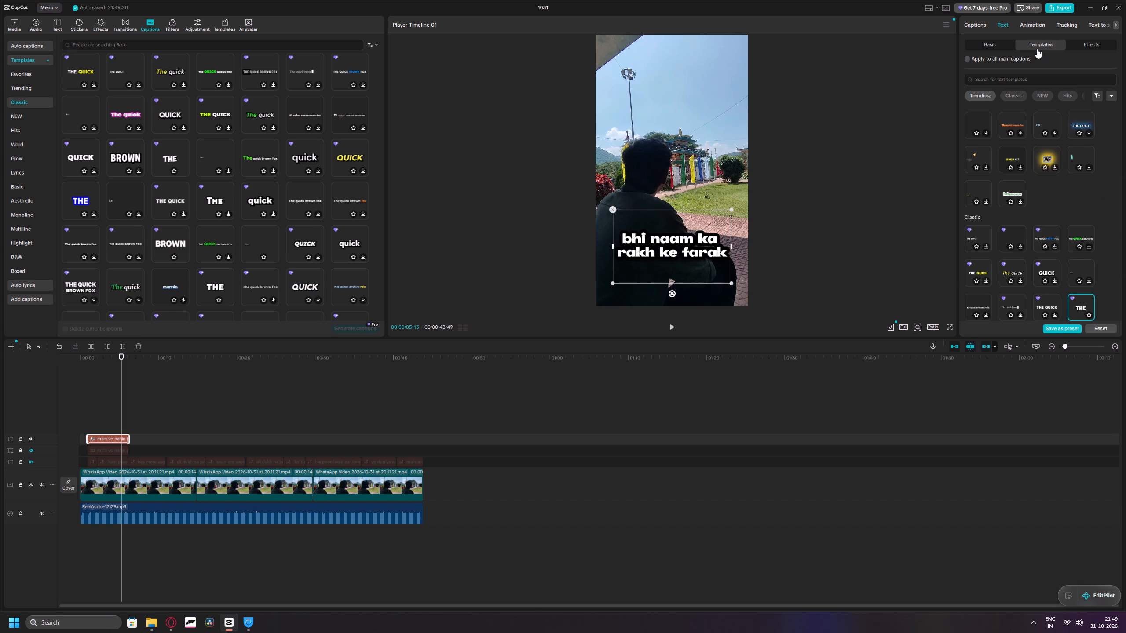
click(1024, 27)
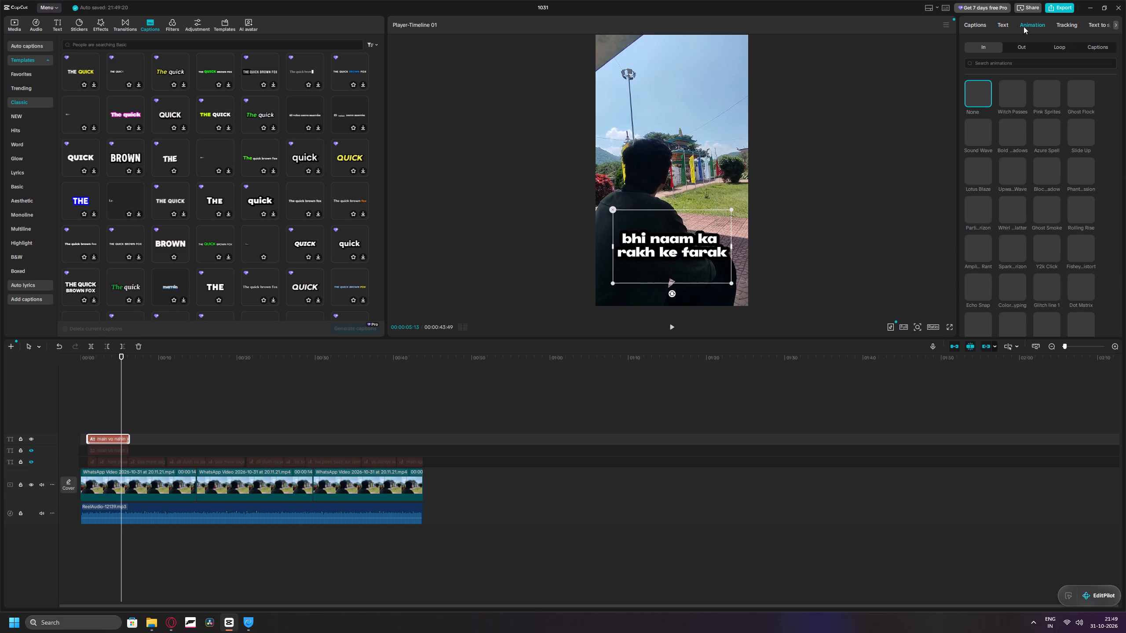
click(1004, 25)
click(981, 21)
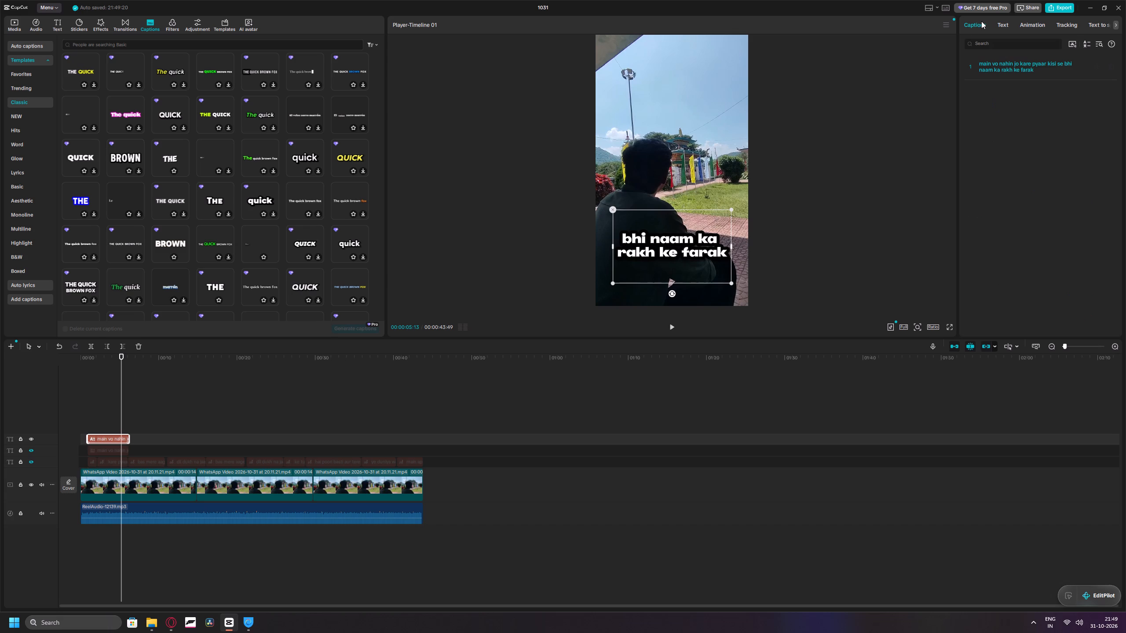
click(1005, 23)
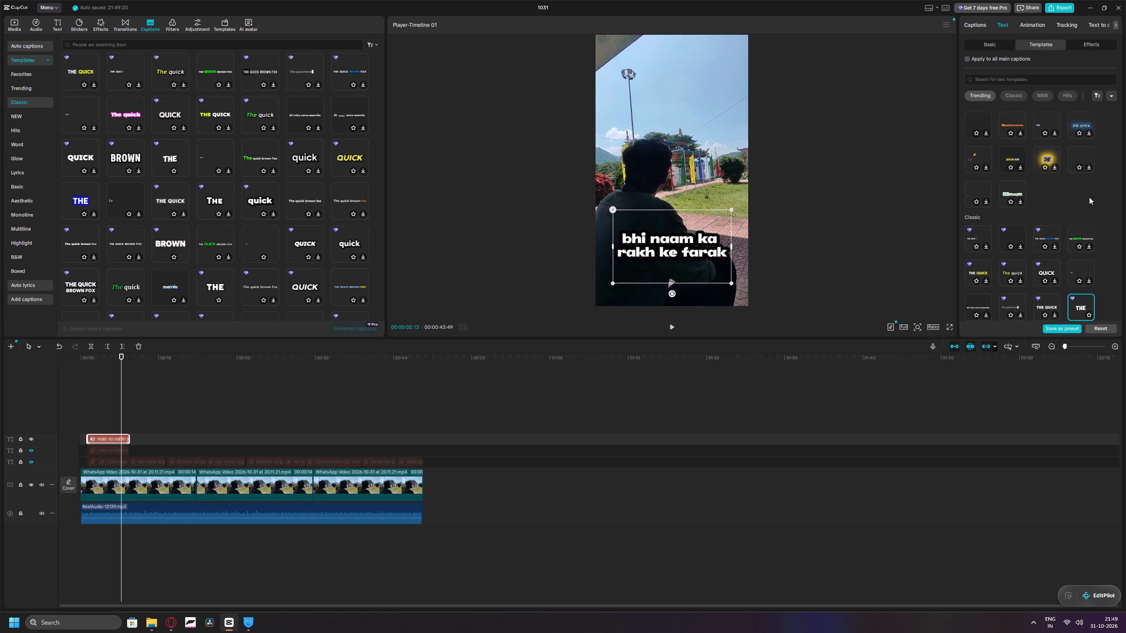
scroll(1090, 226, down, 20)
scroll(1086, 236, up, 8)
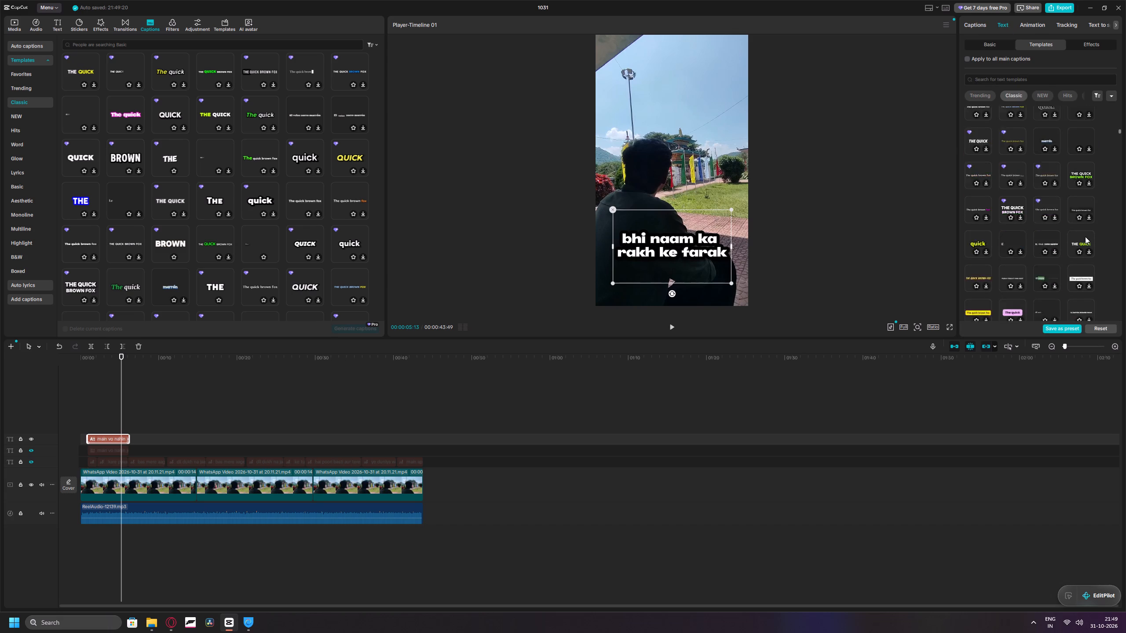
scroll(1085, 236, up, 20)
scroll(1085, 236, up, 20)
scroll(1085, 236, up, 3)
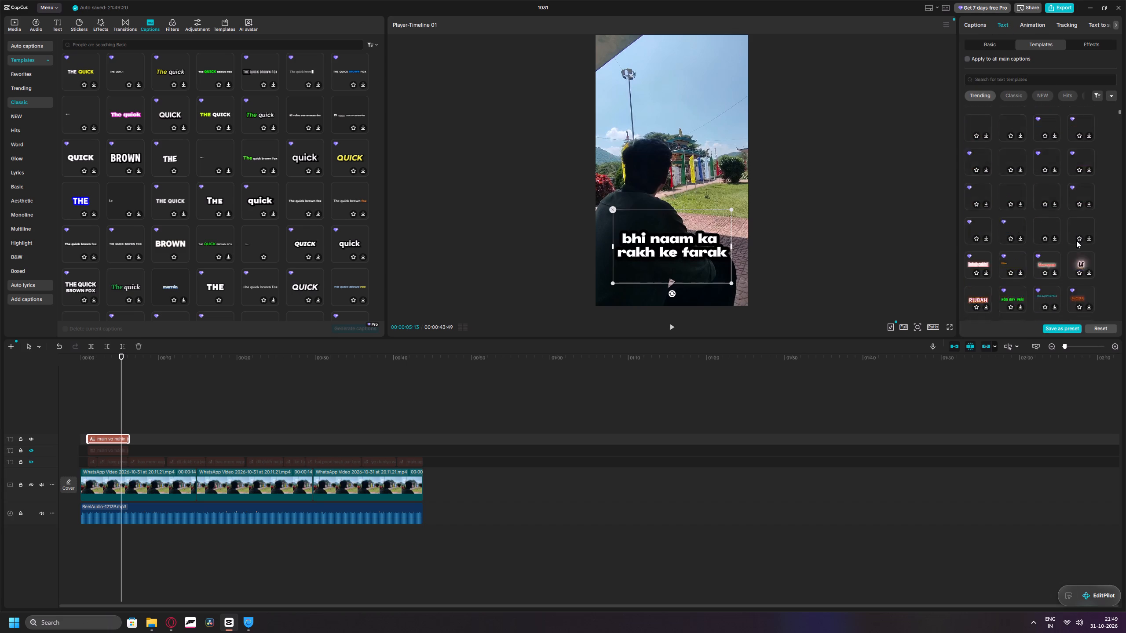
scroll(1076, 240, up, 20)
scroll(1076, 240, up, 12)
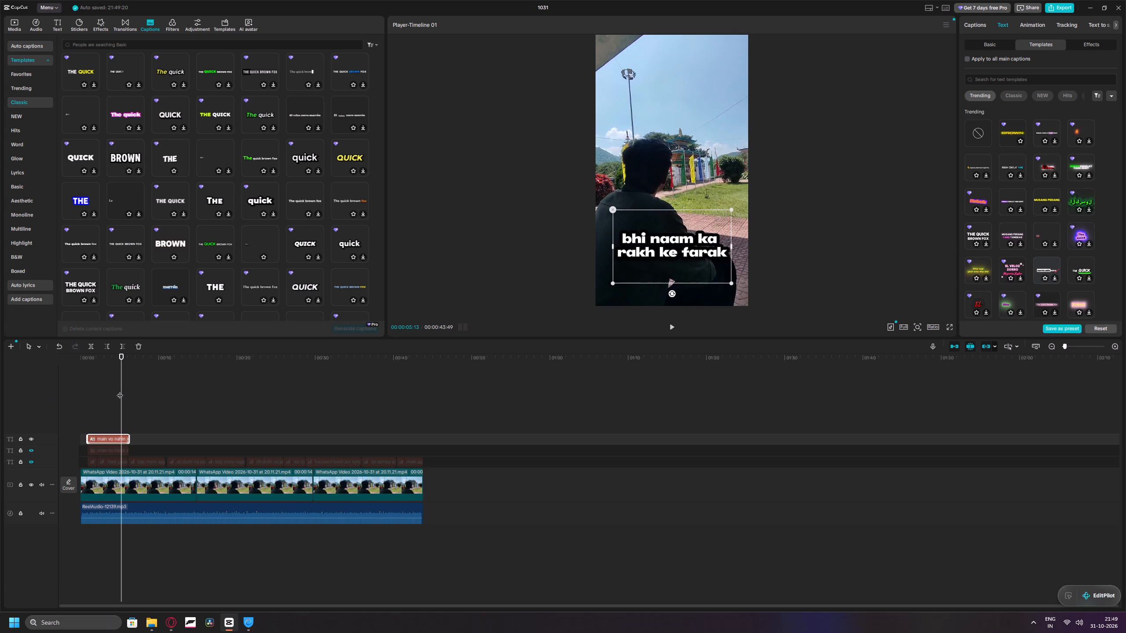
Replay the first lyric line from the start of its caption clip to check the word-by-word display.
drag(120, 391, 89, 397)
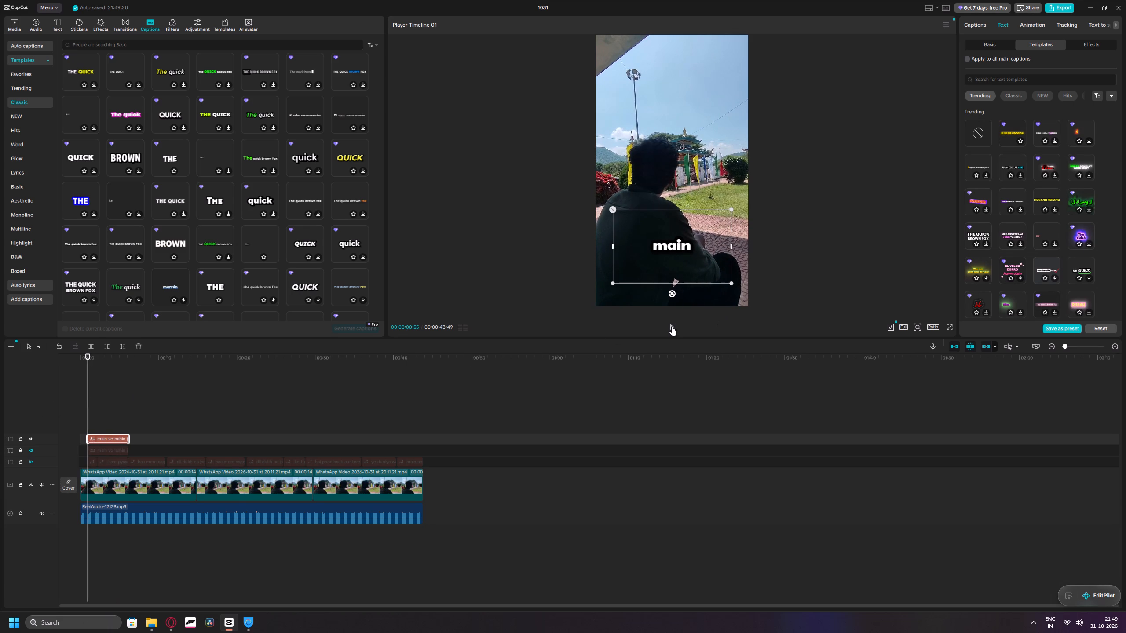
click(672, 328)
click(672, 328)
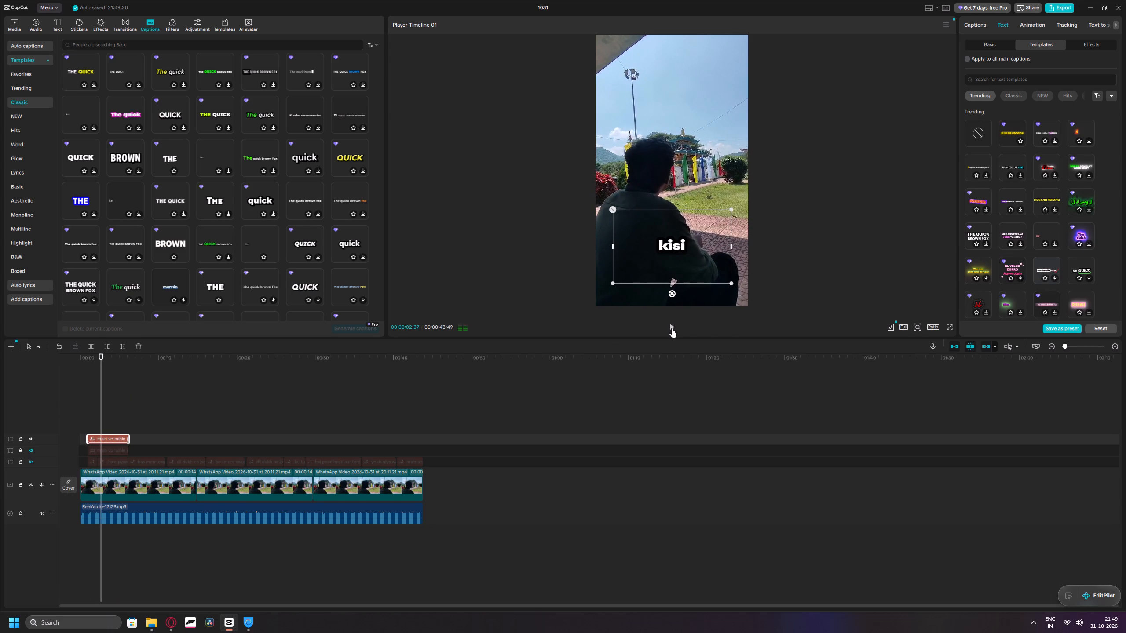
double_click(672, 328)
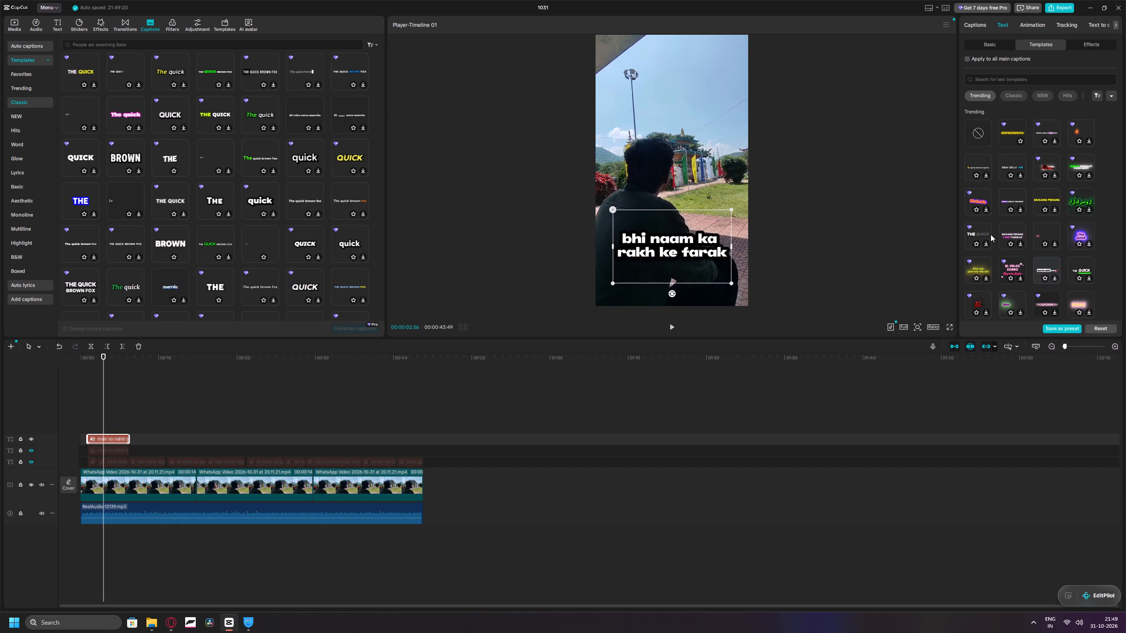
Browse the caption animations available for the selected lyric caption.
click(1114, 24)
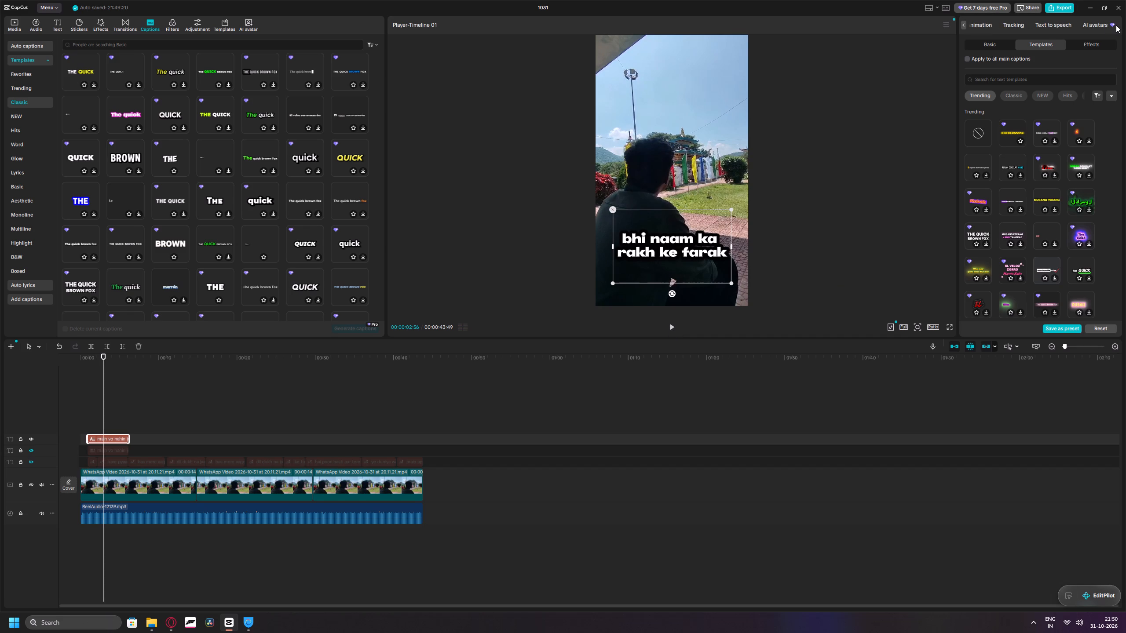
click(960, 25)
click(1029, 25)
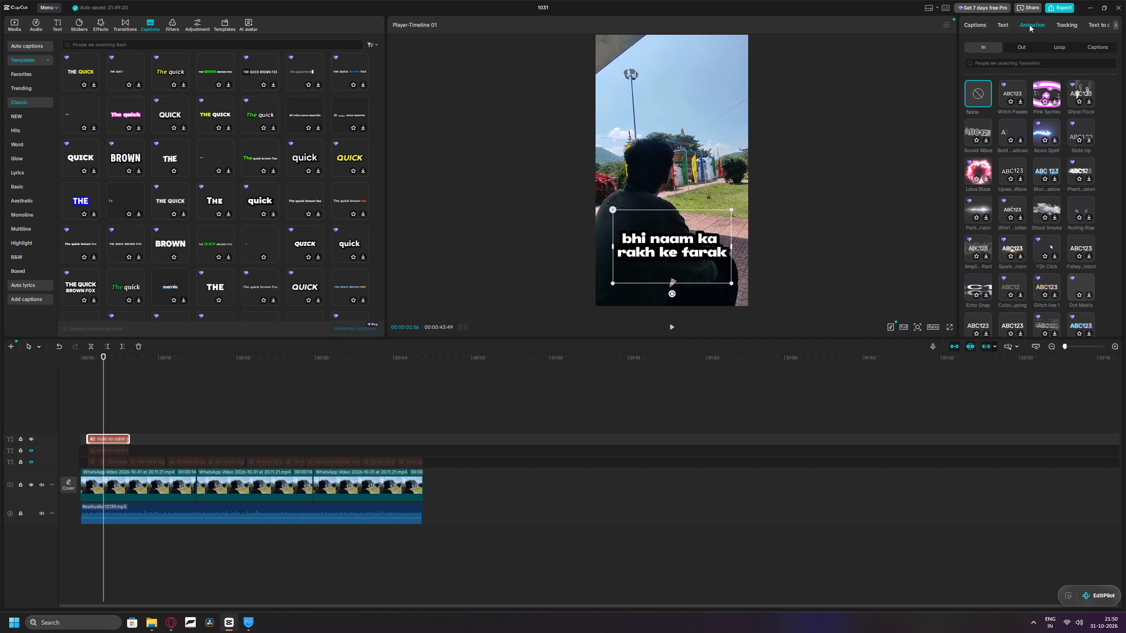
click(1095, 46)
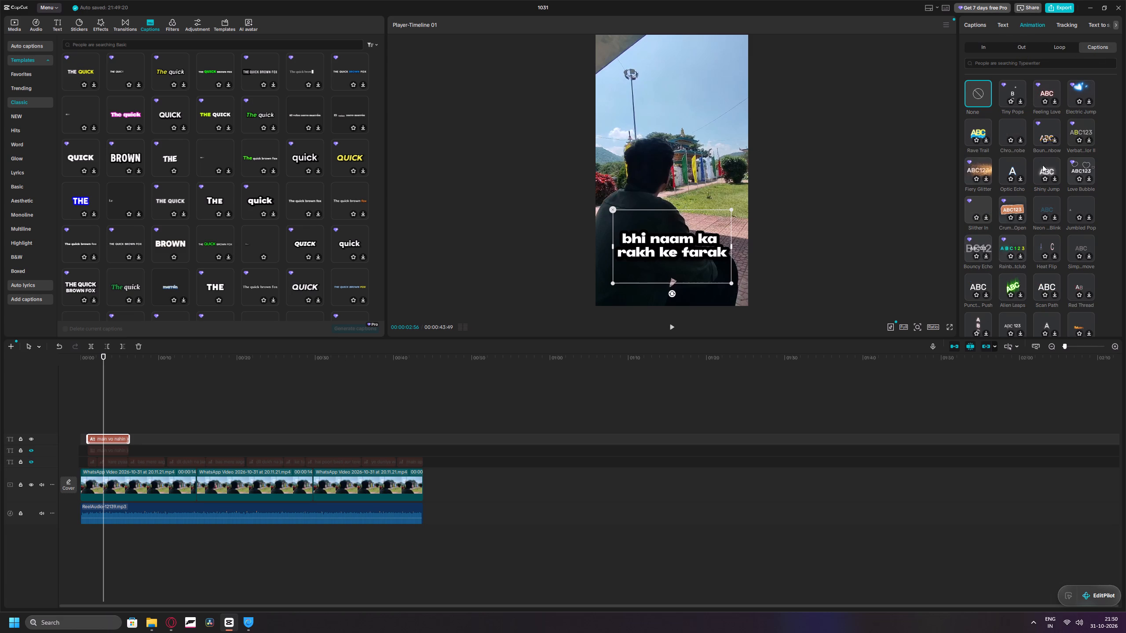
scroll(990, 248, down, 3)
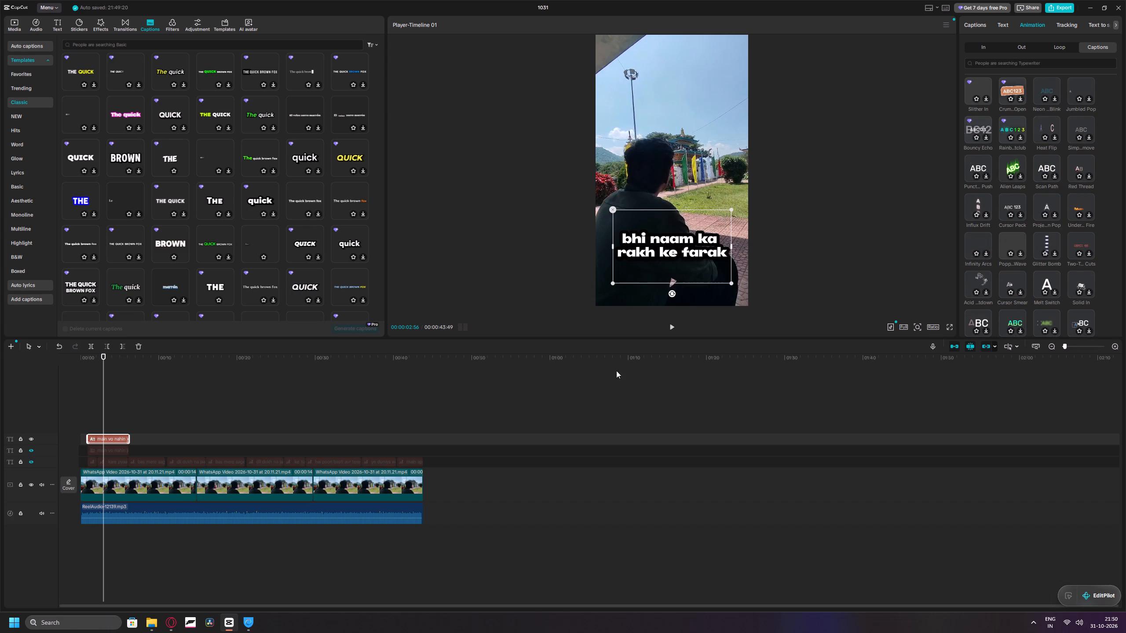
Delete the new lyric caption clip from the uppermost track of the timeline.
click(150, 407)
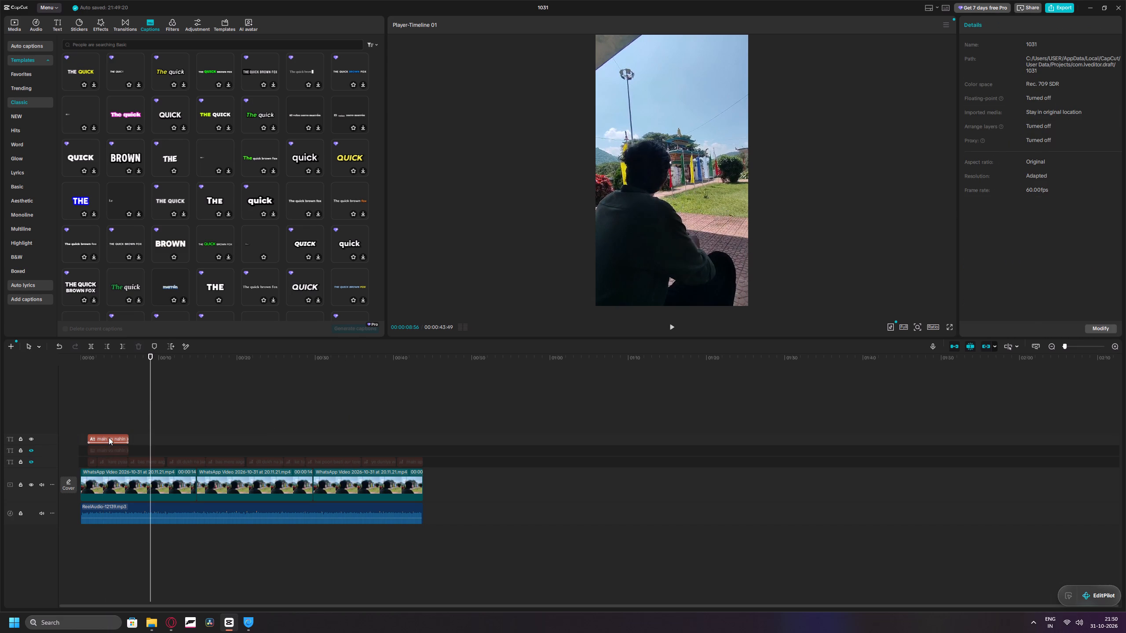
click(109, 437)
key(BackSpace)
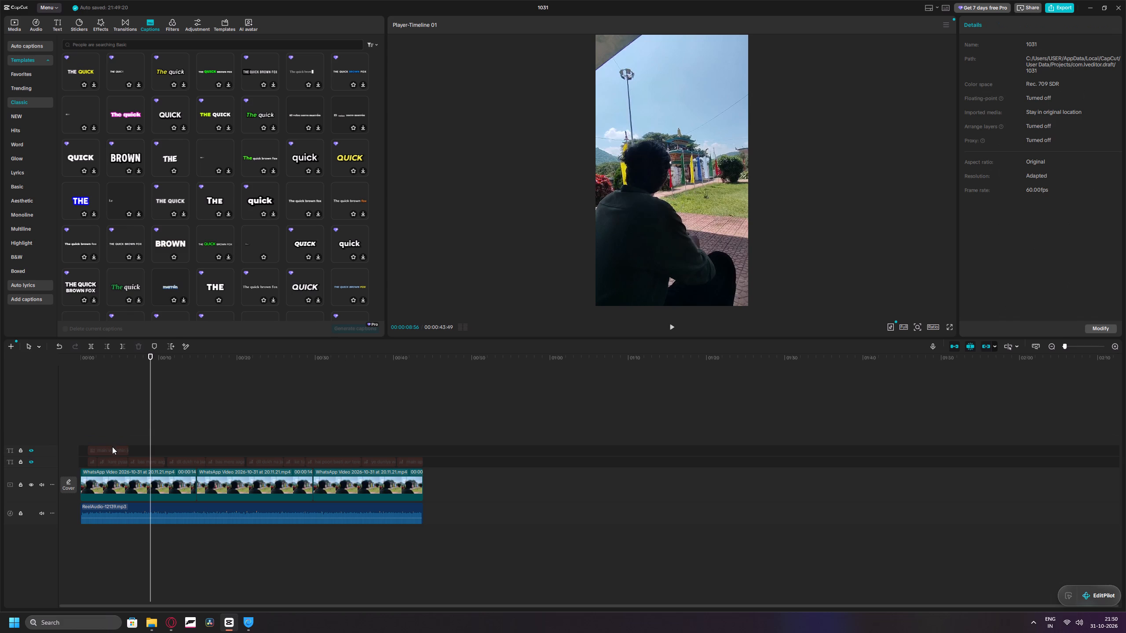
Unhide the track of the old lyric text template clip, check the clip in the preview, and delete it.
click(112, 447)
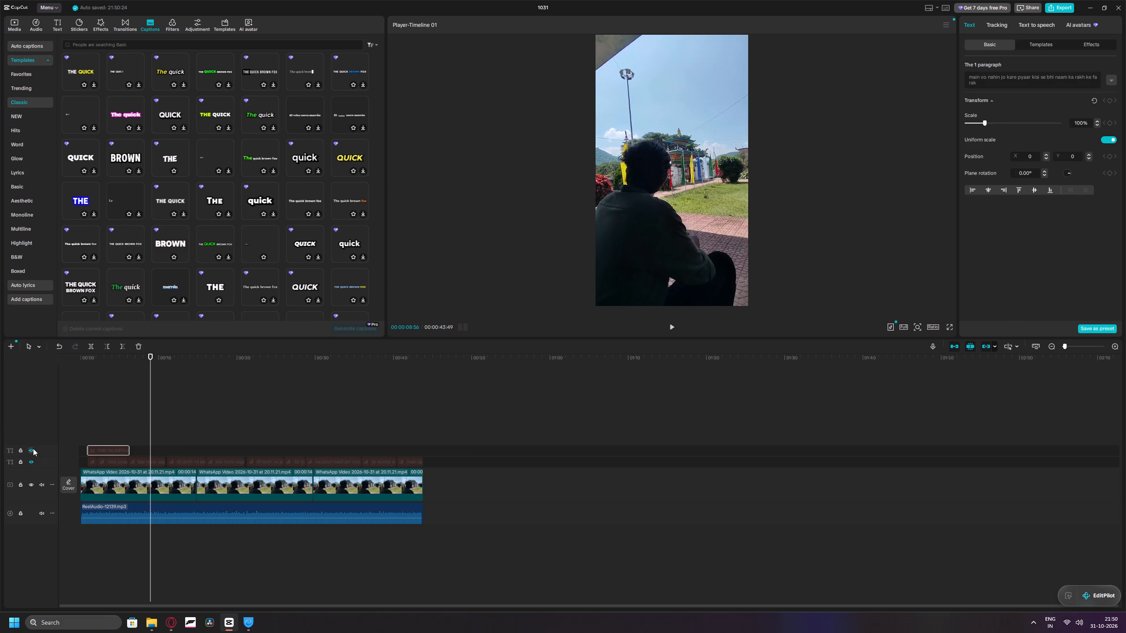
click(33, 448)
drag(151, 425, 122, 426)
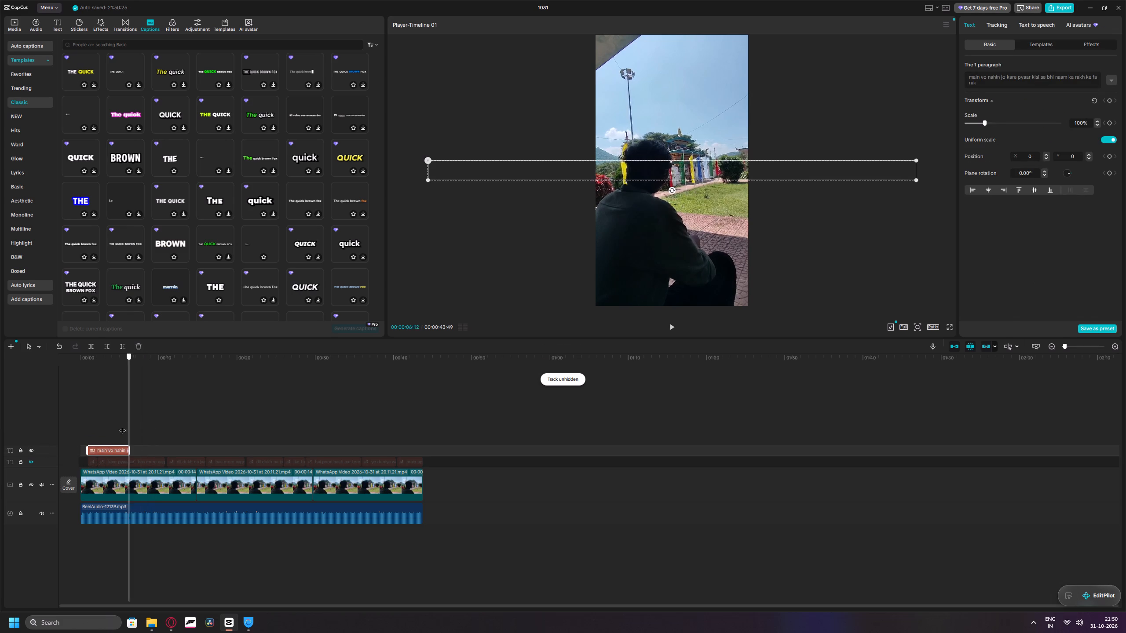
drag(122, 426, 113, 429)
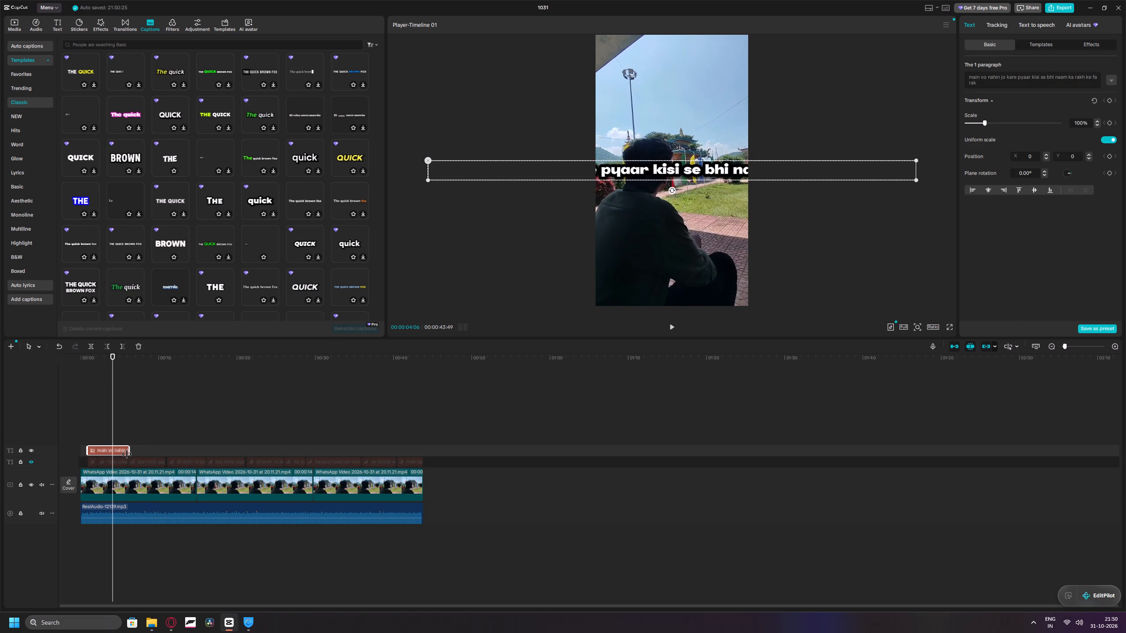
key(BackSpace)
Unhide the track holding the original series of lyric captions above the video.
click(35, 460)
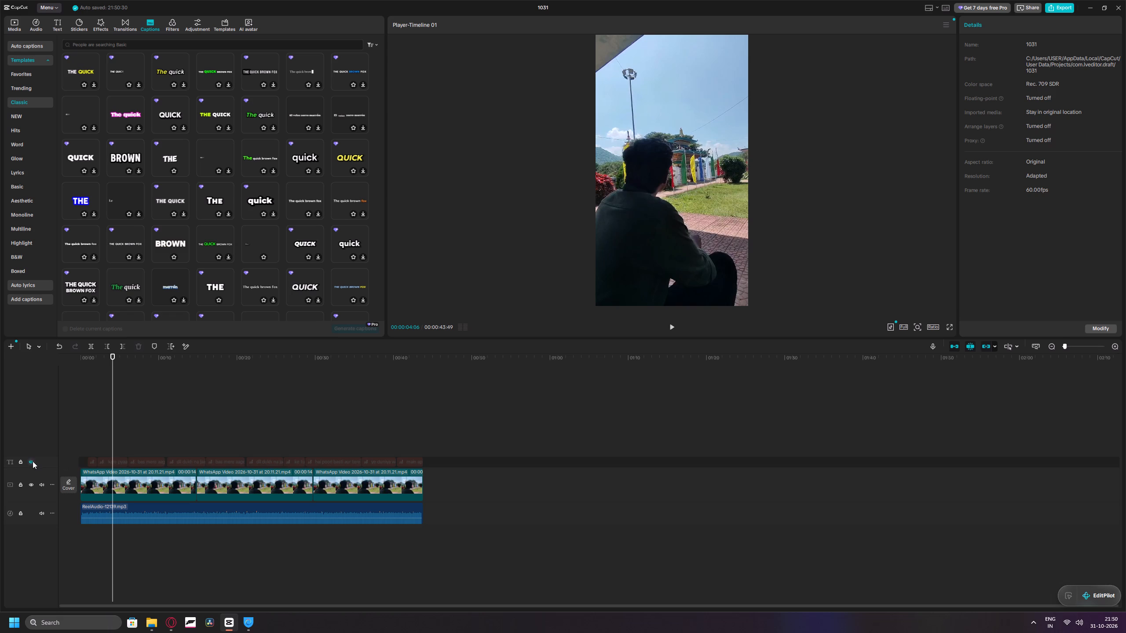
click(32, 461)
Scrub through the original lyric captions to review their wording and styles, and return the playhead to the start.
drag(113, 439, 89, 440)
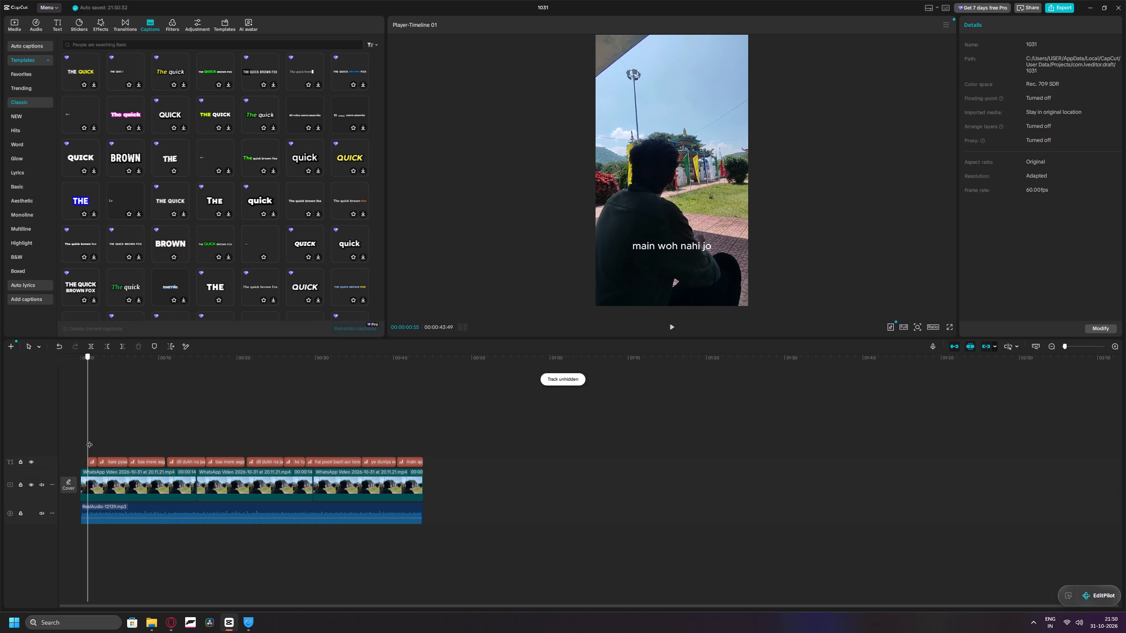
drag(89, 440, 95, 437)
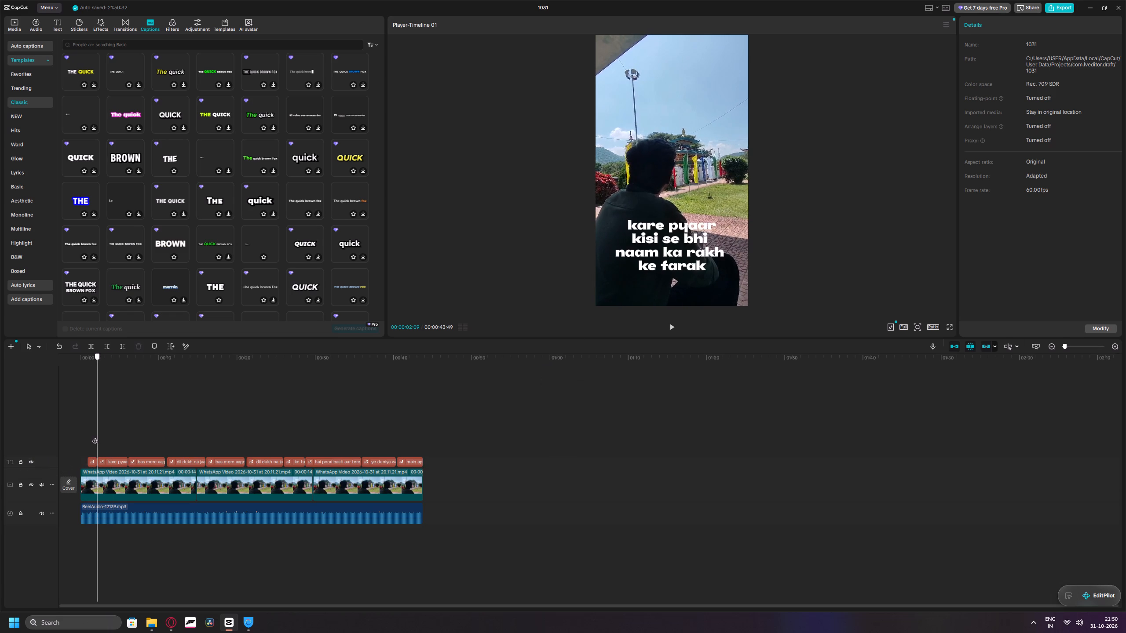
drag(95, 437, 177, 447)
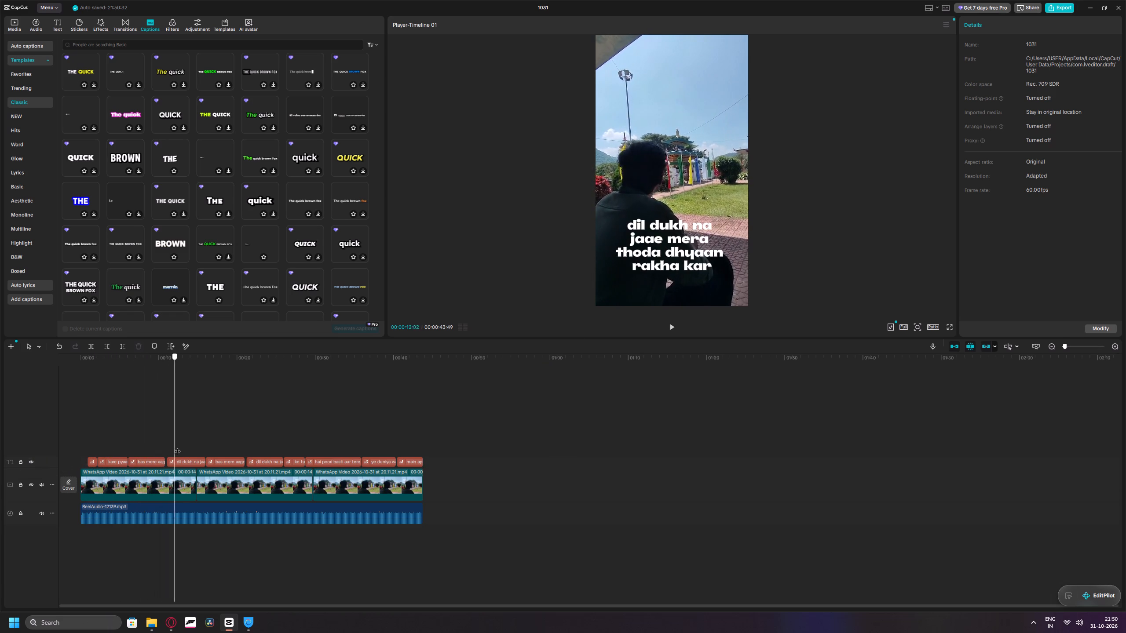
drag(177, 447, 372, 458)
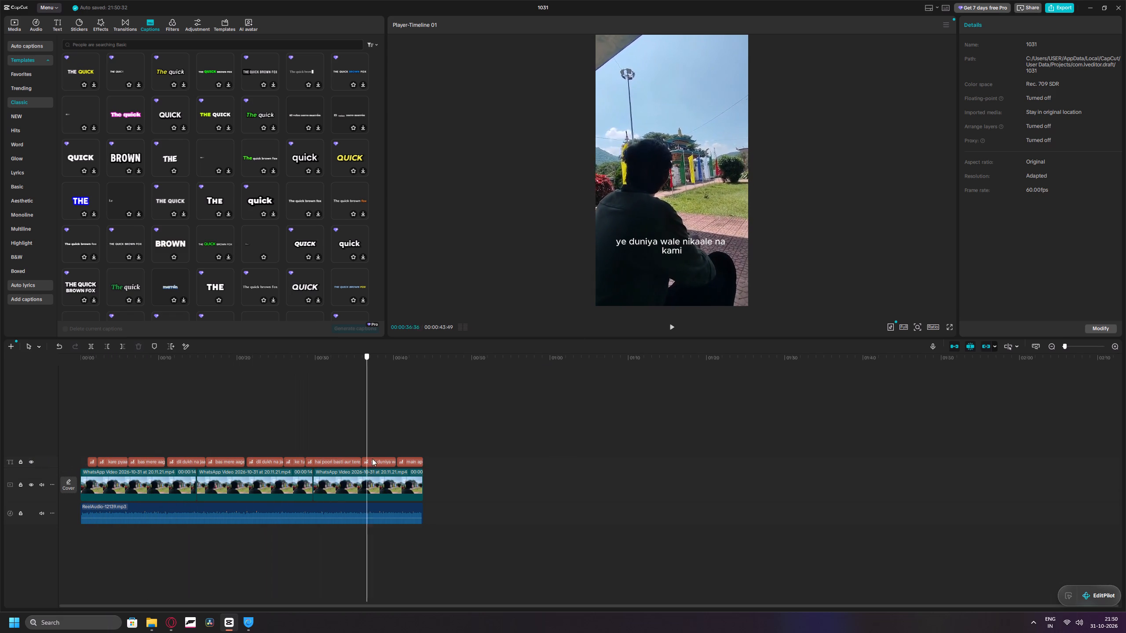
drag(372, 458, 98, 462)
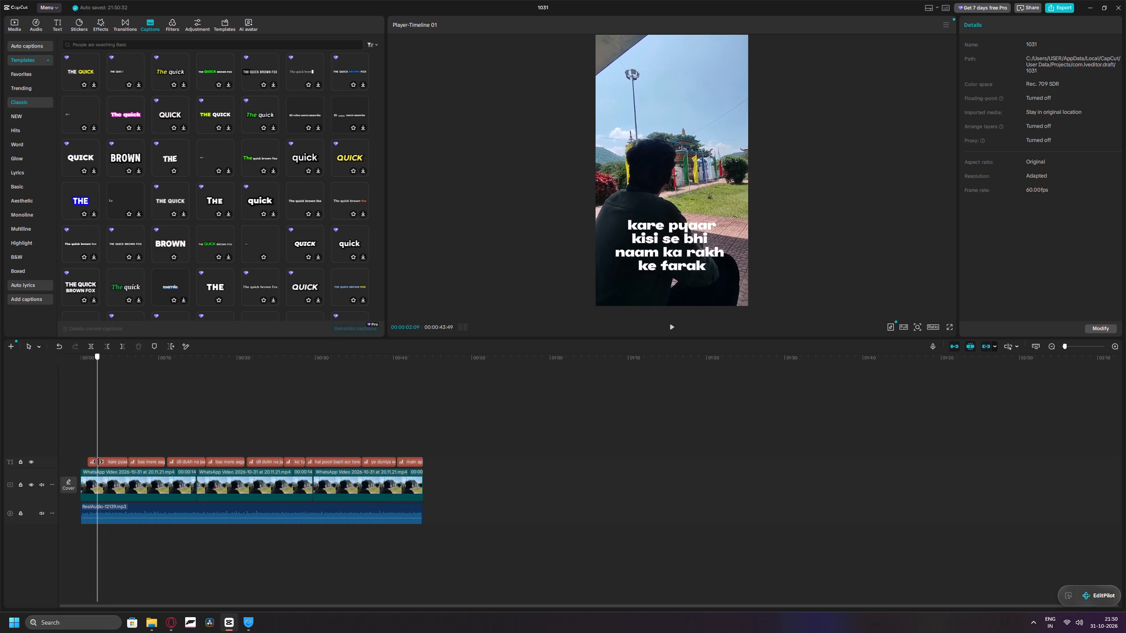
drag(98, 462, 82, 462)
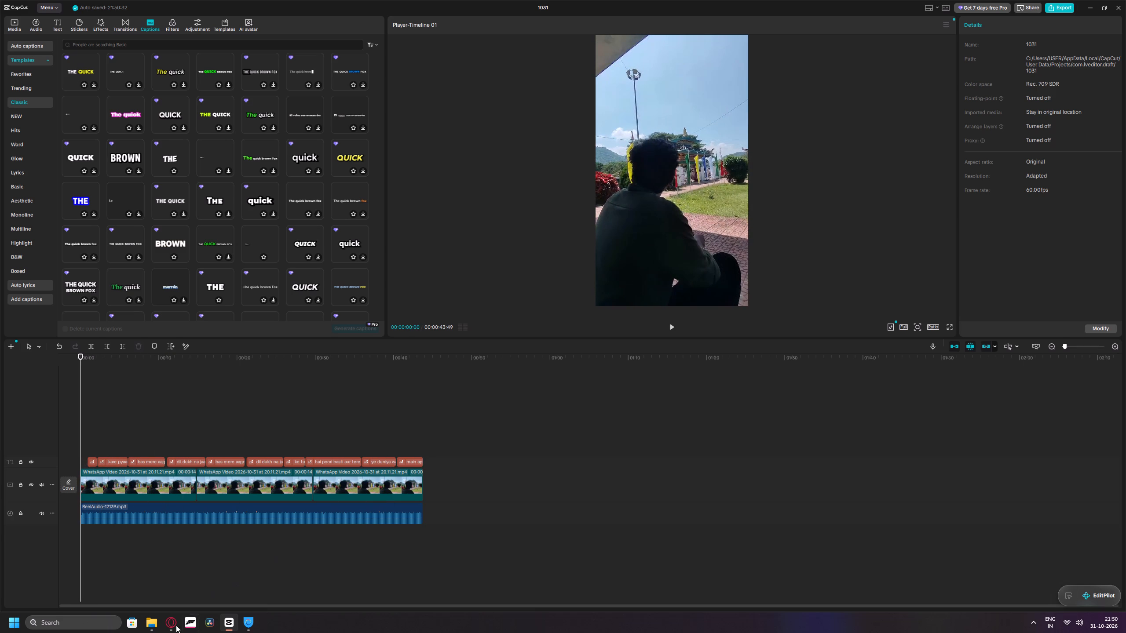
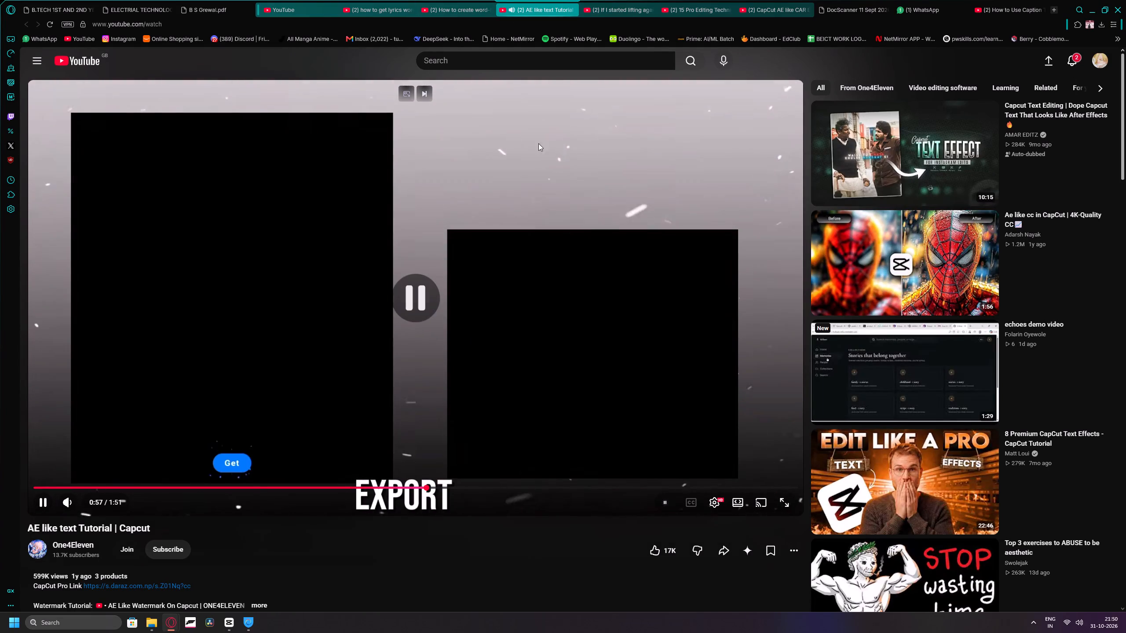
Close the AE-like text tutorial and review the auto captions section of the word-by-word subtitles tutorial for its caption animation settings.
middle_click(542, 17)
middle_click(541, 10)
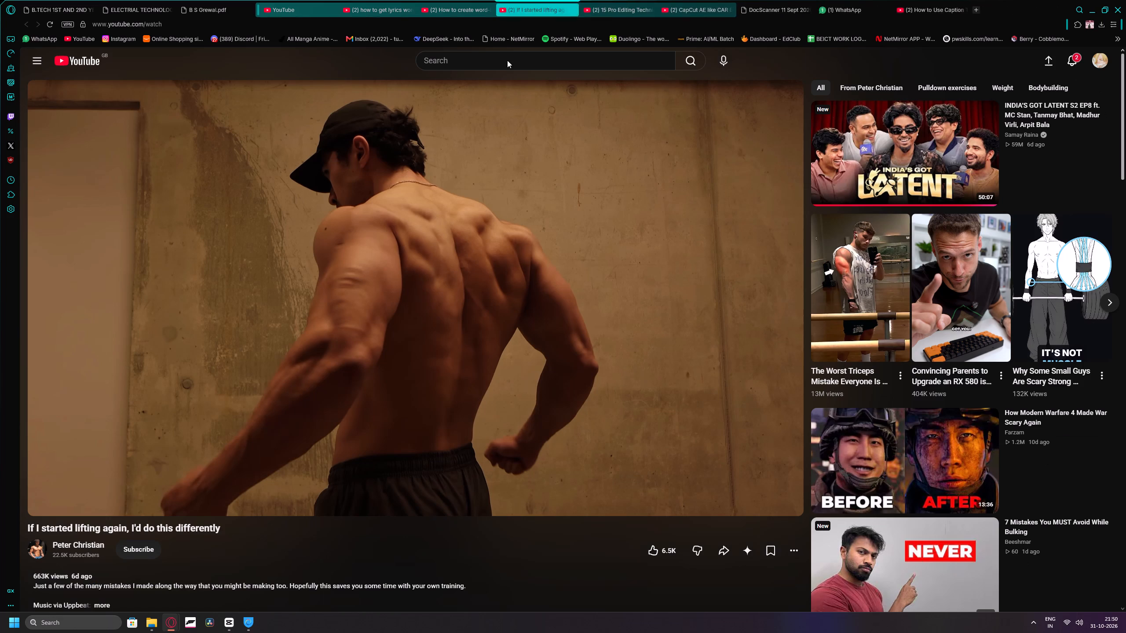
click(489, 9)
click(345, 373)
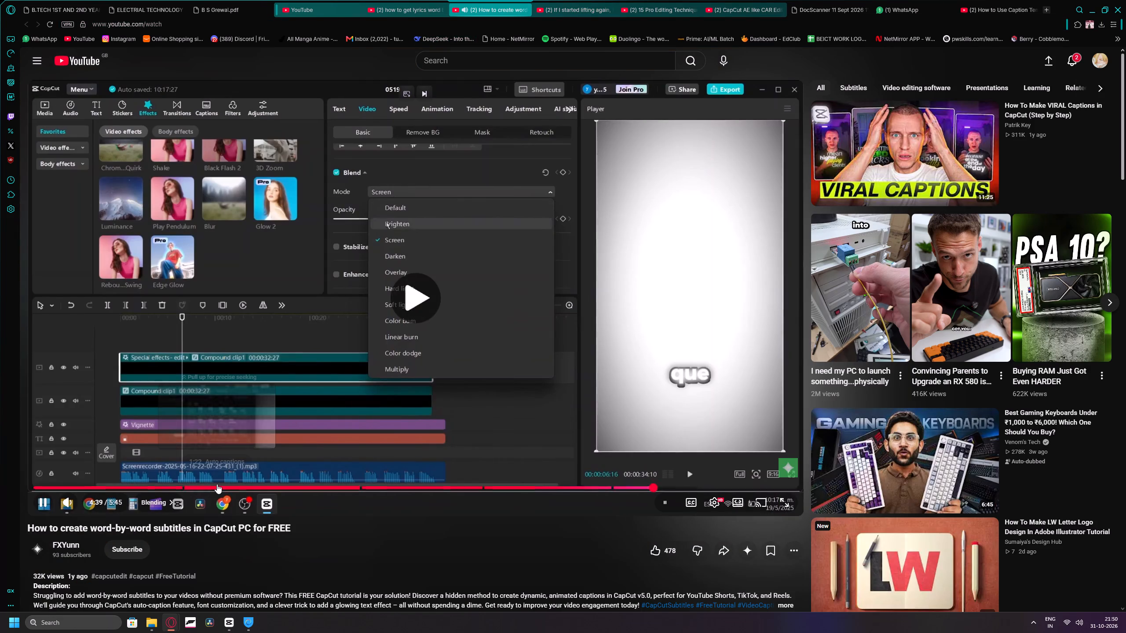
click(217, 484)
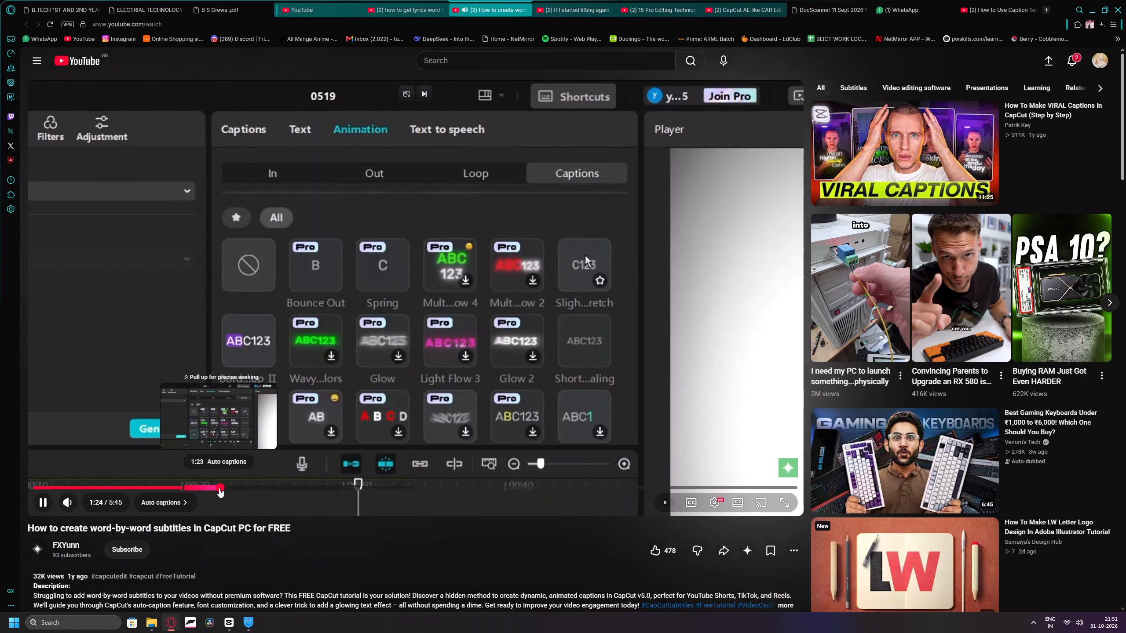
click(191, 483)
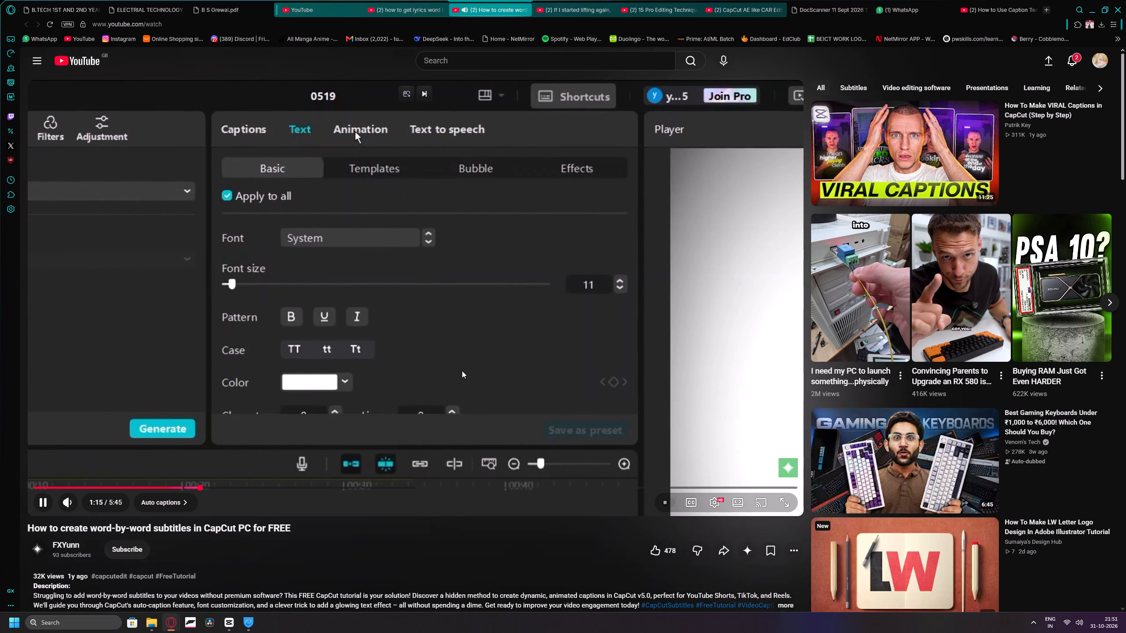
click(462, 371)
click(255, 619)
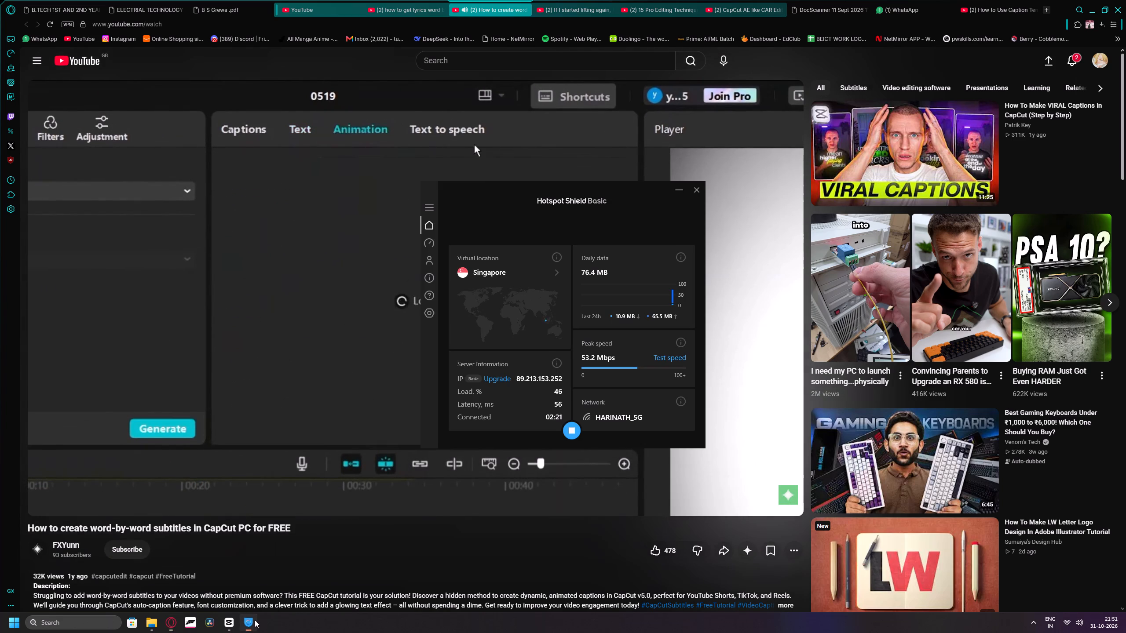
Switch to CapCut and turn on applying text settings to all main lyrics from the second lyric caption.
click(229, 623)
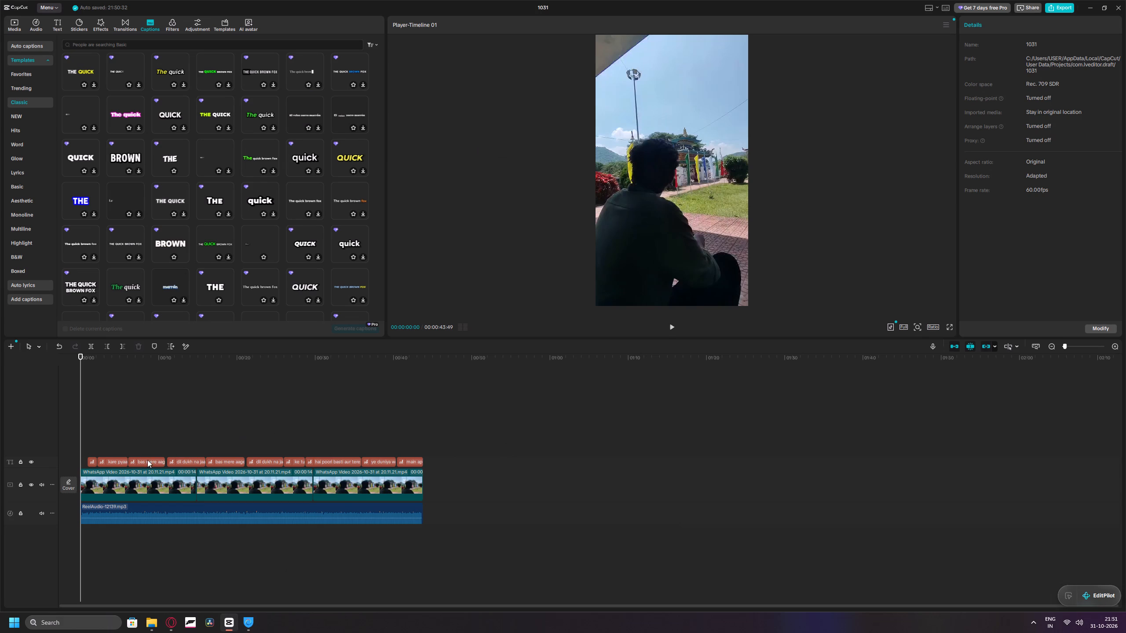
click(110, 462)
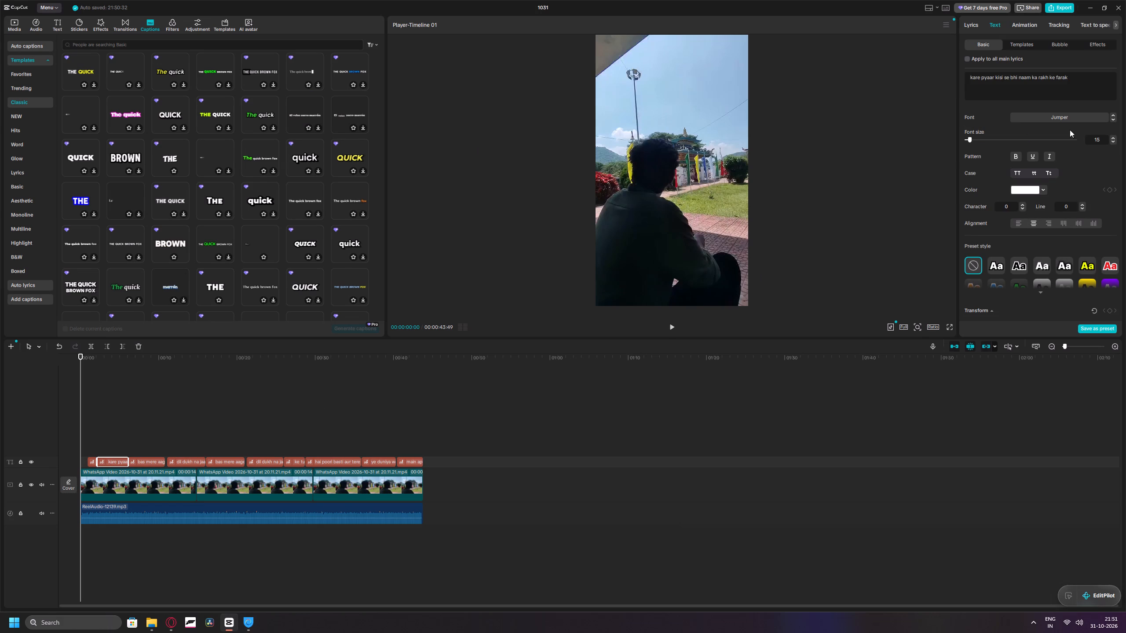
click(965, 58)
Examine the shared text settings of all lyric captions, and check the last three captions' wording and preview individually.
click(462, 382)
drag(428, 458, 262, 455)
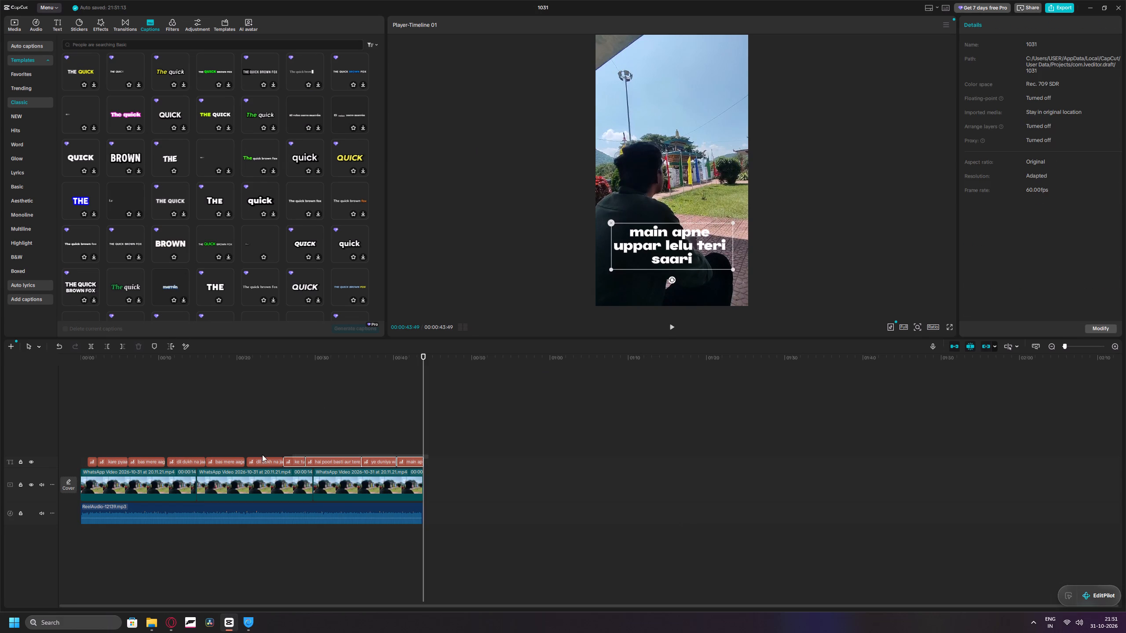
drag(262, 455, 88, 455)
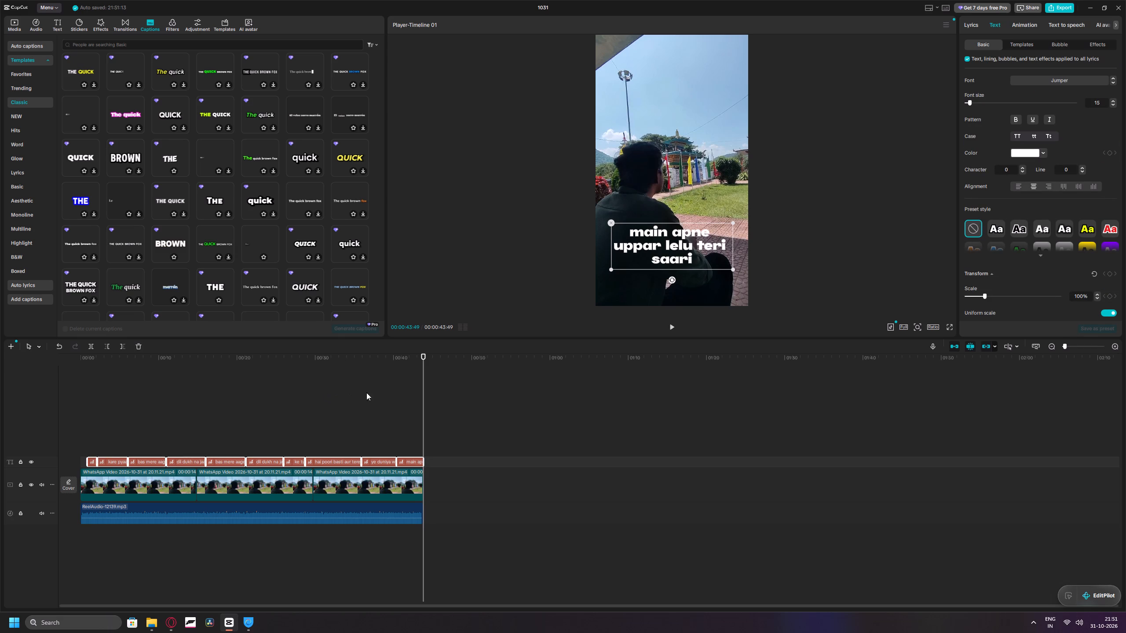
click(384, 432)
click(409, 459)
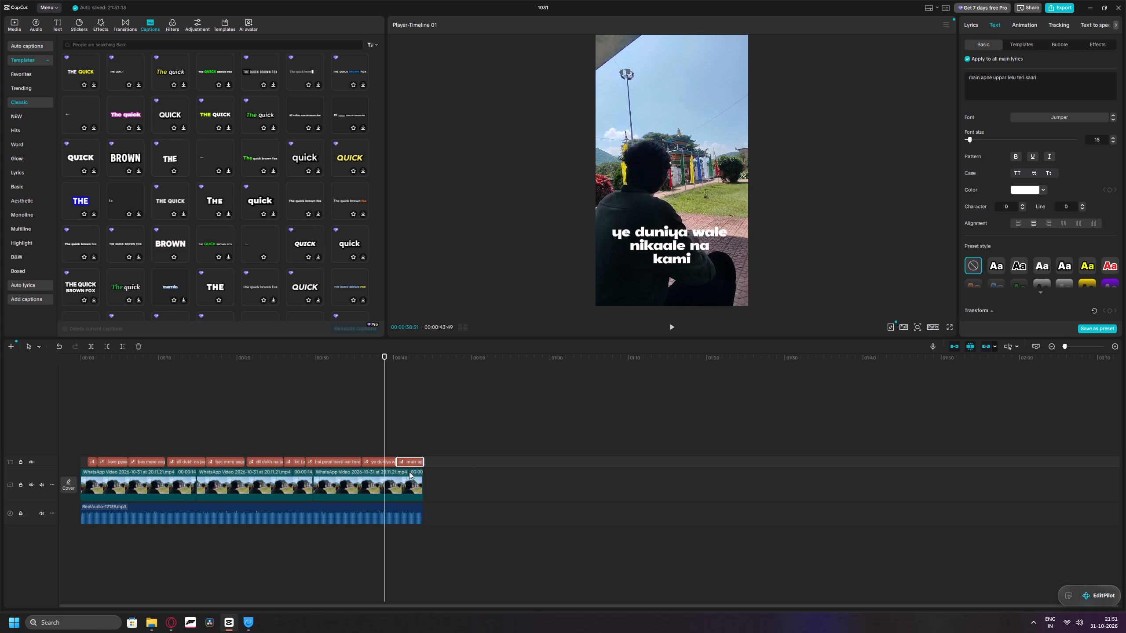
click(375, 462)
click(338, 462)
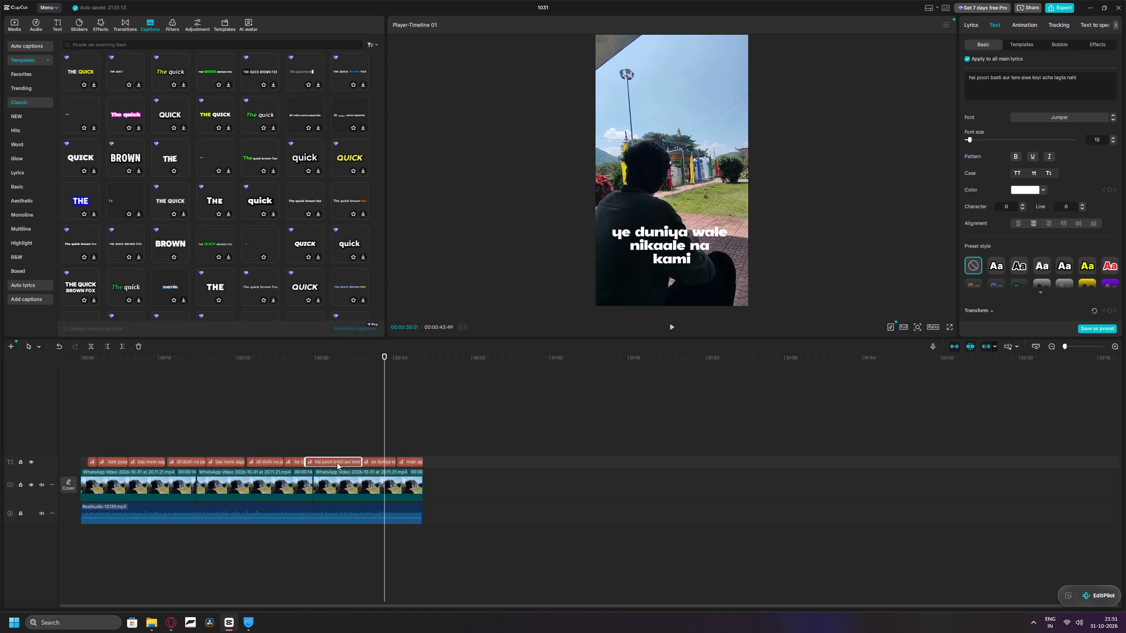
drag(384, 432, 304, 437)
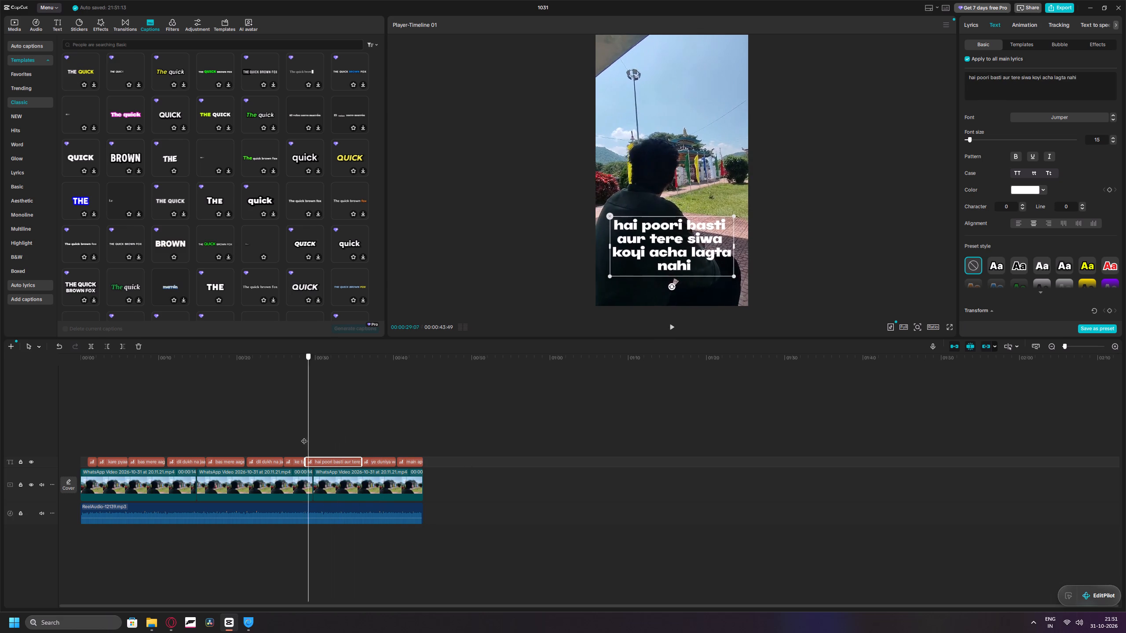
Scrub through the original lyric captions again and look over the text templates and text effects available for them.
drag(304, 437, 147, 441)
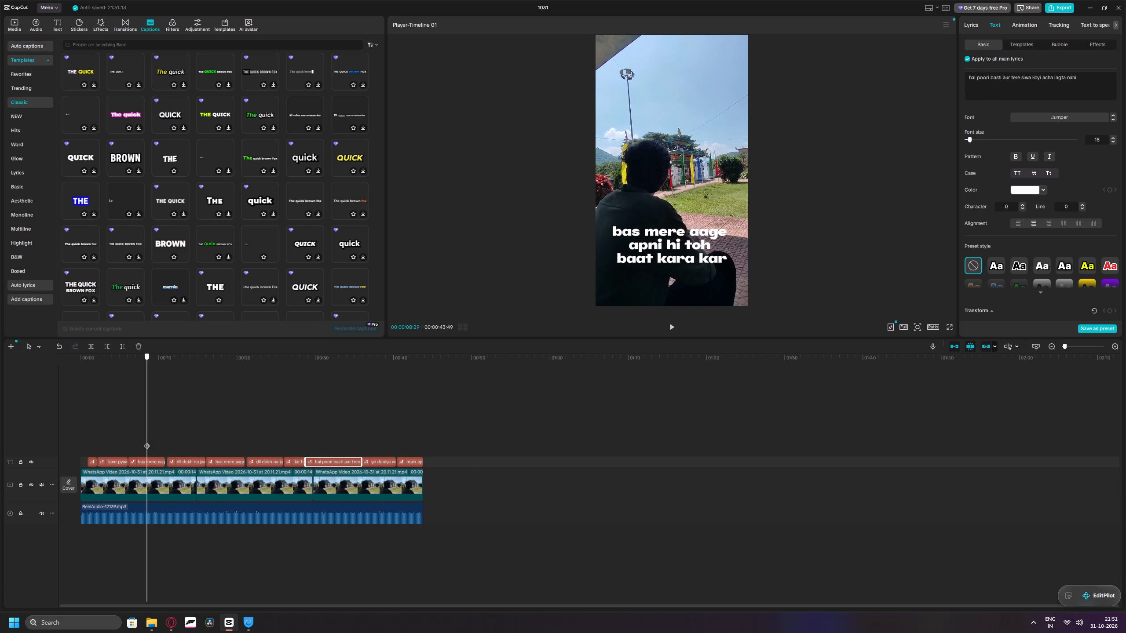
drag(147, 441, 92, 440)
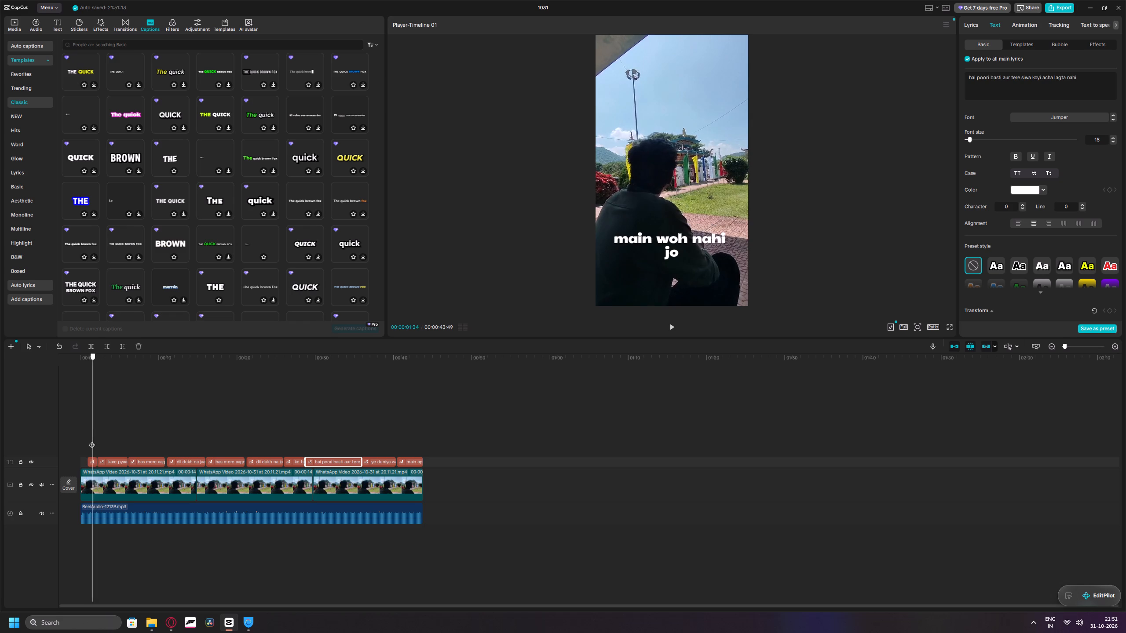
drag(92, 440, 414, 444)
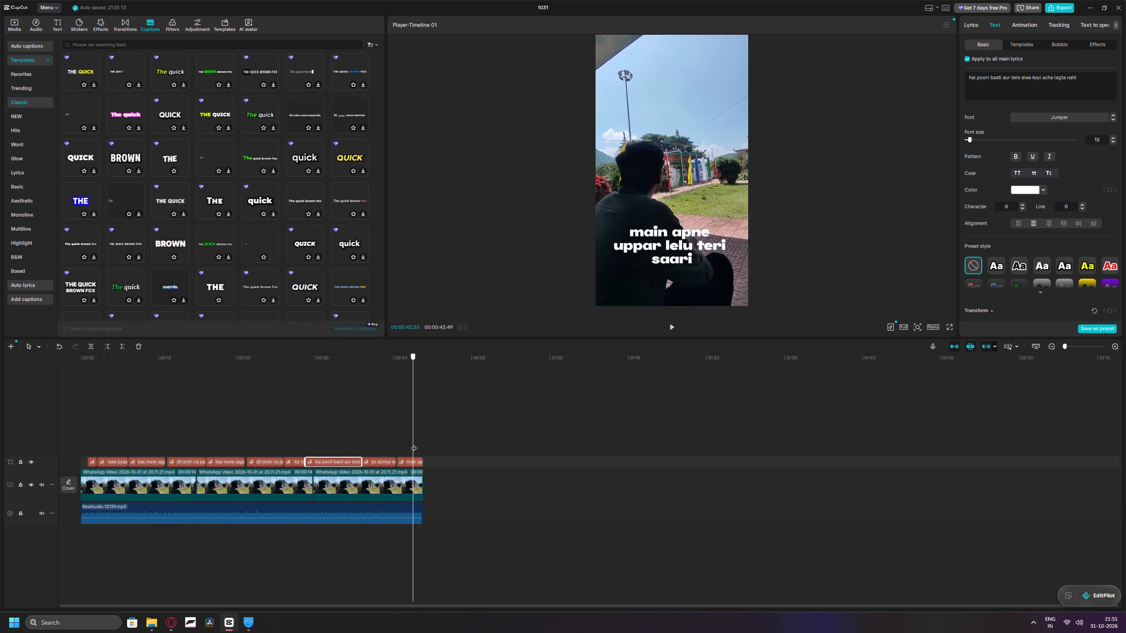
drag(414, 444, 138, 452)
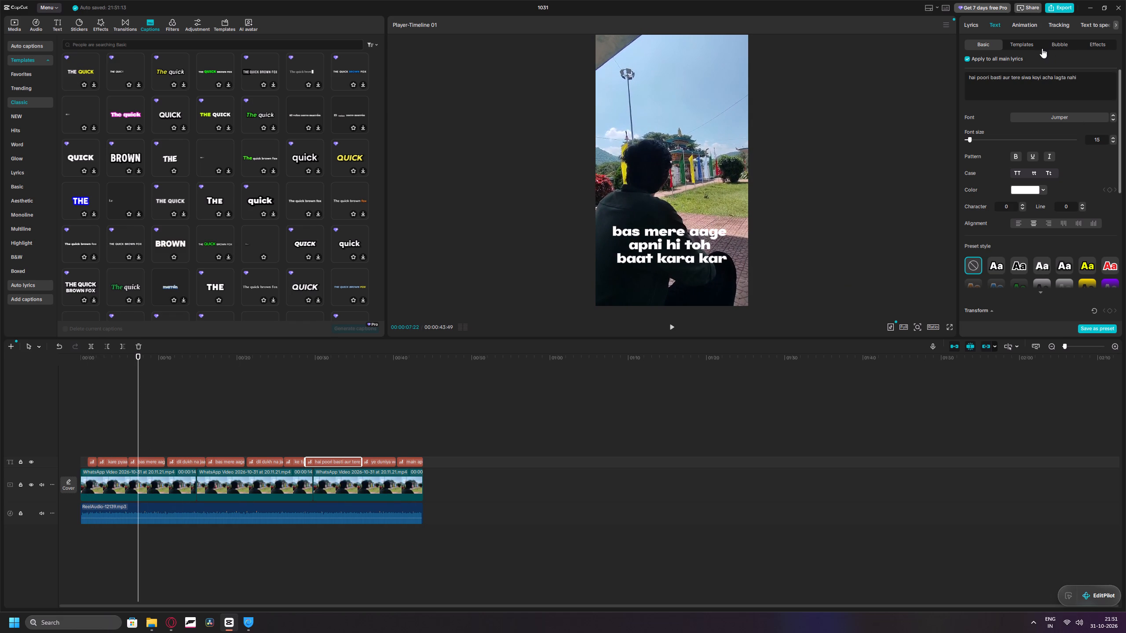
click(1026, 42)
click(1102, 43)
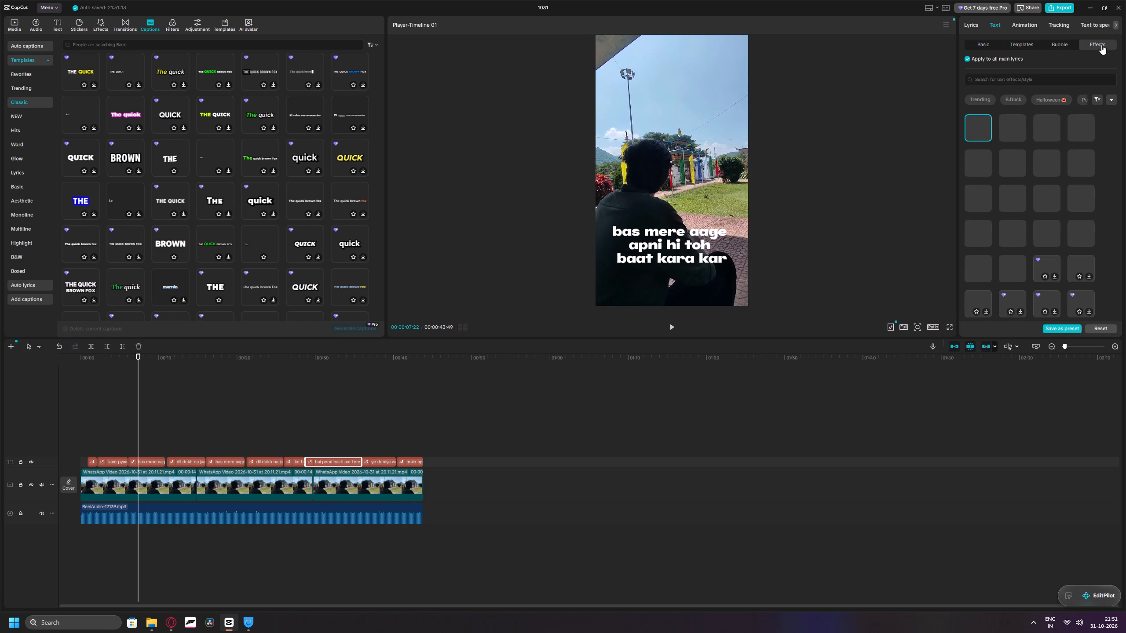
Switch to the browser and play the word-by-word subtitles tutorial up to its Captions animation category, pausing there.
click(172, 625)
click(215, 574)
click(433, 336)
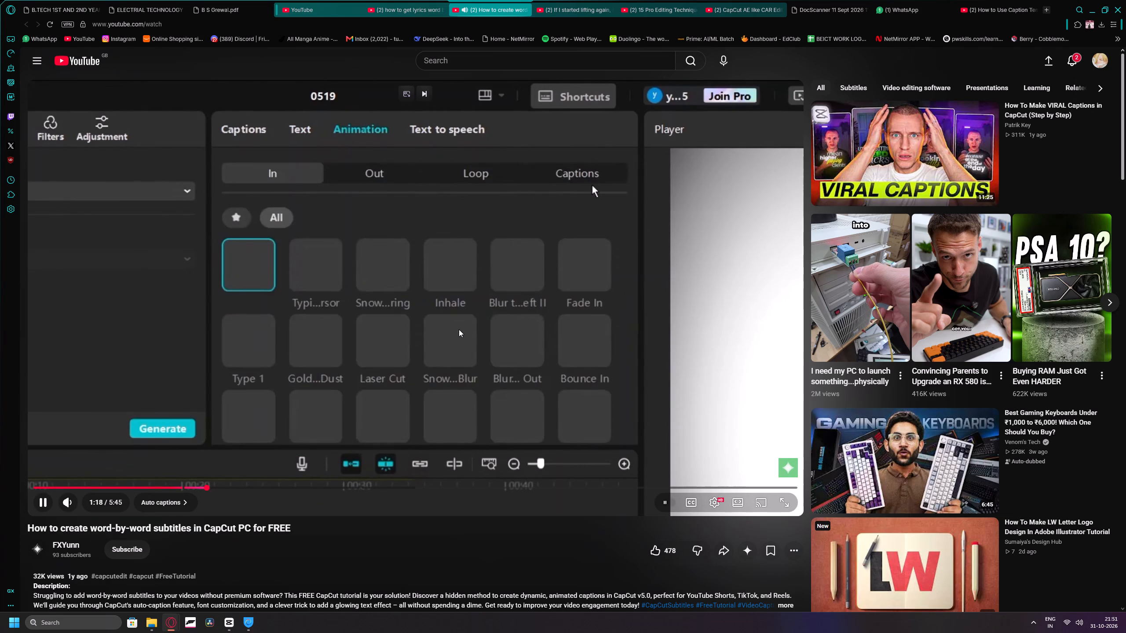
click(459, 329)
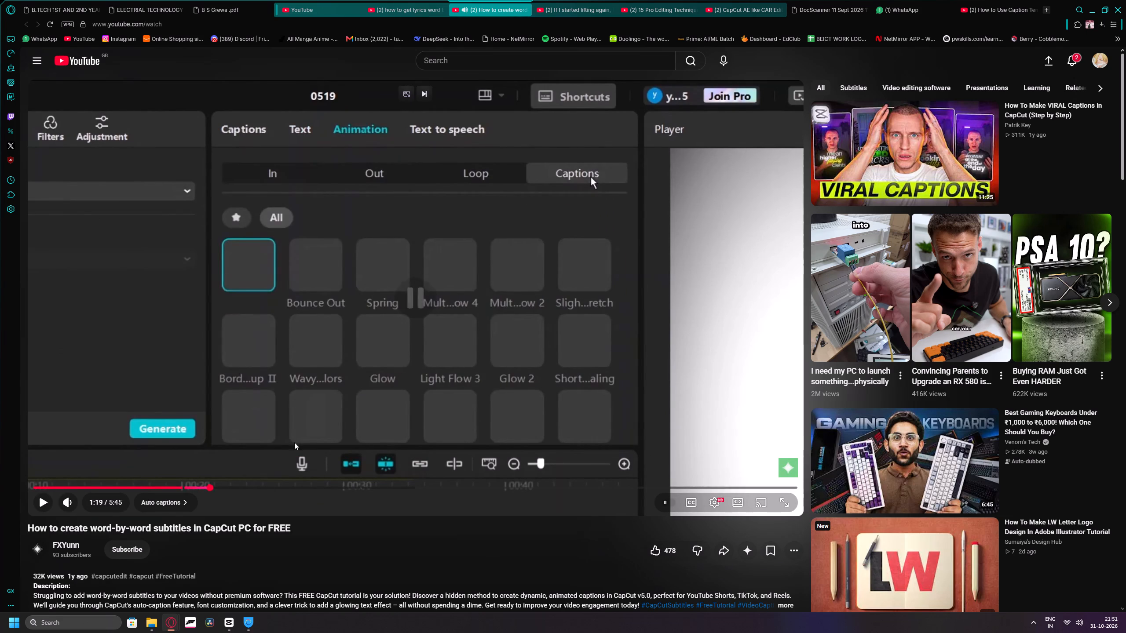
Return to CapCut and search the lyric clip's Animation, Text and Lyrics settings for the Captions animation category from the tutorial.
click(225, 618)
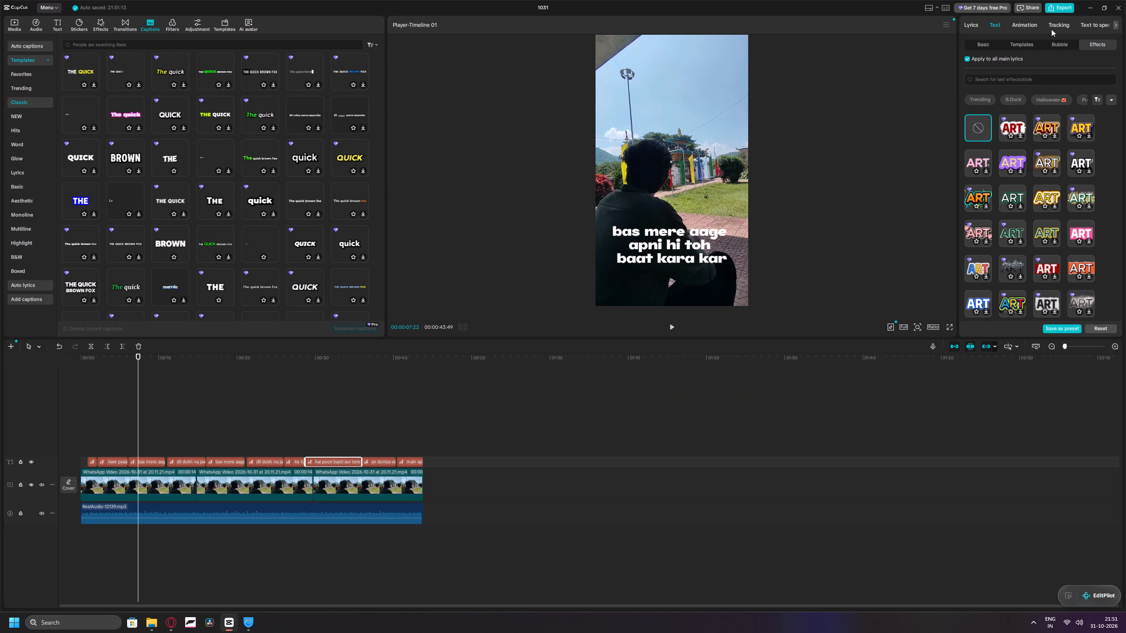
click(1038, 27)
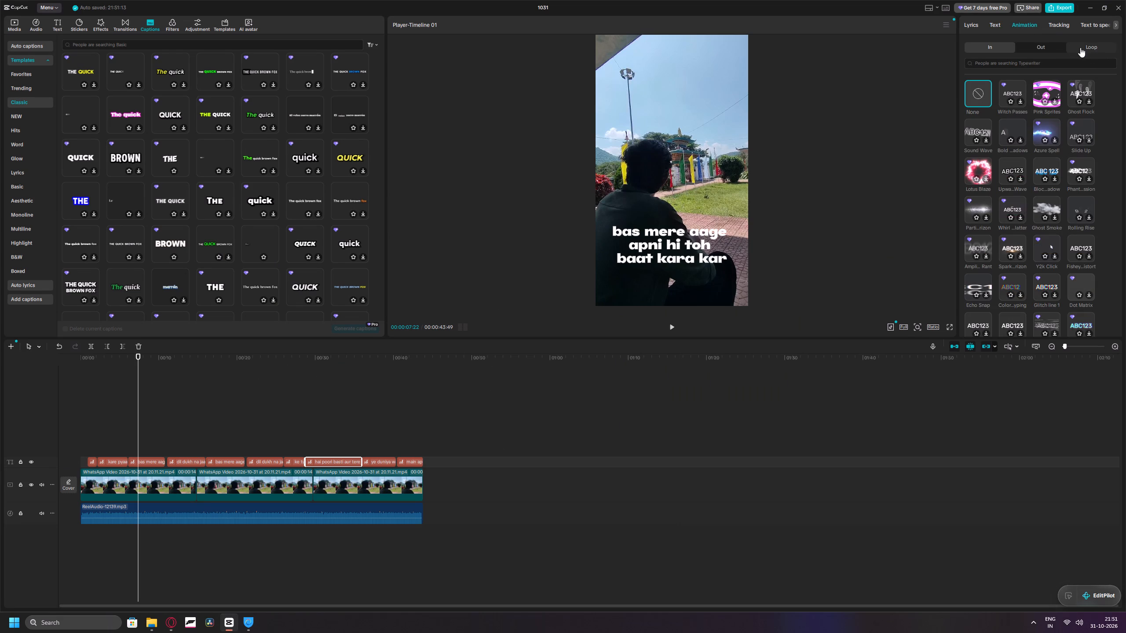
click(1114, 25)
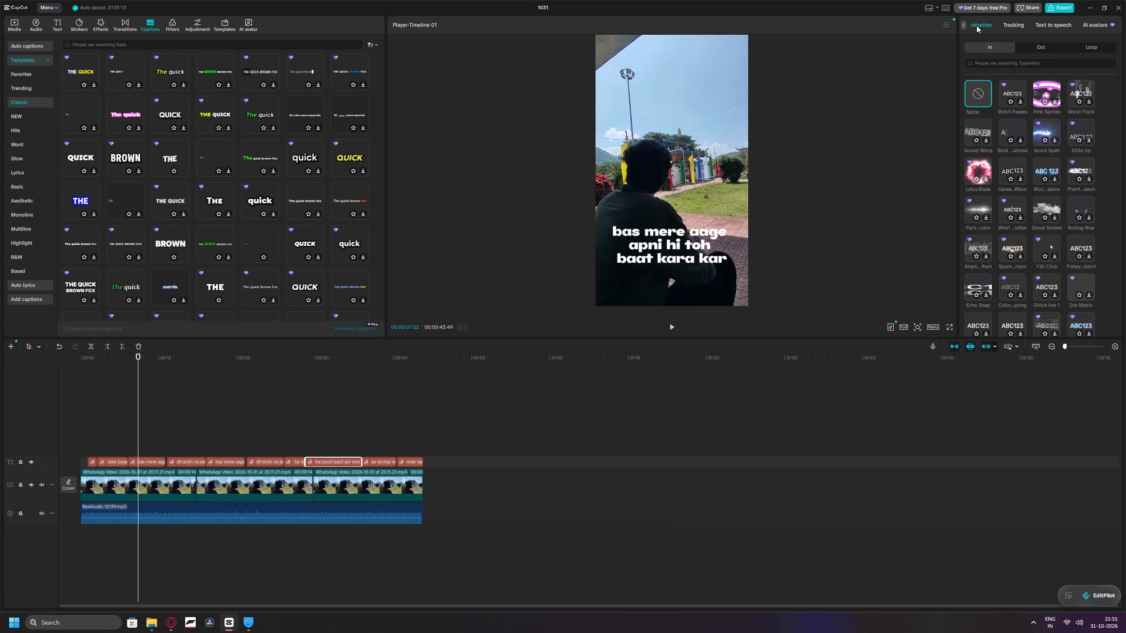
click(963, 23)
click(994, 22)
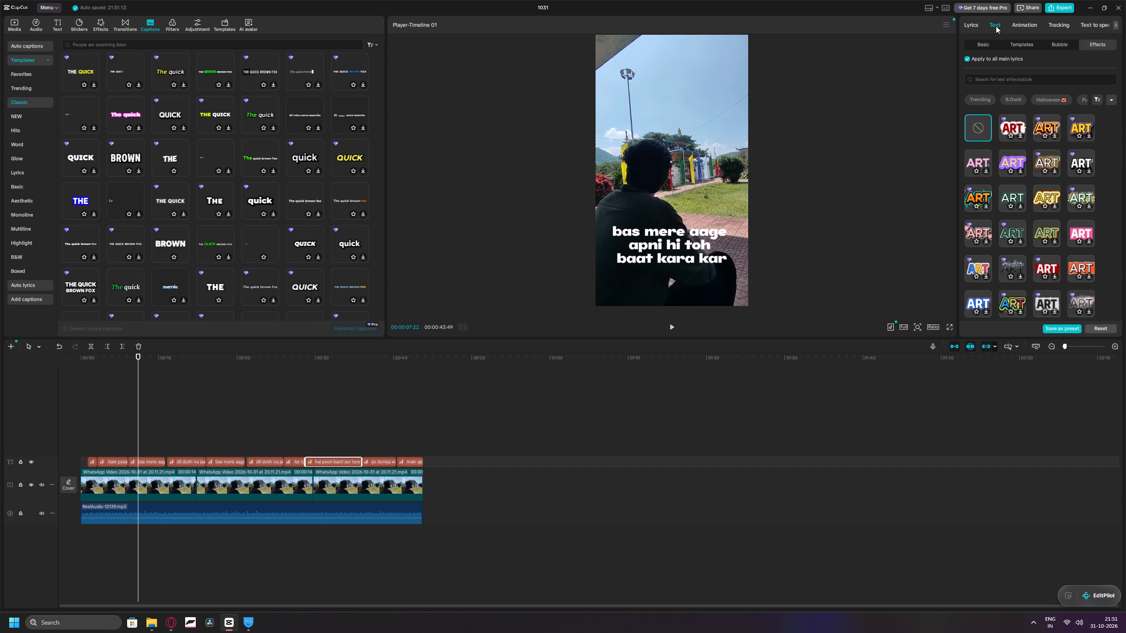
click(969, 22)
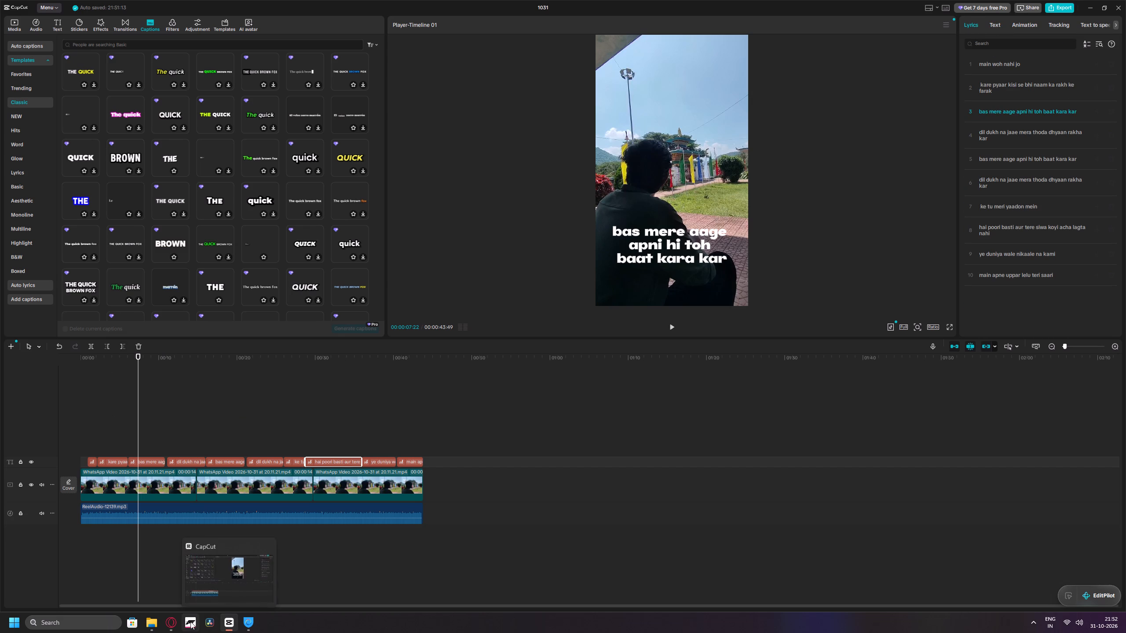
Switch back to the browser tutorial and watch which caption animation is applied for the word-by-word effect.
click(170, 621)
click(202, 592)
click(340, 360)
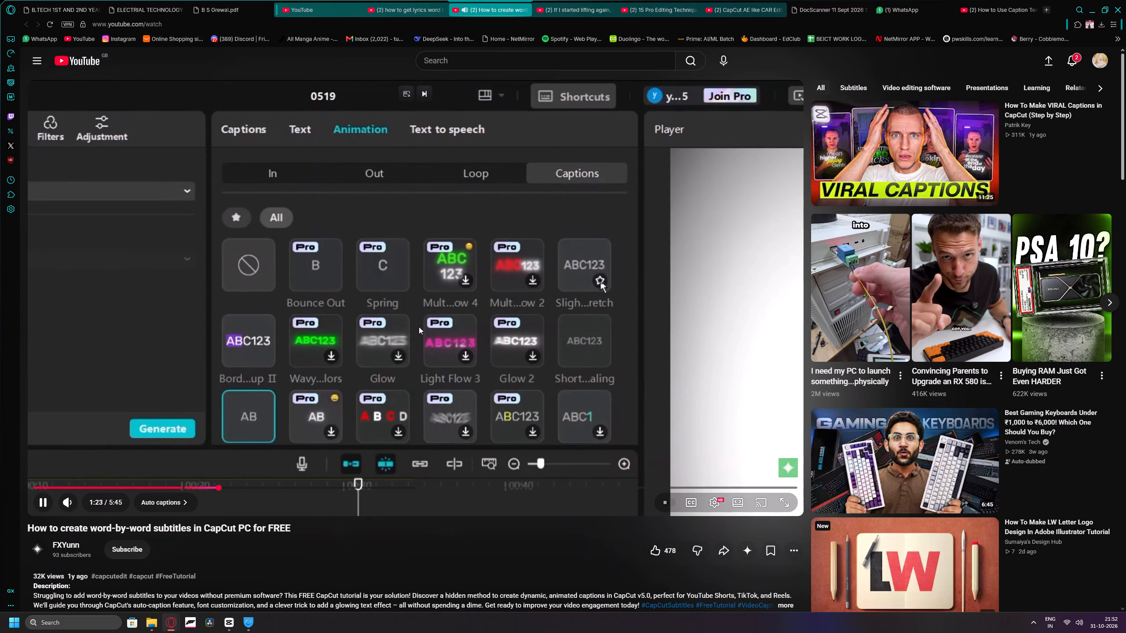
click(520, 326)
click(341, 357)
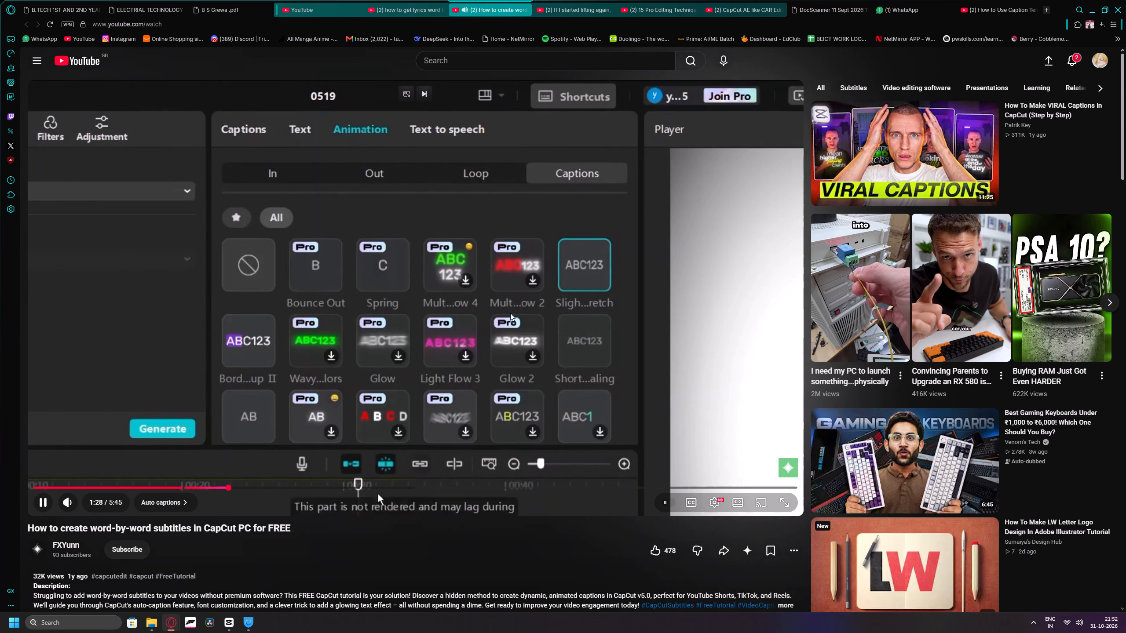
Skip ahead in the tutorial past the font, stroke, glow and shadow styling to the word-editing chapter, and pause the video.
key(Right)
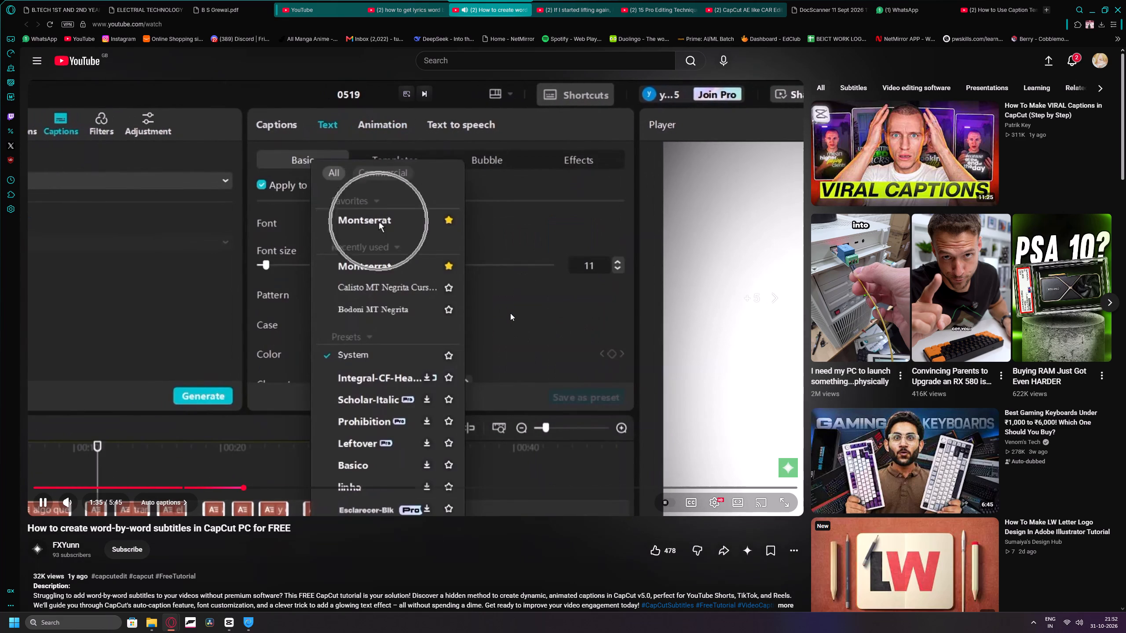
key(Right)
key(Right)
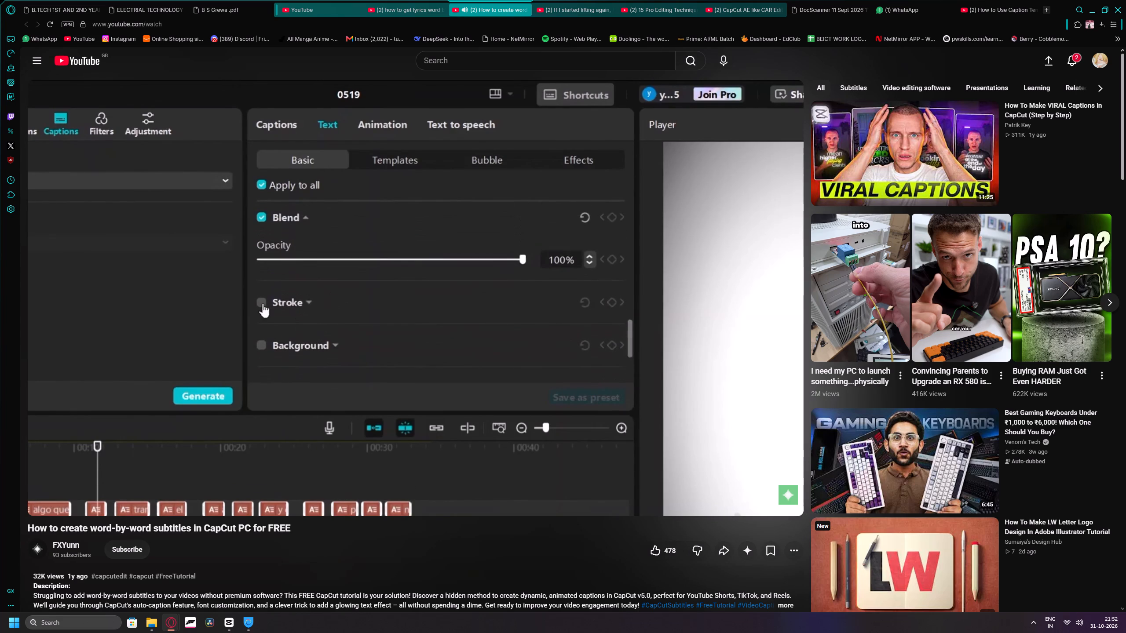
key(Right)
key(Right)
key(Right)
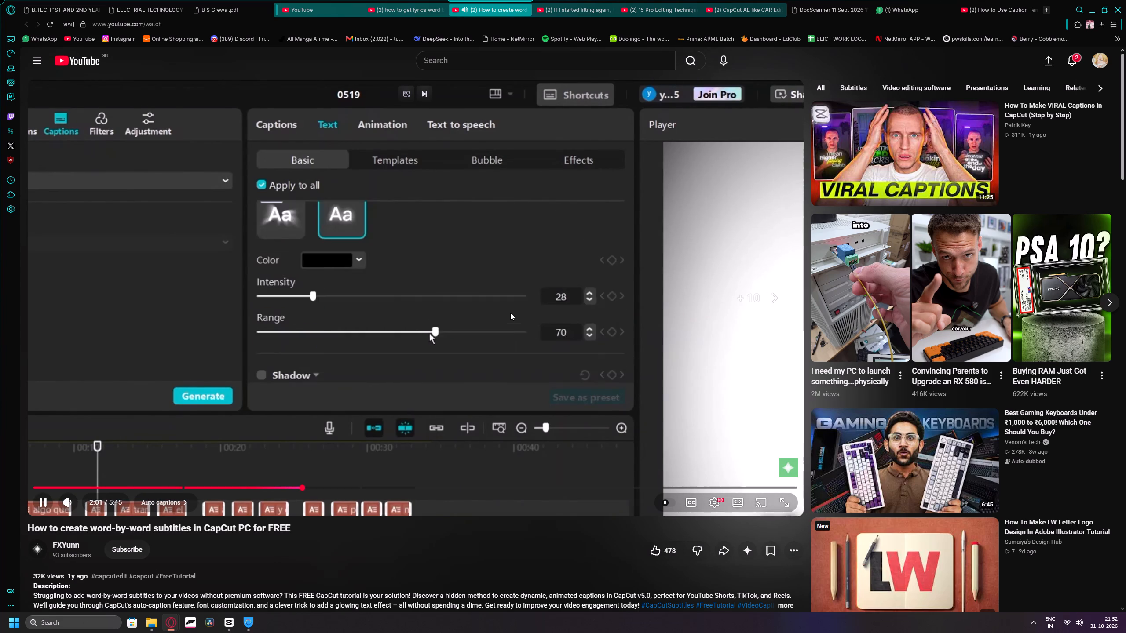
key(Right)
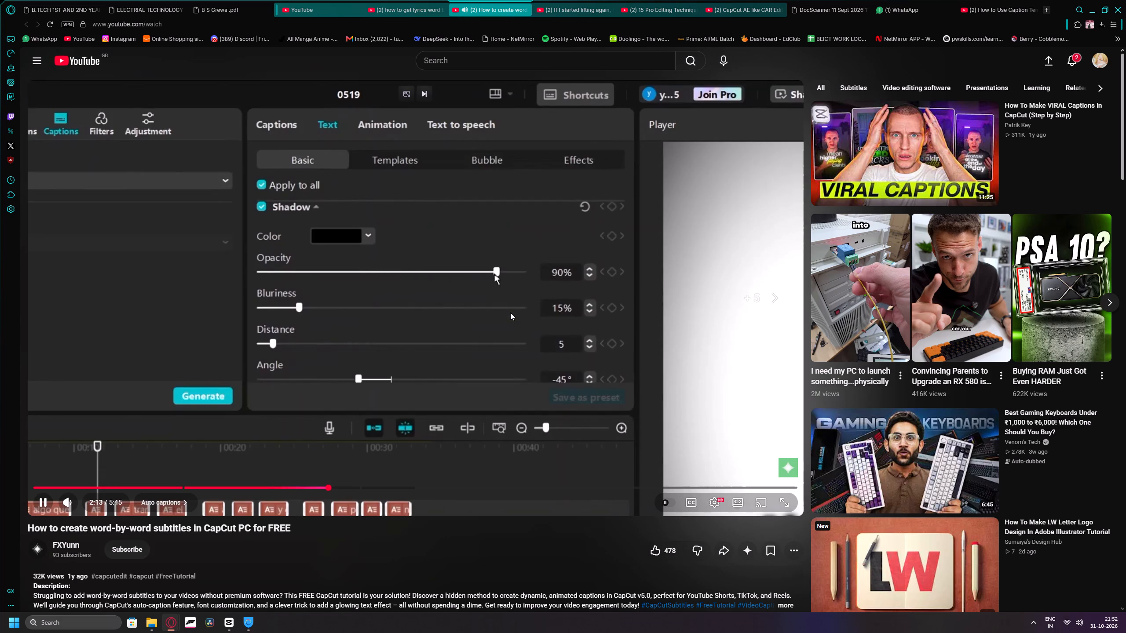
key(Right)
key(Right)
key(Right)
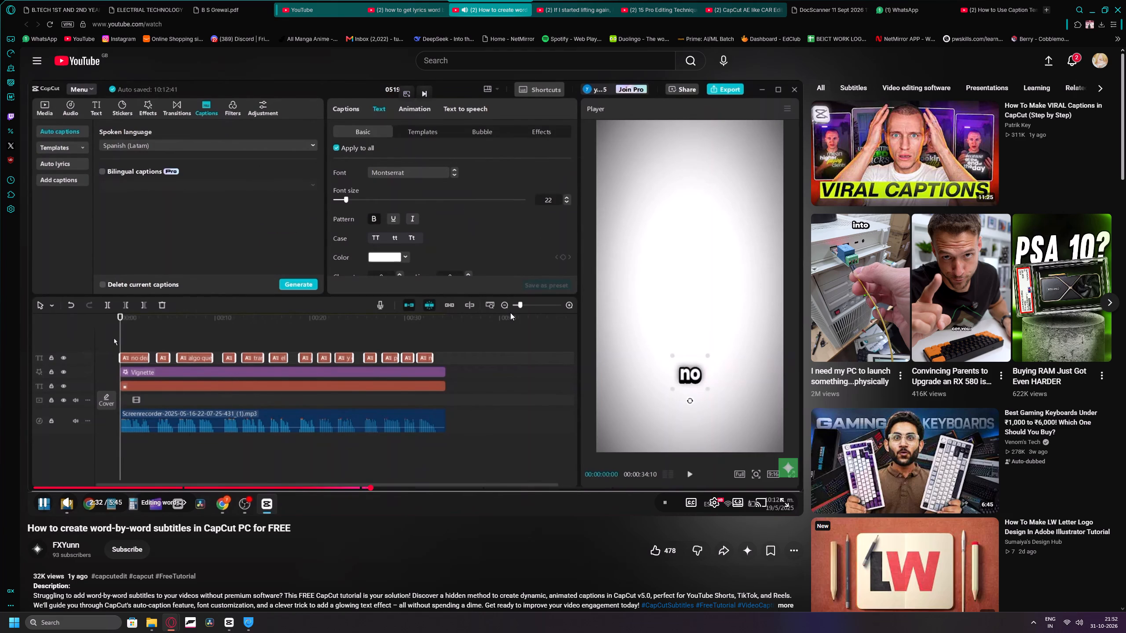
key(Left)
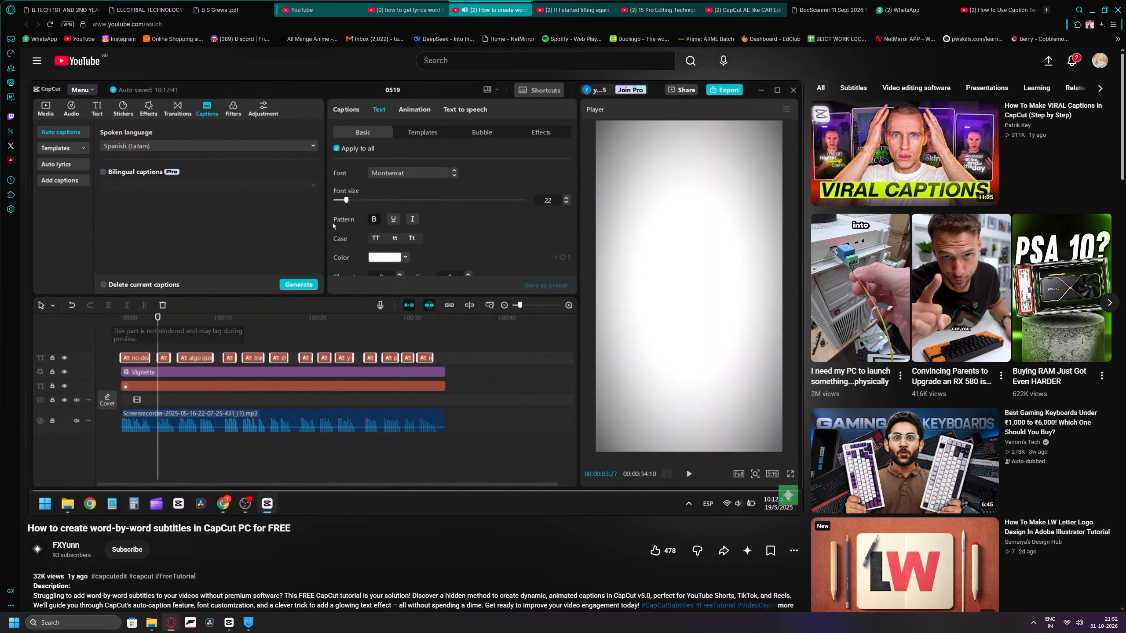
key(space)
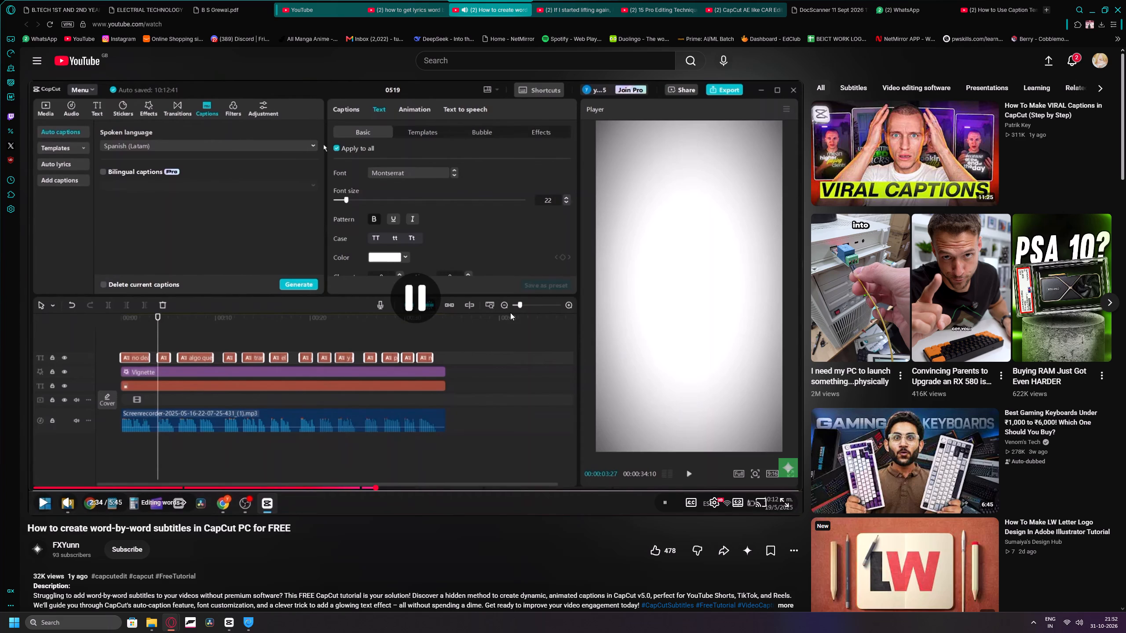
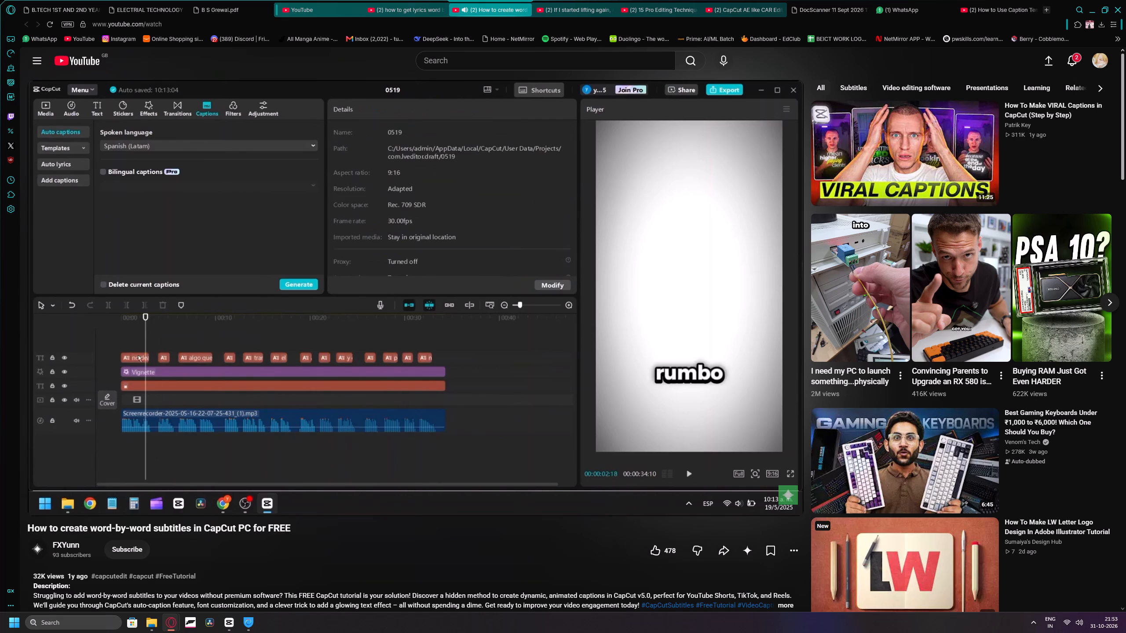
Pause the word-by-word subtitles tutorial in its word-editing chapter, where the first caption's text settings are shown.
key(space)
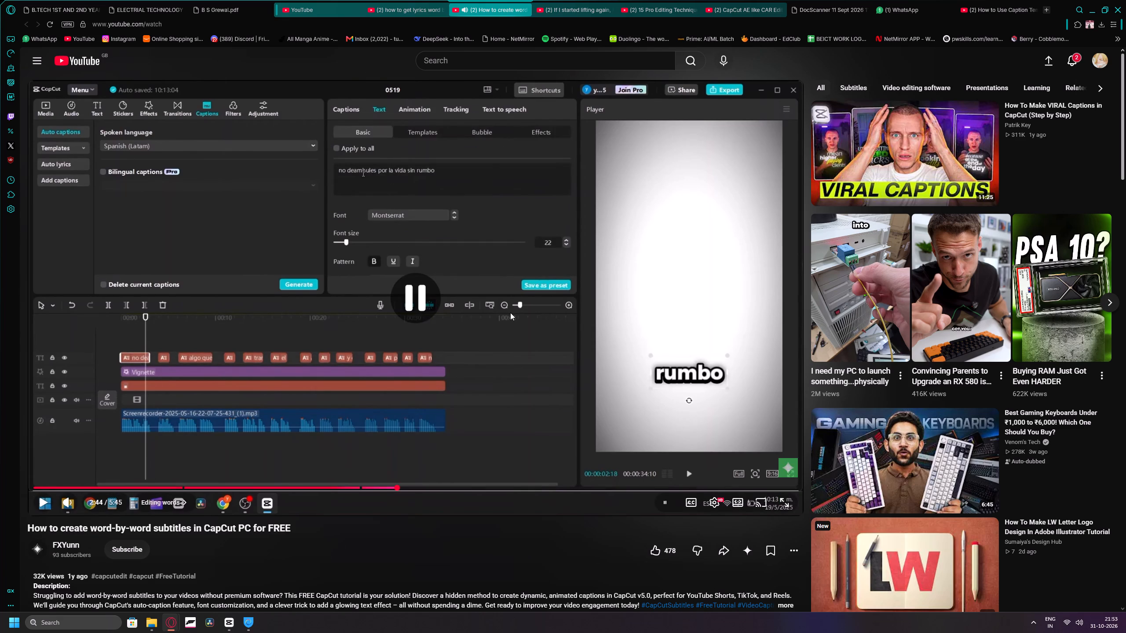
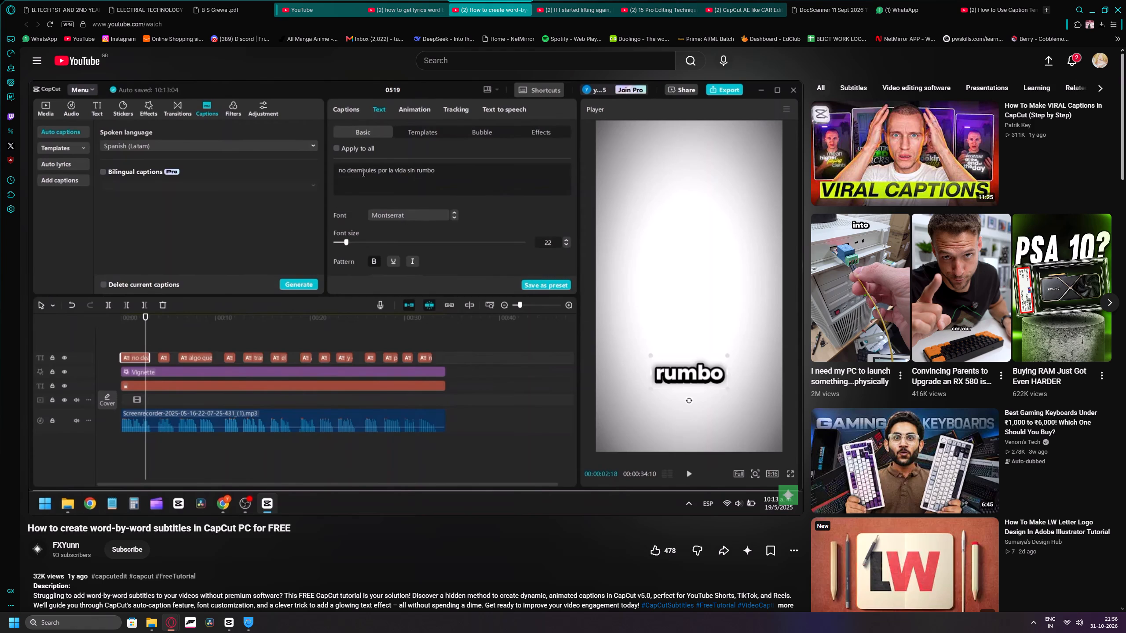
Watch the tutorial's part on recolouring selected caption words, glance at the comments and pause the video.
key(space)
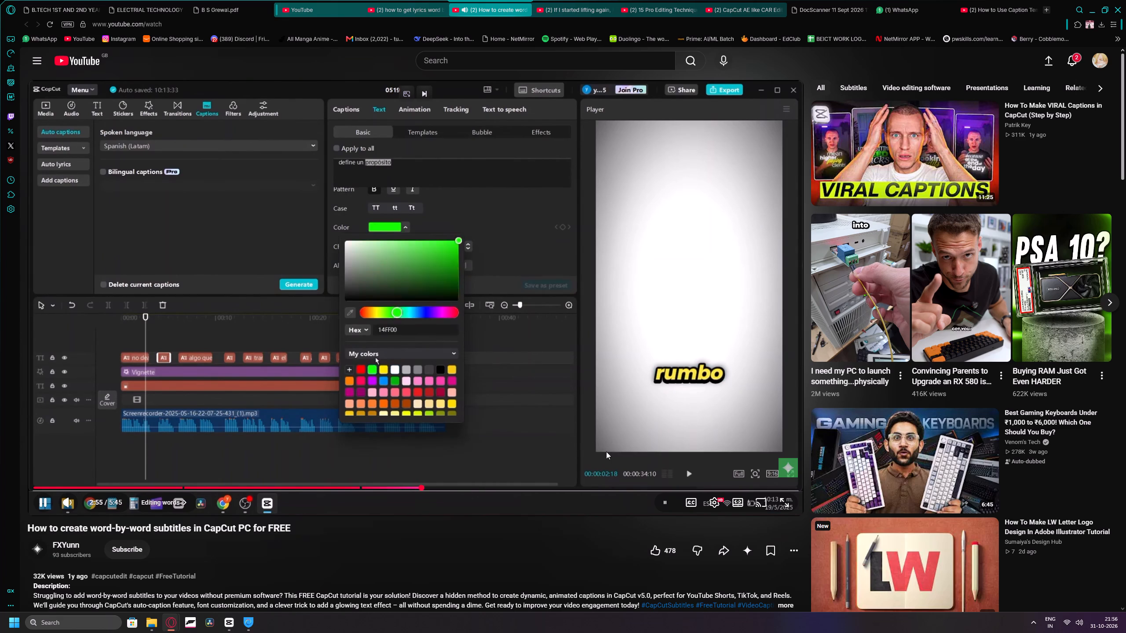
key(Page_Down)
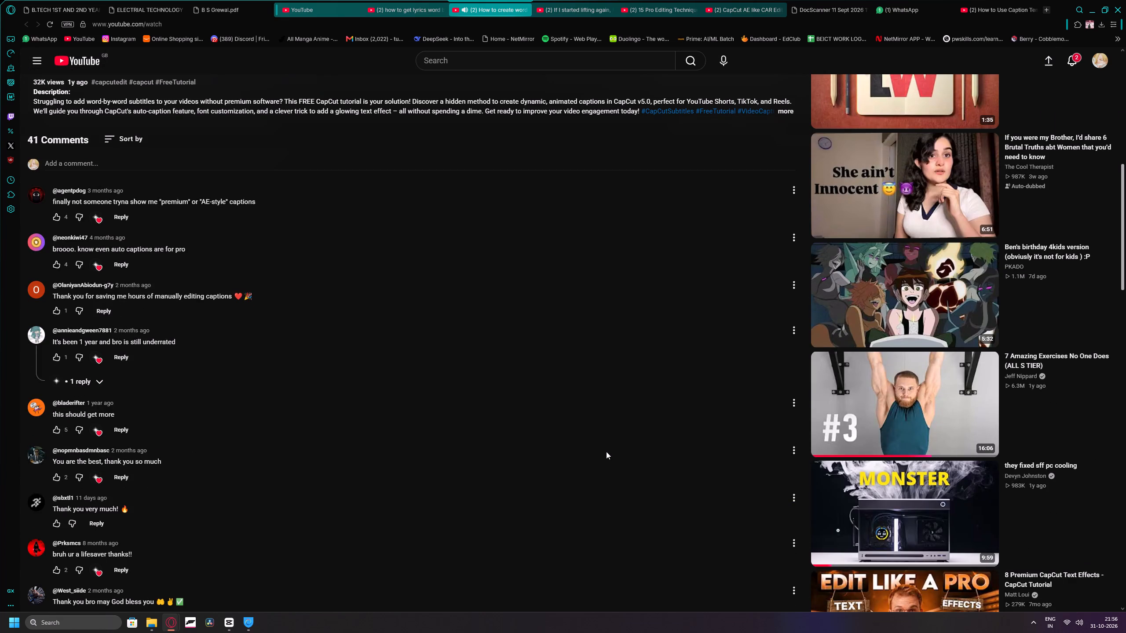
scroll(606, 451, up, 10)
click(509, 312)
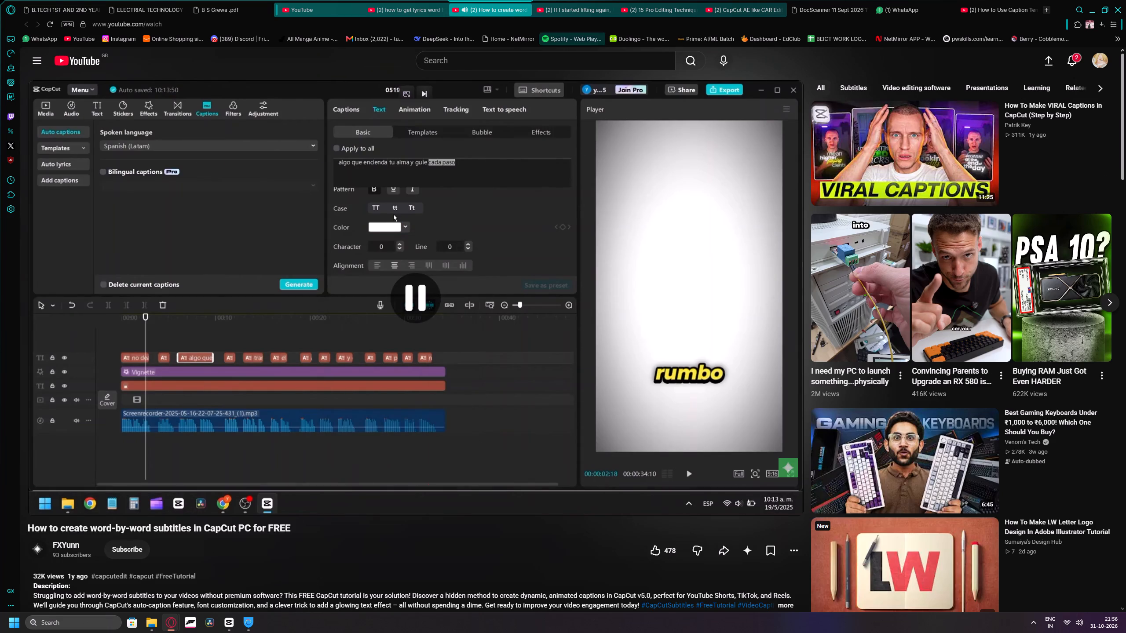
Return to the lyrics search results and open the "Trending Brat Lyrics Editing In Capcut" tutorial in a new tab.
click(422, 5)
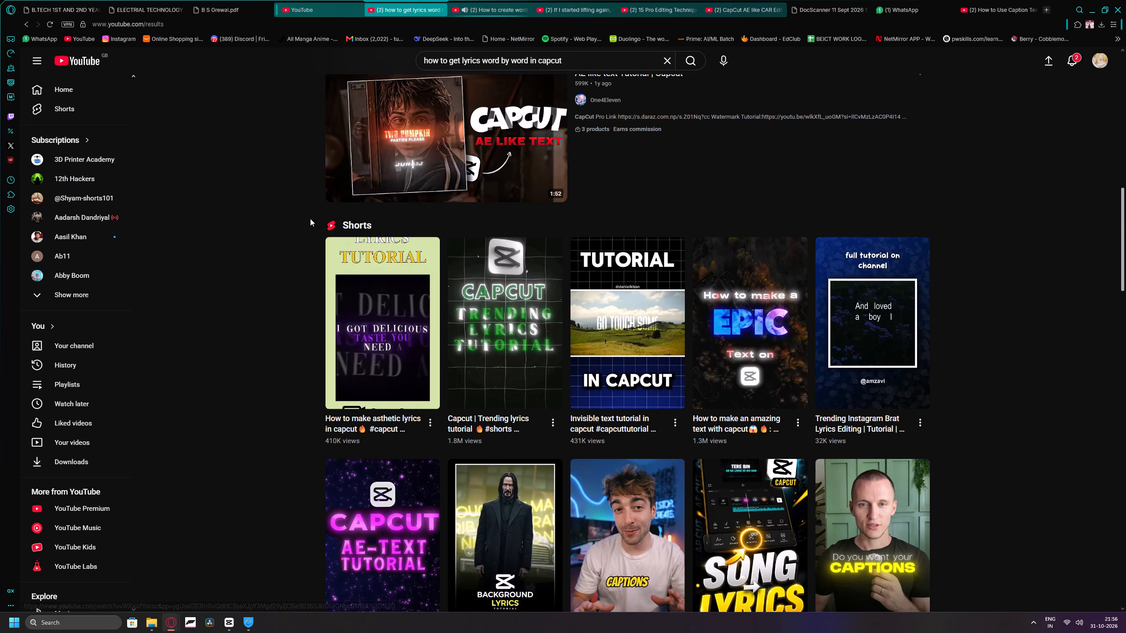
scroll(309, 222, down, 7)
scroll(467, 283, down, 2)
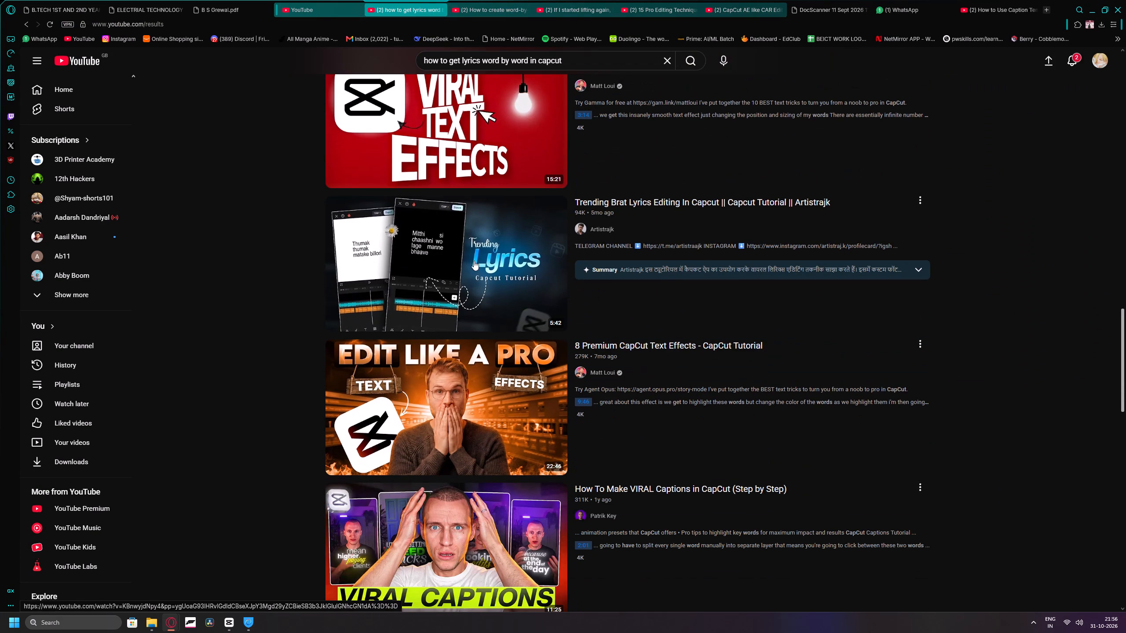
middle_click(474, 257)
click(441, 0)
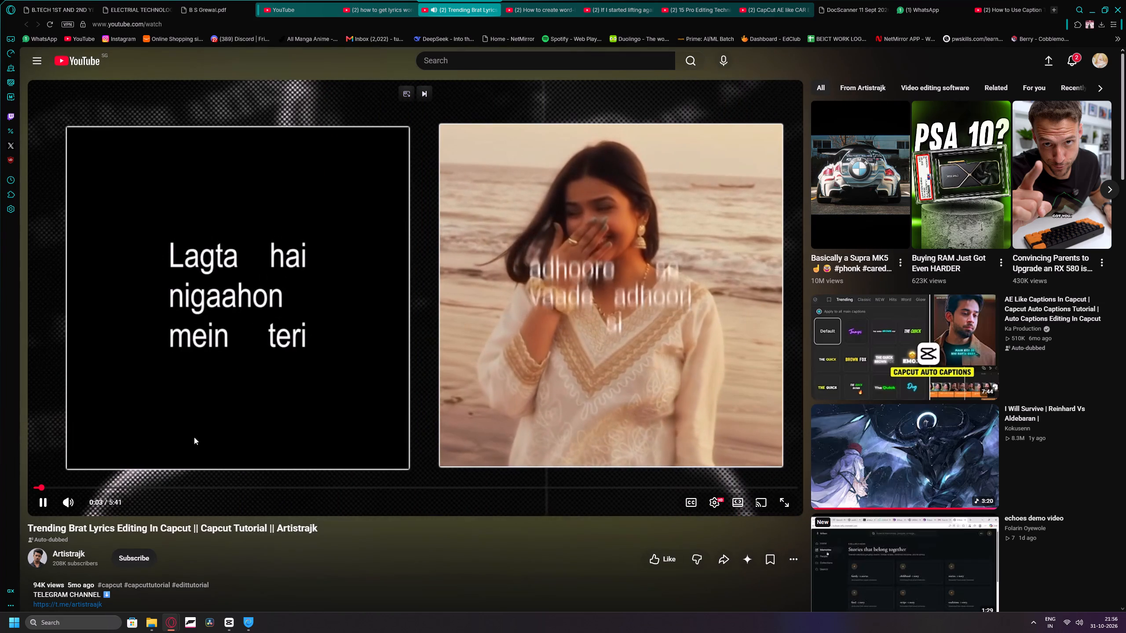
Skim the Brat lyrics tutorial from the media import to the text styling and word spacing, check its comments and close it.
scroll(94, 501, down, 5)
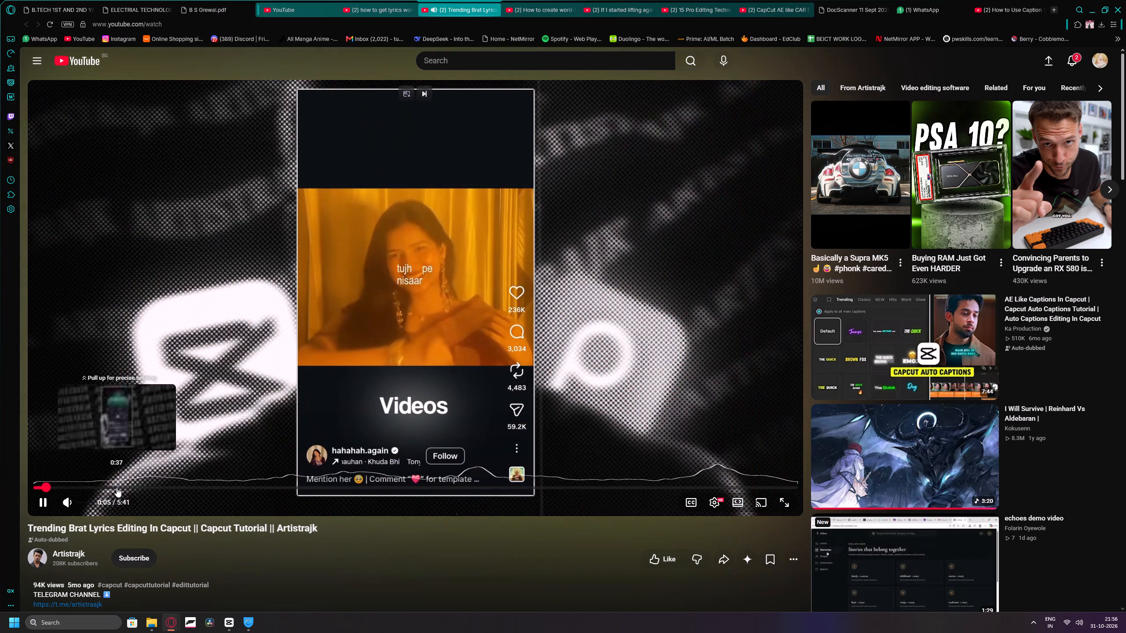
click(117, 487)
click(138, 482)
click(161, 483)
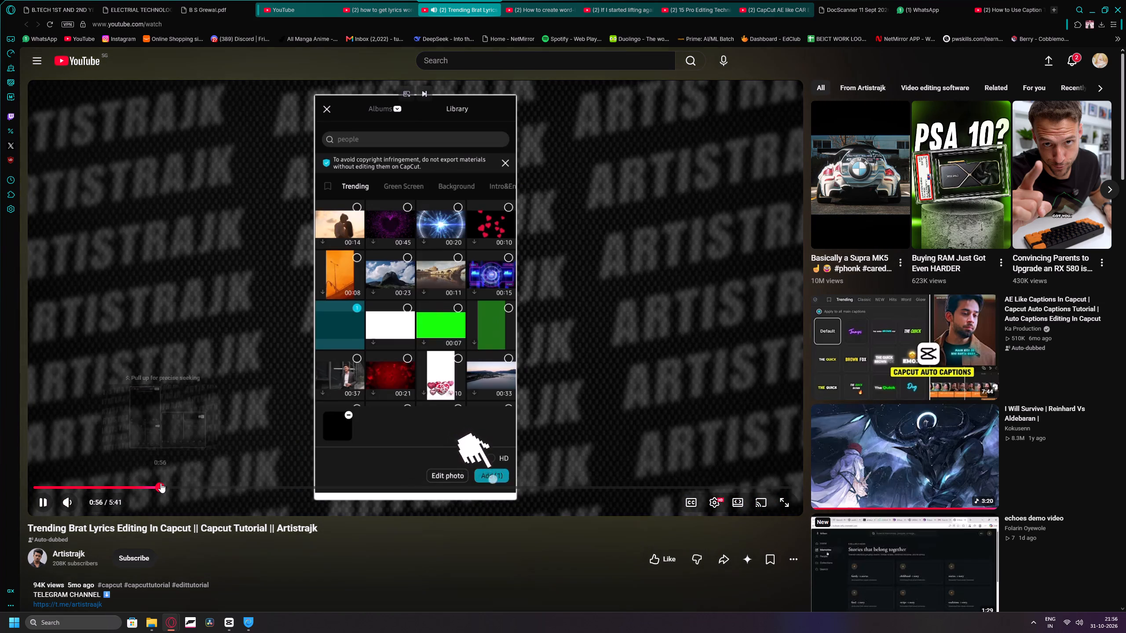
click(192, 484)
click(237, 483)
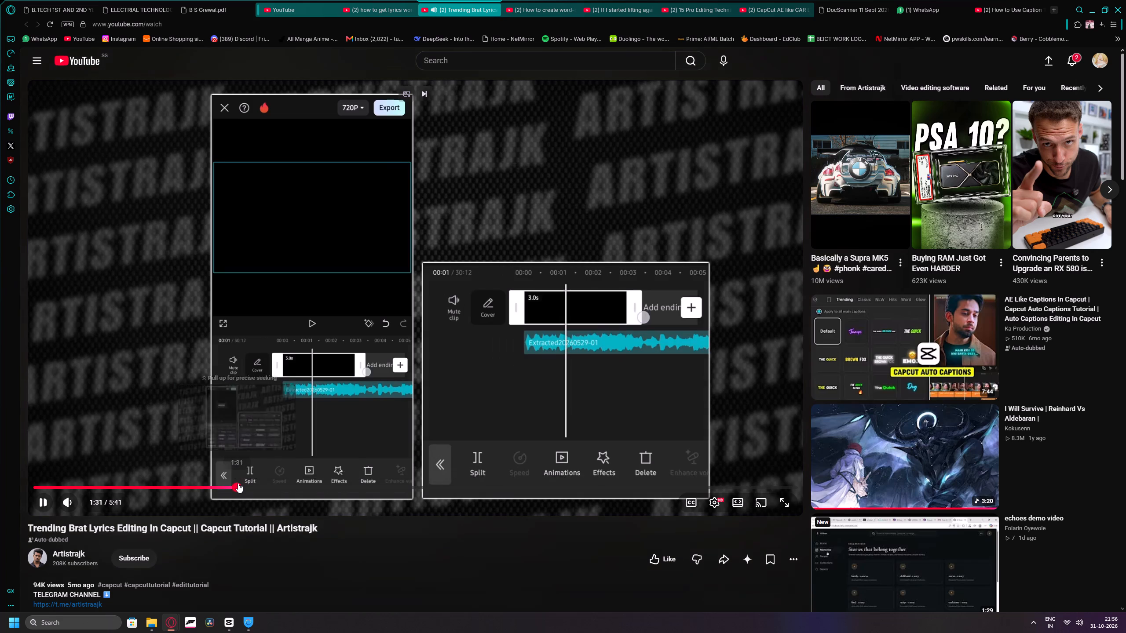
click(214, 483)
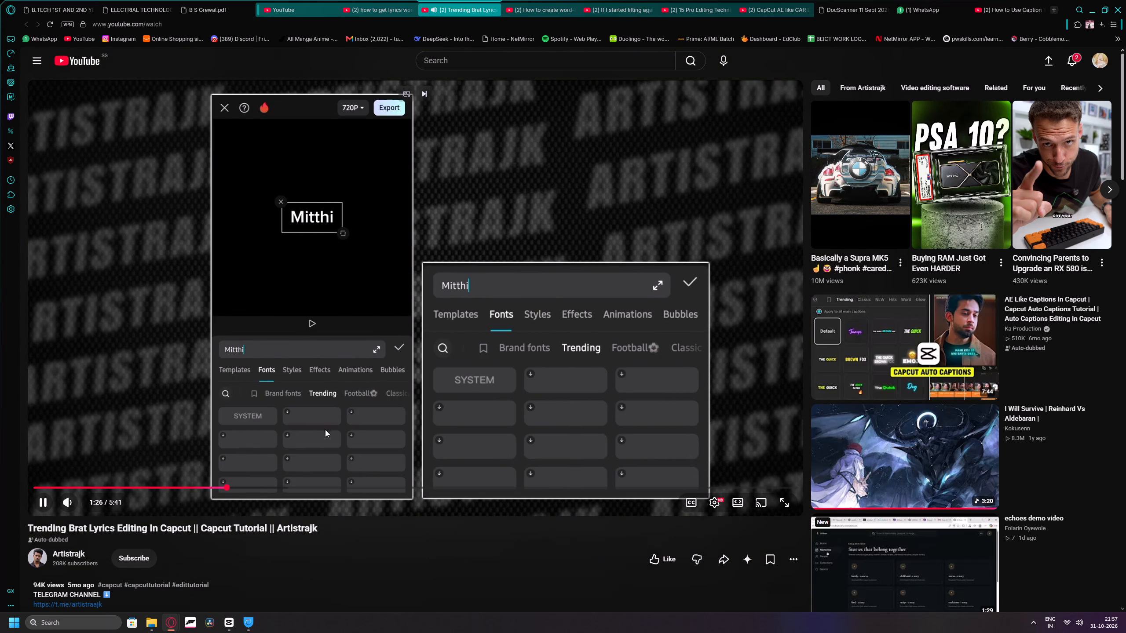
click(293, 488)
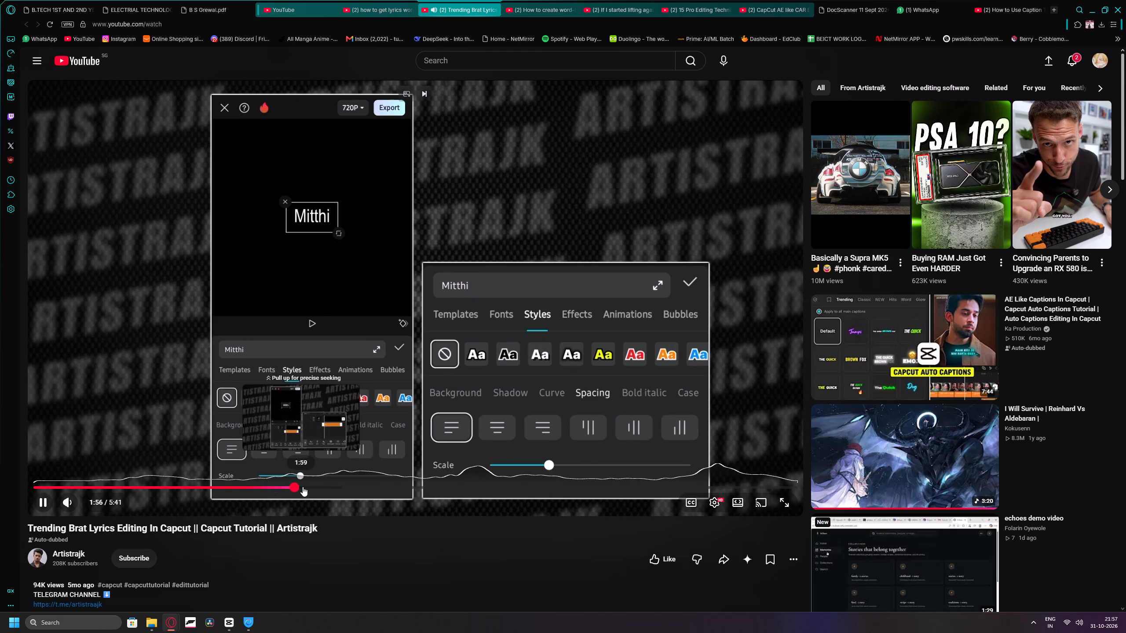
click(337, 486)
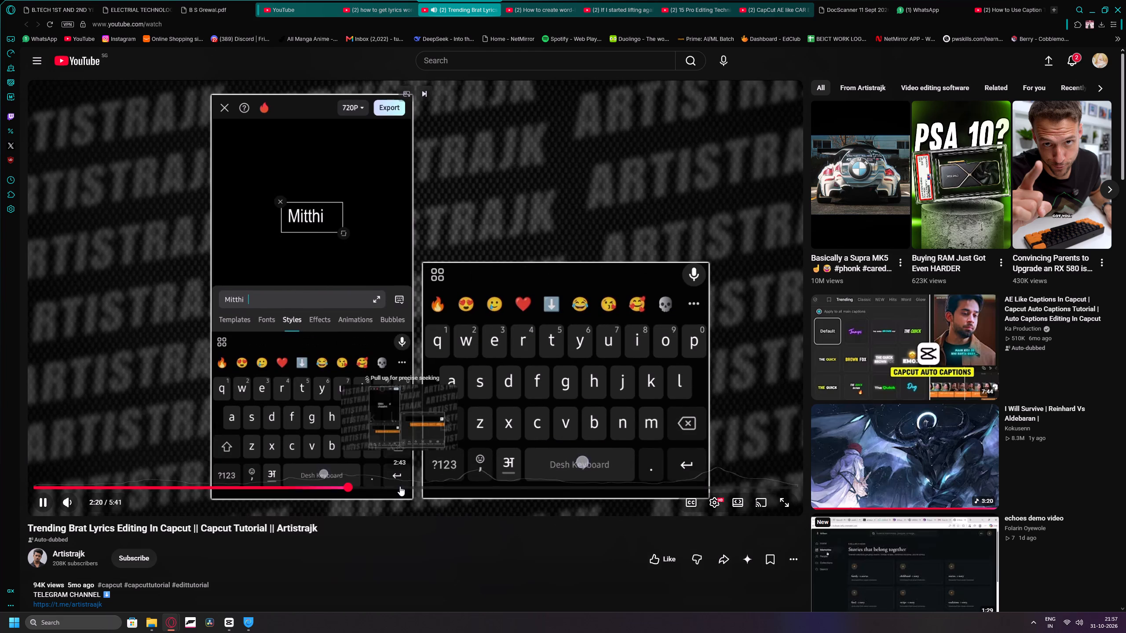
scroll(403, 481, down, 5)
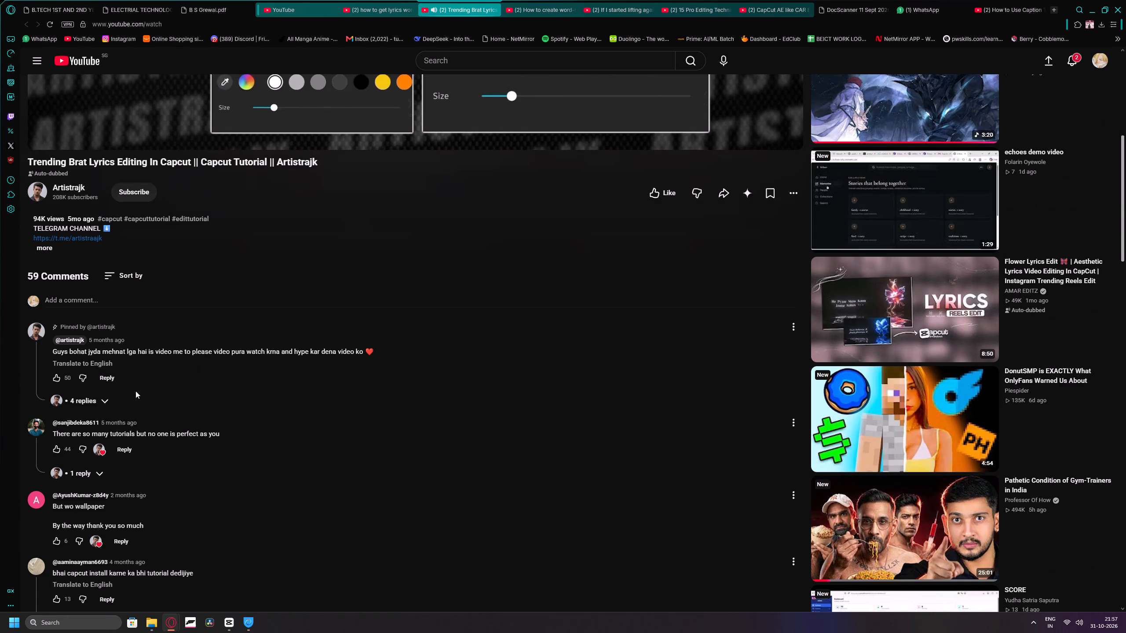
scroll(154, 426, up, 7)
middle_click(459, 11)
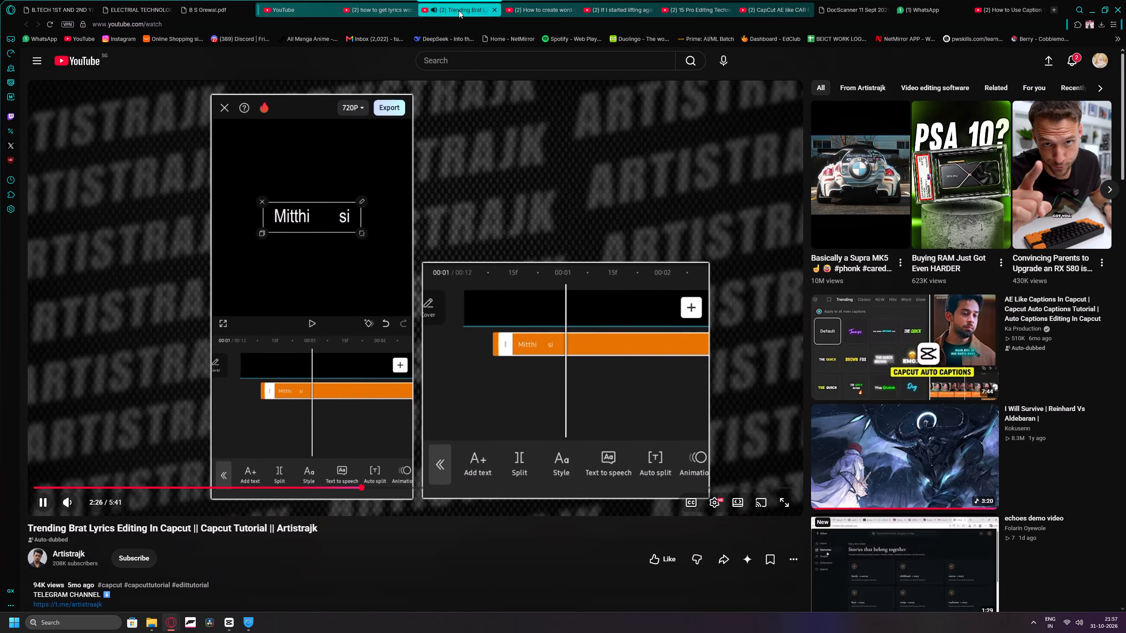
Look further down the search results for another word-by-word lyrics tutorial.
scroll(227, 264, down, 6)
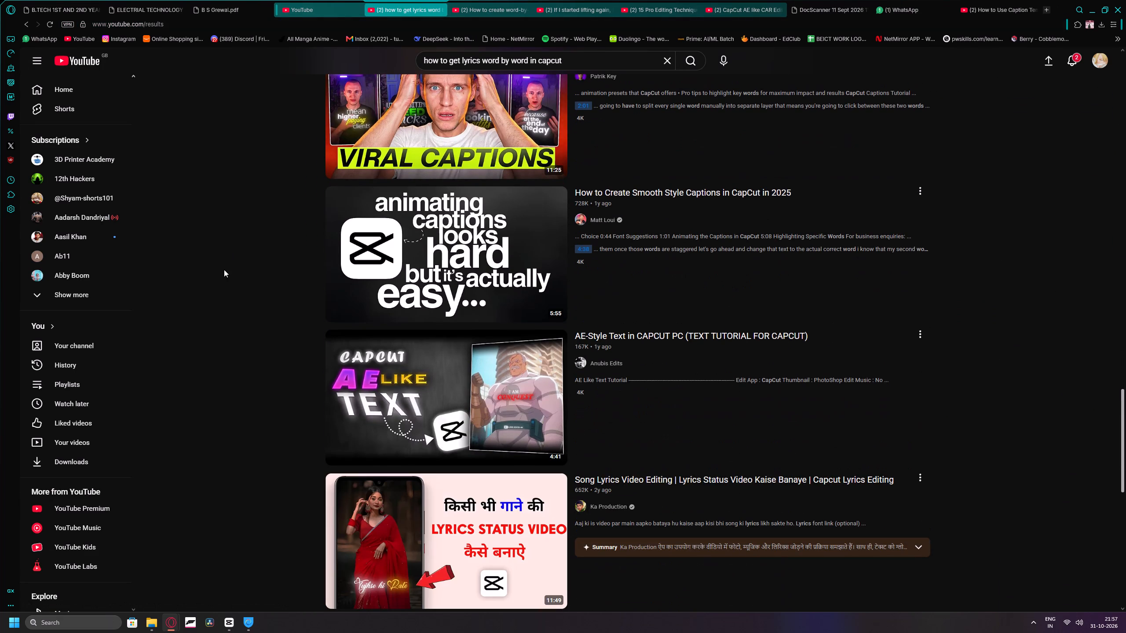
scroll(439, 397, down, 2)
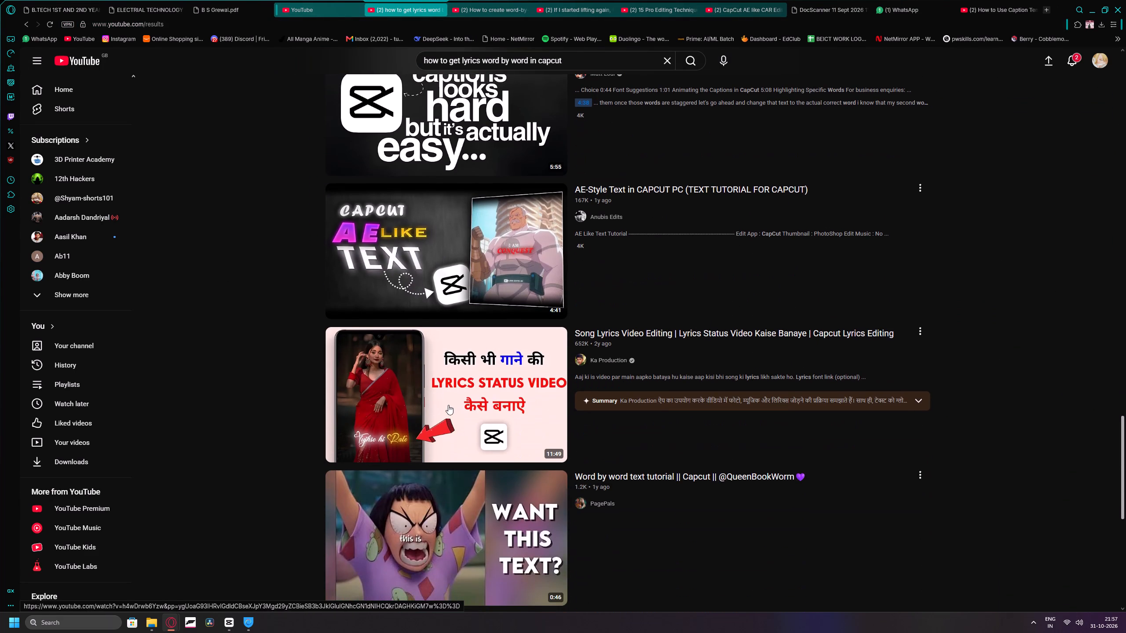
Switch to CapCut, play the captioned video and scrub the timeline to review the lyric captions, leaving no caption selected.
key(alt+Tab)
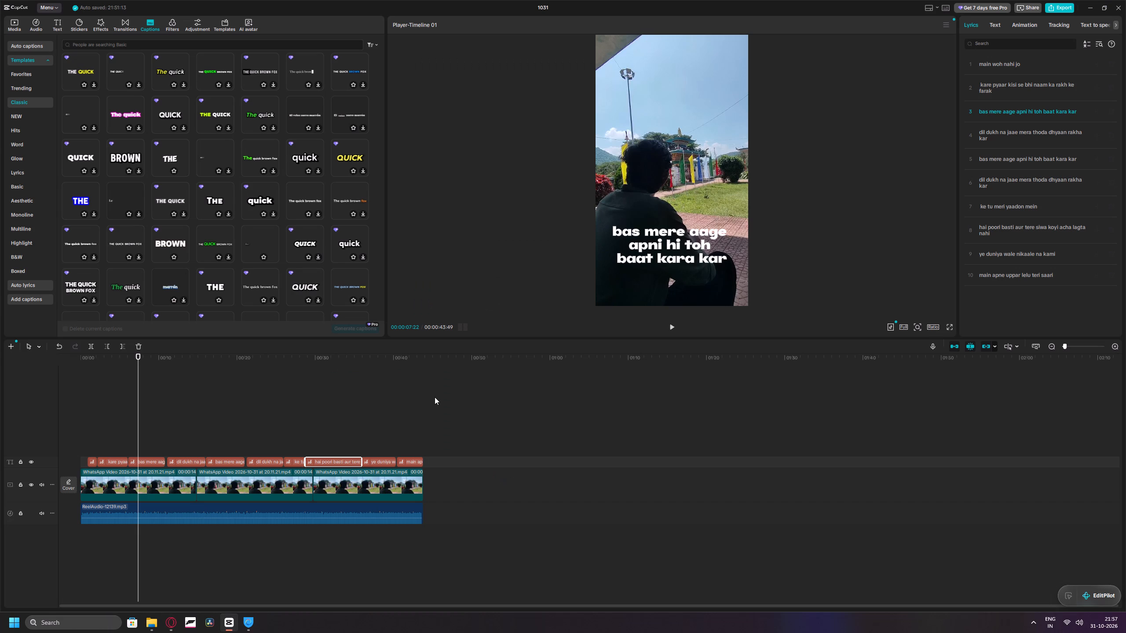
click(671, 325)
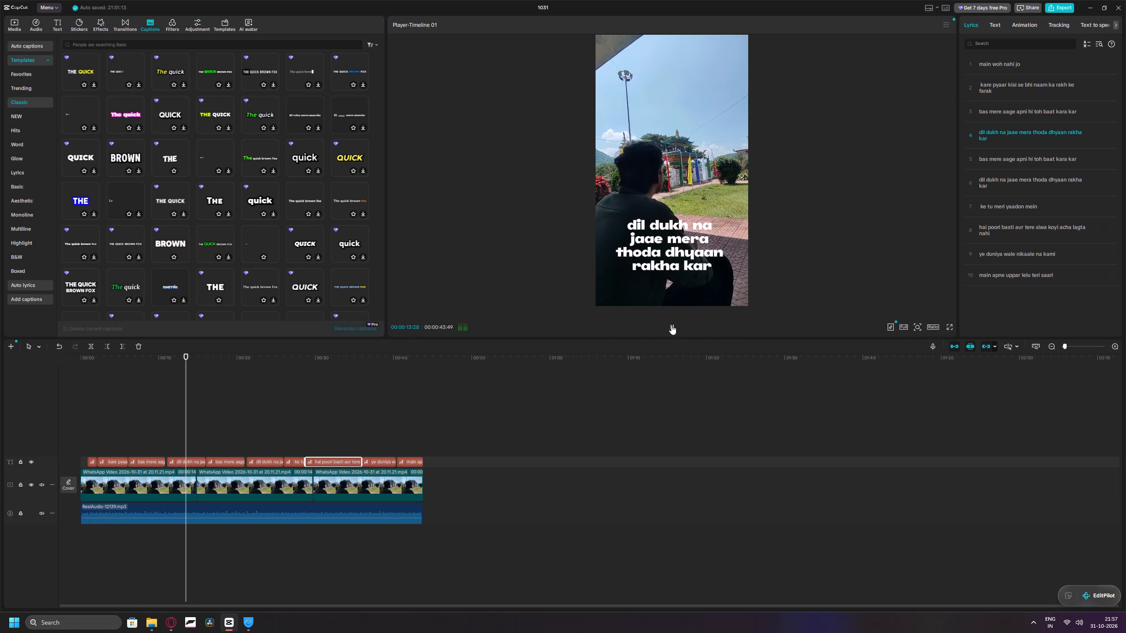
click(147, 20)
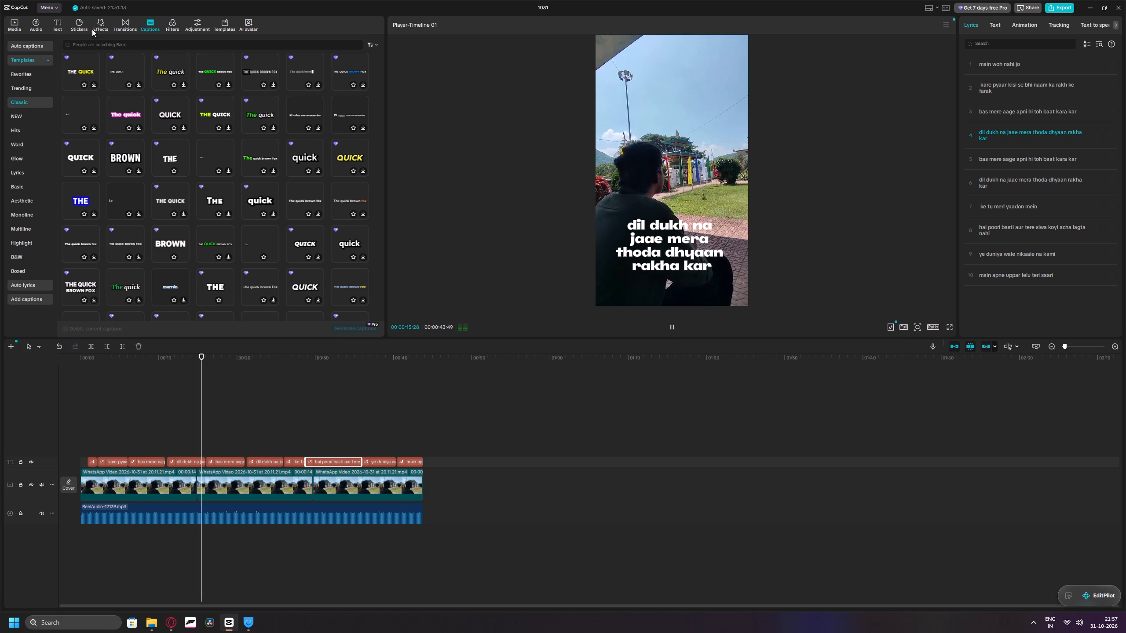
click(12, 23)
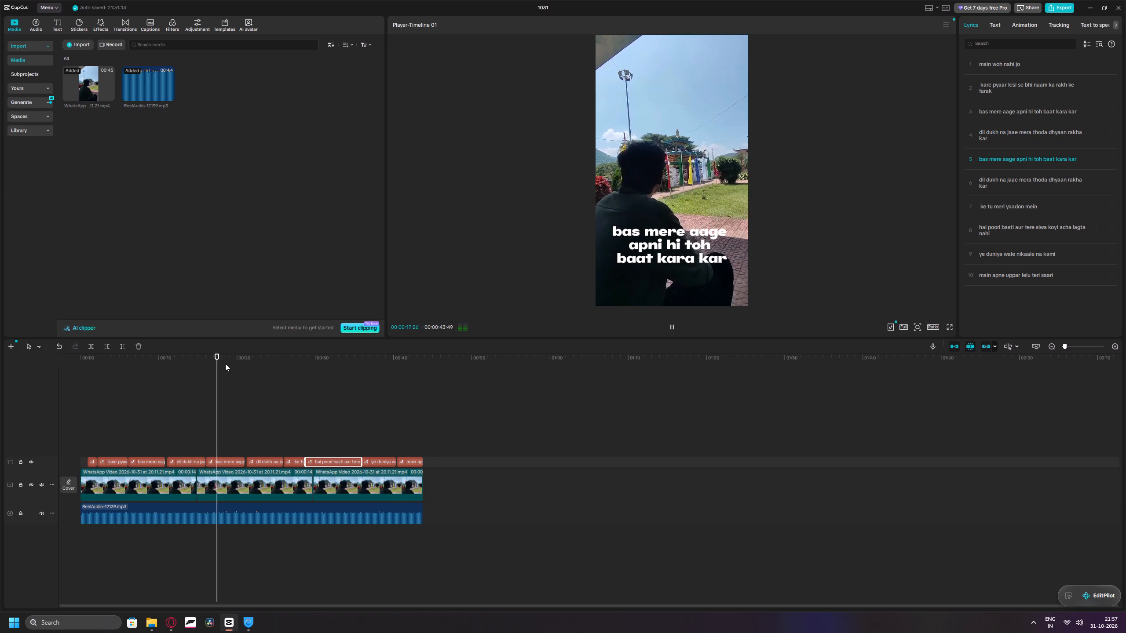
drag(219, 363, 51, 381)
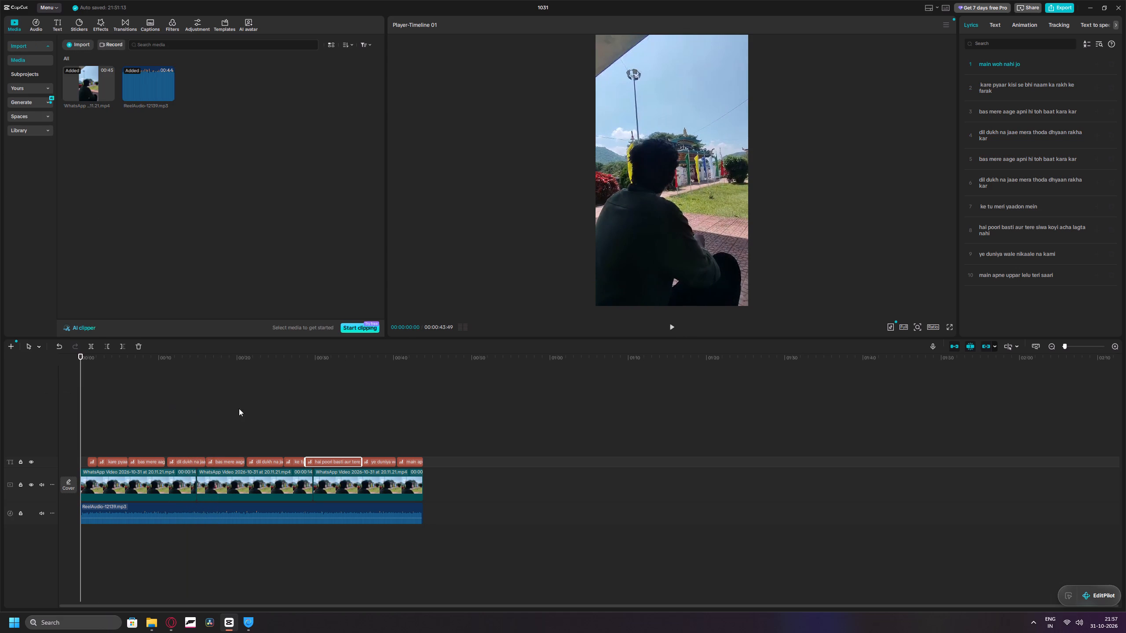
click(382, 411)
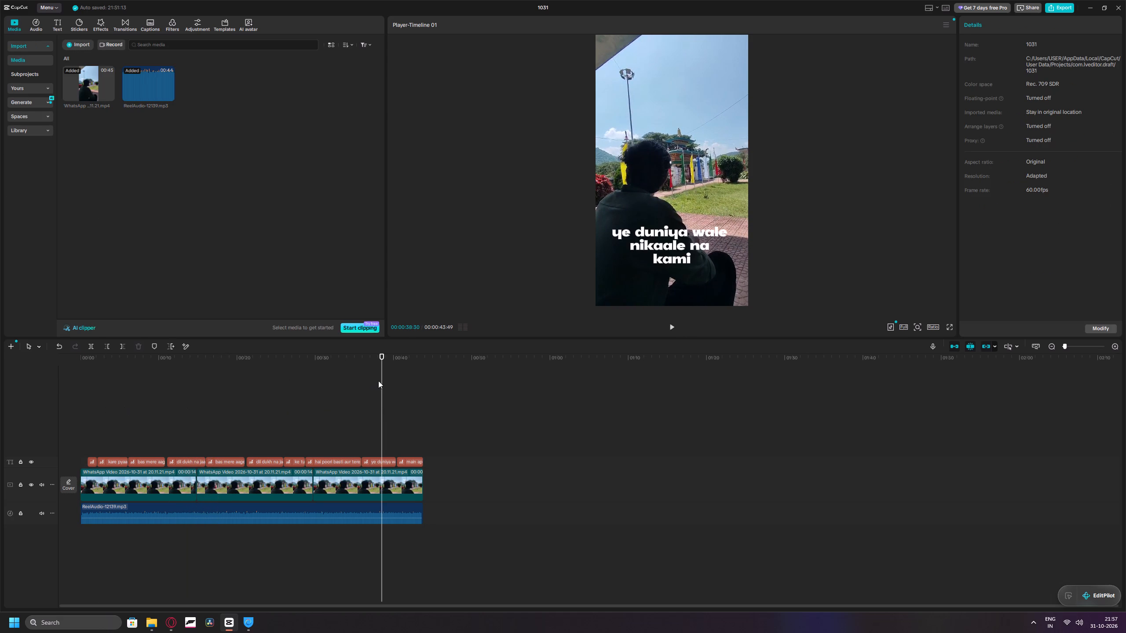
drag(382, 381, 182, 389)
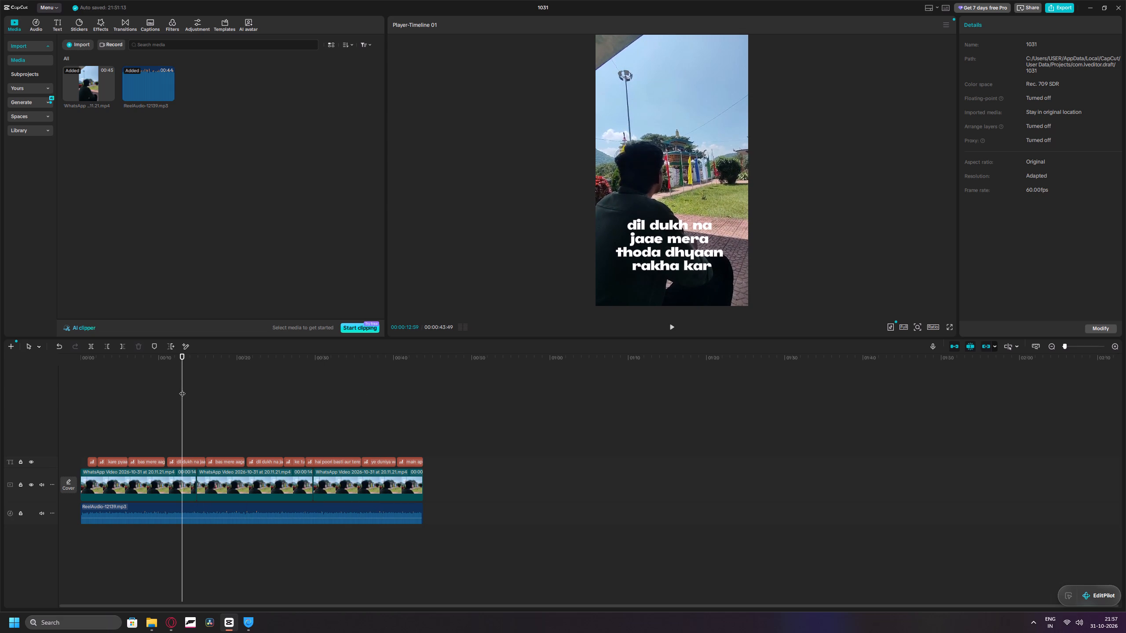
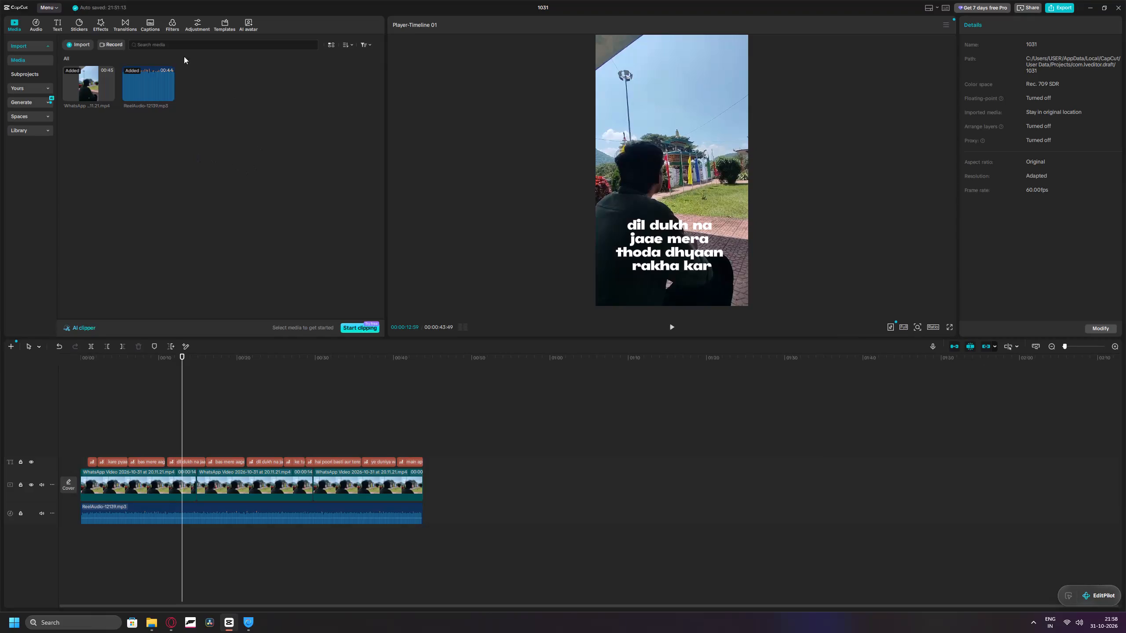
Display the caption templates, select the second lyric caption starting "kare pyaar", and open its entrance animation options.
click(147, 23)
click(40, 60)
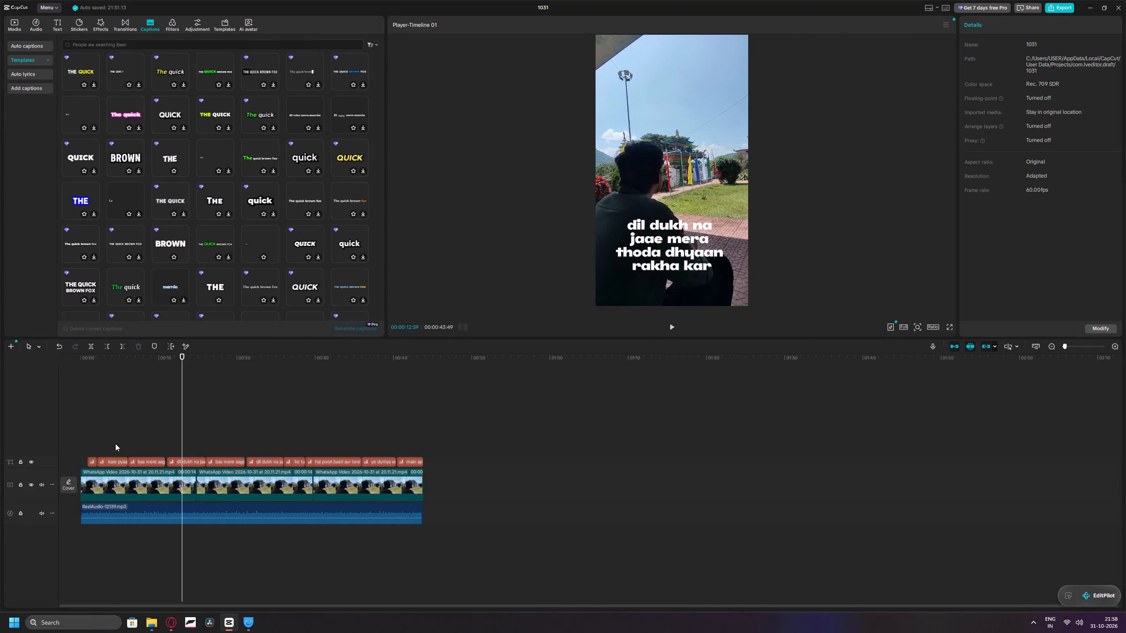
click(102, 461)
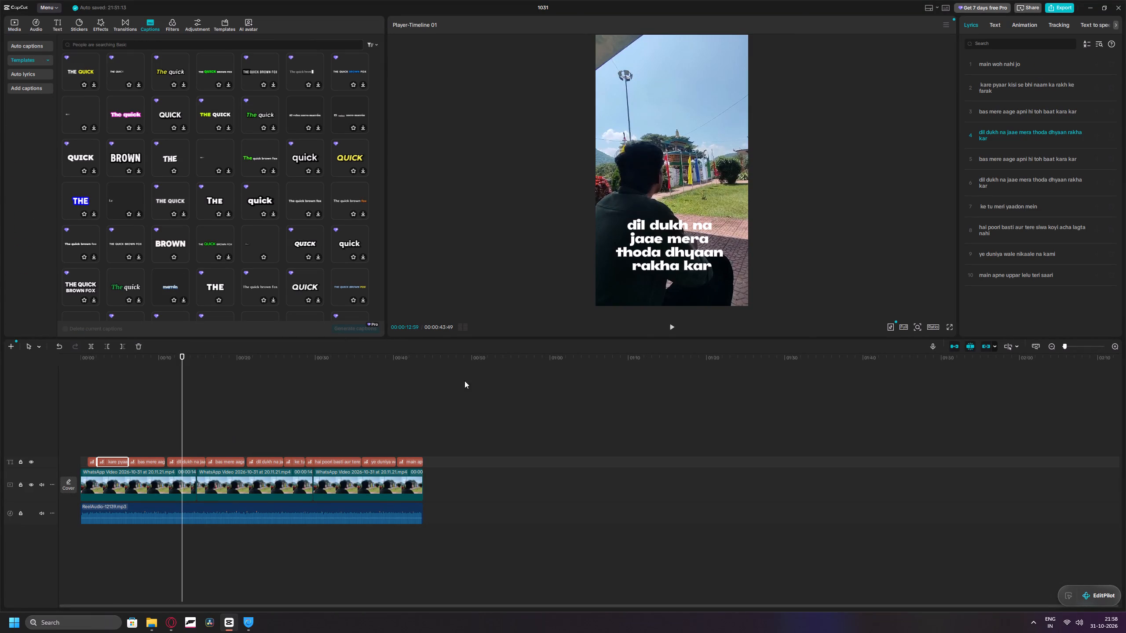
click(1031, 26)
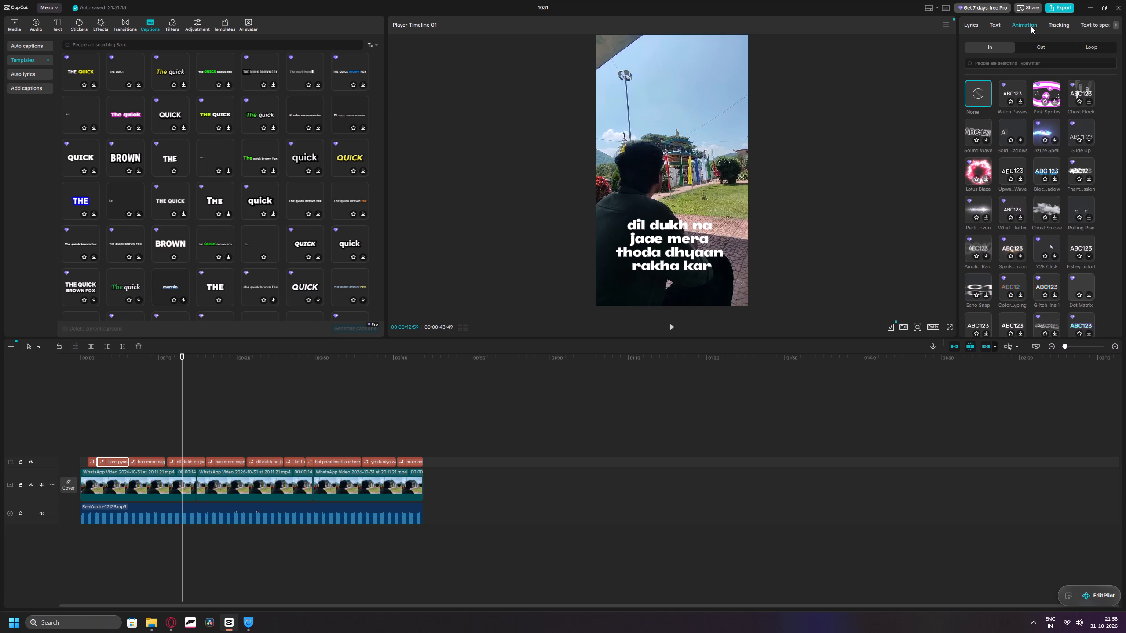
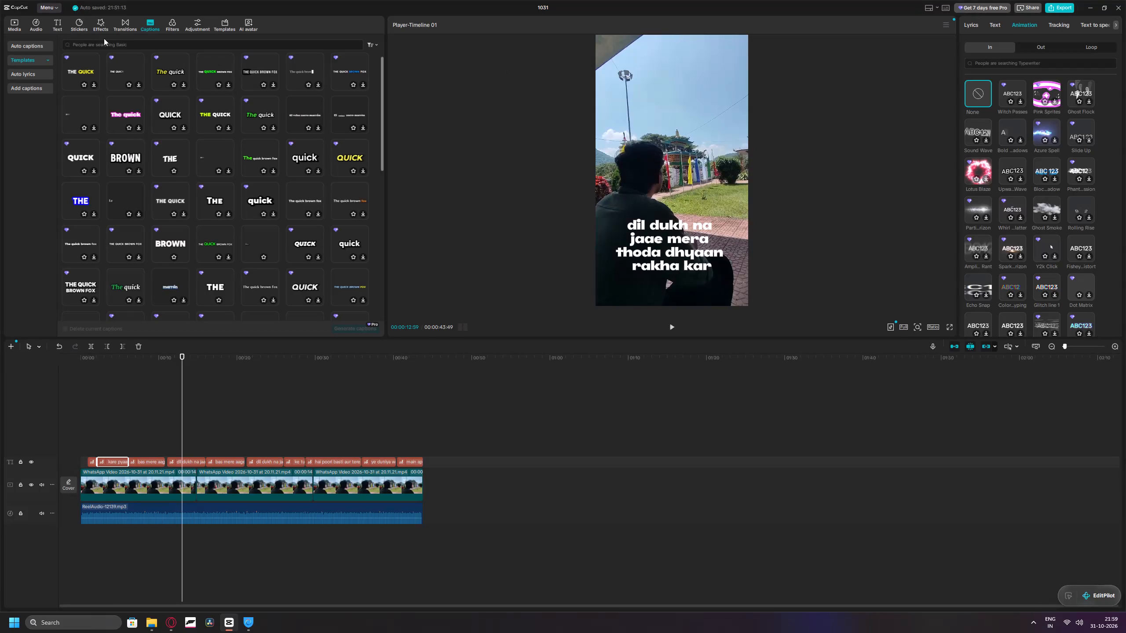
Display the auto captions settings with the spoken language and bilingual caption options.
click(26, 42)
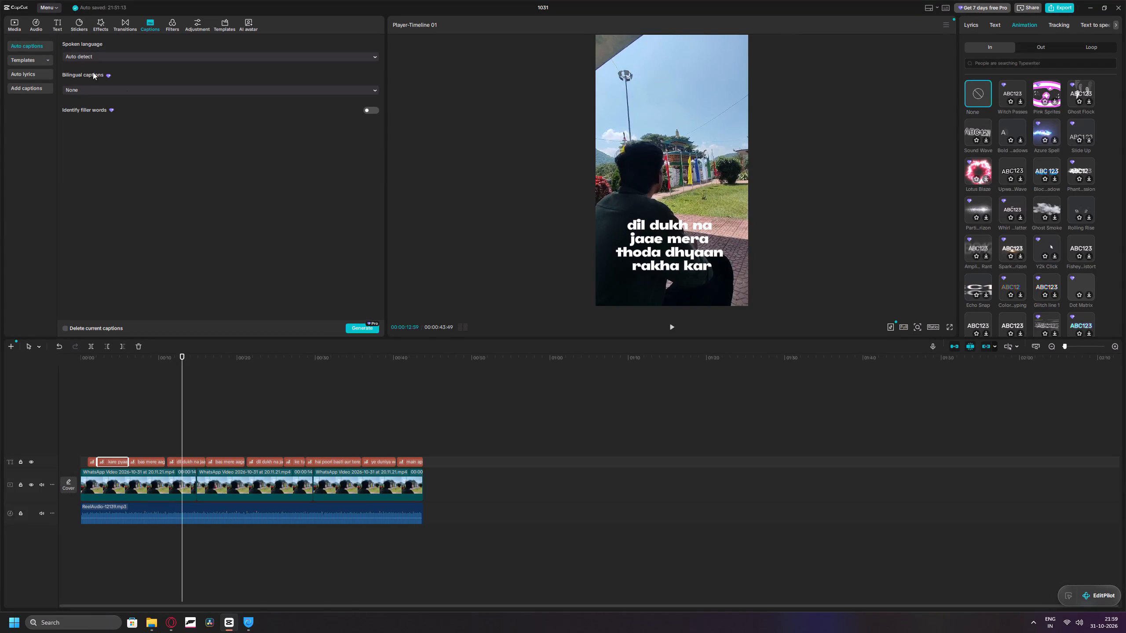
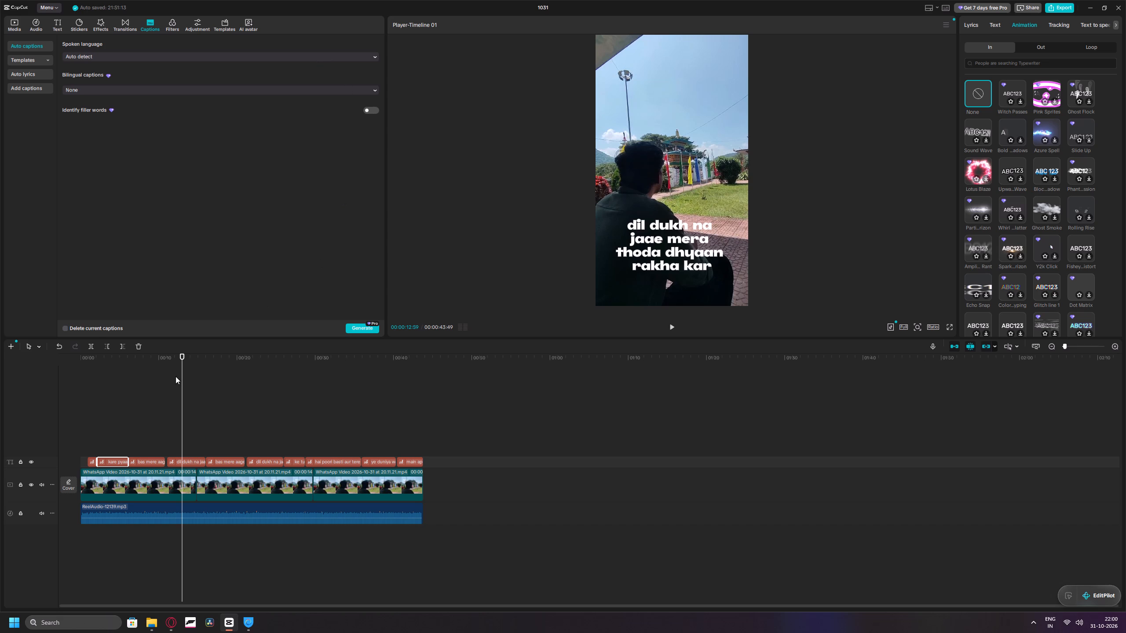
Review the early lyric captions in the preview, from the "kare pyaar kisi se bhi" line to the "bas mere aage" line.
drag(182, 363, 102, 380)
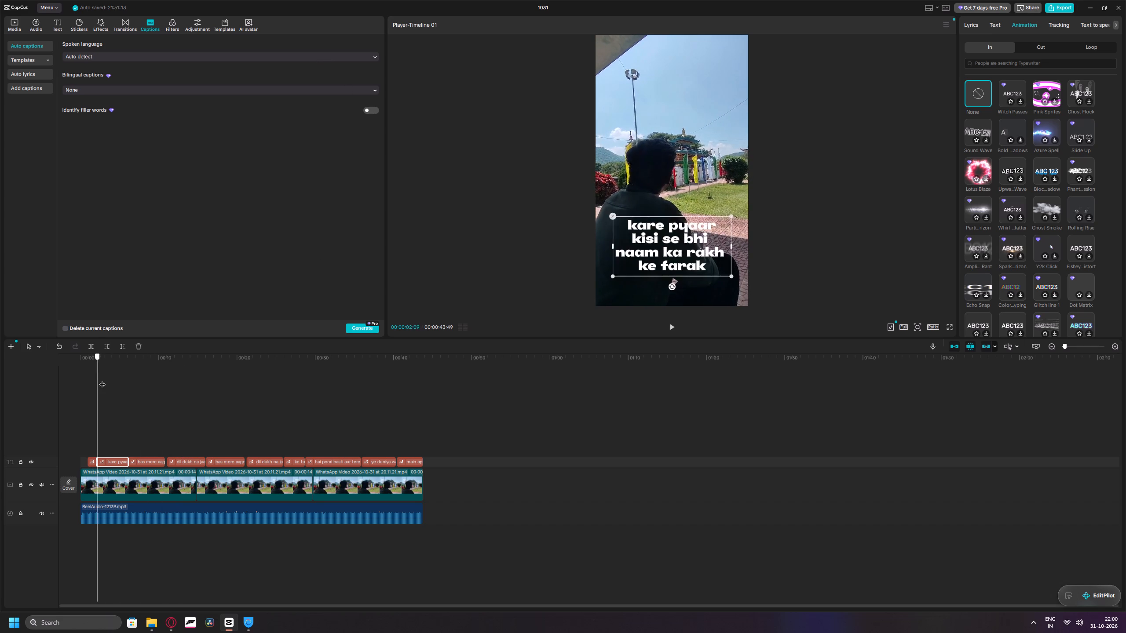
drag(102, 380, 129, 382)
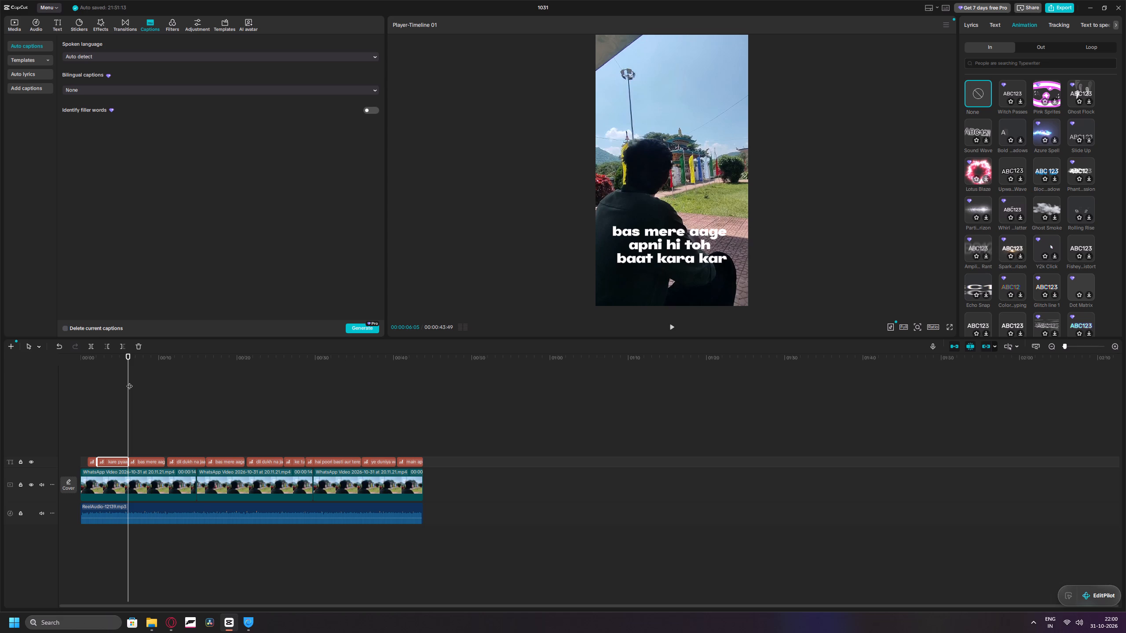
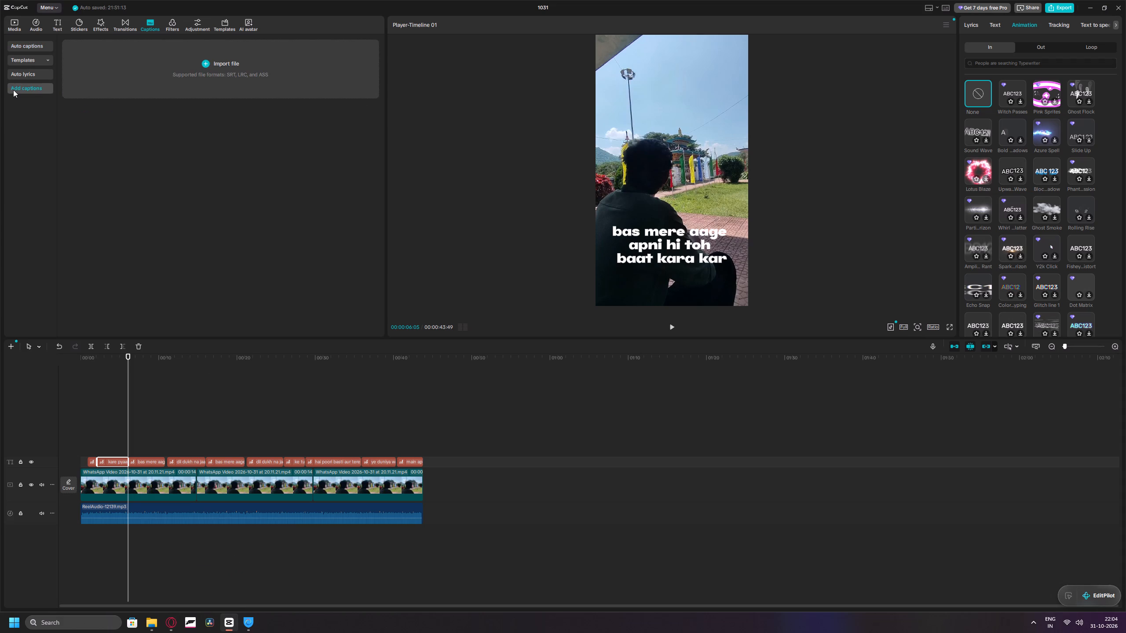
click(206, 57)
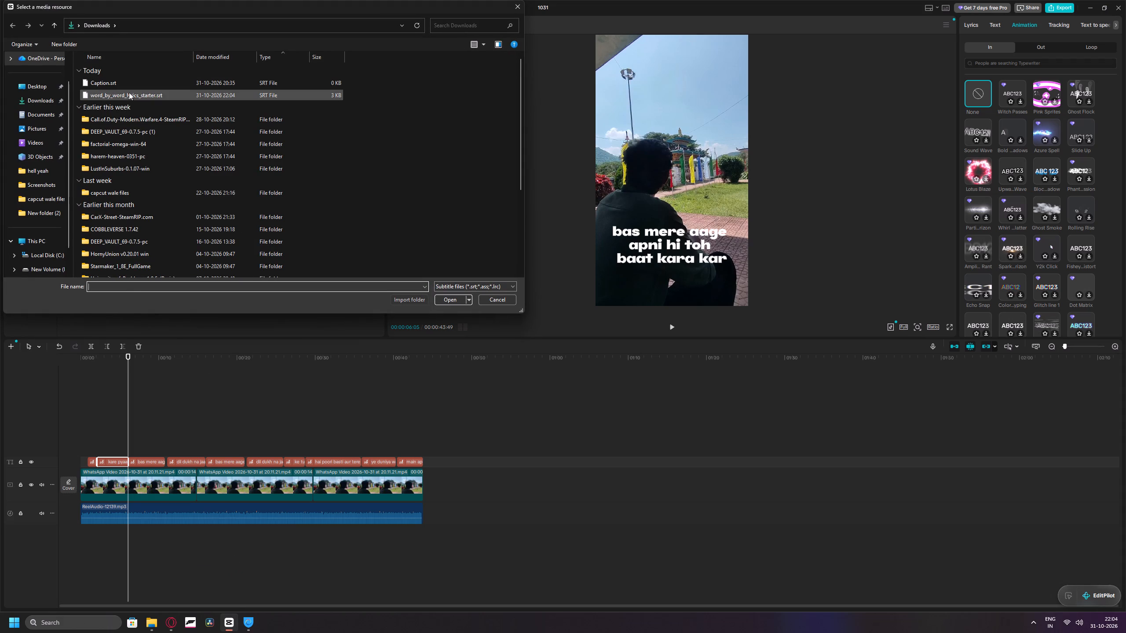
click(129, 93)
click(451, 299)
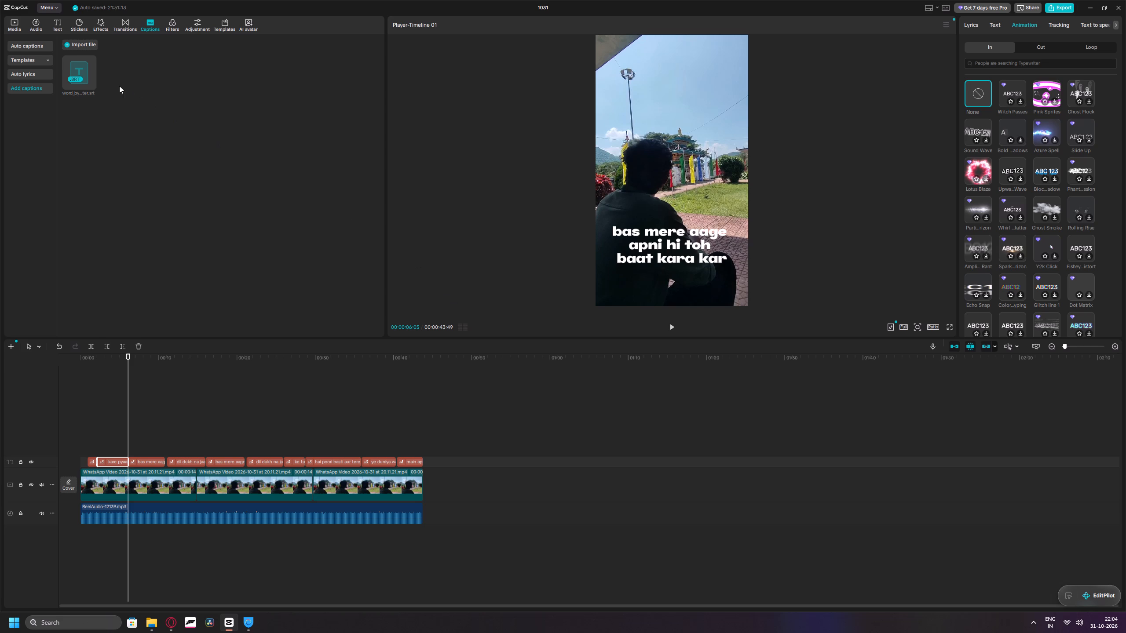
click(80, 71)
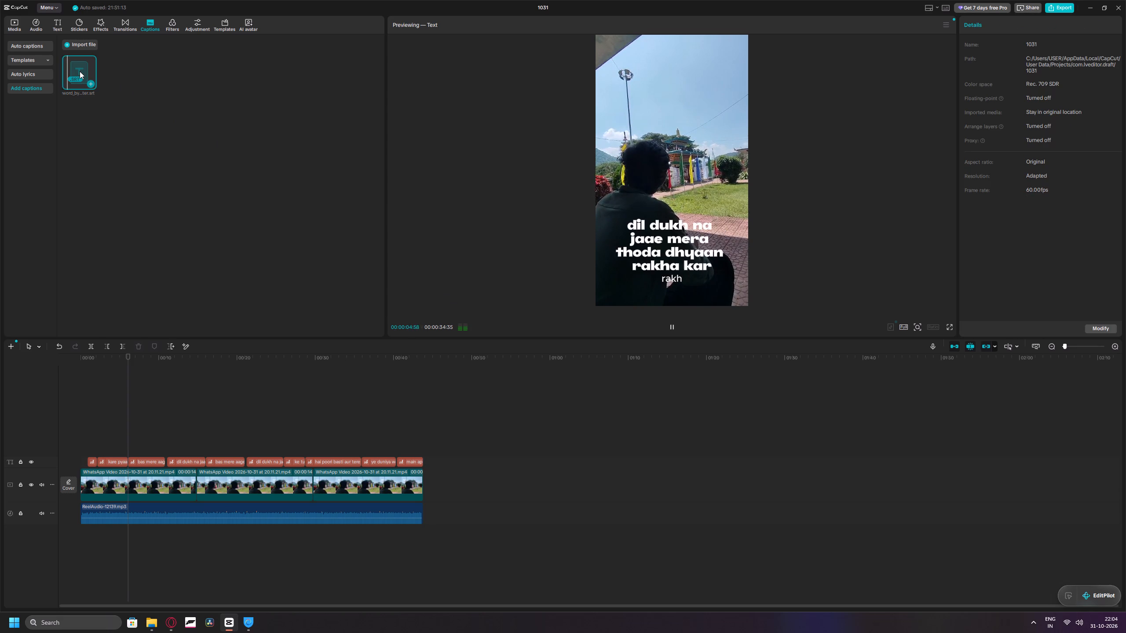
click(198, 226)
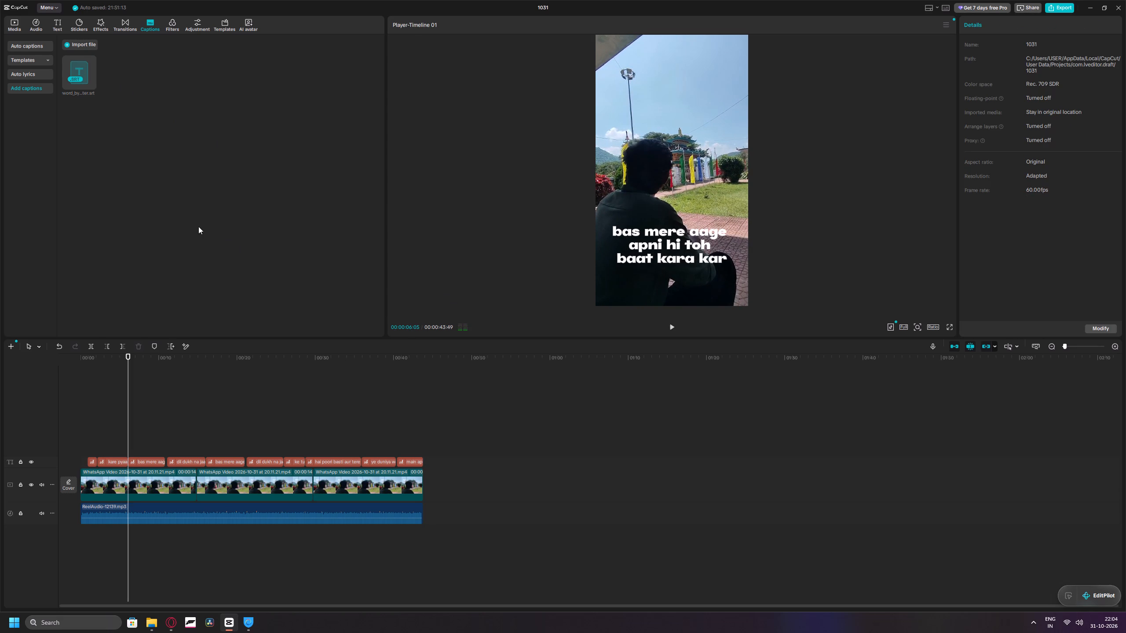
Hide the existing lyric caption track and place the imported word captions on a new track above it, starting about 0.9 s in.
drag(124, 356, 89, 360)
click(31, 460)
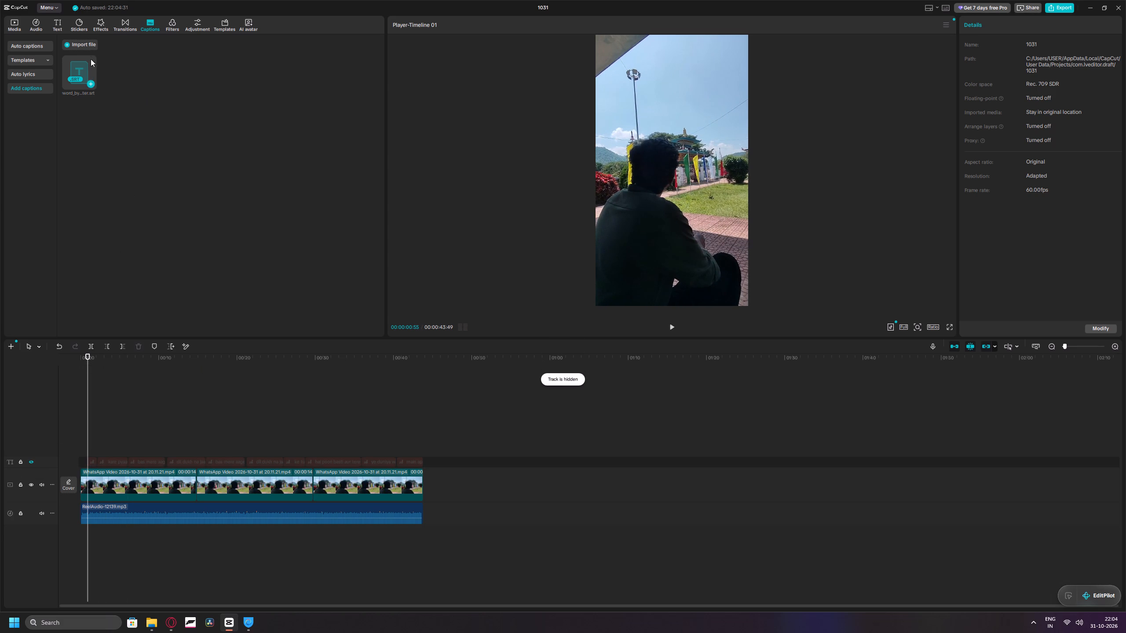
drag(79, 65, 84, 442)
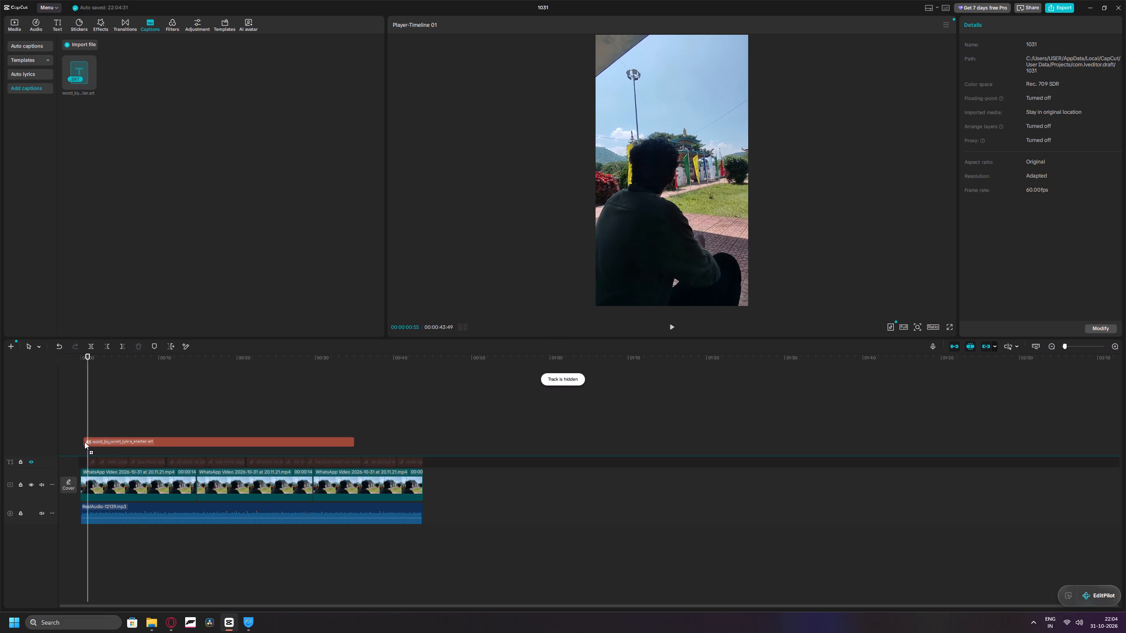
drag(84, 442, 88, 449)
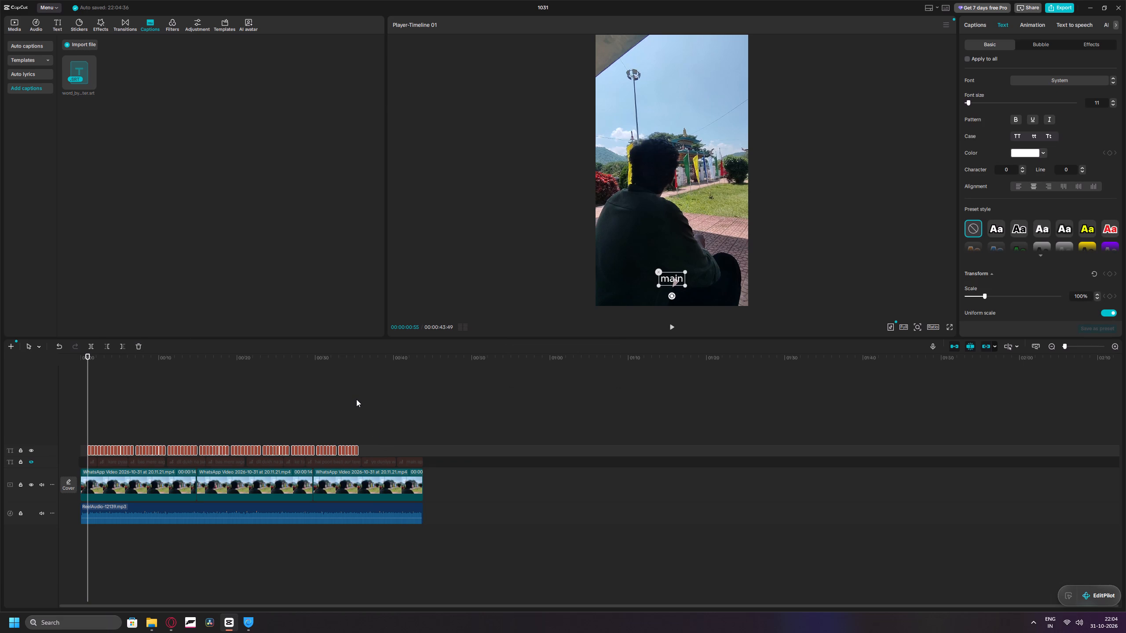
Play the new word captions against the song from "main" to "ke", replaying the "ka" to "rakh" part to check the timing.
ctrl+scroll(198, 394, up, 8)
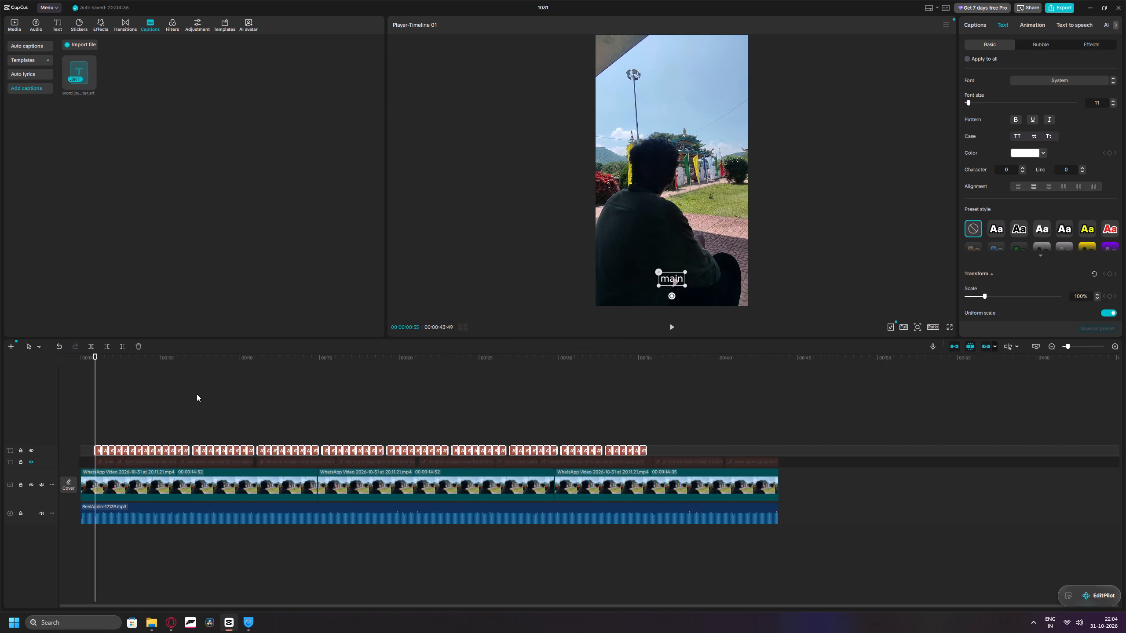
ctrl+scroll(197, 394, up, 19)
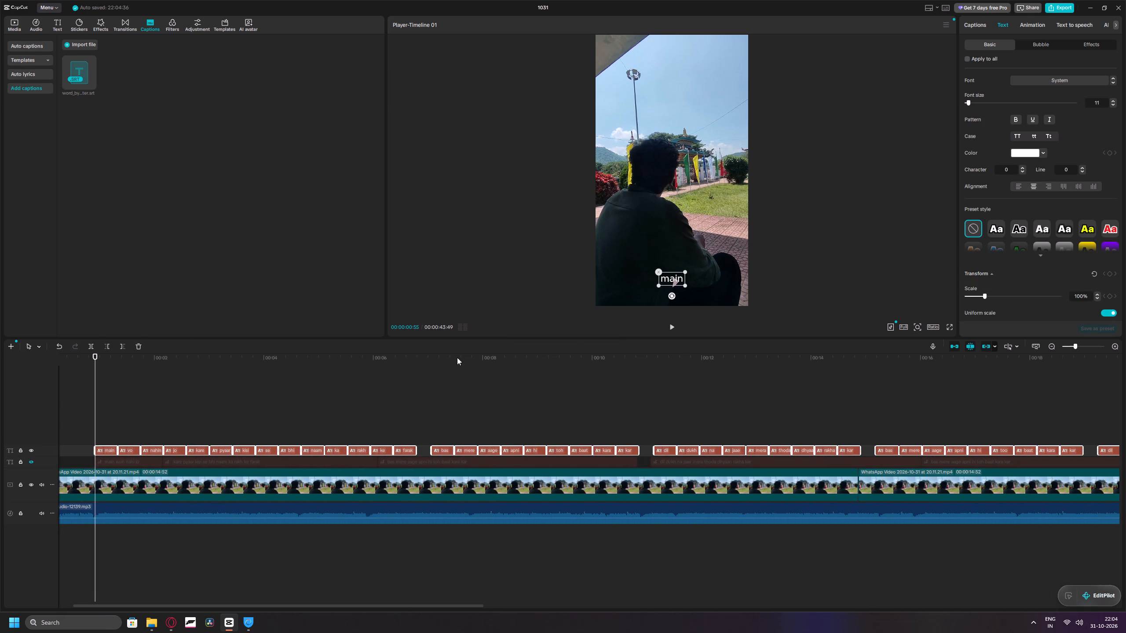
click(672, 327)
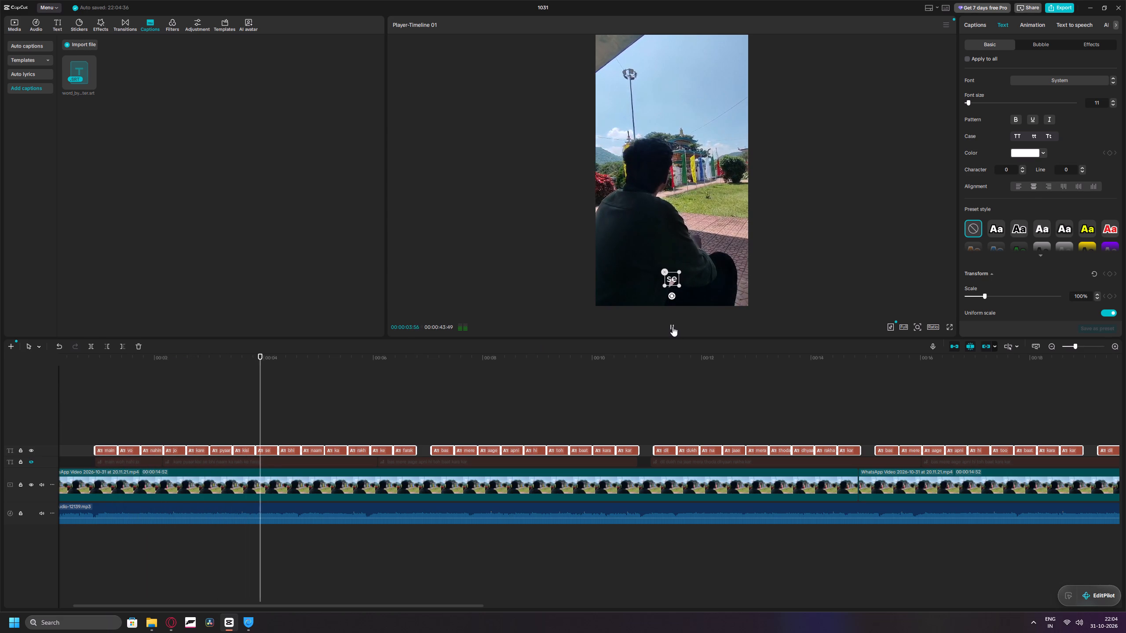
click(675, 326)
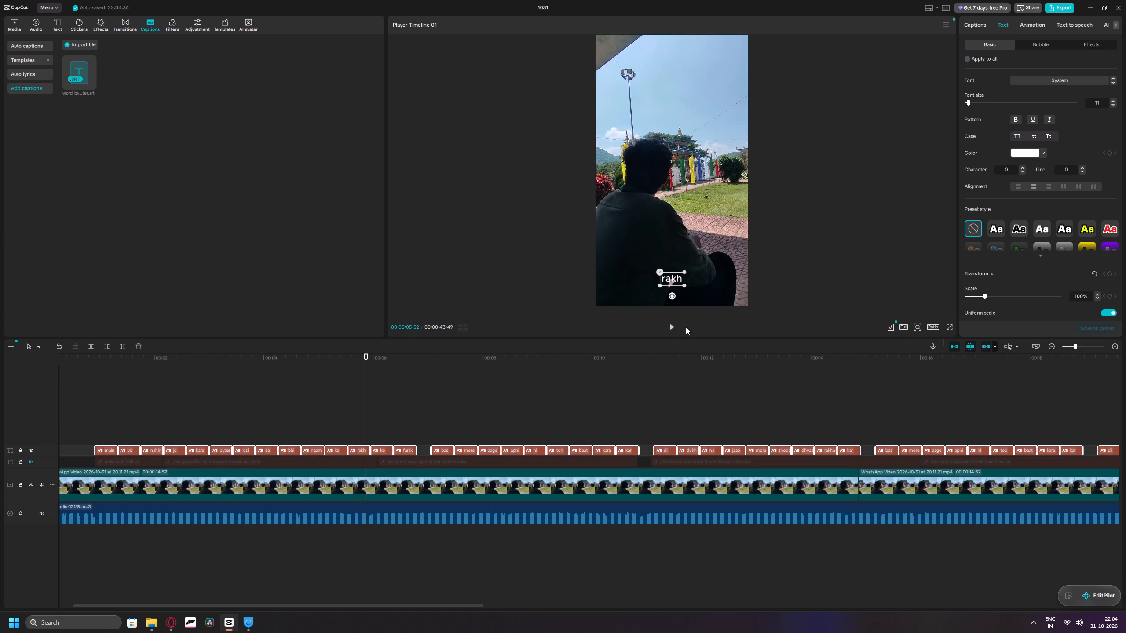
double_click(675, 327)
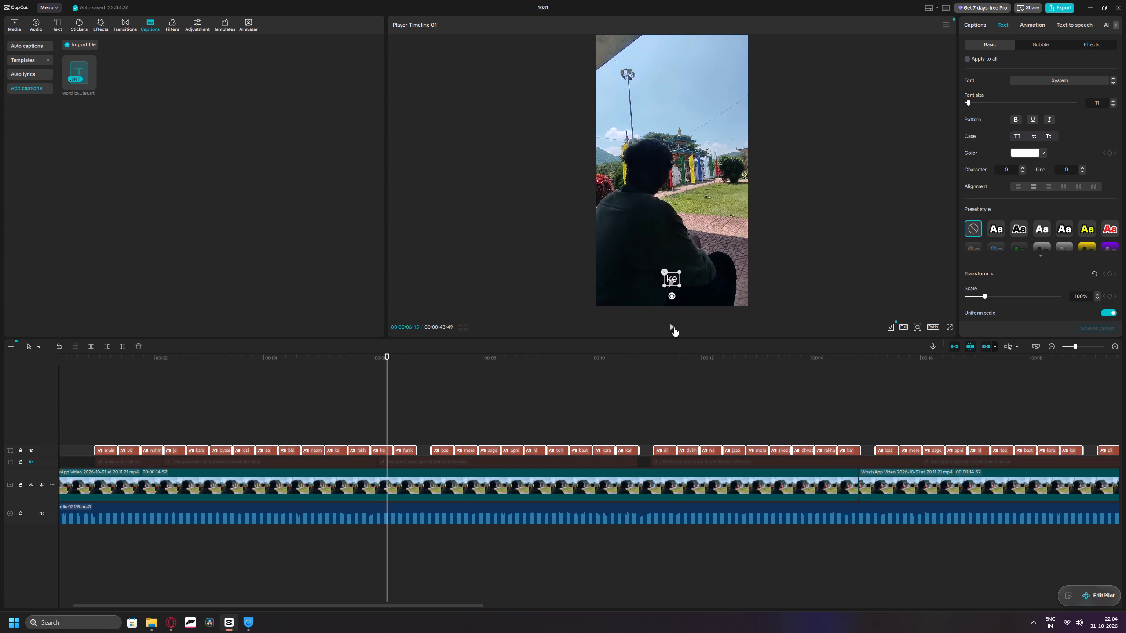
drag(387, 400, 362, 402)
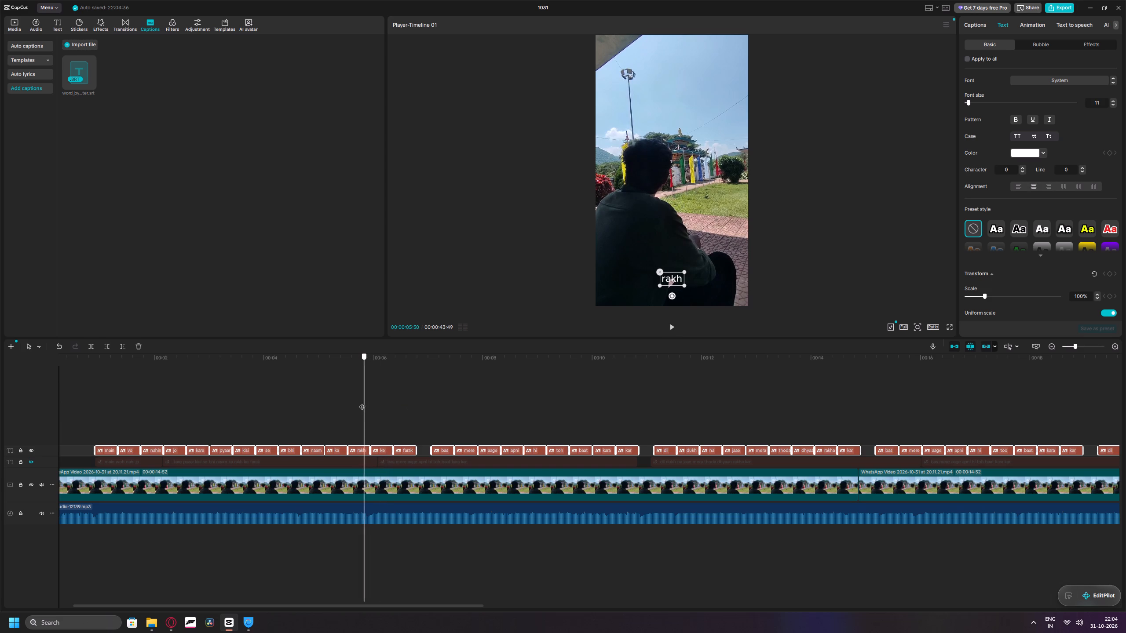
drag(362, 402, 338, 402)
click(672, 324)
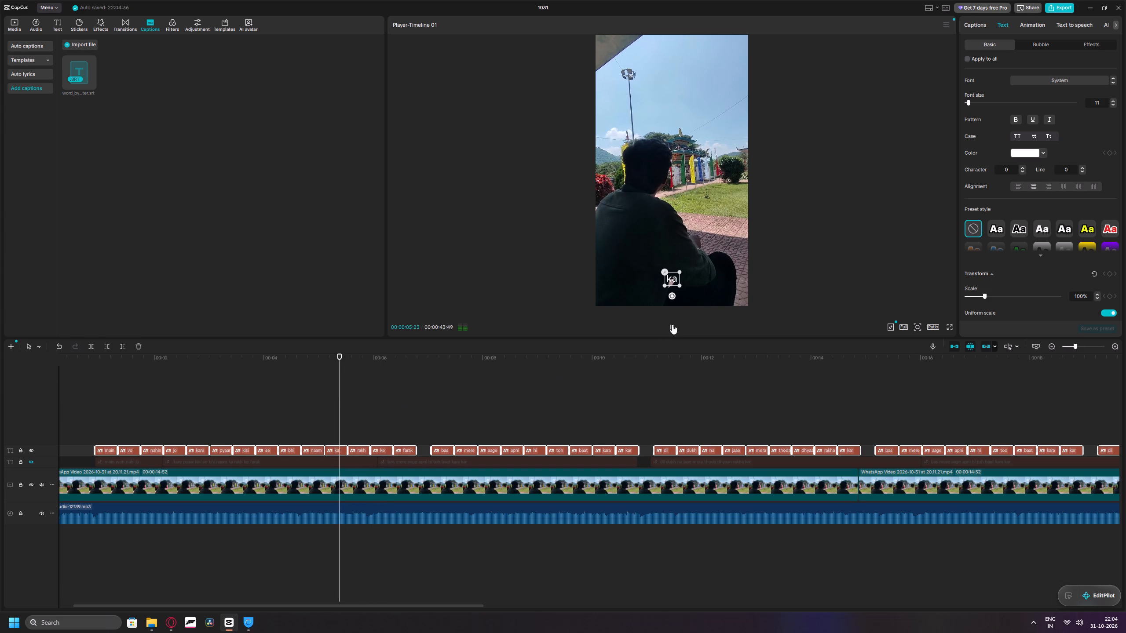
click(672, 324)
drag(362, 409, 271, 414)
click(673, 328)
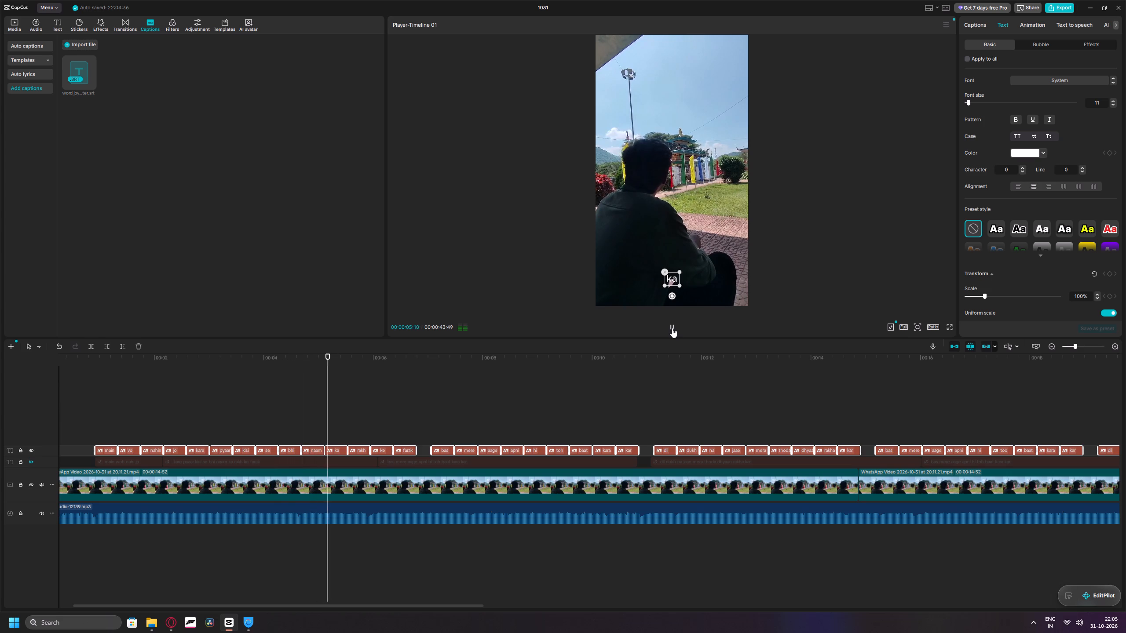
click(672, 328)
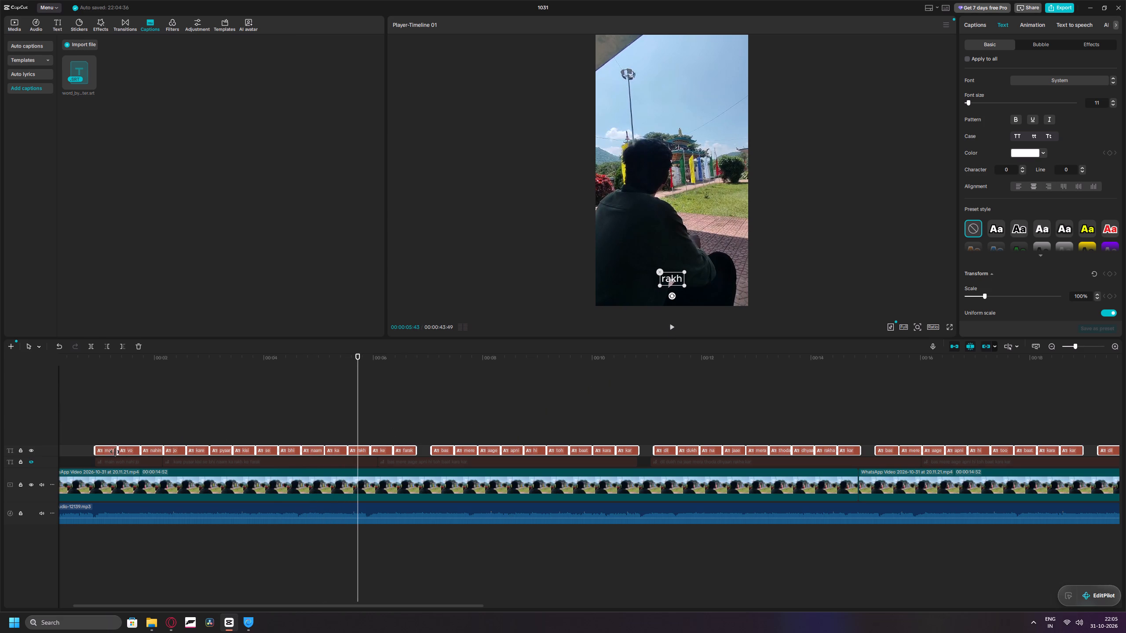
Trim the ends of all the selected word captions slightly and clear the selection.
drag(116, 451, 108, 452)
drag(117, 450, 110, 451)
click(416, 450)
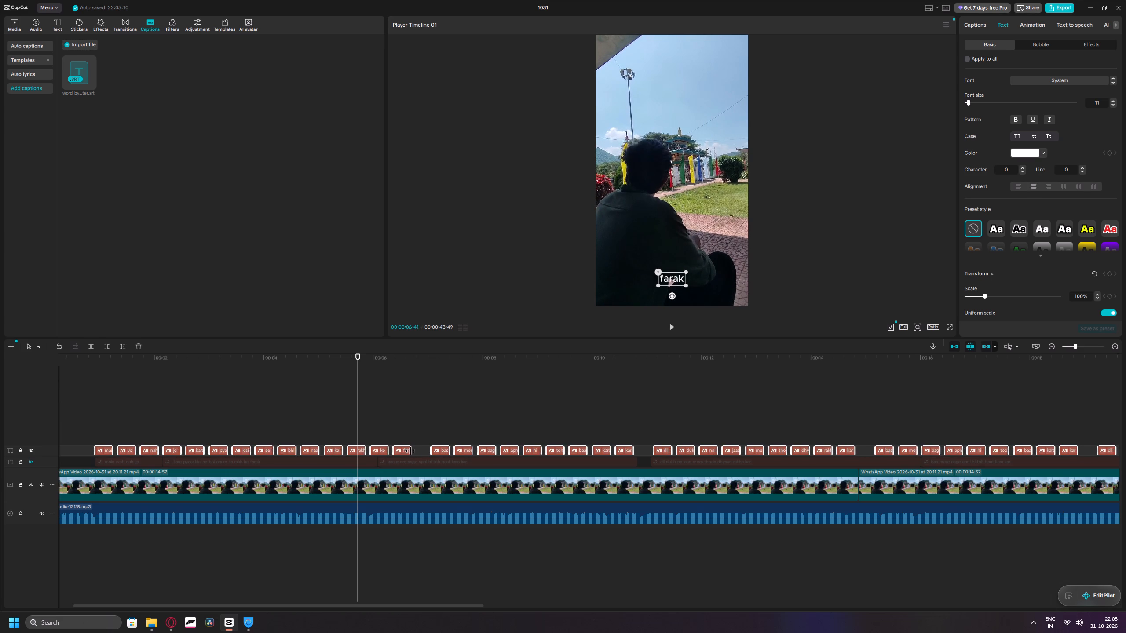
click(400, 427)
Replay the song around the "ka" and "rakh" word captions to check their timing against the vocals.
drag(401, 435, 329, 438)
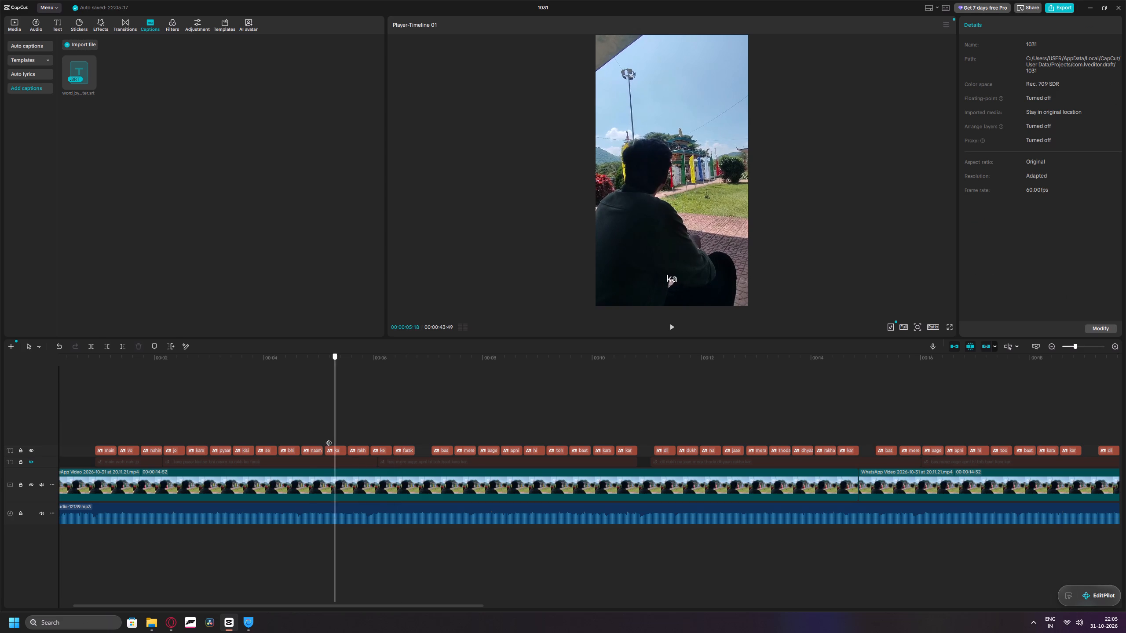
drag(329, 438, 315, 438)
click(673, 327)
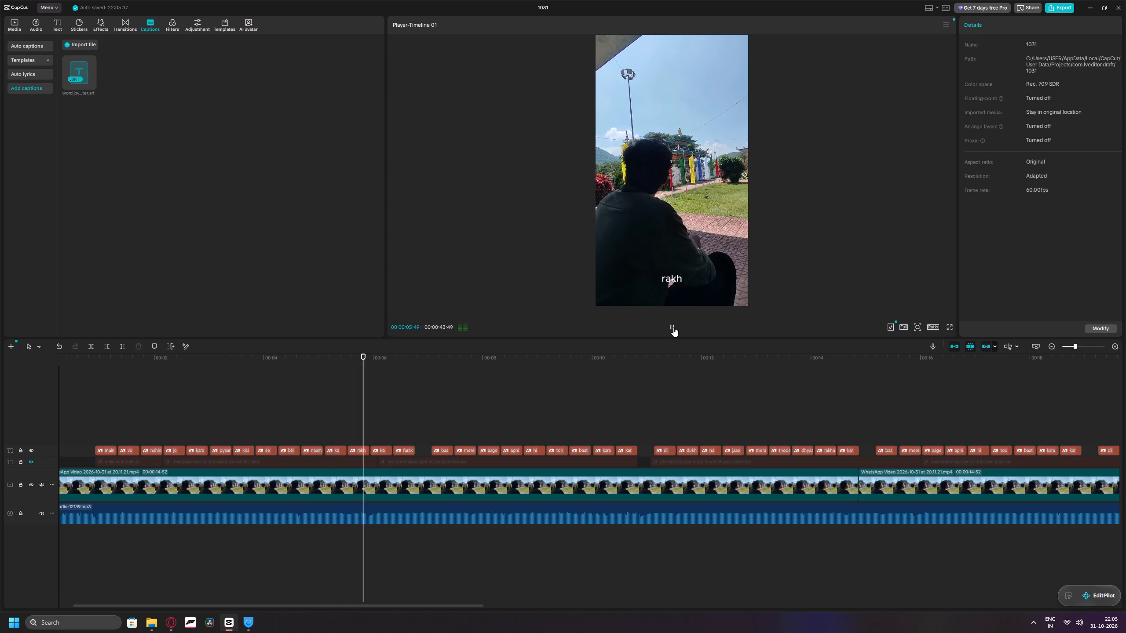
click(673, 327)
drag(372, 386, 307, 391)
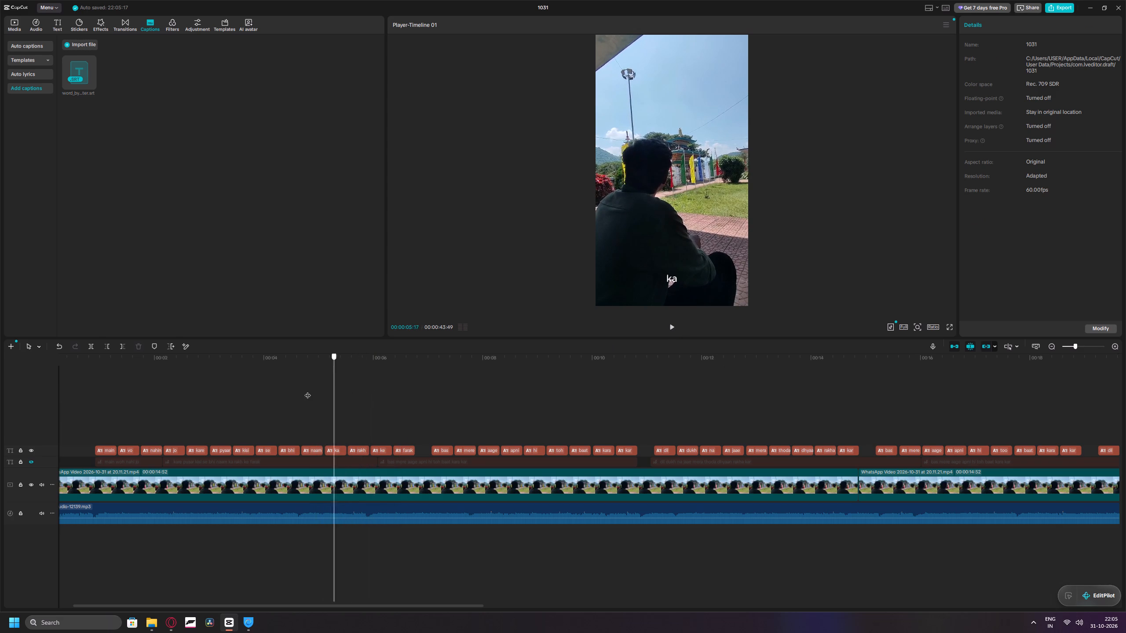
drag(307, 391, 295, 391)
click(674, 329)
click(674, 329)
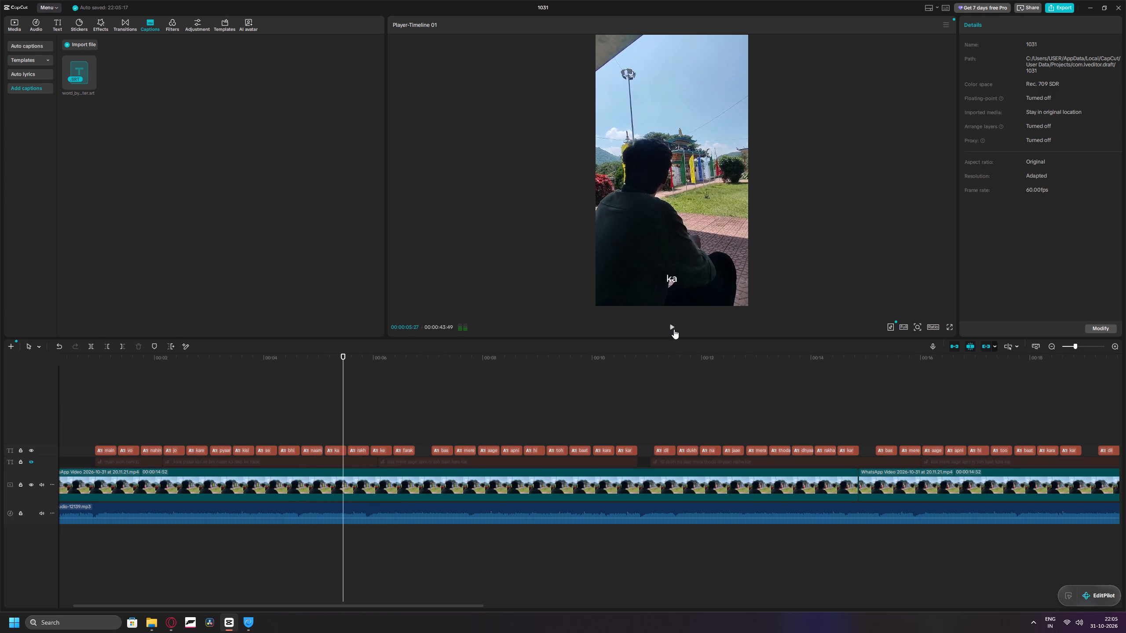
double_click(674, 329)
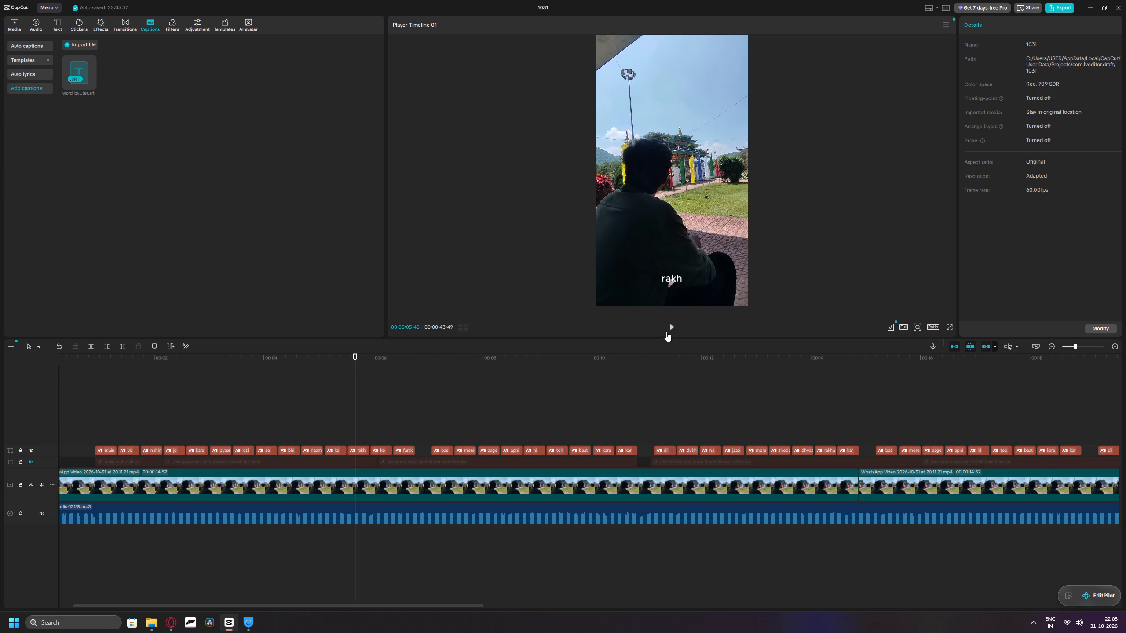
Check the opening words against the vocals, shorten the "main" caption slightly, and shift "vo" and "nahin" earlier to close the gaps.
click(105, 449)
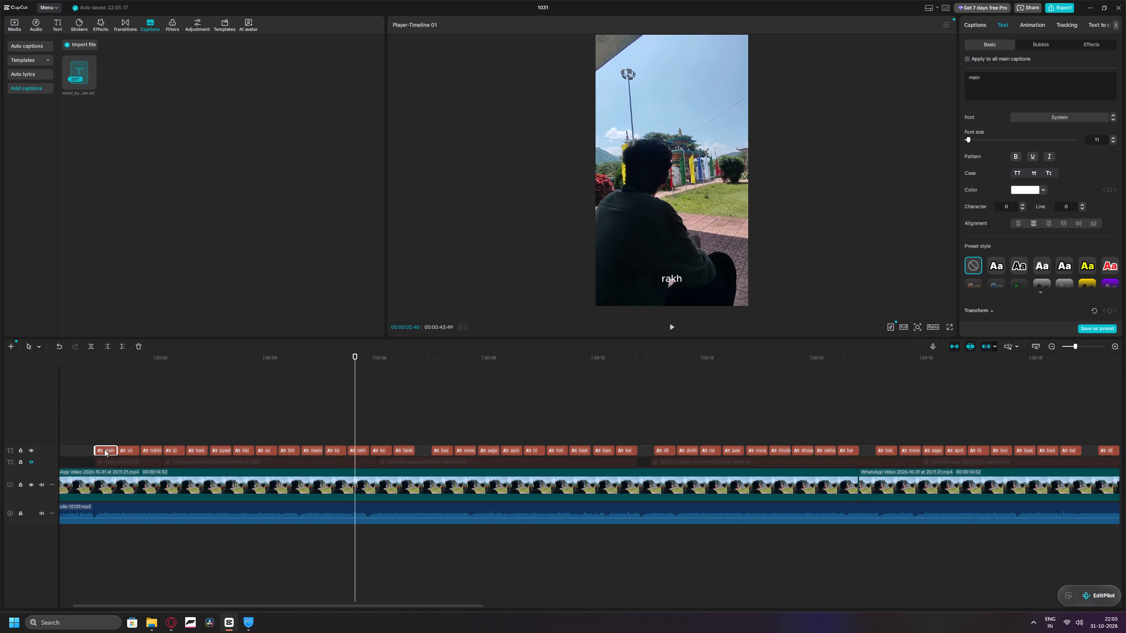
click(104, 449)
drag(355, 396, 165, 411)
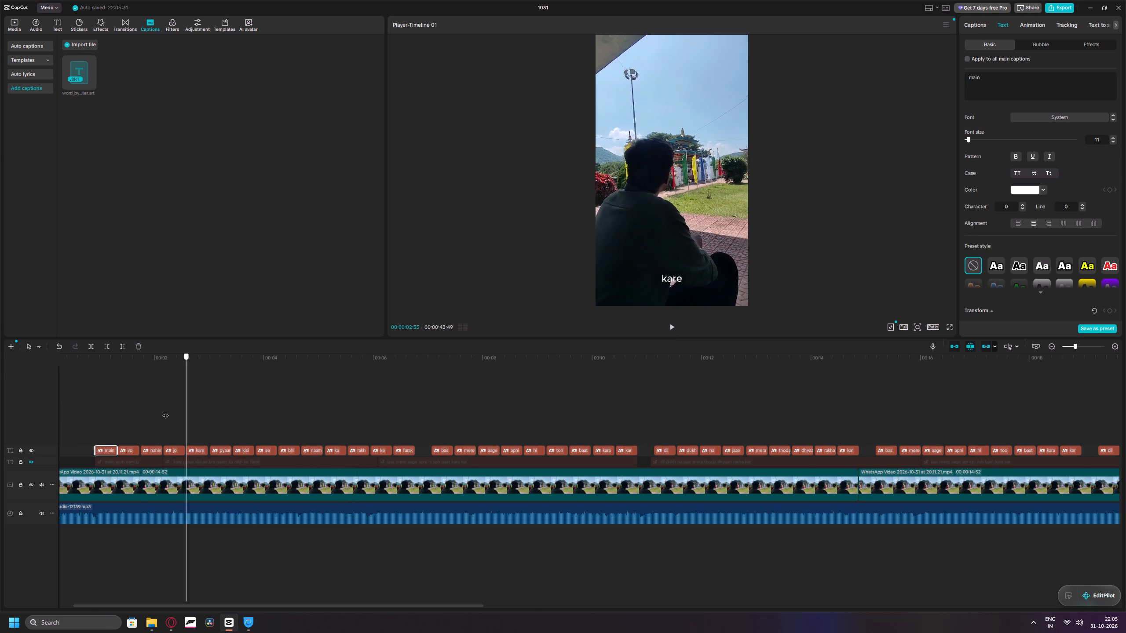
drag(165, 411, 95, 415)
click(673, 325)
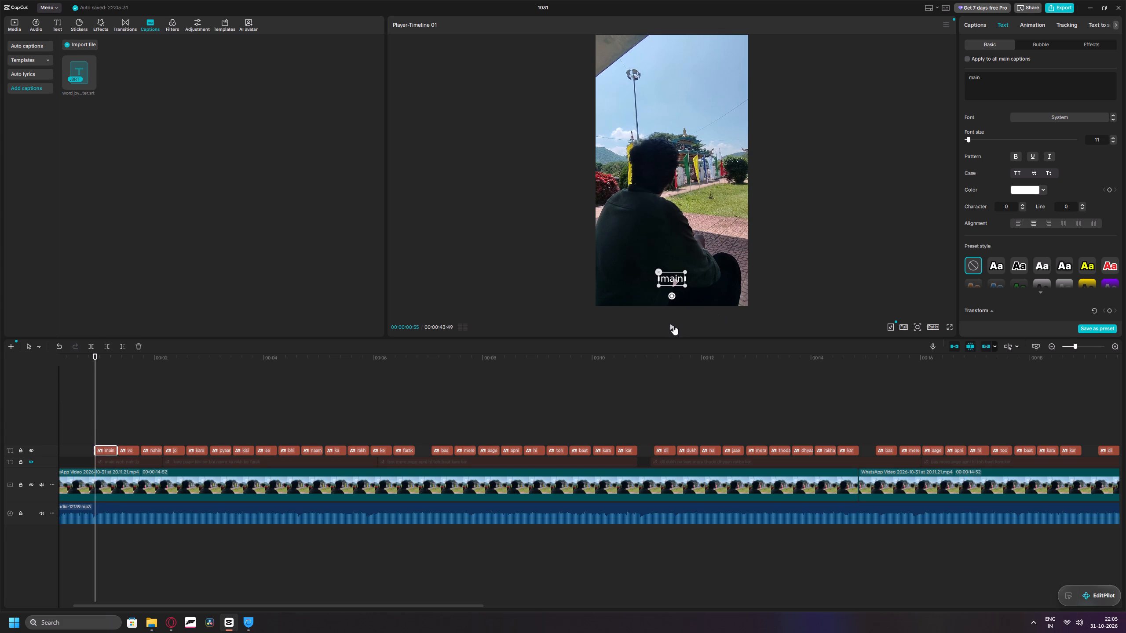
click(673, 325)
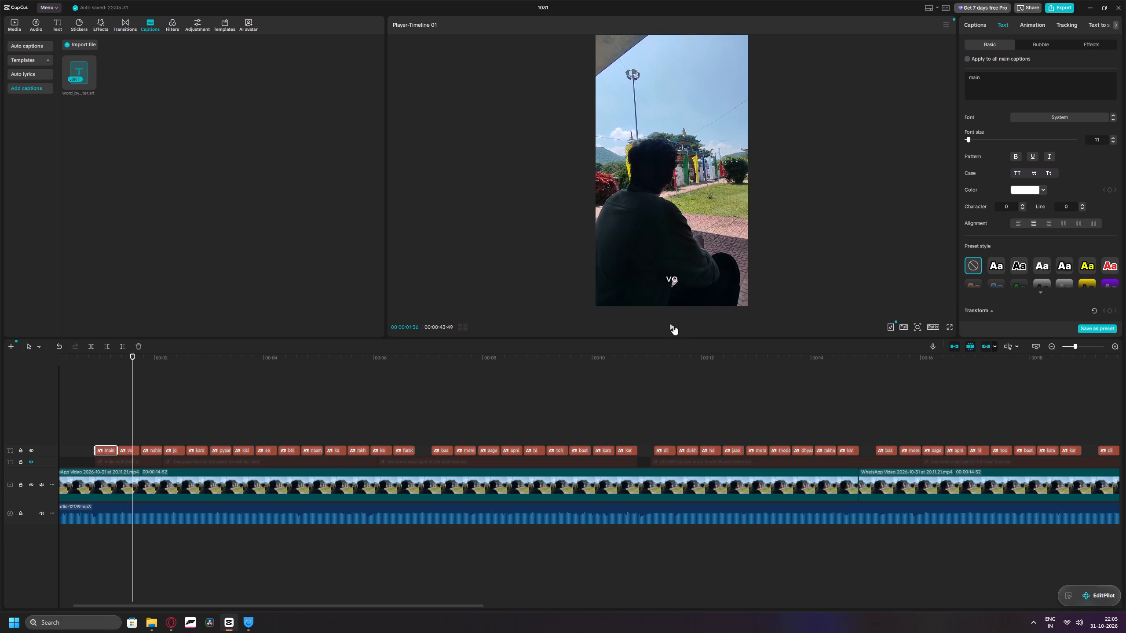
ctrl+scroll(84, 500, up, 9)
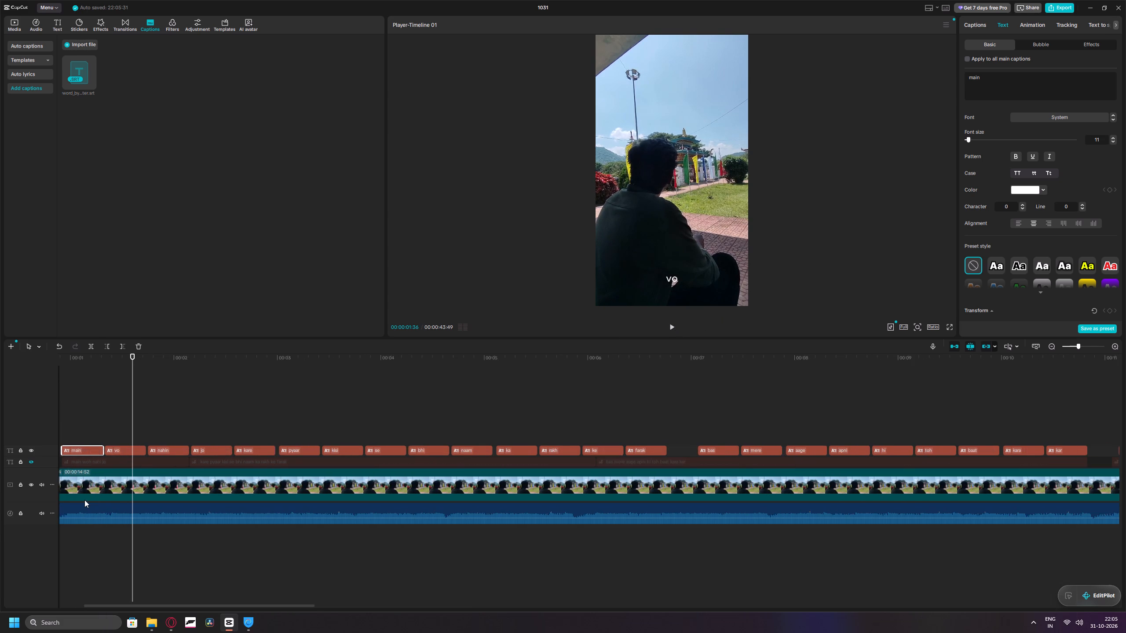
ctrl+scroll(84, 500, up, 4)
drag(189, 605, 161, 606)
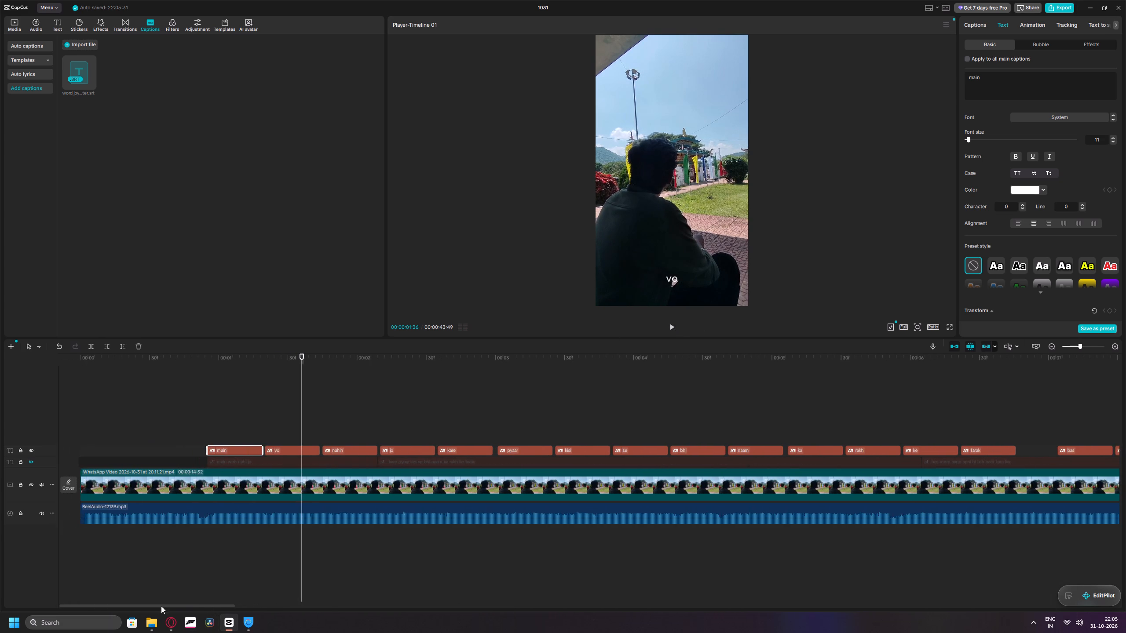
drag(161, 606, 165, 606)
drag(239, 451, 232, 452)
drag(258, 449, 252, 449)
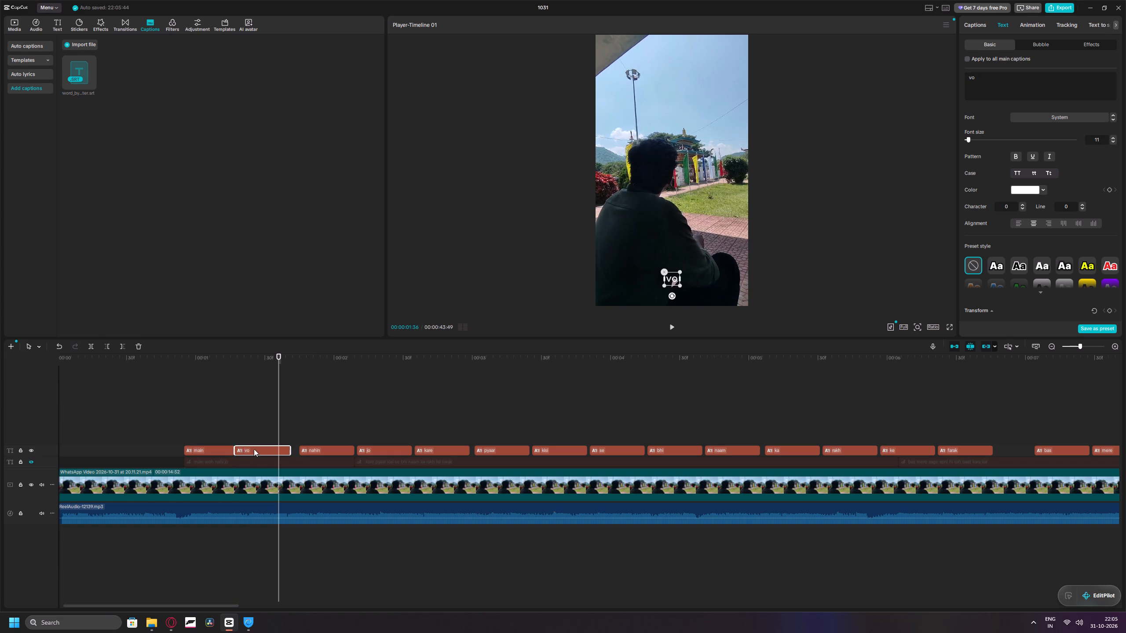
drag(315, 447, 307, 448)
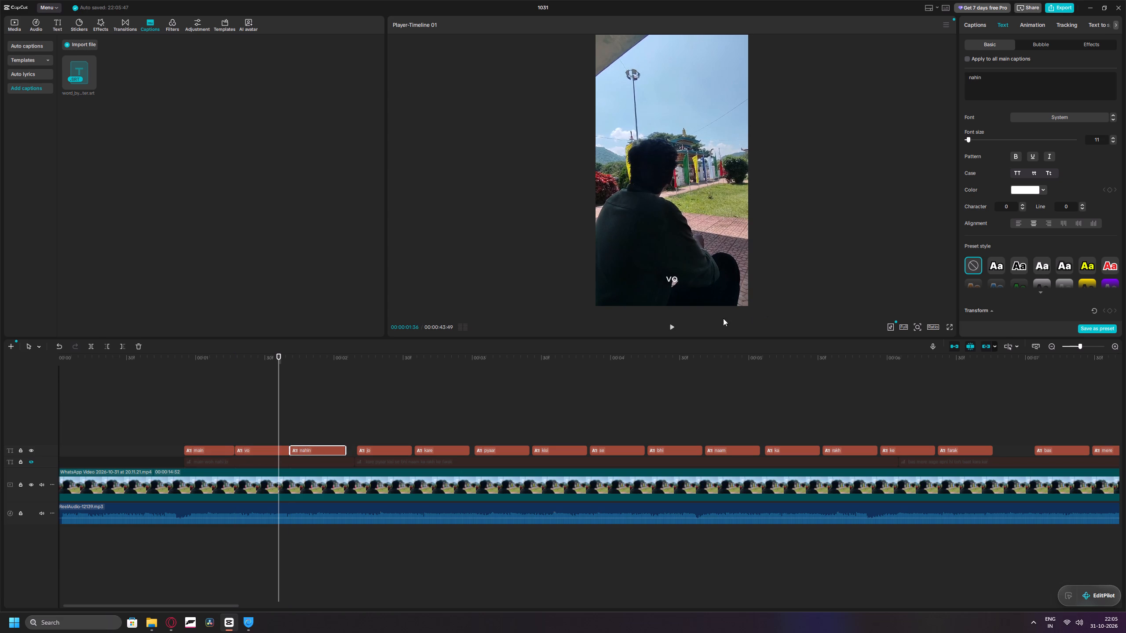
Check "nahin" against the vocals, trim its end slightly, and move the "jo" caption earlier to follow it directly.
double_click(672, 325)
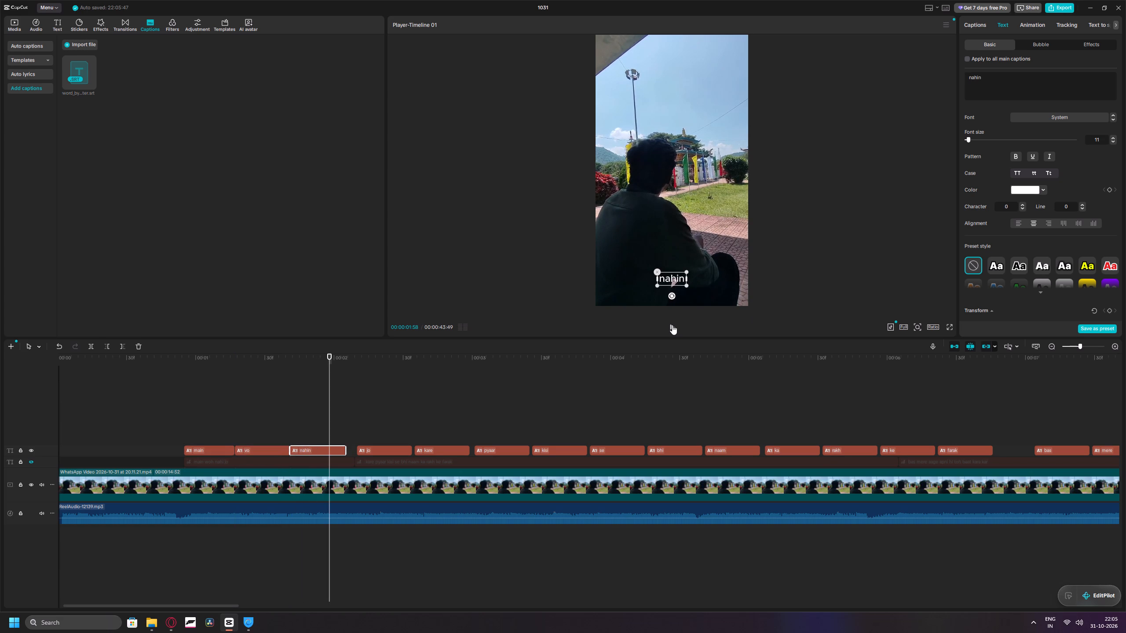
double_click(672, 325)
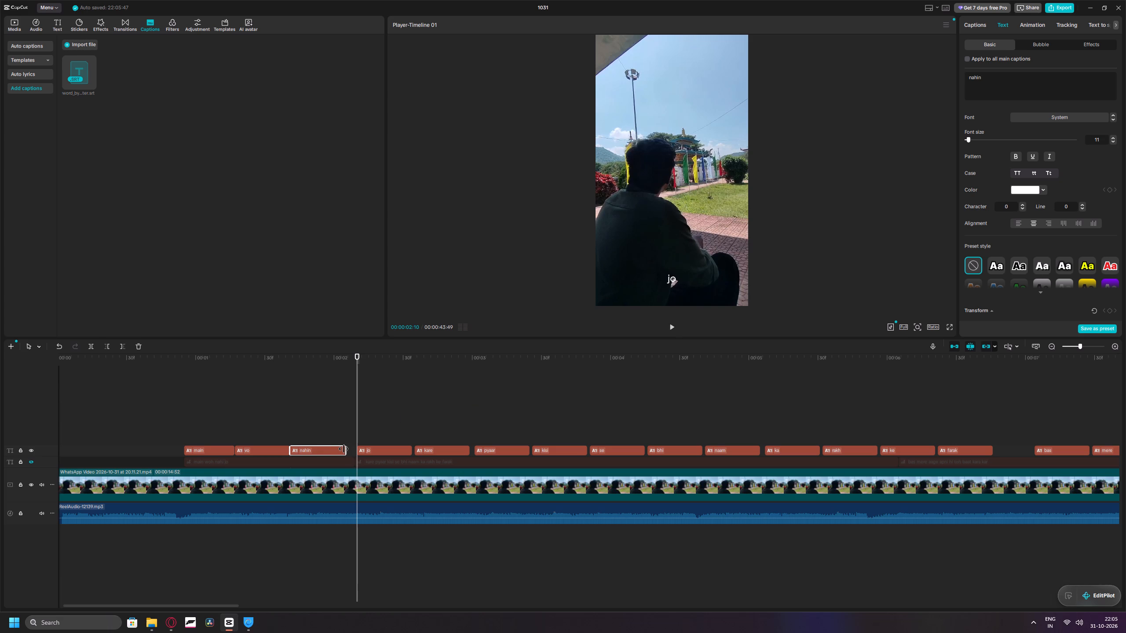
drag(344, 449, 334, 450)
drag(369, 448, 351, 449)
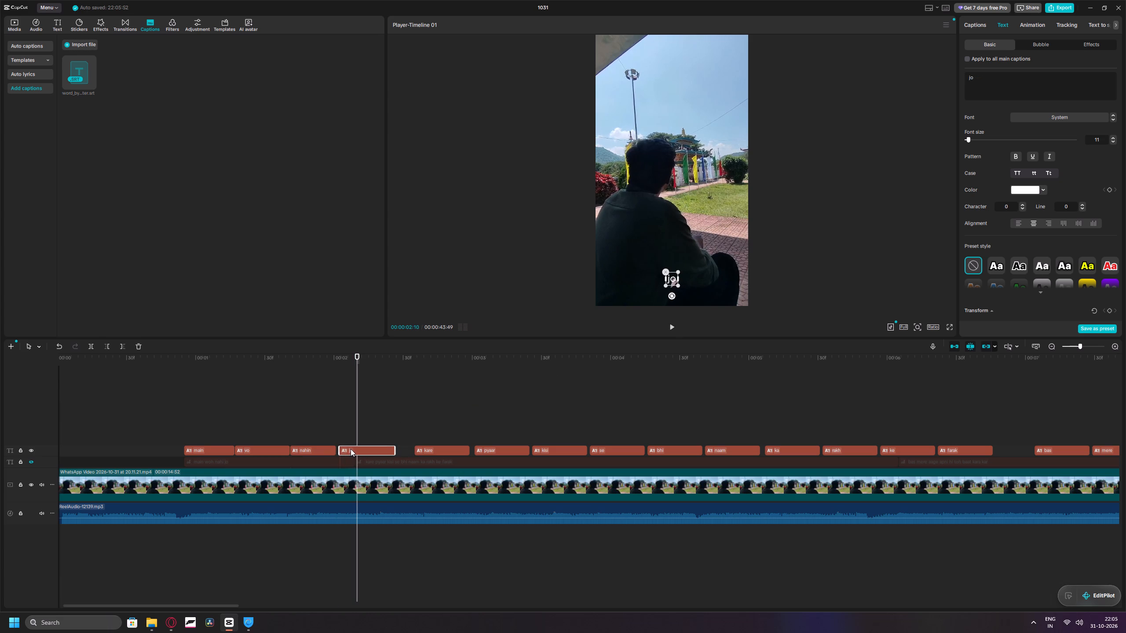
drag(351, 449, 350, 449)
Play through "jo" and "kare", shorten the end of "jo" slightly, and move "kare" earlier to follow it directly.
double_click(671, 323)
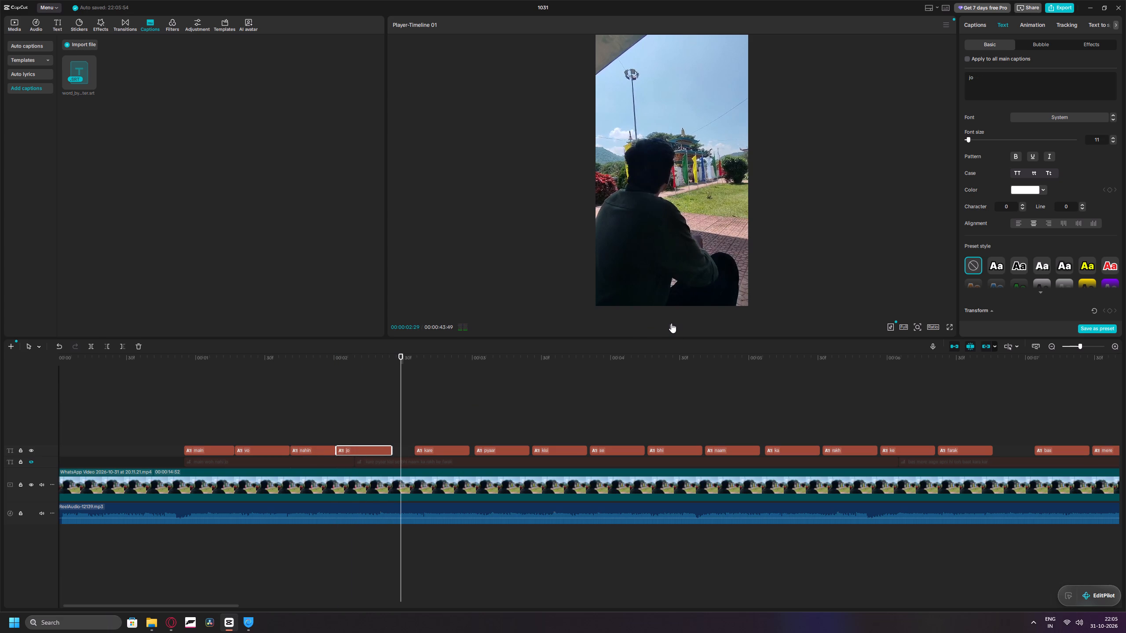
double_click(671, 323)
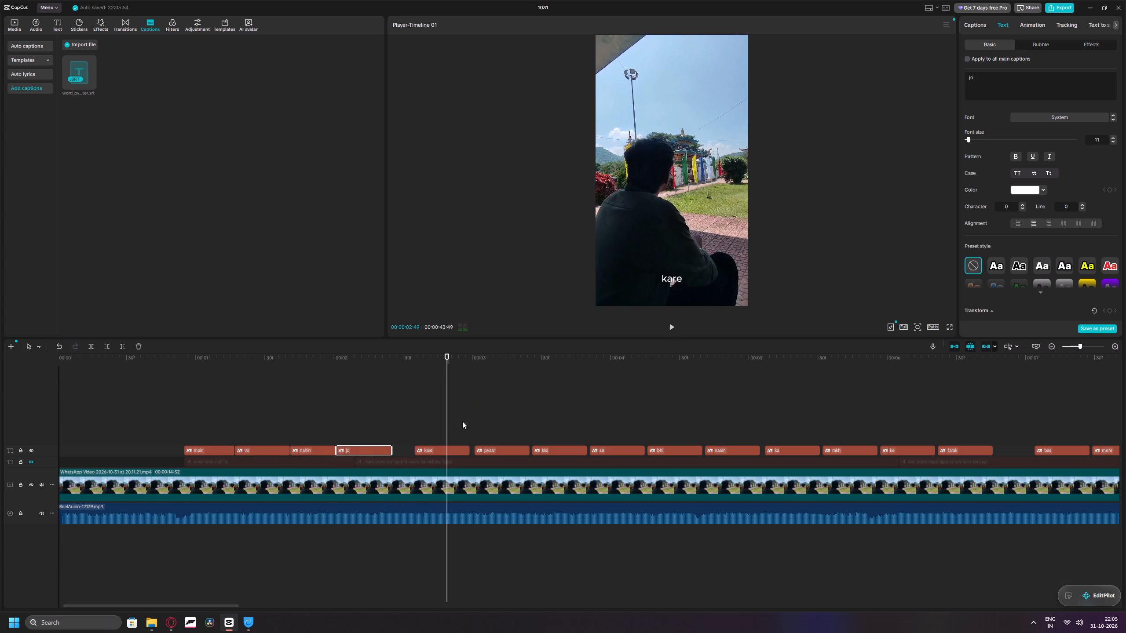
drag(423, 448, 402, 448)
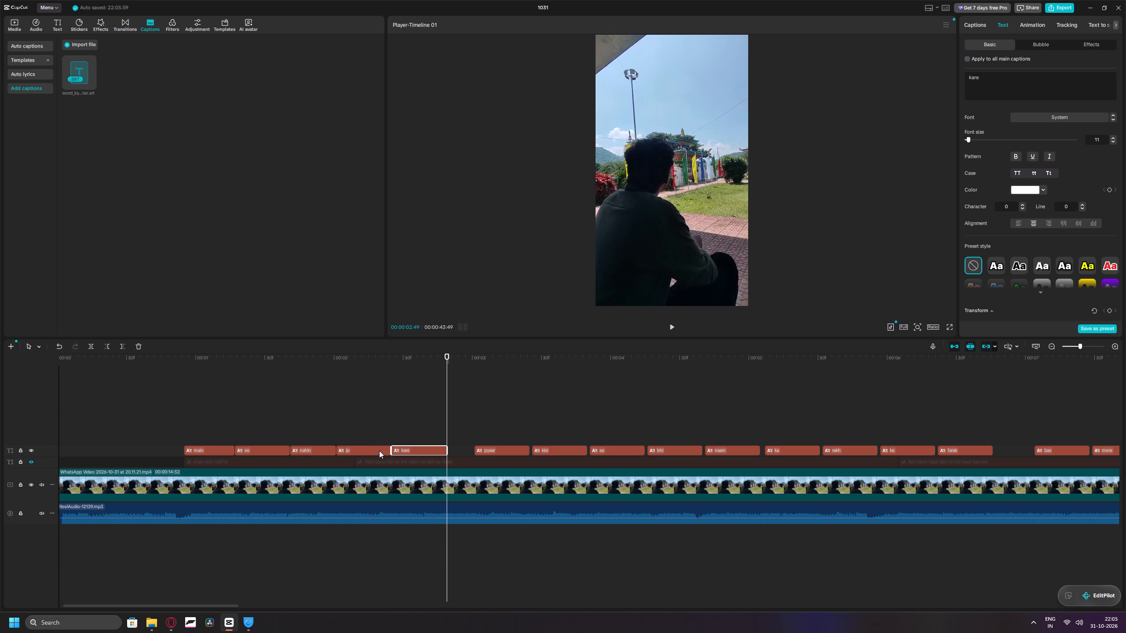
drag(389, 449, 380, 450)
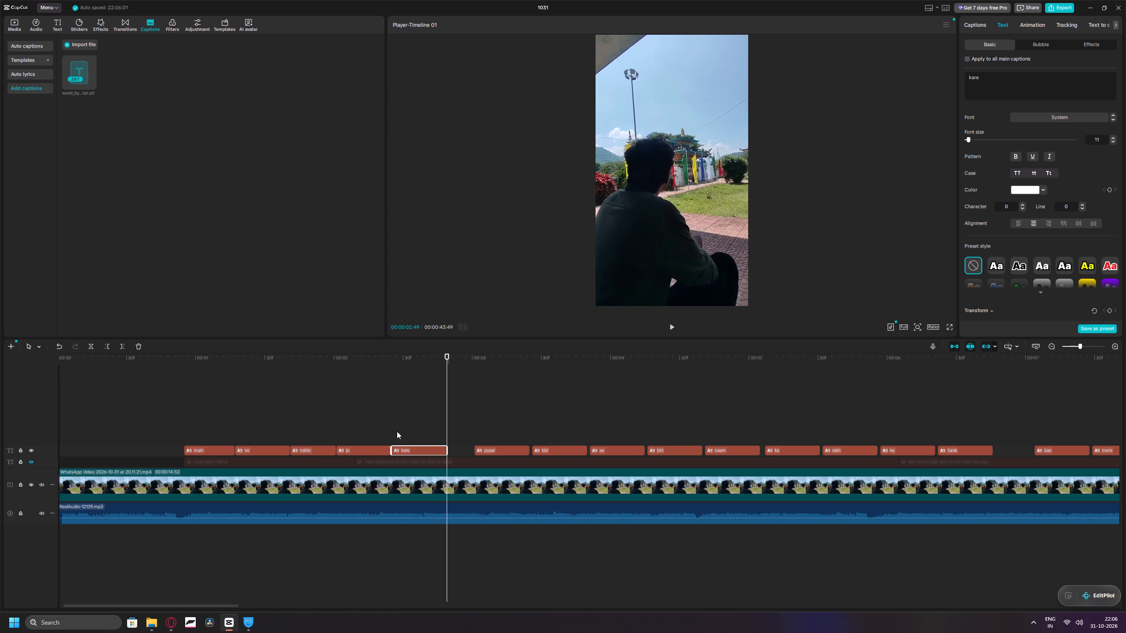
click(396, 431)
click(382, 449)
drag(392, 449, 386, 449)
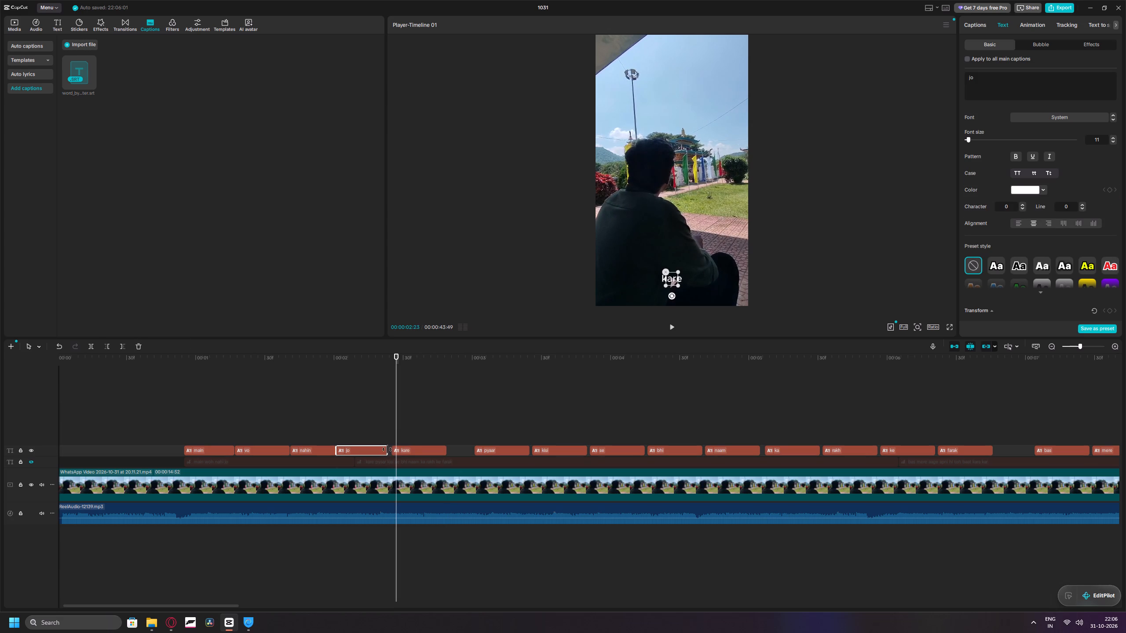
drag(404, 452, 398, 452)
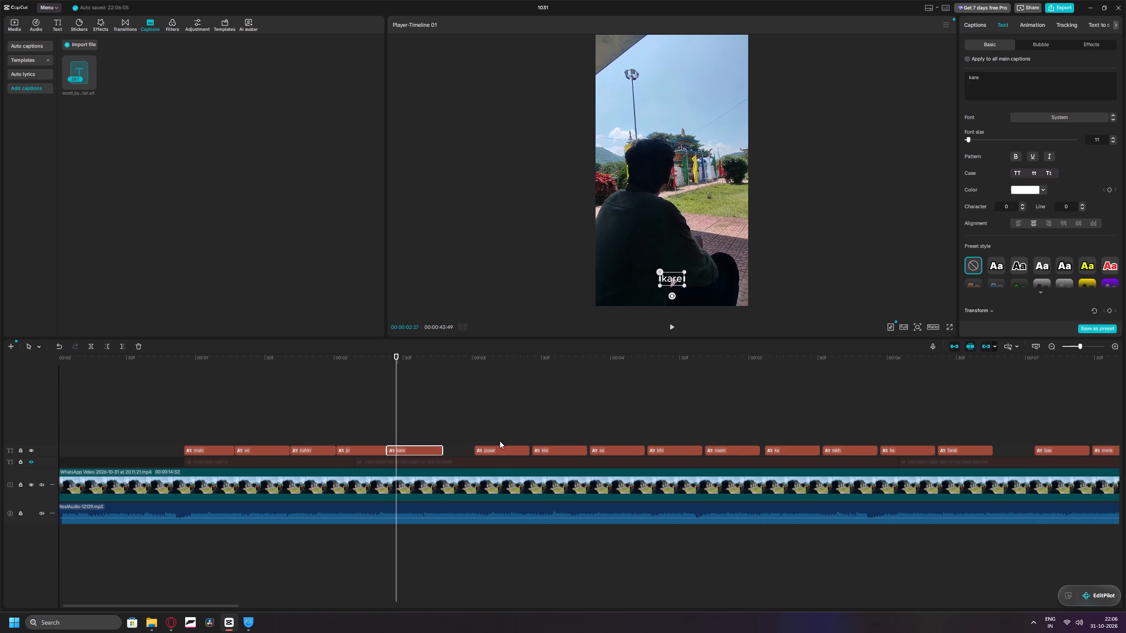
Check "kare" against the vocals, shorten its end, and move the "pyaar" caption earlier to close the gap.
double_click(667, 327)
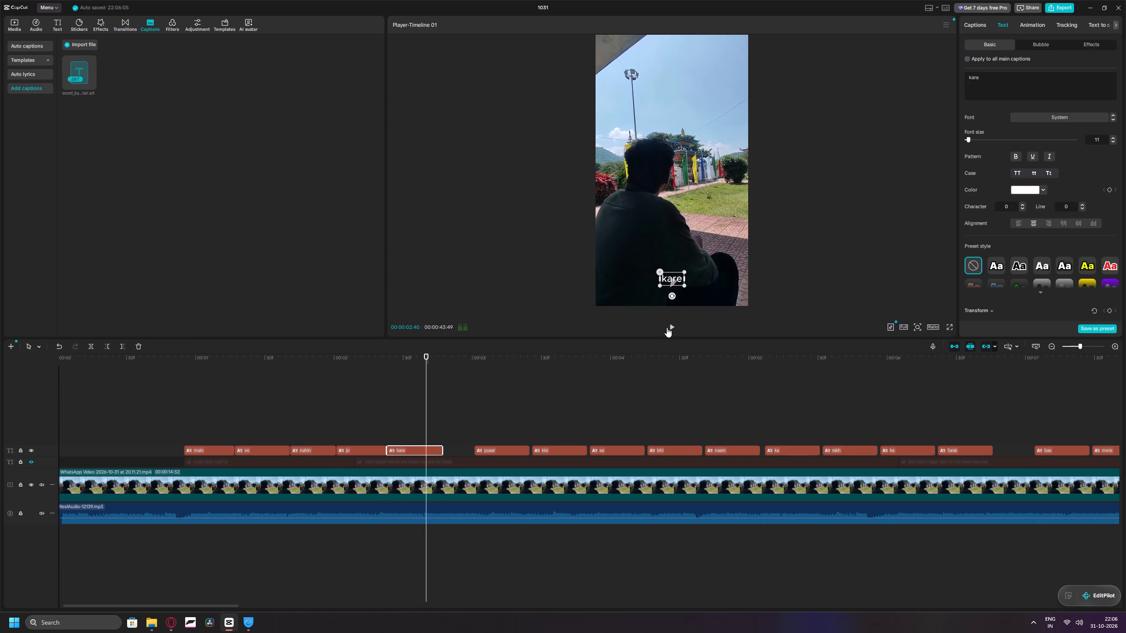
double_click(667, 327)
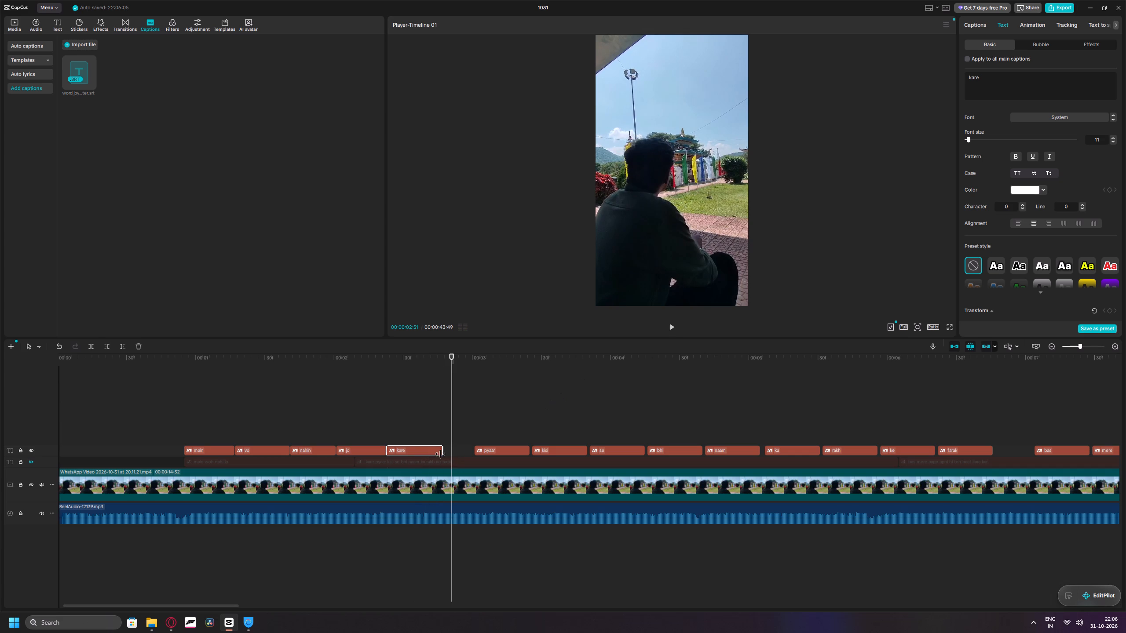
drag(443, 452, 422, 455)
drag(505, 449, 454, 450)
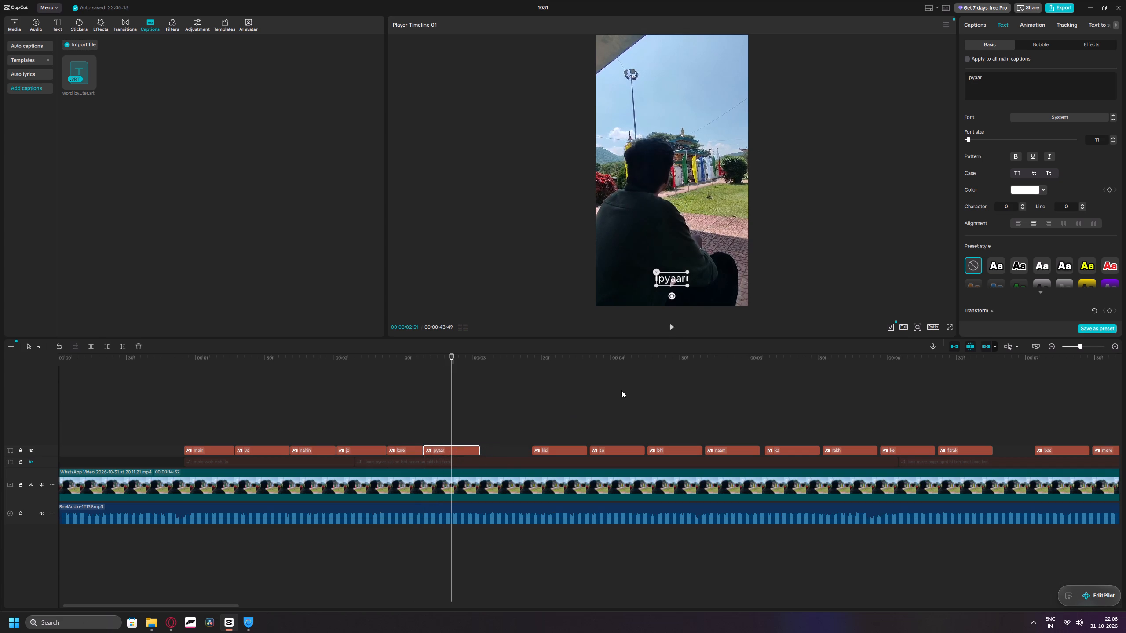
Move "kisi" earlier to follow "pyaar", extend its end slightly to match the vocals, and shift "se" up against it.
double_click(675, 326)
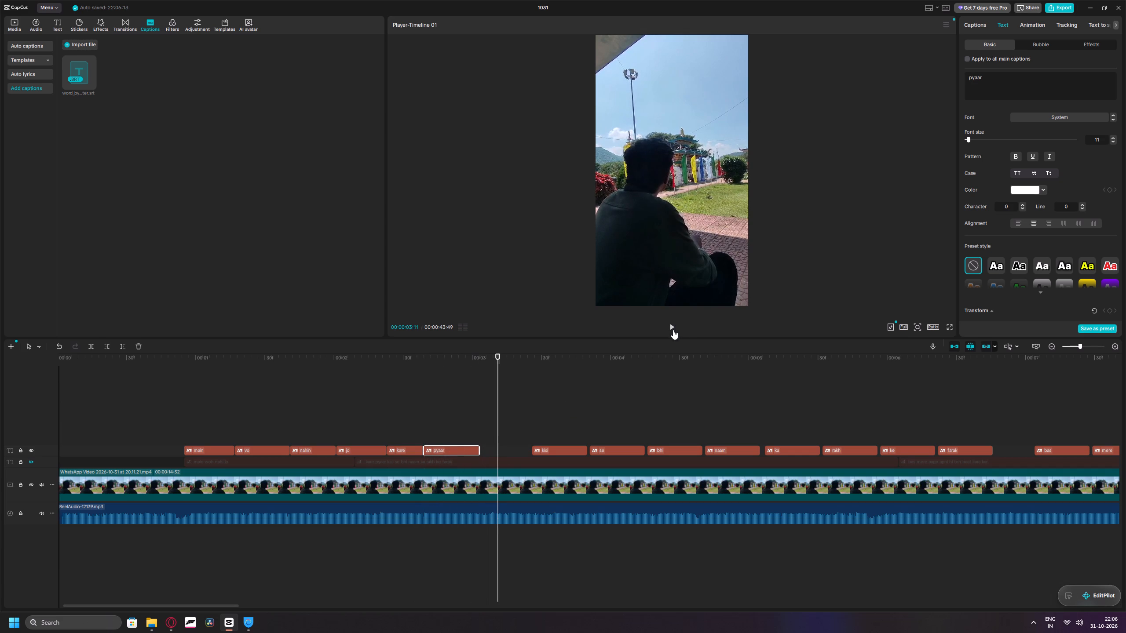
drag(535, 448, 484, 448)
double_click(675, 325)
double_click(675, 325)
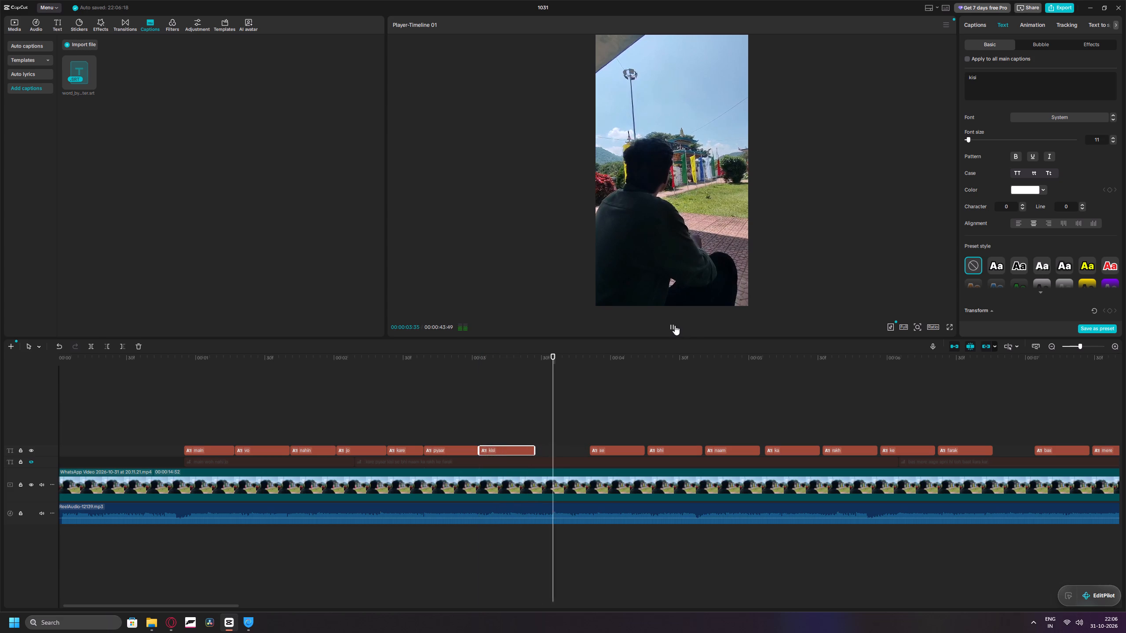
drag(557, 439, 551, 440)
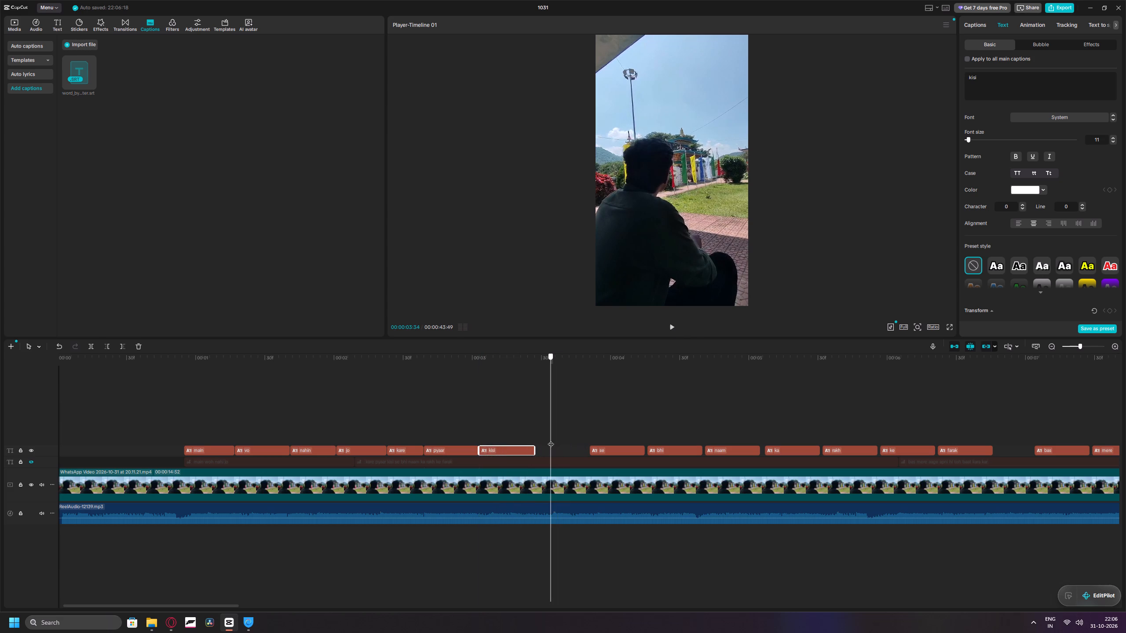
drag(551, 440, 550, 440)
drag(535, 447, 542, 447)
drag(607, 448, 603, 449)
drag(603, 449, 562, 447)
Find where "se" ends in the vocals, shorten the caption to that point, and move "bhi" earlier to follow it.
double_click(673, 326)
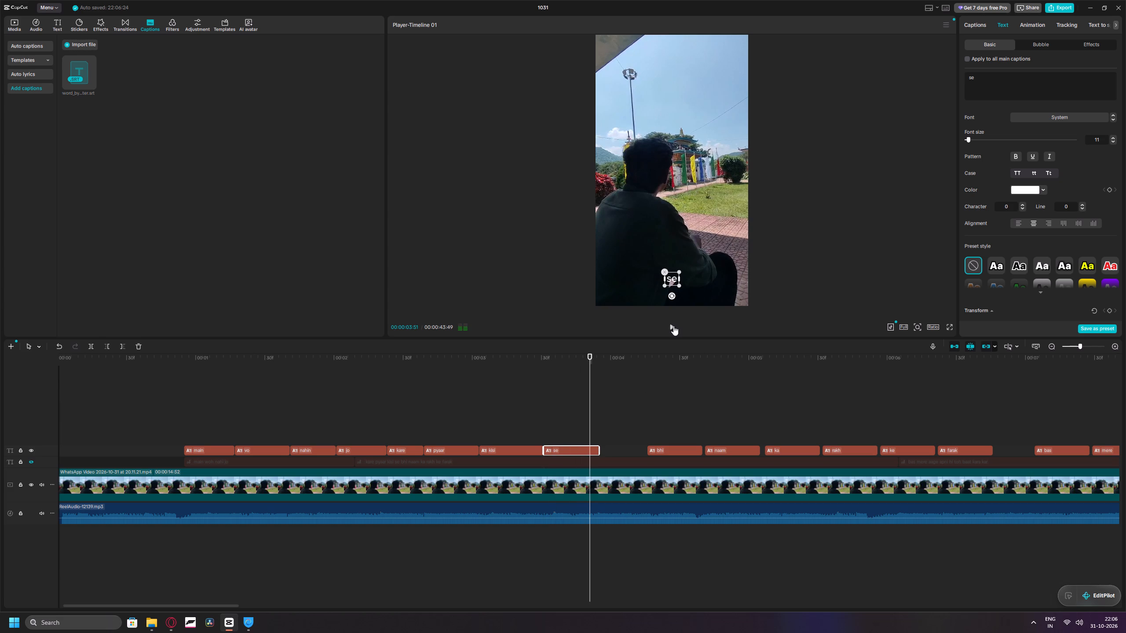
drag(590, 429, 571, 431)
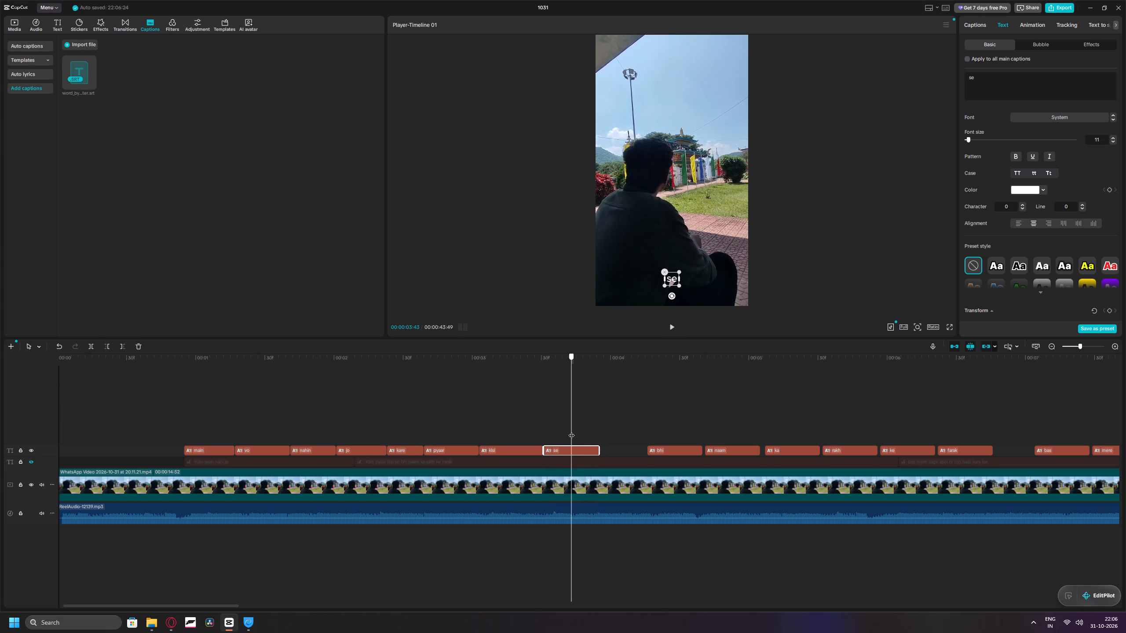
drag(571, 431, 576, 431)
drag(600, 450, 586, 451)
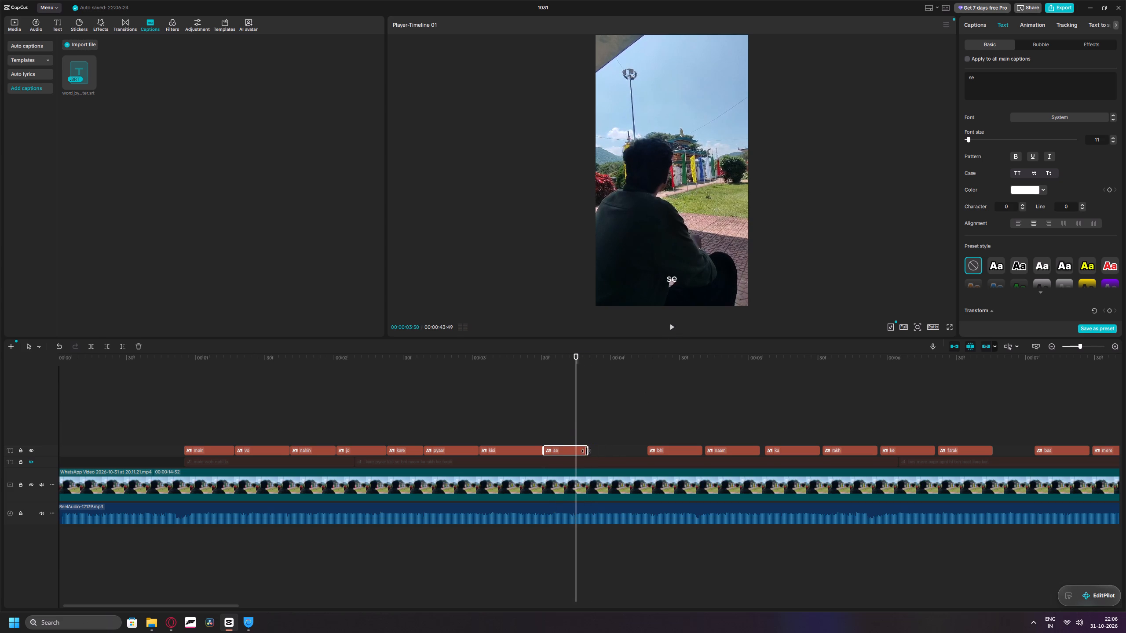
drag(586, 451, 576, 451)
drag(659, 449, 590, 450)
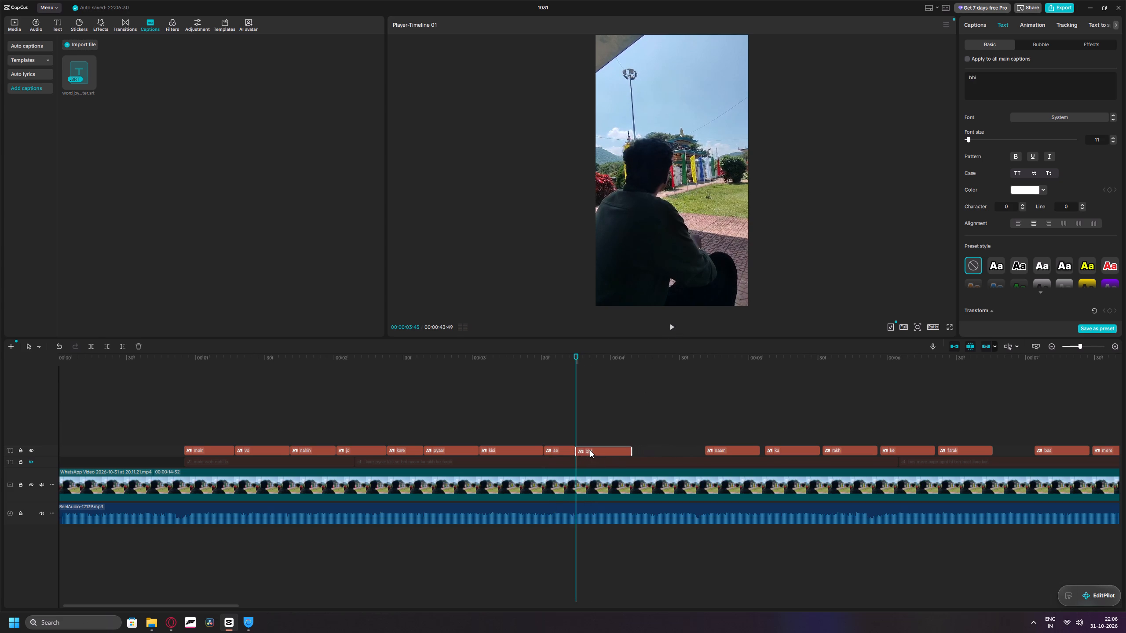
drag(590, 450, 589, 450)
Find where "bhi" ends in the vocals, shorten the caption to match, and move "naam" earlier to follow it directly.
double_click(675, 331)
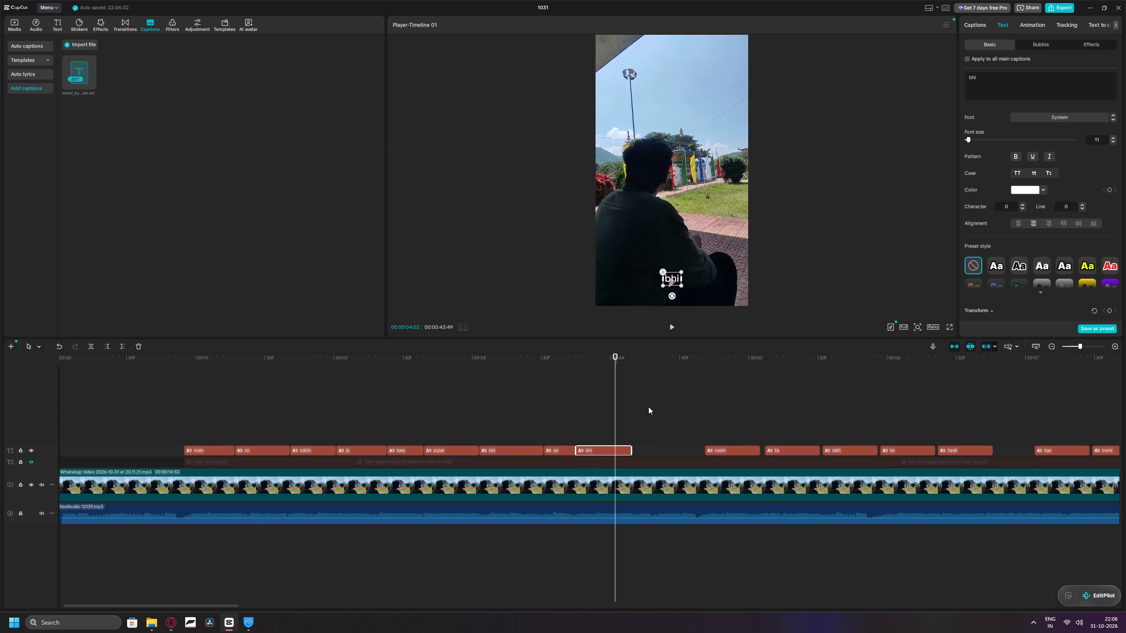
drag(630, 450, 613, 450)
drag(617, 436, 613, 436)
drag(613, 436, 608, 436)
drag(614, 448, 607, 448)
drag(714, 451, 643, 452)
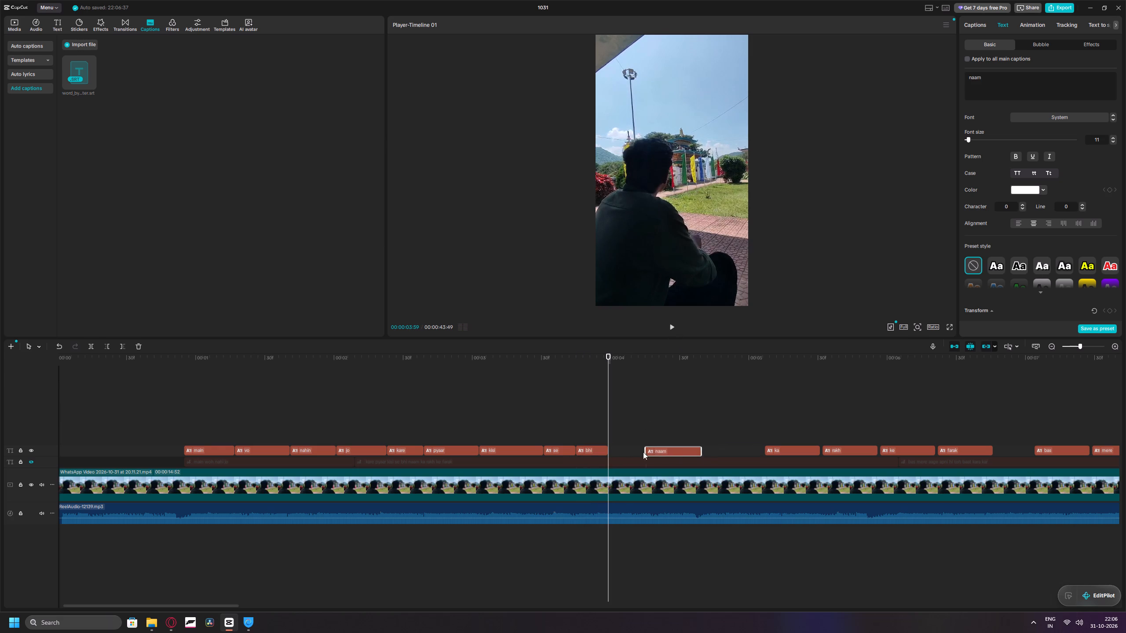
drag(643, 452, 618, 452)
Play through "naam", trim the end of its caption slightly, and move the "ka" caption earlier to follow it.
click(674, 325)
click(674, 325)
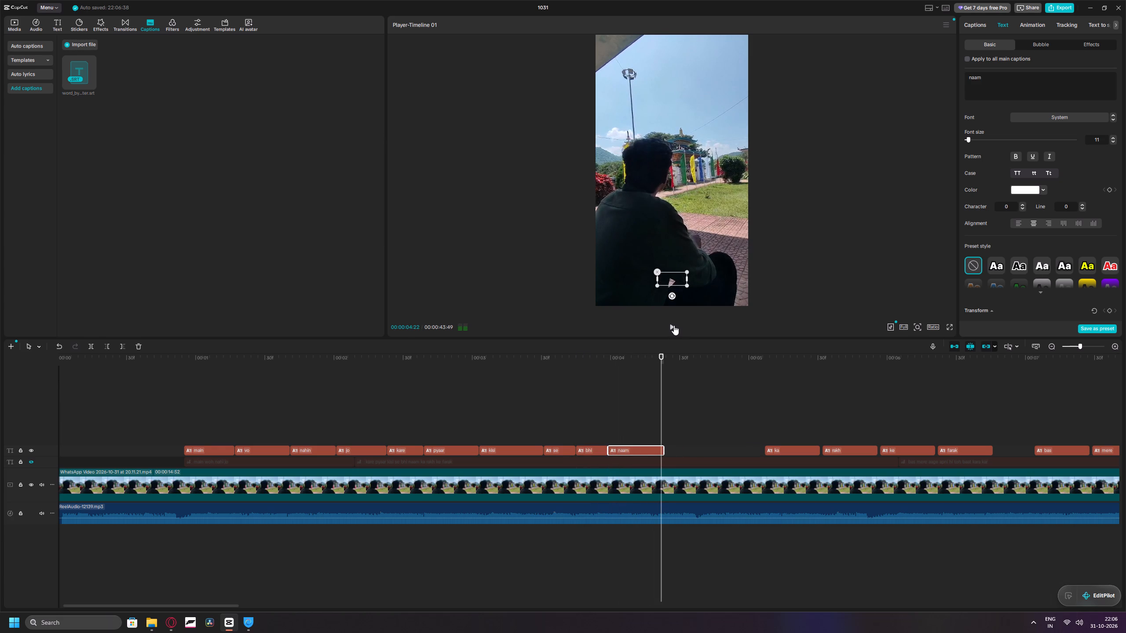
click(660, 443)
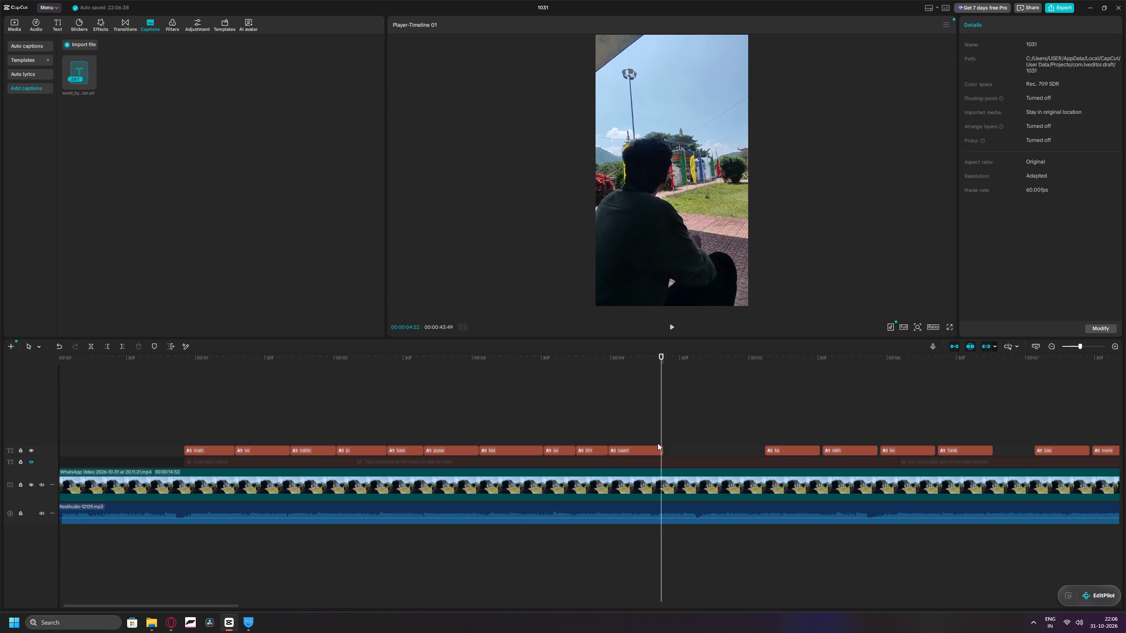
drag(663, 449, 658, 449)
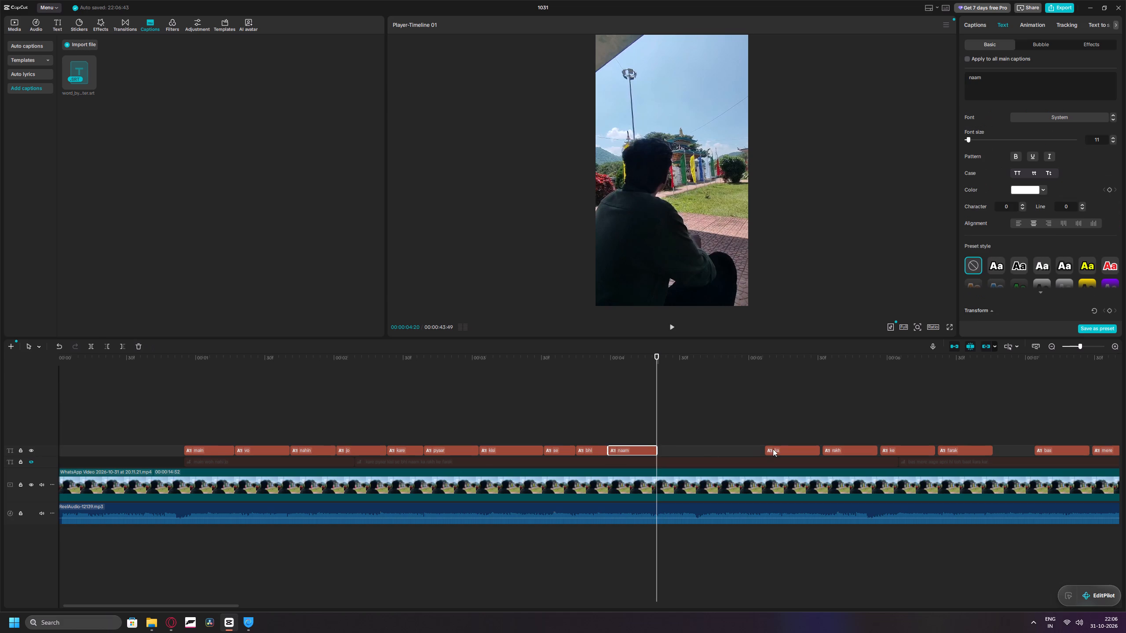
drag(773, 449, 664, 450)
Check "ka" against the vocals, shorten its caption, and move the "rakh" caption earlier to follow it.
double_click(672, 325)
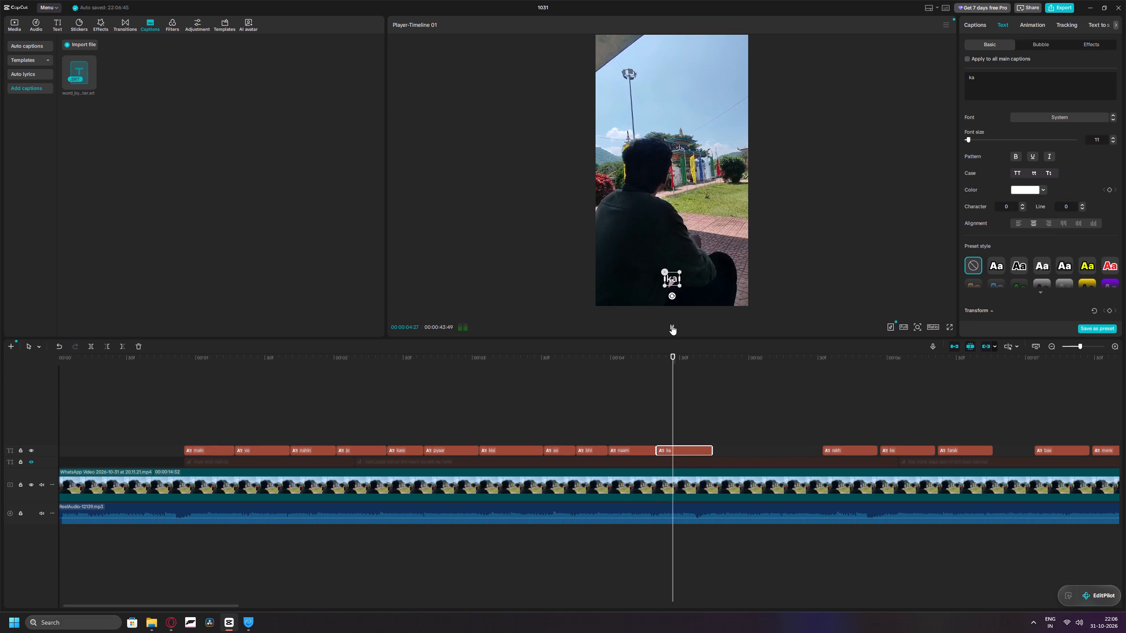
drag(696, 404, 684, 405)
drag(712, 449, 686, 450)
drag(852, 450, 719, 451)
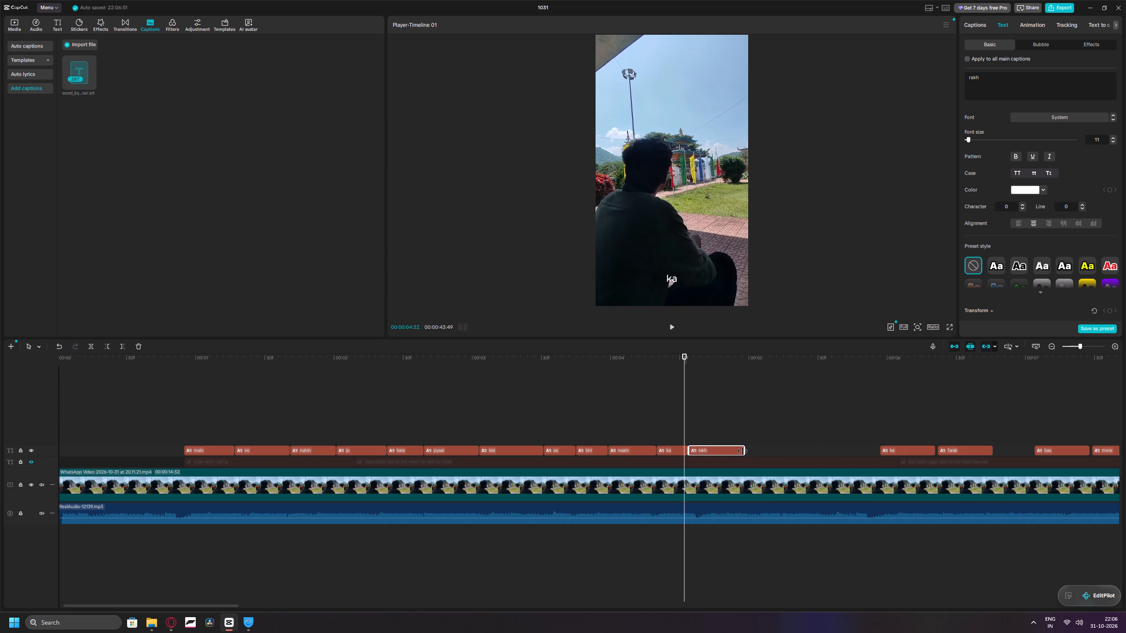
Shorten the "rakh" caption, move "ke" earlier to follow it directly, and shorten "ke" as well.
drag(743, 451, 724, 452)
drag(909, 448, 771, 450)
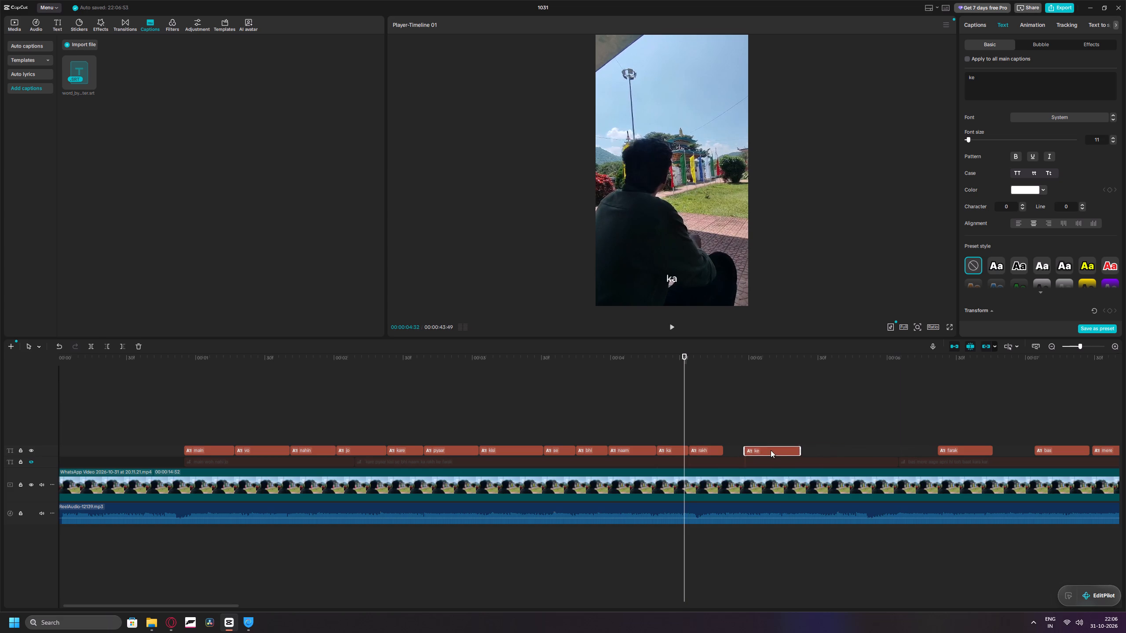
drag(771, 450, 752, 448)
drag(779, 449, 752, 449)
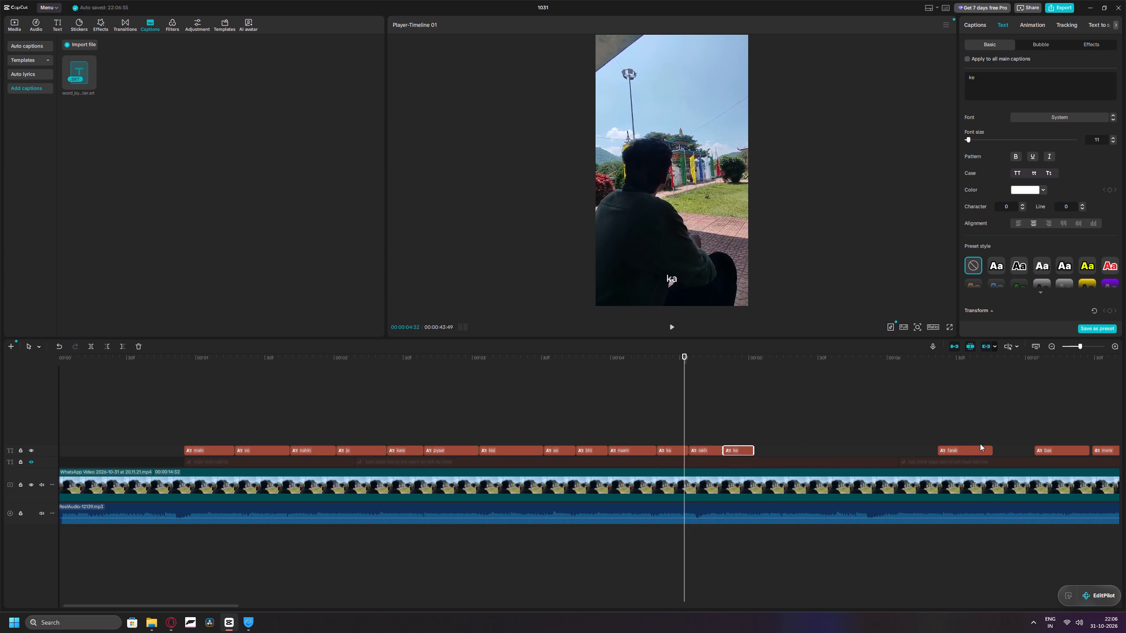
Move the "farak" caption earlier to start right after "ke", keeping it on the same caption track.
drag(971, 449, 797, 450)
drag(794, 451, 779, 449)
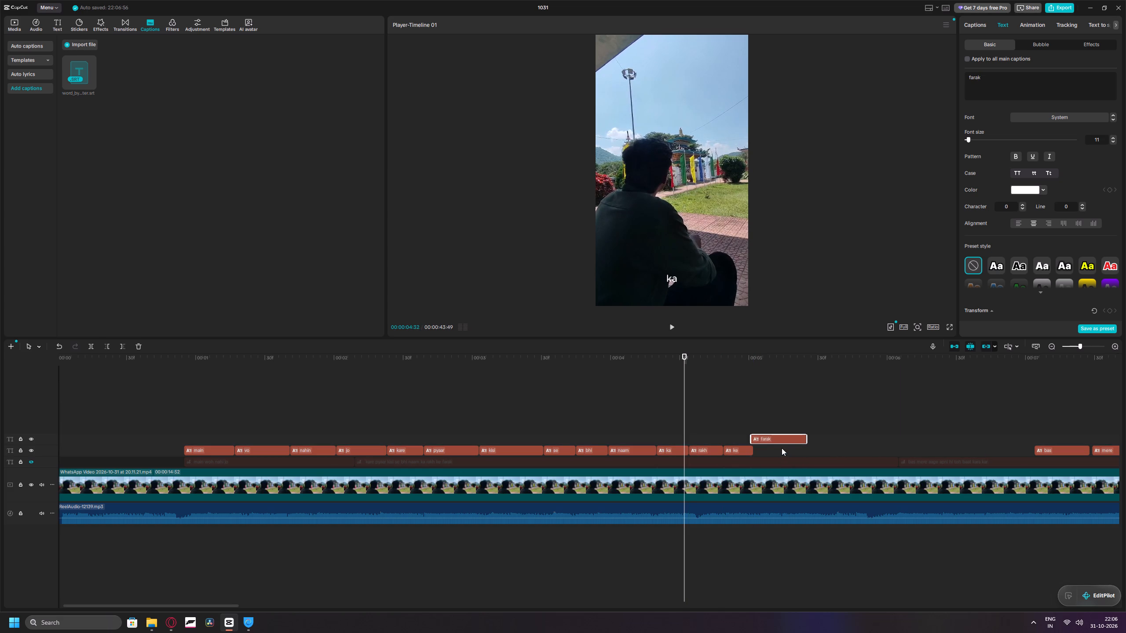
drag(761, 437, 763, 450)
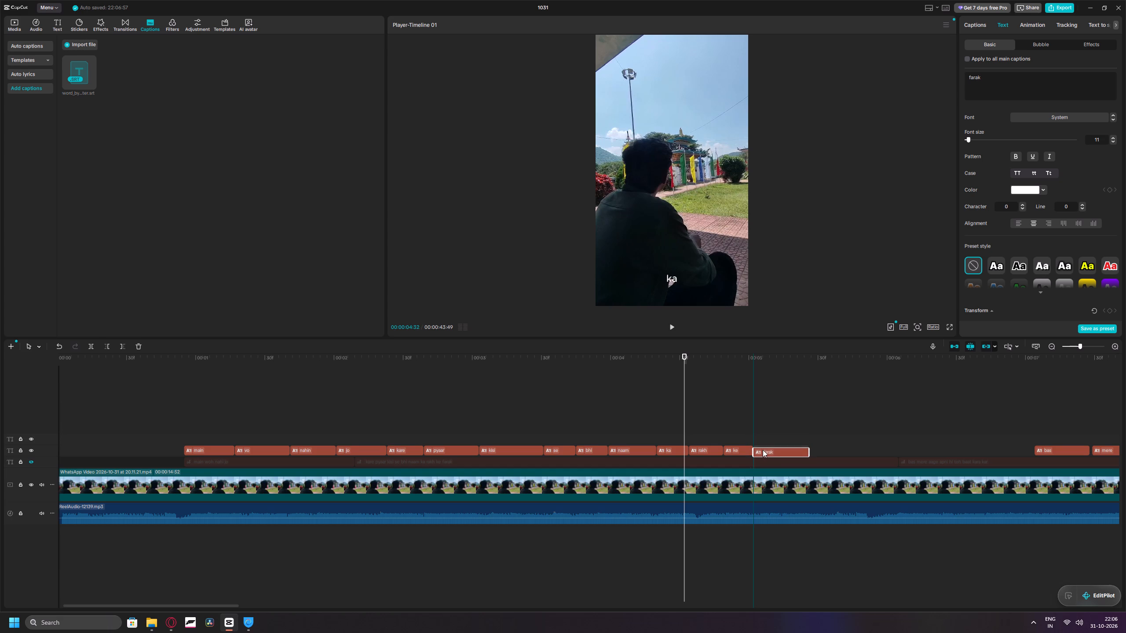
drag(763, 450, 762, 447)
Replay the retimed captions from "main" through "farak" to check their timing against the vocals.
drag(686, 411, 179, 358)
click(677, 325)
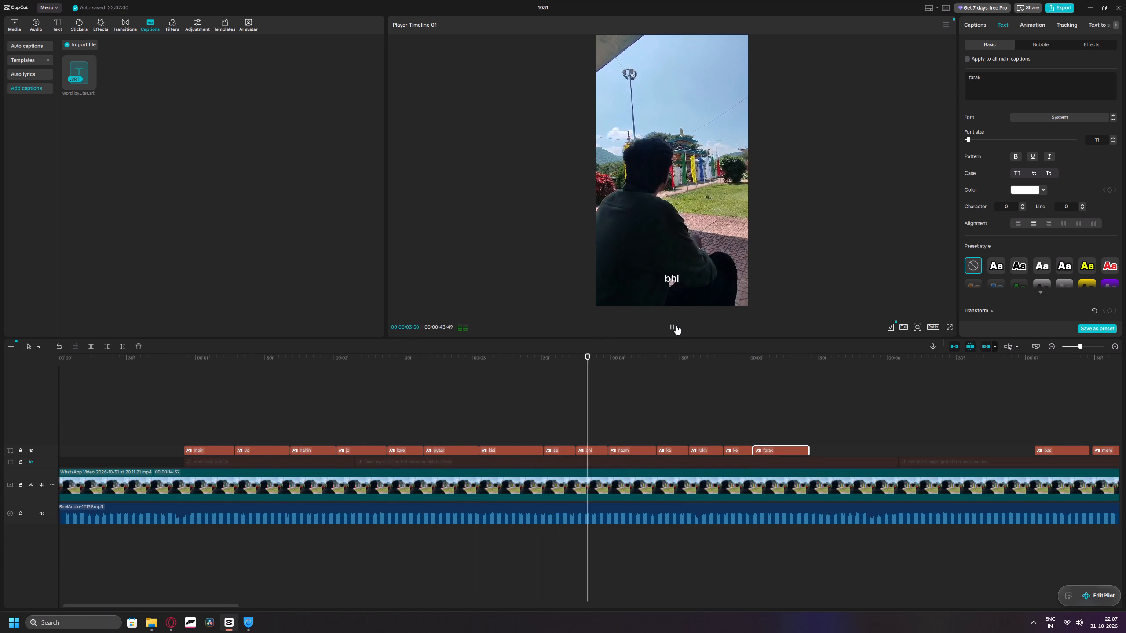
click(676, 325)
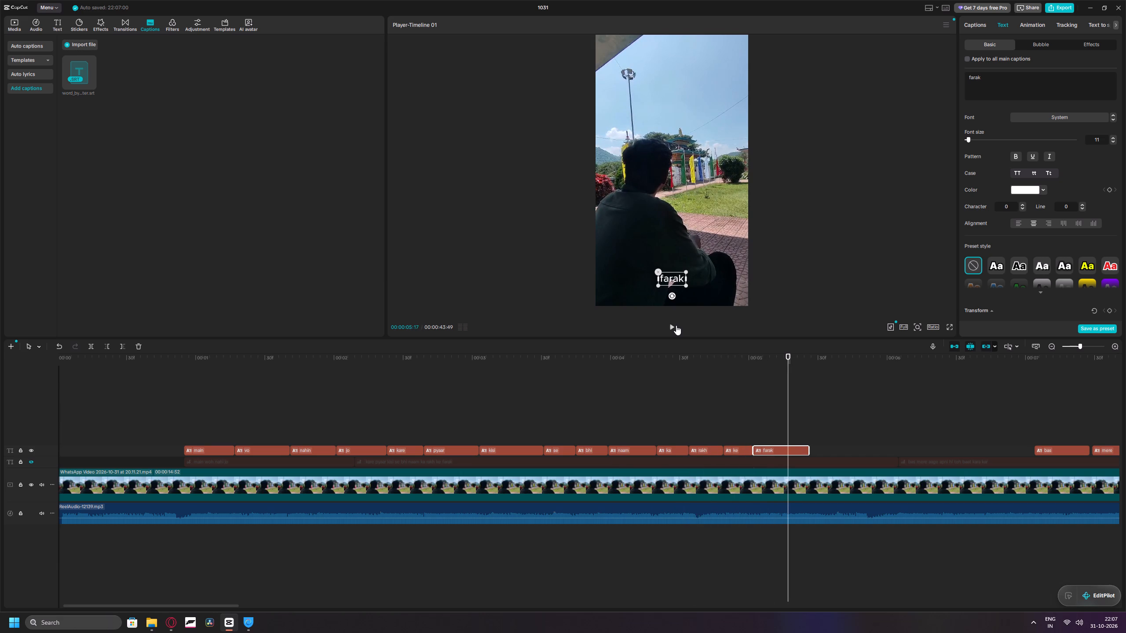
double_click(676, 325)
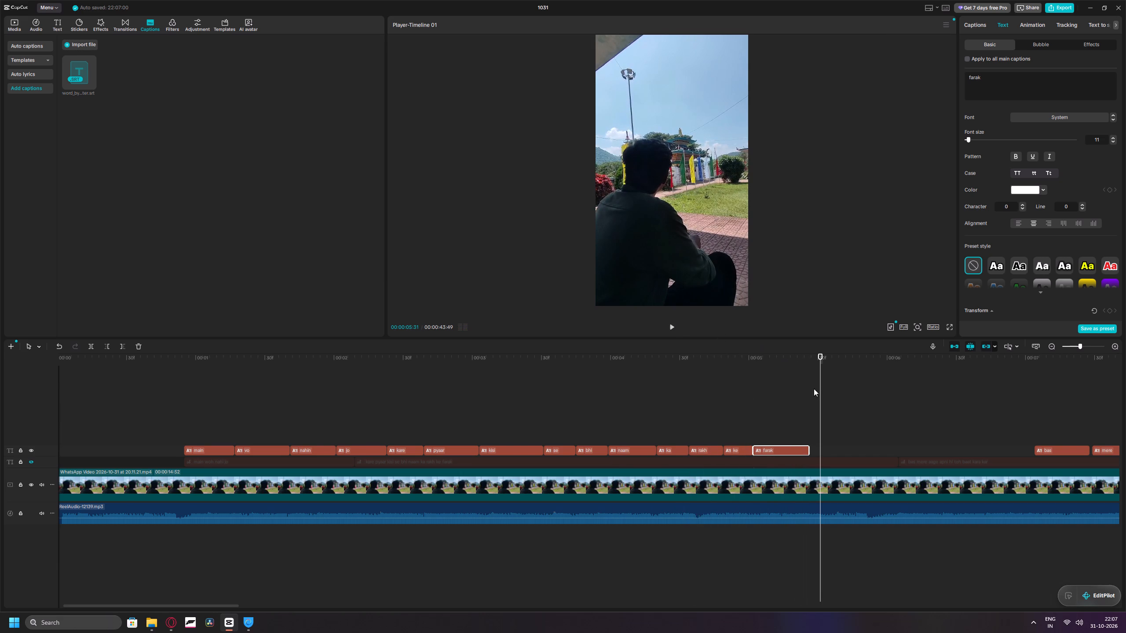
ctrl+scroll(717, 404, down, 9)
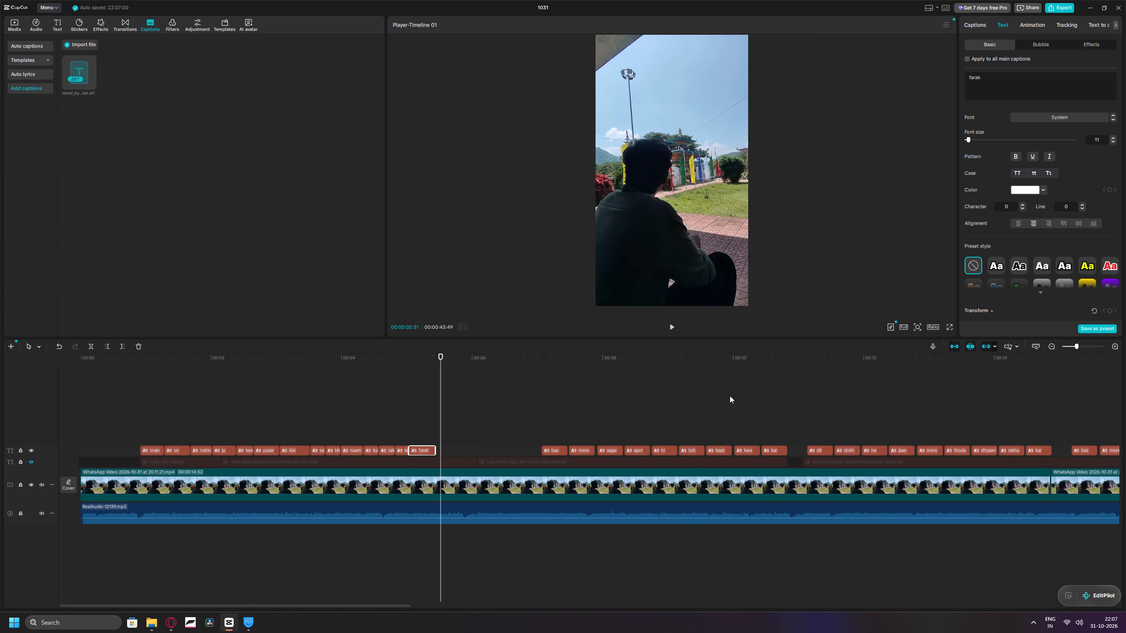
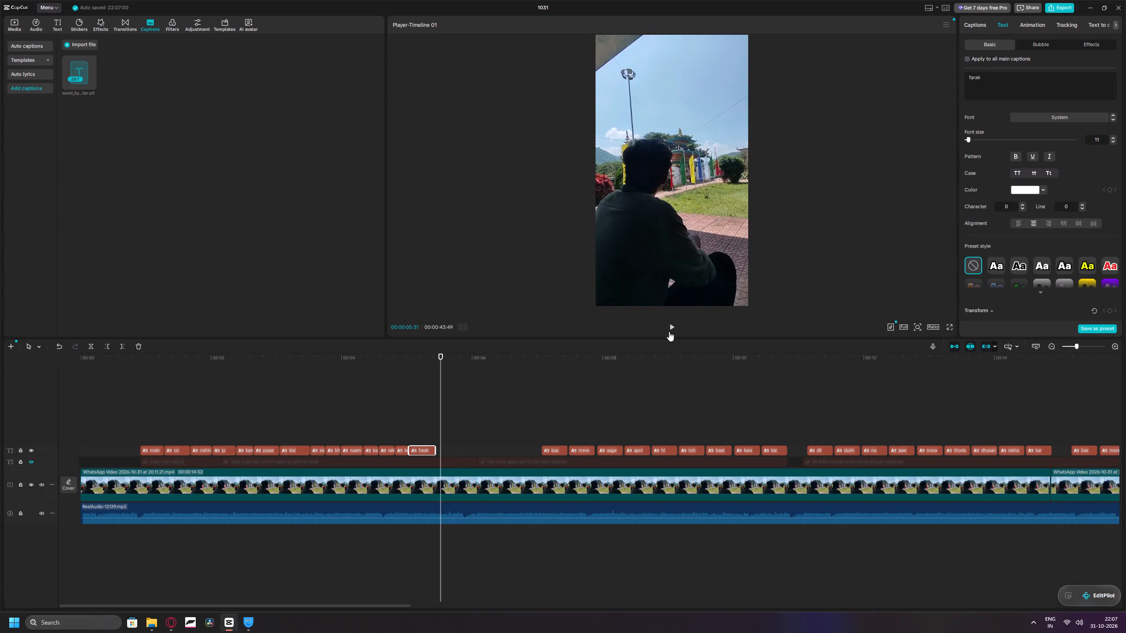
Locate where "bas" is sung and move its caption earlier to start at about 00:00:05:59 on the same caption track.
double_click(670, 330)
double_click(670, 330)
double_click(670, 330)
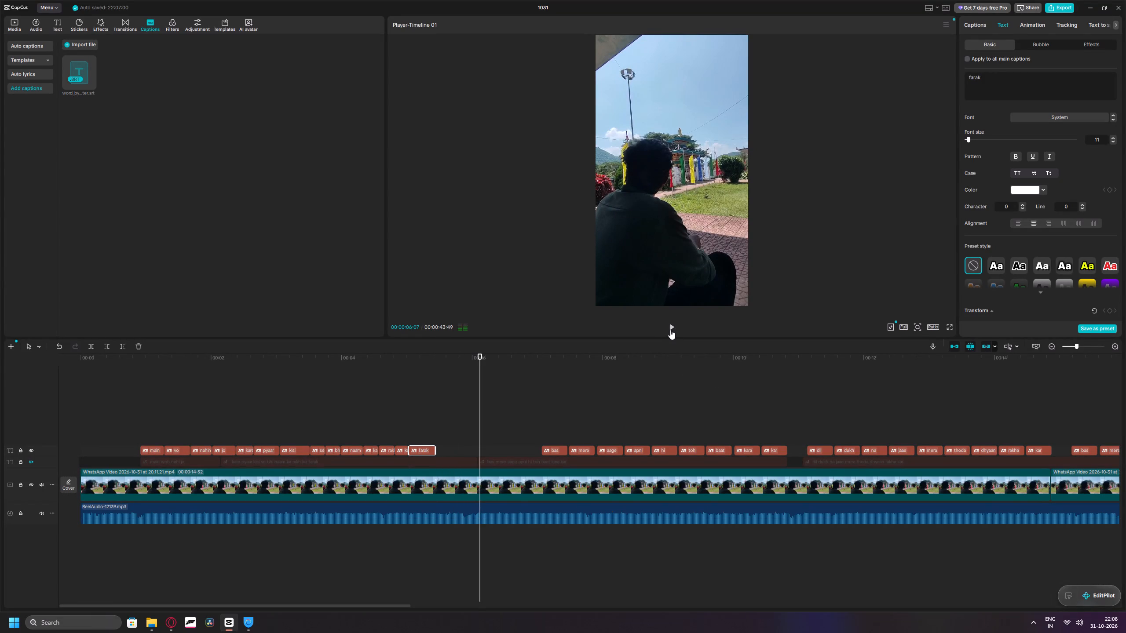
drag(480, 393, 469, 394)
double_click(668, 331)
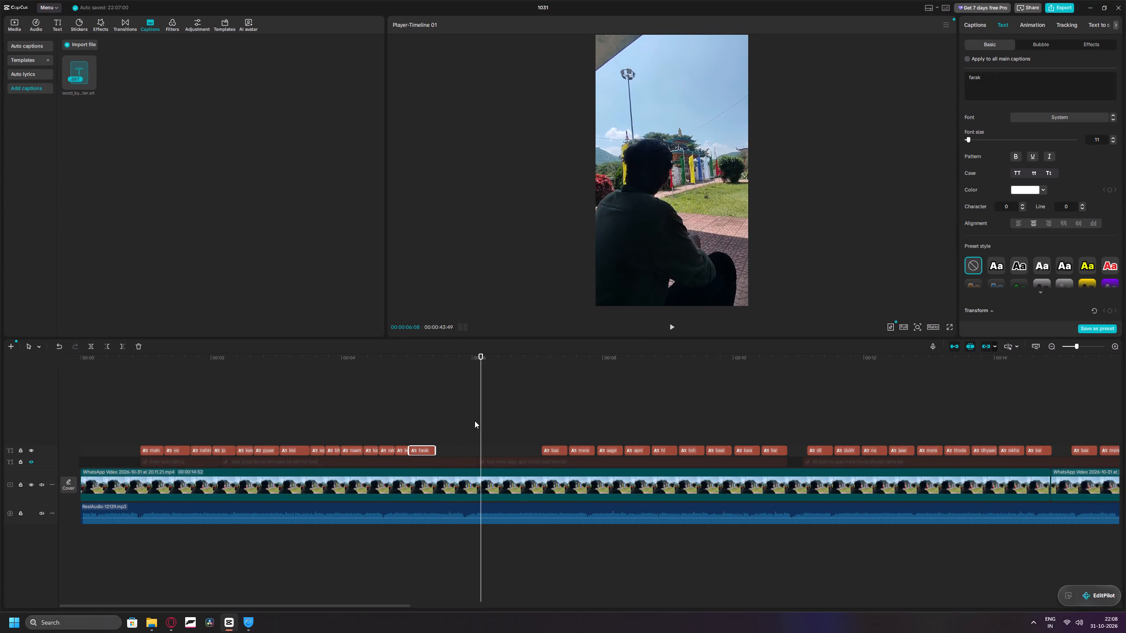
drag(479, 419, 471, 419)
drag(555, 451, 517, 454)
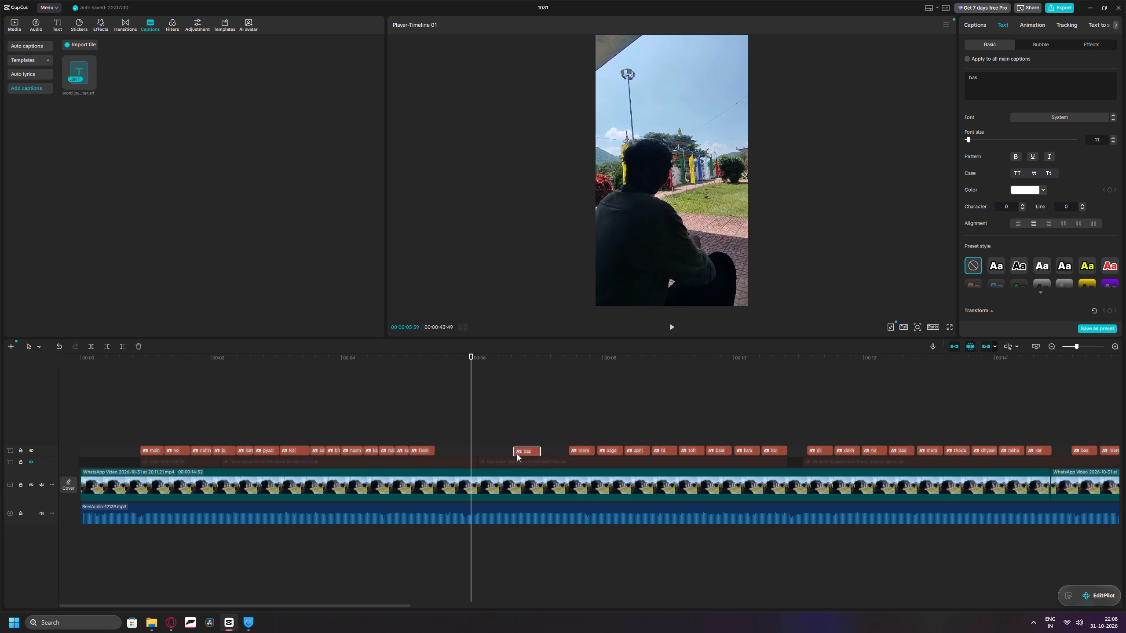
drag(517, 454, 484, 451)
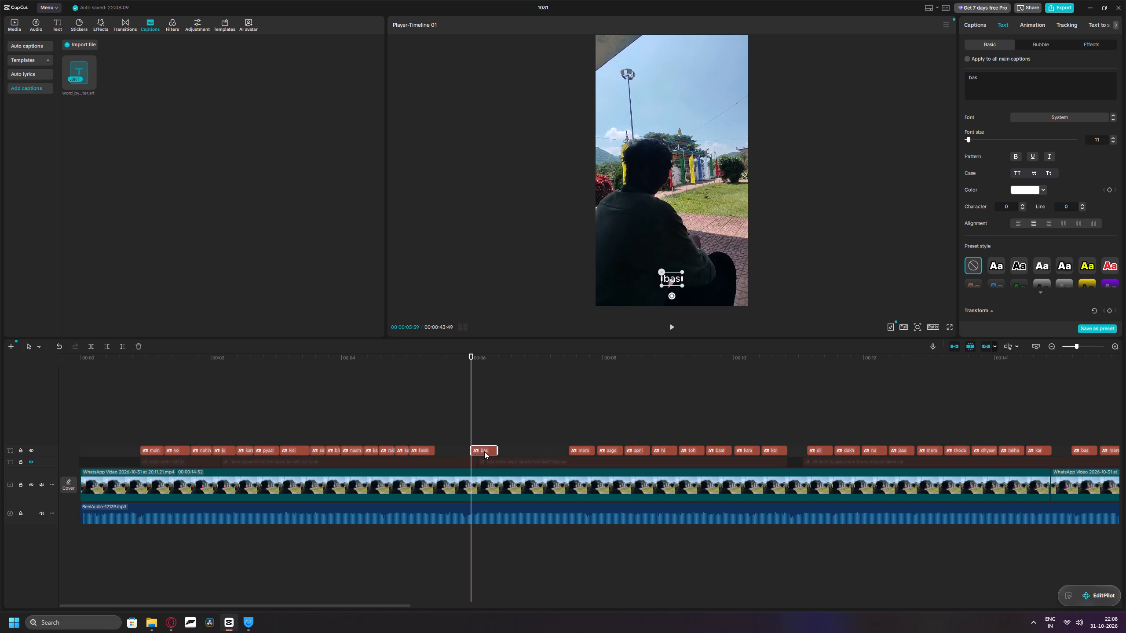
Check "bas" against the vocals and trim the end of its caption to about 00:00:06:21.
double_click(669, 328)
double_click(669, 327)
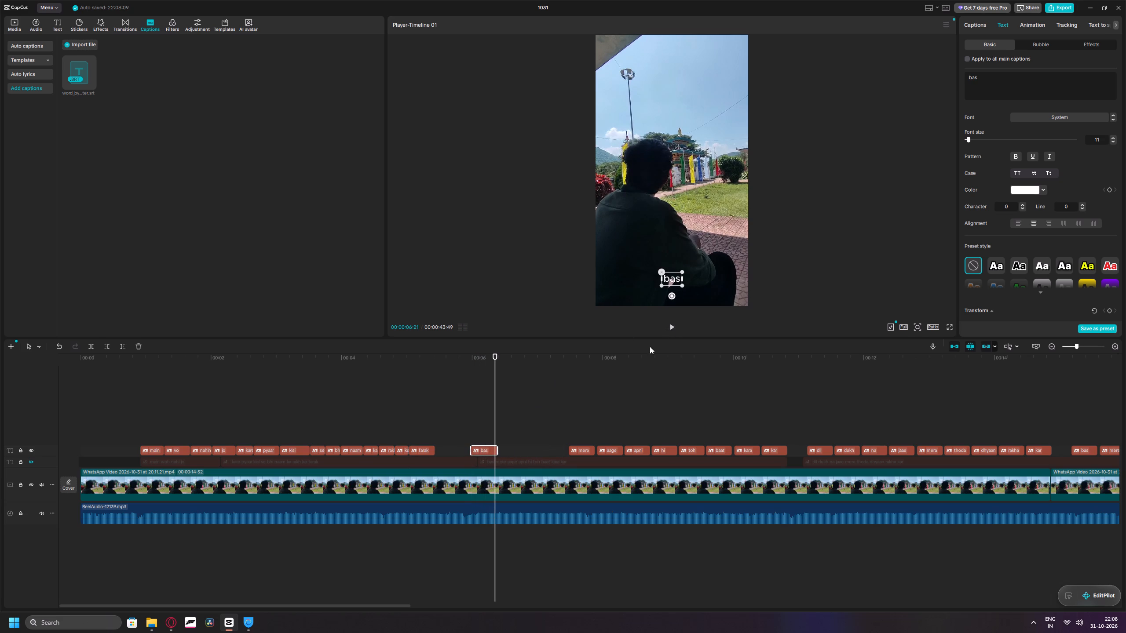
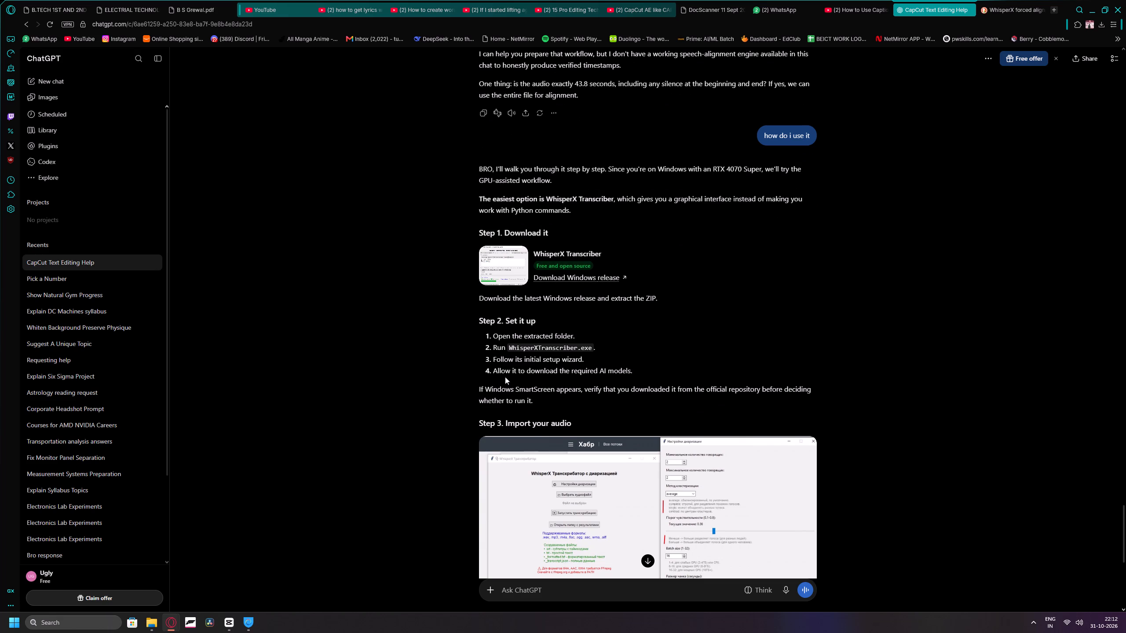
scroll(614, 375, down, 2)
scroll(563, 318, down, 2)
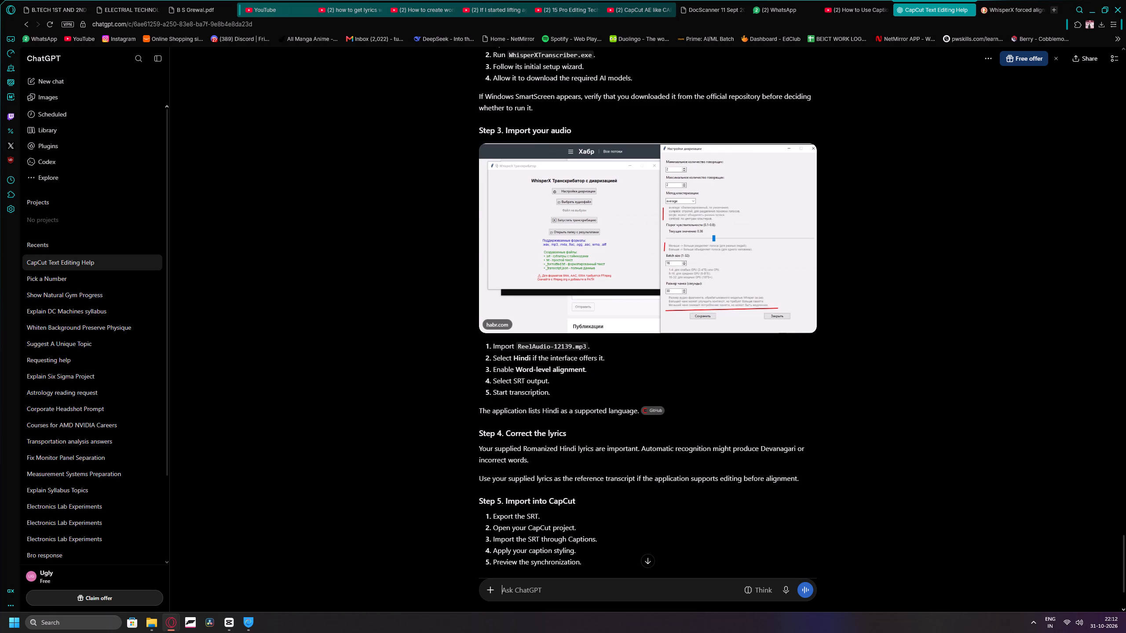
scroll(523, 422, down, 3)
scroll(475, 419, down, 4)
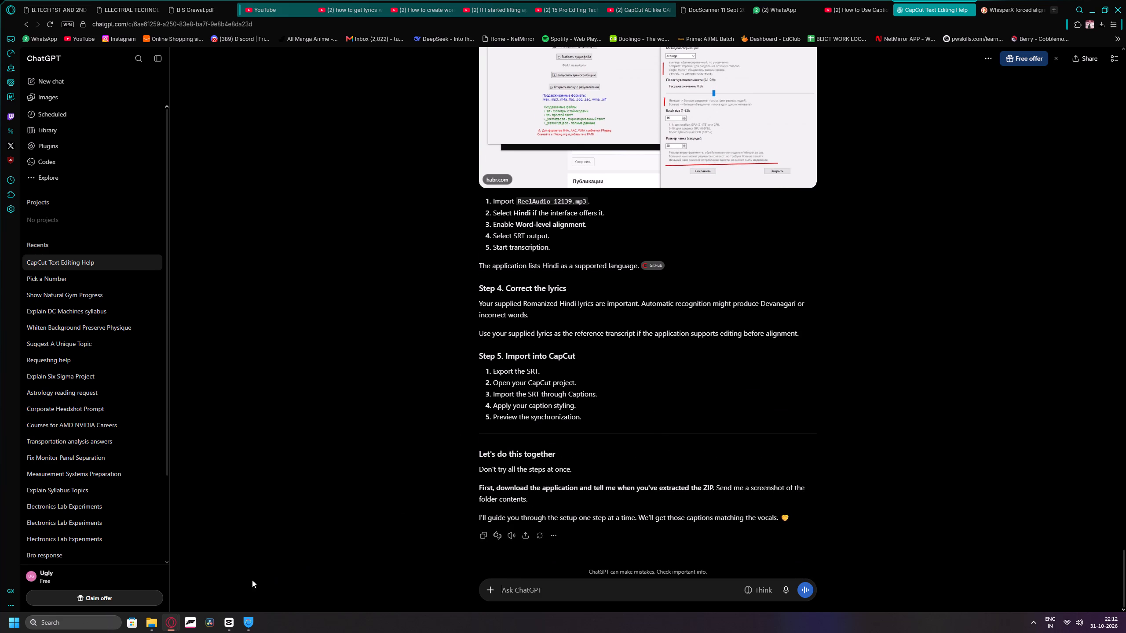
Switch to CapCut and delete every word caption on the topmost caption track.
click(230, 623)
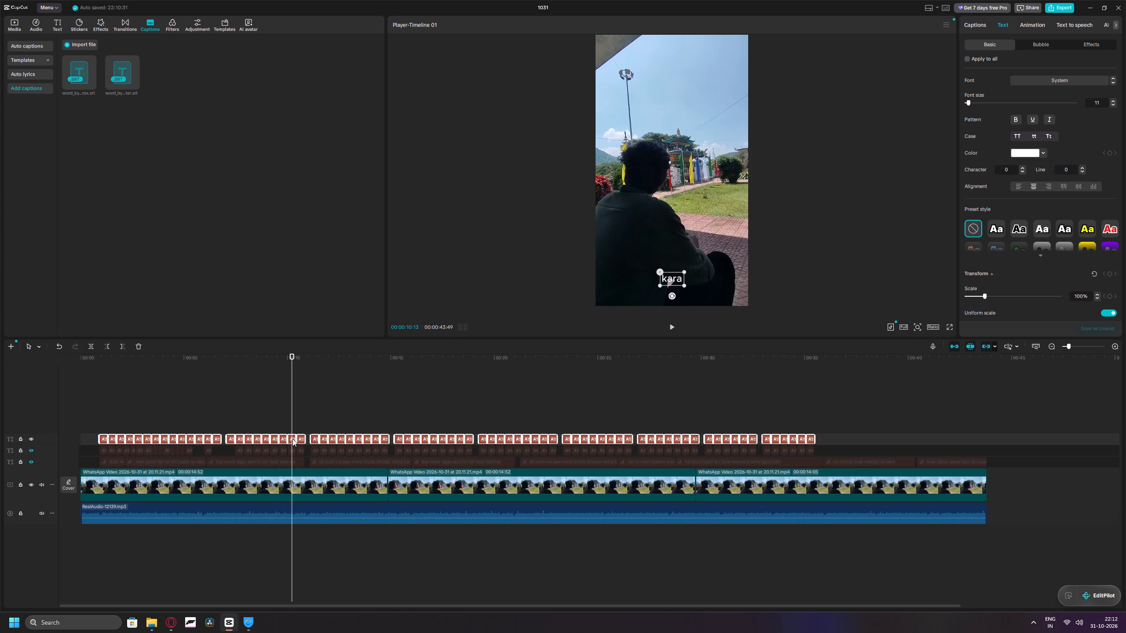
double_click(81, 437)
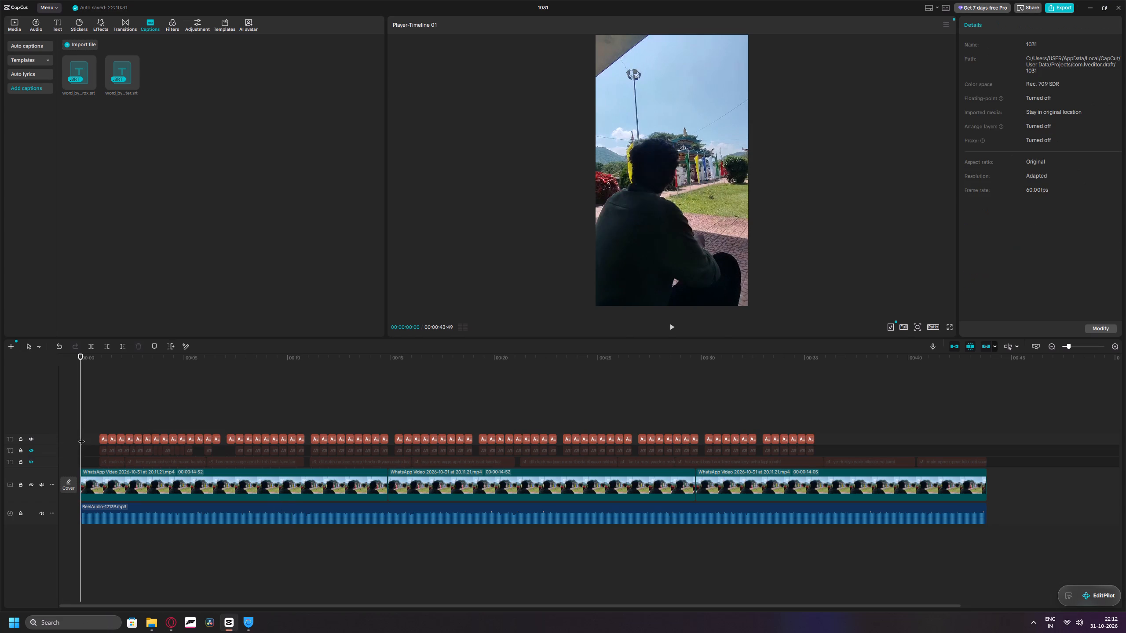
double_click(88, 437)
drag(96, 436, 600, 424)
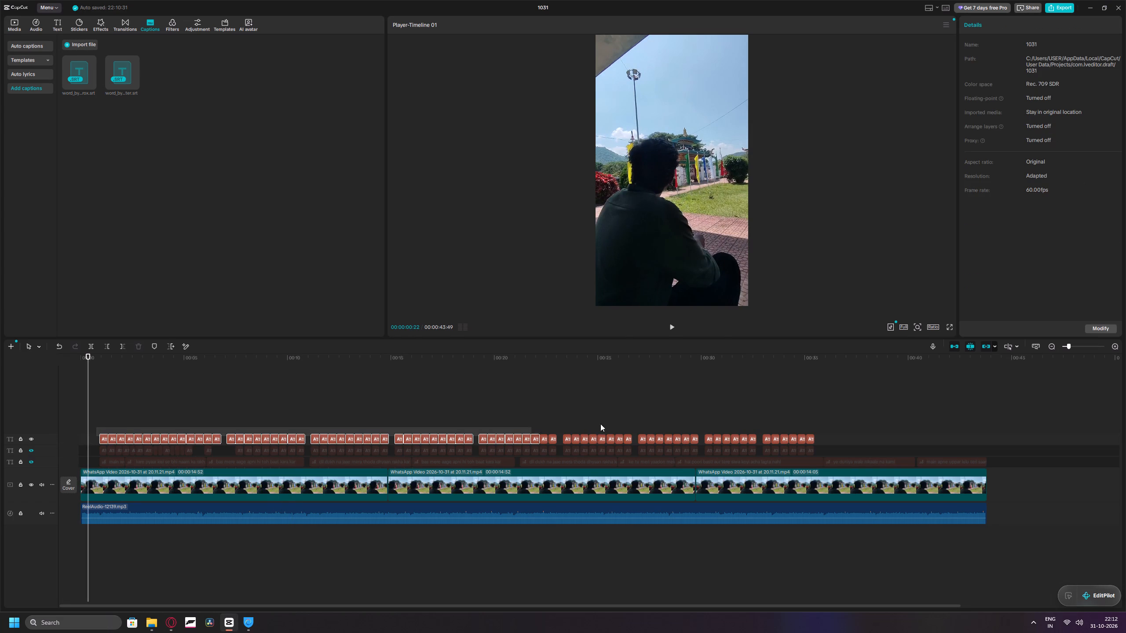
drag(600, 424, 817, 414)
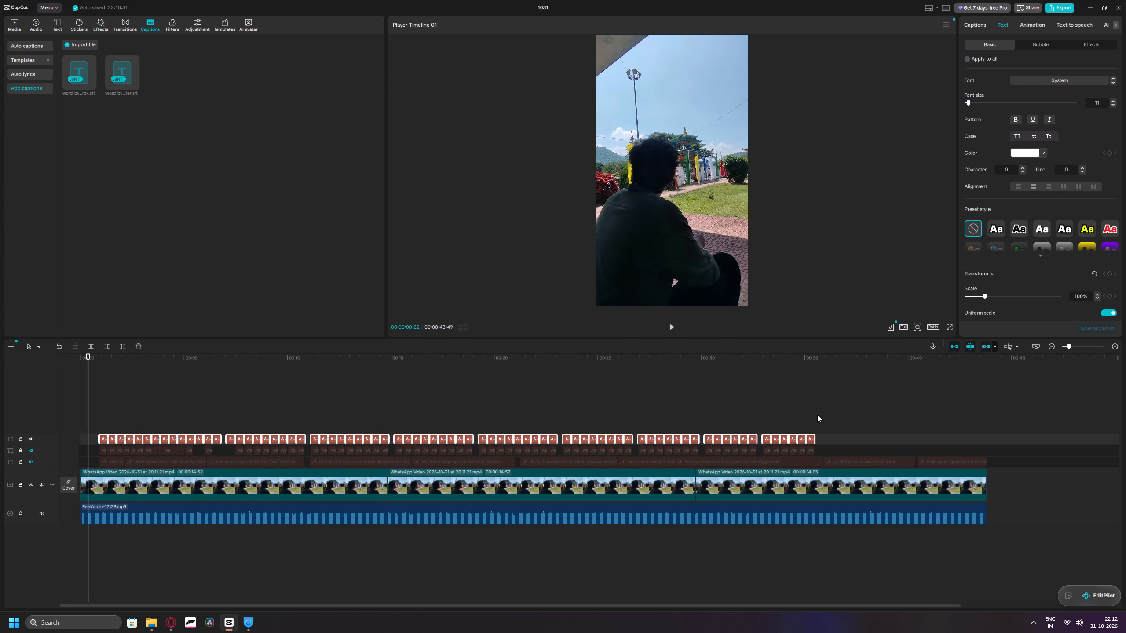
key(BackSpace)
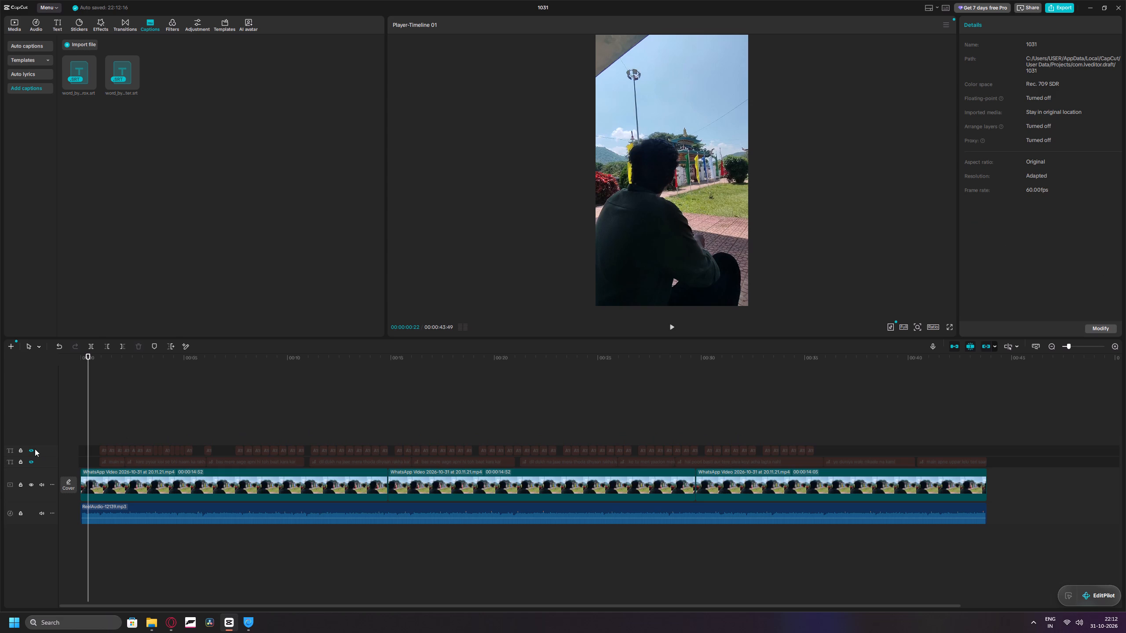
Unhide the remaining word-by-word caption track.
click(34, 449)
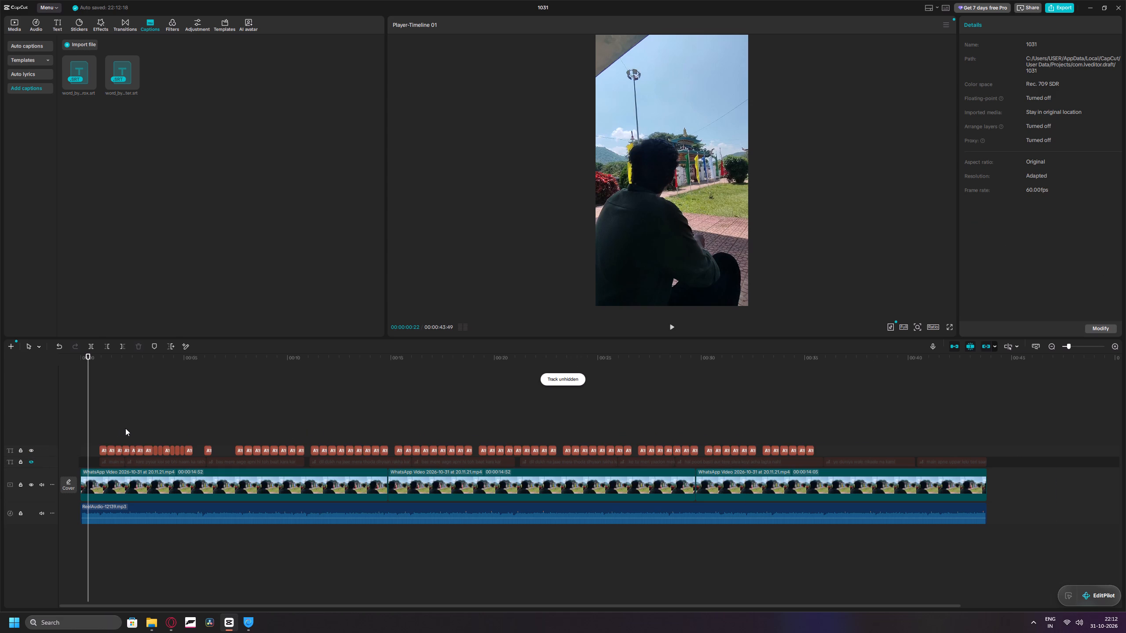
Play the song to find where "mere" is sung and move its caption directly after "bas", at about 06:20, on the same caption track.
ctrl+scroll(125, 428, up, 17)
ctrl+scroll(128, 429, up, 4)
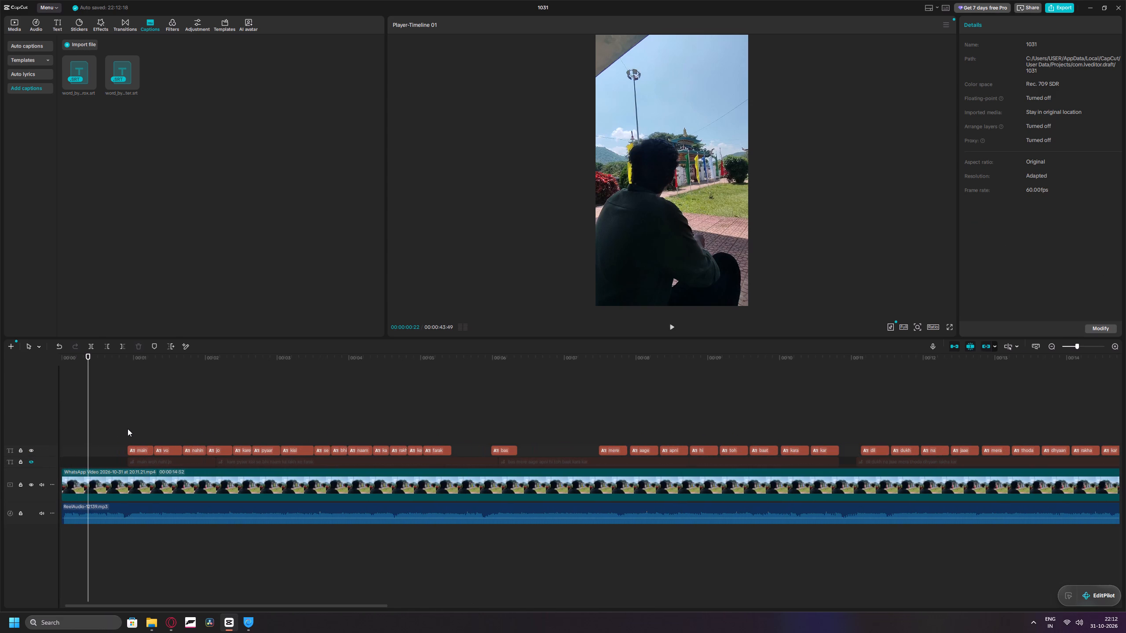
click(674, 328)
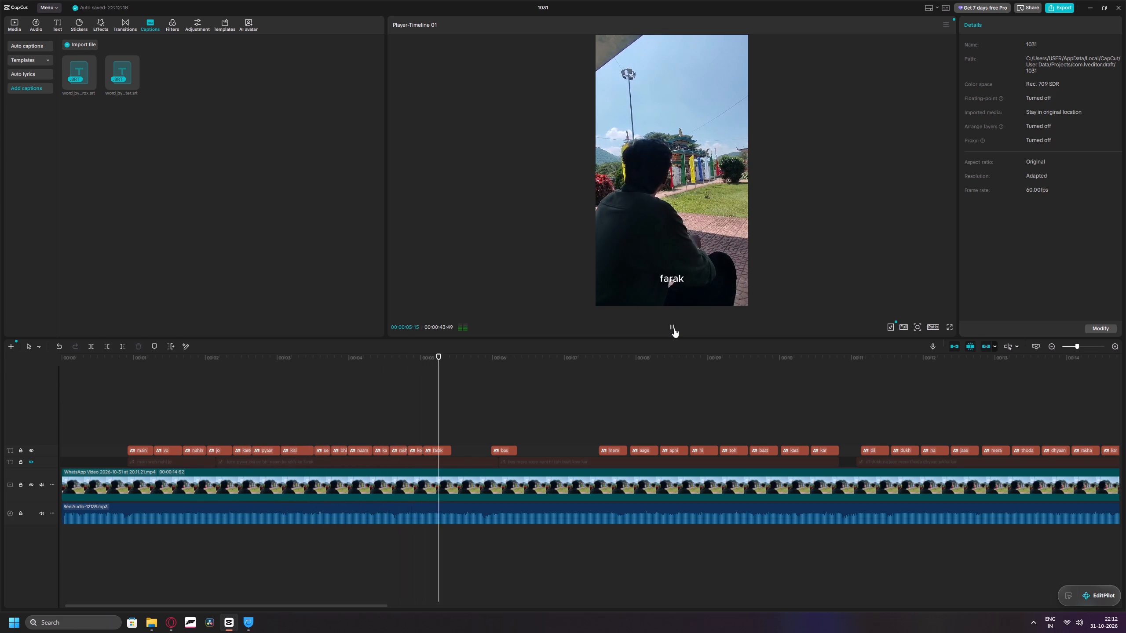
click(674, 328)
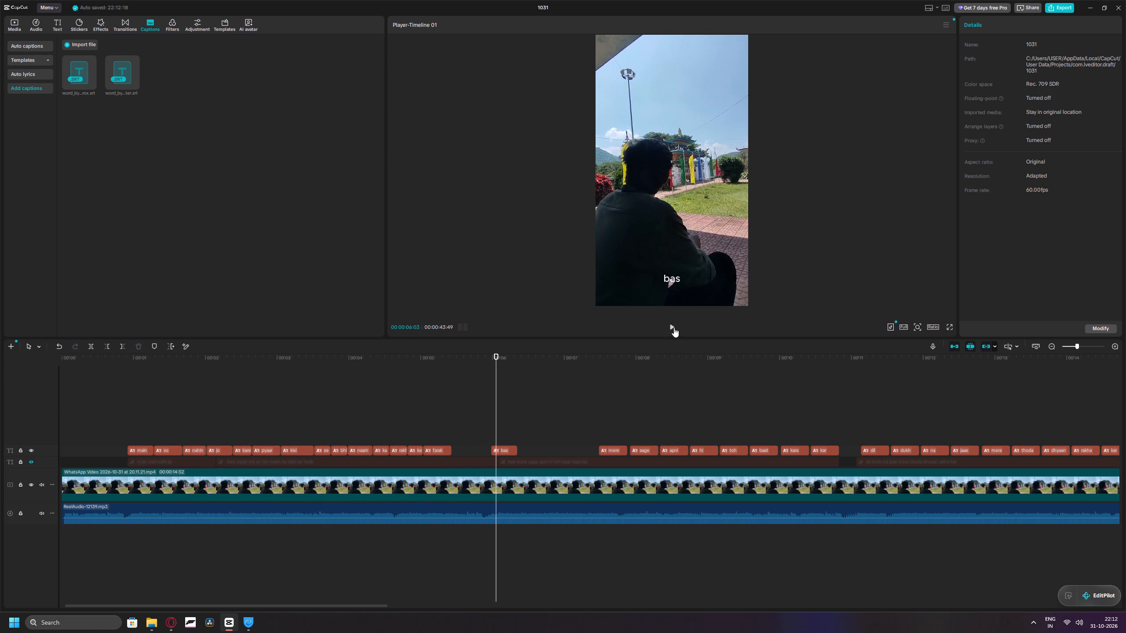
double_click(674, 327)
double_click(674, 327)
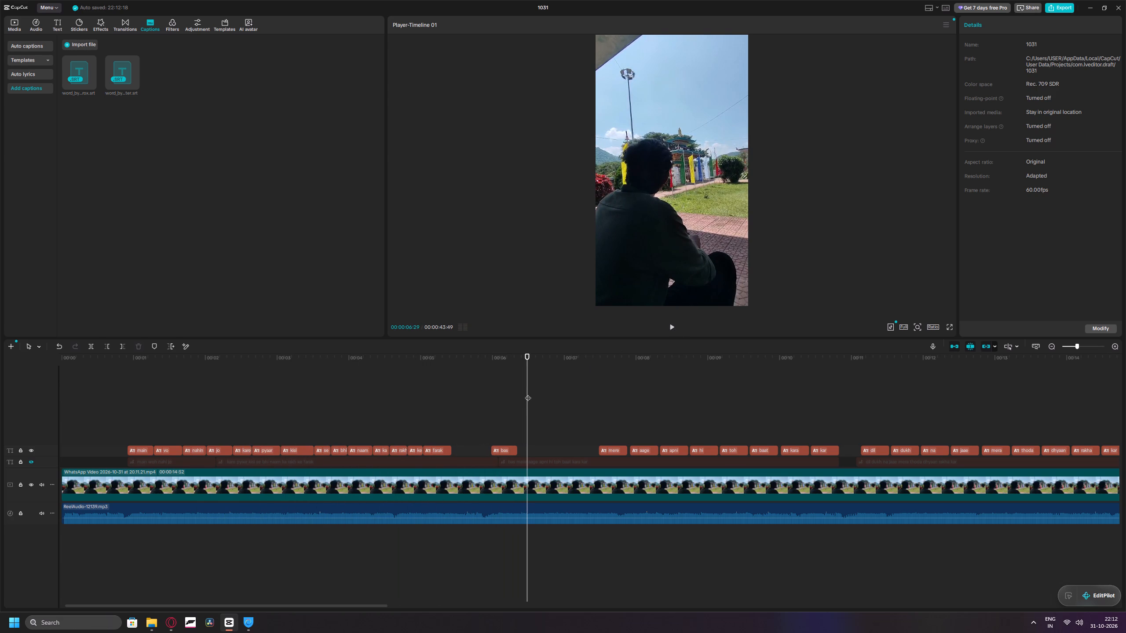
drag(527, 393, 481, 397)
triple_click(670, 325)
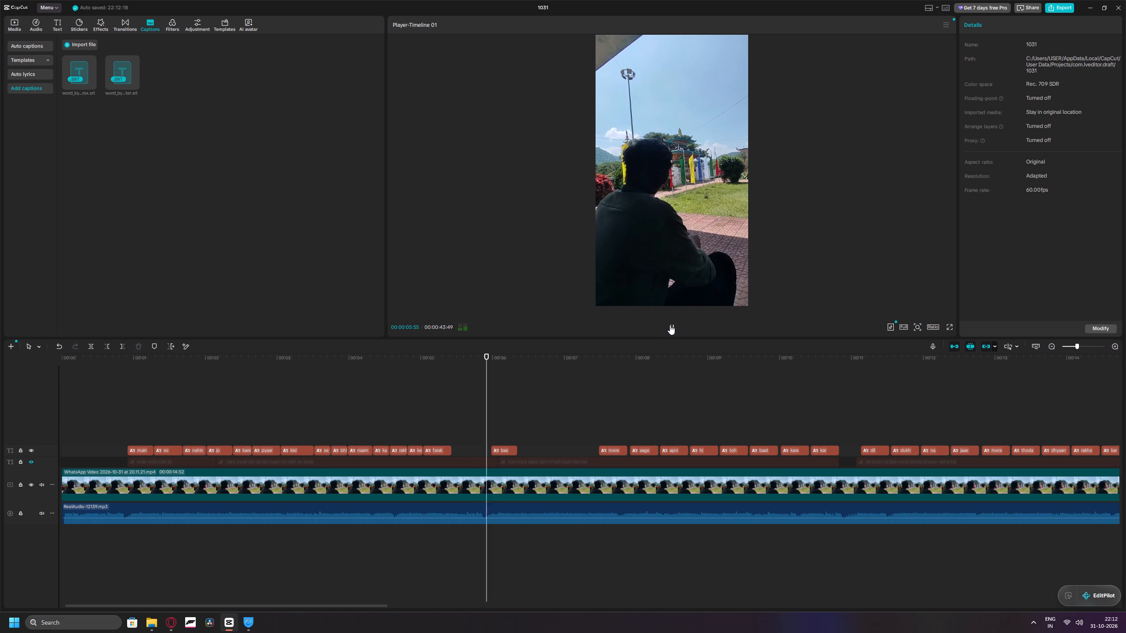
click(670, 325)
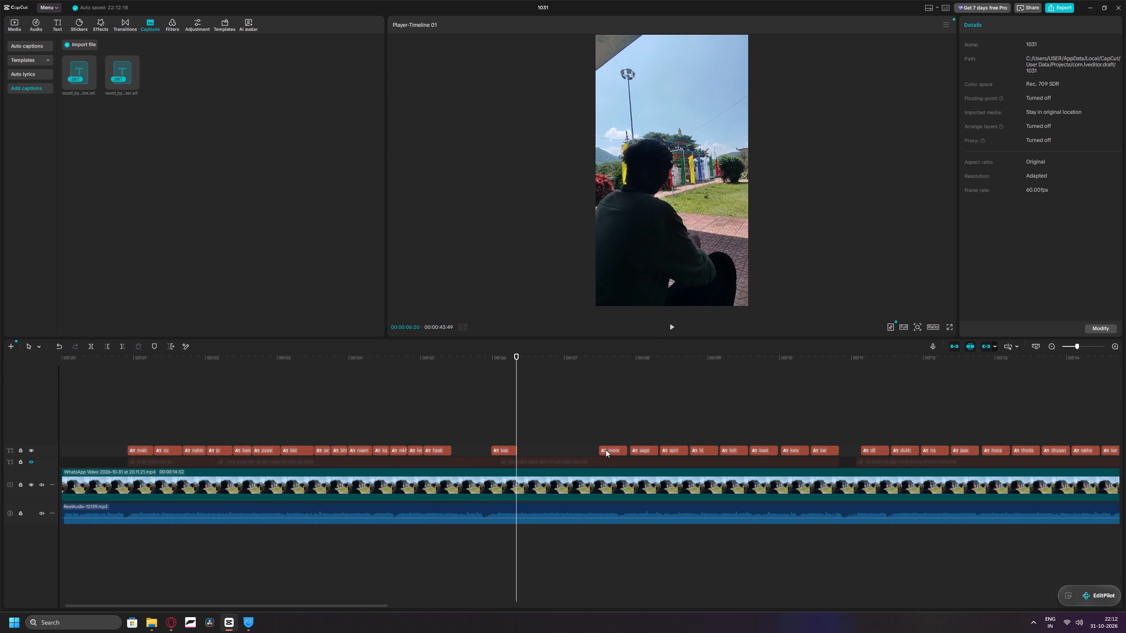
drag(606, 450, 522, 450)
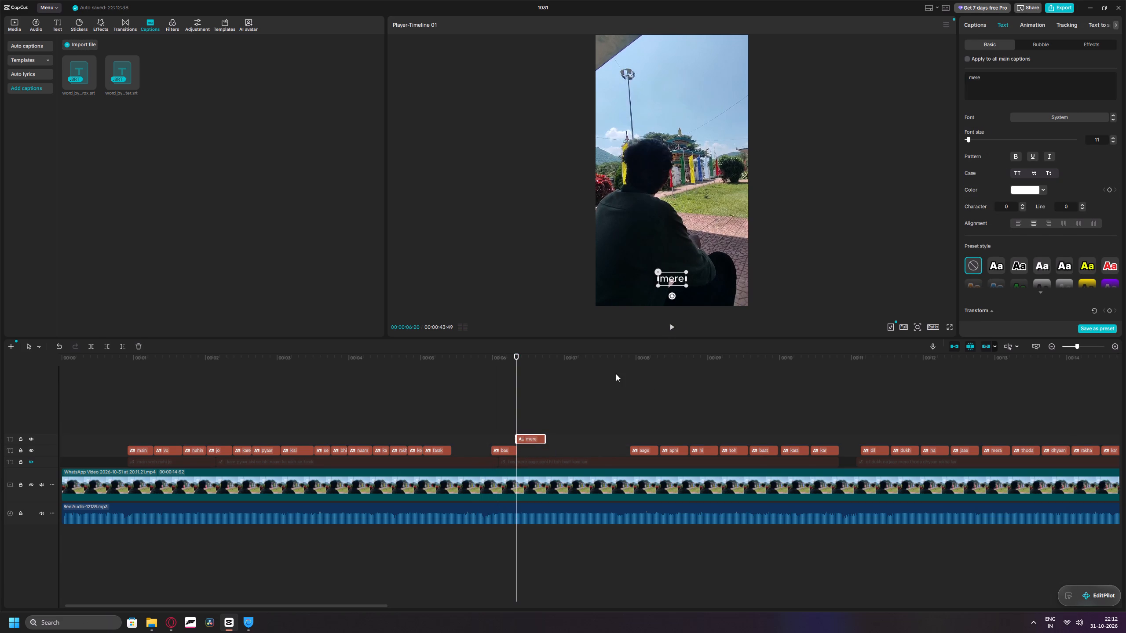
click(673, 323)
click(671, 324)
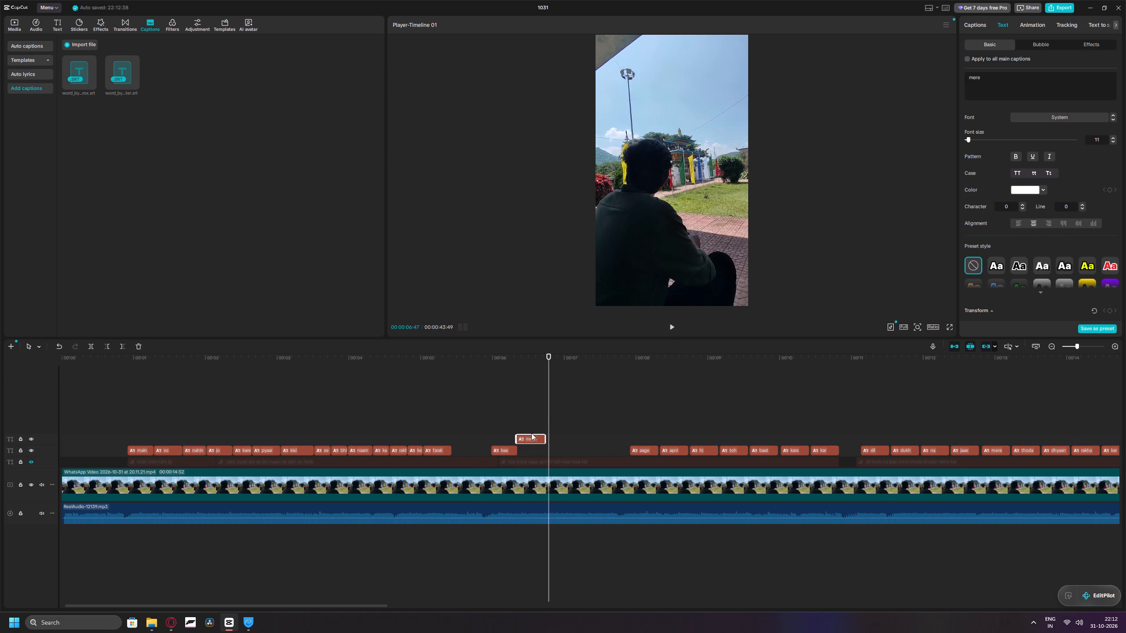
drag(531, 435, 530, 447)
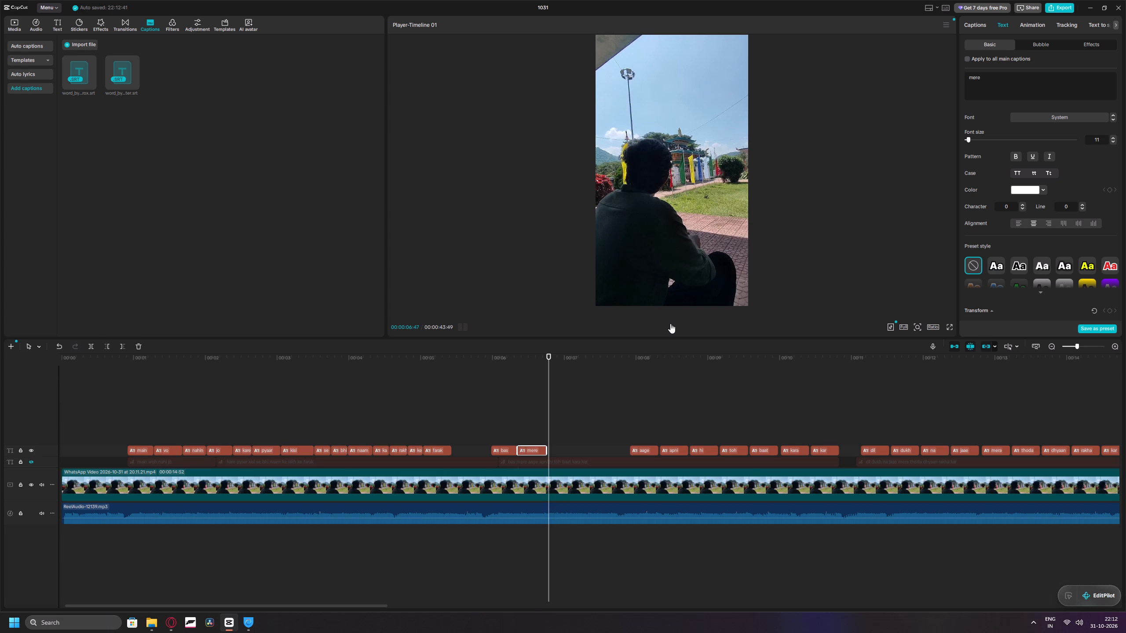
Play on past the "mere" caption to listen for where the next word starts.
double_click(670, 325)
double_click(670, 325)
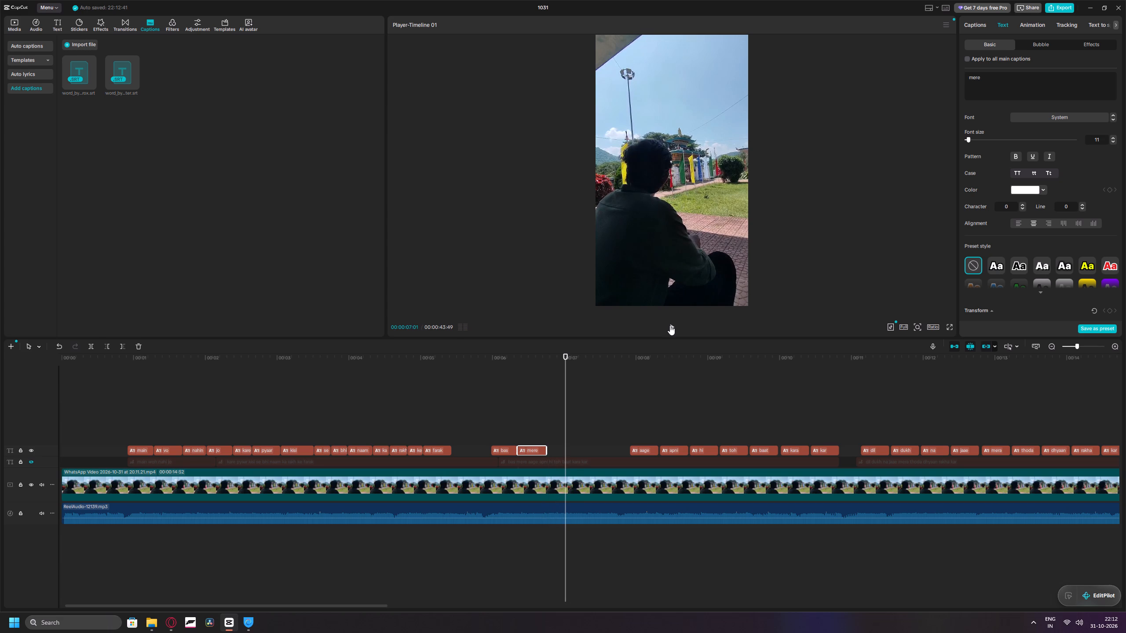
drag(580, 440, 554, 441)
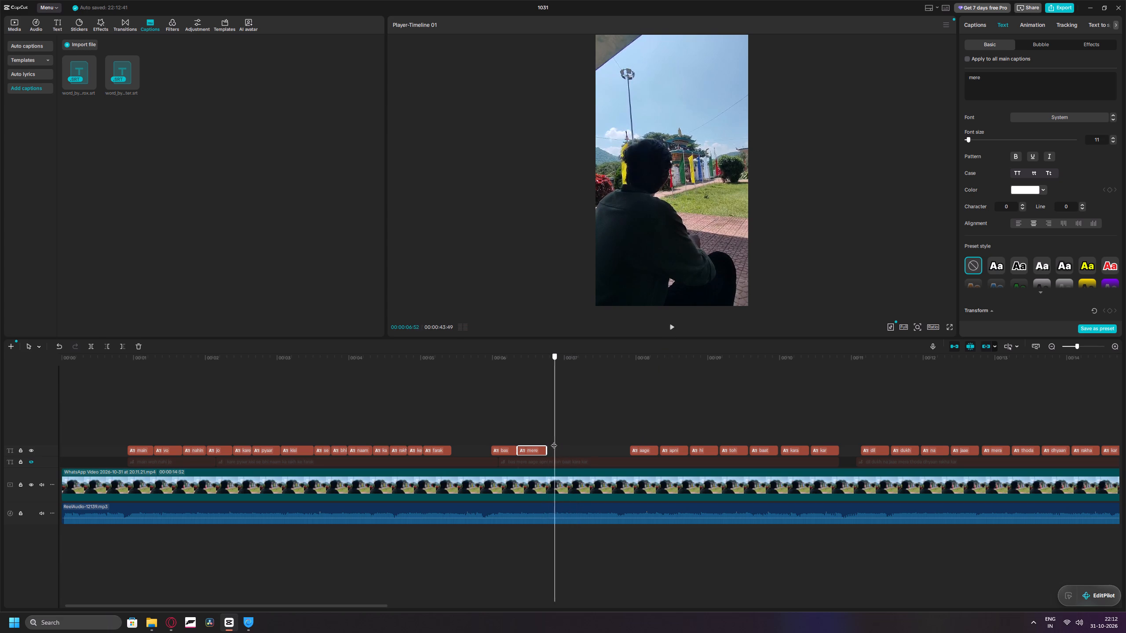
drag(554, 441, 548, 441)
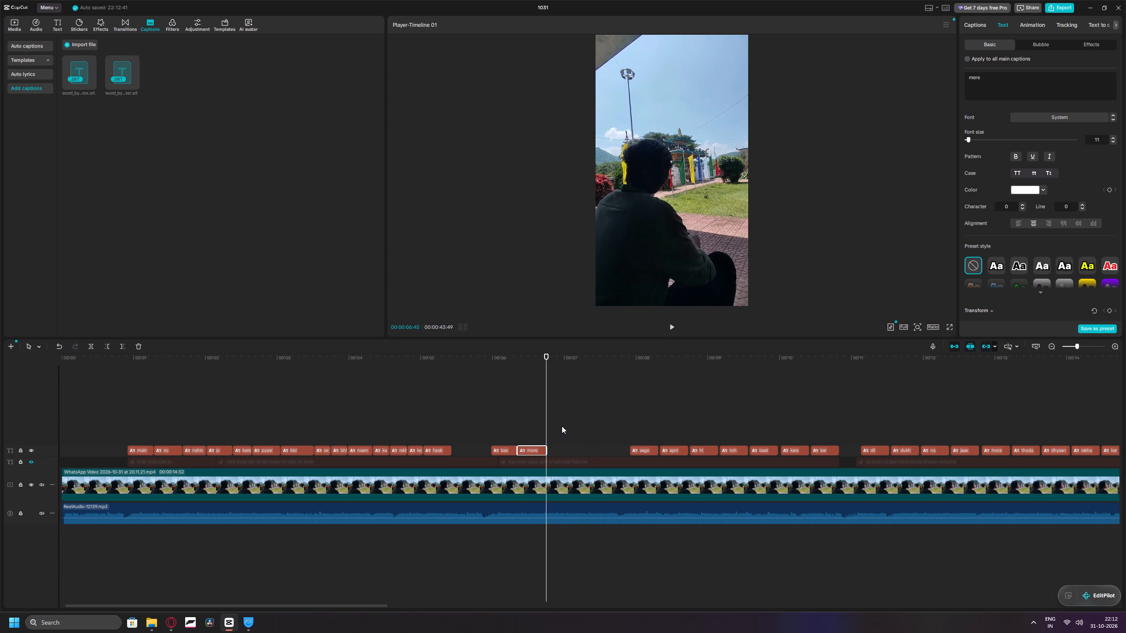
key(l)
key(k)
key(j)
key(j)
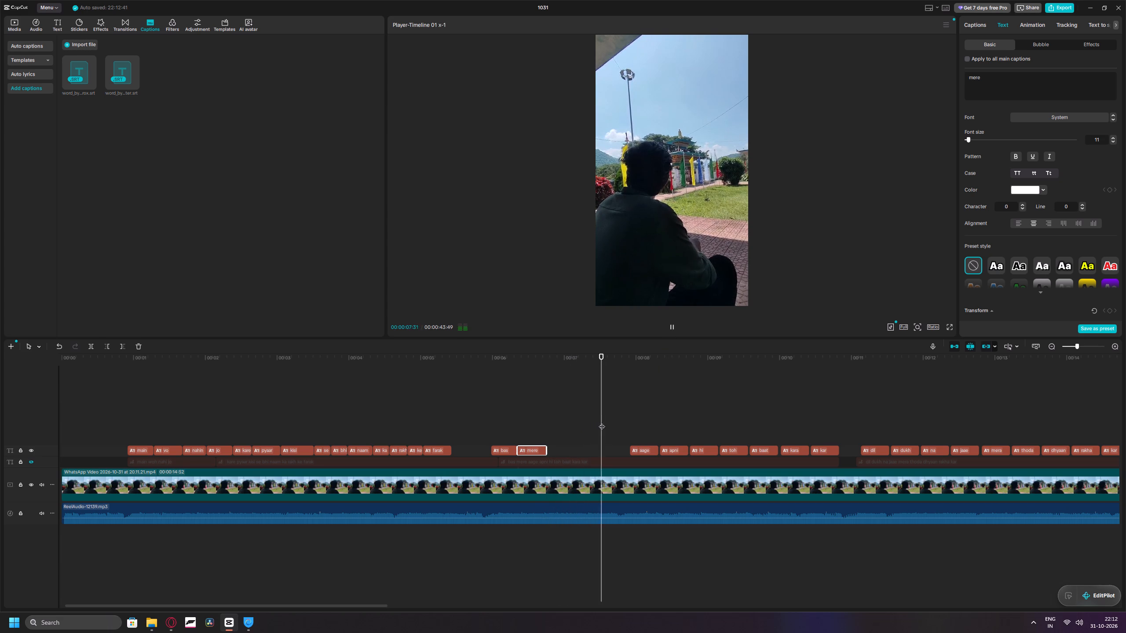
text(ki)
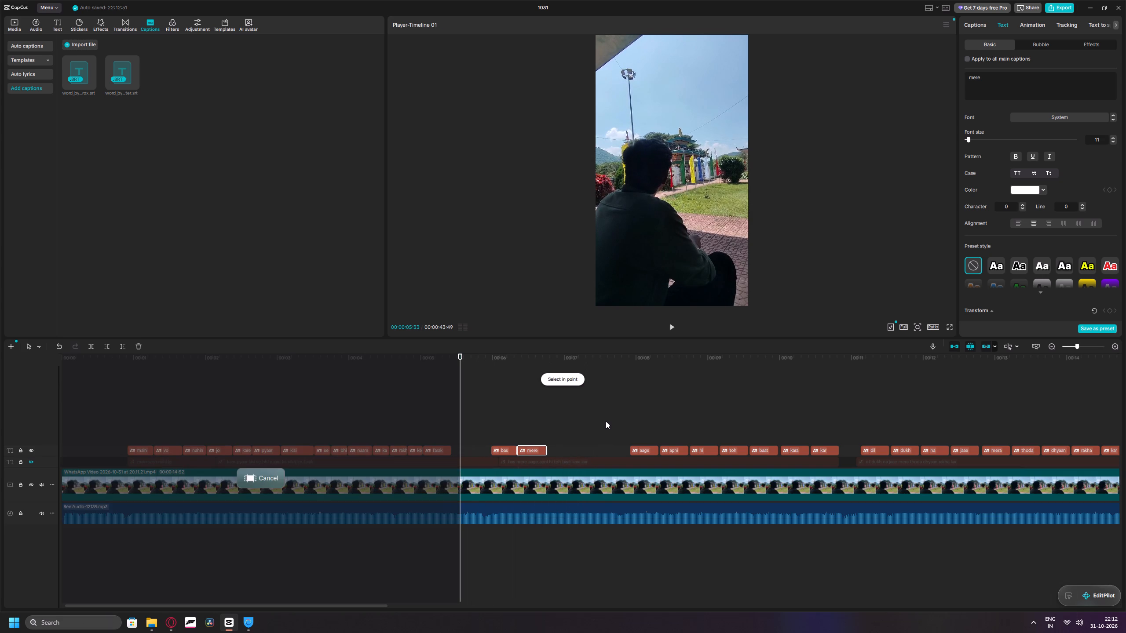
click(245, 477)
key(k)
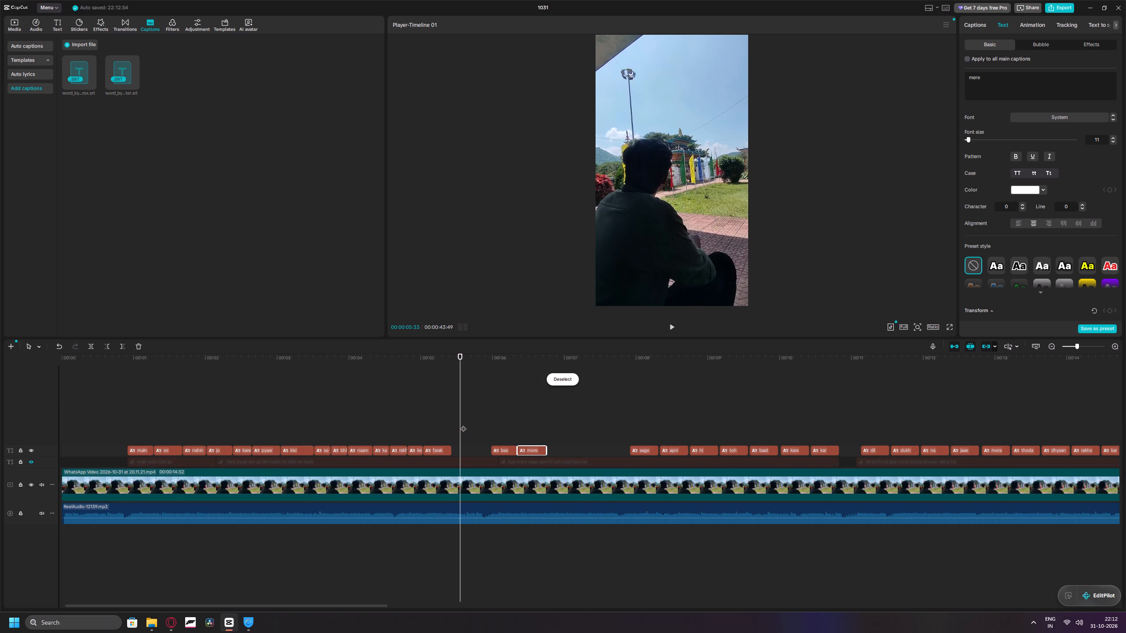
Replay the passage around "mere" and move the "aage" caption earlier so it starts at about 06:50.
drag(462, 424, 537, 425)
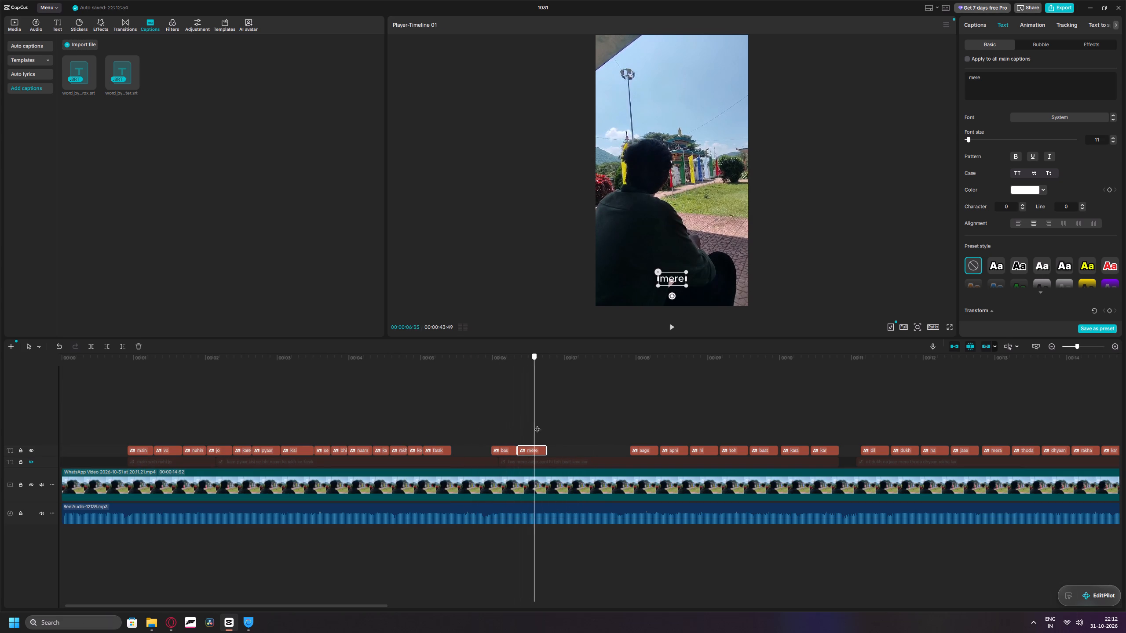
drag(537, 425, 499, 425)
key(space)
key(space)
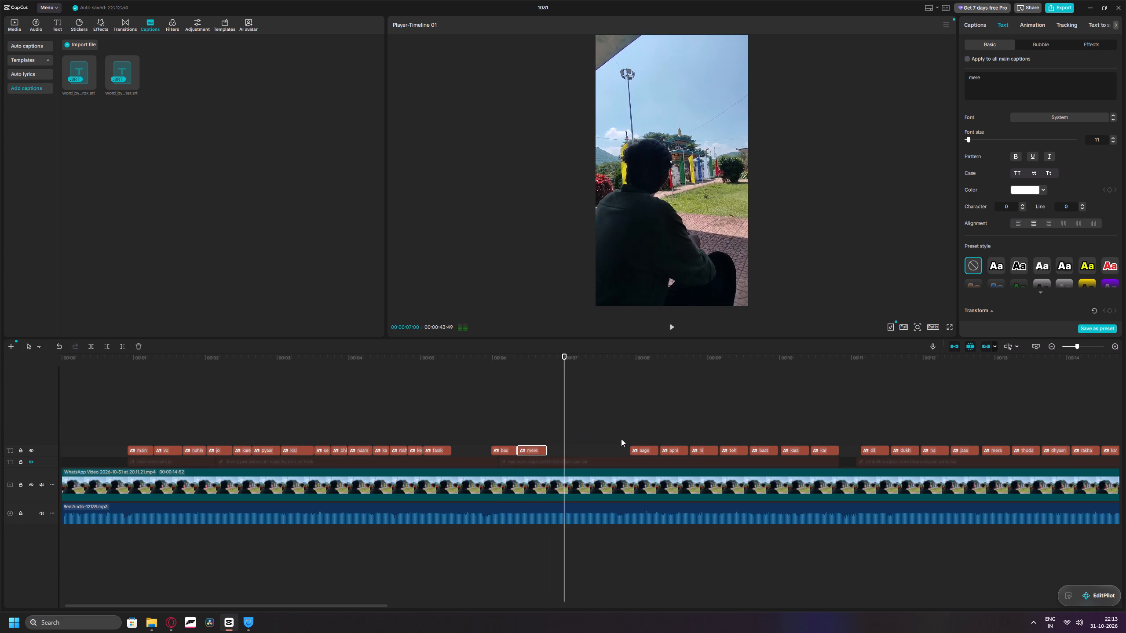
key(space)
key(space)
key(space)
key(space)
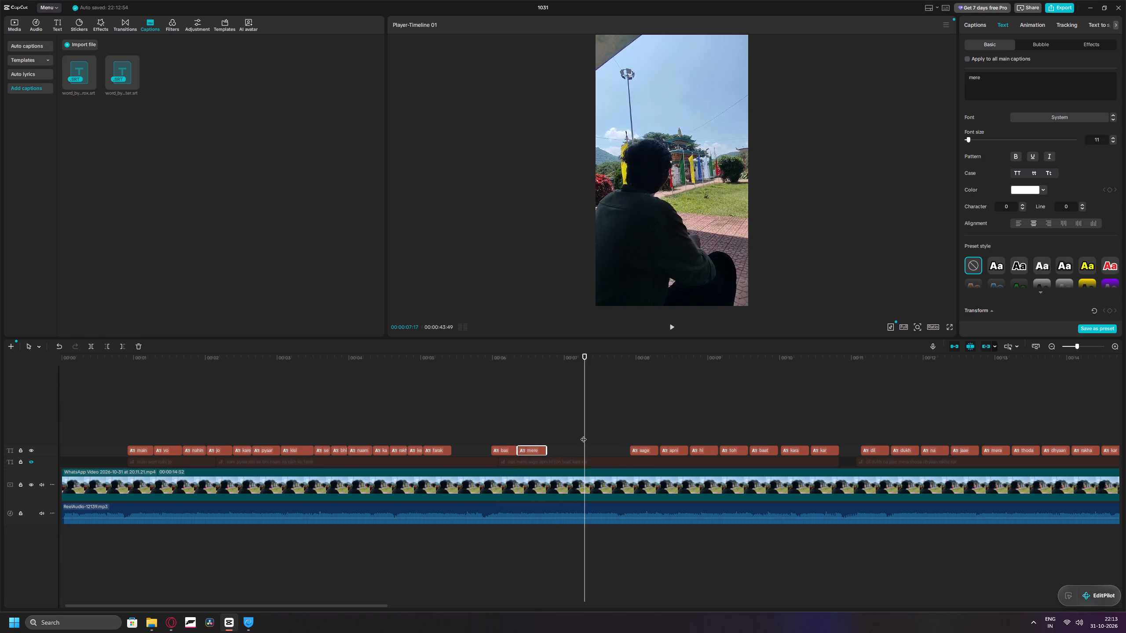
drag(583, 434, 522, 431)
key(space)
key(space)
key(space)
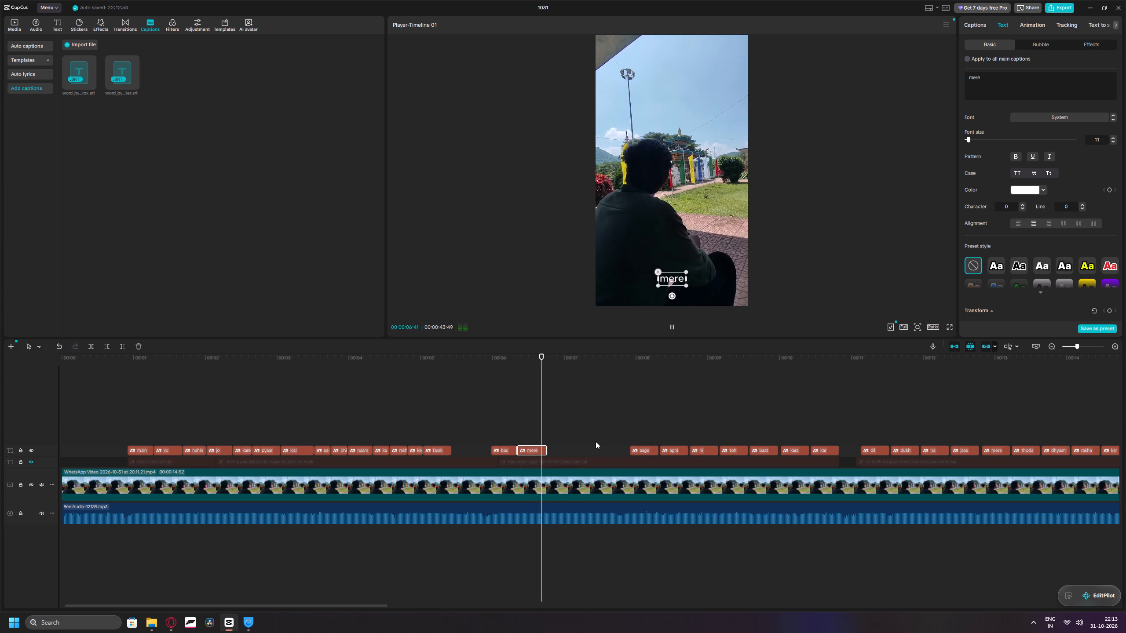
key(space)
drag(638, 450, 561, 450)
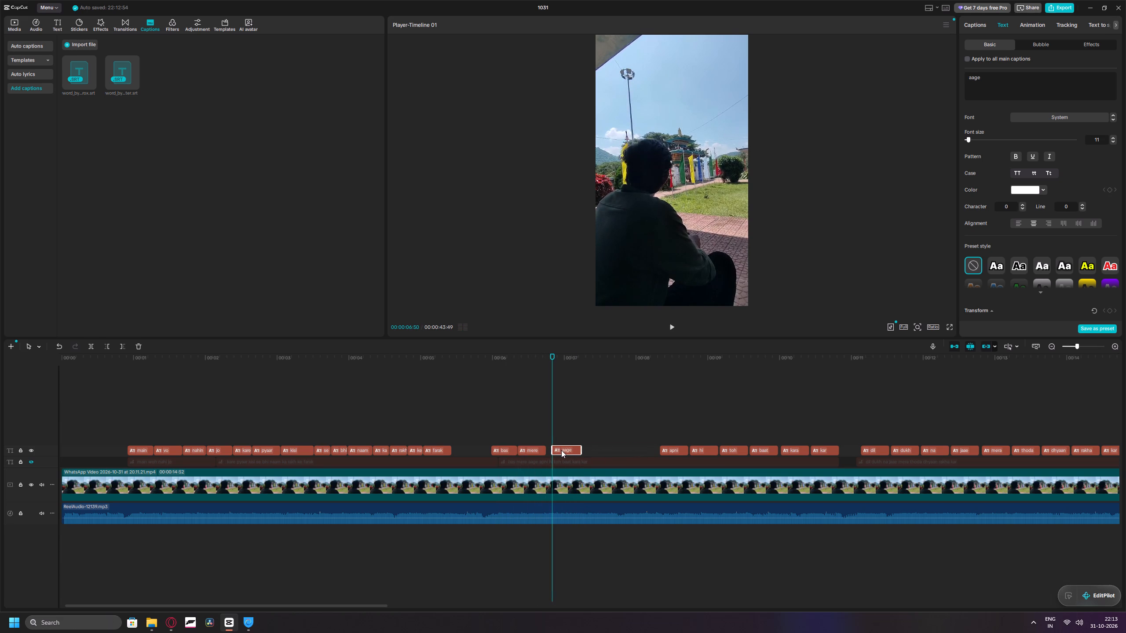
drag(561, 450, 561, 450)
Play through "aage" and extend the end of its caption to about 07:27.
key(space)
key(space)
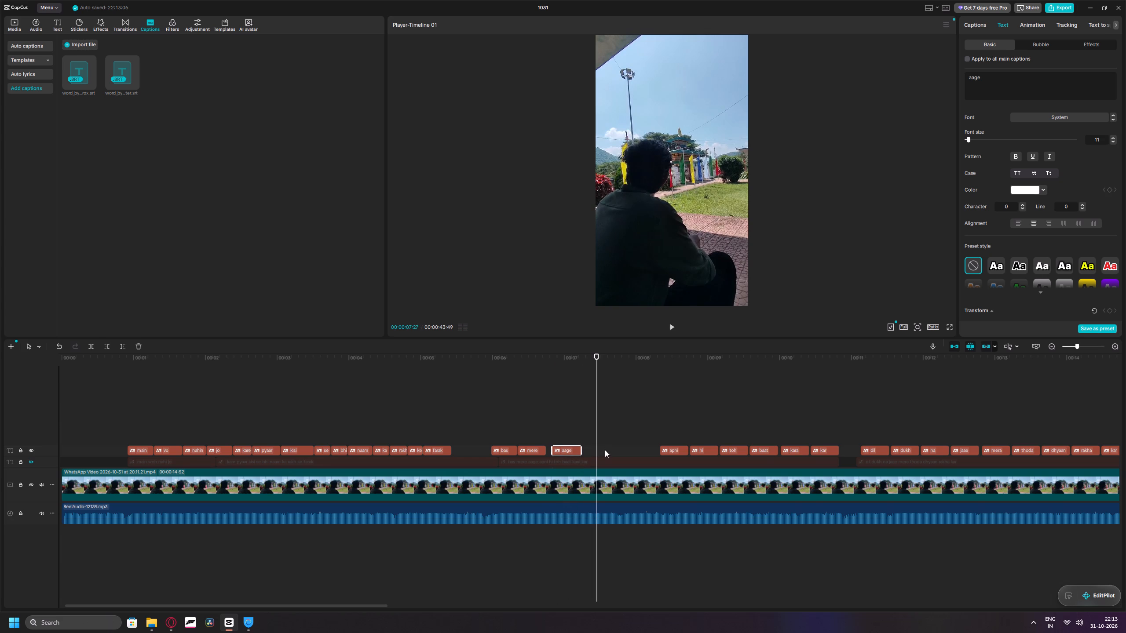
drag(581, 449, 593, 450)
Find by ear where "apni" begins and move its caption earlier to start at about 07:39.
key(space)
key(space)
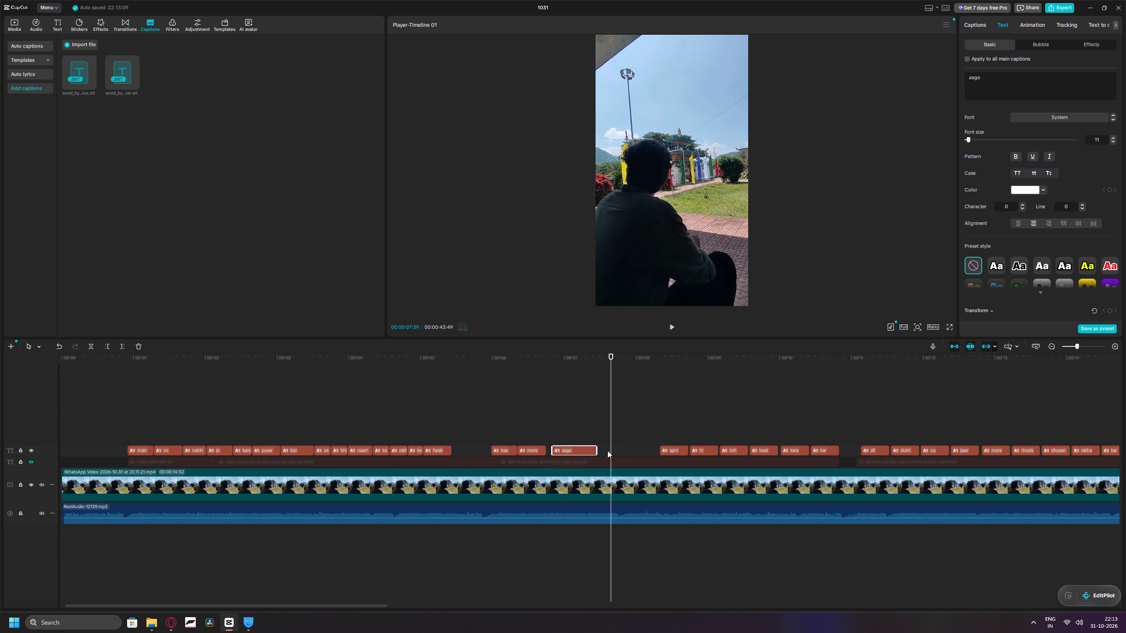
key(space)
key(space)
drag(624, 434, 611, 435)
drag(667, 447, 617, 448)
Find by ear where "hi" begins and move its caption earlier to start at about 08:19.
key(space)
key(space)
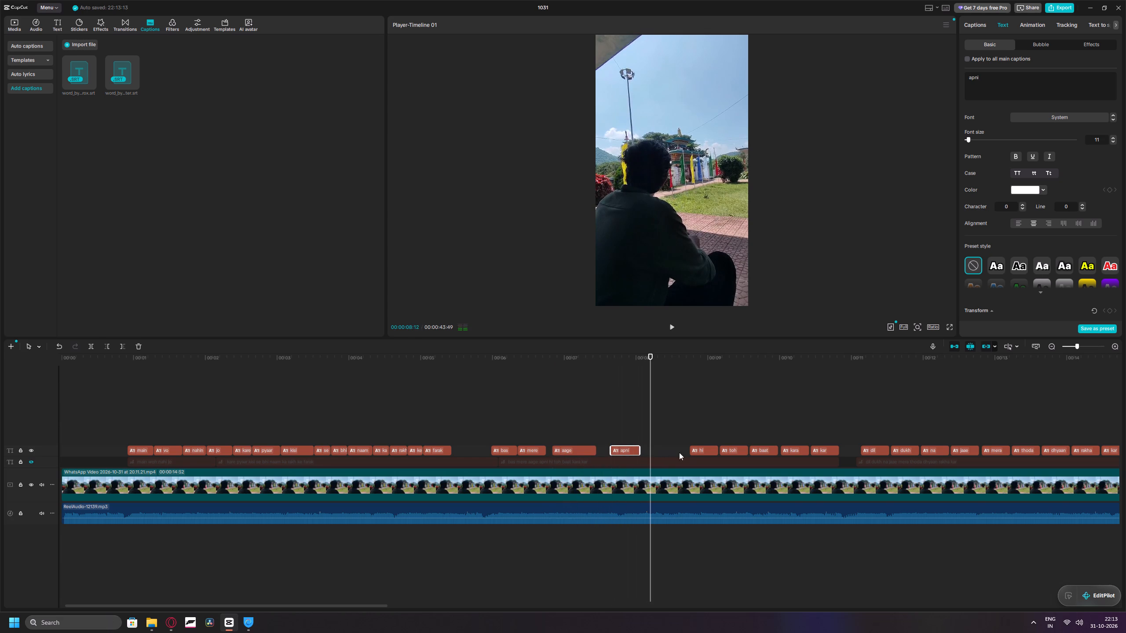
key(space)
key(space)
drag(663, 430, 659, 430)
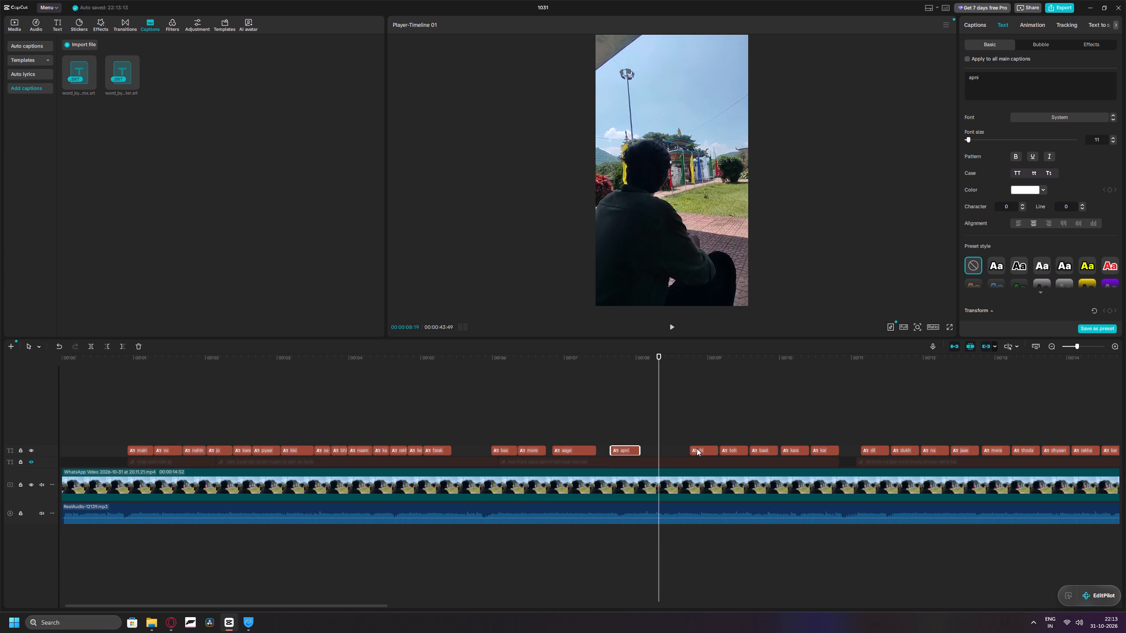
drag(697, 448, 667, 449)
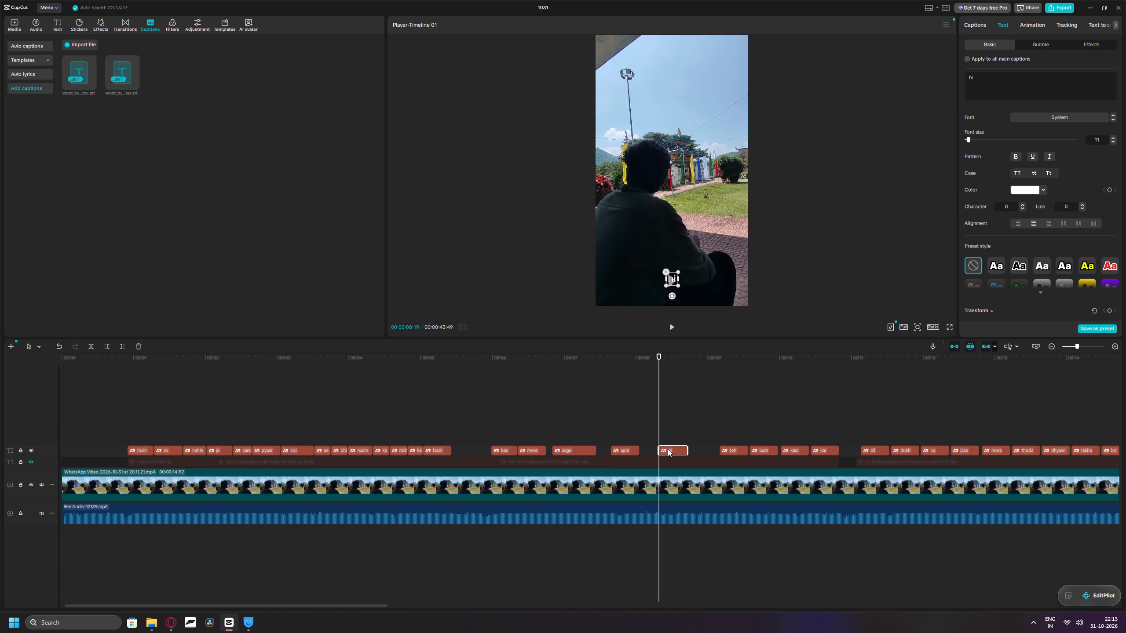
Replay the passage around "hi" and trim the end of its caption back to about 08:35.
key(space)
key(space)
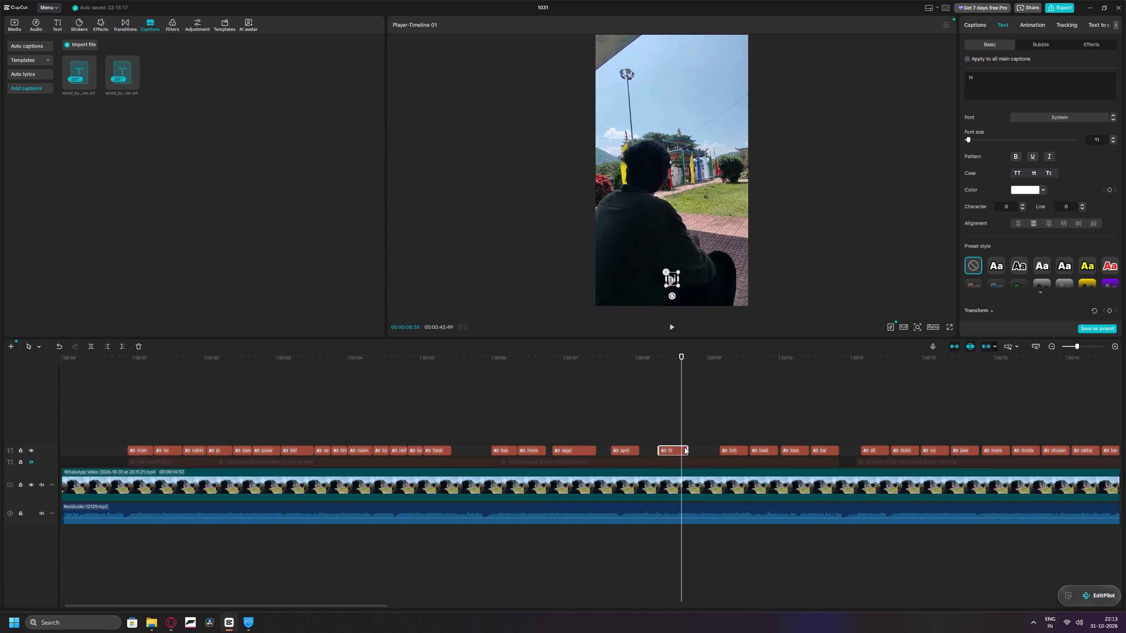
drag(682, 428, 591, 429)
key(space)
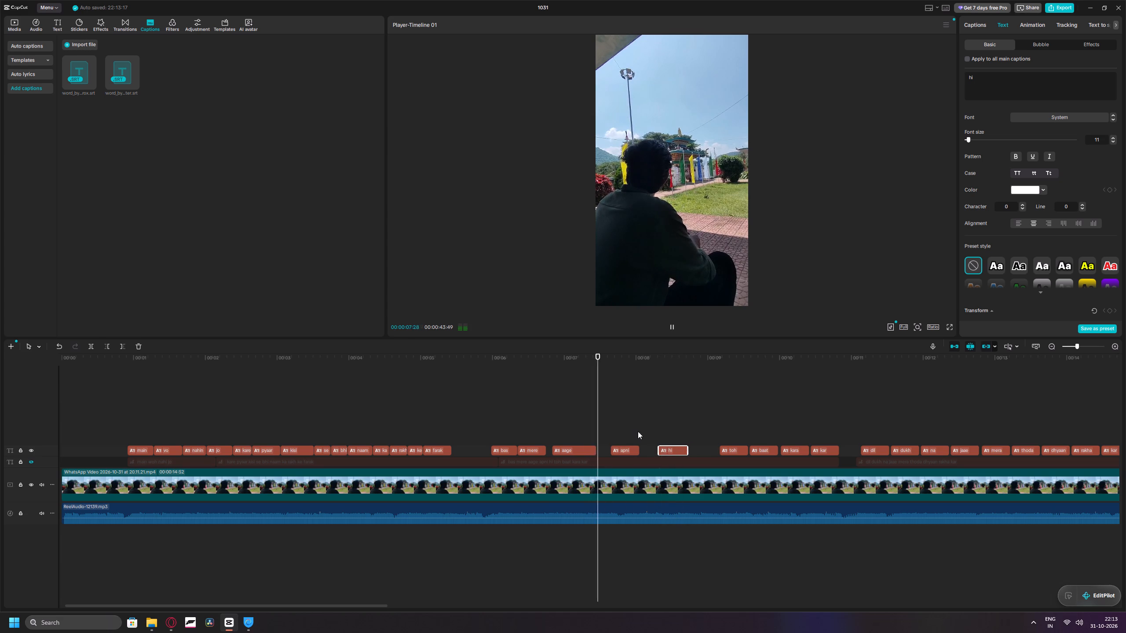
key(space)
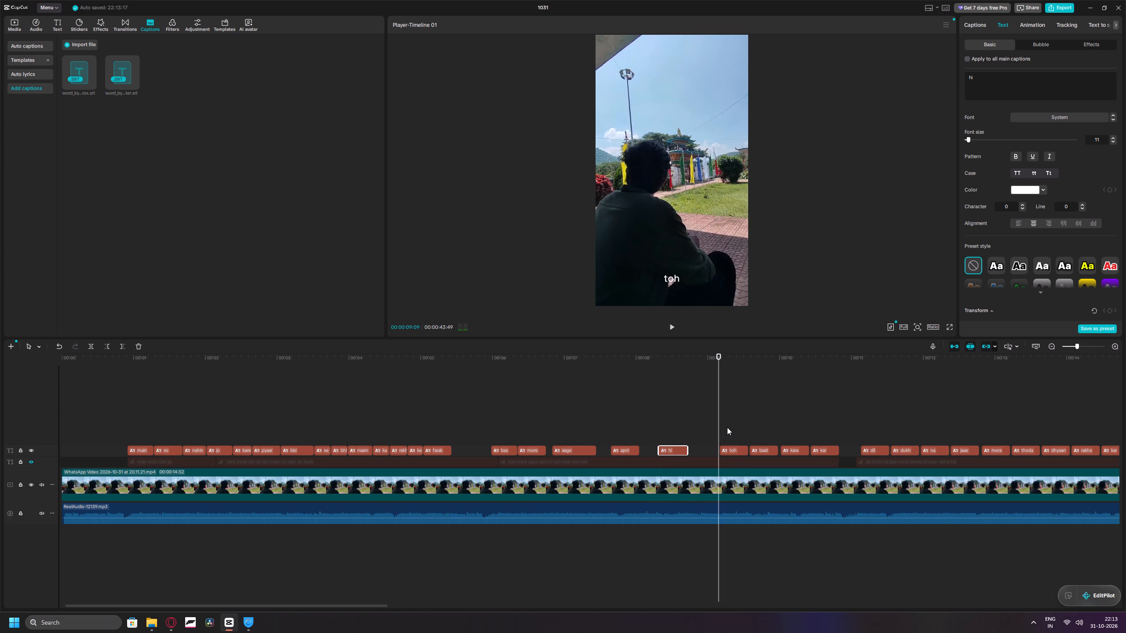
drag(687, 449, 676, 450)
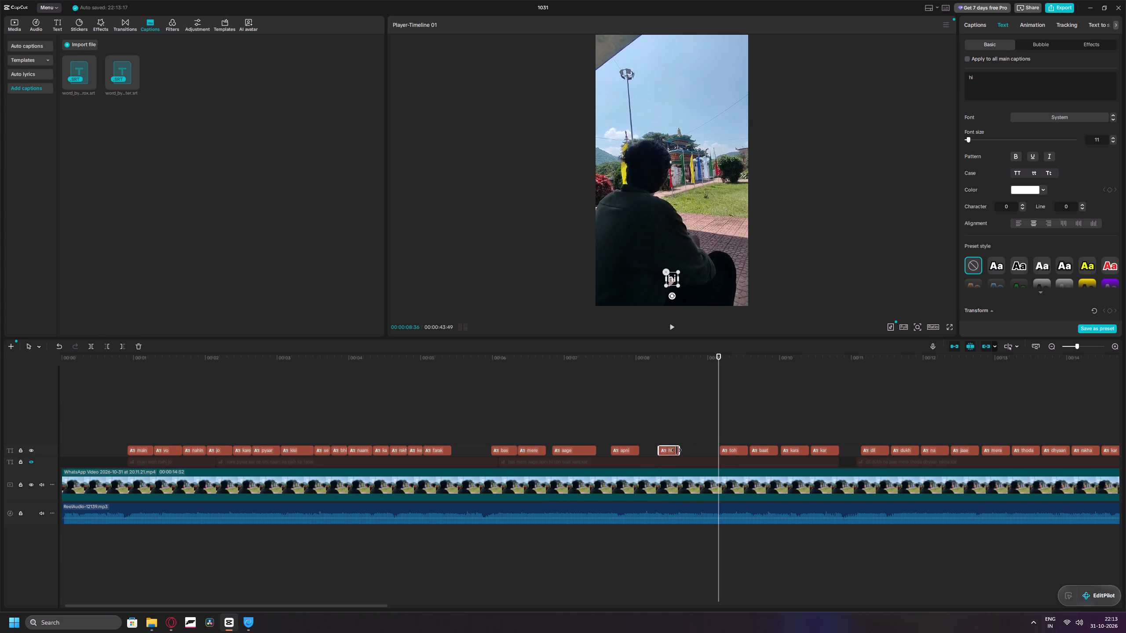
drag(676, 450, 678, 450)
Move the "toh" caption directly after "hi" and, judging by ear, trim its end back to about 08:54.
drag(728, 447, 688, 449)
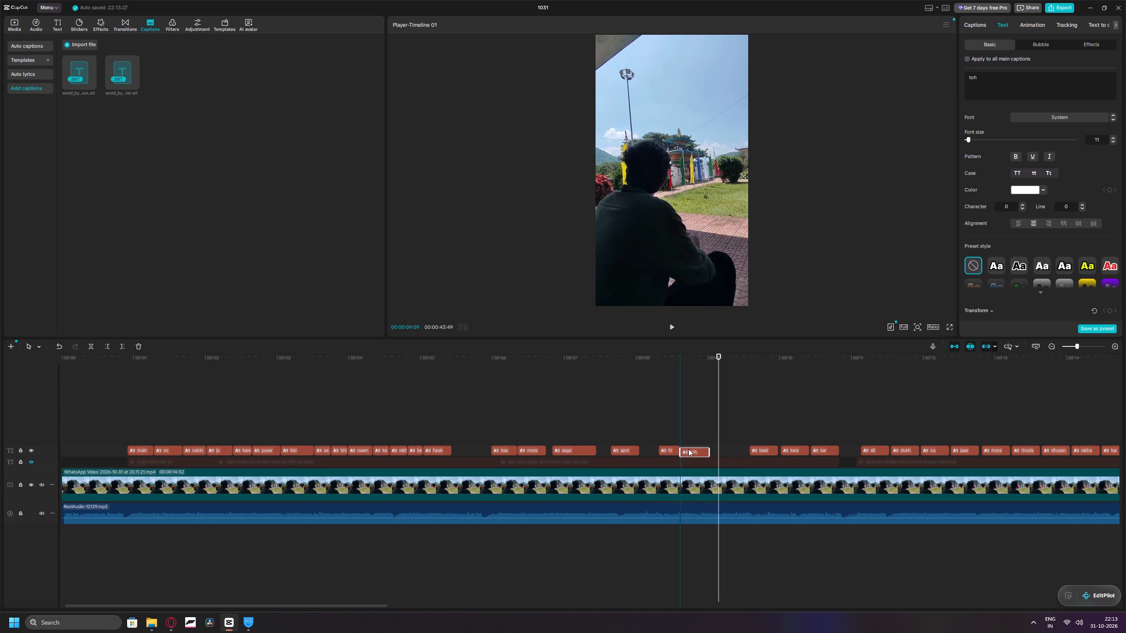
drag(688, 449, 688, 447)
drag(721, 435, 678, 436)
key(space)
key(space)
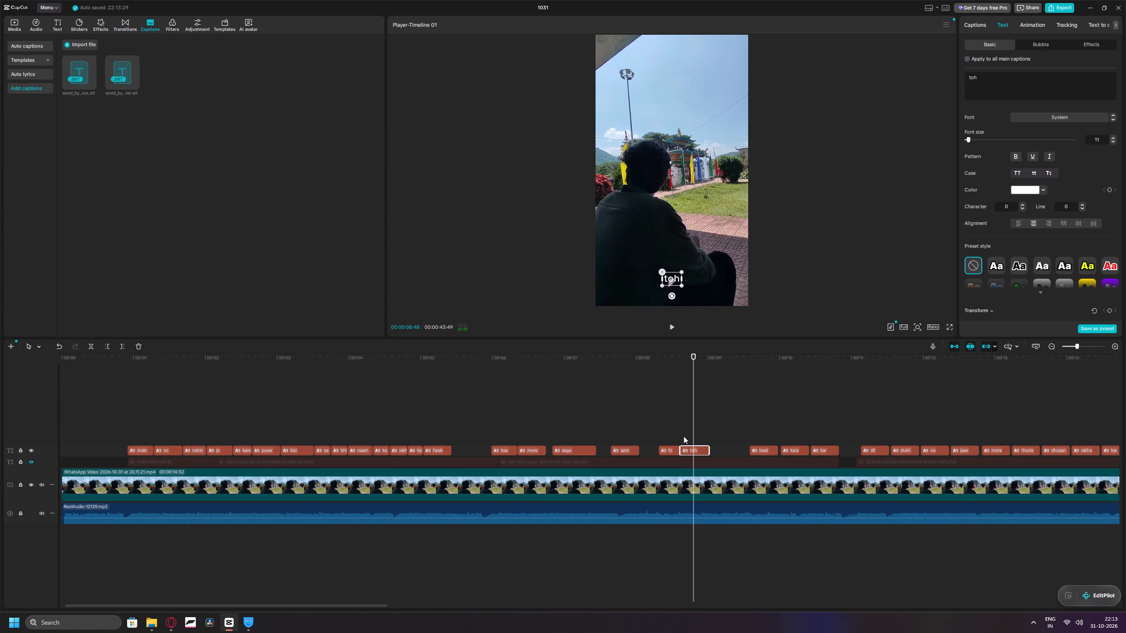
key(space)
key(space)
drag(707, 430, 698, 431)
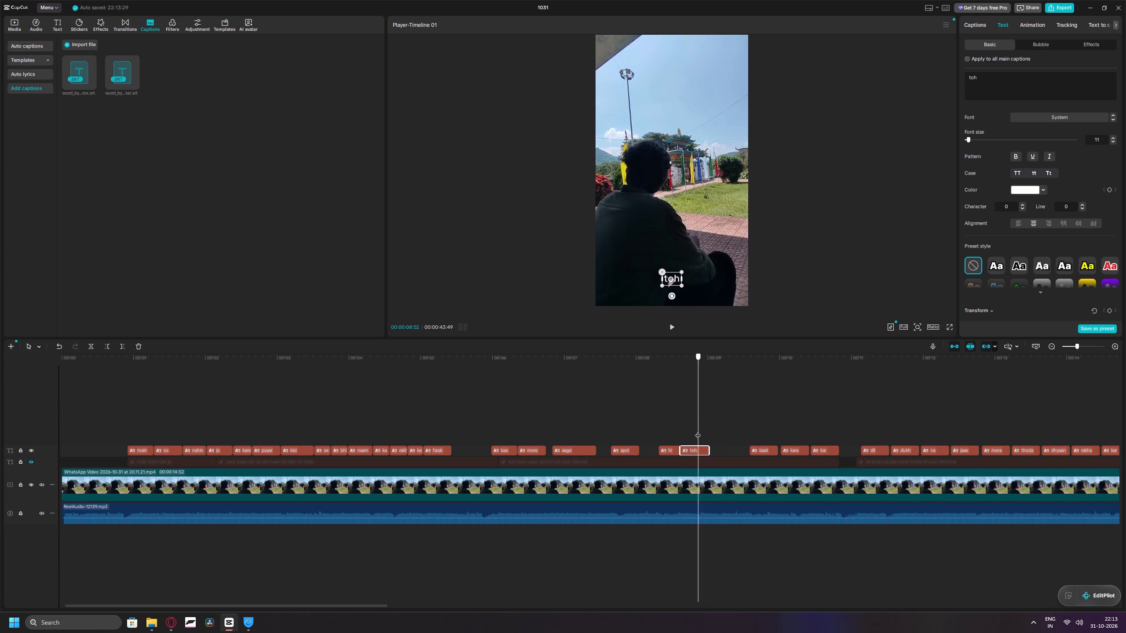
drag(698, 431, 701, 432)
drag(708, 447, 699, 447)
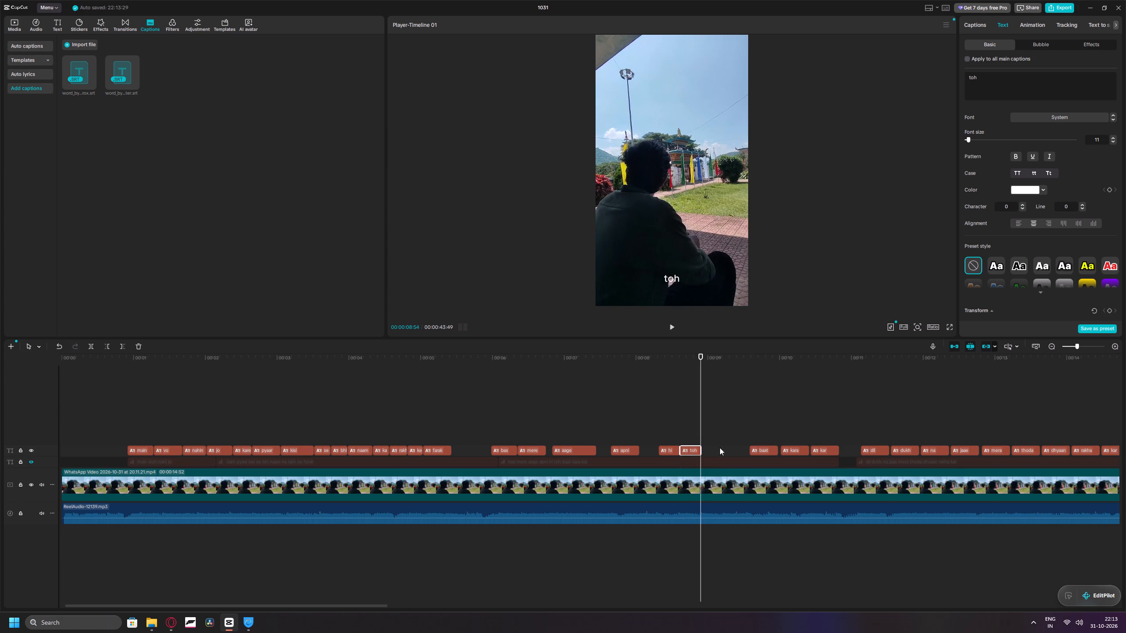
Move the "baat" caption directly after "toh", listen to it, and trim its end back to about 09:15.
drag(759, 450, 710, 451)
key(space)
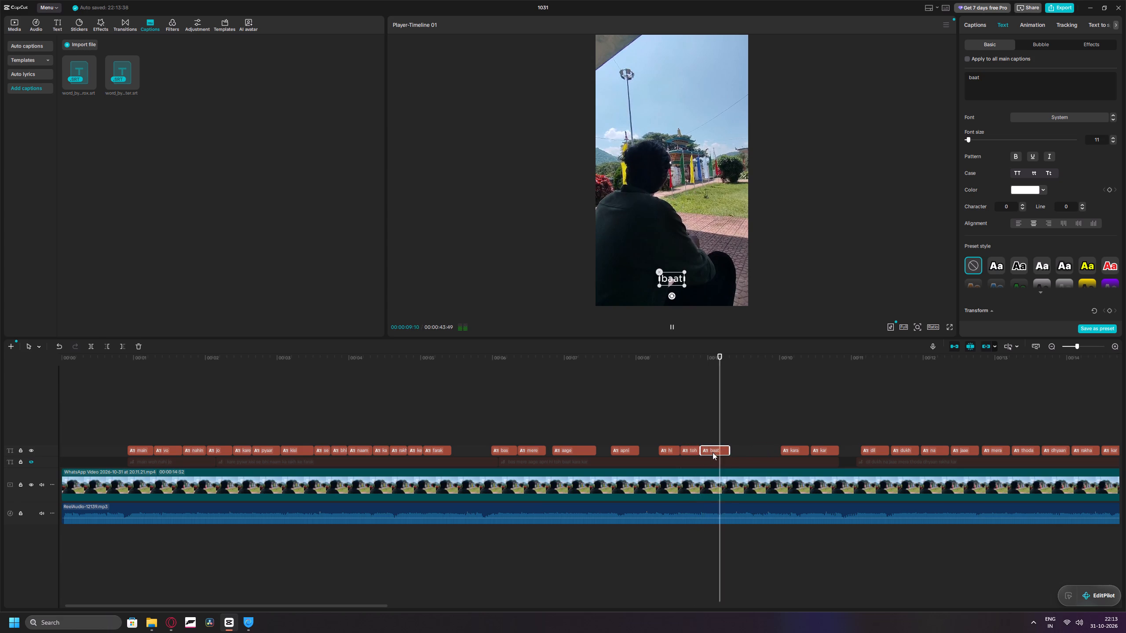
key(space)
click(727, 449)
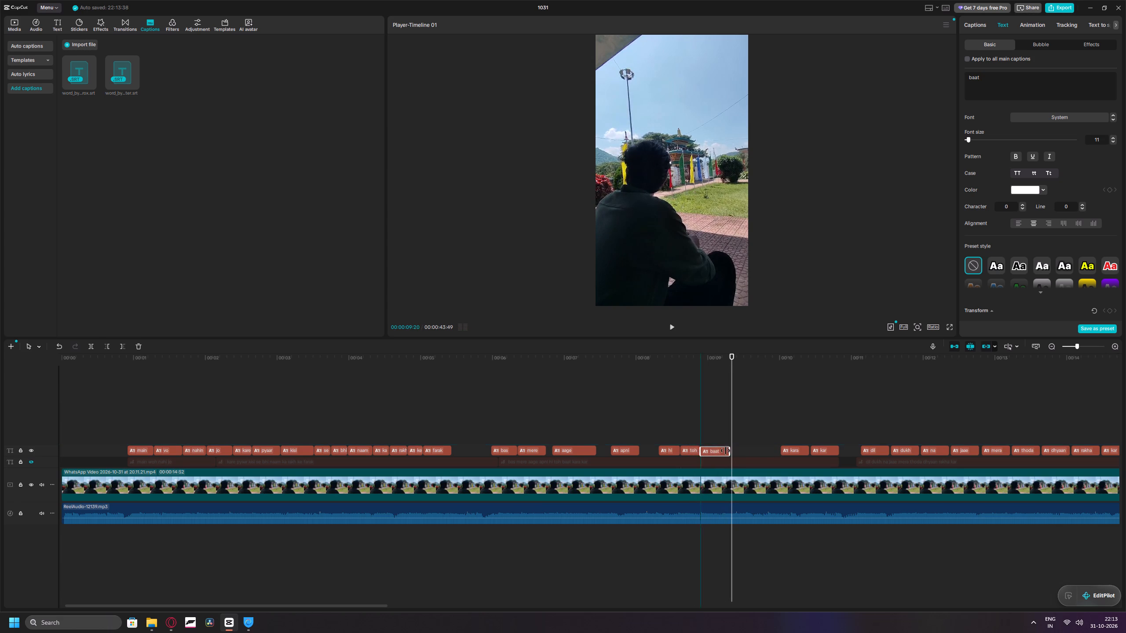
drag(730, 450, 724, 450)
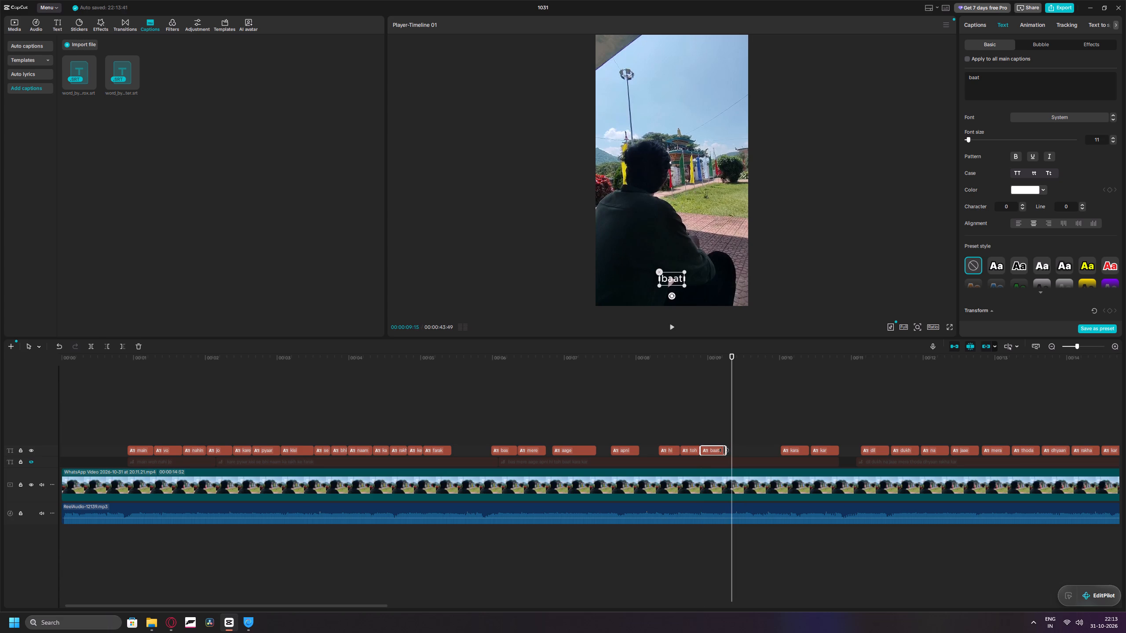
drag(724, 450, 724, 450)
Move the "kara" caption earlier so it starts directly after "baat".
drag(787, 449, 731, 451)
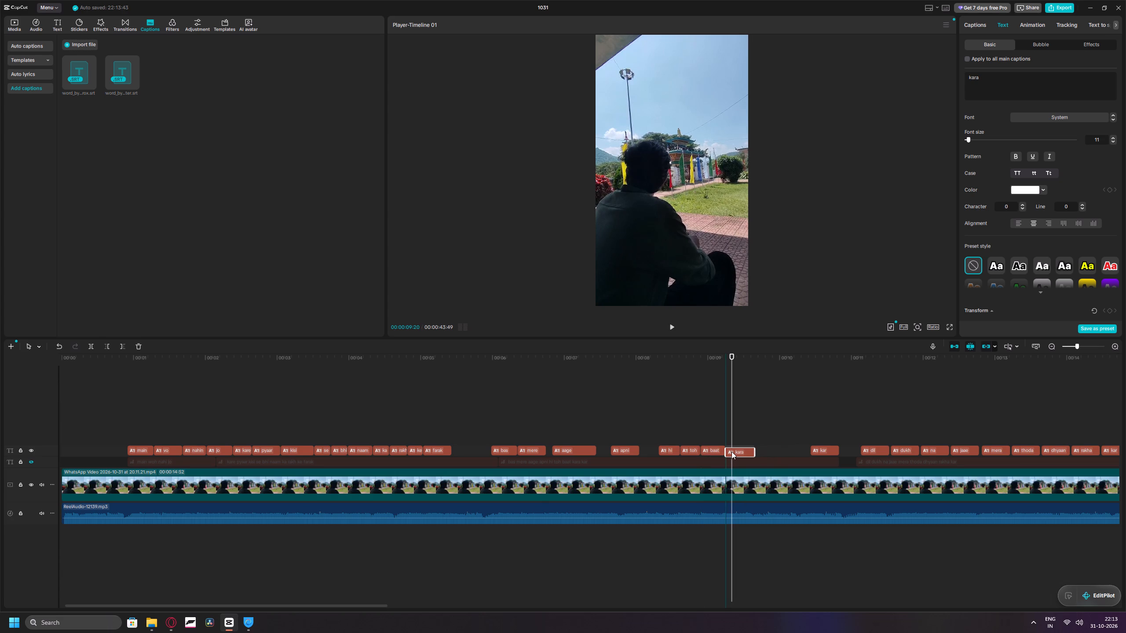
drag(731, 451, 731, 450)
Listen through "kara" in short bursts and move the "kar" caption earlier to start directly after it.
key(space)
key(space)
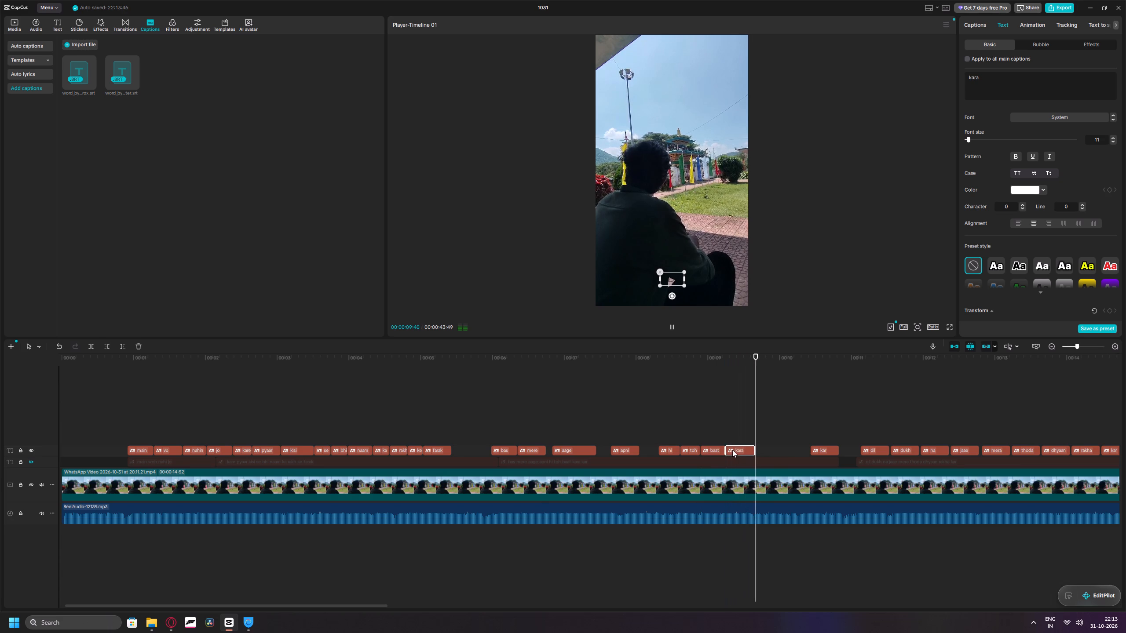
key(space)
key(space)
key(space)
key(space)
drag(825, 448, 778, 448)
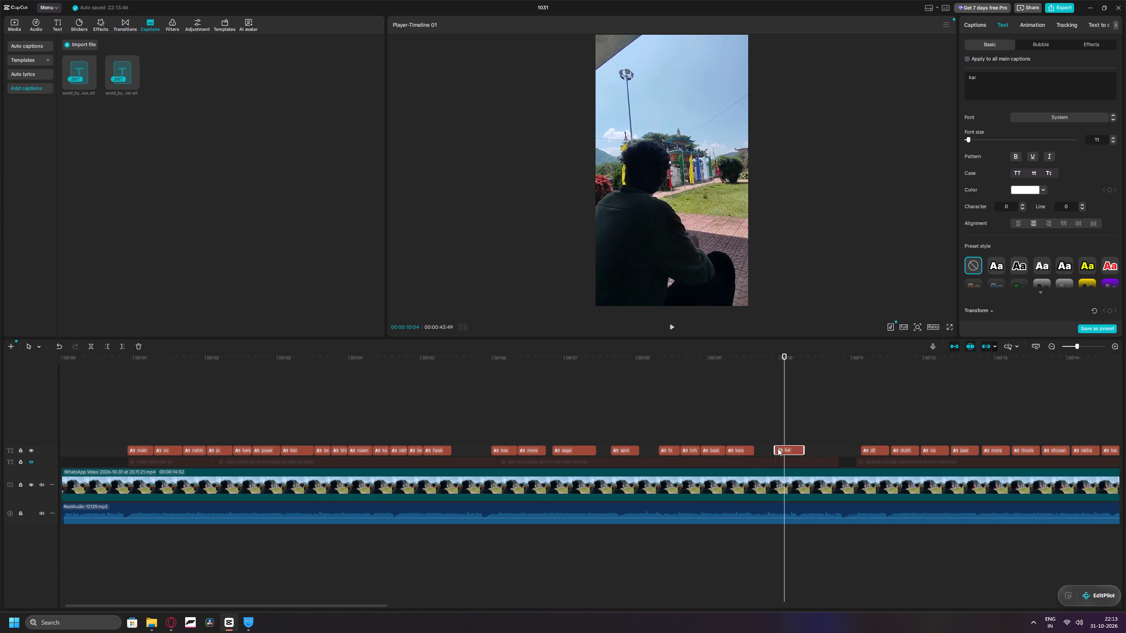
drag(778, 448, 769, 449)
Close the gaps before "aage" by moving the "mere" caption later against it and extending the end of "bas" to meet "mere".
drag(785, 427, 505, 429)
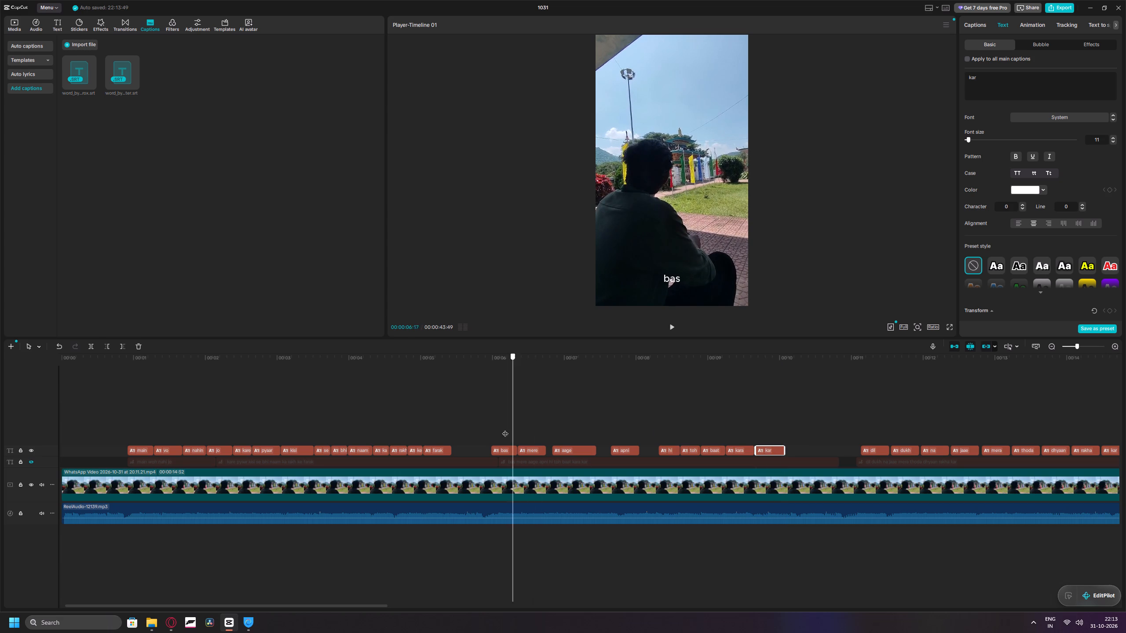
drag(505, 429, 493, 429)
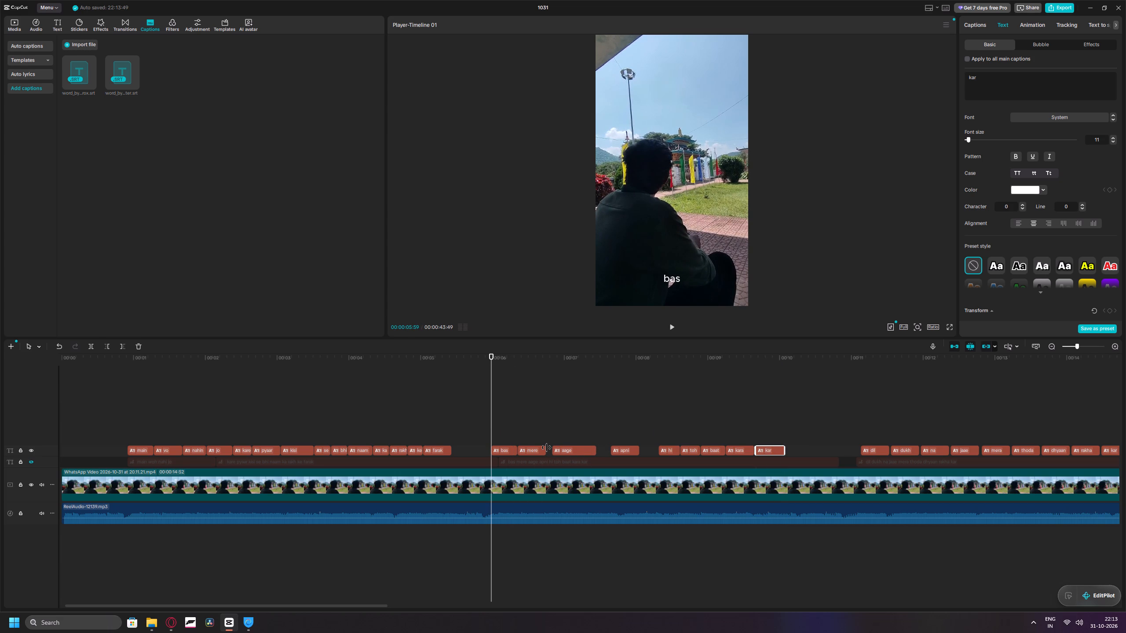
drag(534, 451, 539, 451)
drag(515, 449, 522, 450)
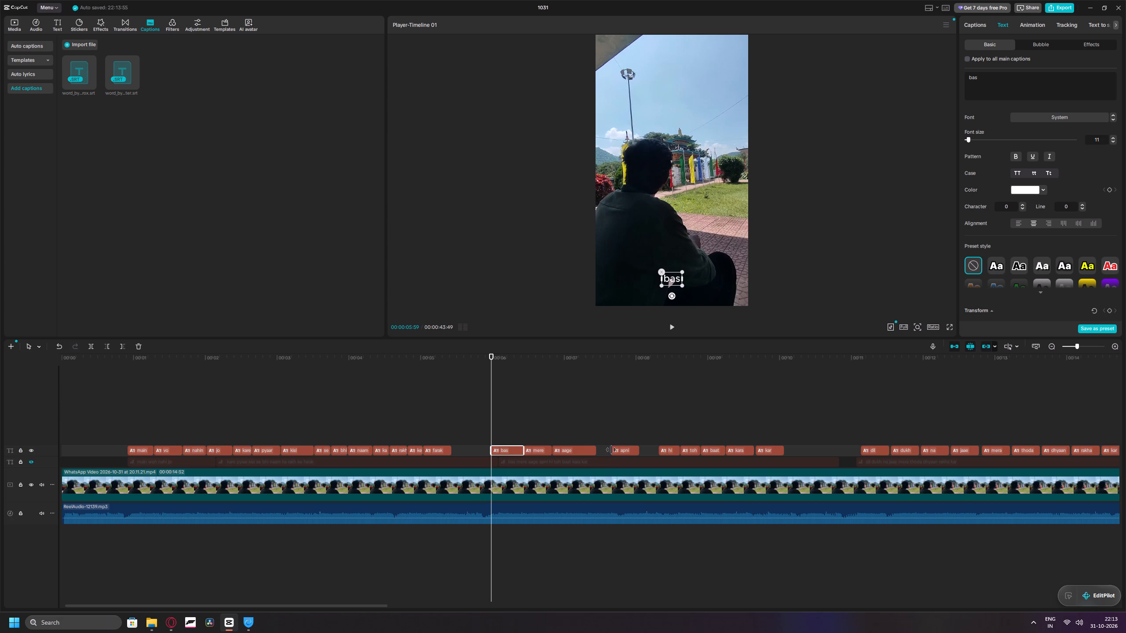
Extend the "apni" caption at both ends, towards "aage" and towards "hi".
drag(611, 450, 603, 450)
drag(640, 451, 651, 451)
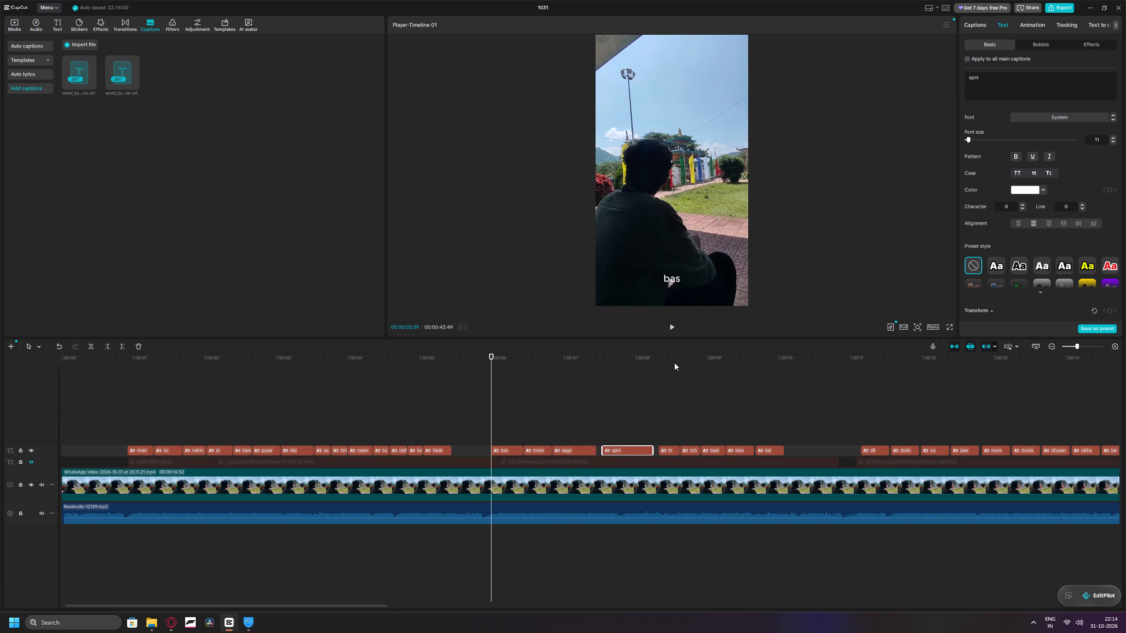
Play from "bas" into "aage", trim the start of "aage" slightly later, and extend the end of "mere" to meet it.
click(671, 330)
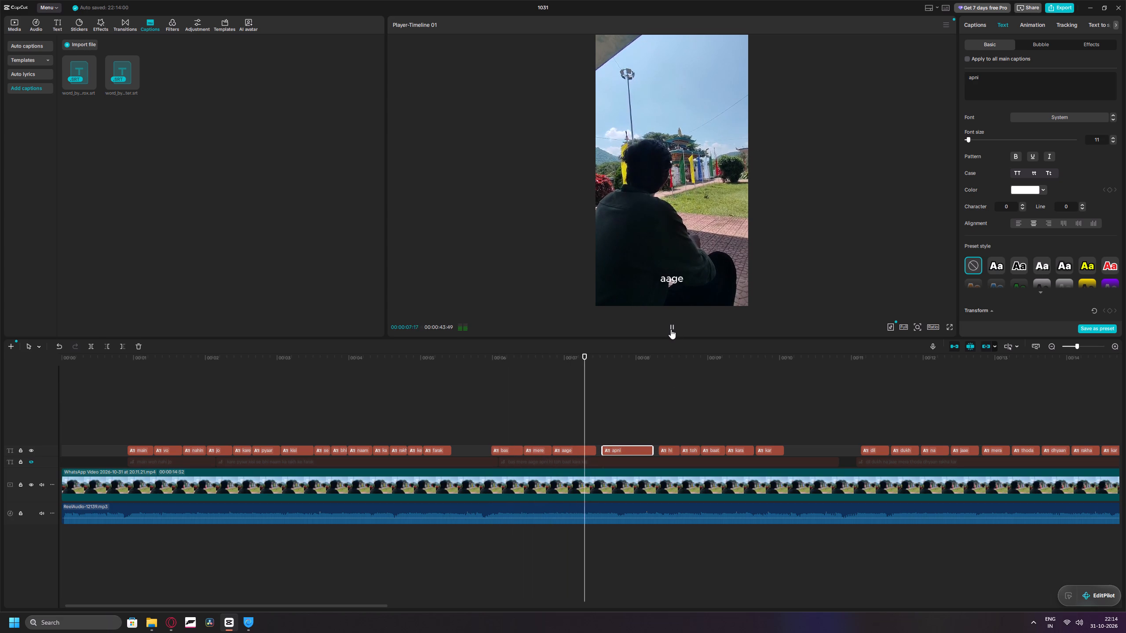
click(671, 329)
drag(552, 450, 557, 451)
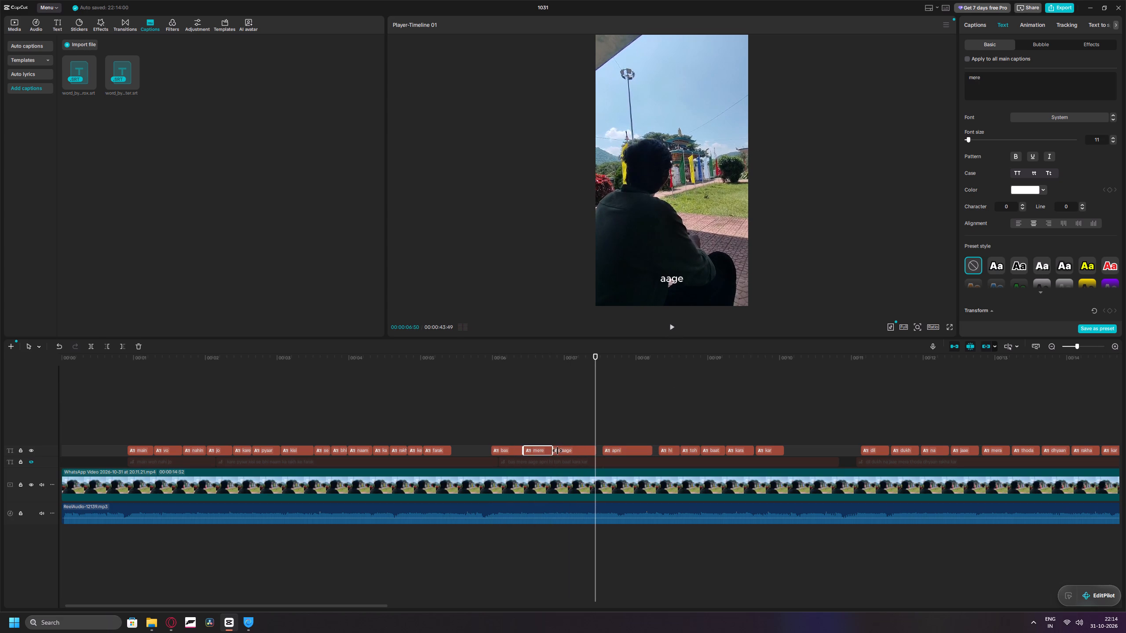
drag(557, 451, 559, 451)
click(562, 451)
drag(552, 449, 559, 449)
drag(551, 450, 557, 451)
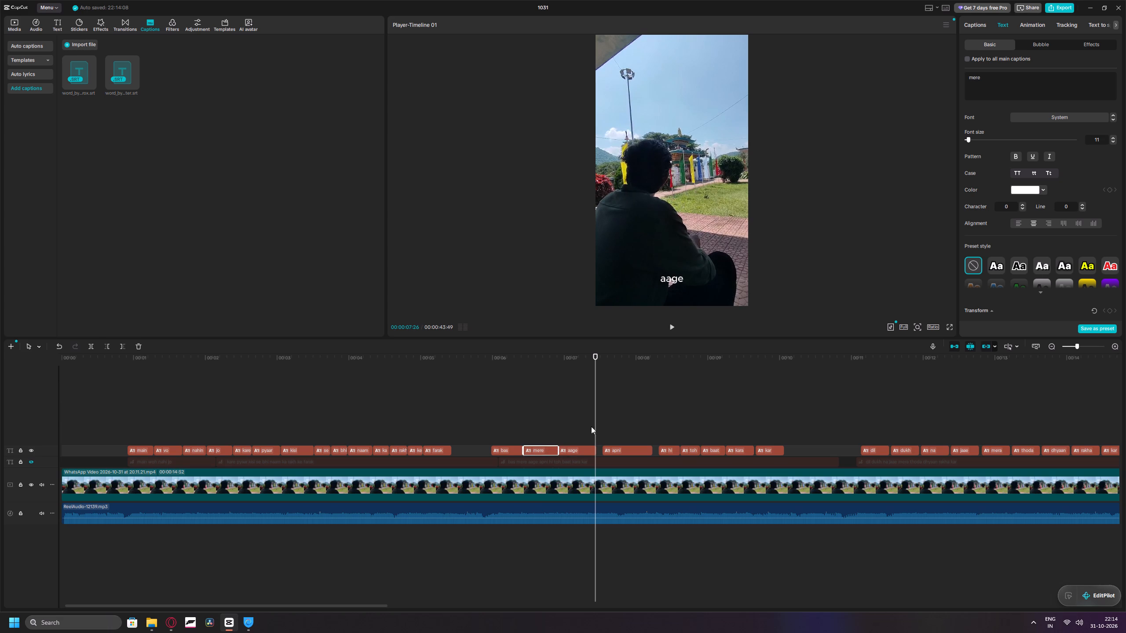
Replay the line through "kar" and extend the "apni" caption at both ends to close the gaps to "aage" and "hi".
drag(594, 426, 505, 430)
click(671, 327)
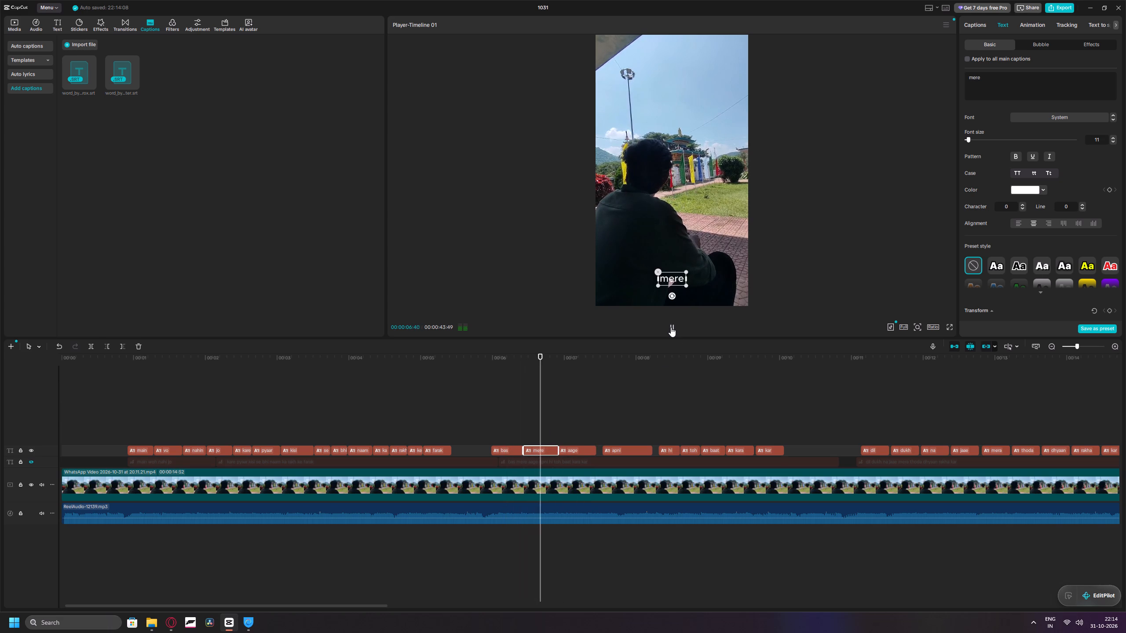
click(671, 327)
click(671, 327)
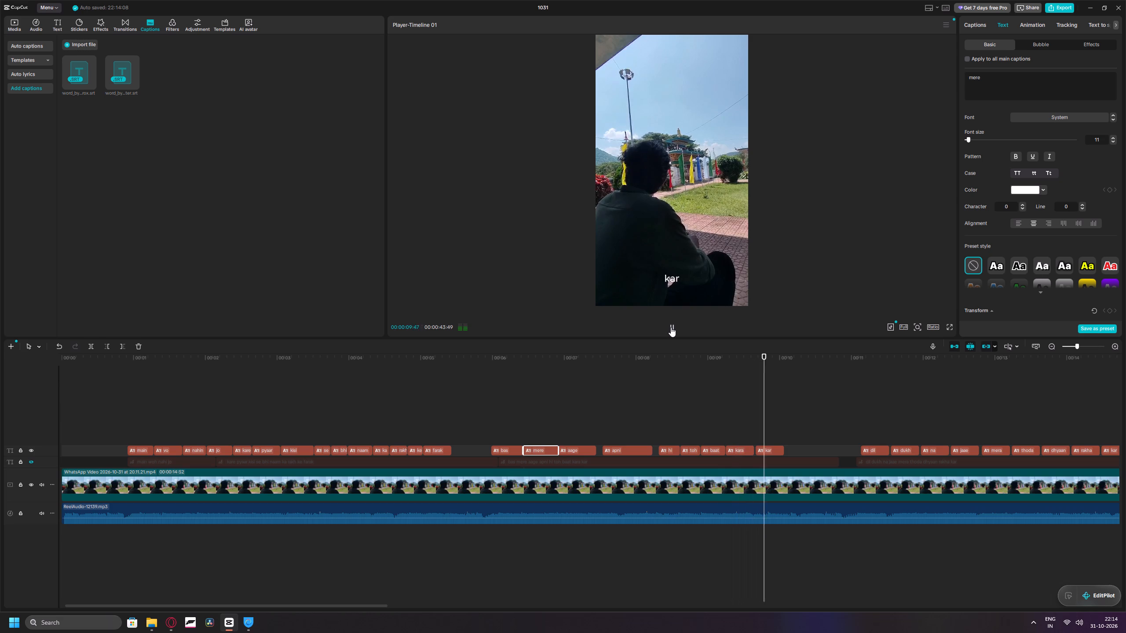
click(671, 327)
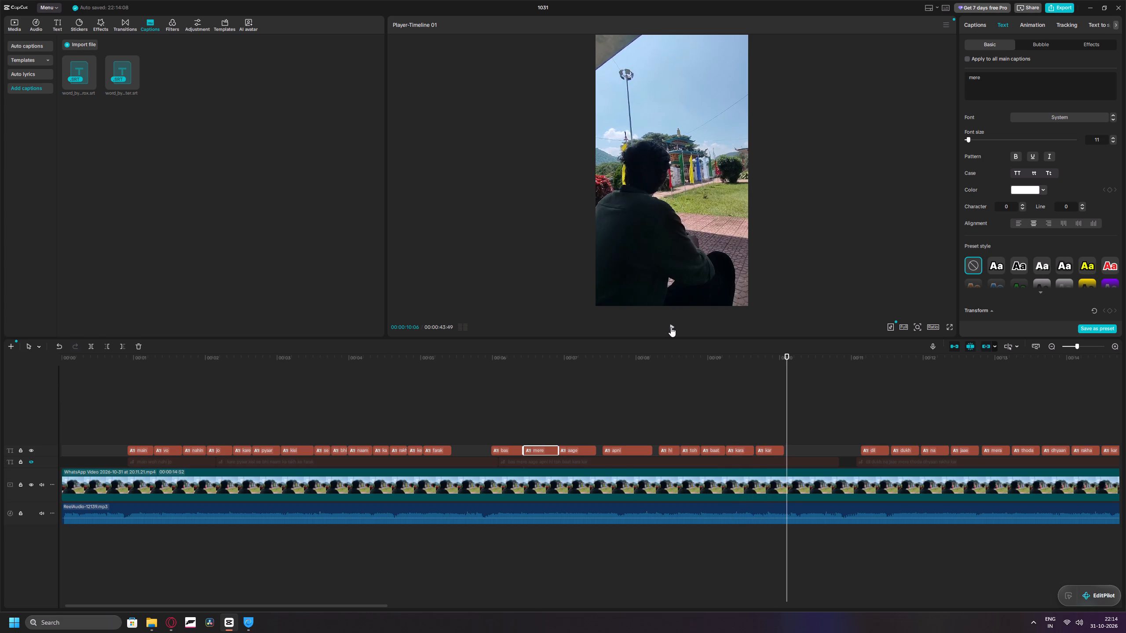
drag(651, 450, 651, 450)
drag(651, 450, 659, 450)
drag(602, 450, 594, 451)
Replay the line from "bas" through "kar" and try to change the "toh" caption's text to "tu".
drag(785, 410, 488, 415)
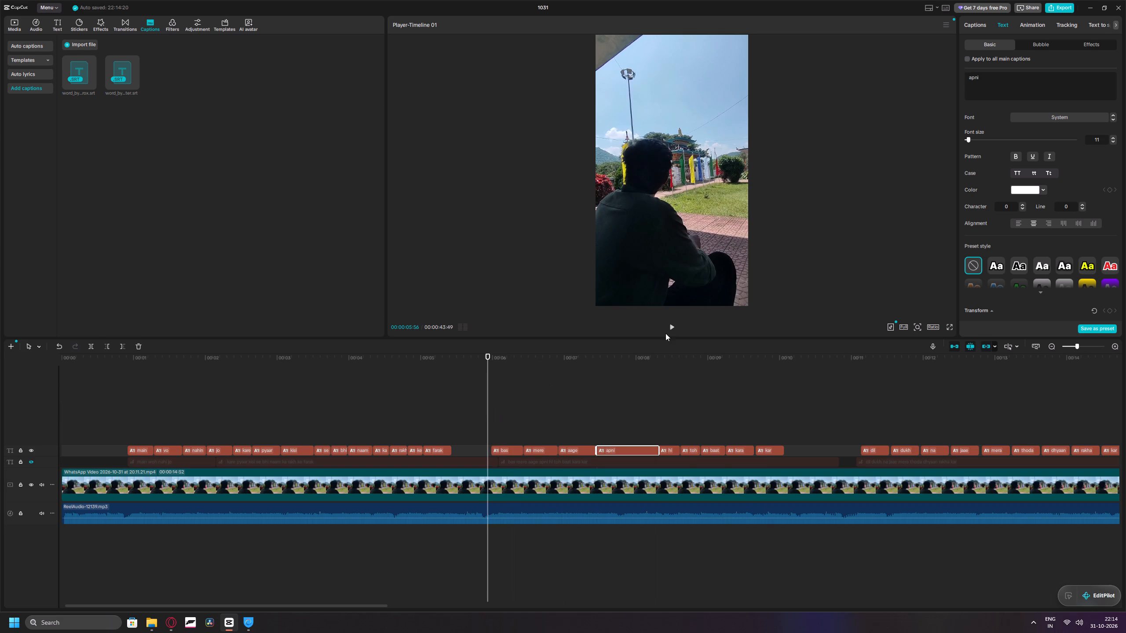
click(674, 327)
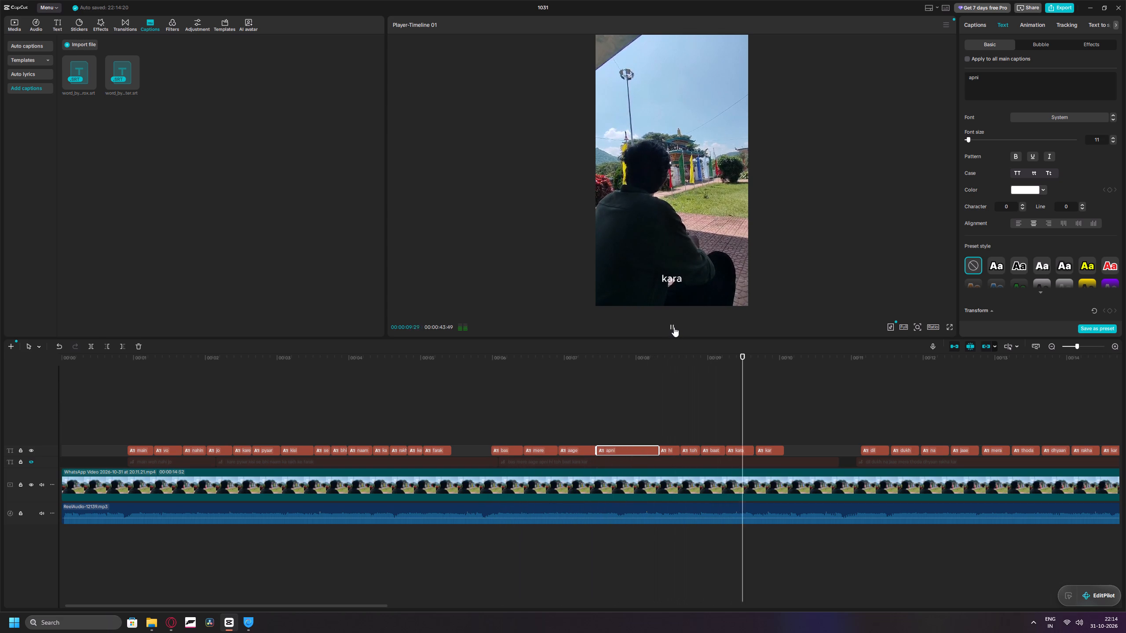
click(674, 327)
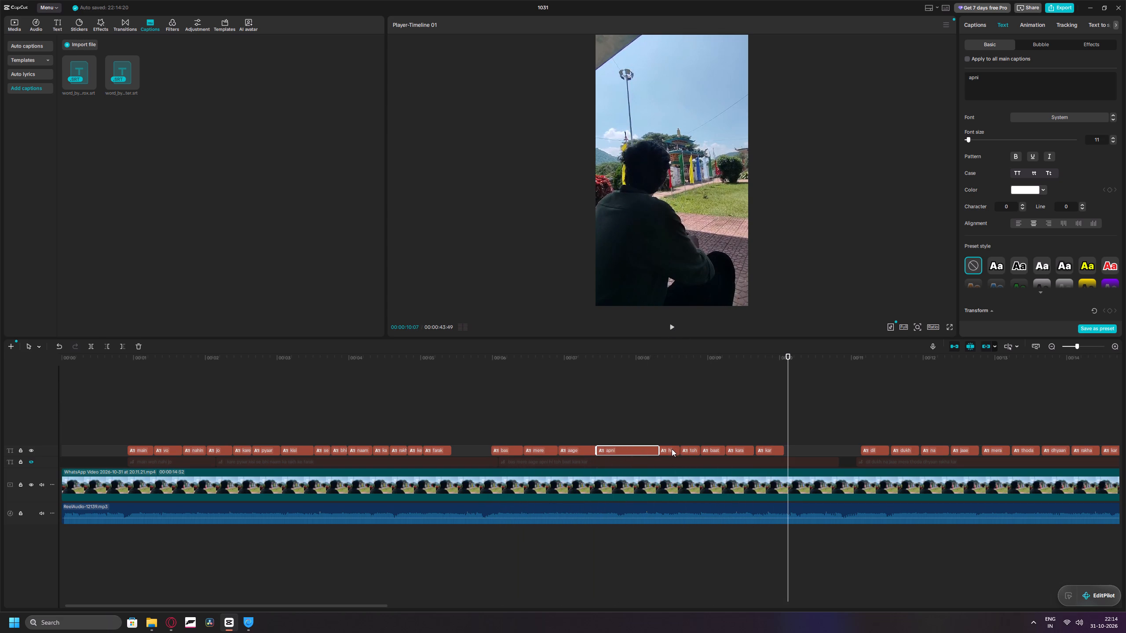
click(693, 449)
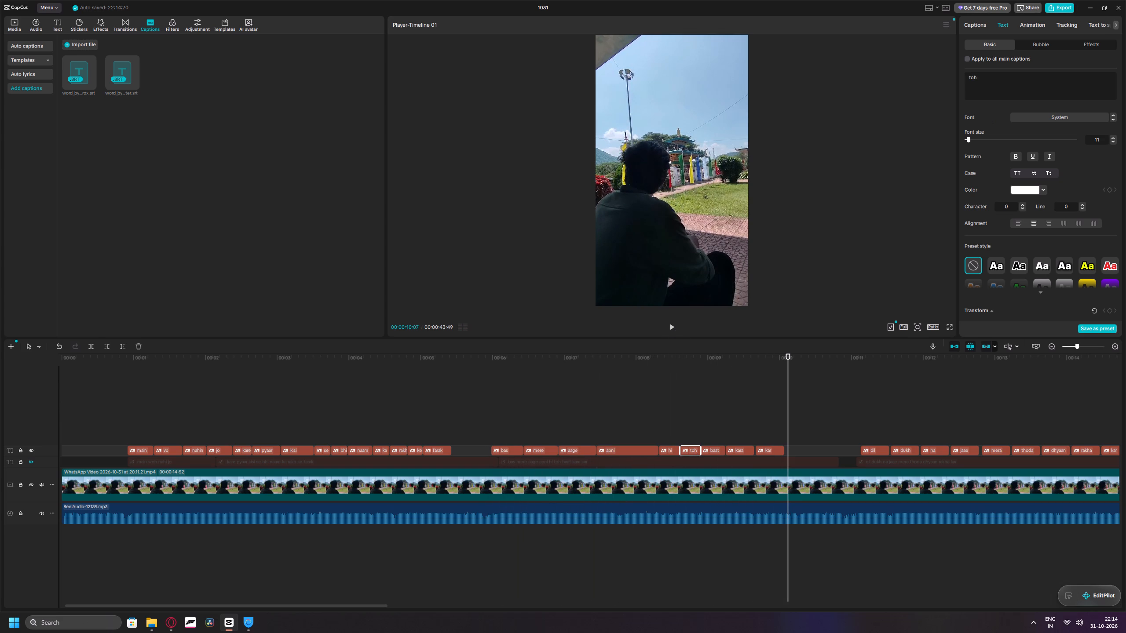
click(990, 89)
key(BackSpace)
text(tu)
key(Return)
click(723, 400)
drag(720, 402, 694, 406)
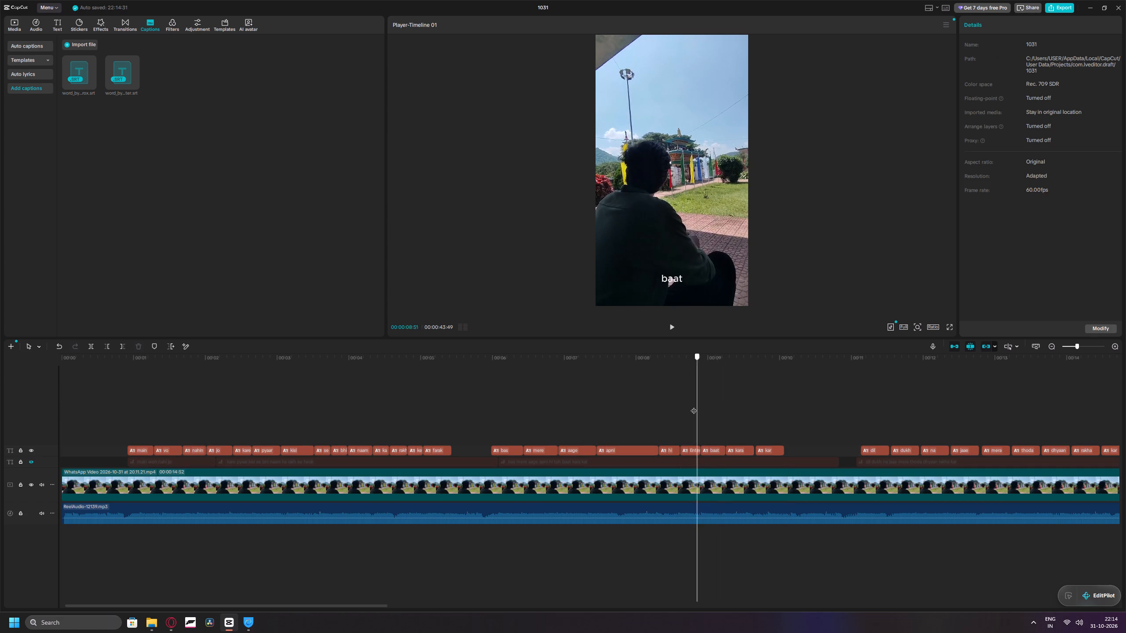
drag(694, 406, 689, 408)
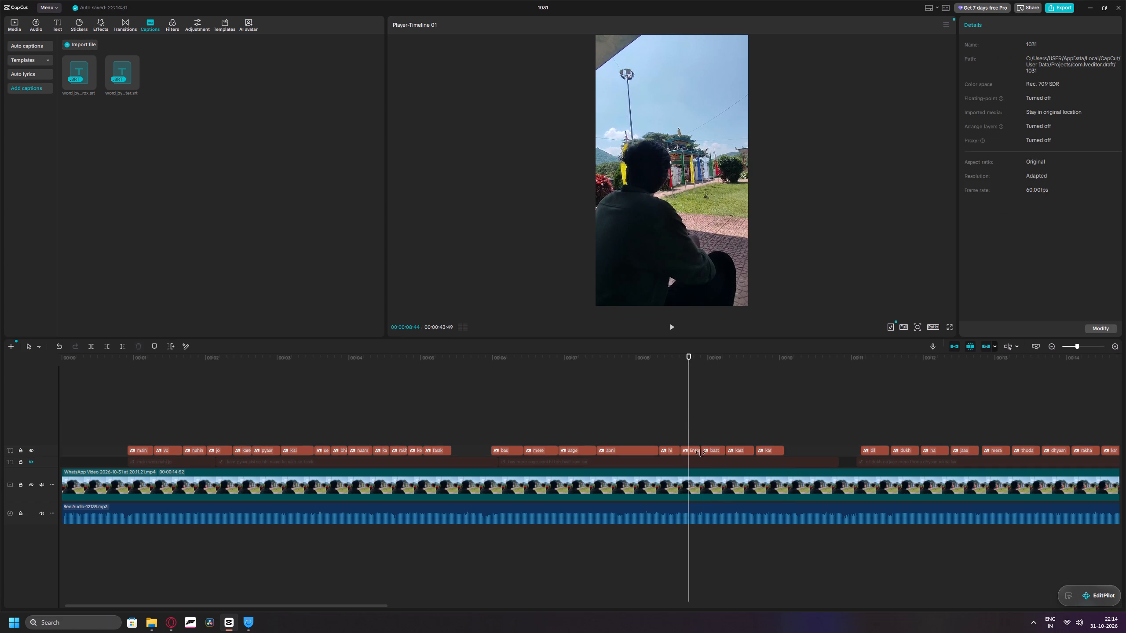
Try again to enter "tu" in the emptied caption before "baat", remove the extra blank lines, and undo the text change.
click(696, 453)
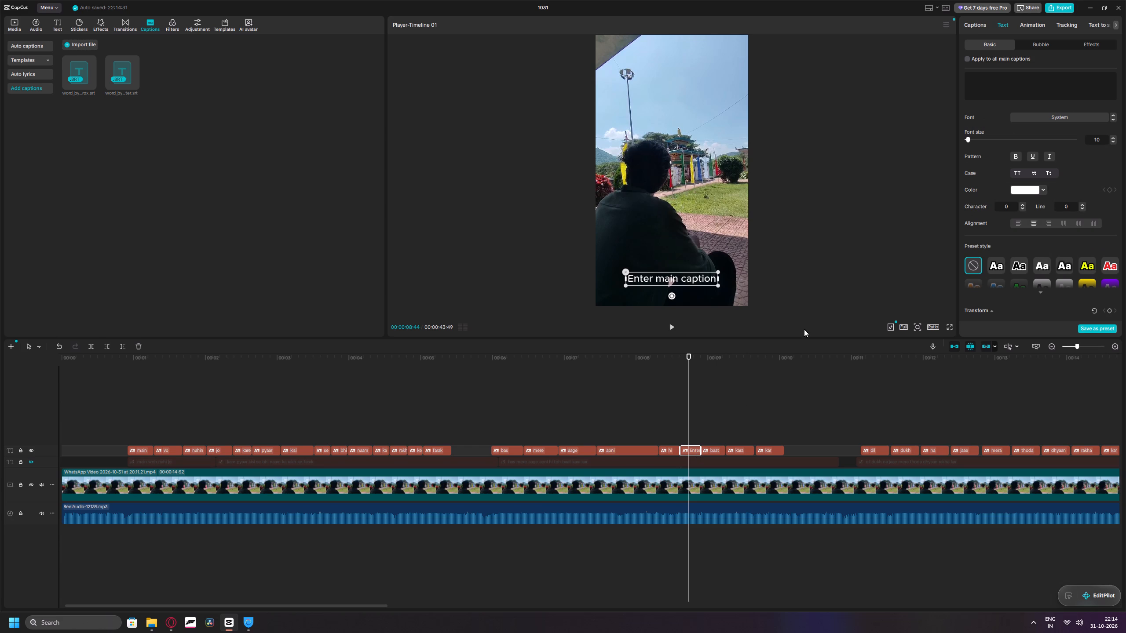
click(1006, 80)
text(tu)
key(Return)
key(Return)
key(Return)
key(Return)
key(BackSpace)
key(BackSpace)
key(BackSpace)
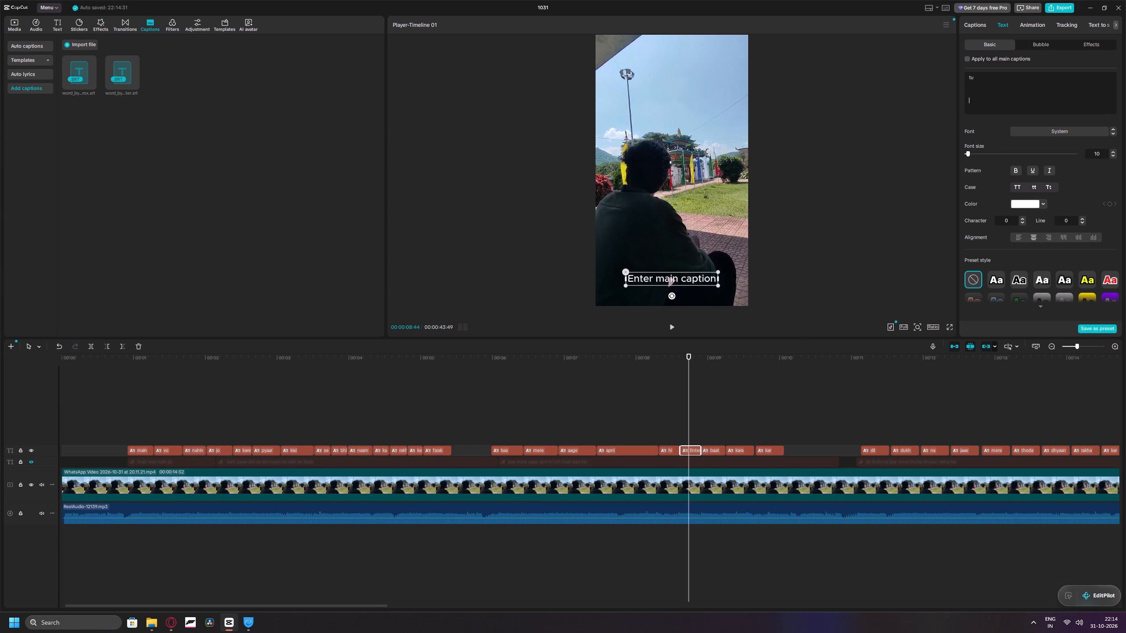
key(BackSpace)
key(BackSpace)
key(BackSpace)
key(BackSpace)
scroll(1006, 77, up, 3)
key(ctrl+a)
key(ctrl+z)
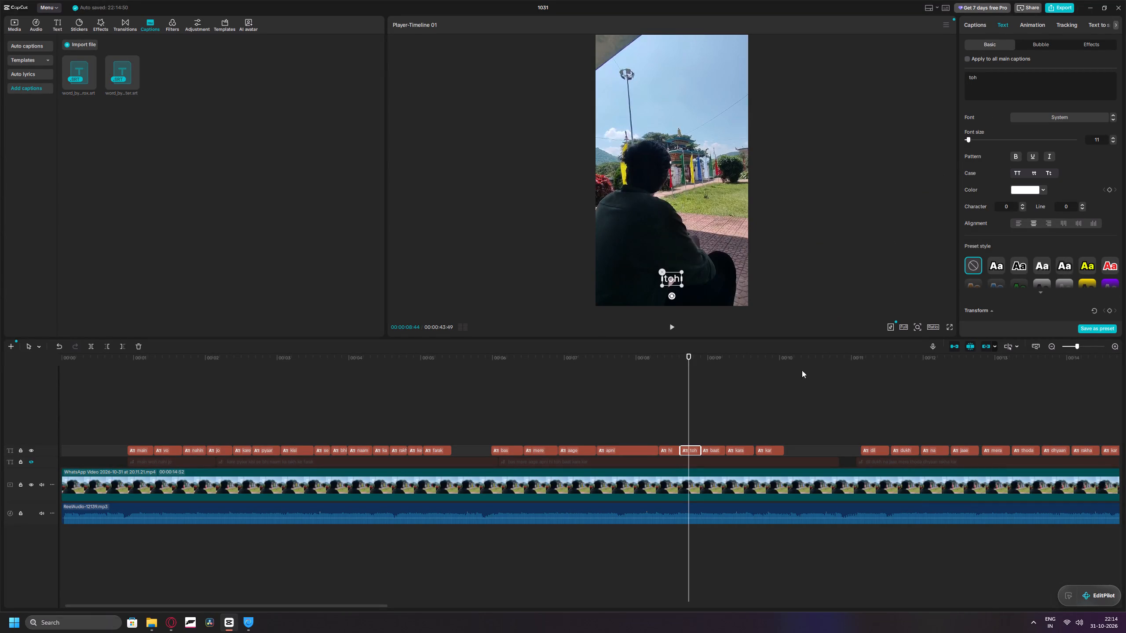
Play on from "toh" through the following line, from "dil" to "kar", to check its caption timing.
click(670, 325)
click(670, 325)
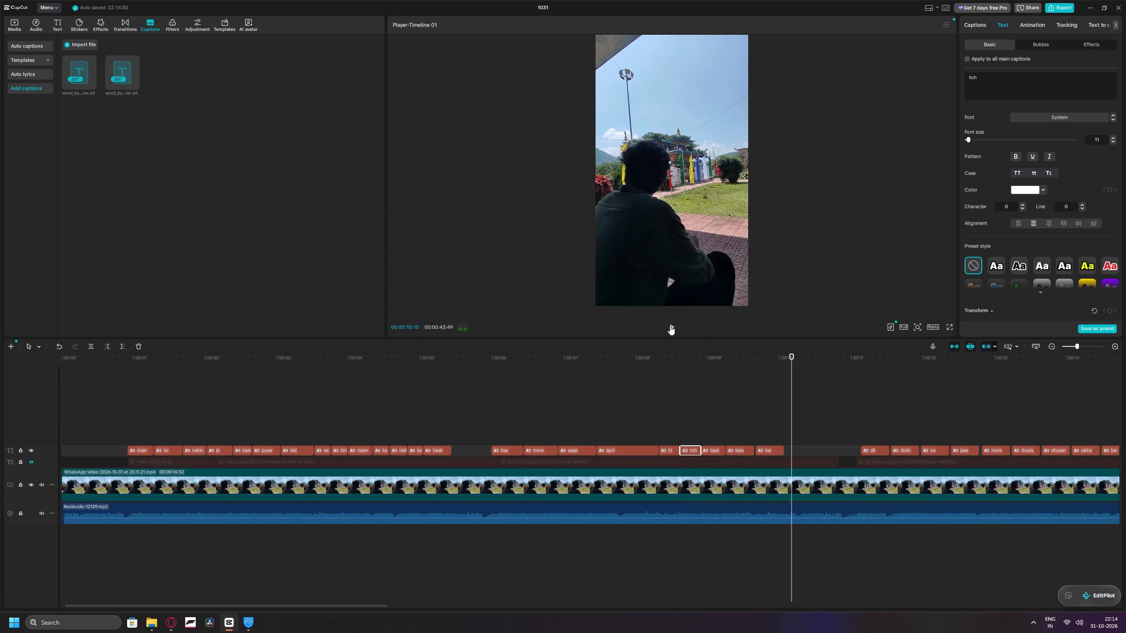
click(670, 325)
click(670, 325)
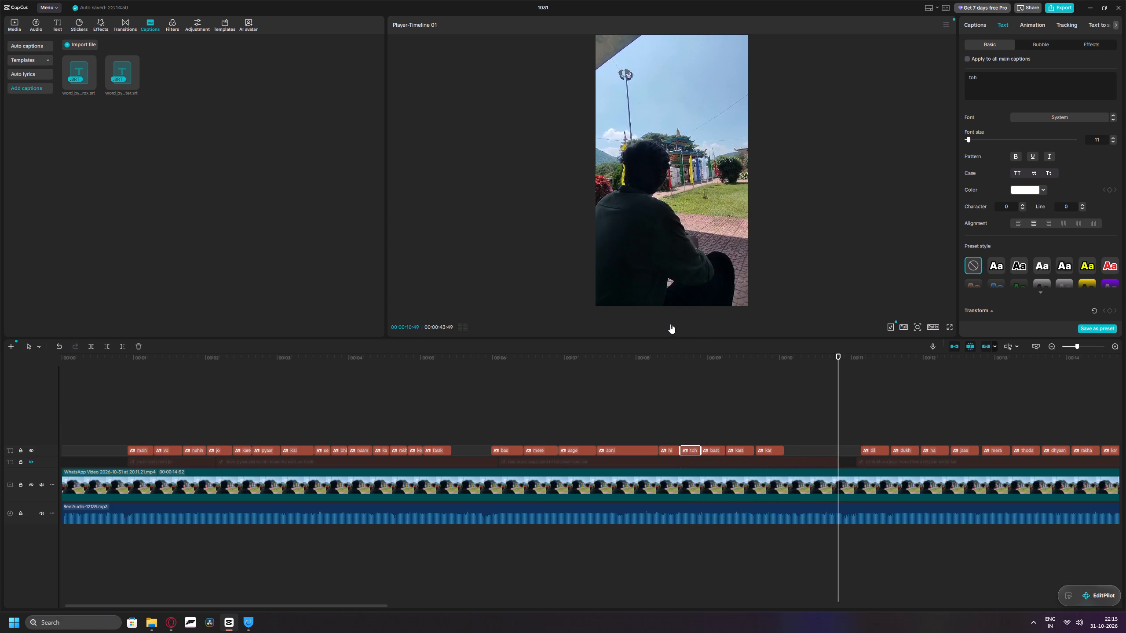
triple_click(670, 324)
click(670, 324)
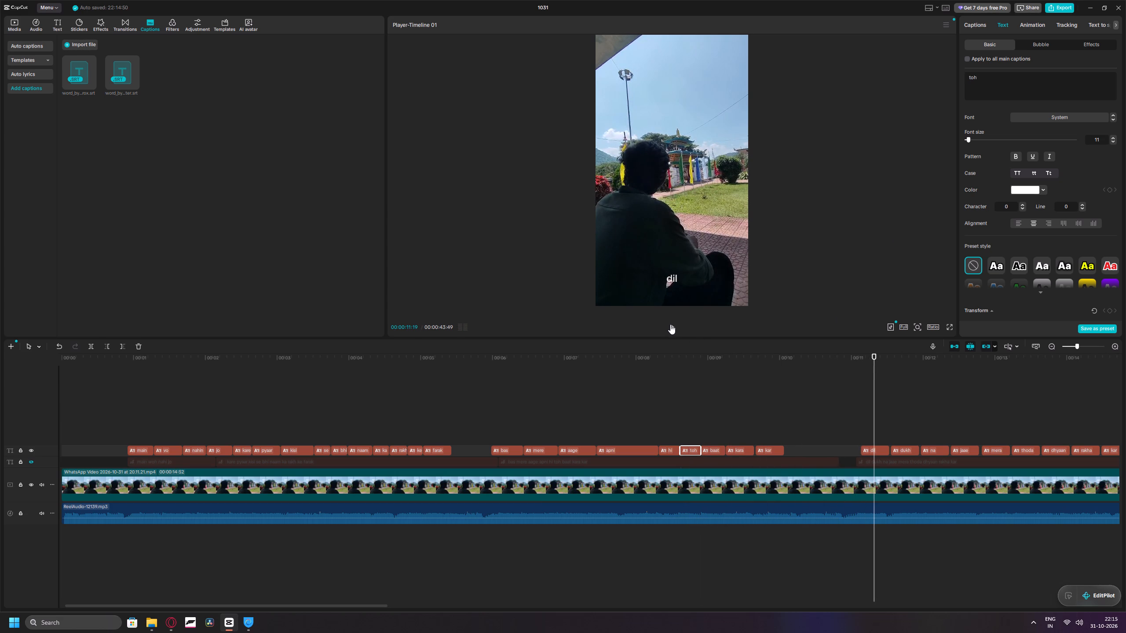
alt+scroll(669, 391, down, 7)
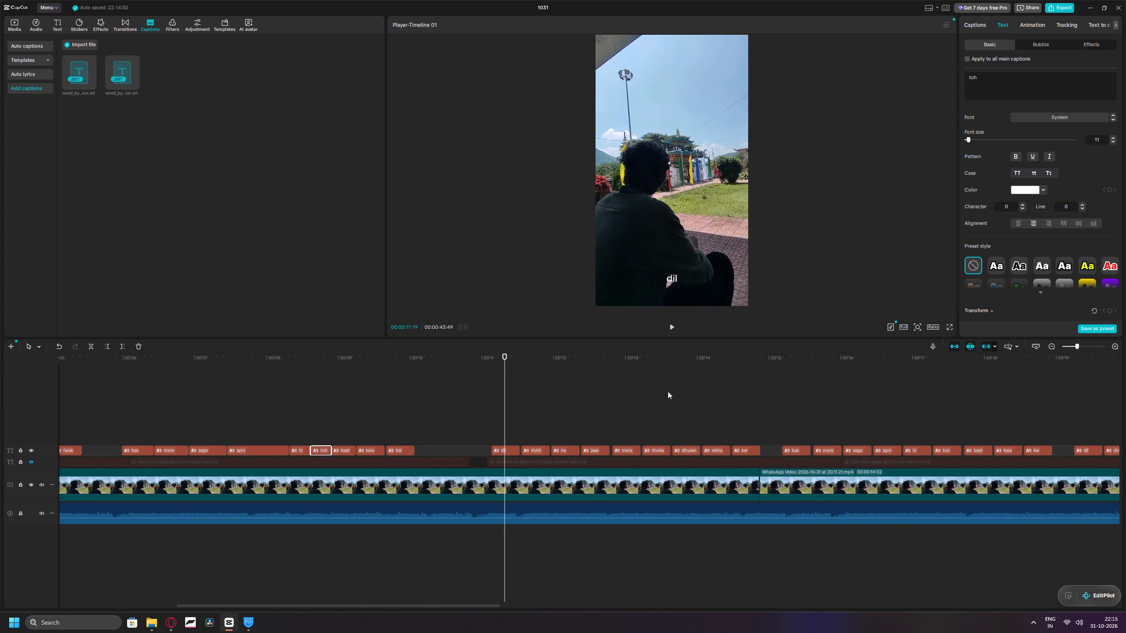
alt+scroll(668, 391, down, 5)
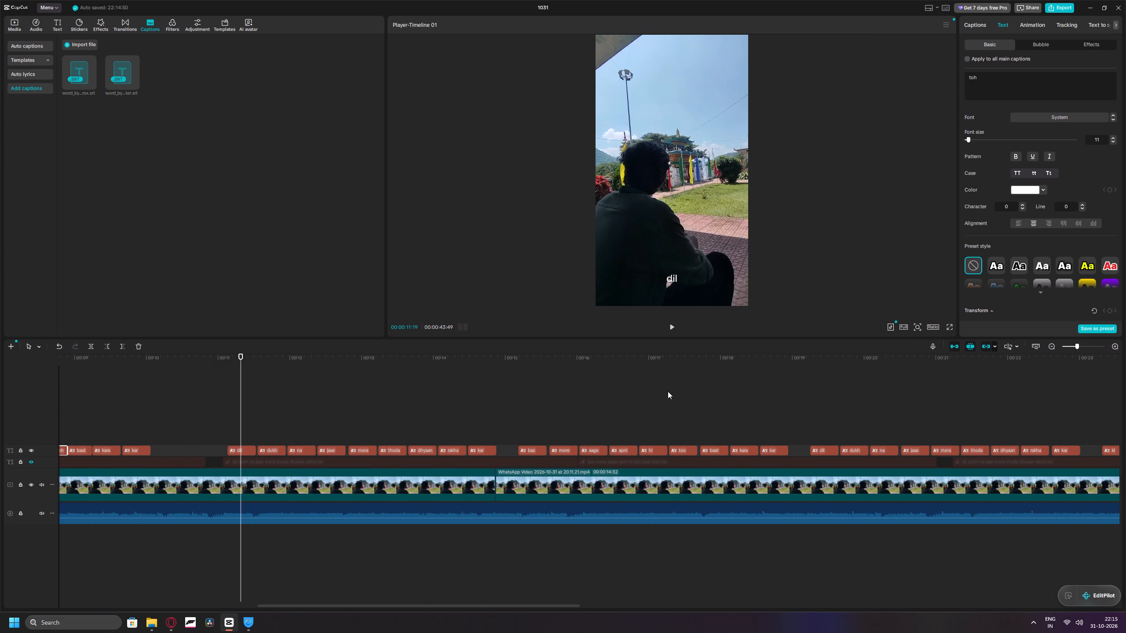
alt+scroll(668, 391, down, 1)
alt+scroll(668, 391, up, 1)
click(671, 333)
click(671, 330)
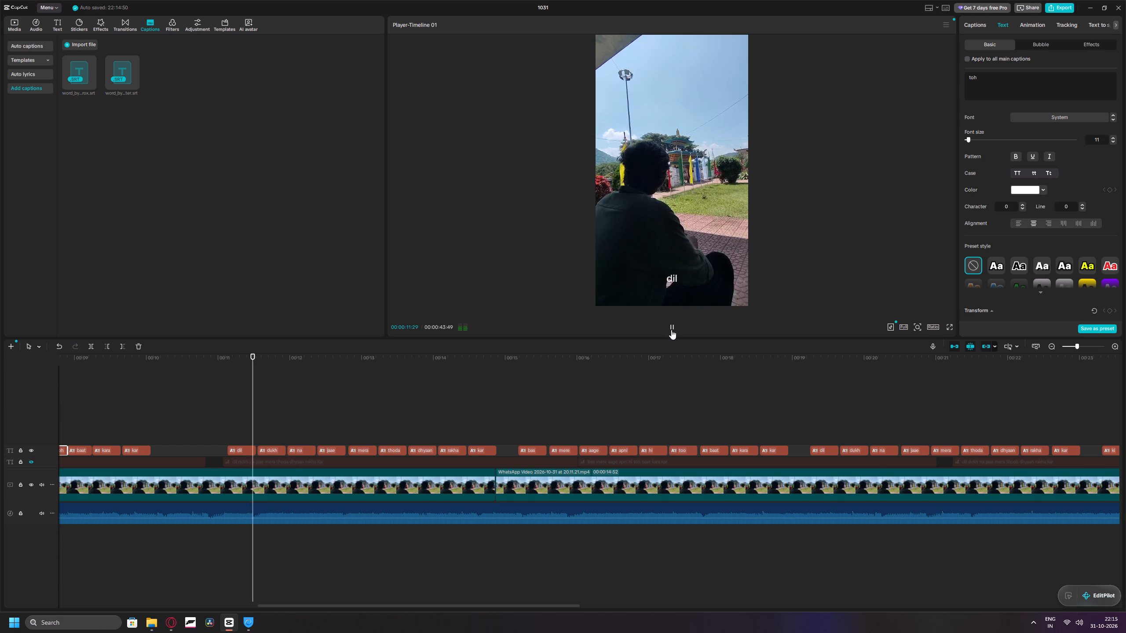
click(671, 330)
click(671, 330)
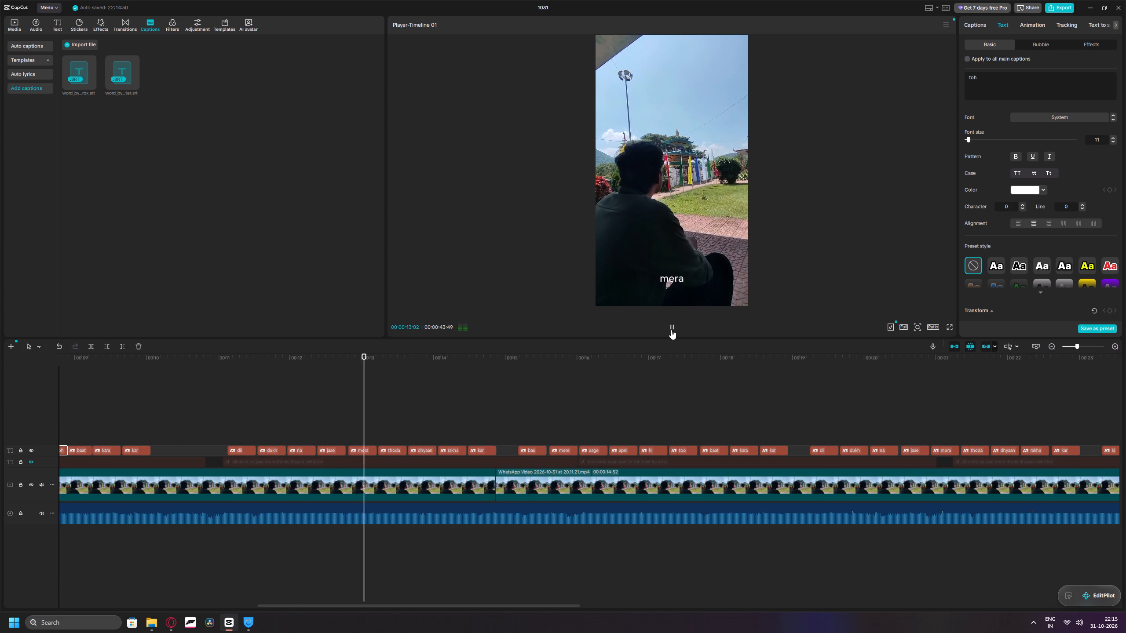
click(671, 330)
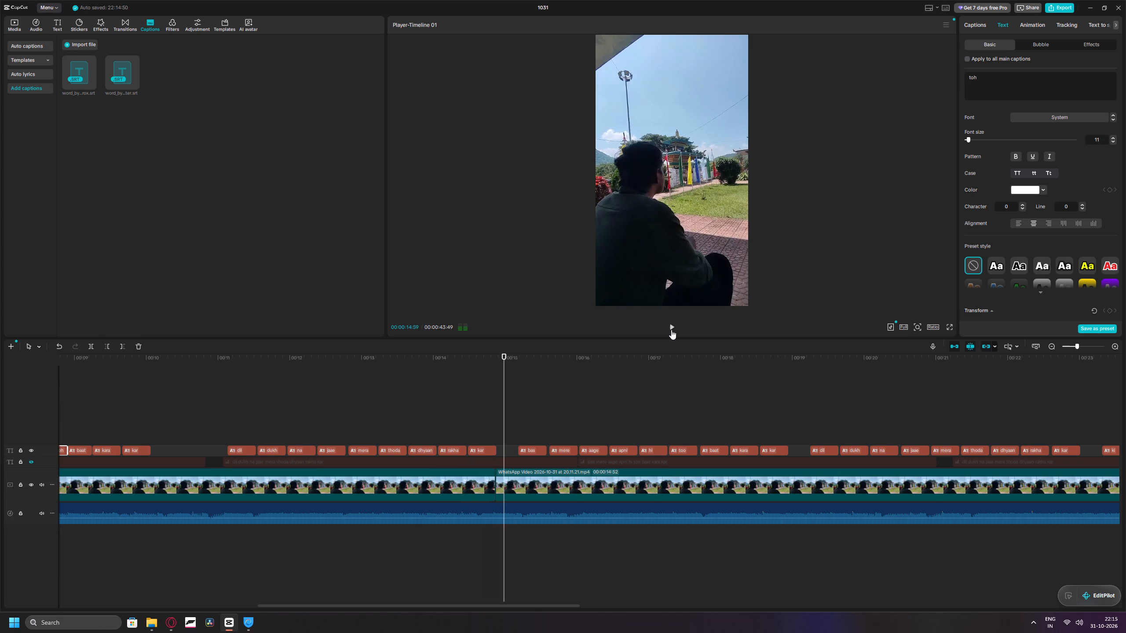
Replay the line from "dil", trim the end of "dil" to about 11:28, and move "dukh" earlier to meet it.
drag(504, 408, 343, 424)
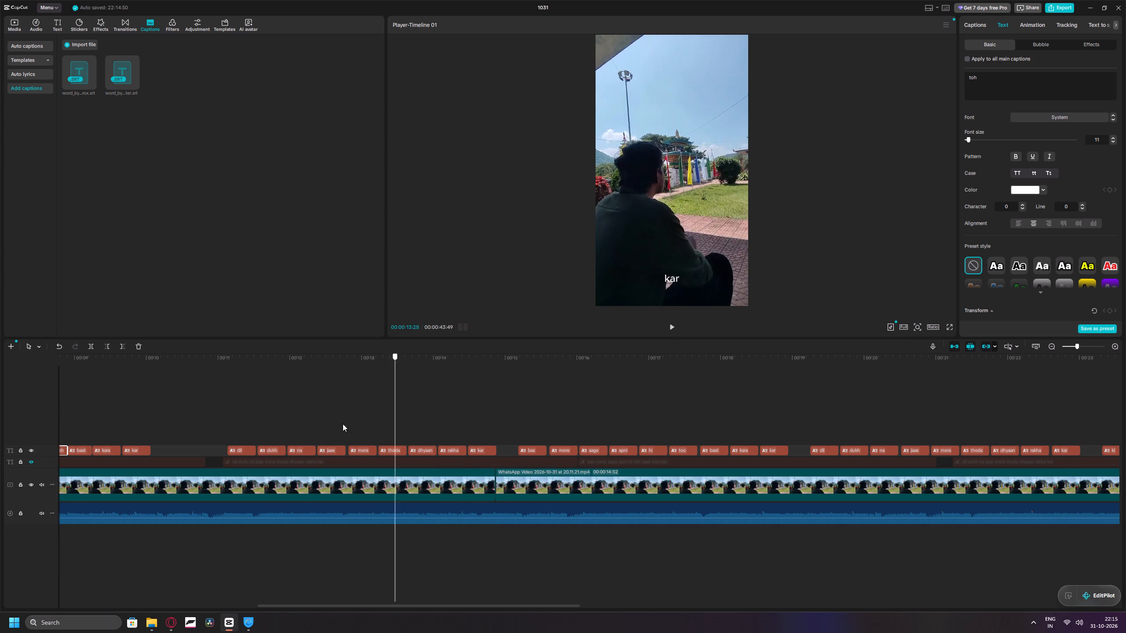
drag(343, 424, 228, 429)
triple_click(670, 324)
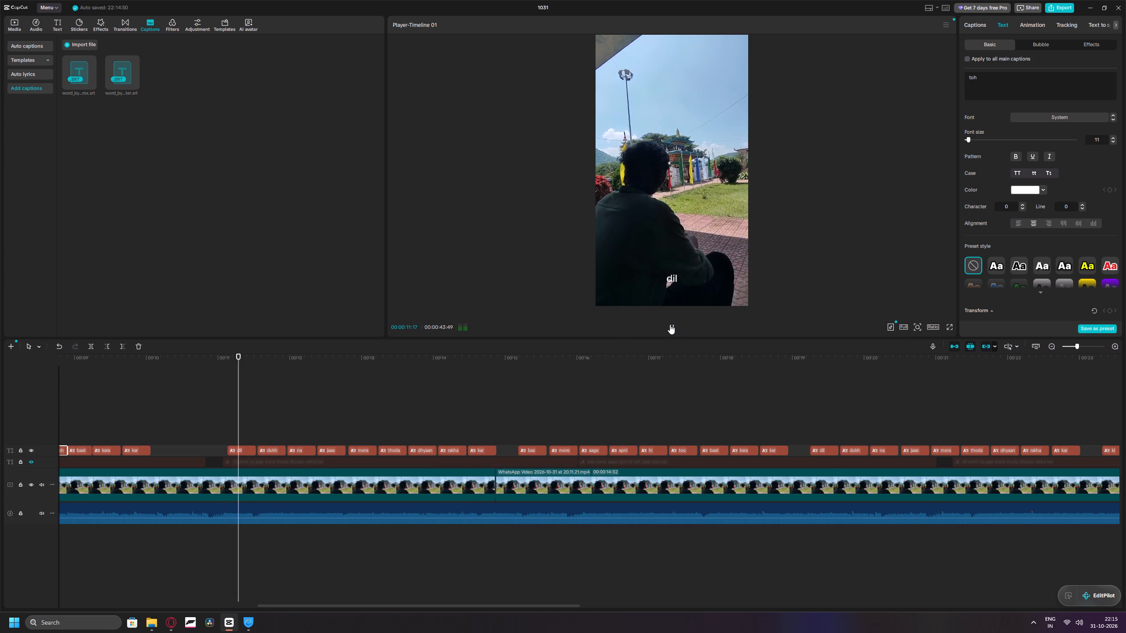
click(670, 324)
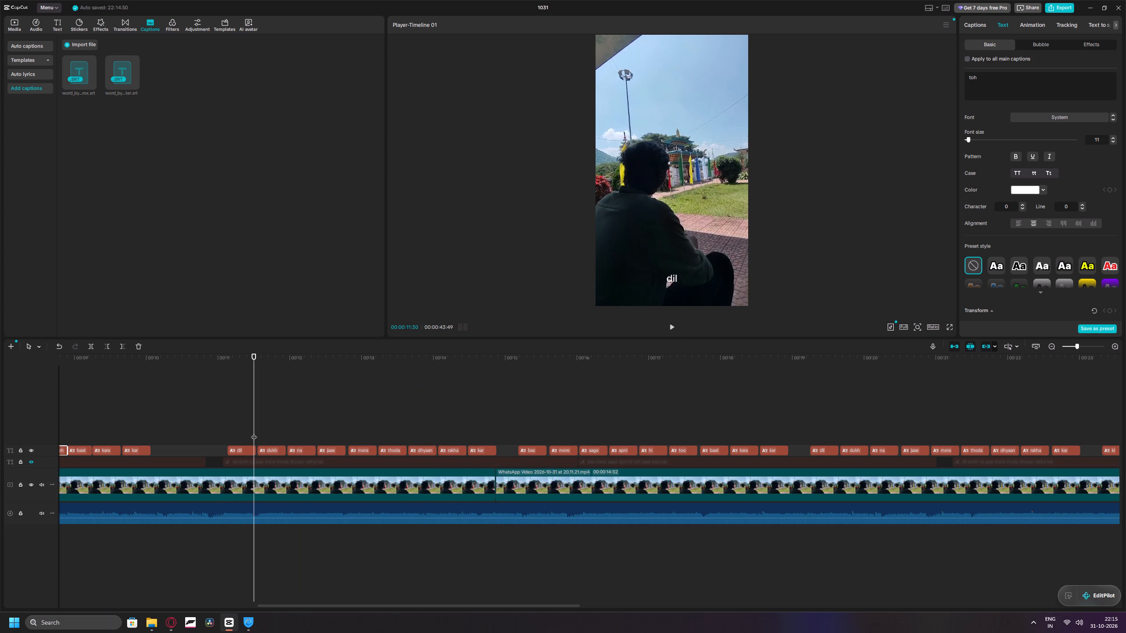
click(254, 433)
drag(255, 450, 251, 451)
drag(267, 450, 262, 450)
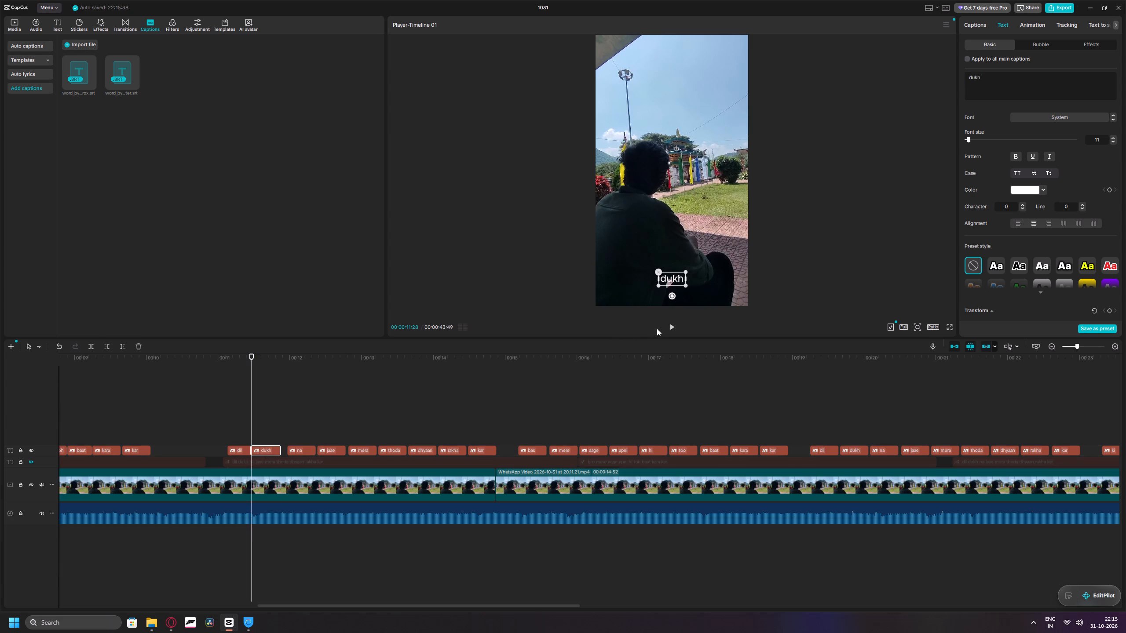
Play through "dukh", trim its end to about 11:45, and move the "na" caption earlier to meet it.
double_click(669, 324)
double_click(669, 324)
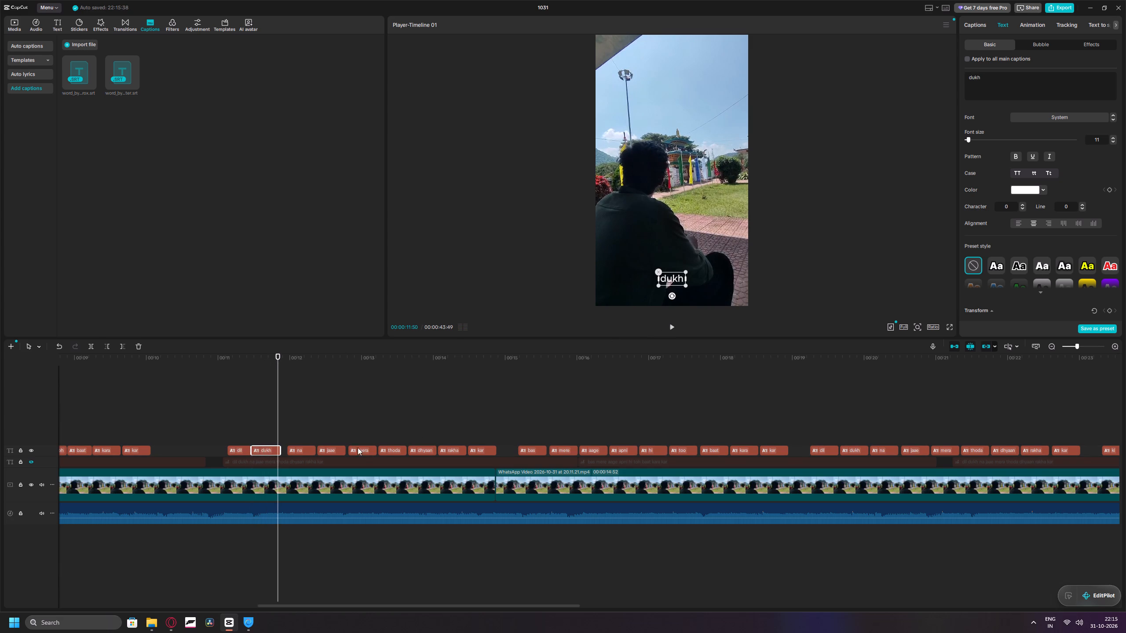
drag(278, 426, 272, 426)
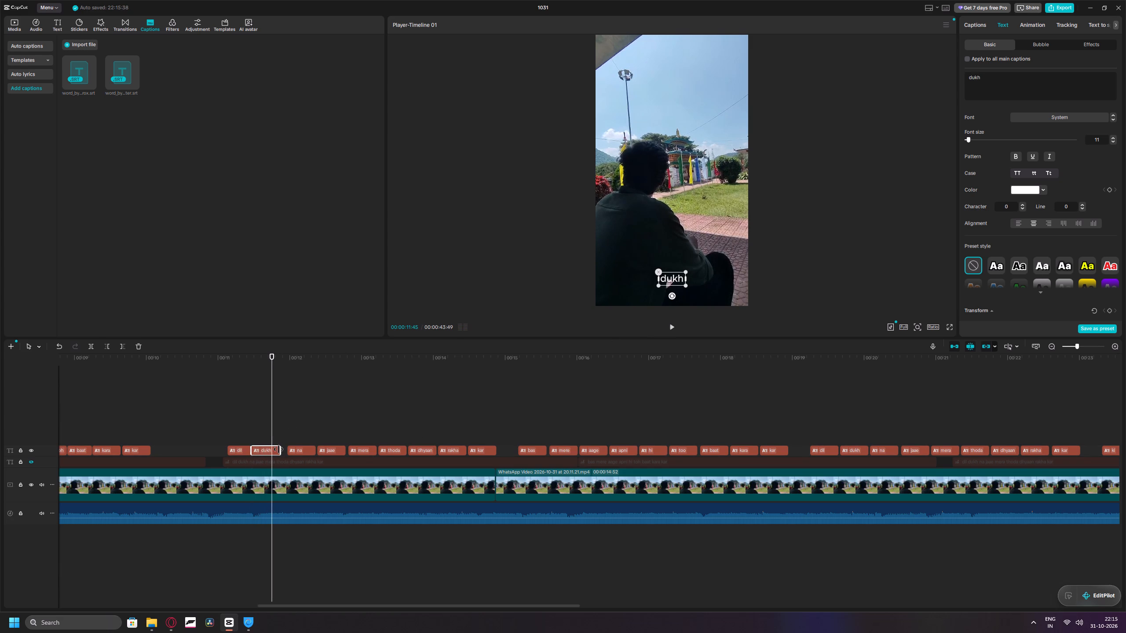
drag(279, 450, 271, 450)
drag(300, 449, 285, 450)
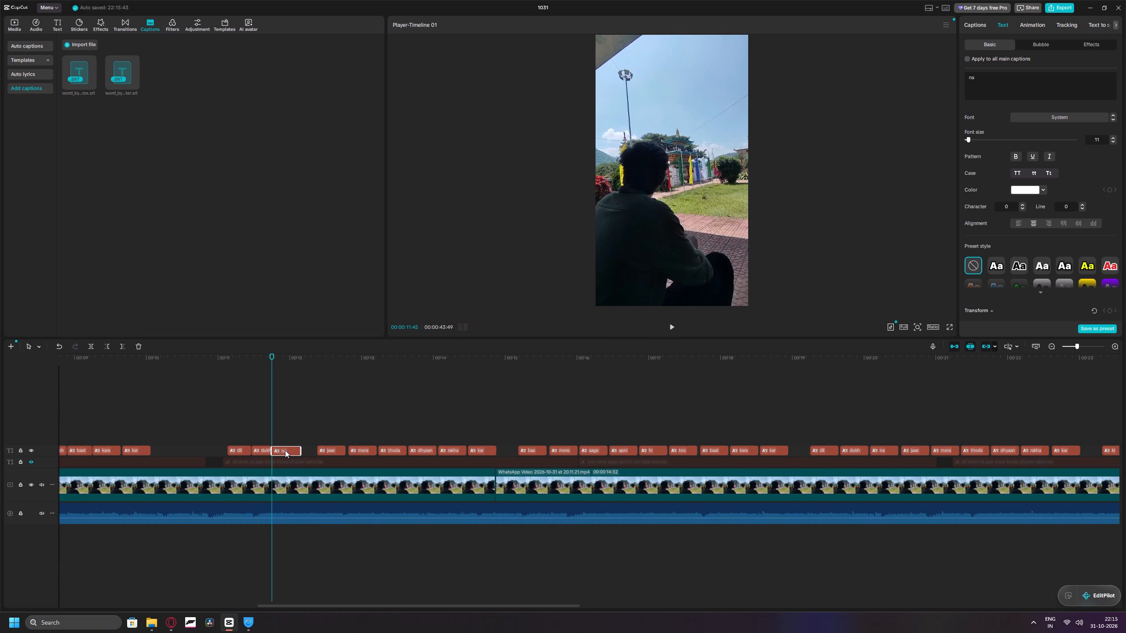
drag(285, 450, 285, 450)
Play through "na", trim its end to about 12:02, and move the "jaae" caption earlier to meet it.
triple_click(672, 328)
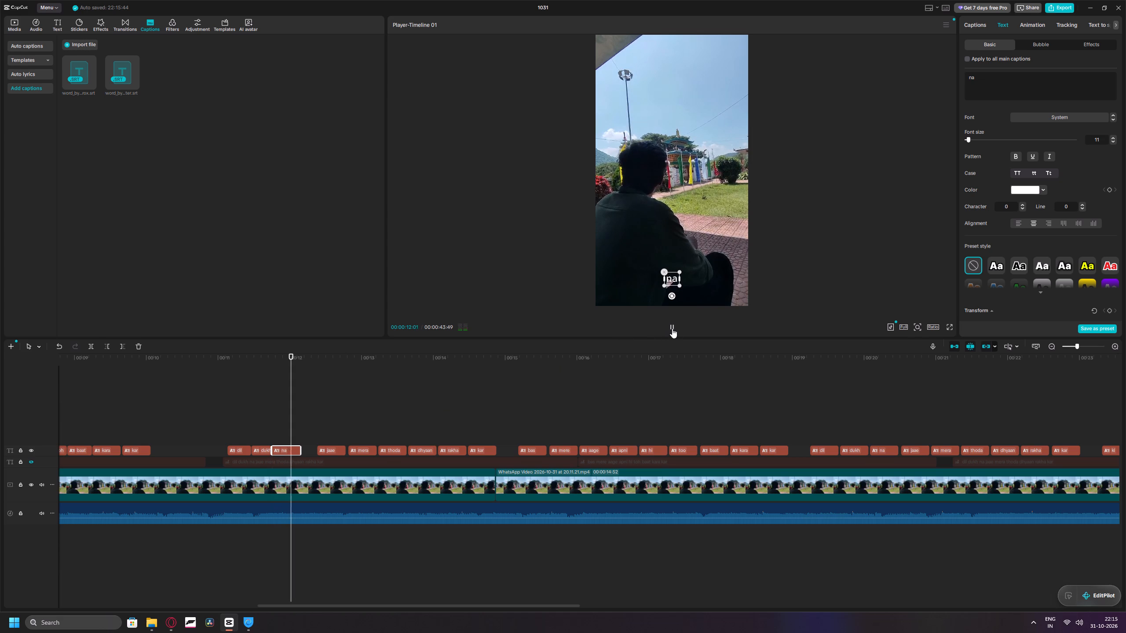
click(672, 328)
drag(298, 429, 287, 429)
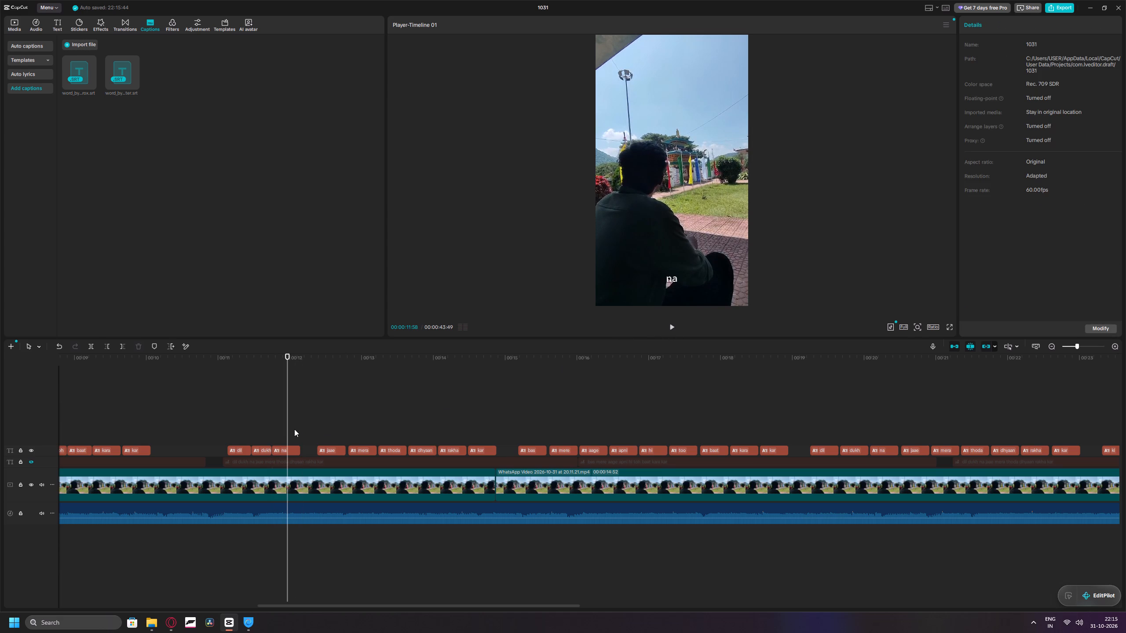
click(289, 429)
click(298, 450)
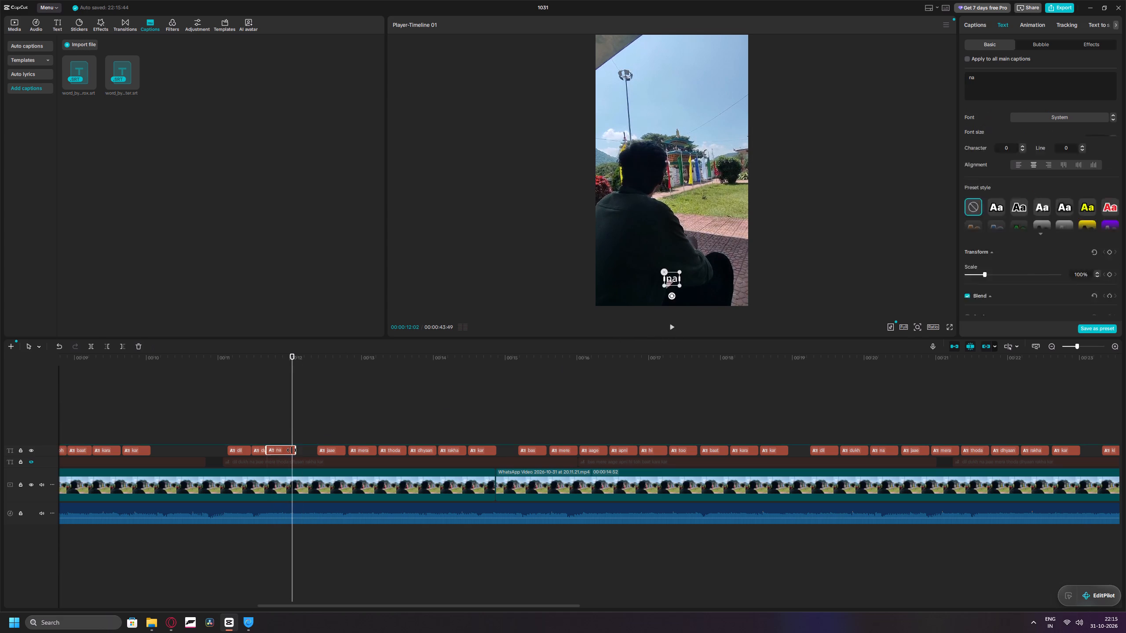
drag(300, 452, 296, 452)
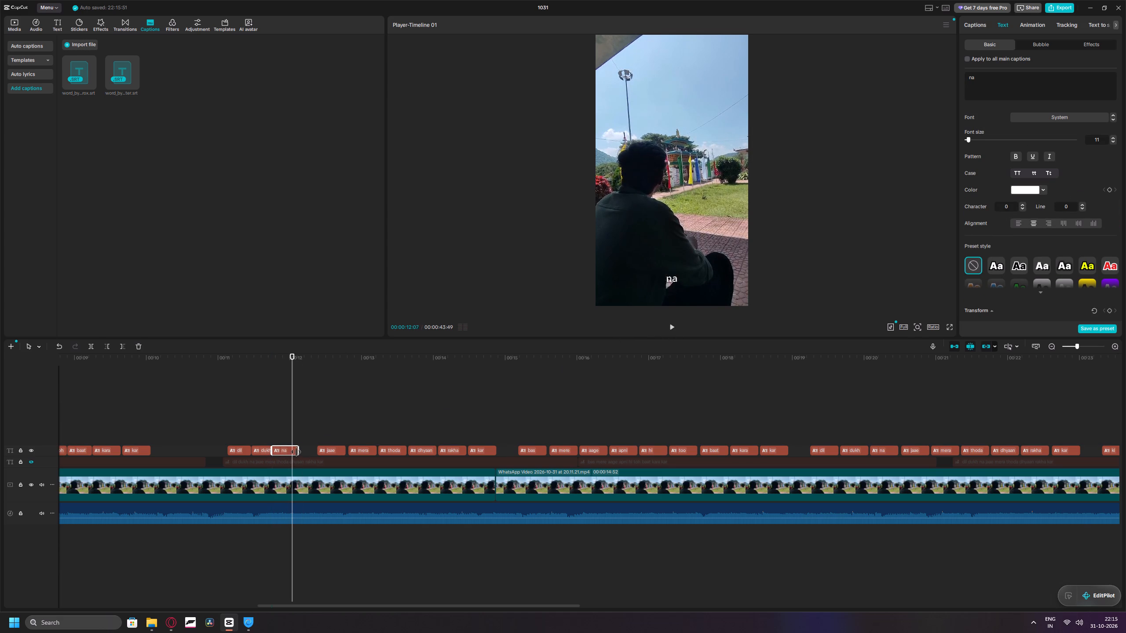
drag(296, 452, 292, 452)
drag(333, 450, 308, 450)
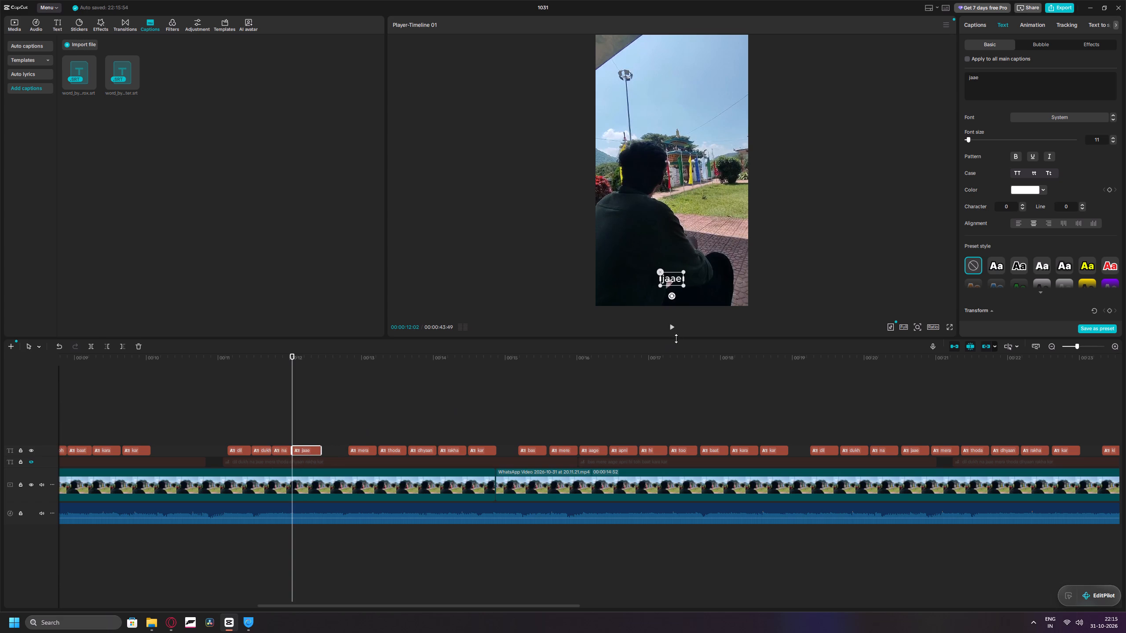
Play through "jaae", extend its end to about 12:35, and move the "mera" caption earlier to meet it.
click(669, 329)
click(669, 329)
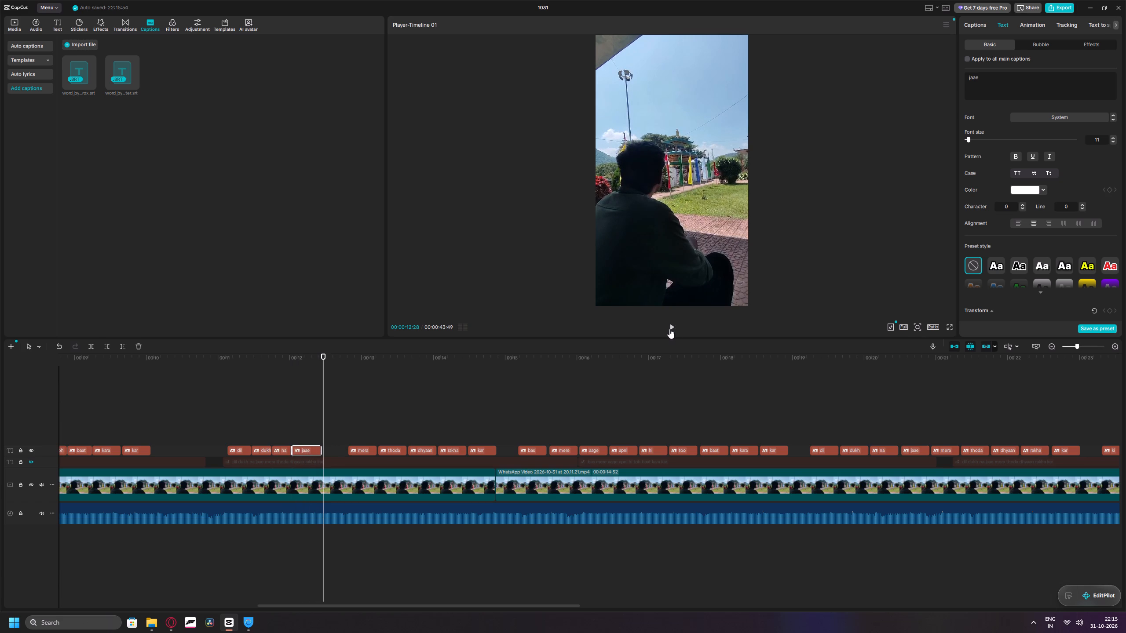
double_click(669, 329)
drag(339, 408, 333, 409)
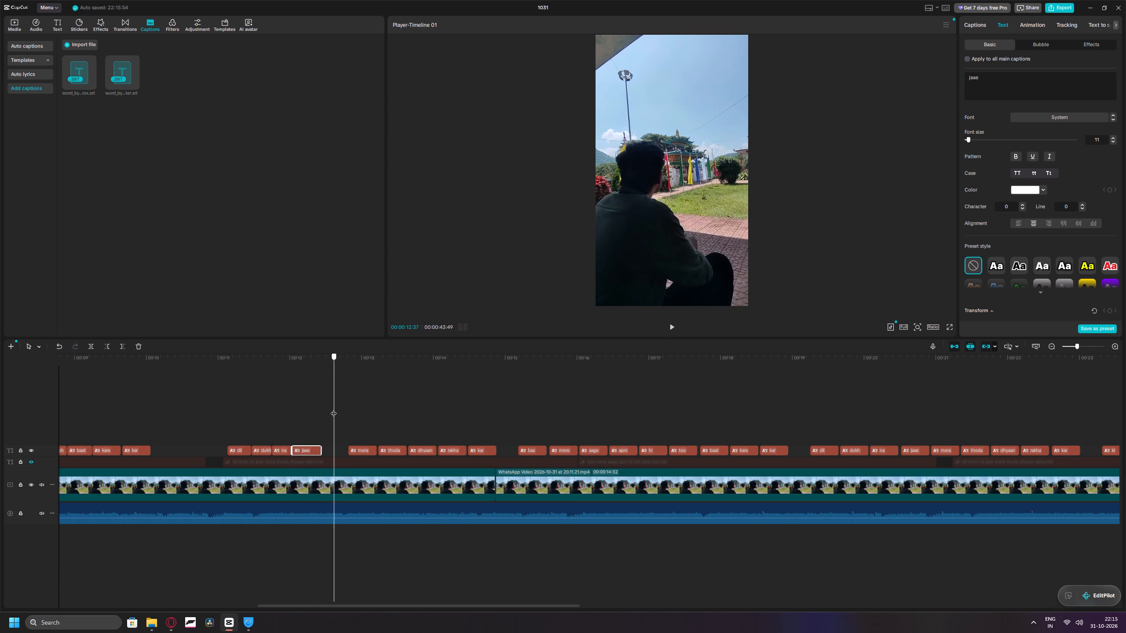
drag(333, 409, 331, 409)
drag(319, 447, 331, 446)
drag(362, 449, 346, 450)
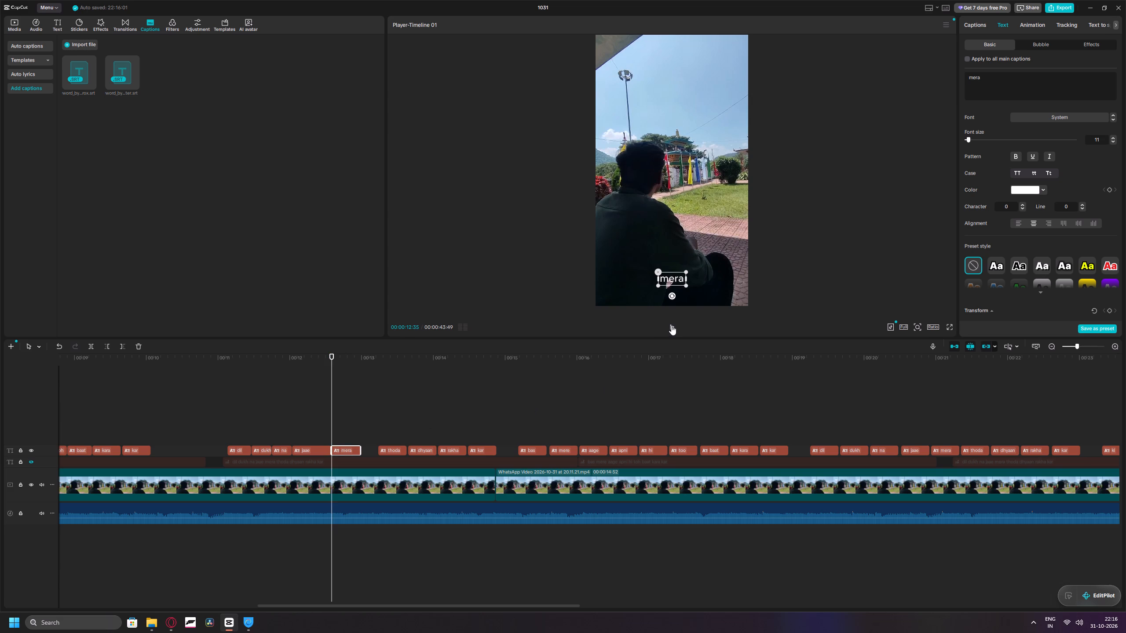
Play through "mera", trim the start of "thoda" to about 13:17, and extend the end of "mera" to meet it.
double_click(671, 325)
double_click(671, 325)
double_click(671, 325)
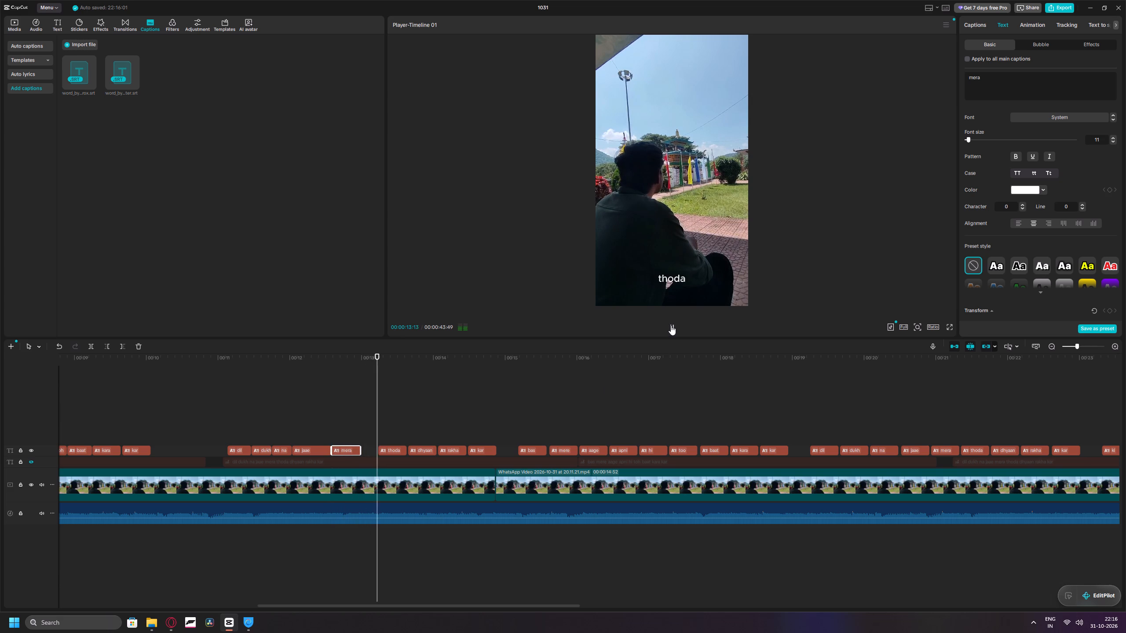
click(382, 412)
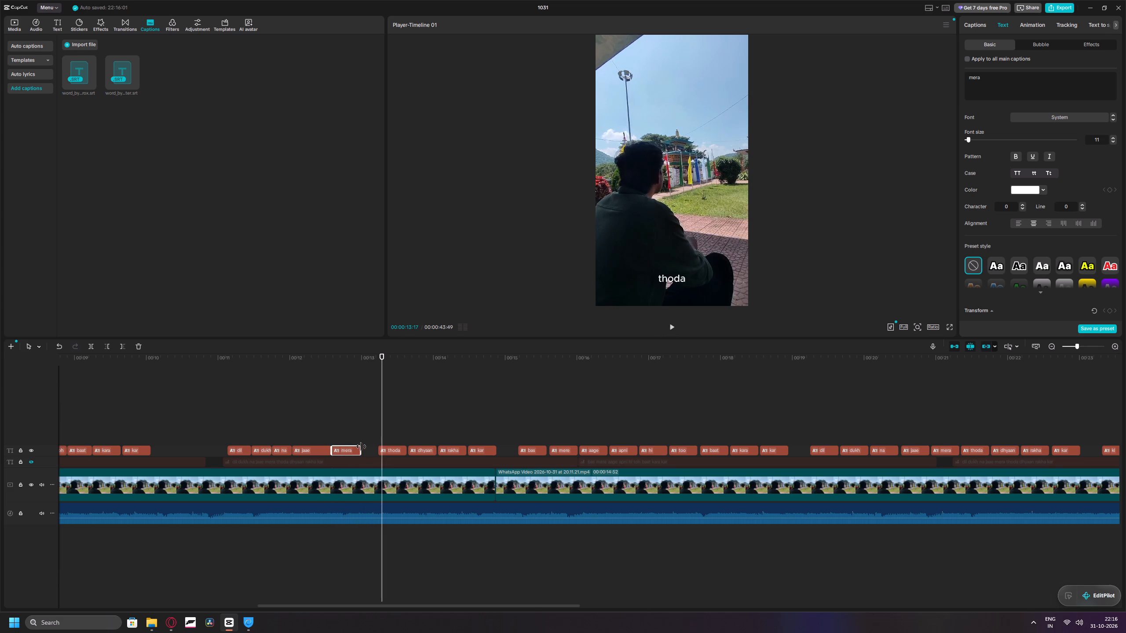
drag(361, 447, 369, 446)
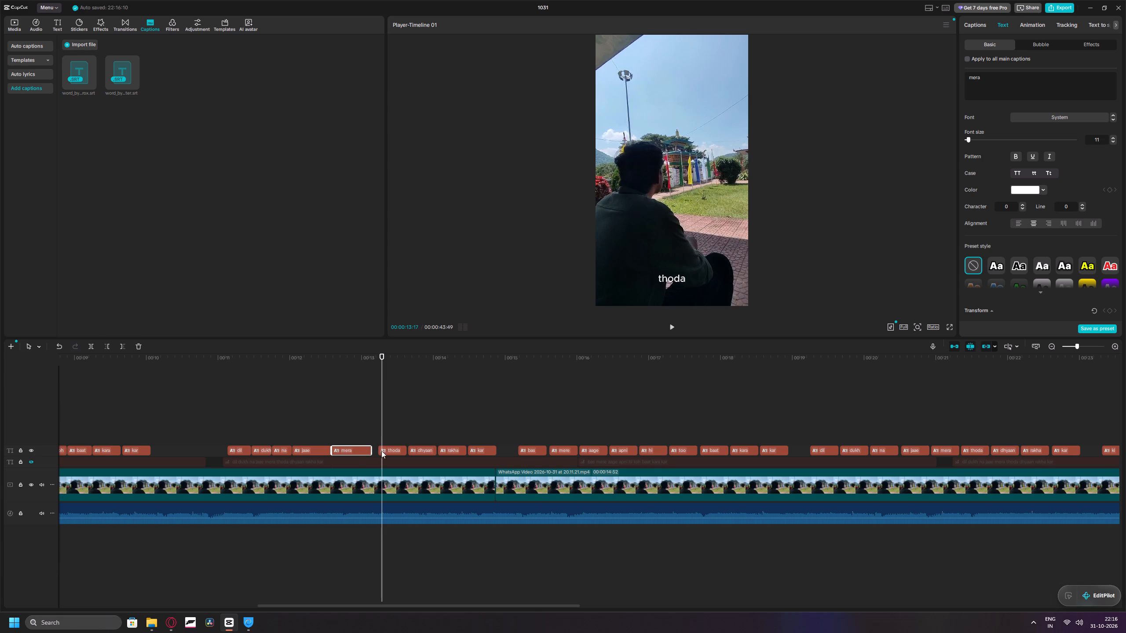
click(379, 450)
drag(370, 451, 379, 451)
drag(379, 451, 383, 451)
Play from "thoda" to "kar" and move "dhyaan", "rakha" and "kar" slightly earlier so the captions follow without gaps.
triple_click(669, 325)
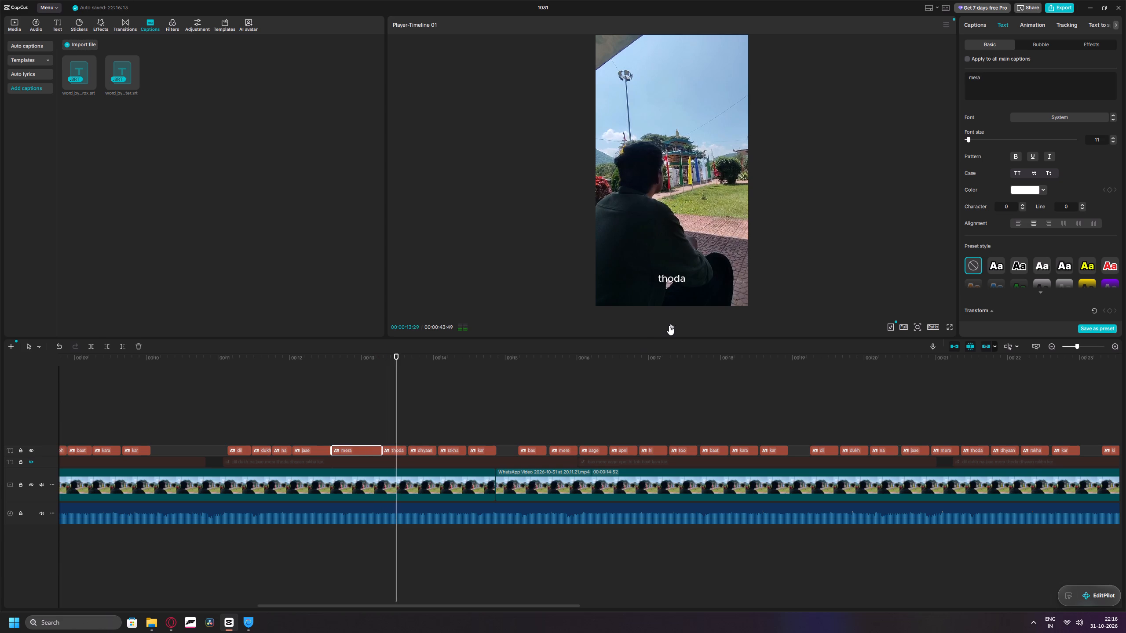
double_click(669, 325)
click(669, 325)
click(669, 325)
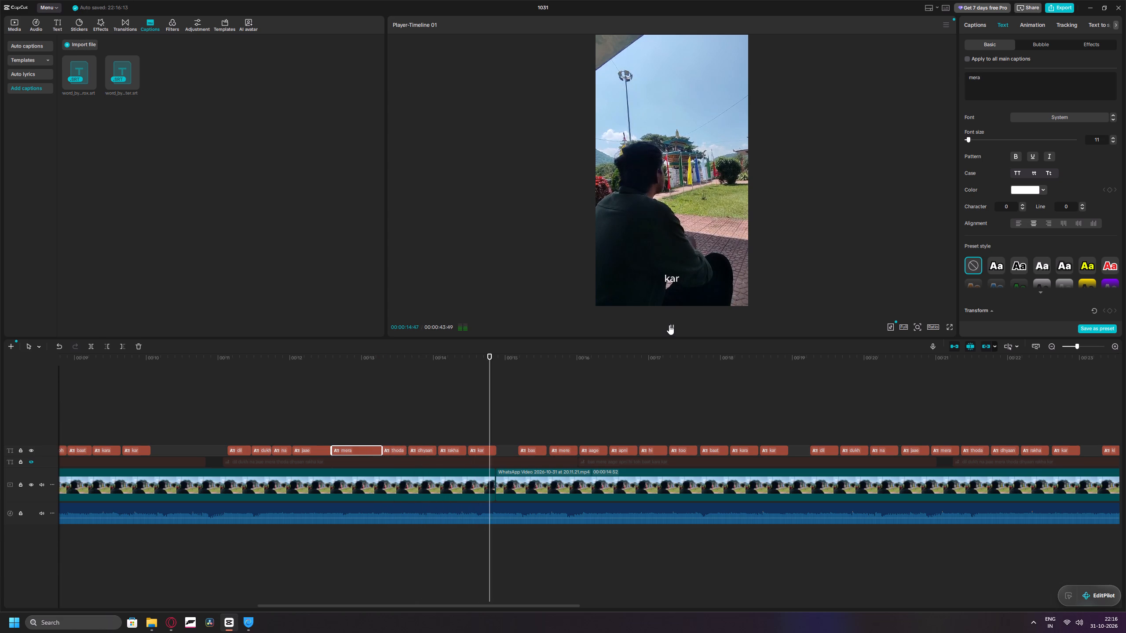
click(669, 325)
click(423, 447)
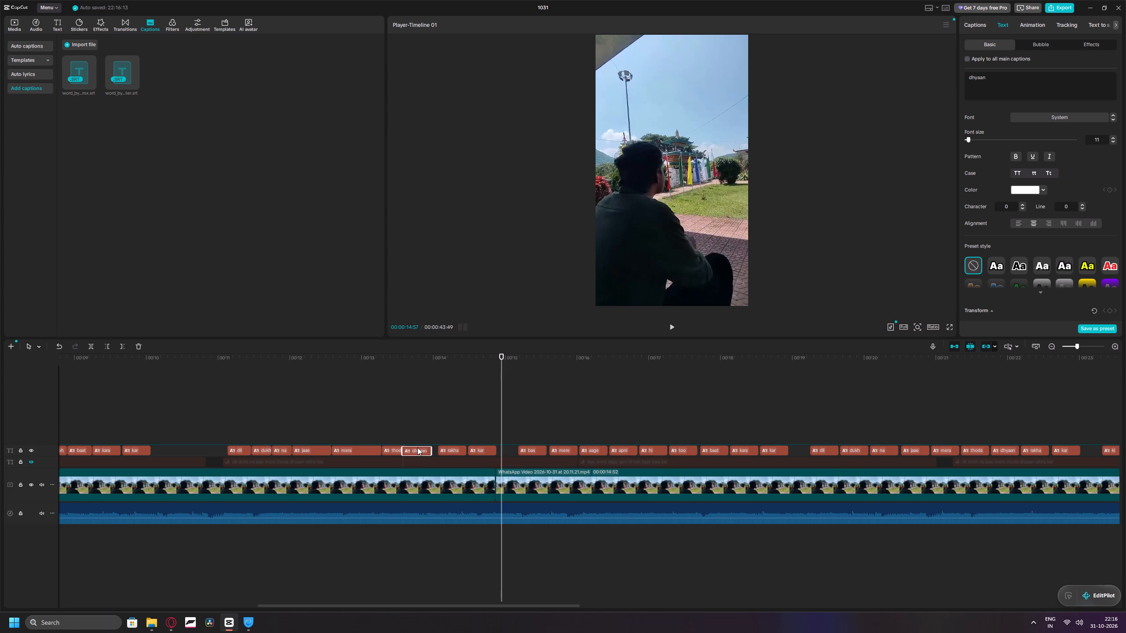
drag(447, 450, 442, 450)
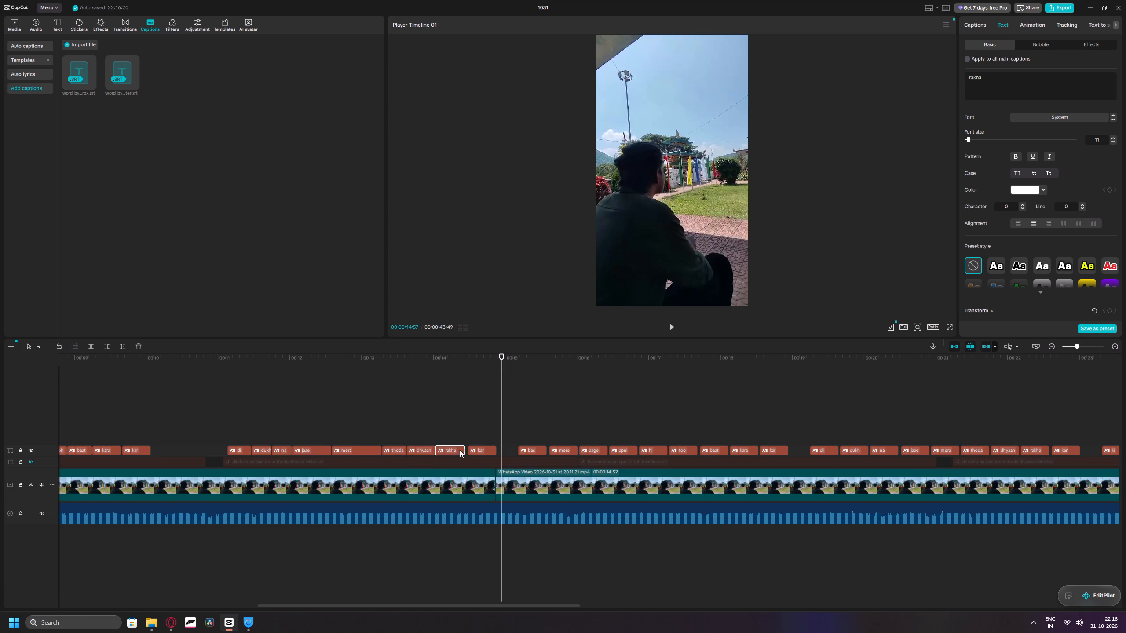
drag(474, 450, 469, 450)
Replay the line from "dil" to "kar", trim the start of "dhyaan" slightly later, and extend "thoda" to meet it.
drag(500, 429, 217, 440)
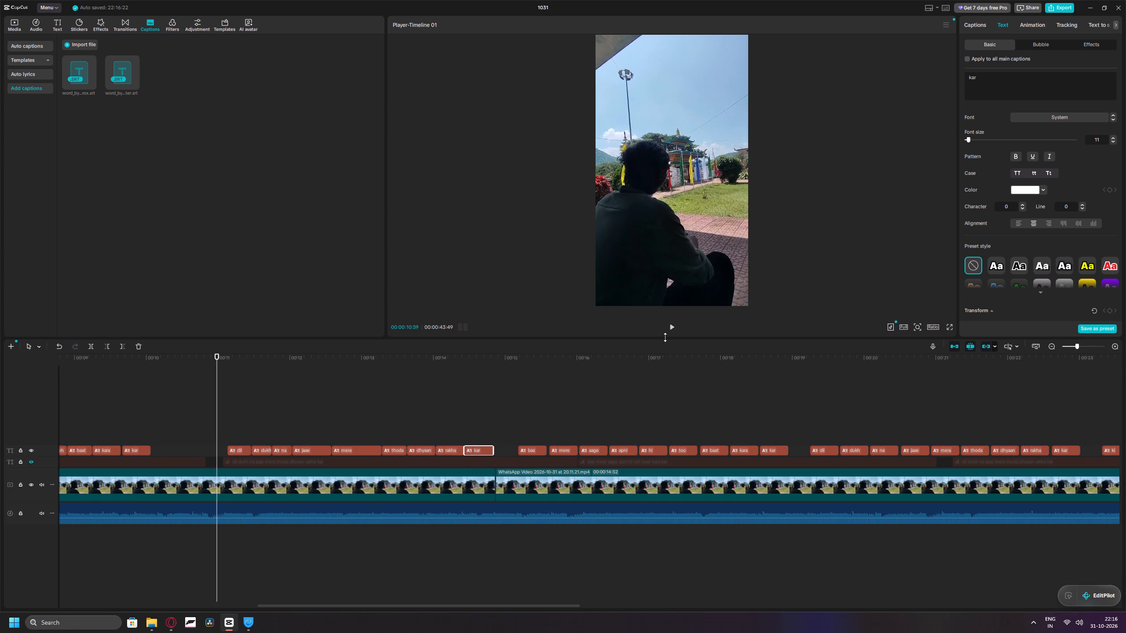
click(674, 327)
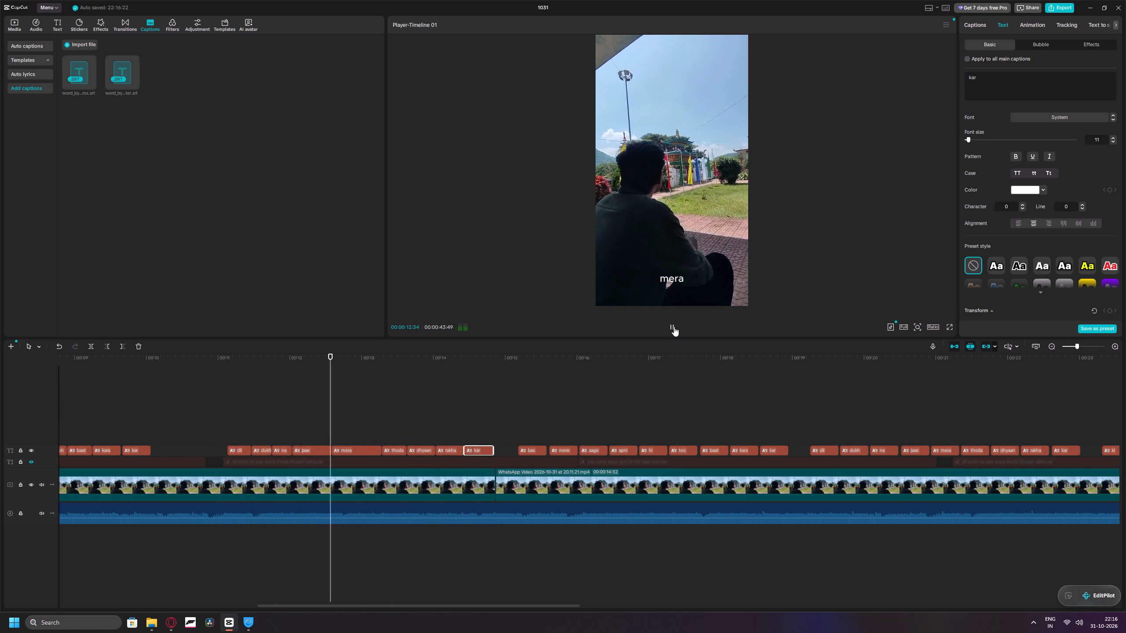
click(674, 327)
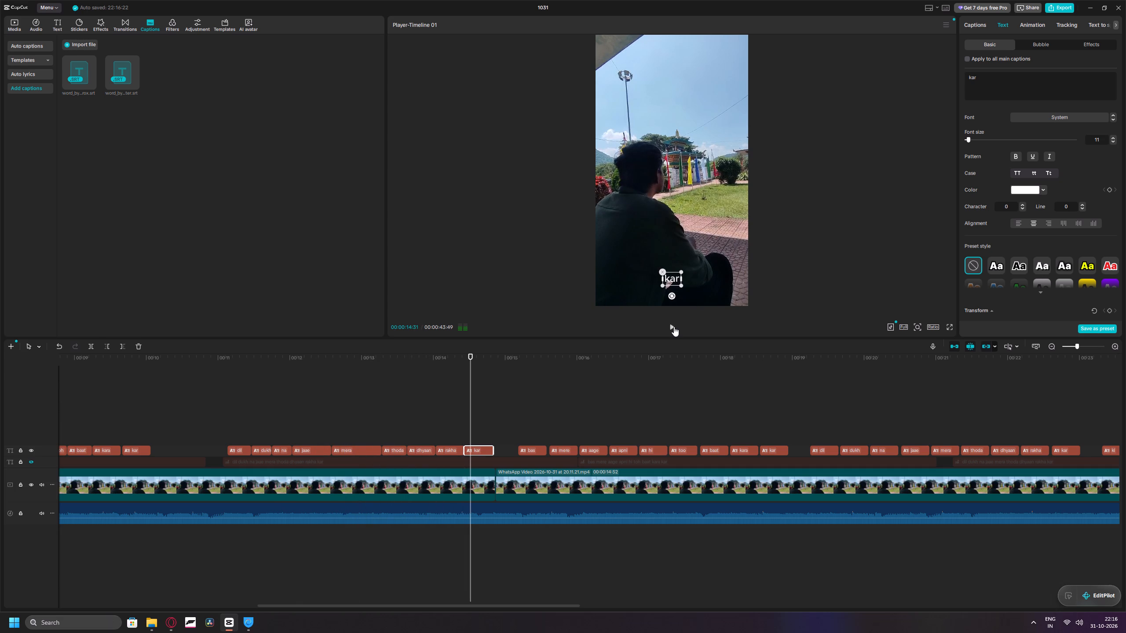
click(422, 449)
drag(406, 450, 411, 452)
drag(406, 451, 411, 451)
Replay from "mera" to "kar", trim the start of "rakha" slightly later, and extend "dhyaan" to meet it.
drag(471, 428, 373, 429)
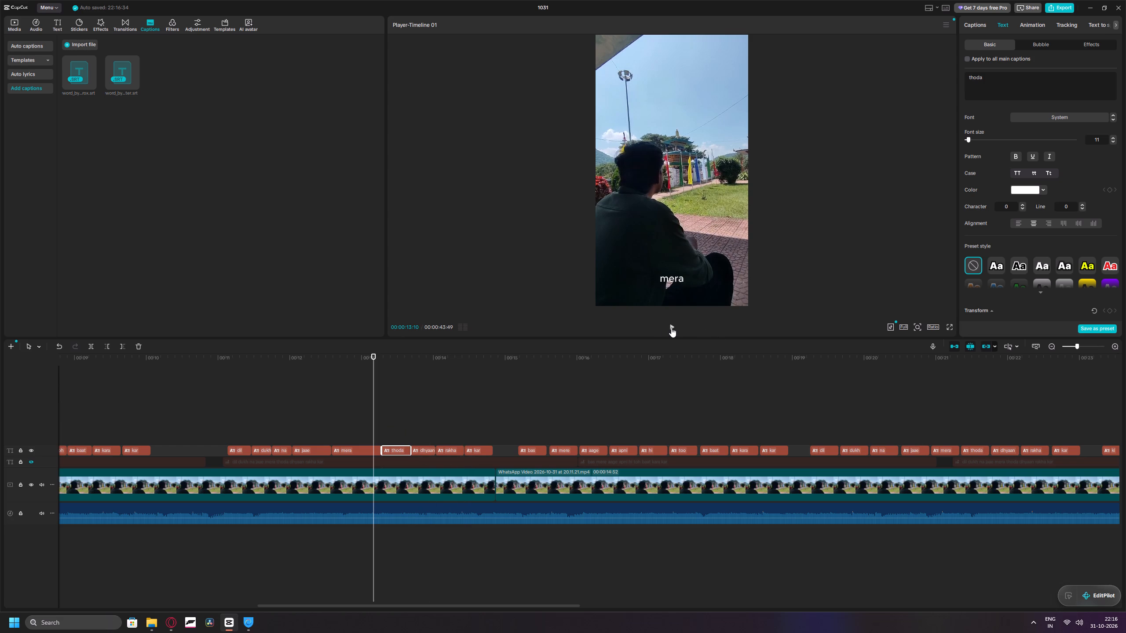
click(668, 327)
click(668, 327)
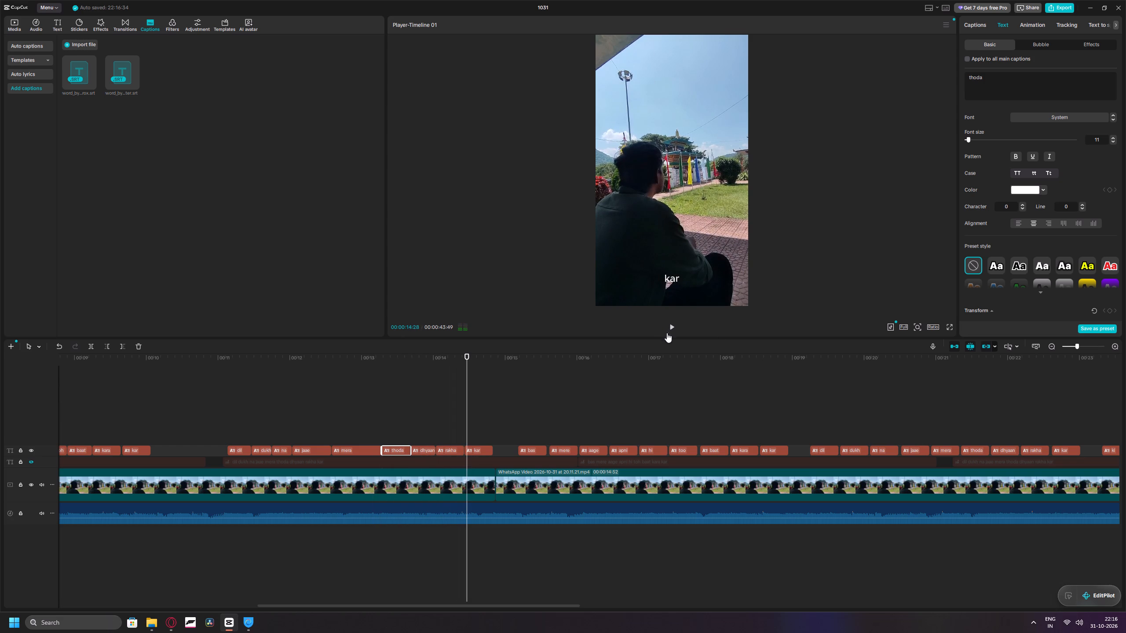
drag(435, 451, 440, 452)
click(442, 452)
drag(435, 450, 445, 452)
drag(435, 451, 444, 451)
Replay from "thoda" through "kar" and on to "bas" to check the retimed captions.
drag(468, 429, 402, 429)
click(672, 326)
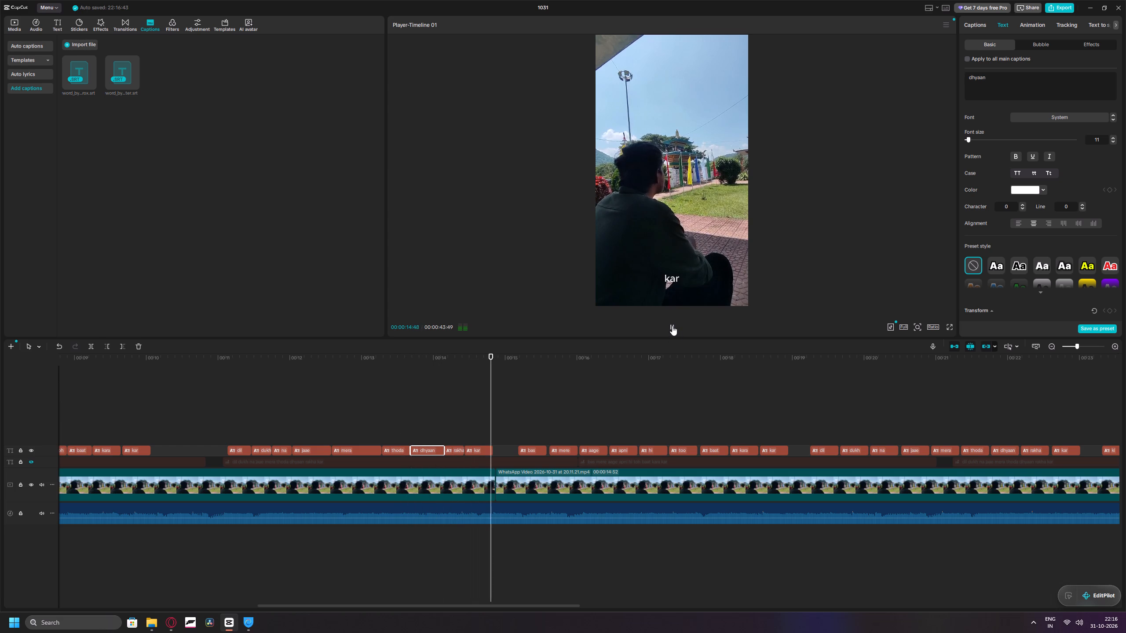
click(672, 326)
double_click(672, 326)
double_click(672, 326)
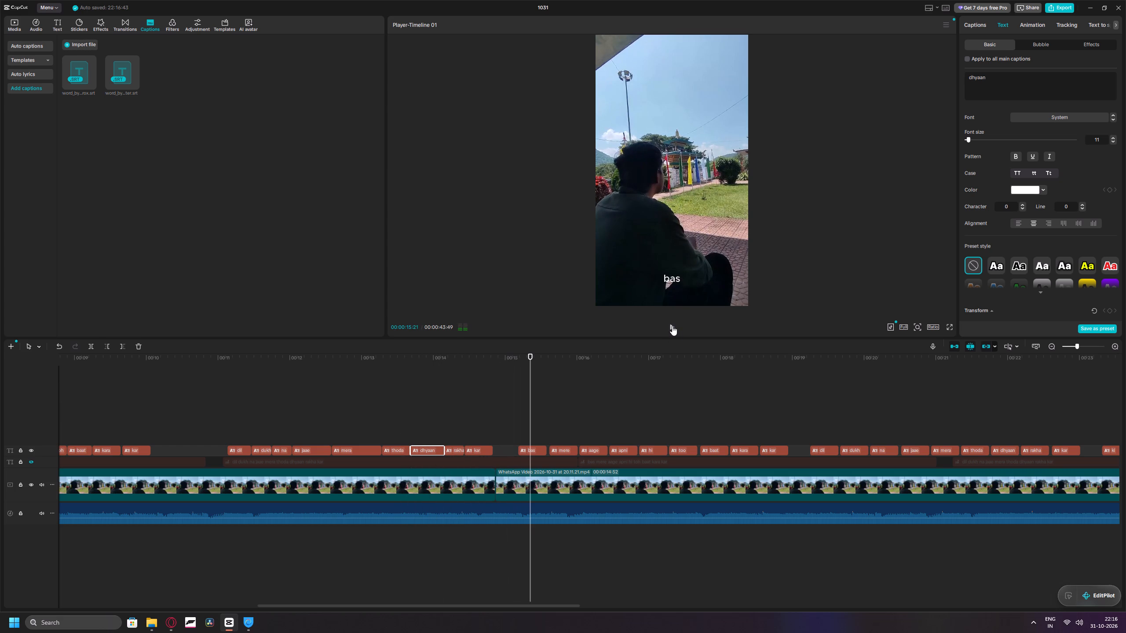
Play the next line from "bas" to "hi" and replay its opening words to check the caption timing.
ctrl+scroll(593, 377, down, 20)
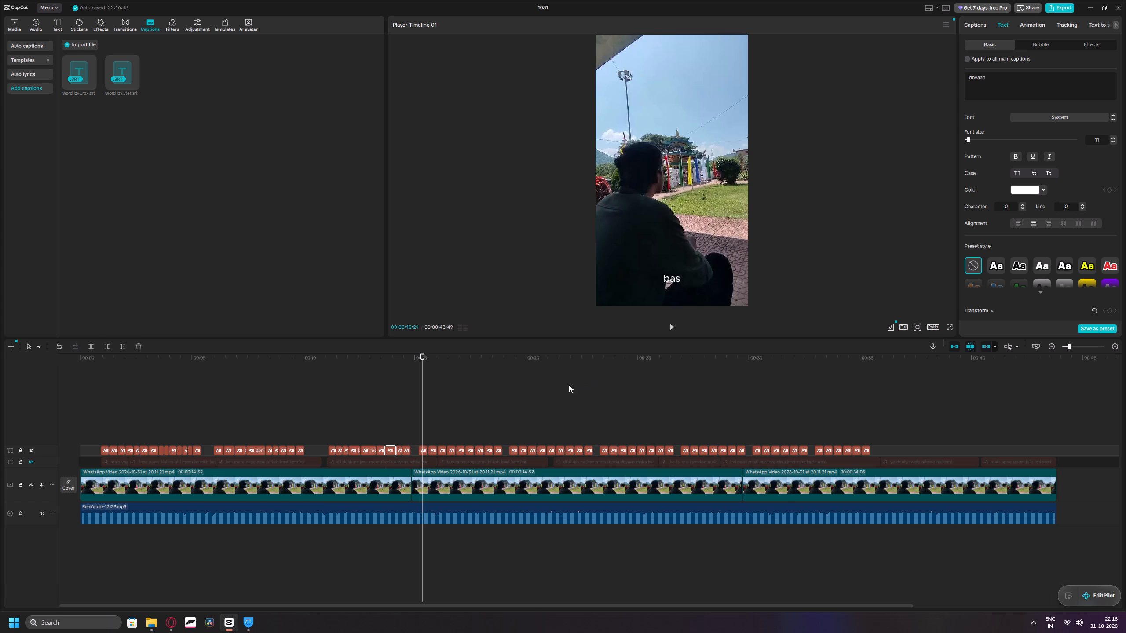
ctrl+scroll(511, 399, up, 20)
ctrl+scroll(511, 399, up, 3)
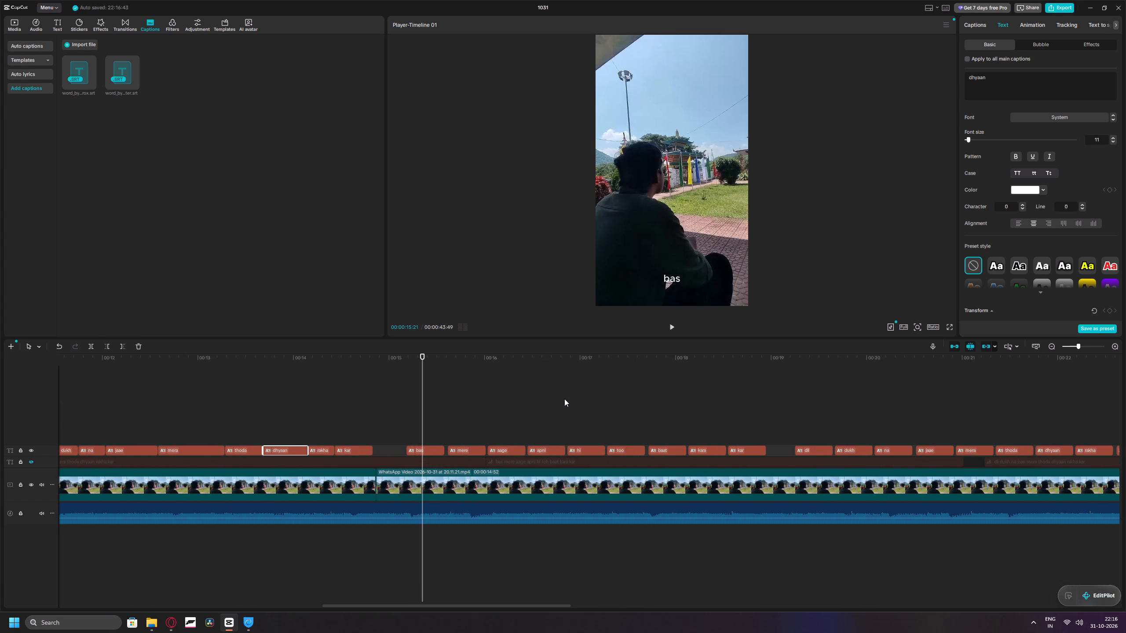
double_click(671, 327)
double_click(671, 327)
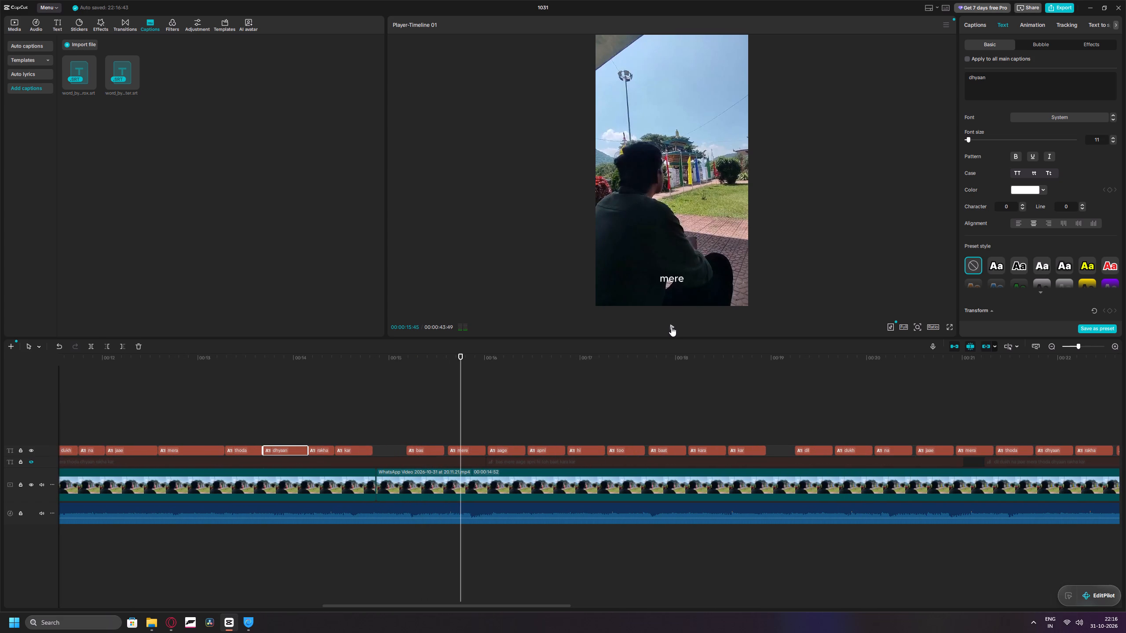
click(671, 327)
click(671, 327)
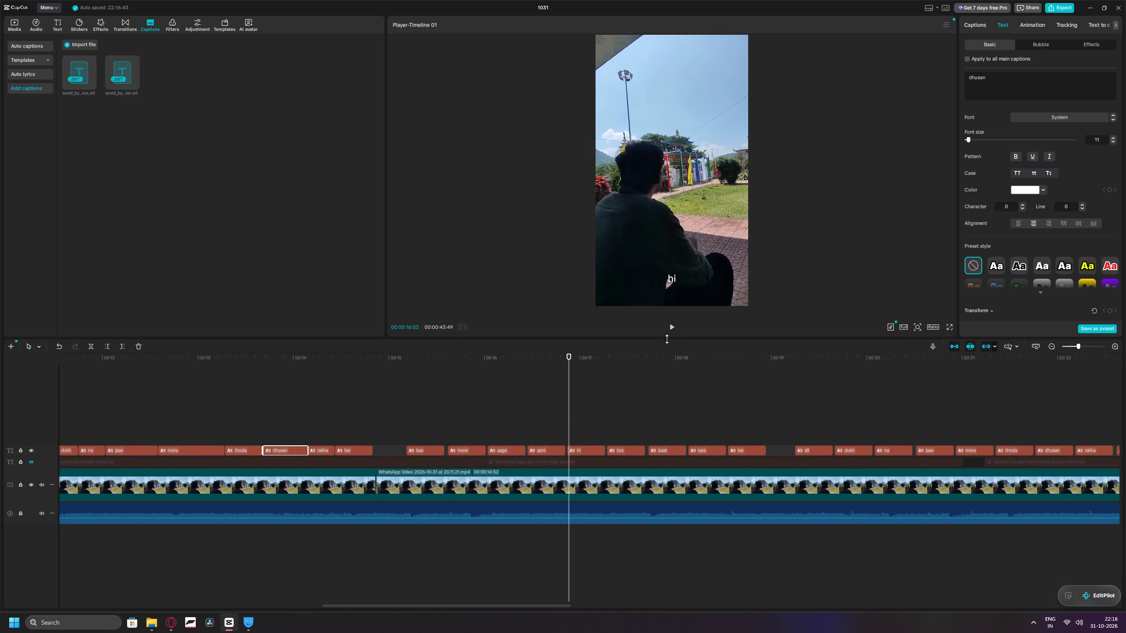
drag(569, 409, 402, 415)
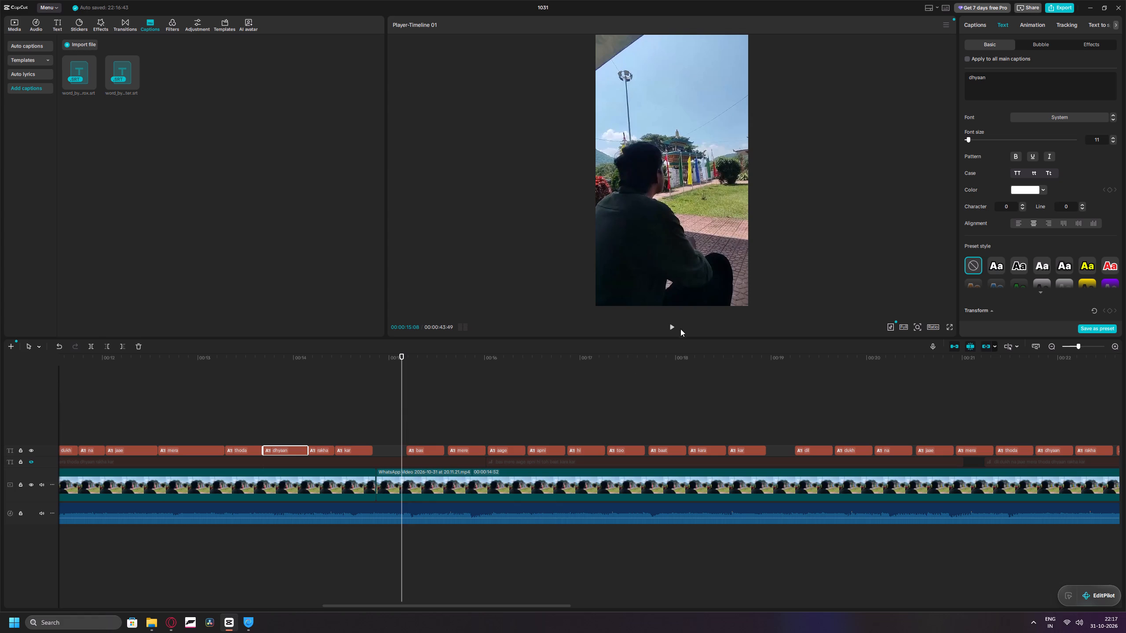
double_click(673, 325)
double_click(673, 325)
double_click(673, 325)
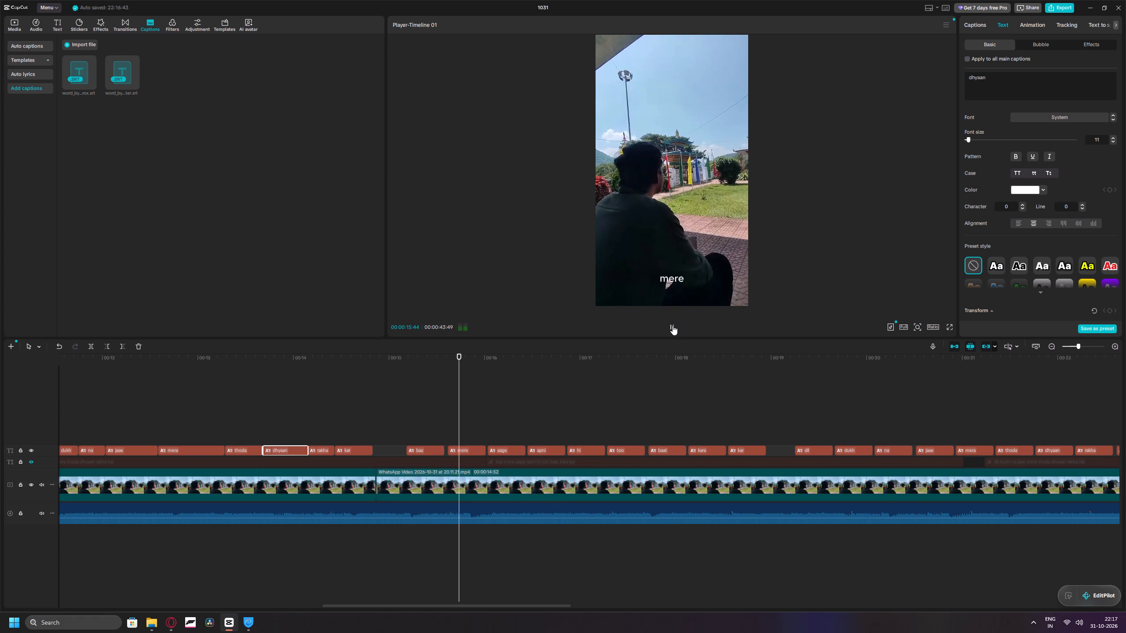
double_click(673, 325)
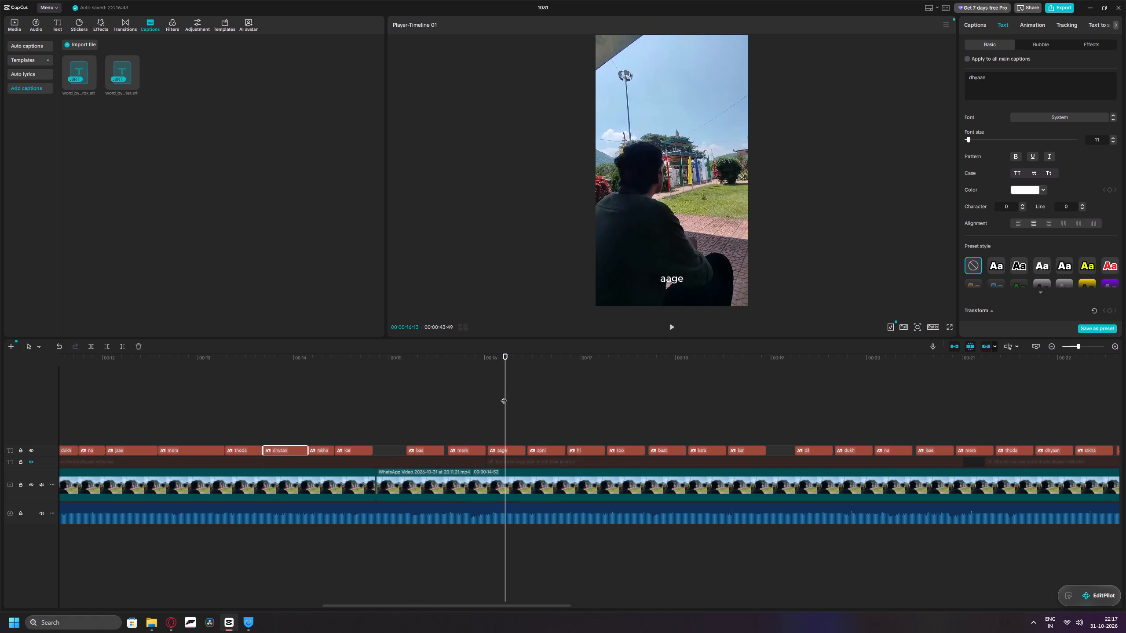
Replay the section around "mere" and "aage" repeatedly to find where the line is actually sung.
drag(504, 396, 472, 401)
key(space)
key(space)
key(space)
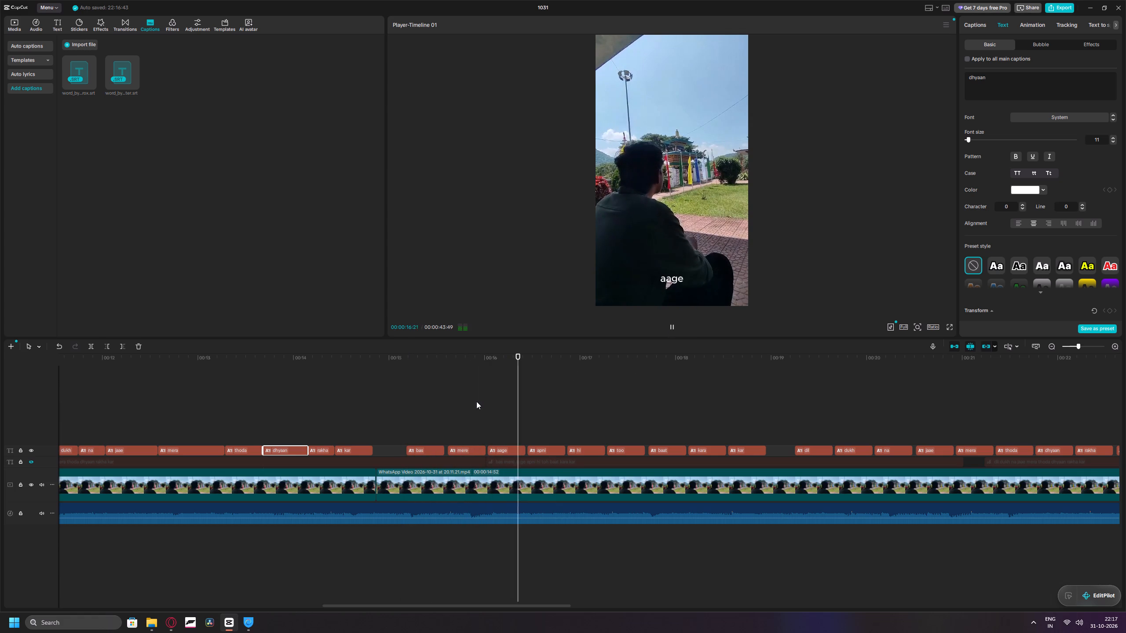
key(space)
drag(529, 396, 451, 401)
key(space)
key(space)
key(space)
key(space)
Return the playhead to about 16 s and lift "aage", "mere", "bas", "apni", "hi", "too" and "baat" off the main caption row, shifted later.
drag(512, 397, 511, 397)
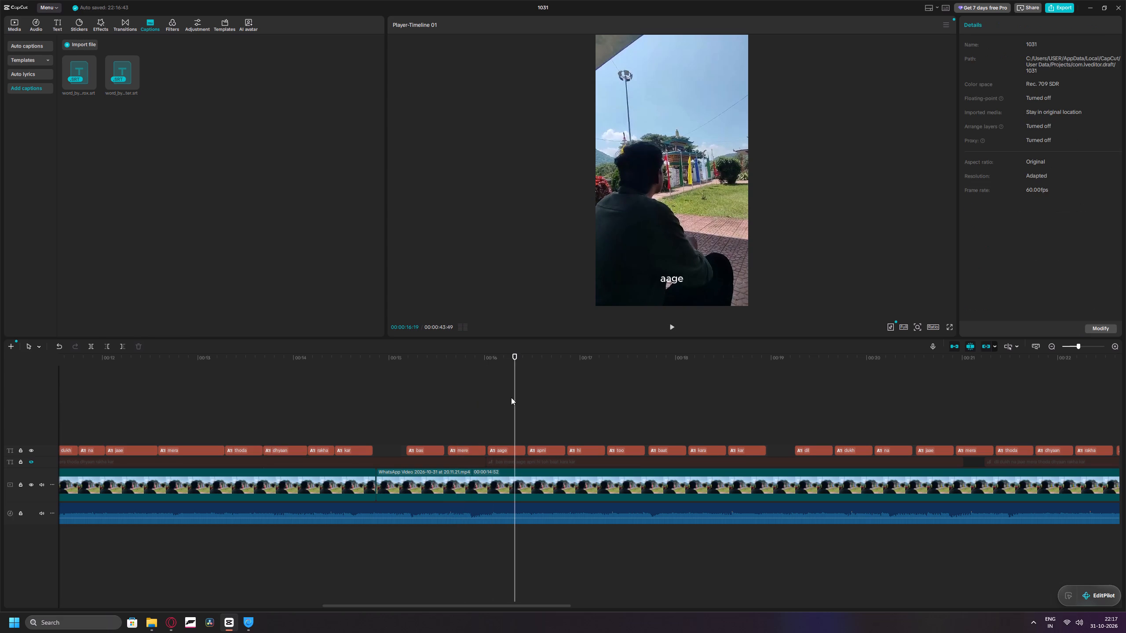
drag(511, 397, 477, 402)
drag(514, 395, 492, 399)
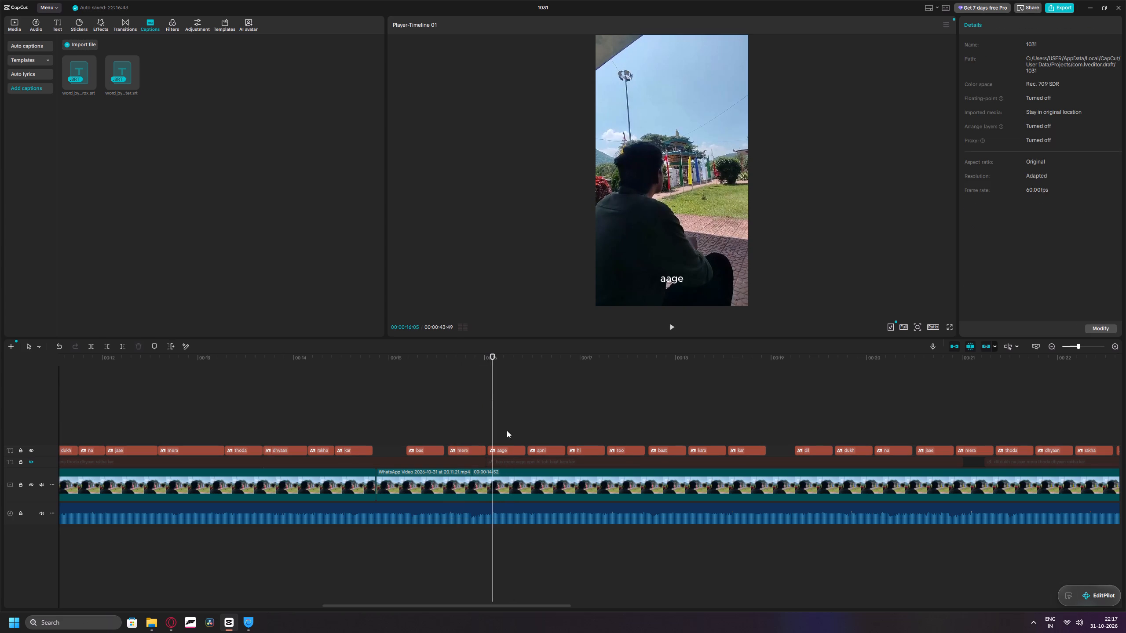
drag(508, 450, 545, 418)
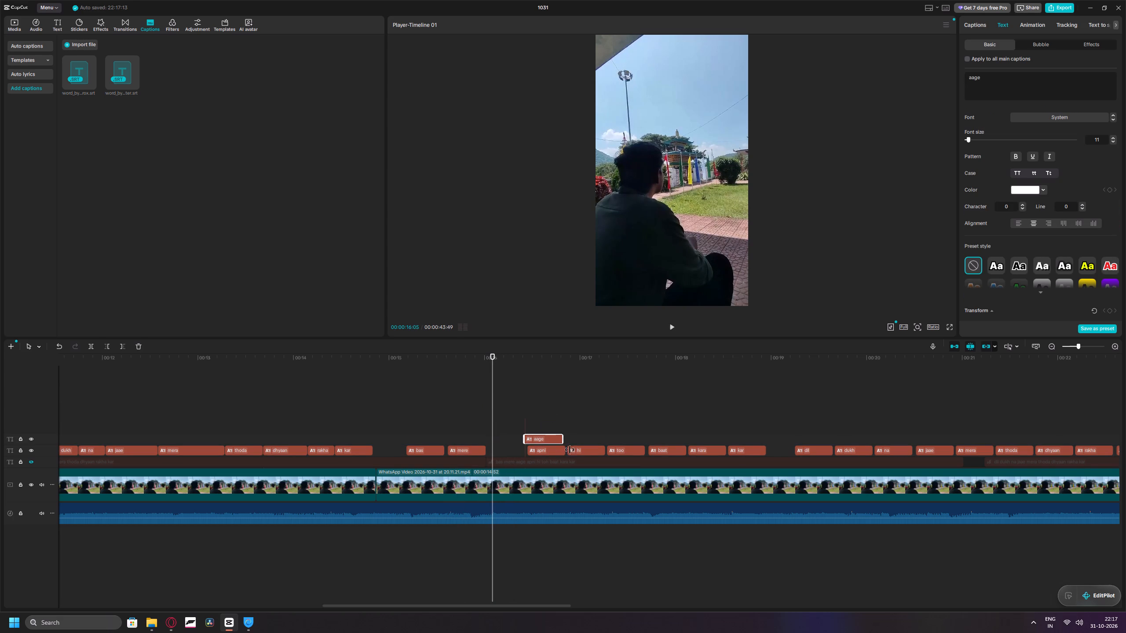
drag(474, 451, 514, 440)
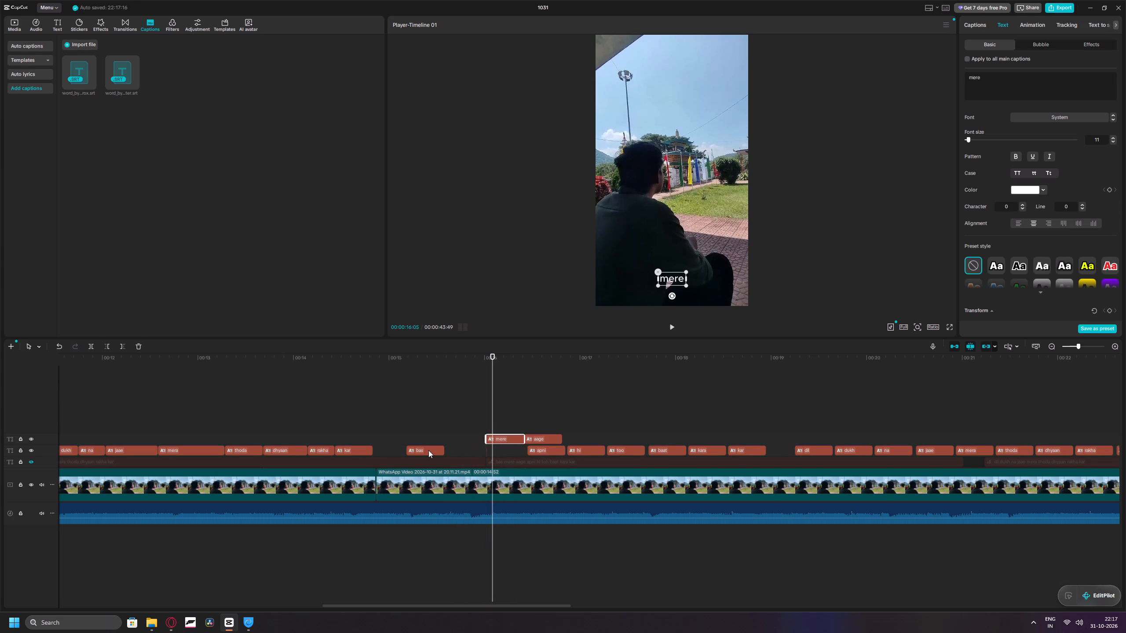
drag(425, 451, 510, 452)
drag(552, 451, 615, 429)
drag(588, 450, 597, 410)
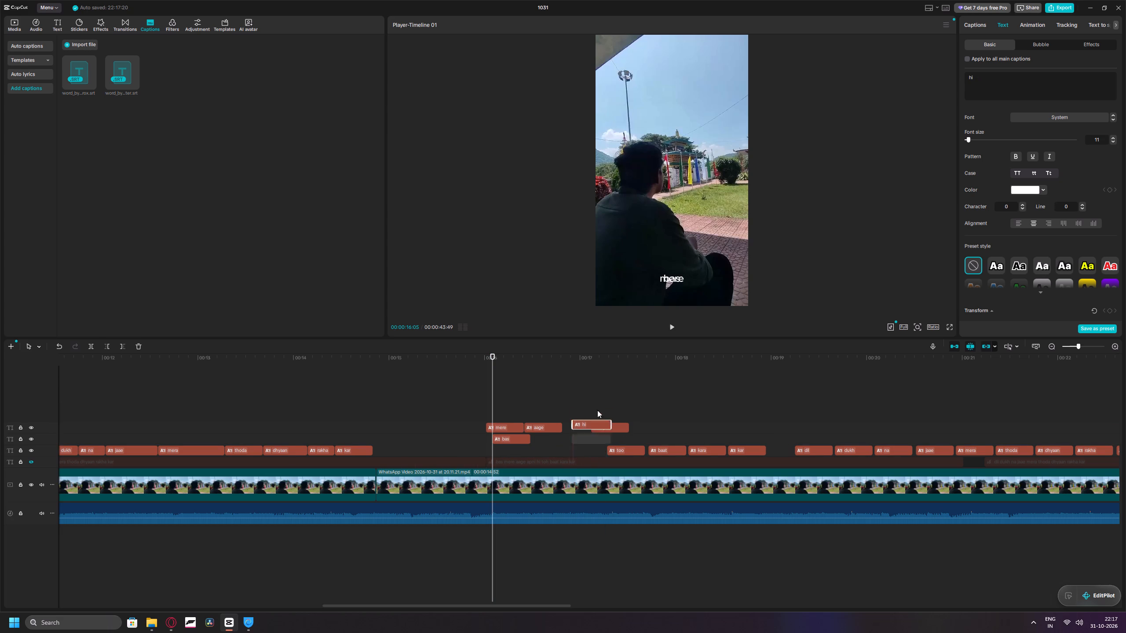
drag(597, 410, 602, 402)
drag(620, 450, 639, 407)
drag(663, 447, 680, 418)
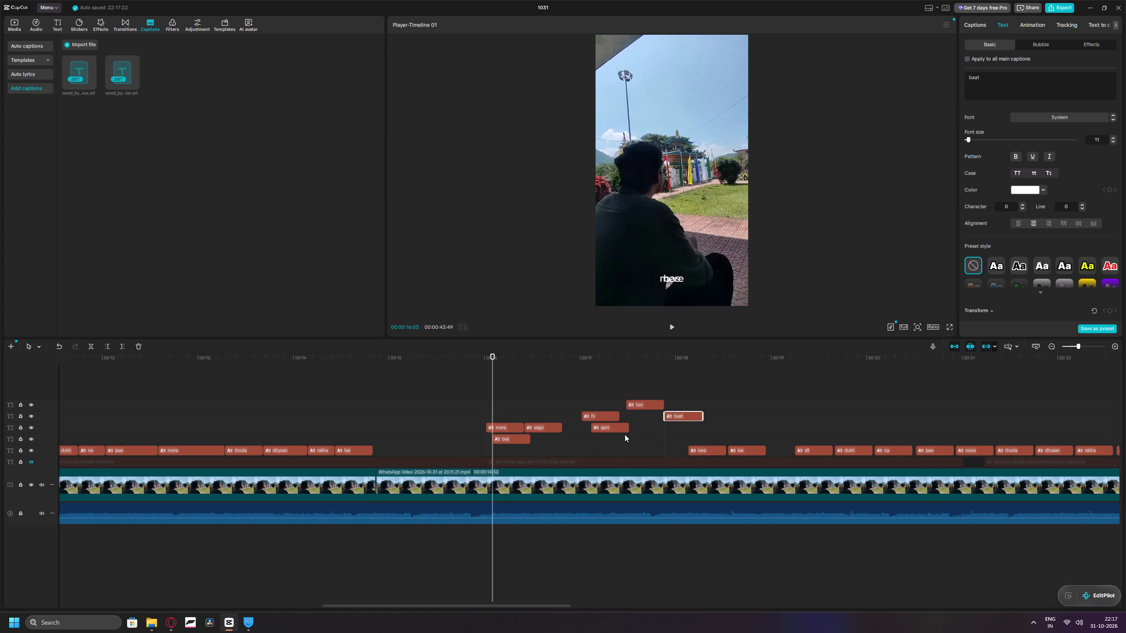
Place "bas" on the main caption row starting at about 16 s, play it, and trim its end to where the word finishes.
drag(503, 439, 502, 451)
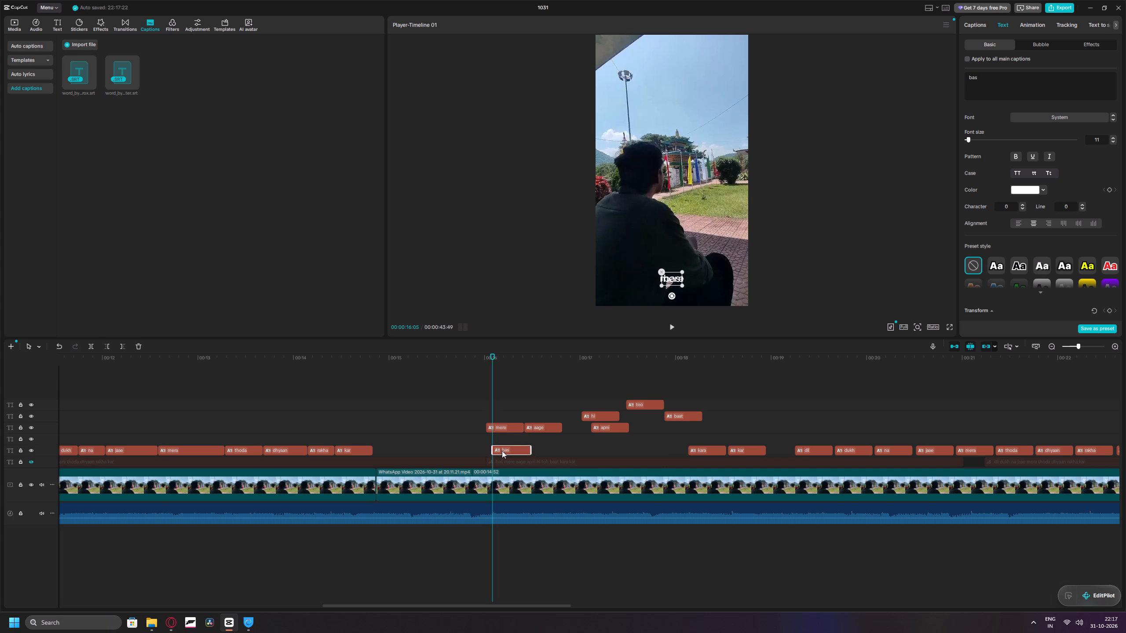
double_click(672, 331)
double_click(672, 331)
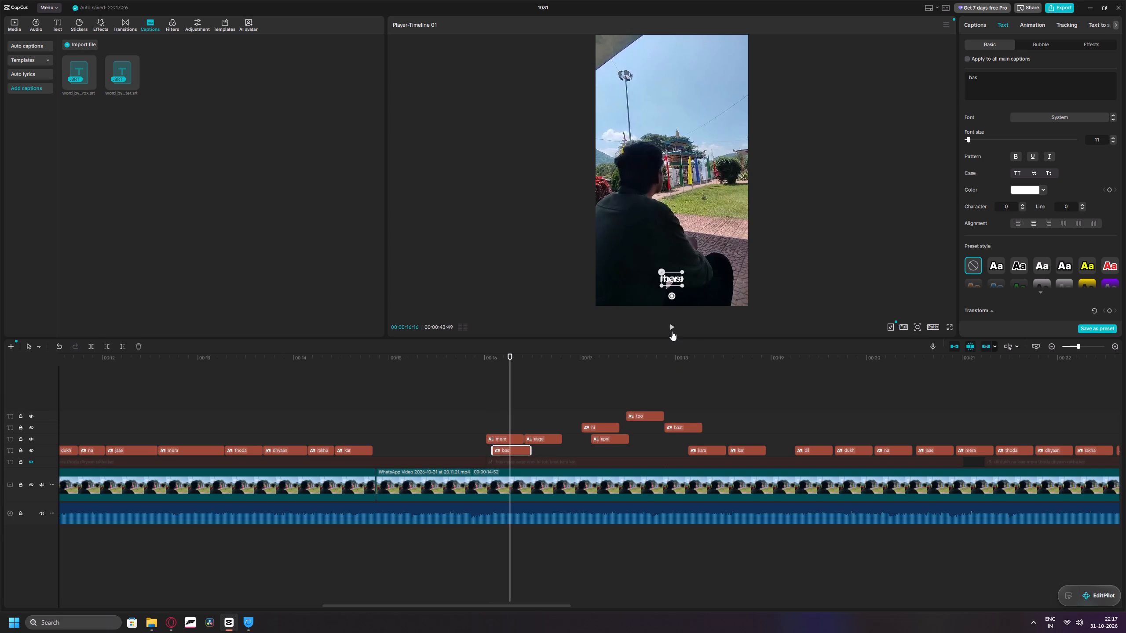
click(526, 418)
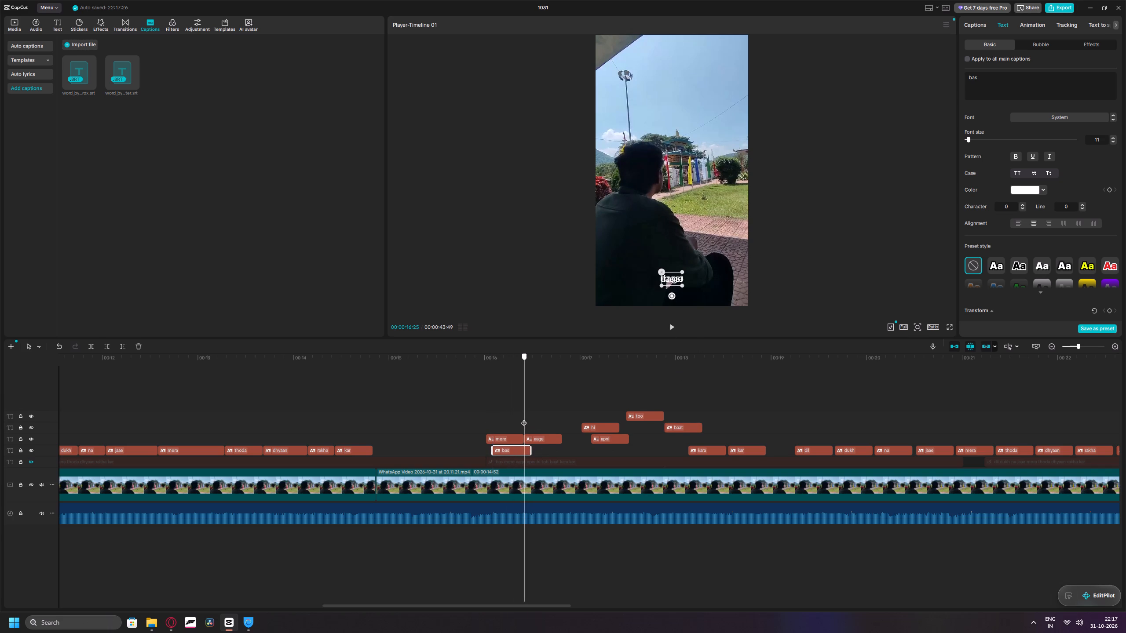
drag(529, 450, 522, 451)
Place "mere" directly after "bas" and "aage" directly after "mere" on the main caption row.
drag(502, 439, 537, 449)
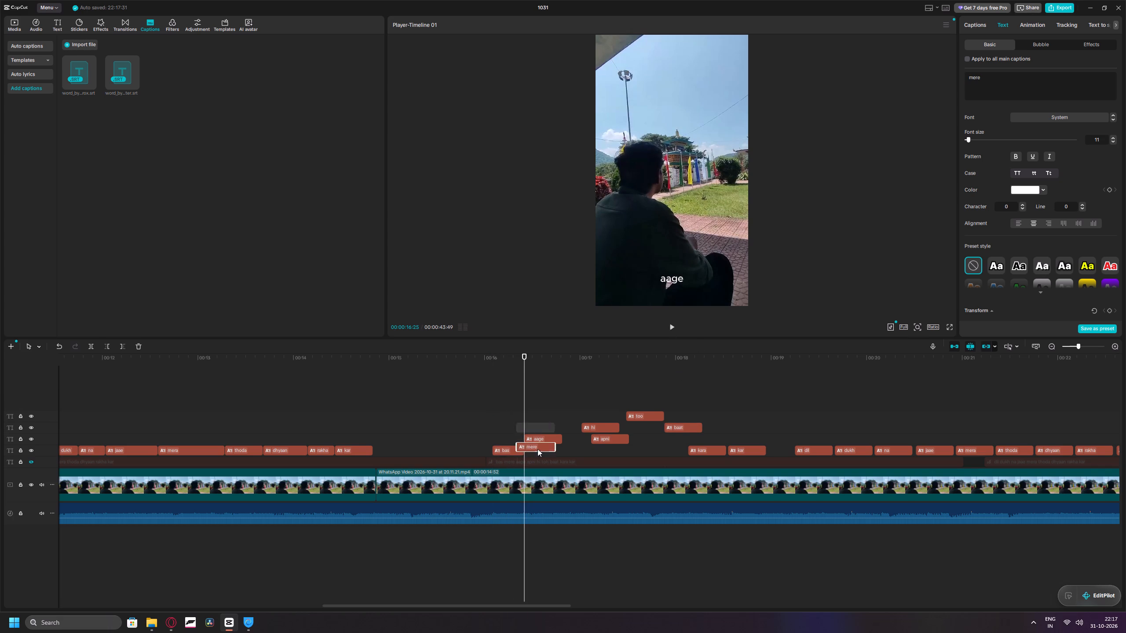
drag(537, 449, 540, 451)
drag(537, 437, 577, 447)
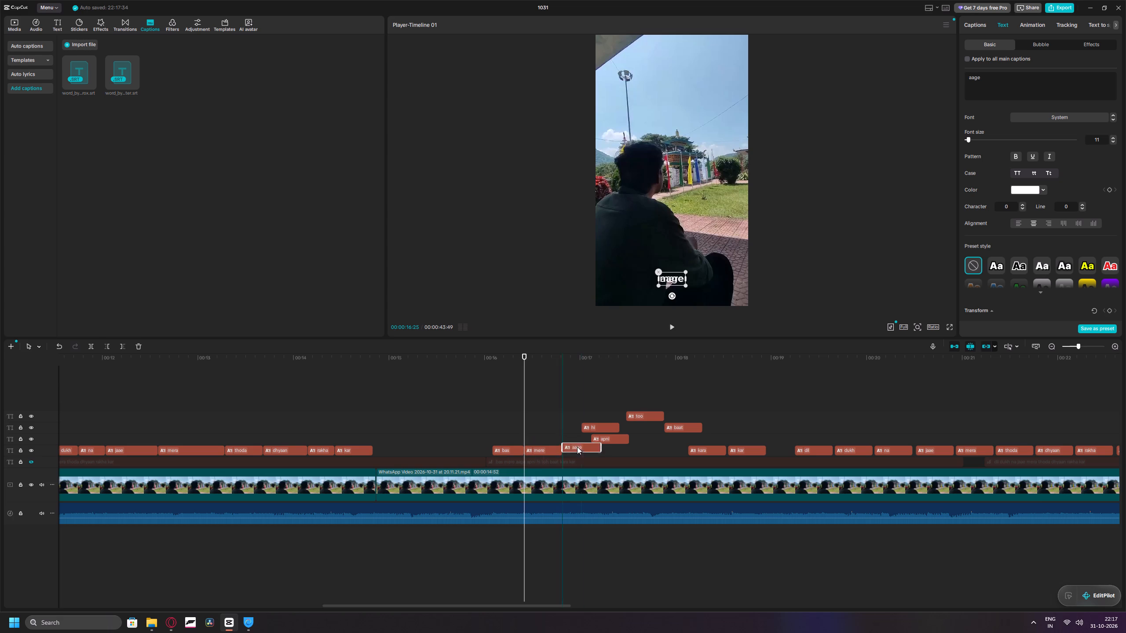
drag(577, 447, 576, 449)
Play through "aage", move the overlapping "apni" and "hi" later on upper rows, and extend "aage" to the start of "too".
triple_click(673, 327)
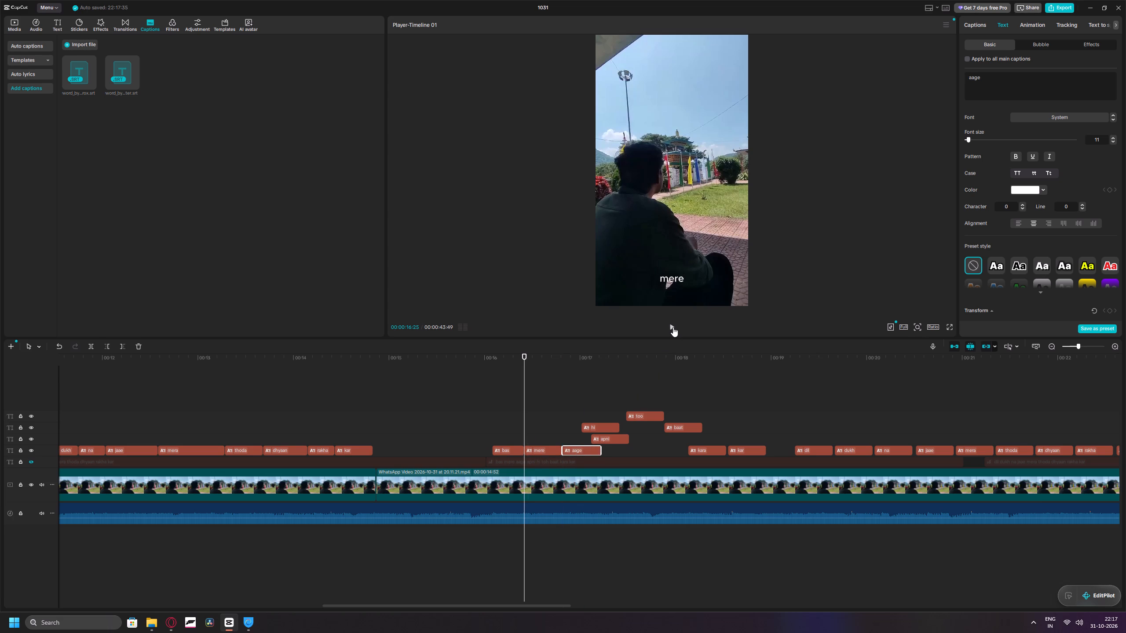
triple_click(673, 327)
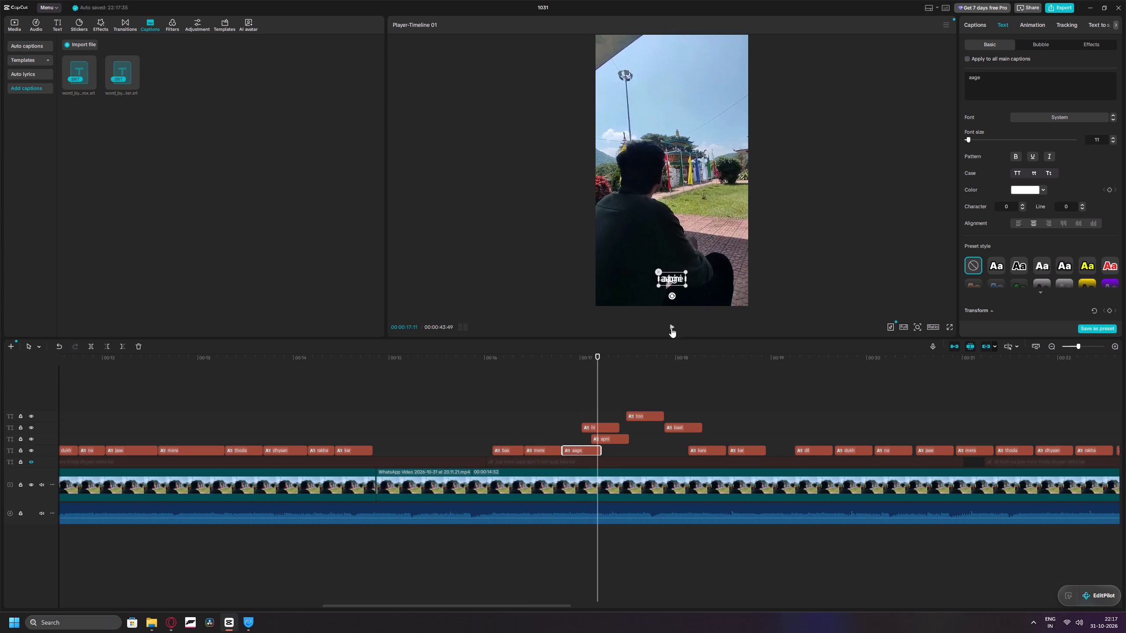
drag(614, 440, 719, 400)
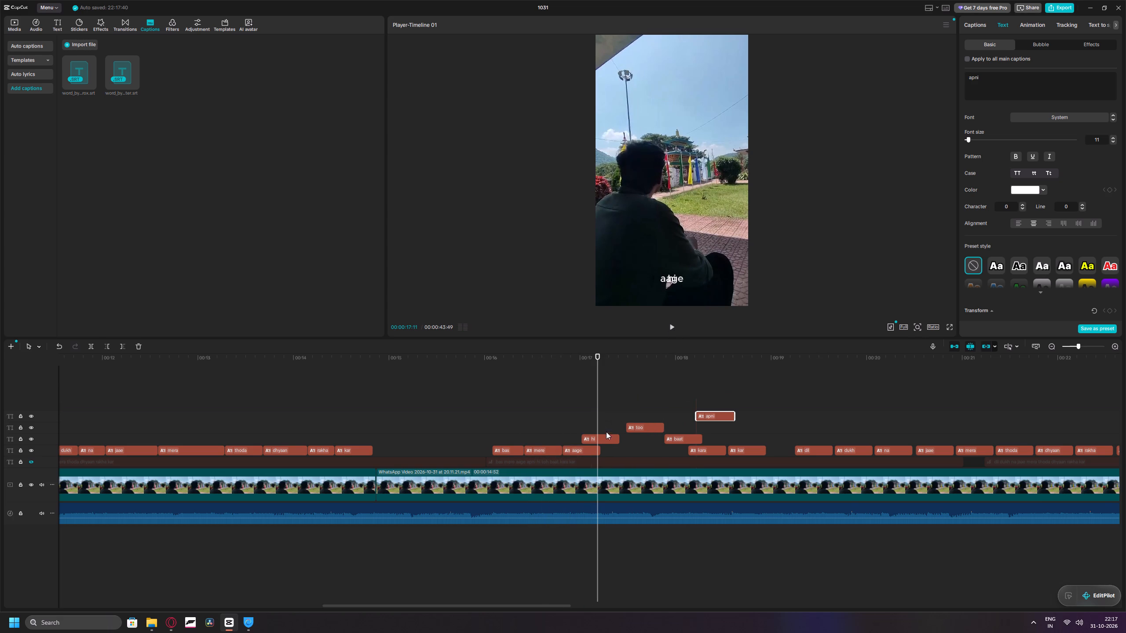
drag(606, 434, 669, 404)
double_click(672, 327)
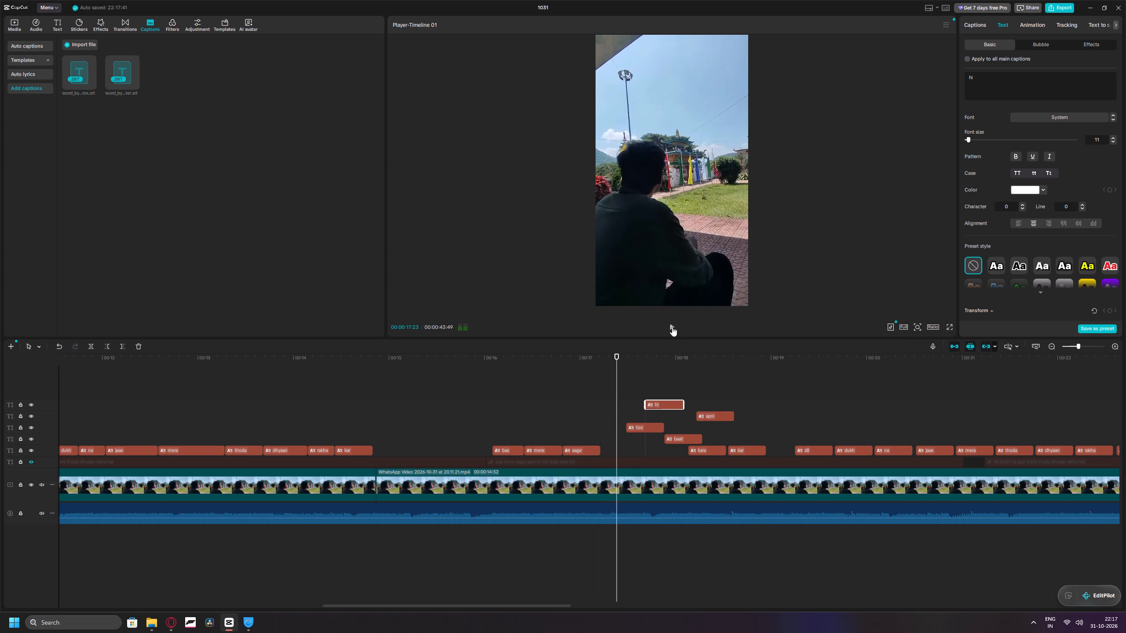
drag(599, 447, 600, 447)
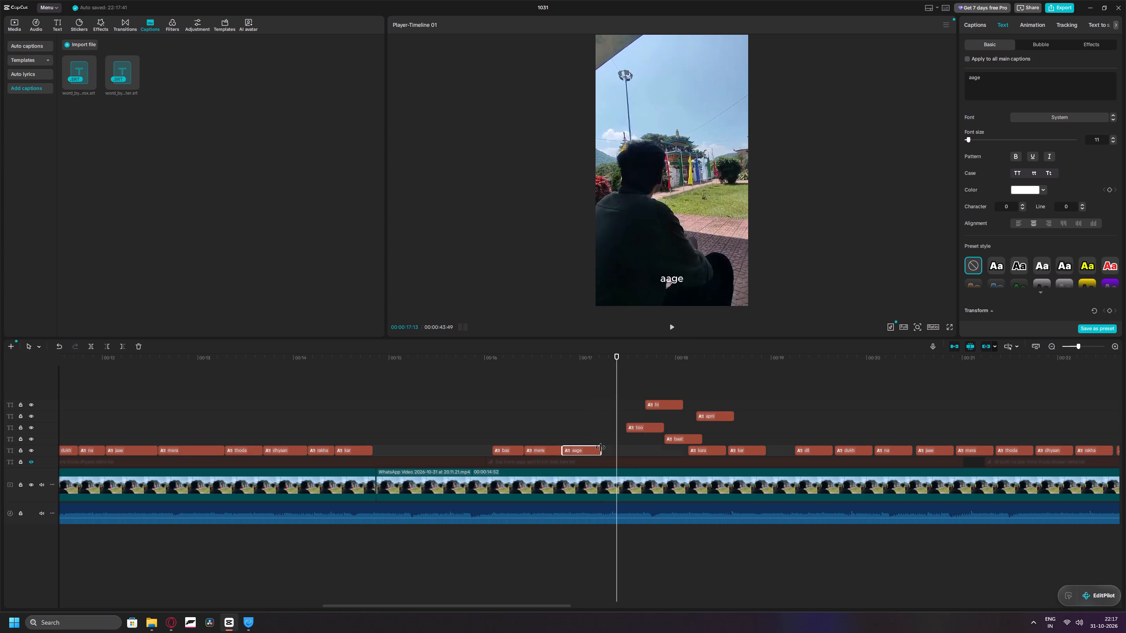
drag(600, 447, 614, 448)
double_click(671, 327)
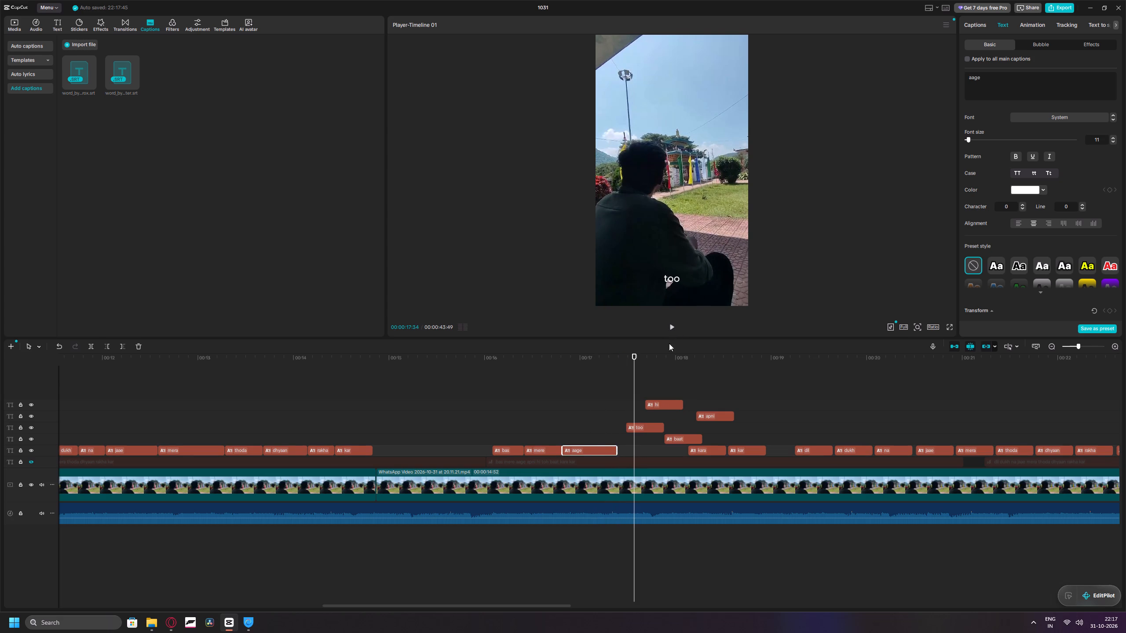
drag(617, 452, 625, 452)
Replay from "aage" onward to hear the following words, and place "too" directly after "aage" on the main caption row.
double_click(675, 327)
double_click(674, 327)
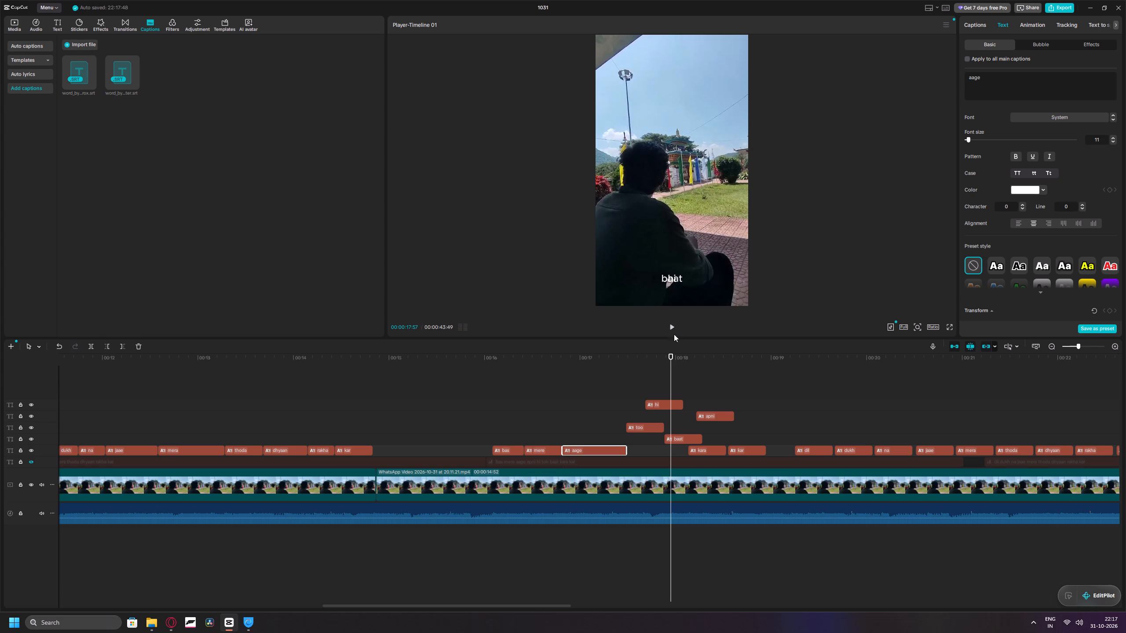
drag(669, 373, 574, 382)
click(676, 324)
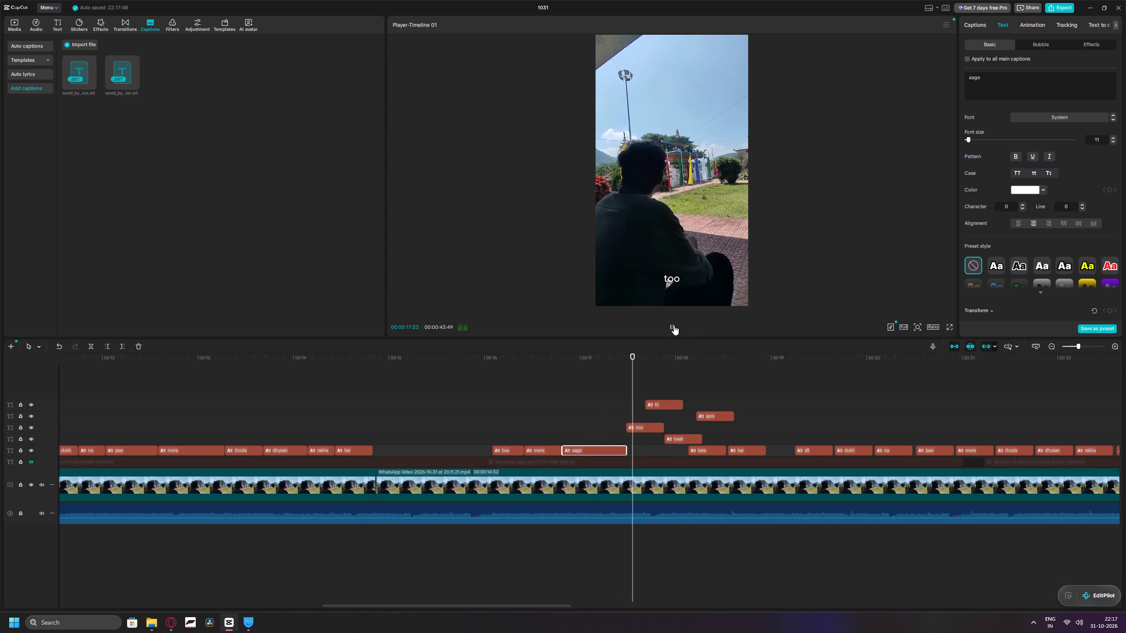
click(674, 325)
click(674, 325)
click(674, 325)
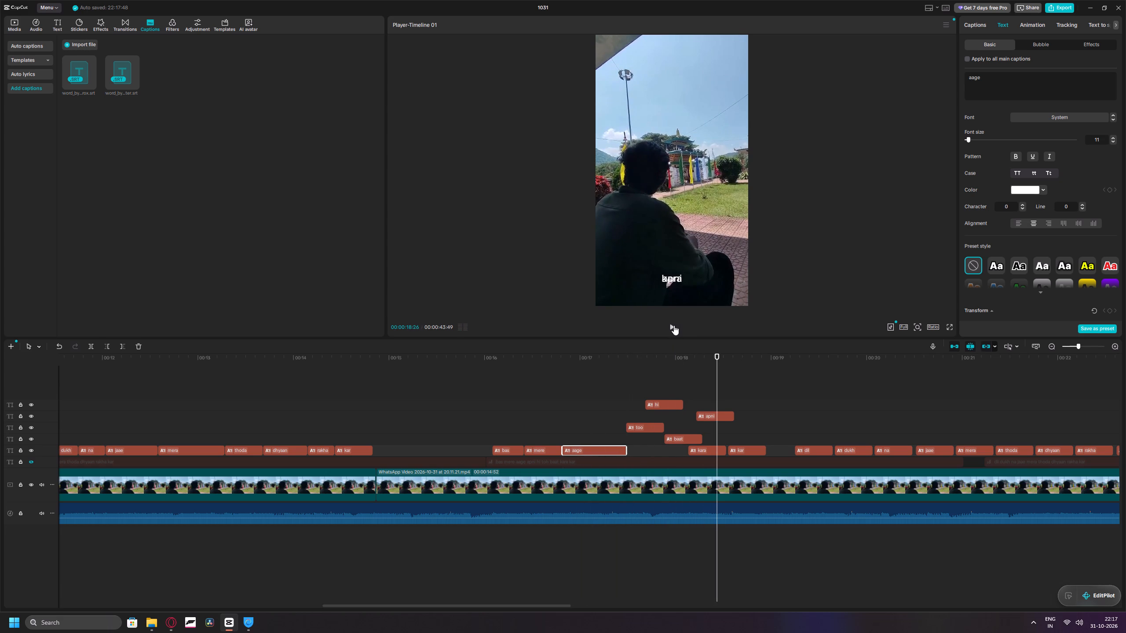
drag(713, 395, 637, 400)
click(686, 377)
drag(683, 383, 627, 387)
drag(639, 424, 639, 448)
Move "baat" and the word after it later on upper rows, and place "apni" directly after "too" on the main row.
drag(678, 437, 710, 407)
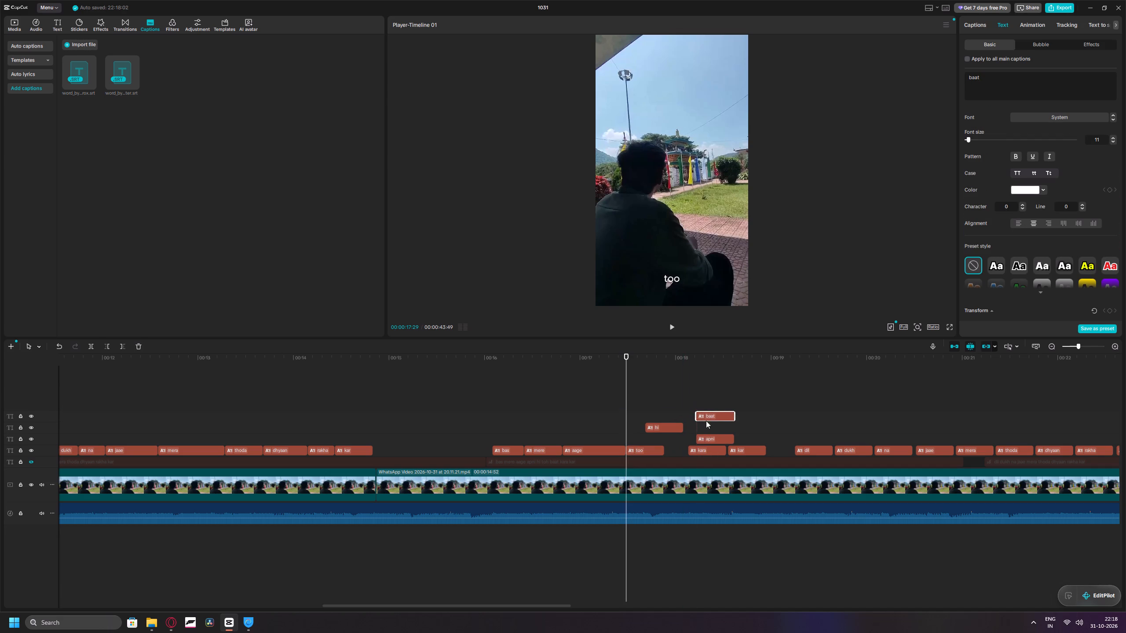
drag(698, 449, 742, 426)
drag(711, 436, 685, 444)
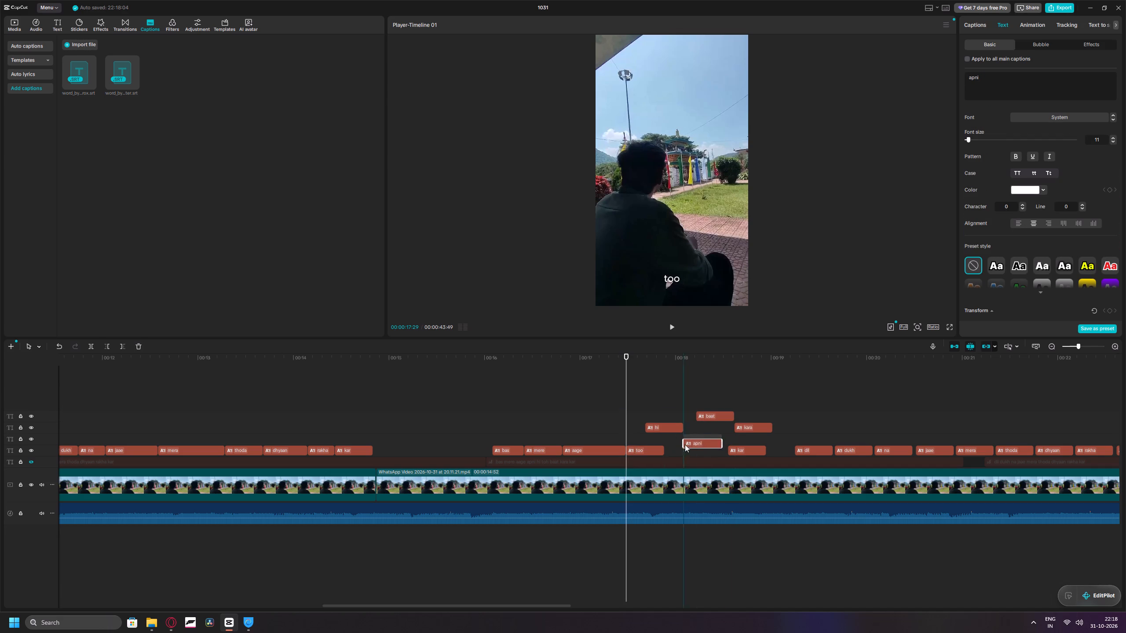
drag(685, 444, 679, 448)
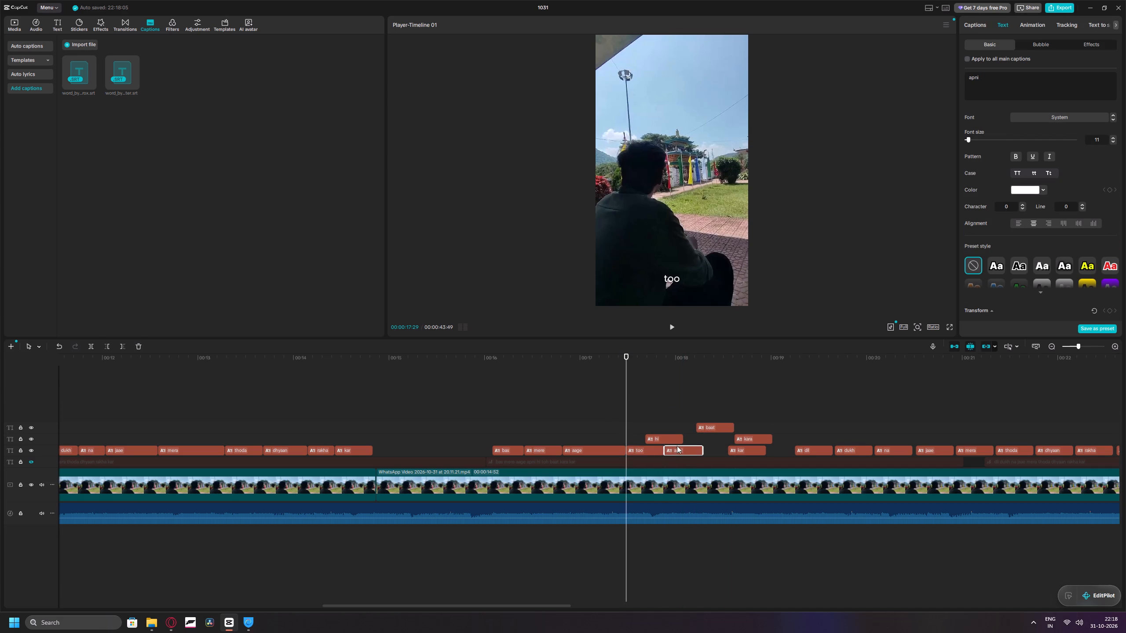
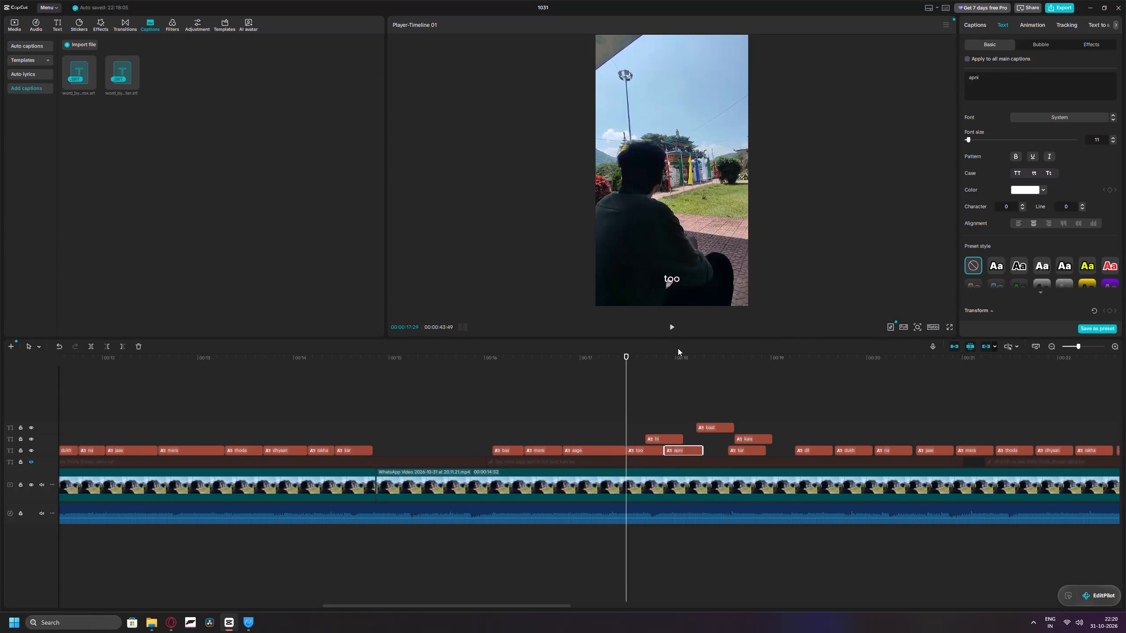
Make room on the main row by trimming the start of "dil" and moving "kar" later, and place "hi" directly after "apni".
triple_click(673, 329)
triple_click(673, 329)
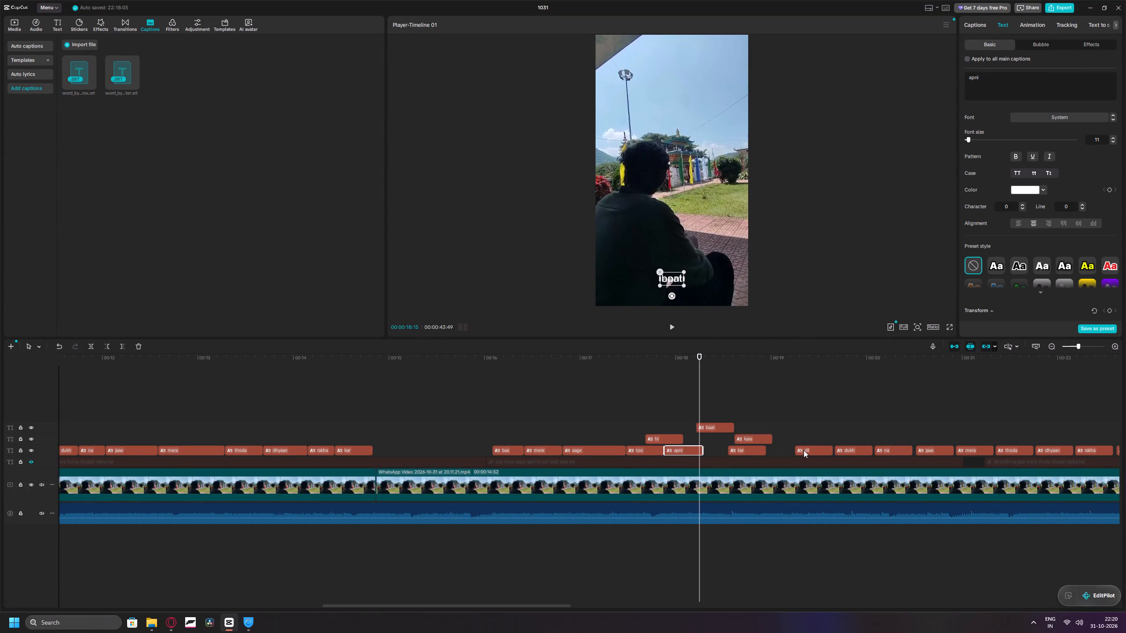
drag(796, 450, 821, 449)
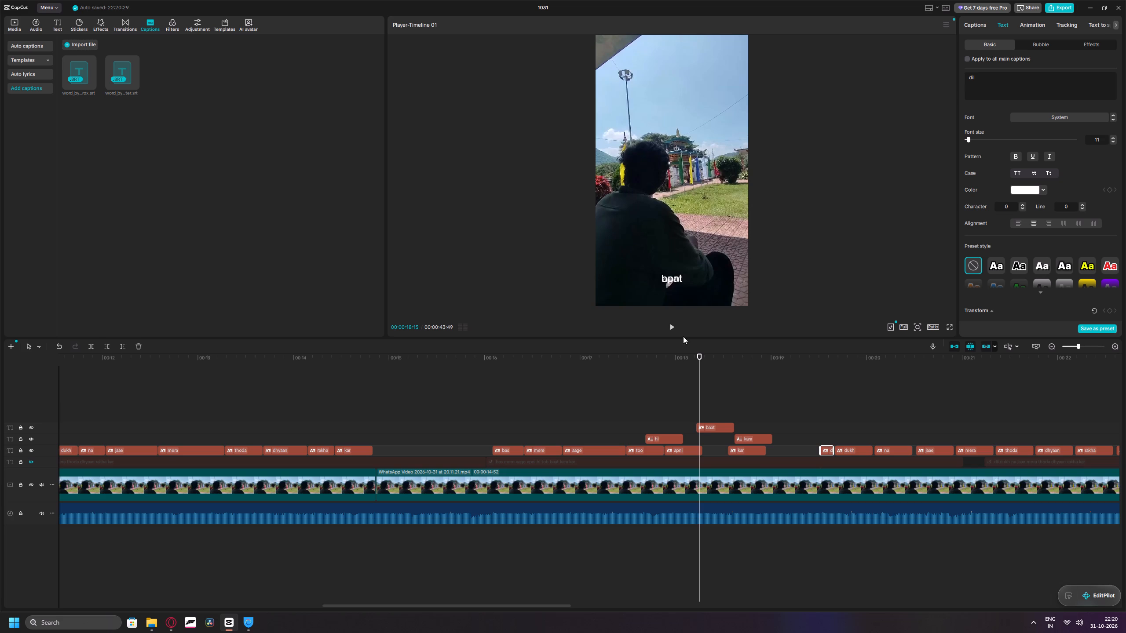
drag(749, 452, 790, 451)
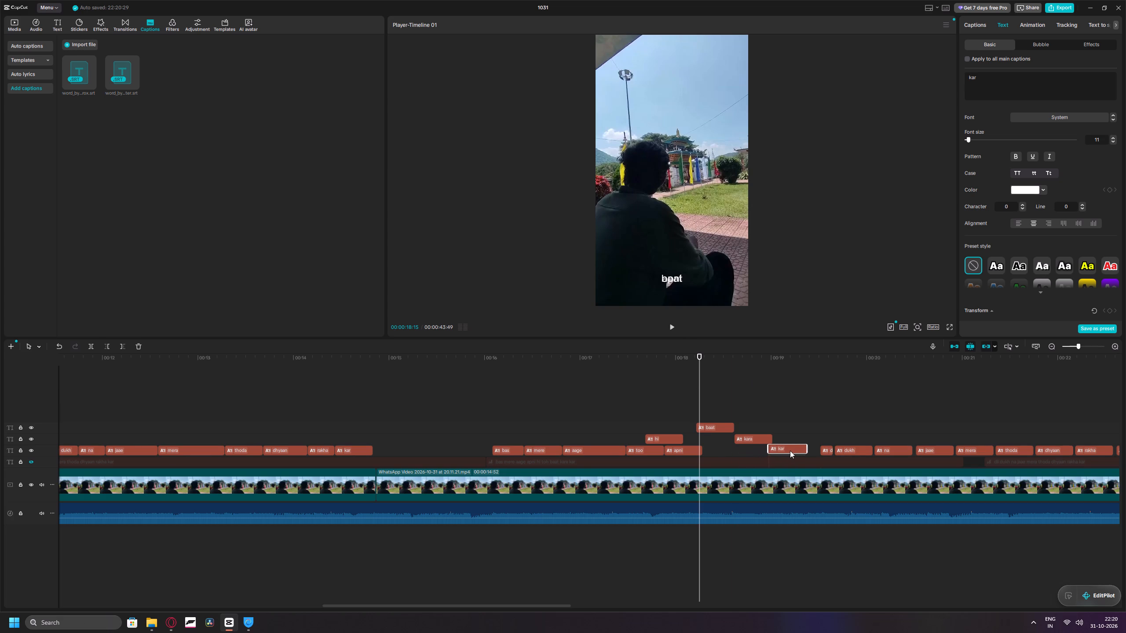
drag(790, 451, 794, 451)
drag(667, 435, 726, 448)
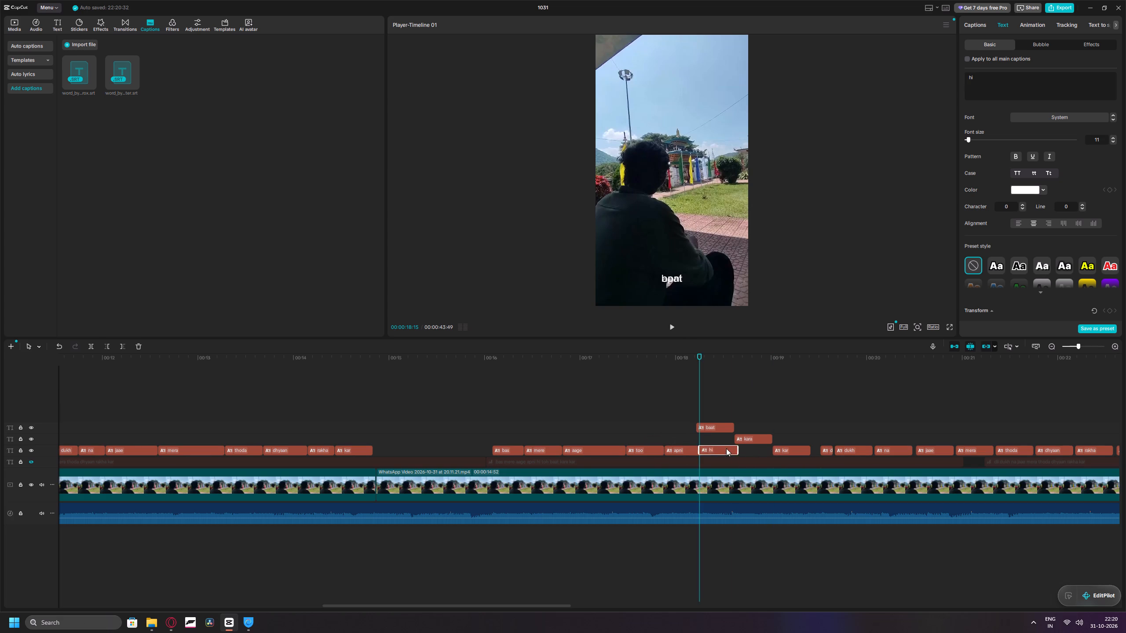
drag(726, 448, 725, 447)
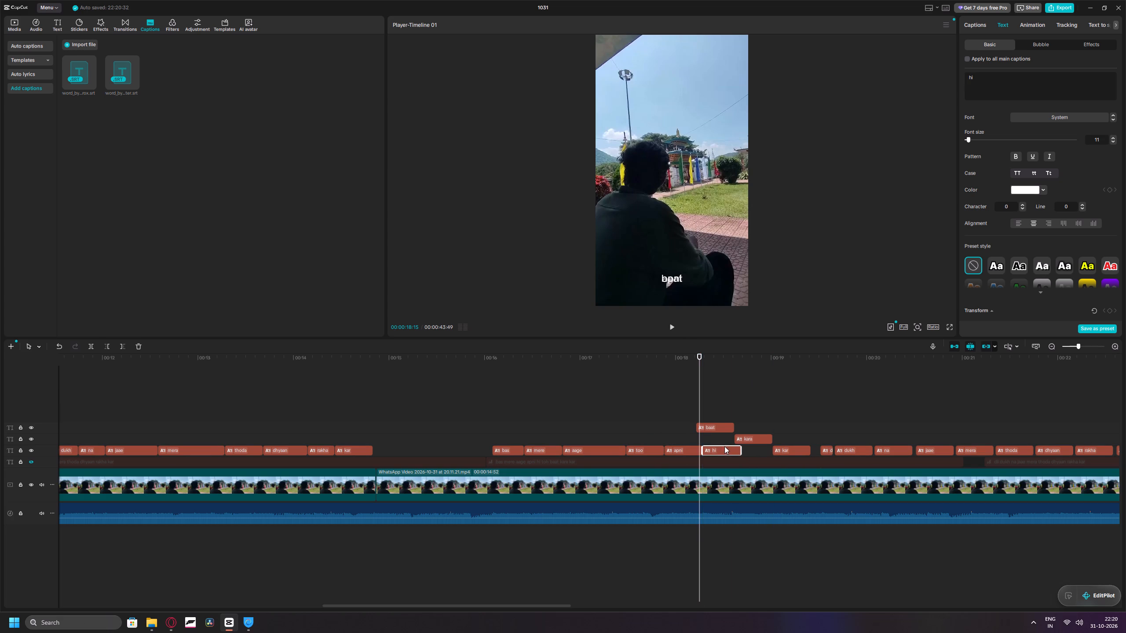
Replay the line from "bas" and reorder the main caption row so "apni", "hi" and "too" directly follow "aage" in that order.
click(672, 330)
click(672, 330)
double_click(672, 330)
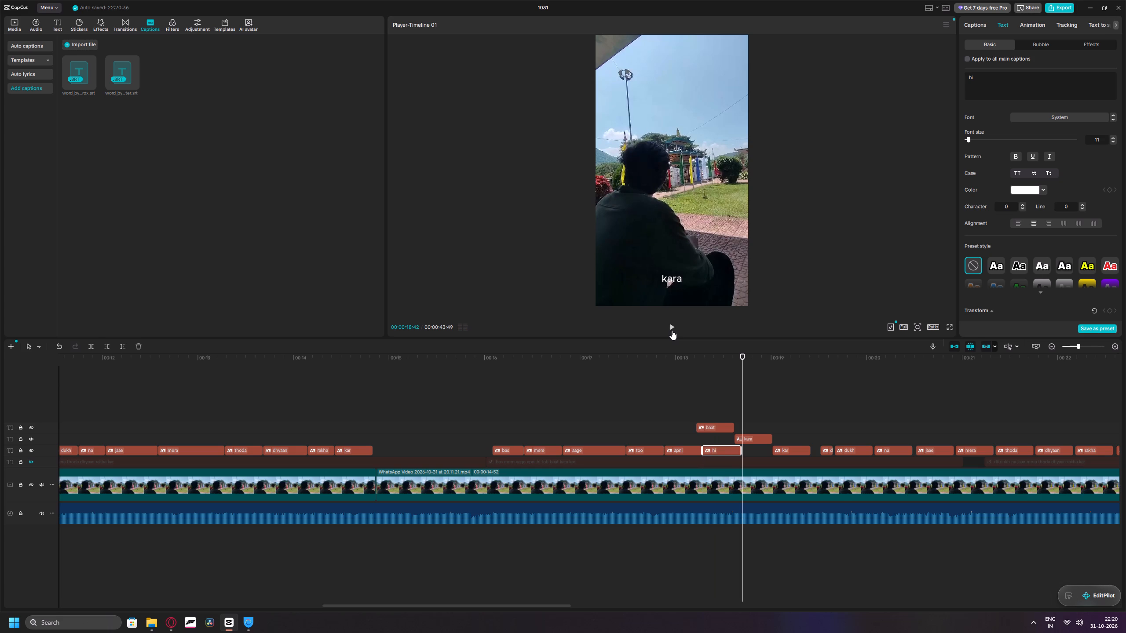
double_click(672, 330)
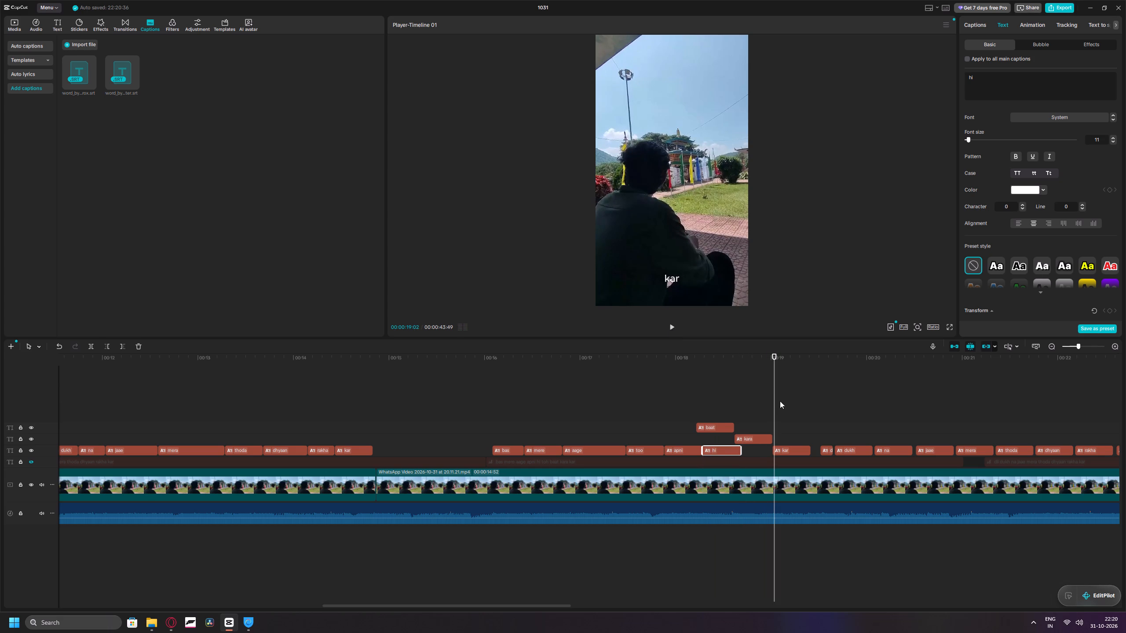
drag(775, 394, 494, 394)
click(669, 325)
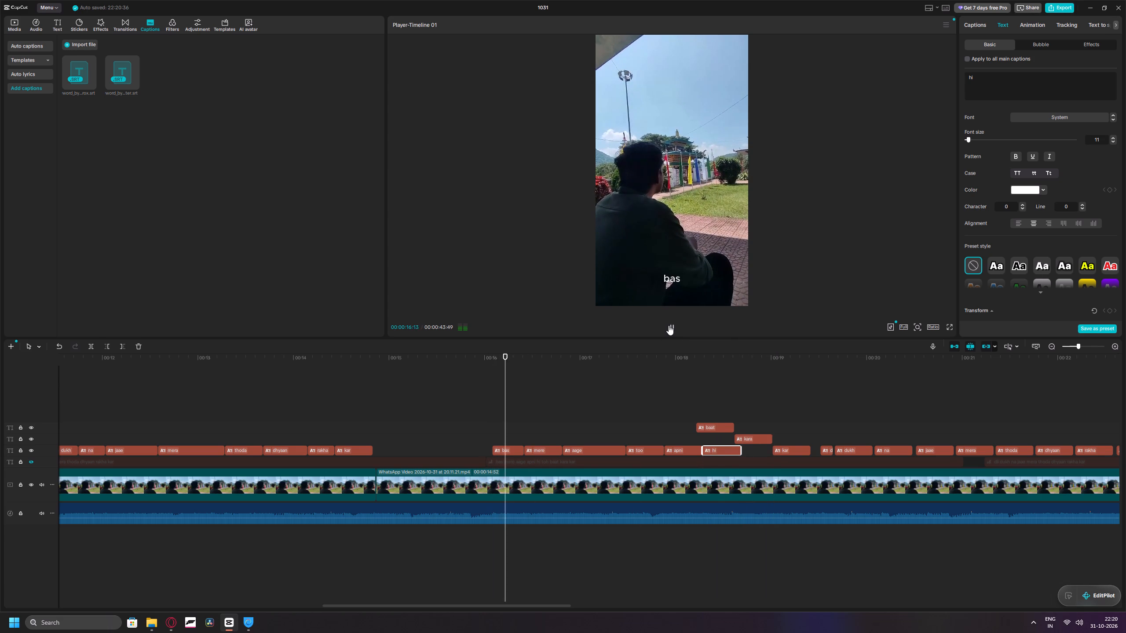
click(669, 325)
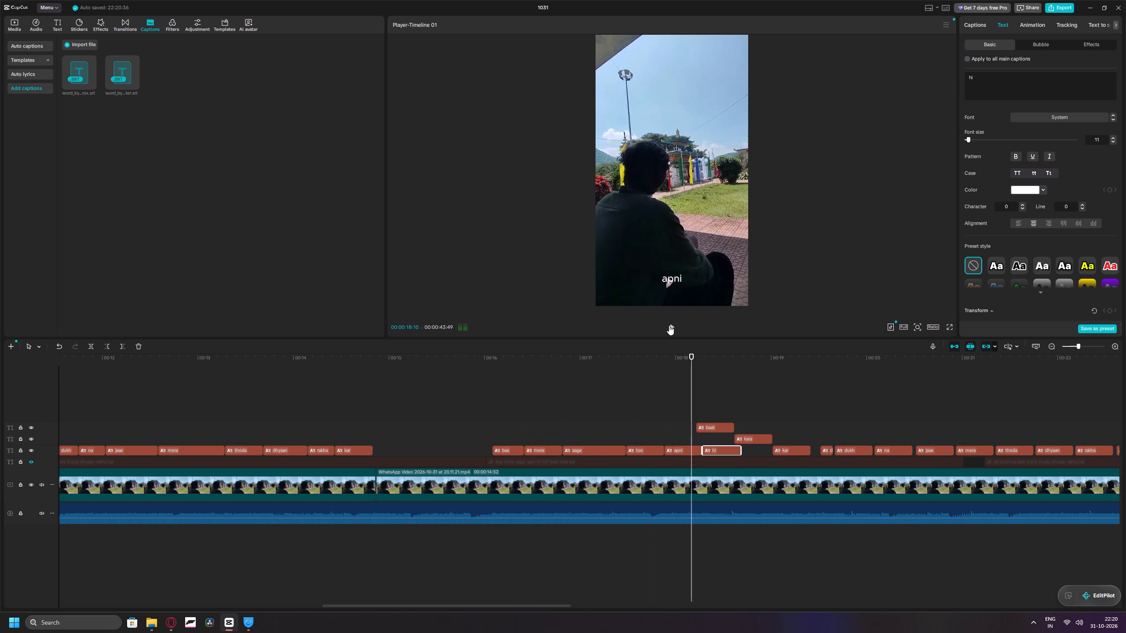
drag(653, 451, 654, 427)
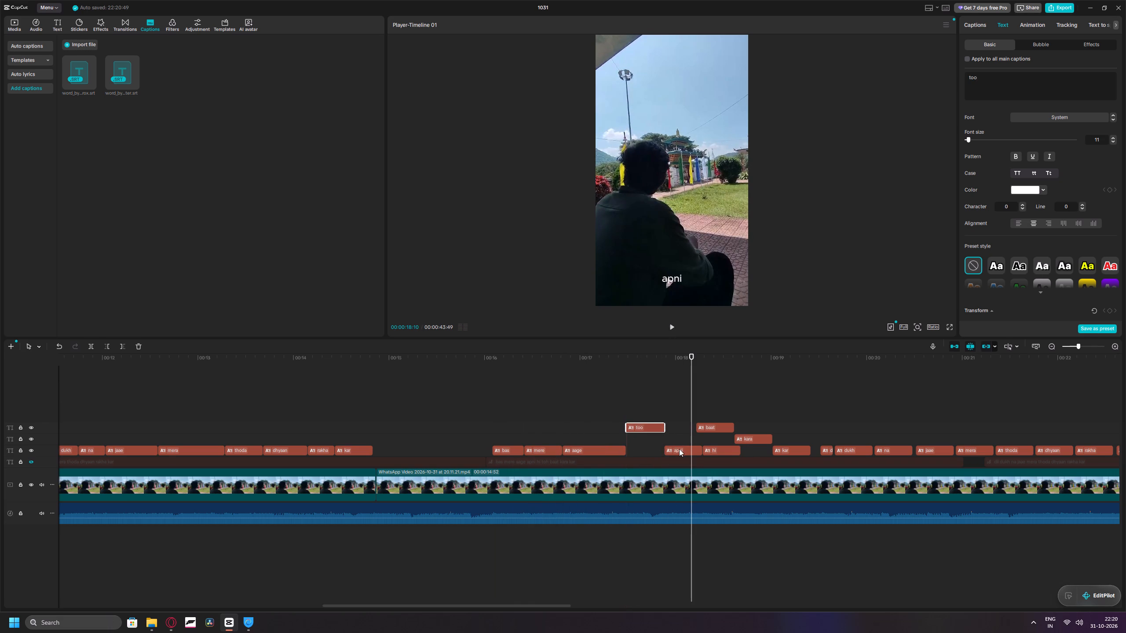
drag(679, 449, 639, 450)
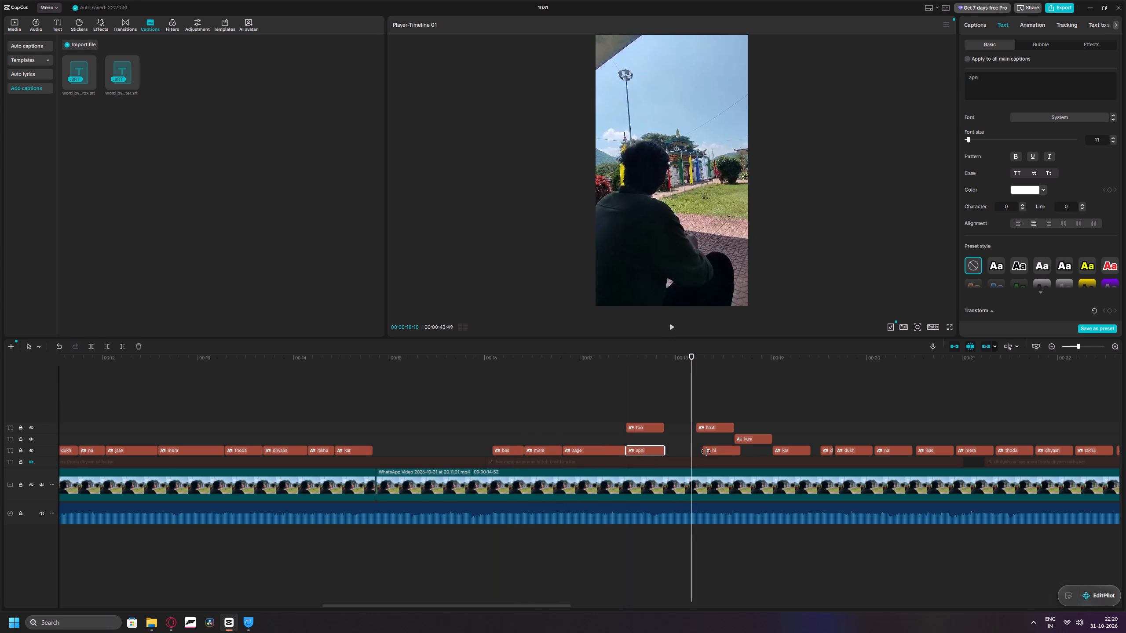
drag(715, 451, 676, 451)
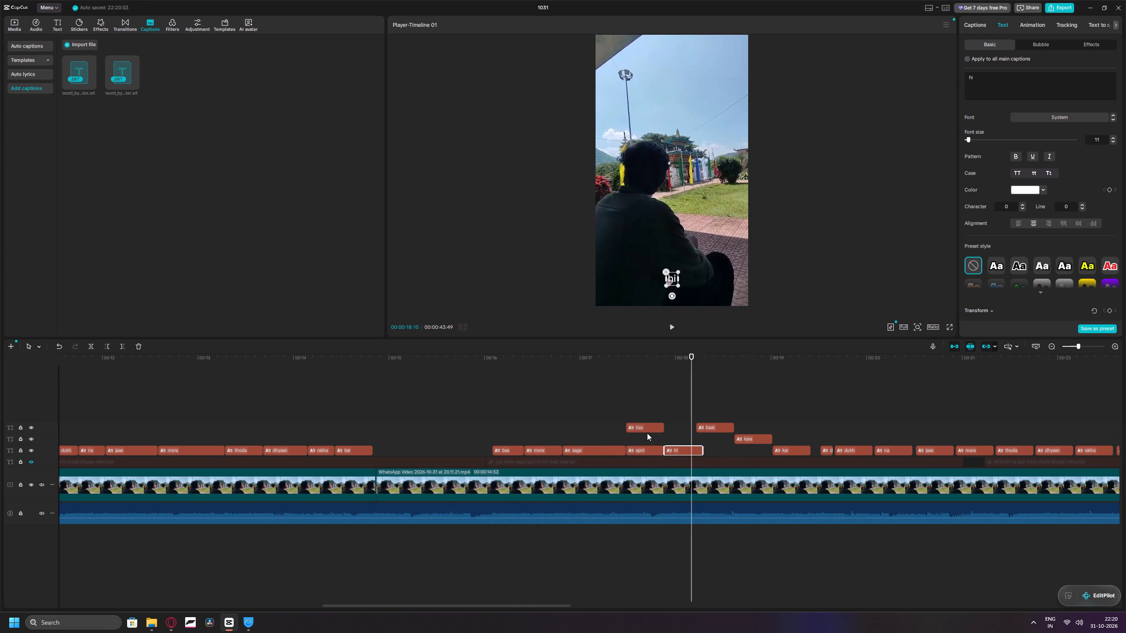
drag(640, 425, 717, 449)
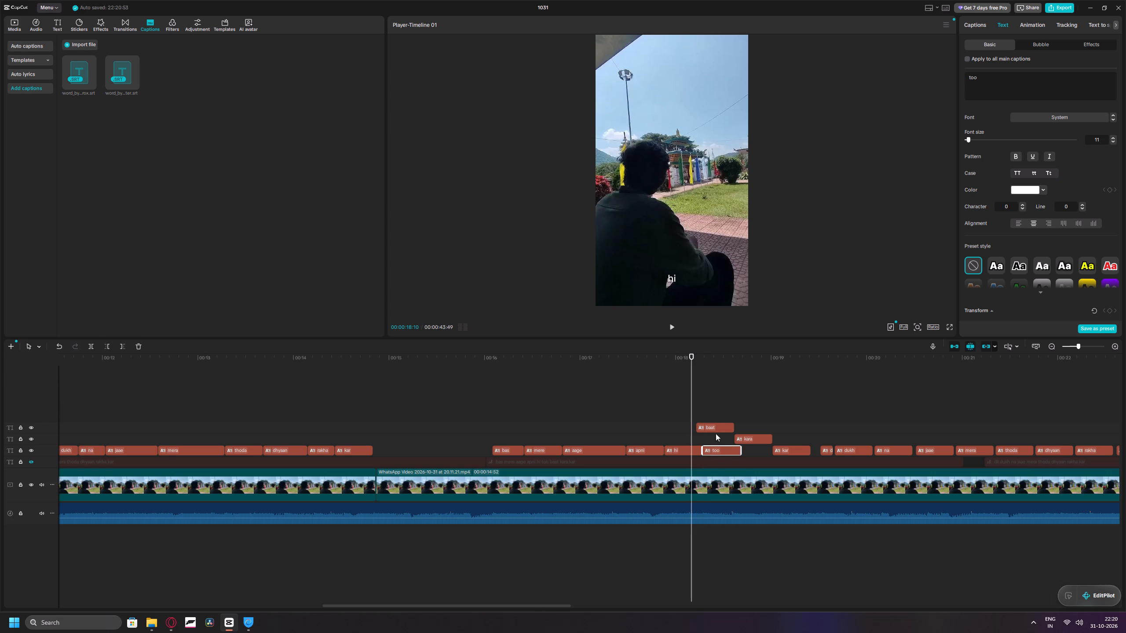
Play in short bursts from "hi" through "na", replaying around "dil" and "dukh", to hear when the following words are sung.
double_click(671, 327)
double_click(671, 327)
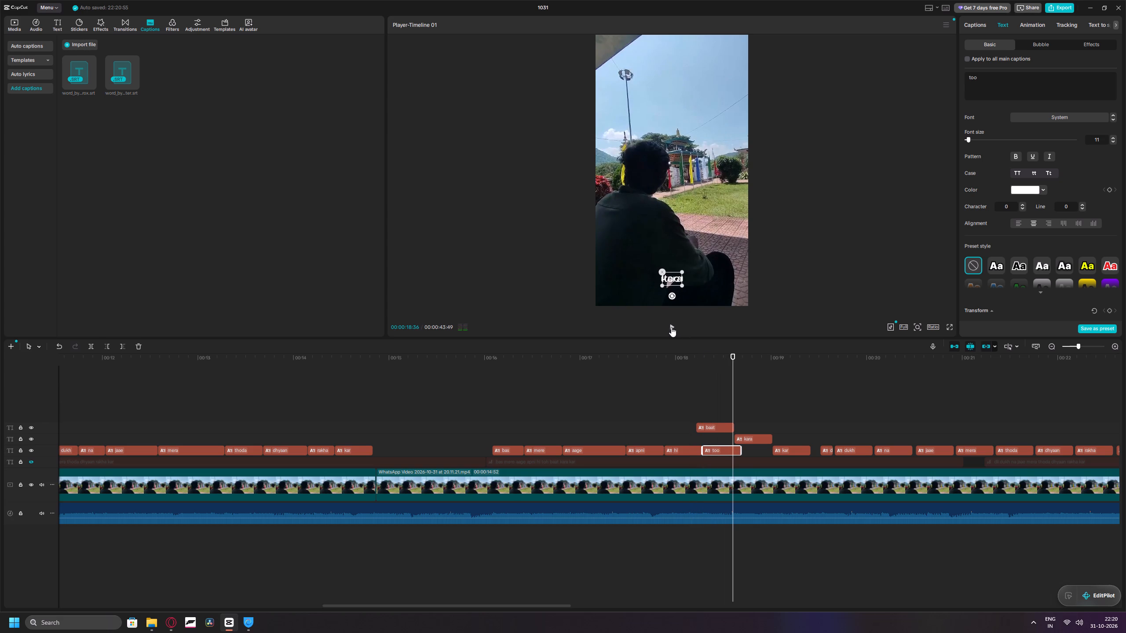
double_click(671, 327)
triple_click(671, 327)
triple_click(671, 327)
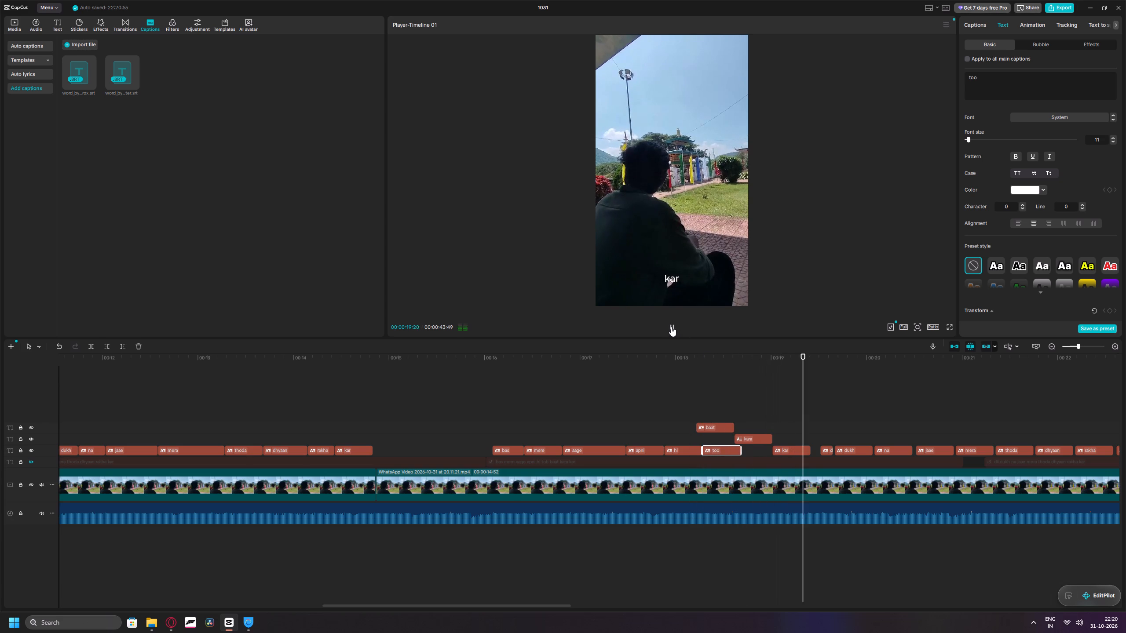
triple_click(671, 327)
triple_click(671, 327)
click(671, 327)
click(671, 327)
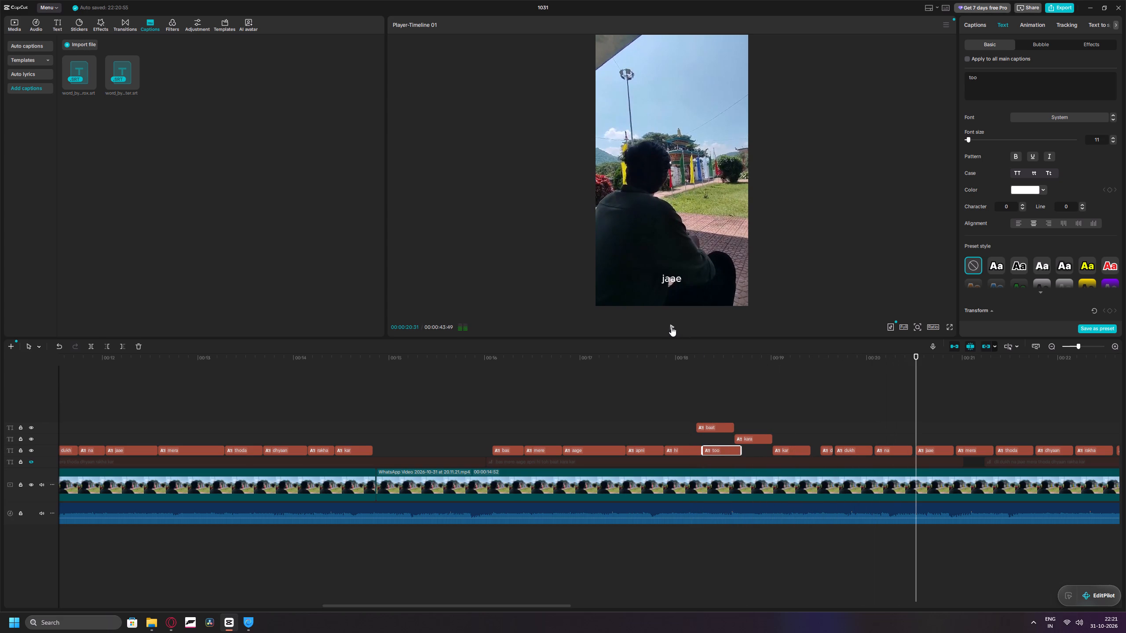
drag(916, 396, 793, 400)
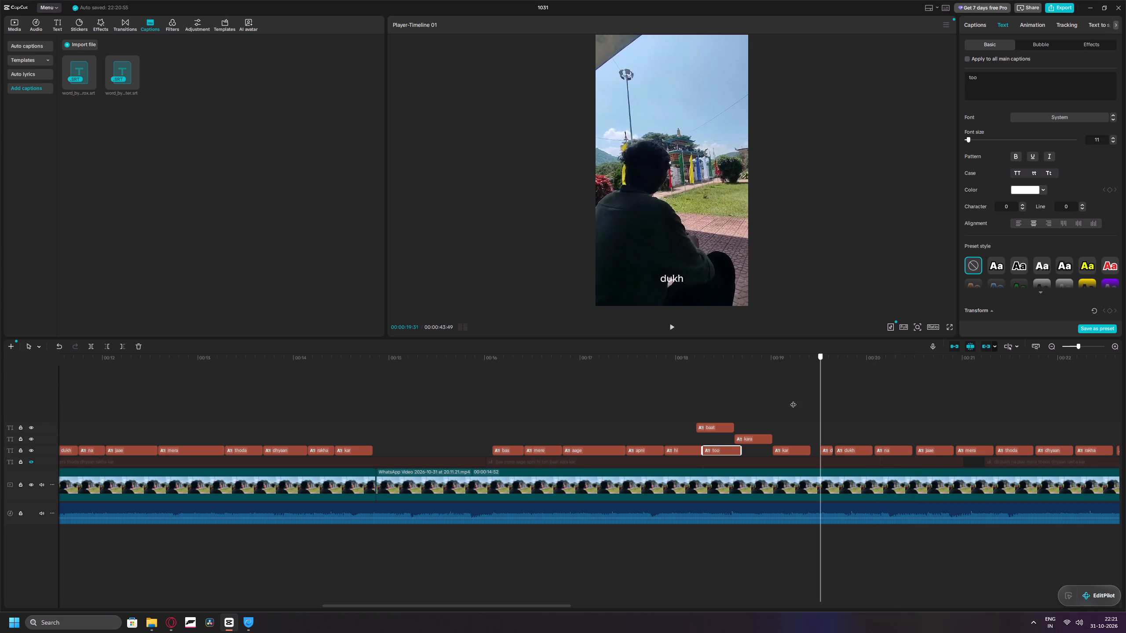
drag(793, 400, 788, 400)
triple_click(673, 322)
click(673, 322)
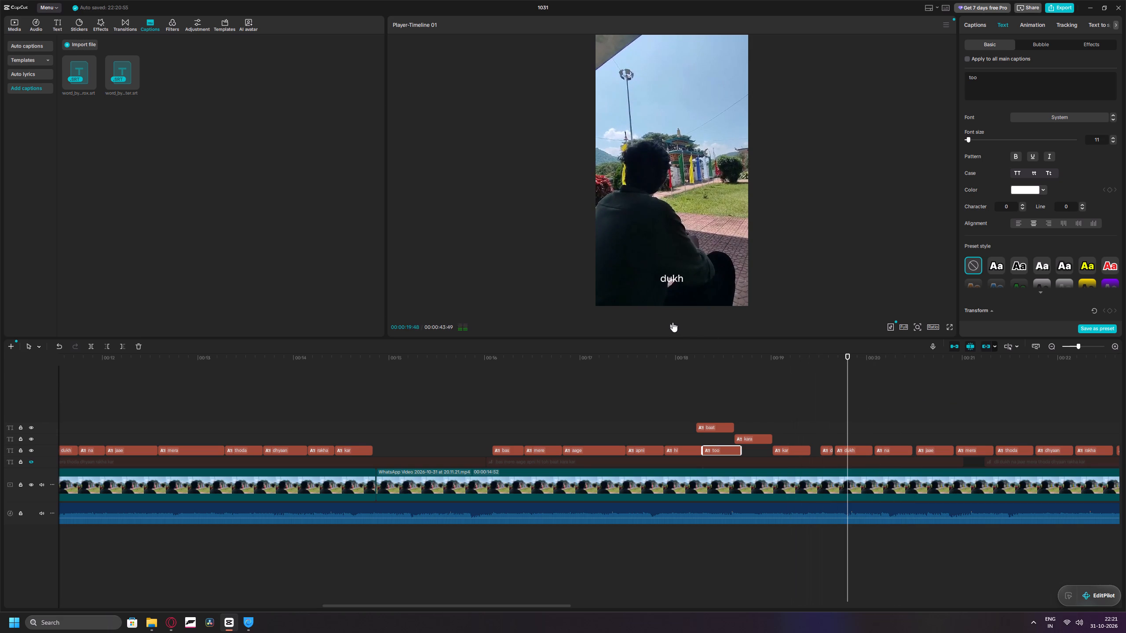
double_click(673, 322)
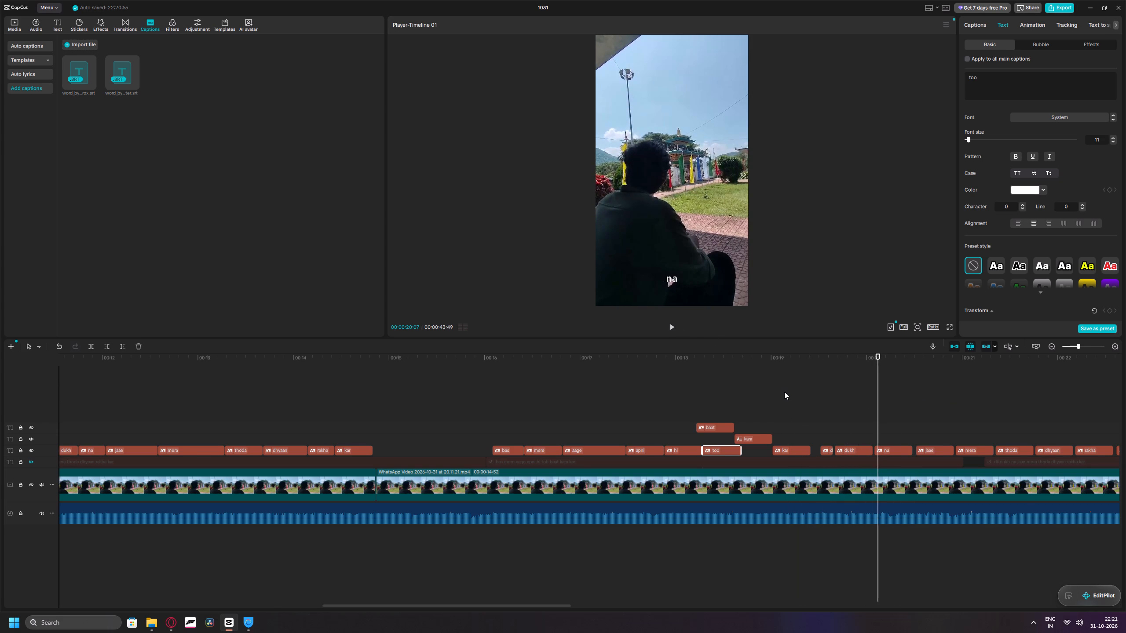
Select all captions from "dil" to the last word and shift them later together so they finish near the video's end.
ctrl+scroll(784, 392, down, 11)
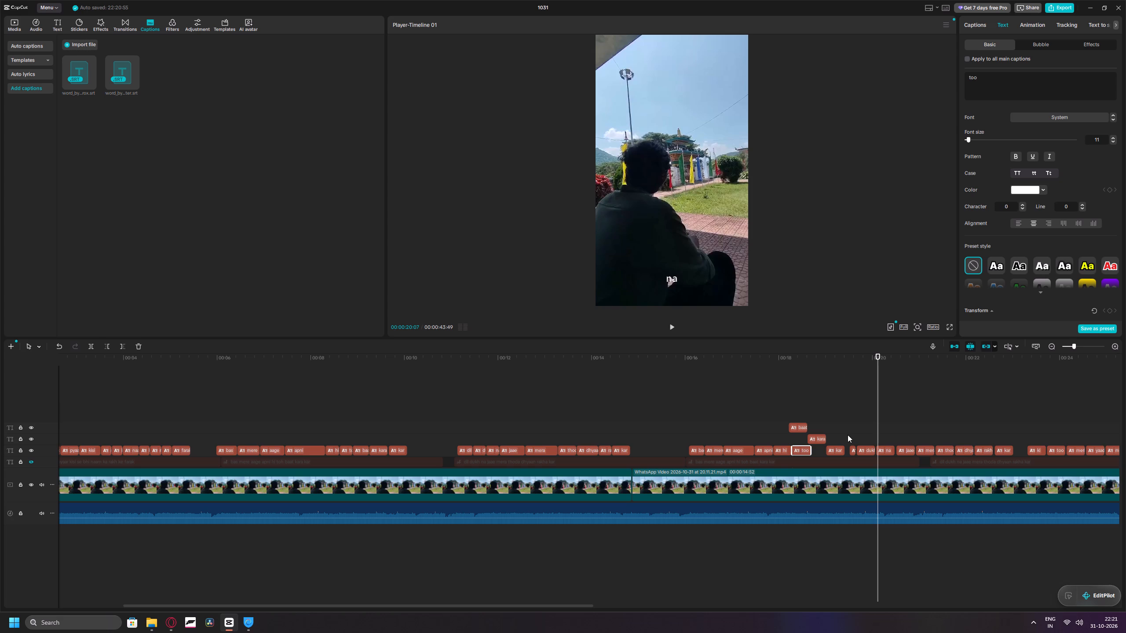
drag(848, 434, 1031, 451)
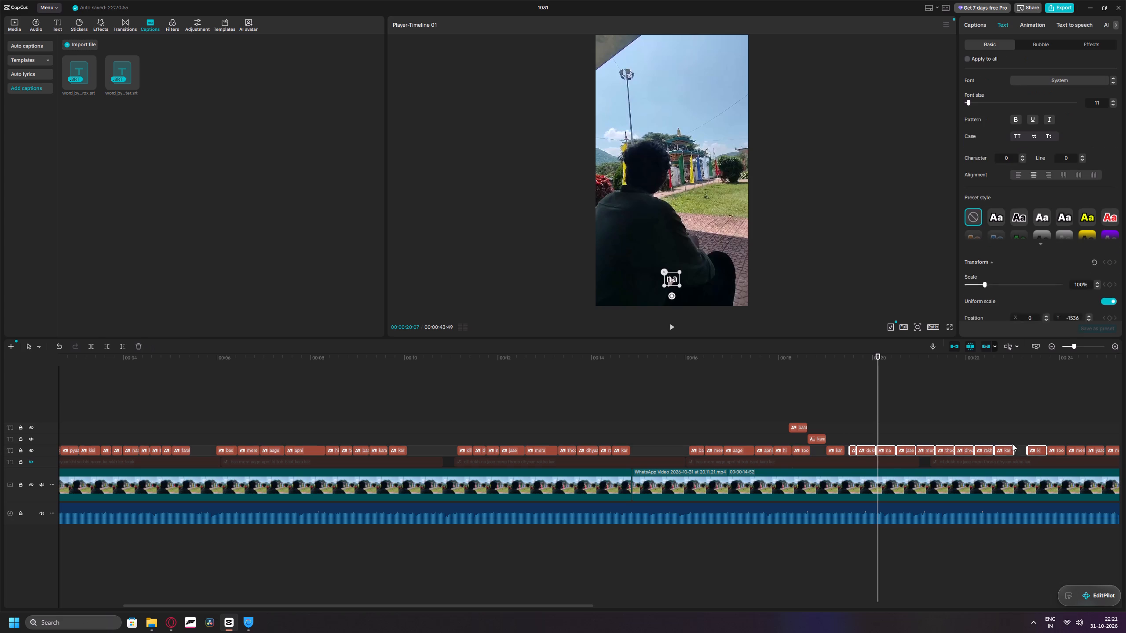
click(1006, 447)
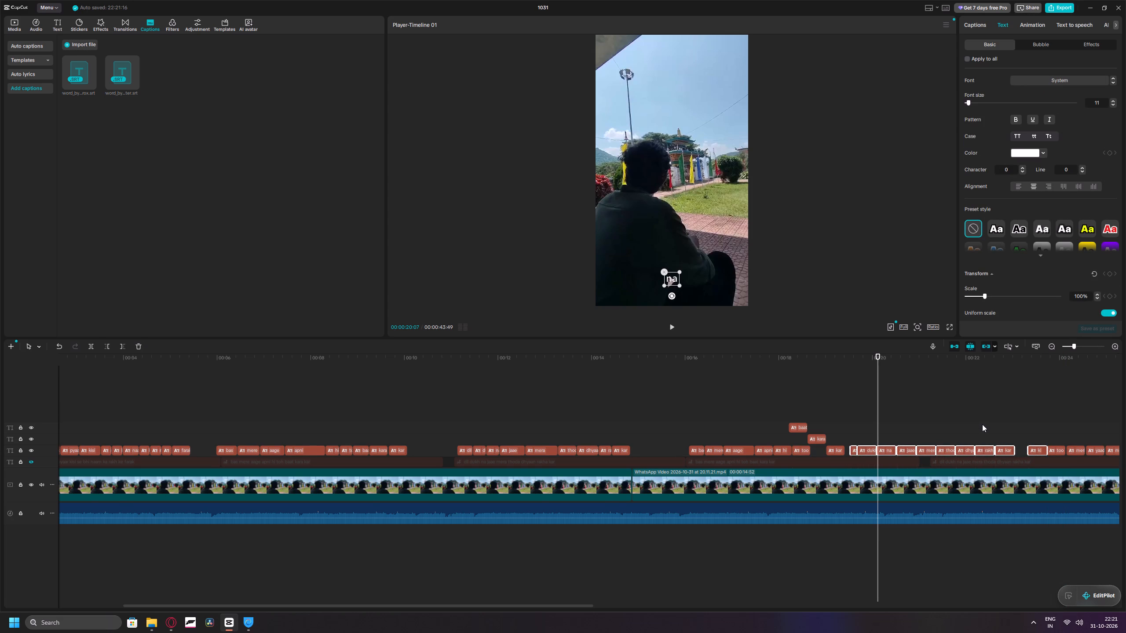
ctrl+scroll(982, 424, down, 5)
ctrl+scroll(923, 431, down, 5)
drag(576, 428, 578, 436)
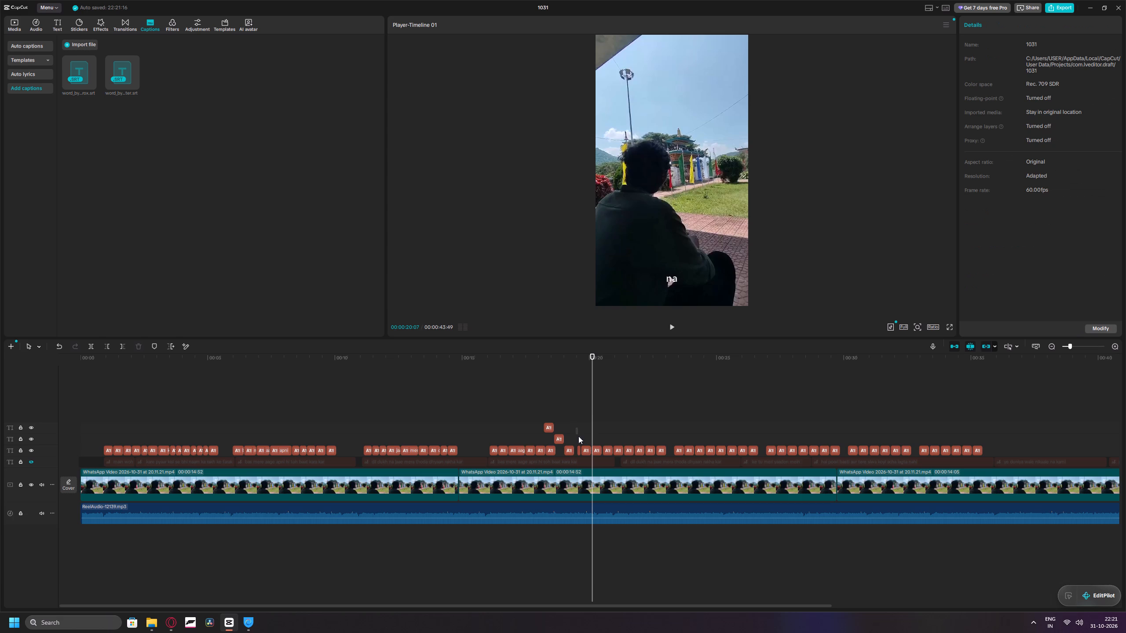
drag(578, 436, 988, 448)
drag(931, 439, 955, 439)
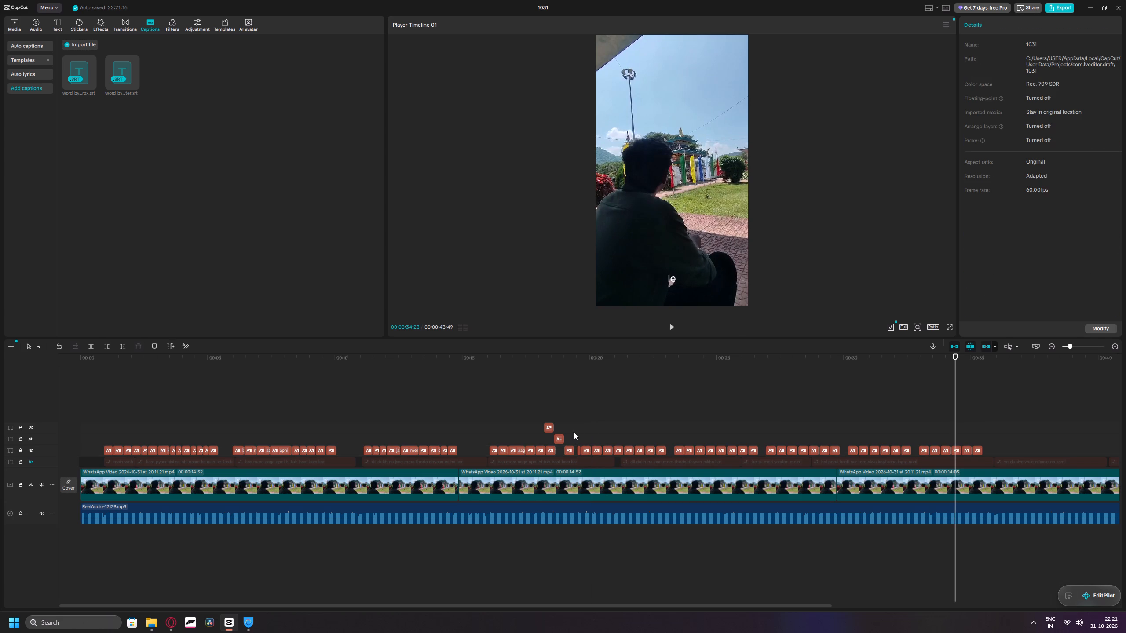
drag(577, 433, 967, 449)
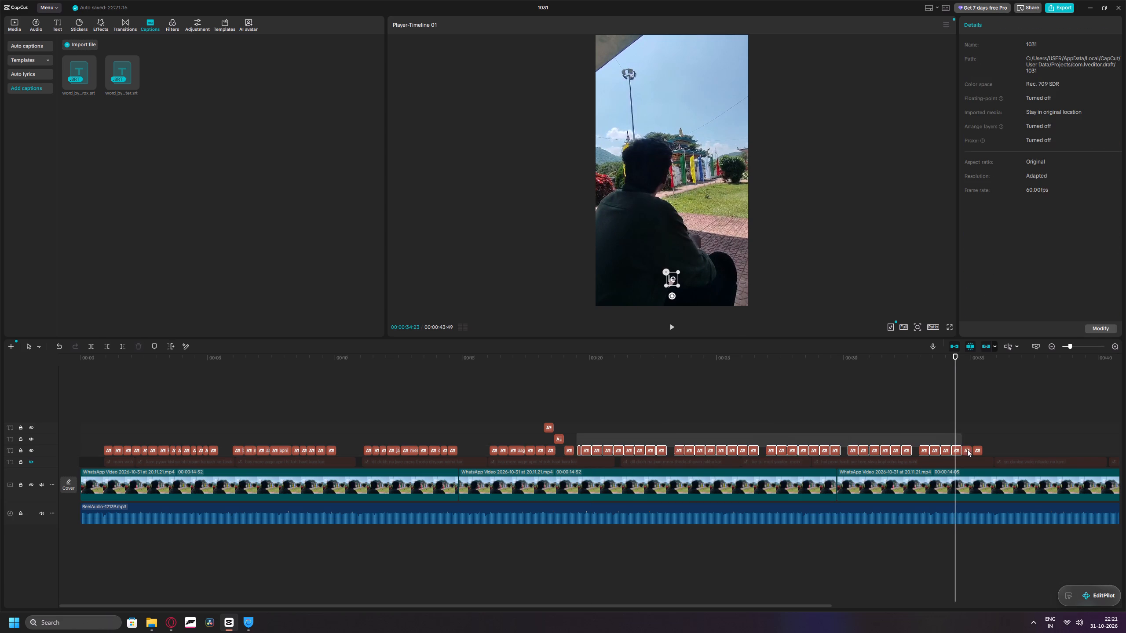
drag(967, 449, 988, 450)
drag(978, 450, 1094, 450)
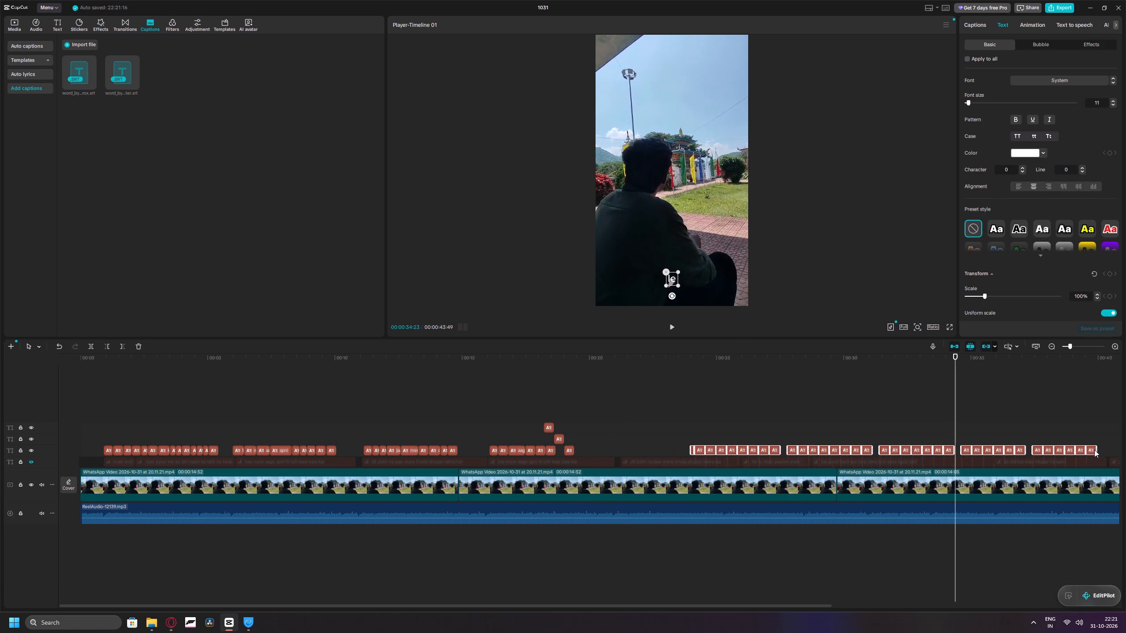
drag(1094, 450, 1029, 451)
Replay the line from "bas" up to "too" to check the caption timing against the song.
drag(793, 410, 395, 421)
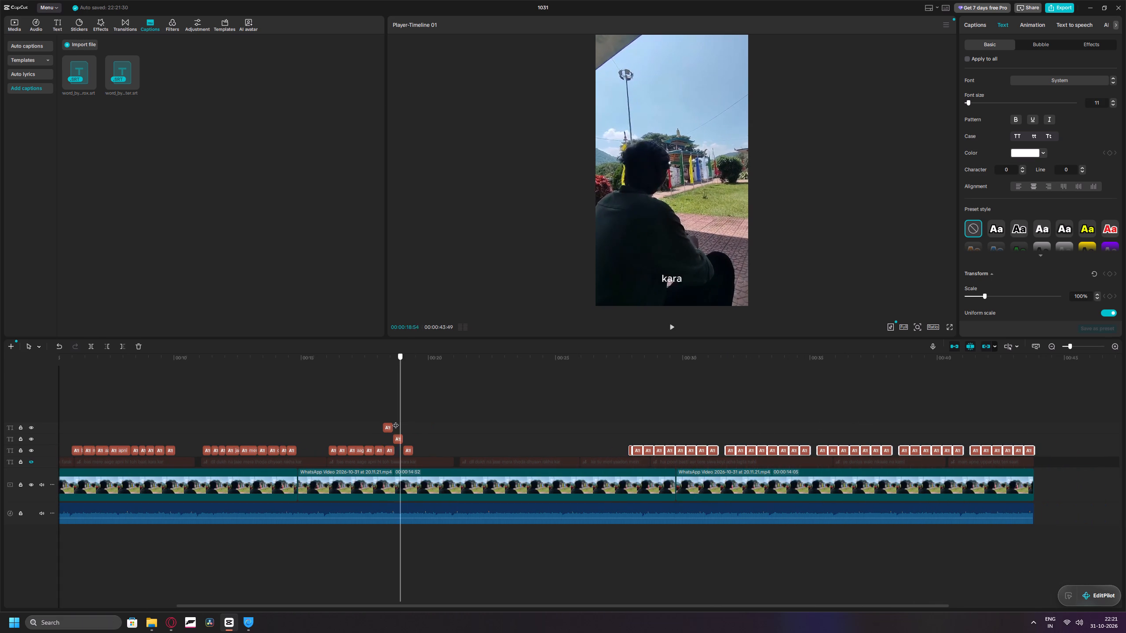
drag(395, 421, 381, 421)
ctrl+scroll(439, 422, up, 20)
ctrl+scroll(439, 422, up, 2)
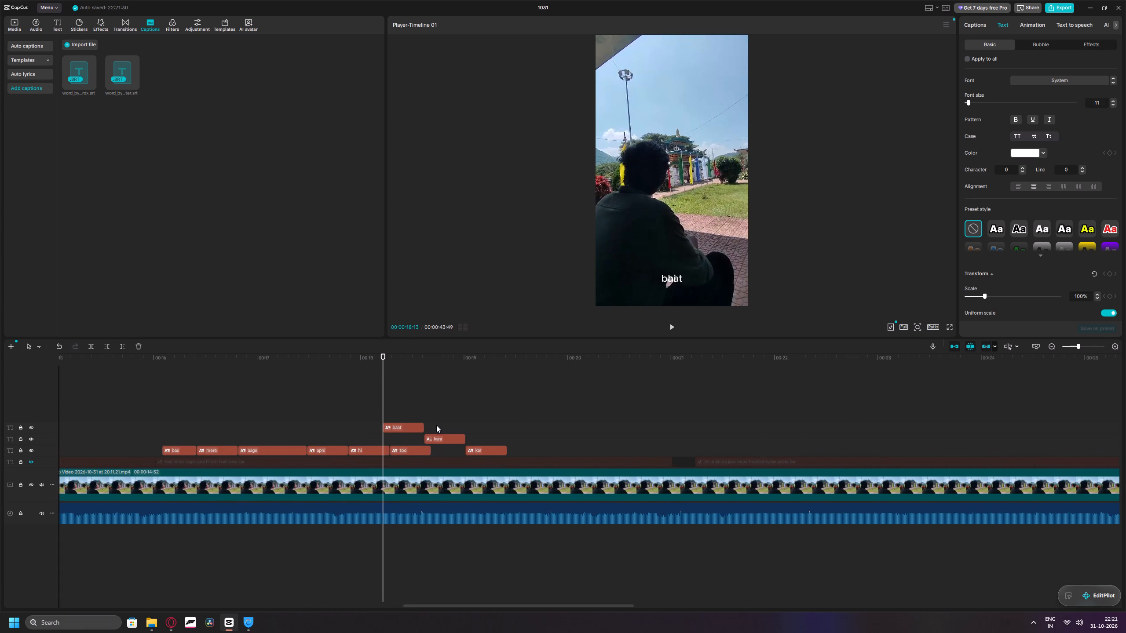
drag(384, 401, 163, 400)
key(space)
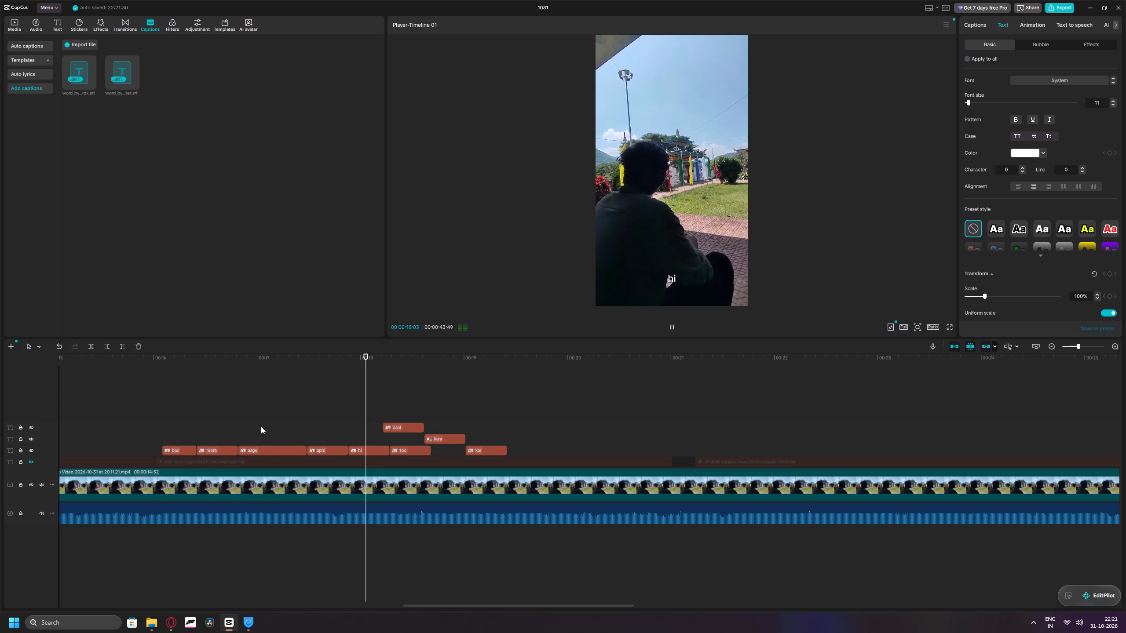
key(space)
key(space)
key(space)
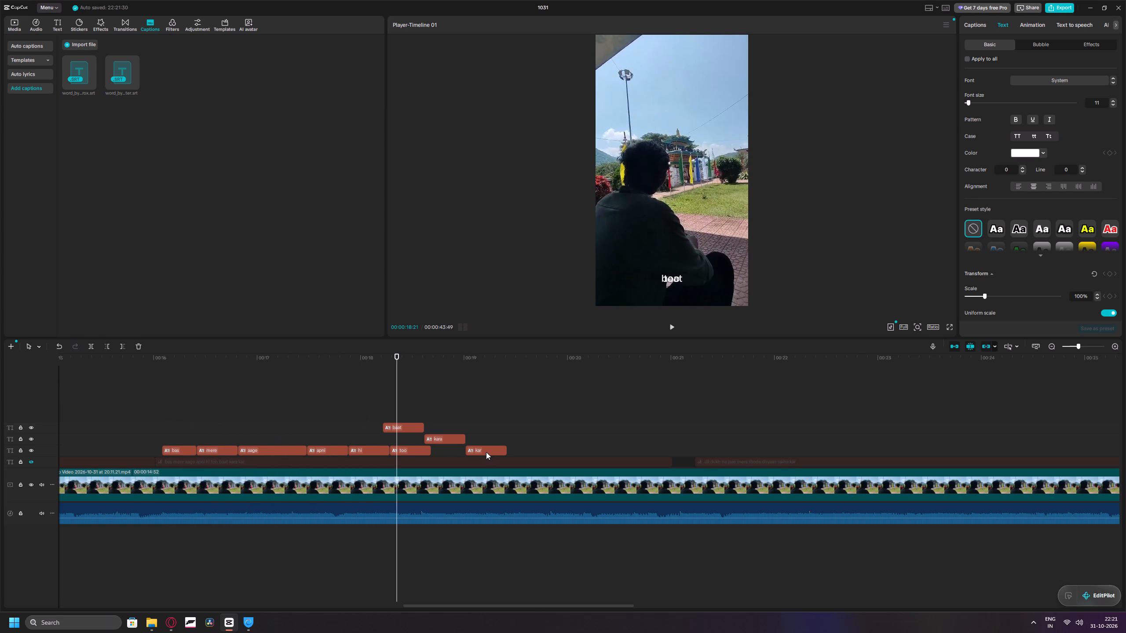
Place "baat", "kara" and "kar" back to back directly after "too" on the main caption row.
drag(486, 452, 553, 451)
drag(445, 440, 536, 431)
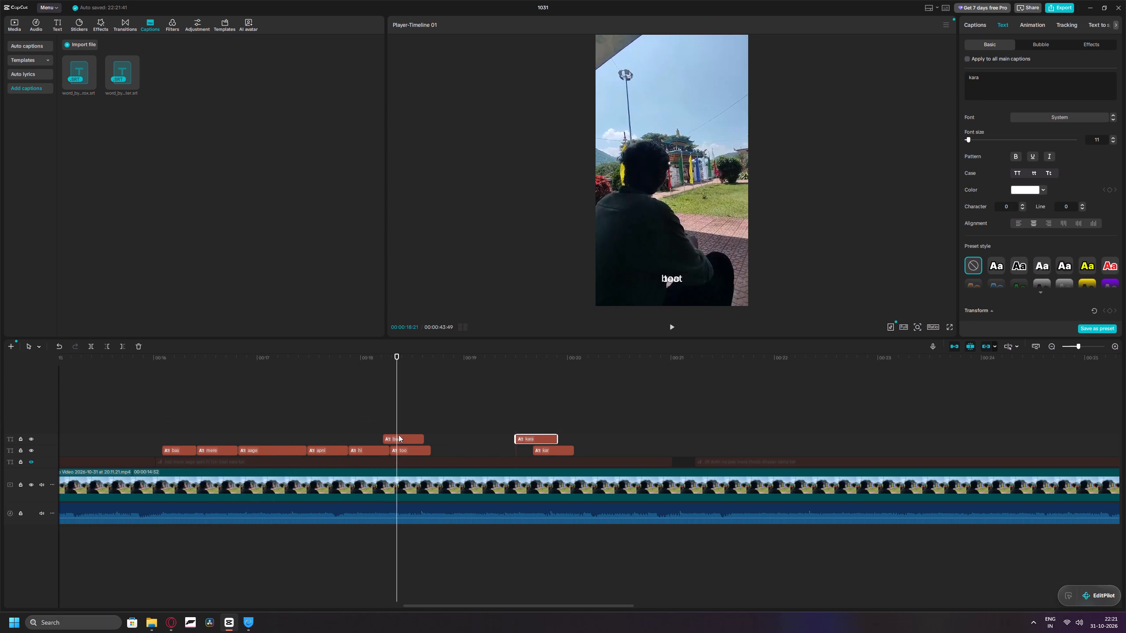
drag(399, 435, 448, 446)
drag(524, 437, 483, 448)
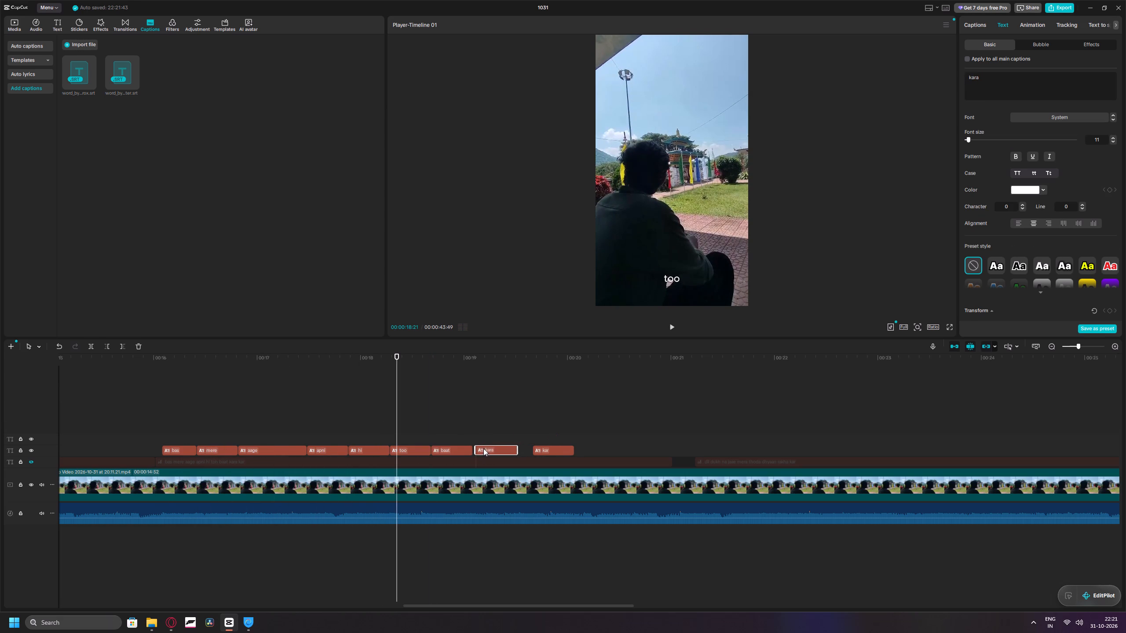
drag(483, 448, 482, 448)
drag(548, 451, 527, 452)
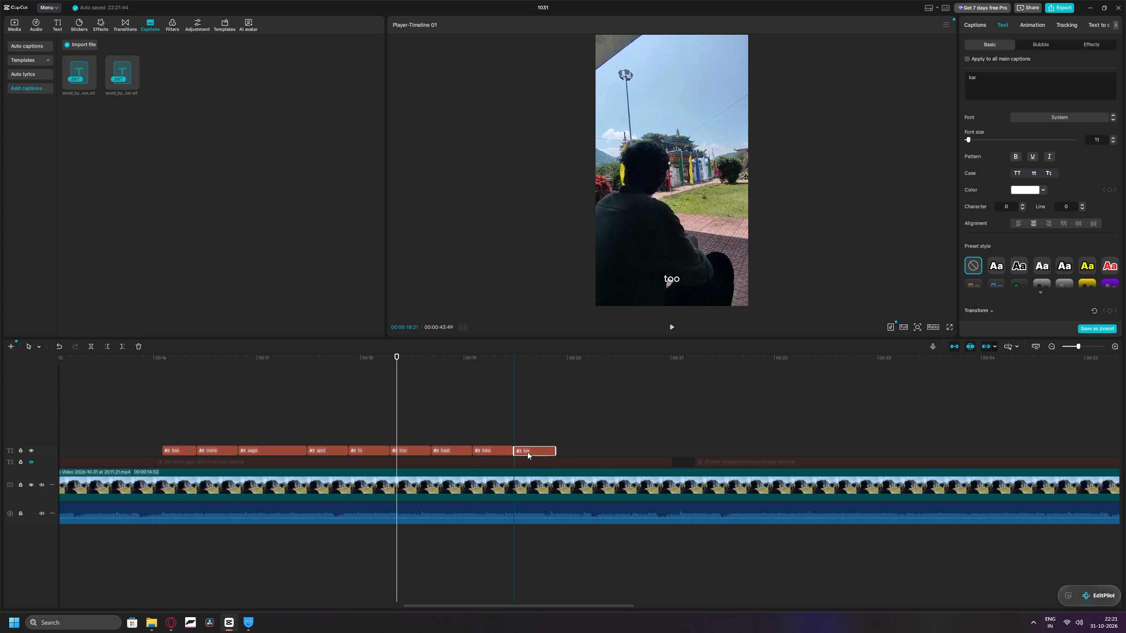
drag(527, 452, 527, 451)
Play from "too" past the end of "kar" to check the timing of the line's last words.
key(space)
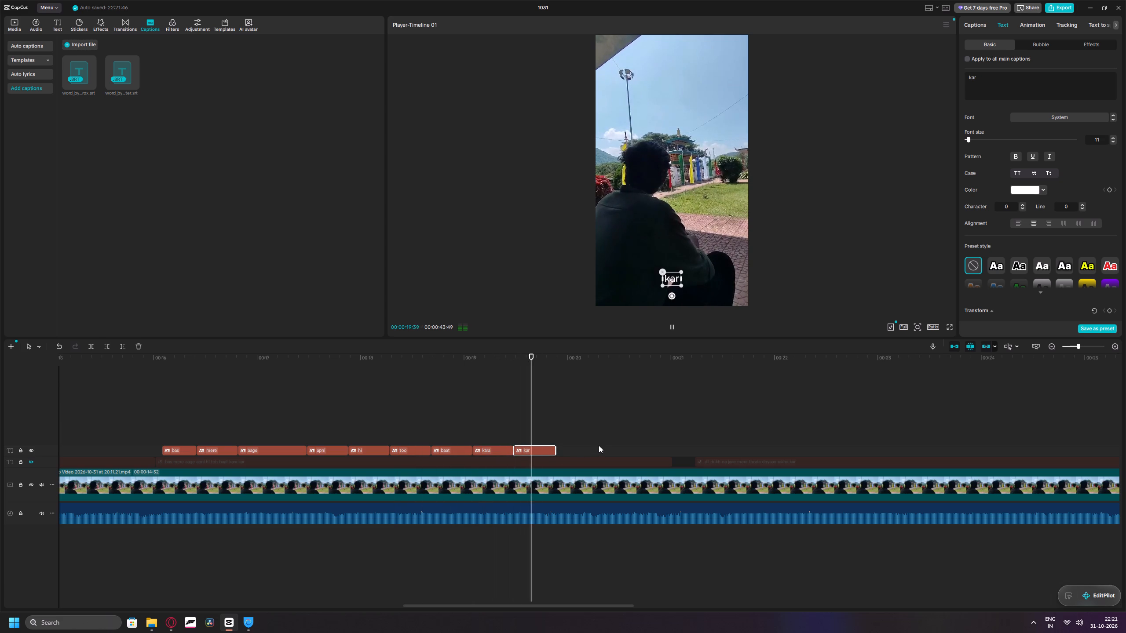
key(space)
key(space)
key(space)
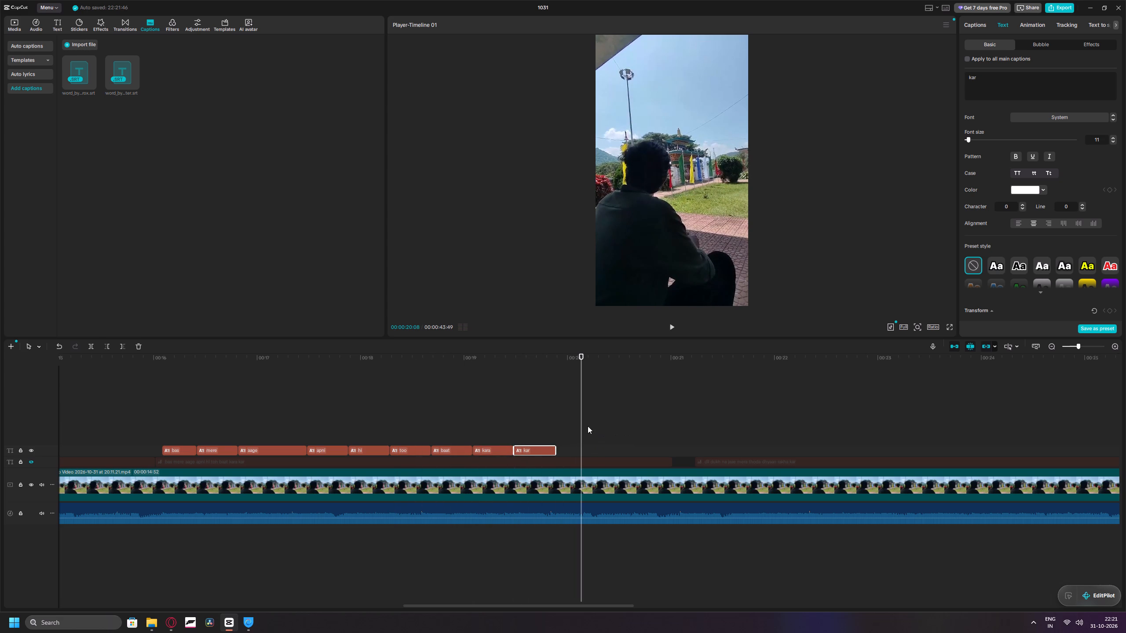
Replay the line from "bas" in short bursts to examine where "mere" and "aage" fall against the song.
drag(583, 419, 164, 424)
key(space)
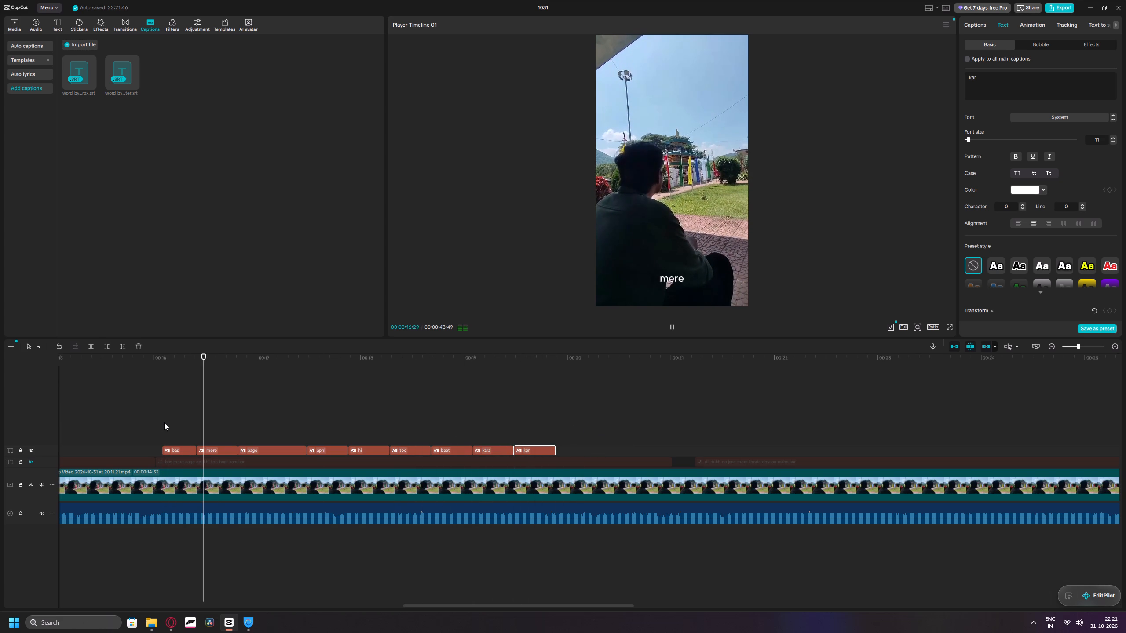
key(space)
drag(306, 404, 288, 406)
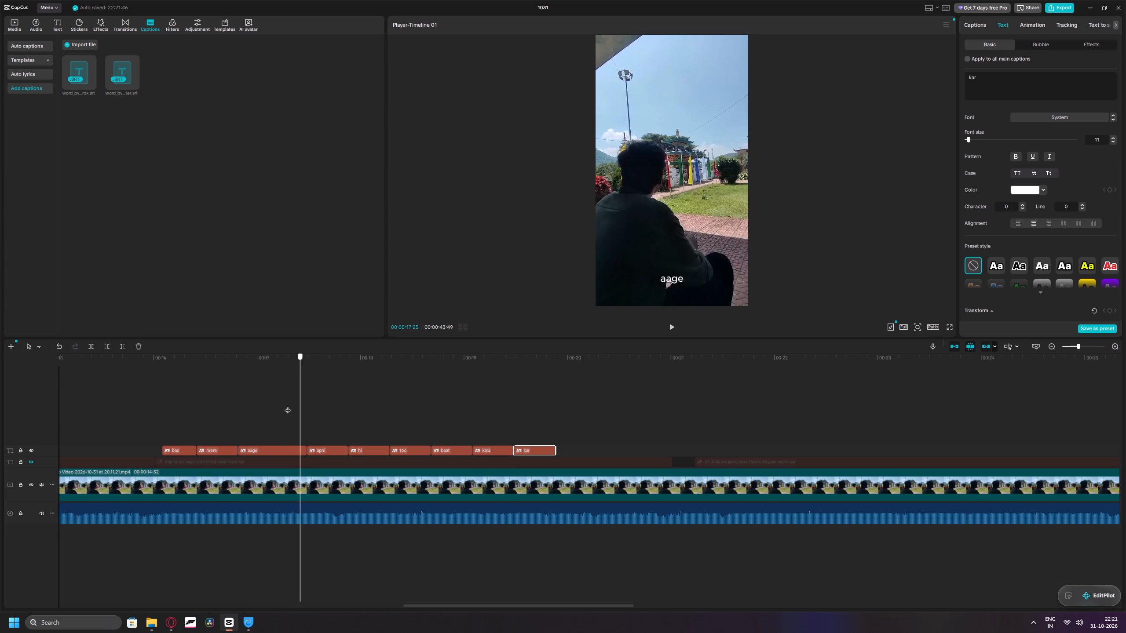
drag(288, 406, 122, 409)
key(space)
key(space)
key(space)
key(space)
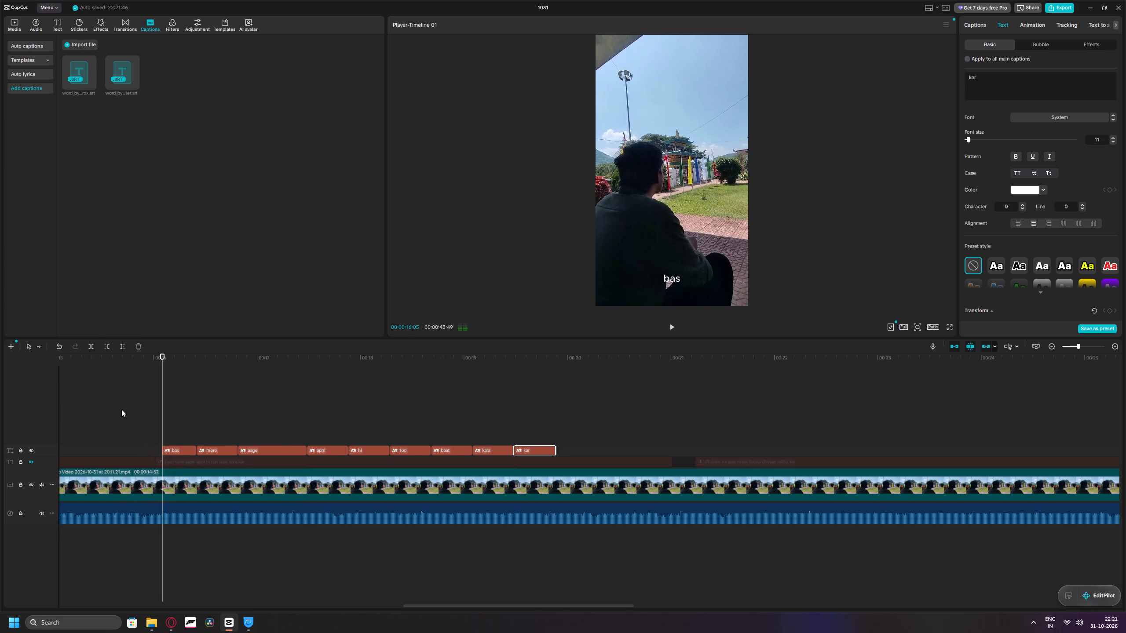
key(space)
key(space)
key(space)
key(space)
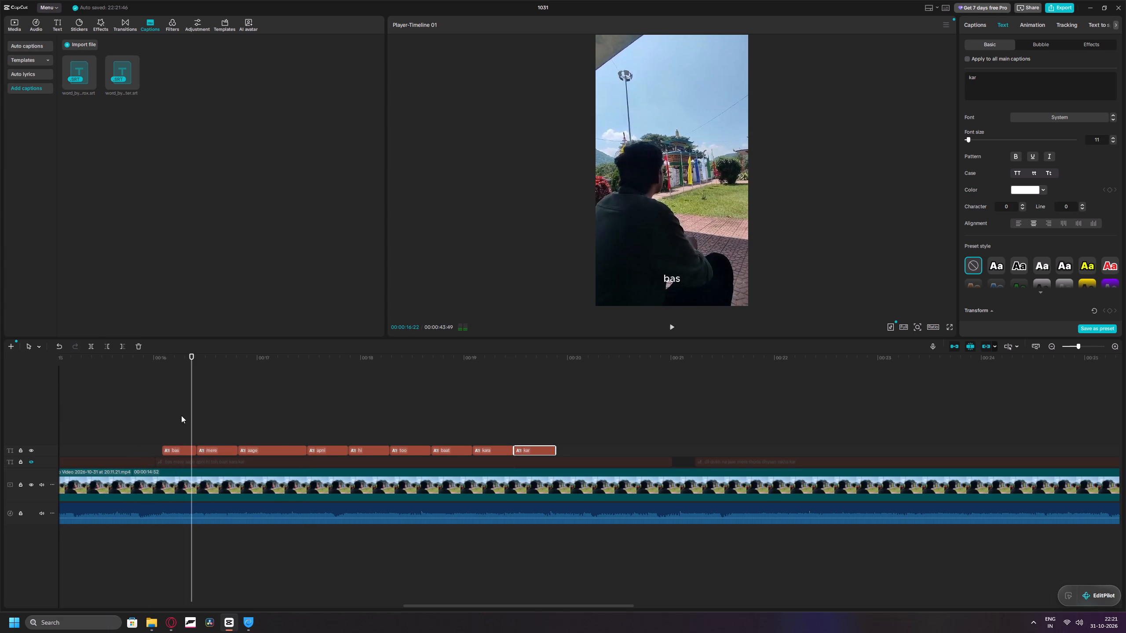
Move the changeover between "bas" and "mere" slightly earlier, to about 16:22, leaving no gap between the two captions.
key(space)
key(space)
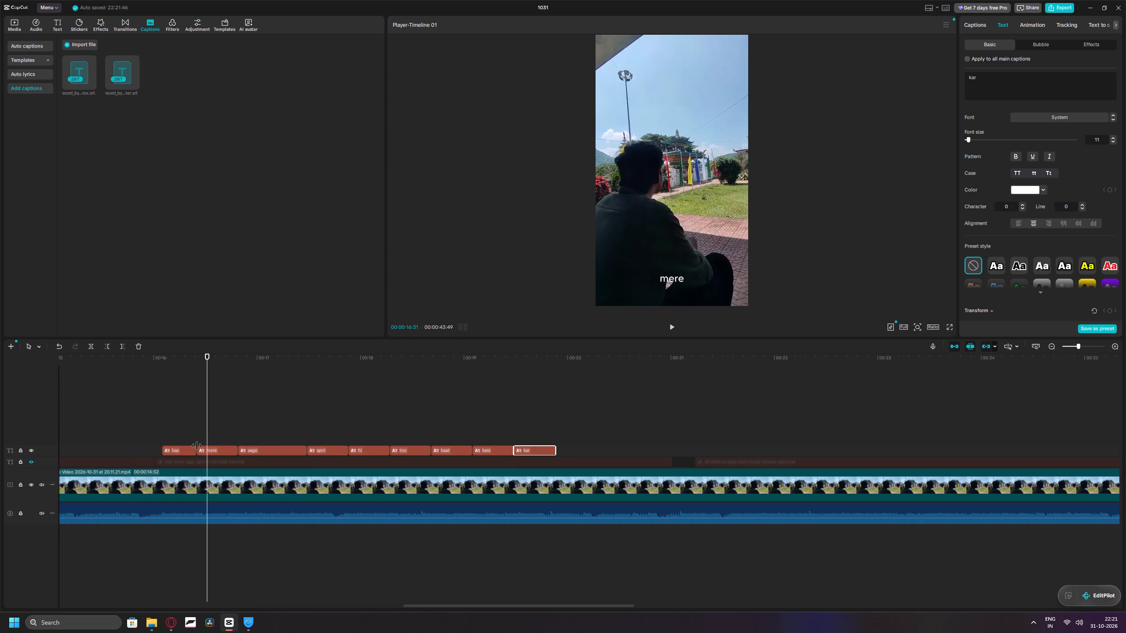
drag(195, 449, 191, 450)
click(197, 450)
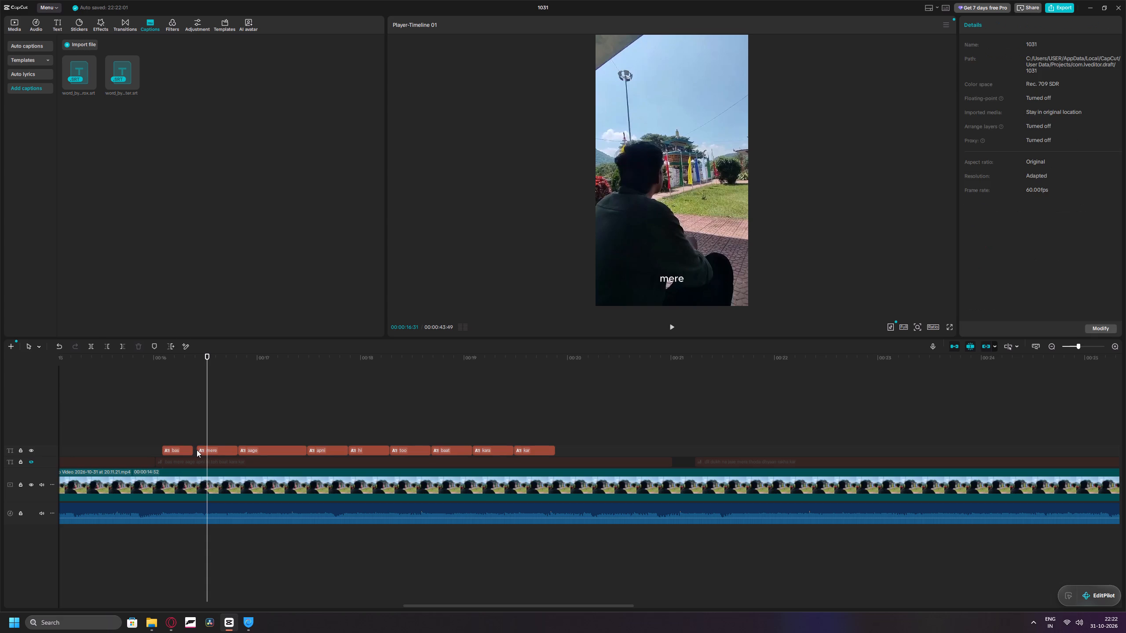
click(200, 449)
drag(196, 451, 192, 450)
Move the start of "aage" later to about 16:52 and extend "mere" to meet it.
key(space)
key(space)
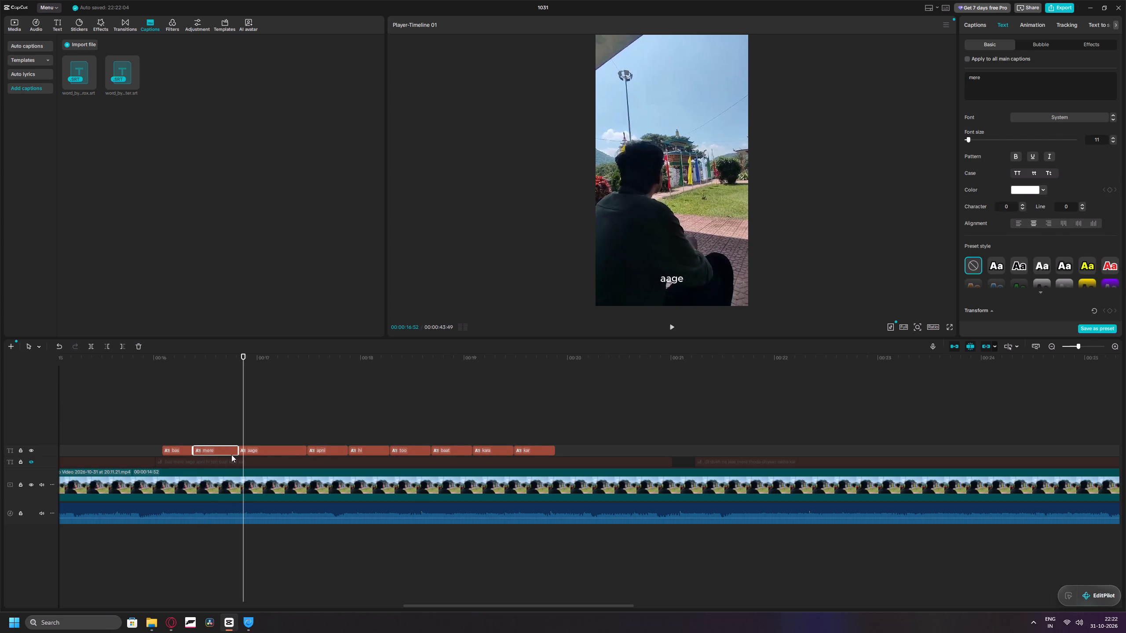
drag(240, 450, 245, 450)
click(250, 450)
drag(239, 451, 244, 451)
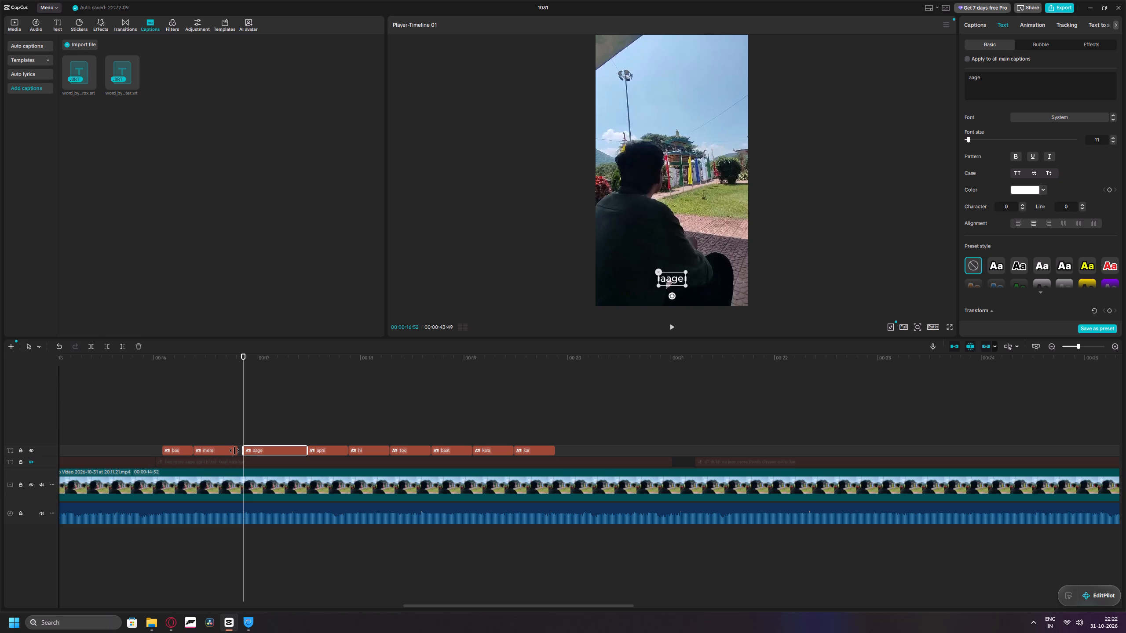
drag(236, 451, 243, 451)
Play through "aage" into "apni" in short bursts to examine where "apni" is sung.
key(space)
key(space)
key(space)
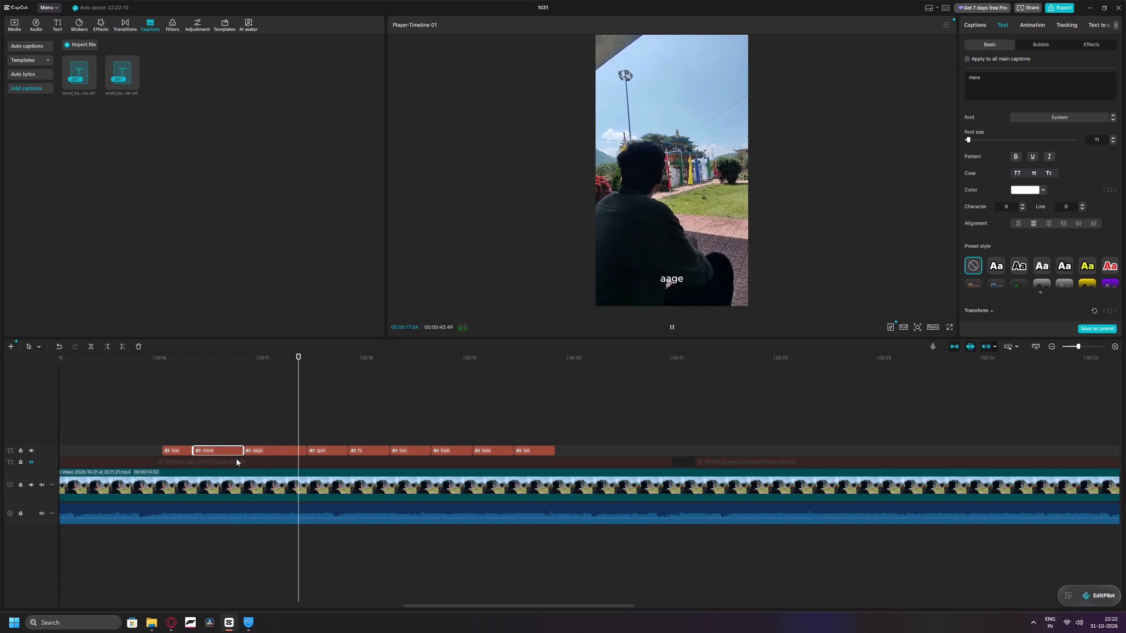
key(space)
key(space)
key(space)
key(space)
key(space)
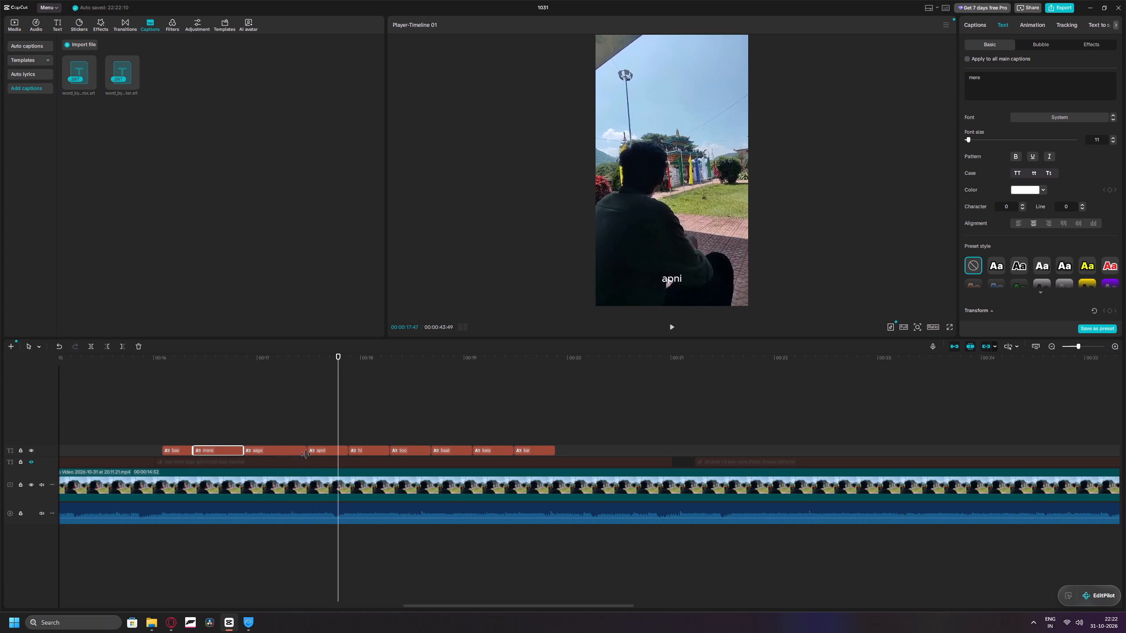
Move the start of "apni" slightly later to about 17:31 and extend "aage" to meet it.
drag(340, 432, 223, 436)
key(space)
key(space)
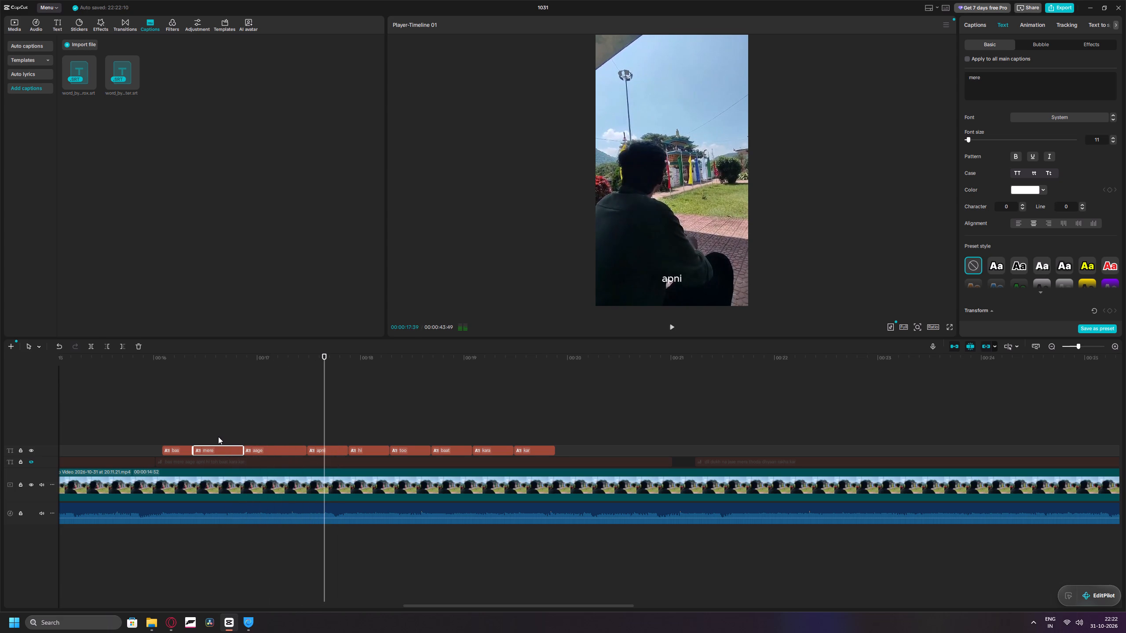
drag(323, 434, 314, 434)
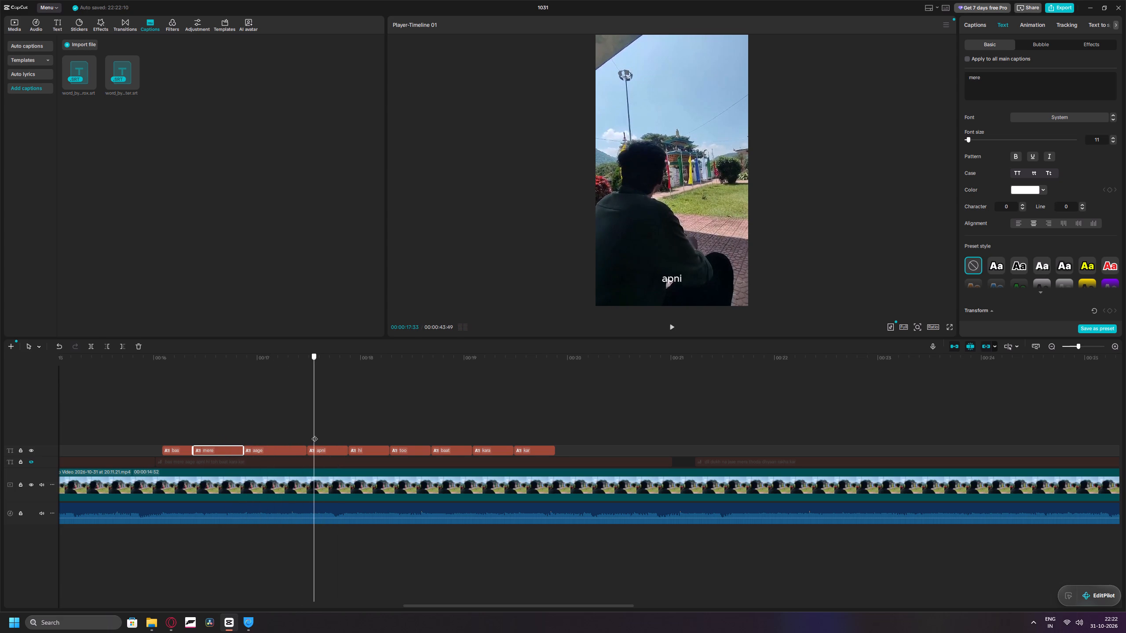
drag(314, 434, 314, 434)
click(307, 448)
click(310, 451)
drag(307, 451, 310, 451)
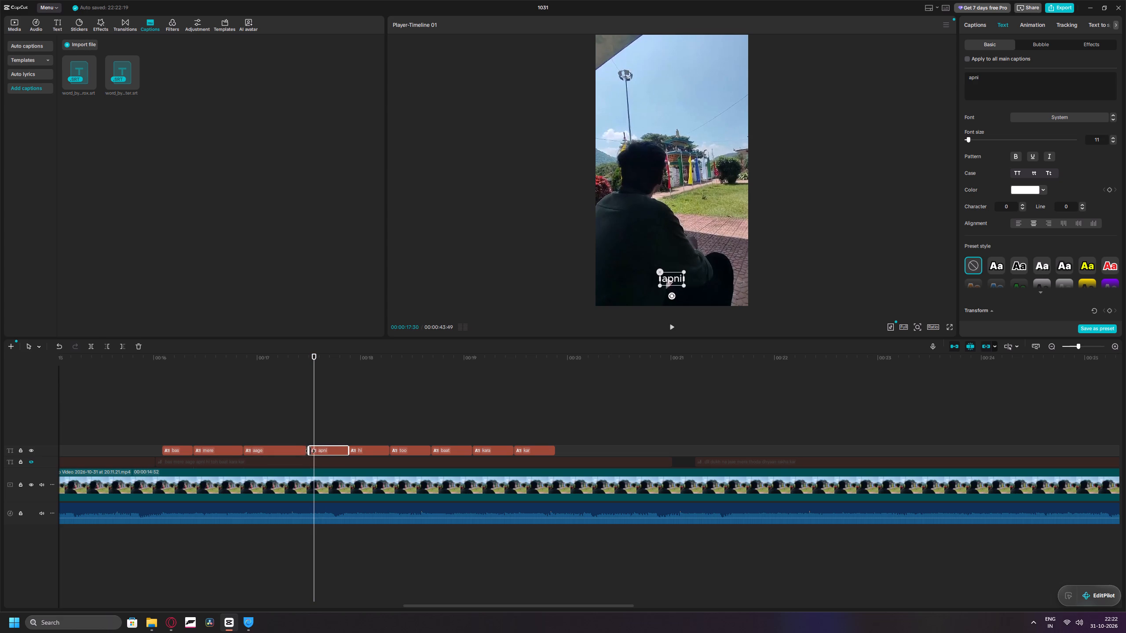
drag(310, 451, 311, 451)
drag(305, 451, 309, 451)
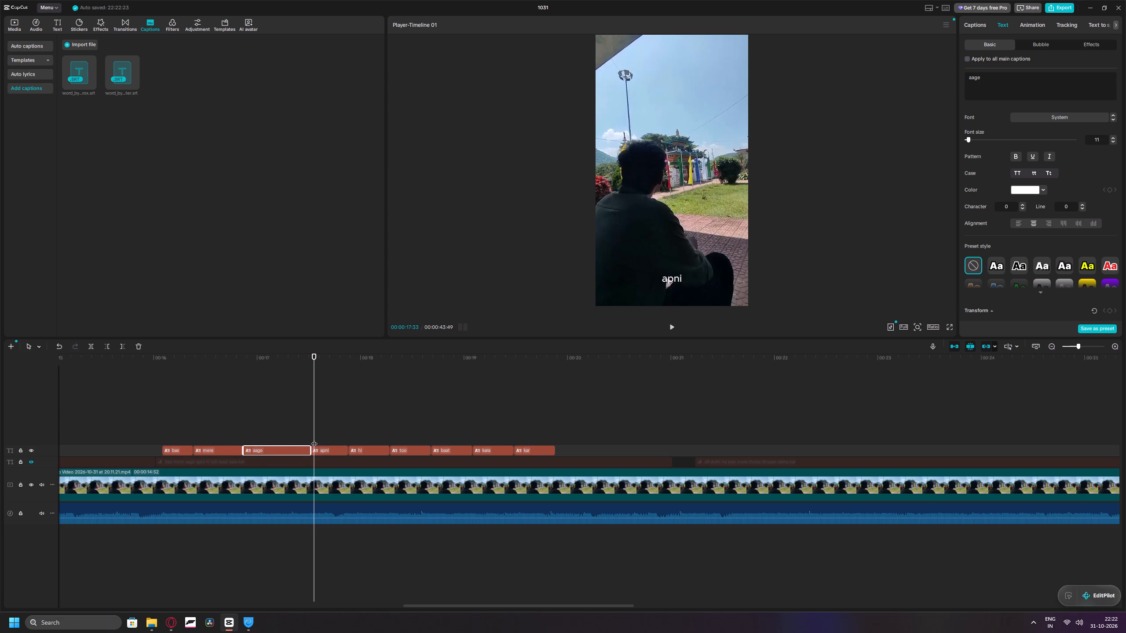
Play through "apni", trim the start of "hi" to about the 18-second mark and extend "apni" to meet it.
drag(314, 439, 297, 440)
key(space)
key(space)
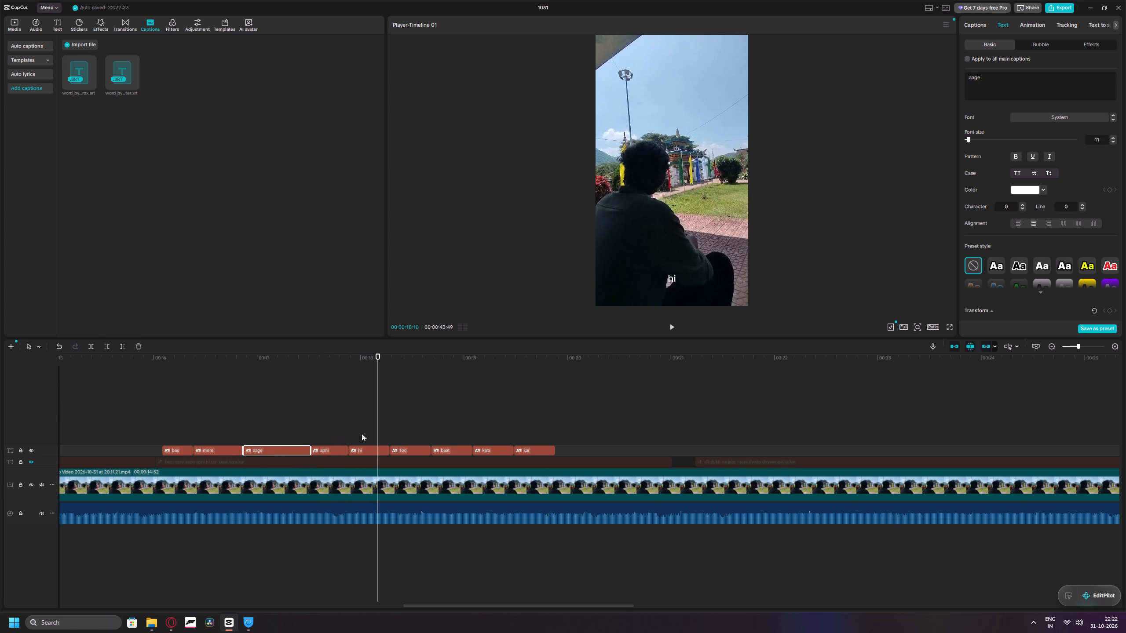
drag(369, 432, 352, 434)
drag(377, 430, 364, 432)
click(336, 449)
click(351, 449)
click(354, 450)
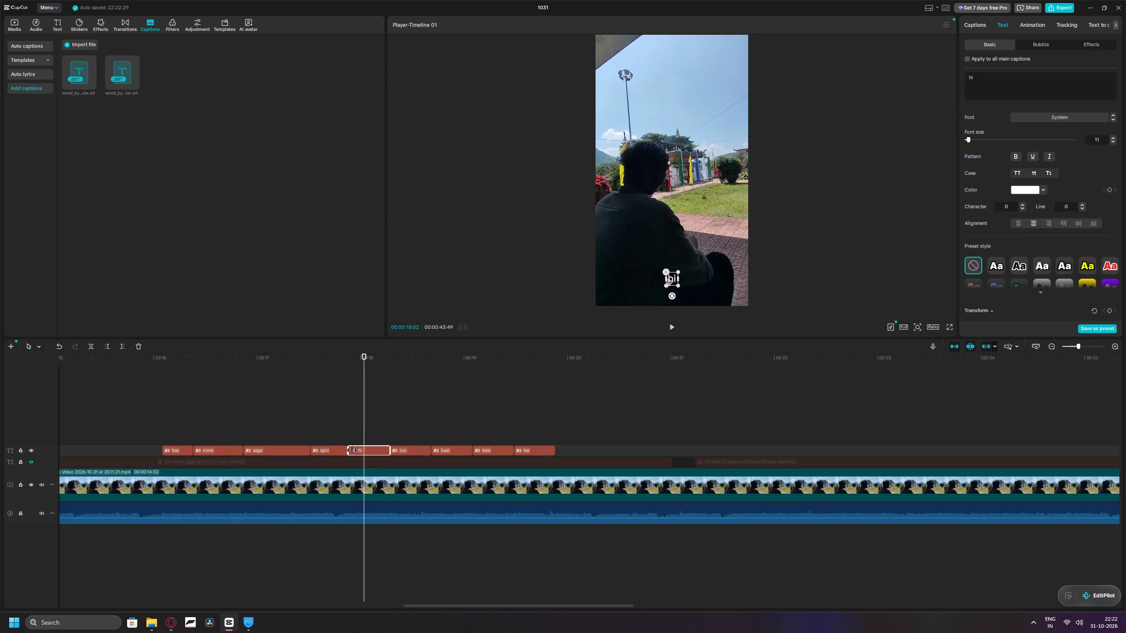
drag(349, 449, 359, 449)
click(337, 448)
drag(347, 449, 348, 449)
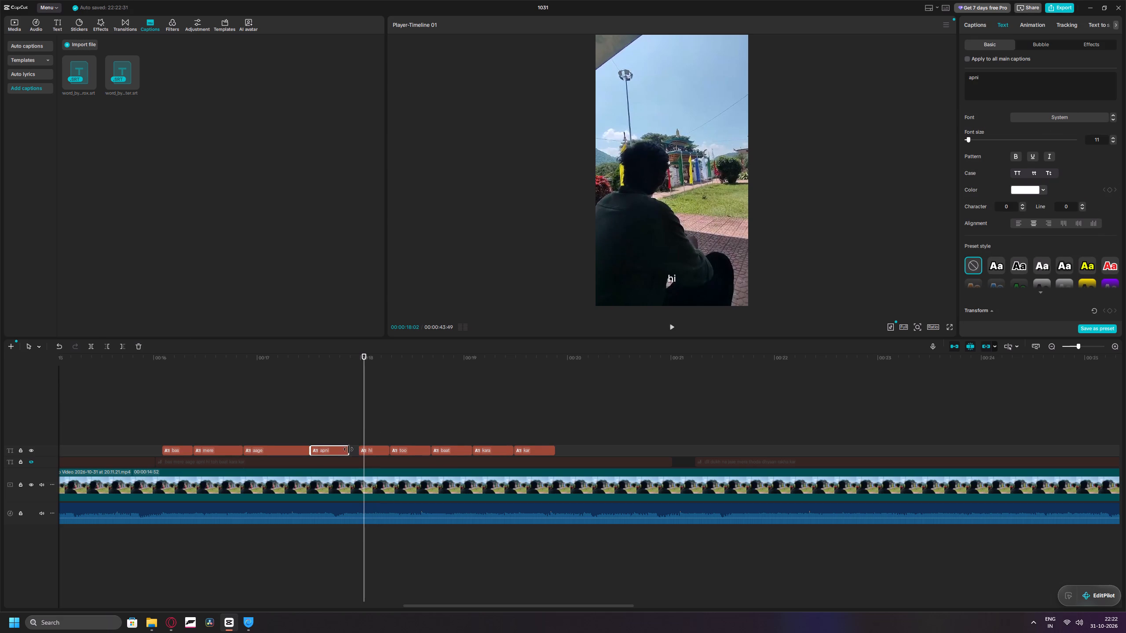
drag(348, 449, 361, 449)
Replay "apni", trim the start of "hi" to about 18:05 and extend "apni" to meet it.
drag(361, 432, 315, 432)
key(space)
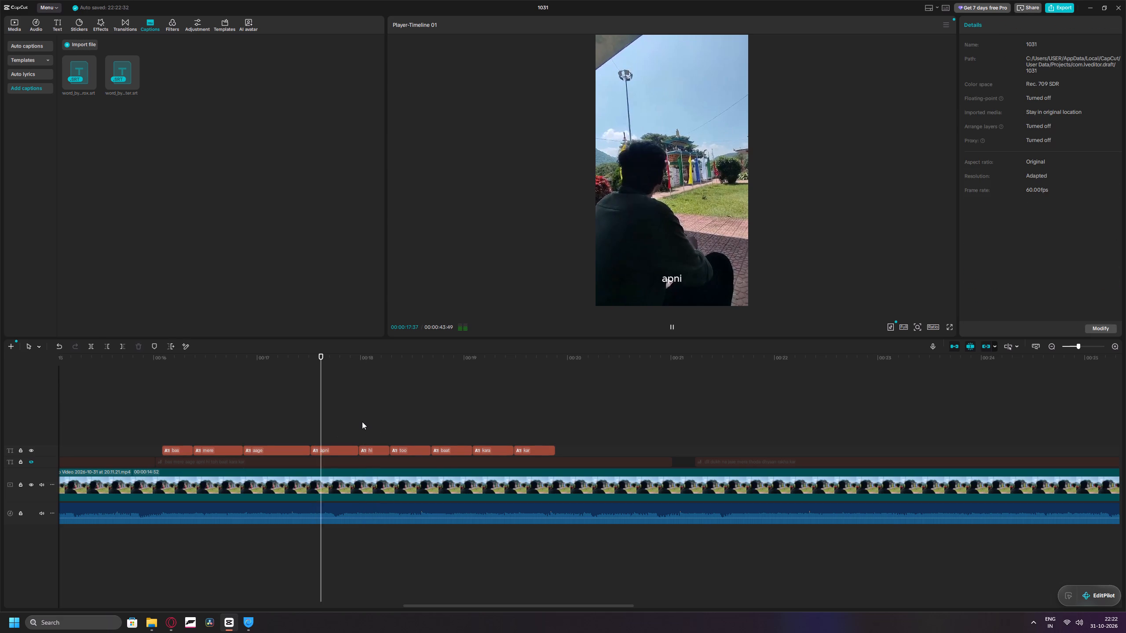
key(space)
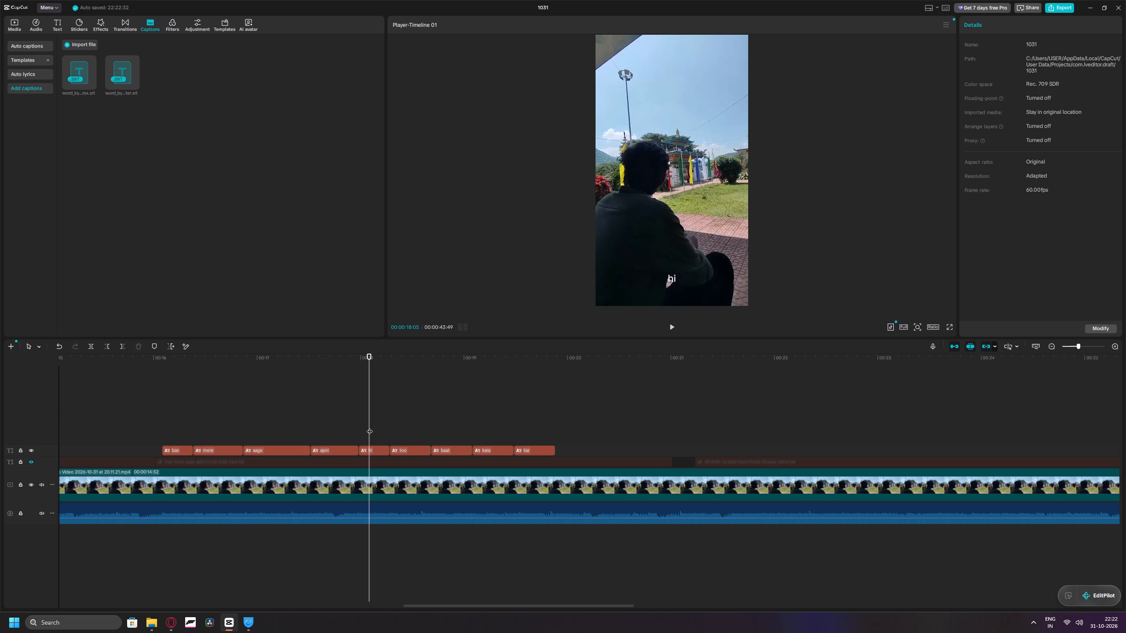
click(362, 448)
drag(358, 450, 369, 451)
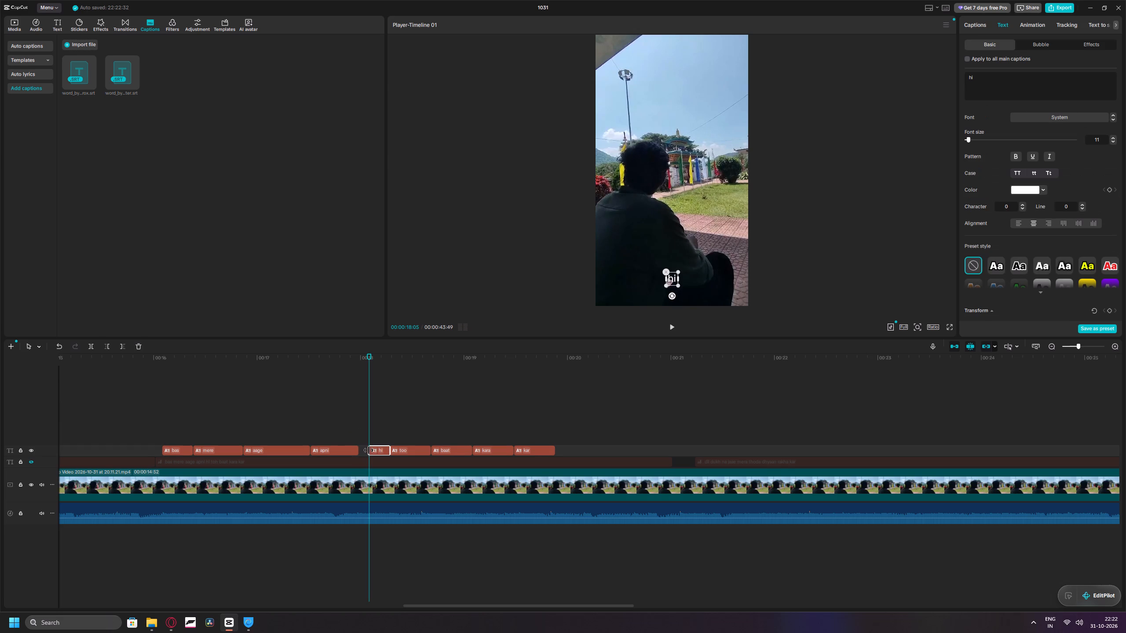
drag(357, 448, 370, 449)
Replay from "apni" to "too", trim the start of "too" later to about 18:27 and extend "hi" to meet it.
drag(369, 436, 333, 435)
key(space)
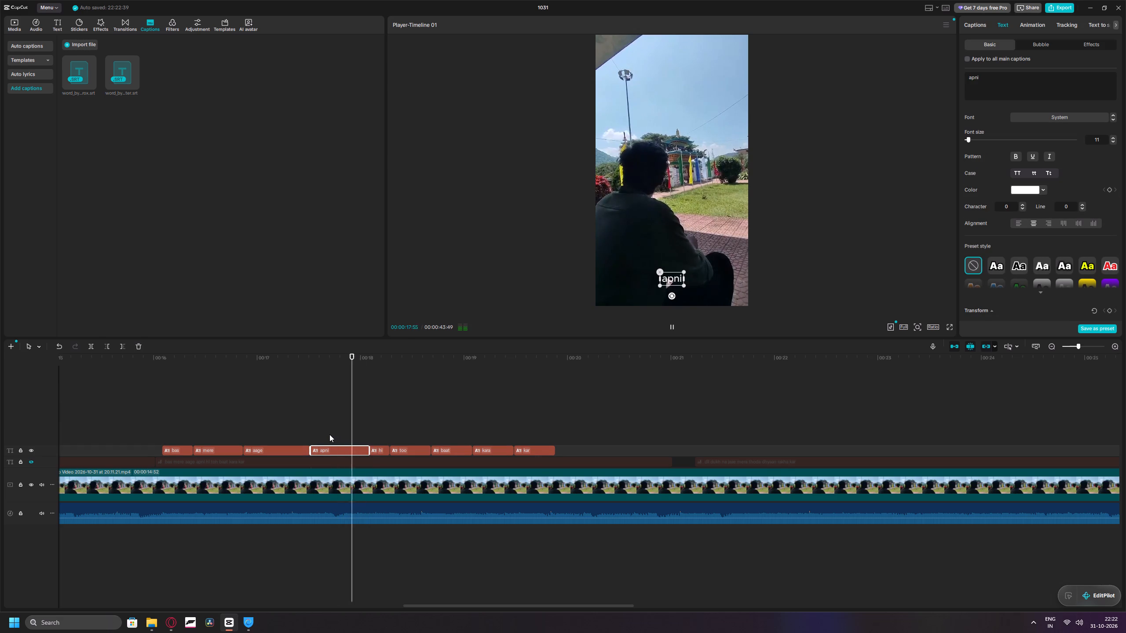
key(space)
key(space)
key(space)
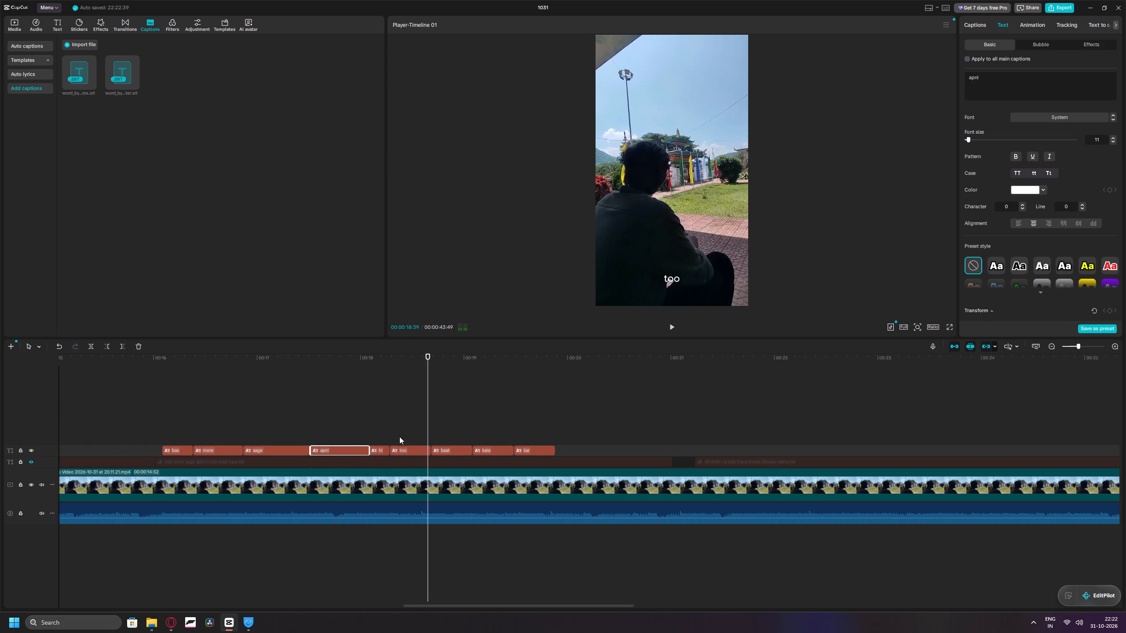
click(377, 448)
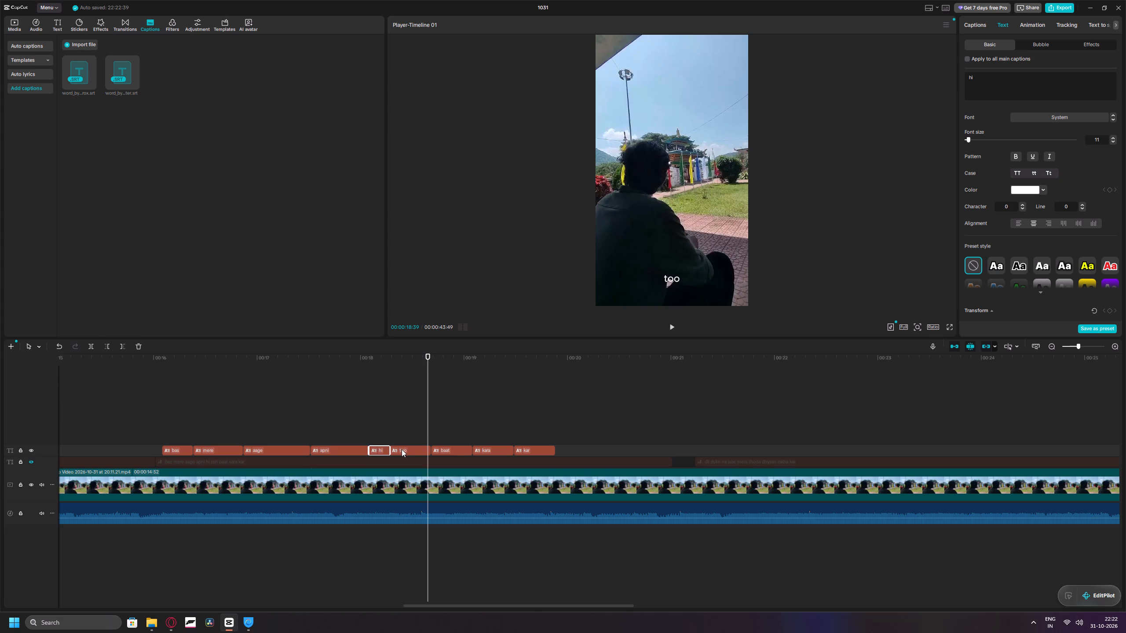
click(402, 449)
drag(390, 449, 408, 450)
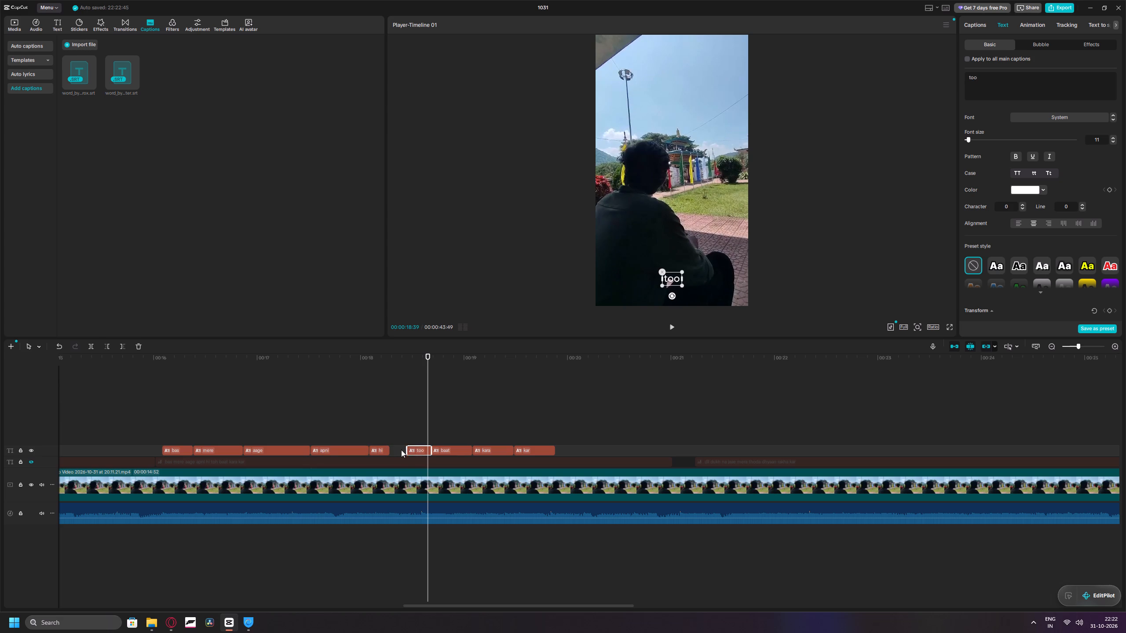
click(380, 450)
drag(388, 450, 408, 451)
Trim the start of "hi" later to about 18:13 and extend "apni" to meet it.
drag(369, 448, 384, 449)
drag(369, 449, 374, 449)
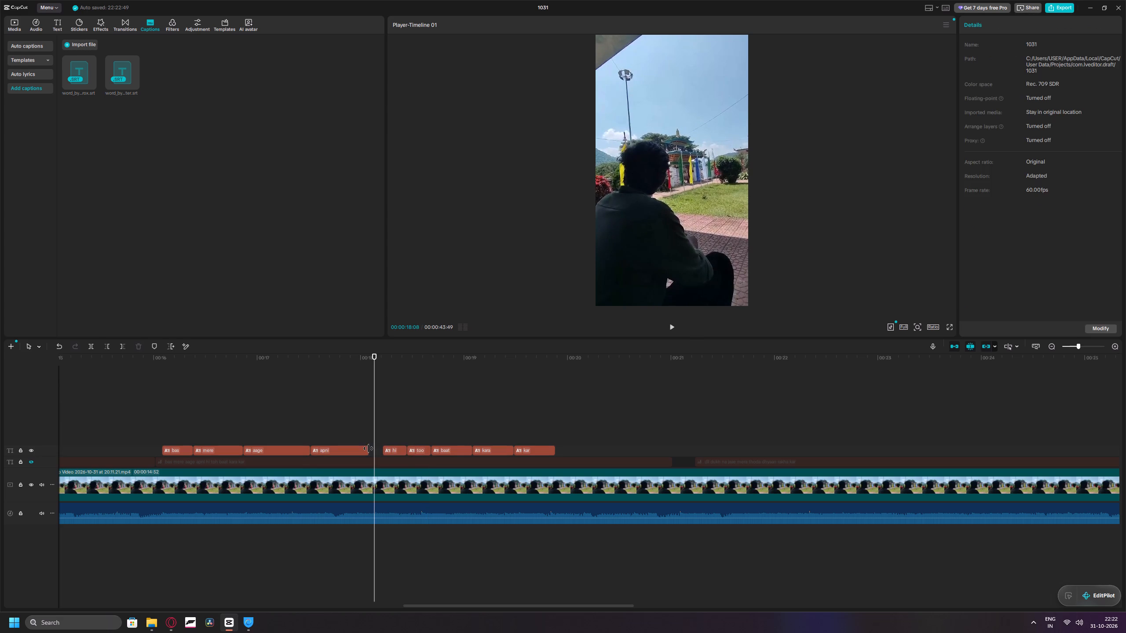
drag(368, 448, 382, 449)
Play from "hi" through "kar" to check the timing of the line's remaining words against the song.
key(space)
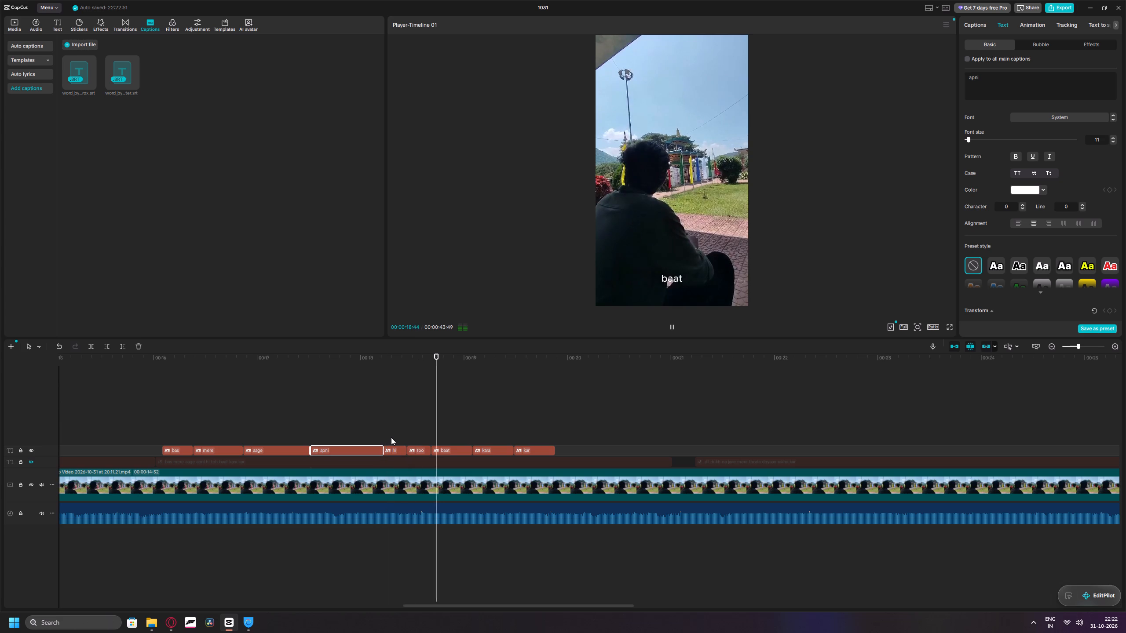
key(space)
drag(440, 422, 385, 424)
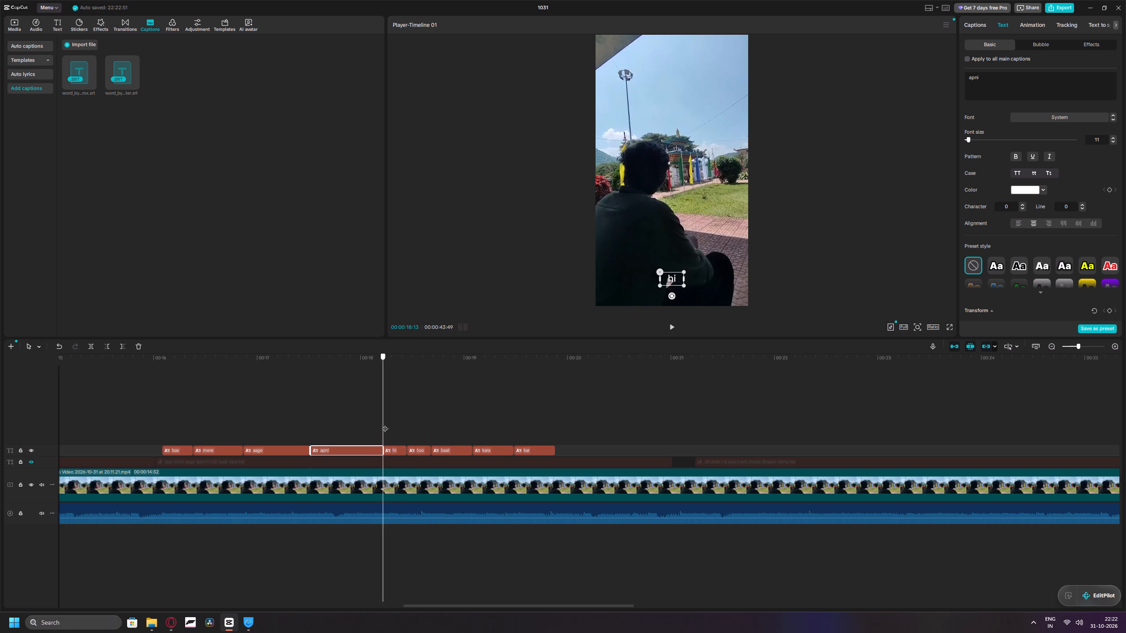
drag(385, 424, 413, 425)
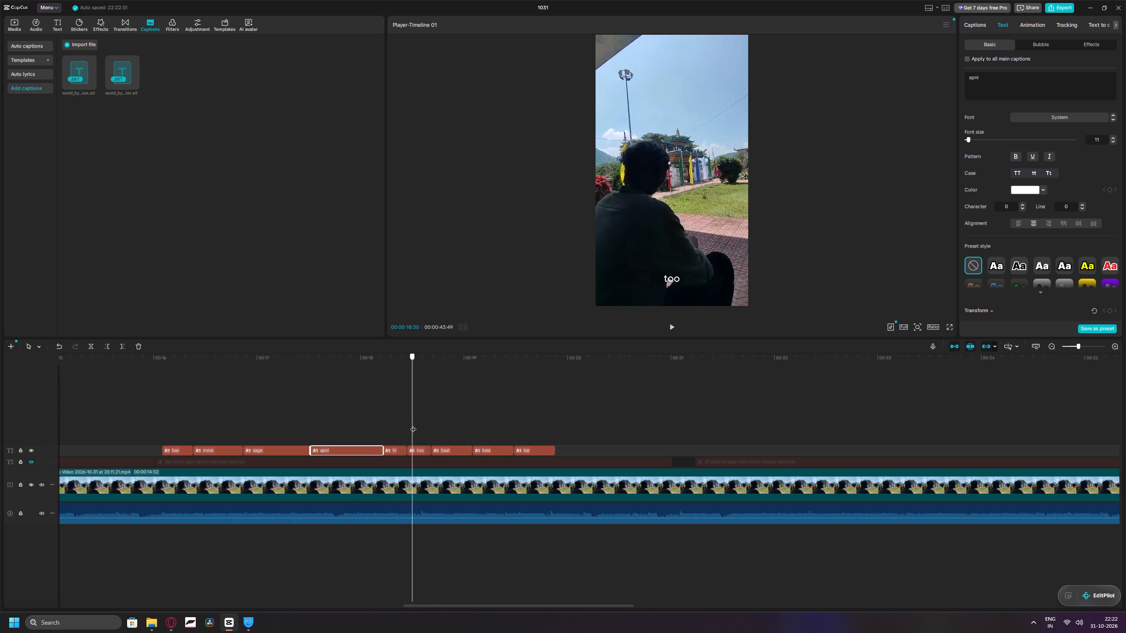
drag(413, 425, 417, 426)
key(space)
key(space)
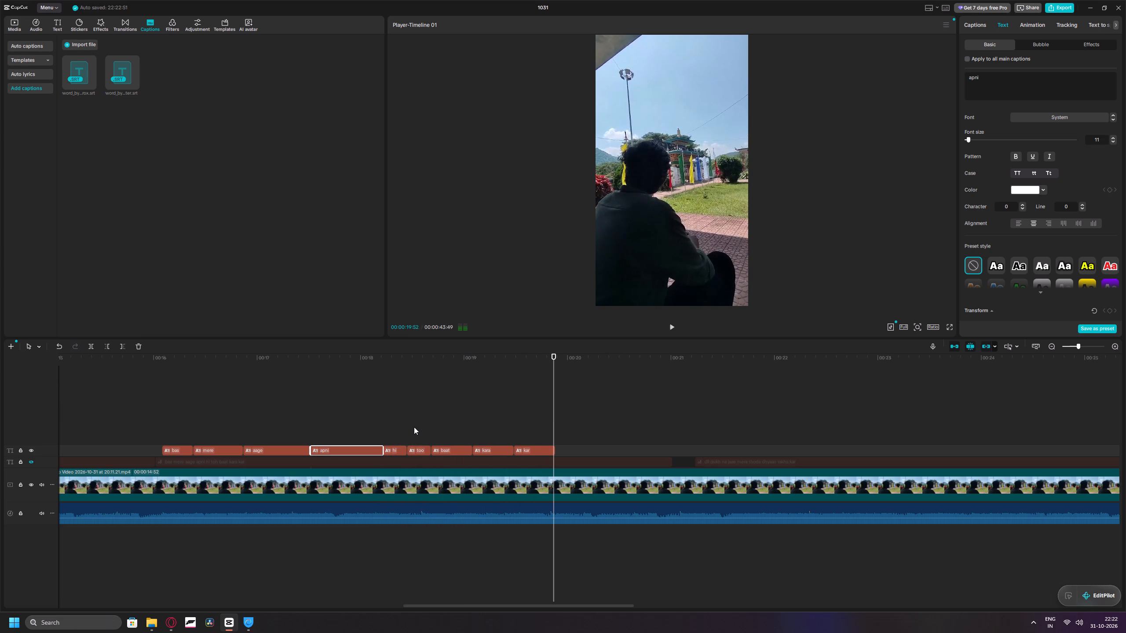
Replay the caption line from "bas" through "kar" to check the word timing against the song.
drag(554, 412, 162, 427)
key(space)
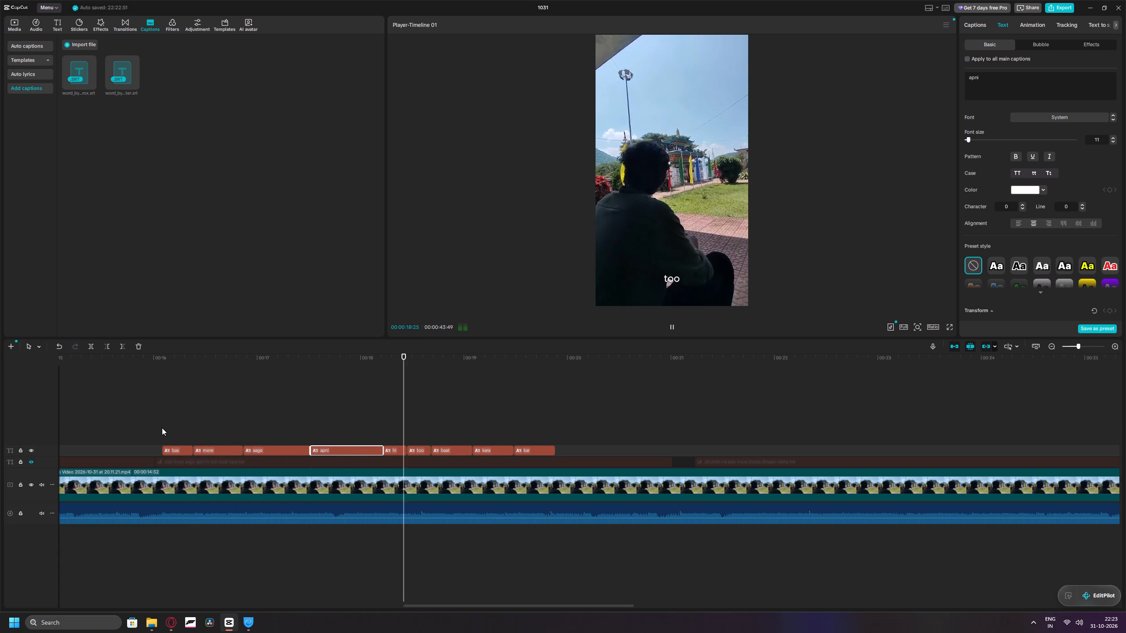
key(space)
key(space)
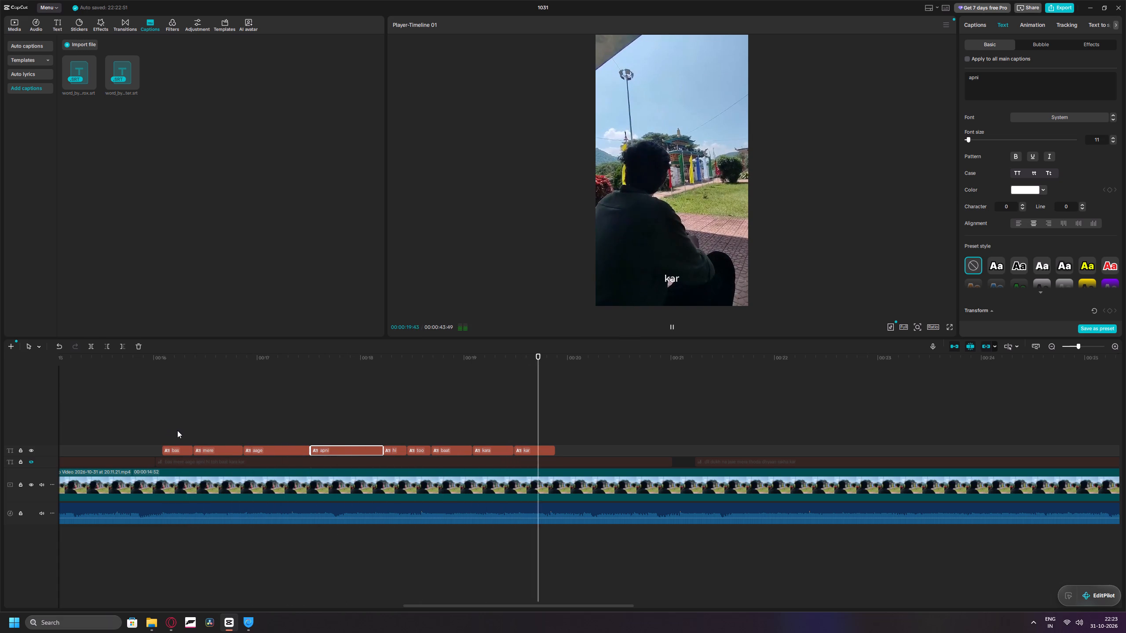
key(space)
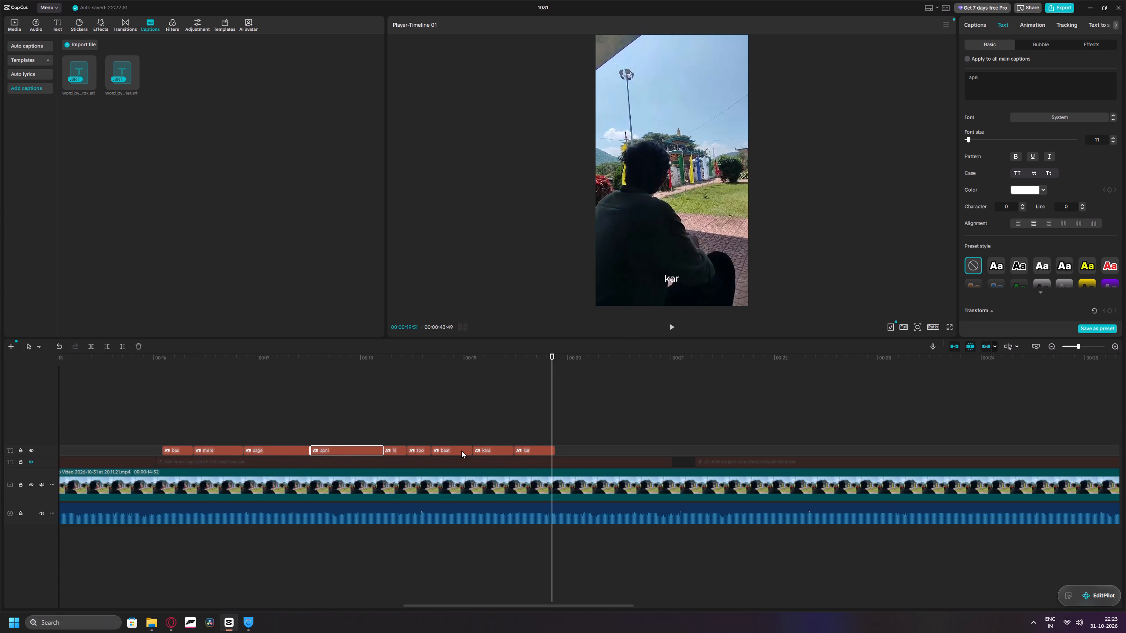
Replay from "aage" to "too", trim the start of "too" later to about 18:33 and extend "hi" to meet it.
drag(550, 423, 271, 429)
double_click(669, 328)
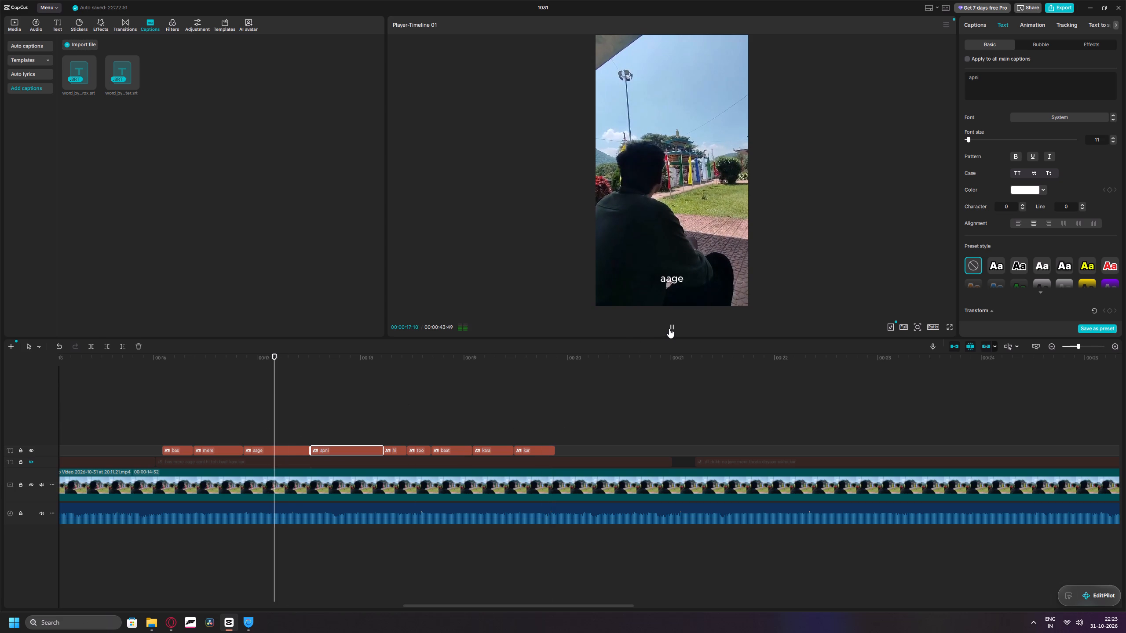
double_click(669, 328)
triple_click(669, 328)
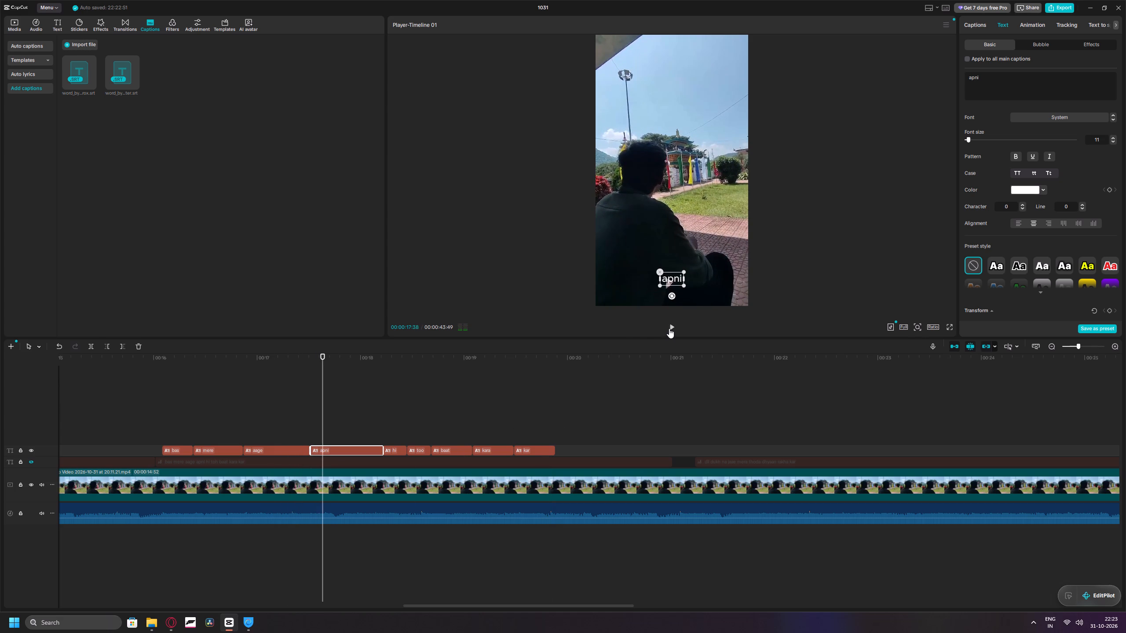
triple_click(669, 328)
double_click(669, 328)
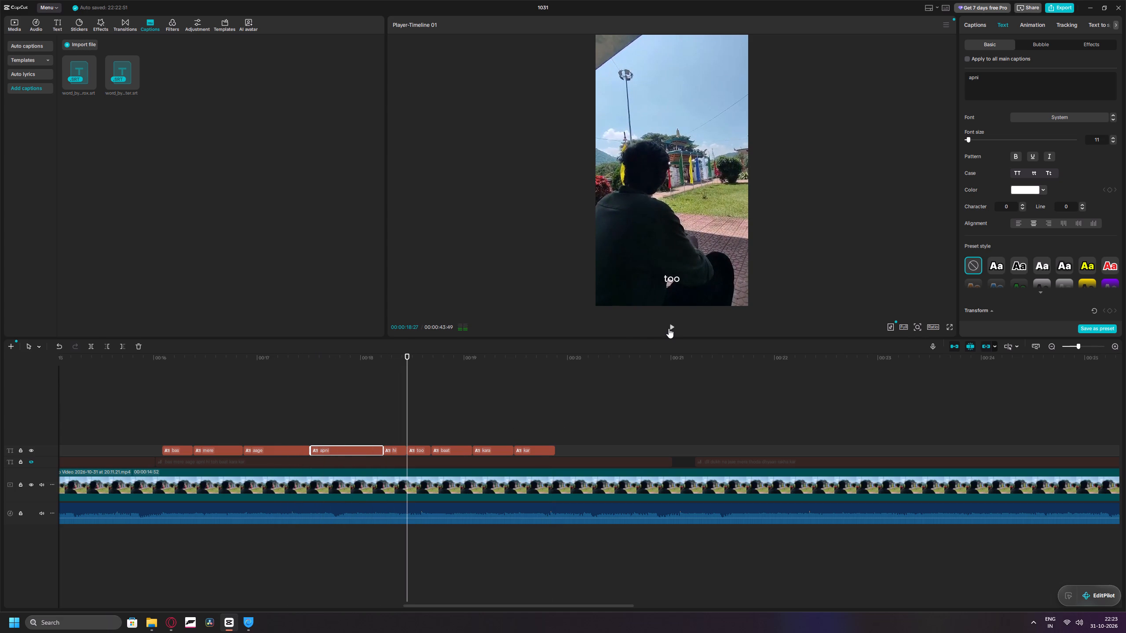
double_click(669, 328)
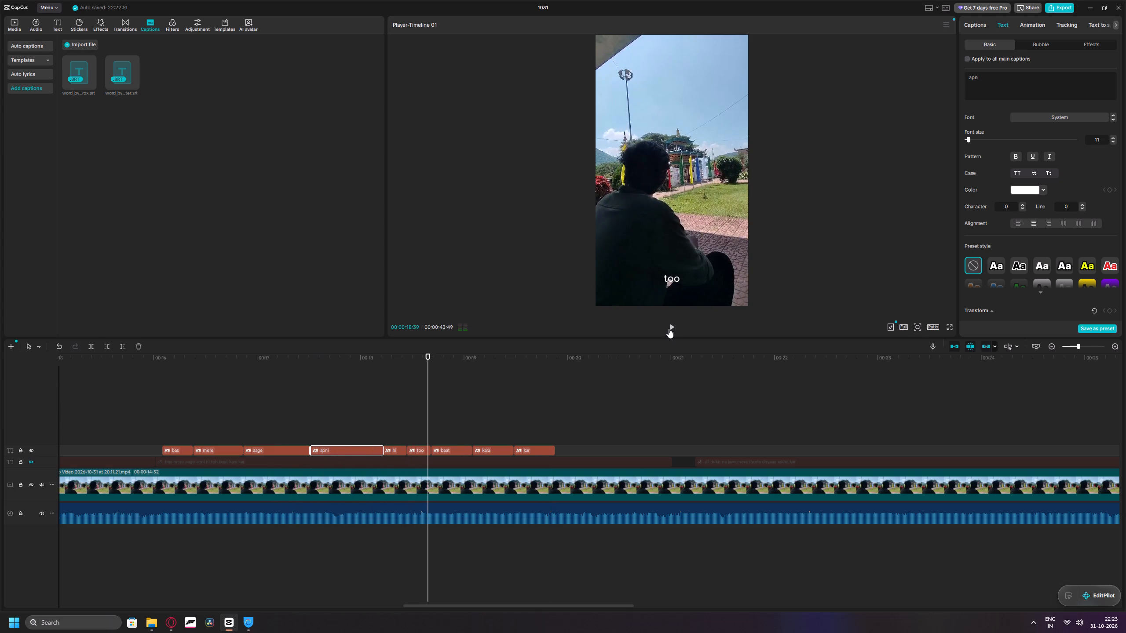
drag(429, 403, 418, 404)
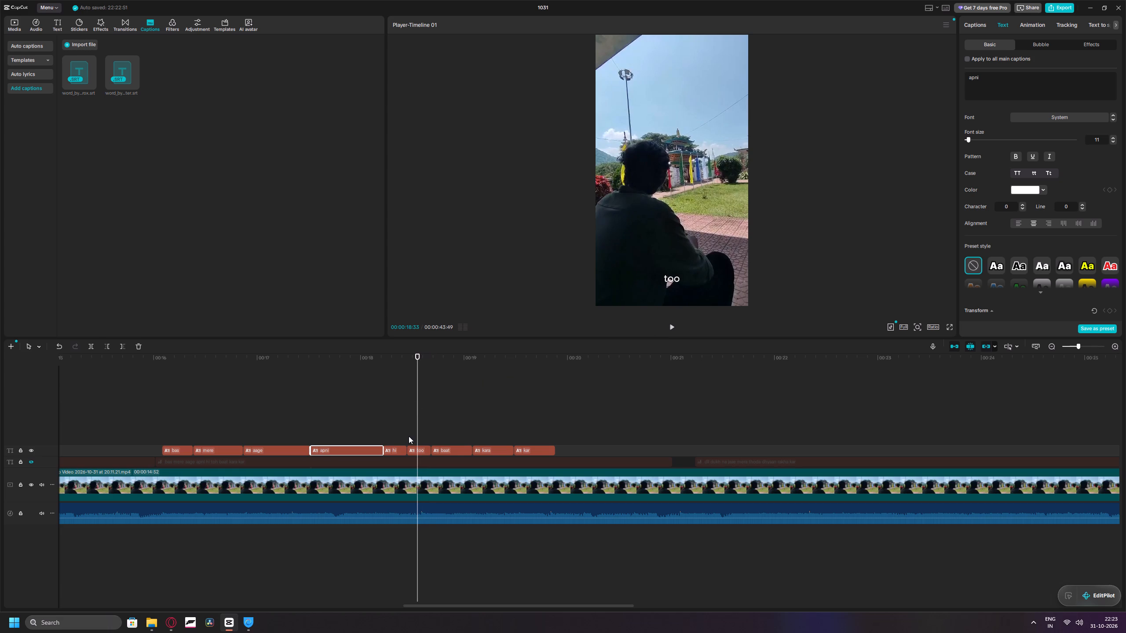
drag(406, 447, 415, 447)
click(410, 451)
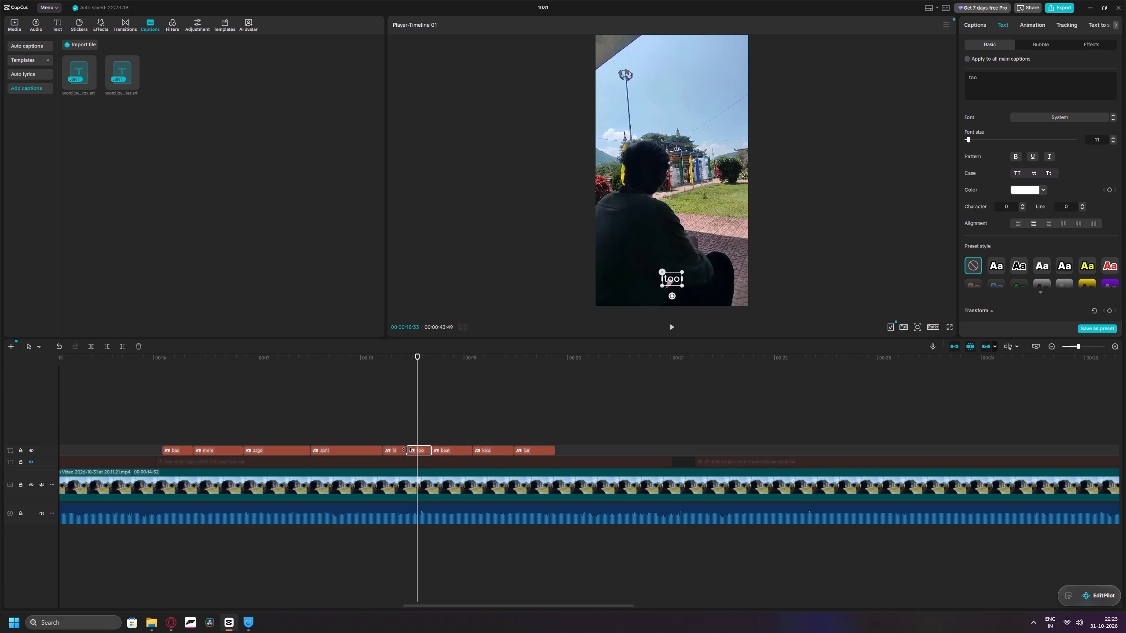
drag(407, 450, 419, 448)
click(400, 450)
drag(407, 450, 416, 450)
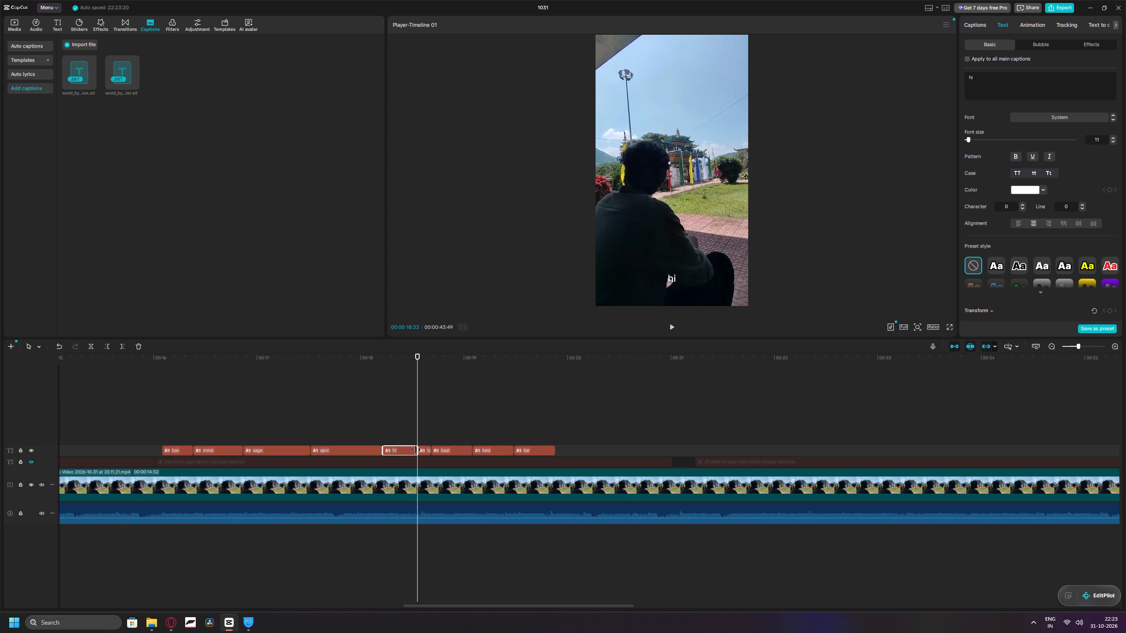
drag(416, 450, 418, 450)
Play on from "too", trim the start of "baat" later to about 18:51 and extend "too" to meet it.
double_click(670, 326)
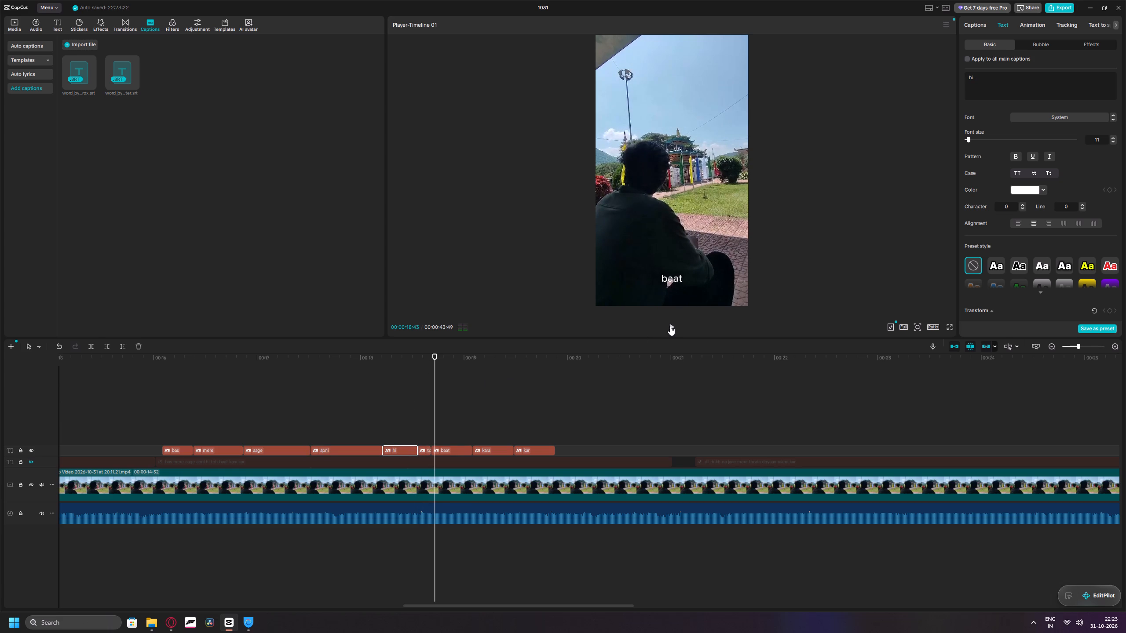
double_click(673, 325)
drag(450, 409, 442, 411)
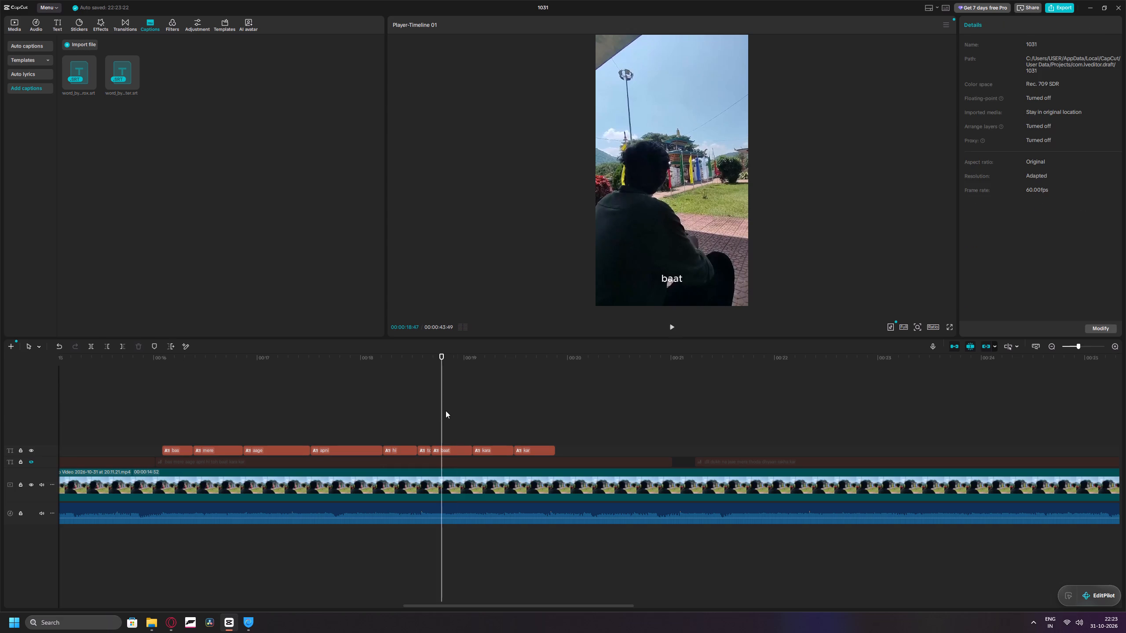
drag(439, 415, 448, 417)
drag(430, 448, 449, 447)
click(437, 451)
drag(431, 450, 449, 447)
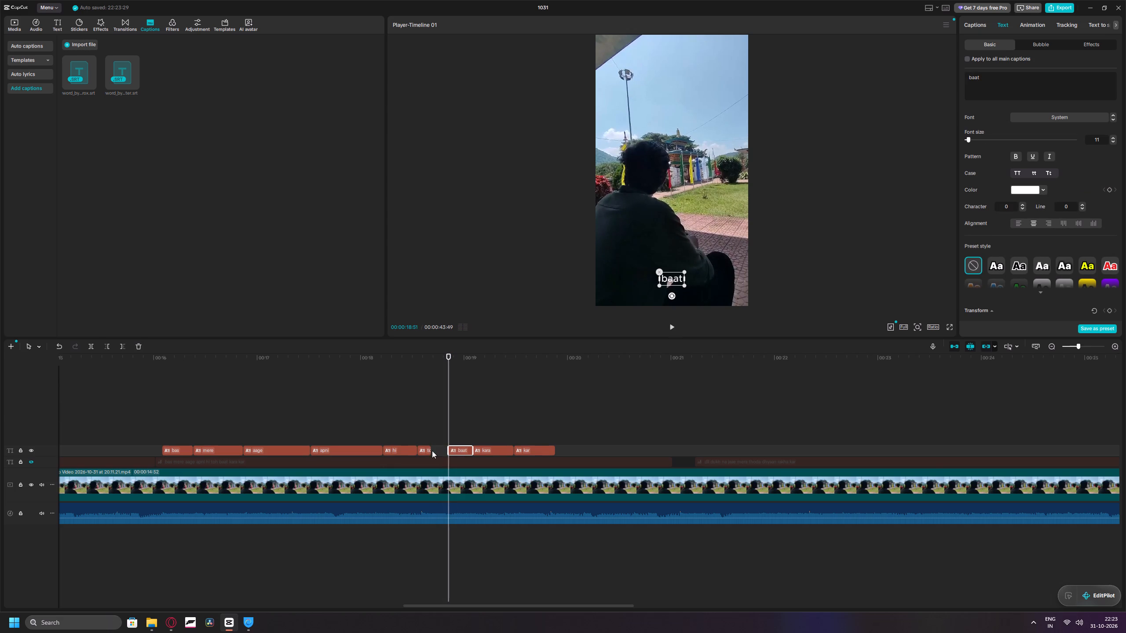
click(425, 452)
drag(430, 450, 451, 449)
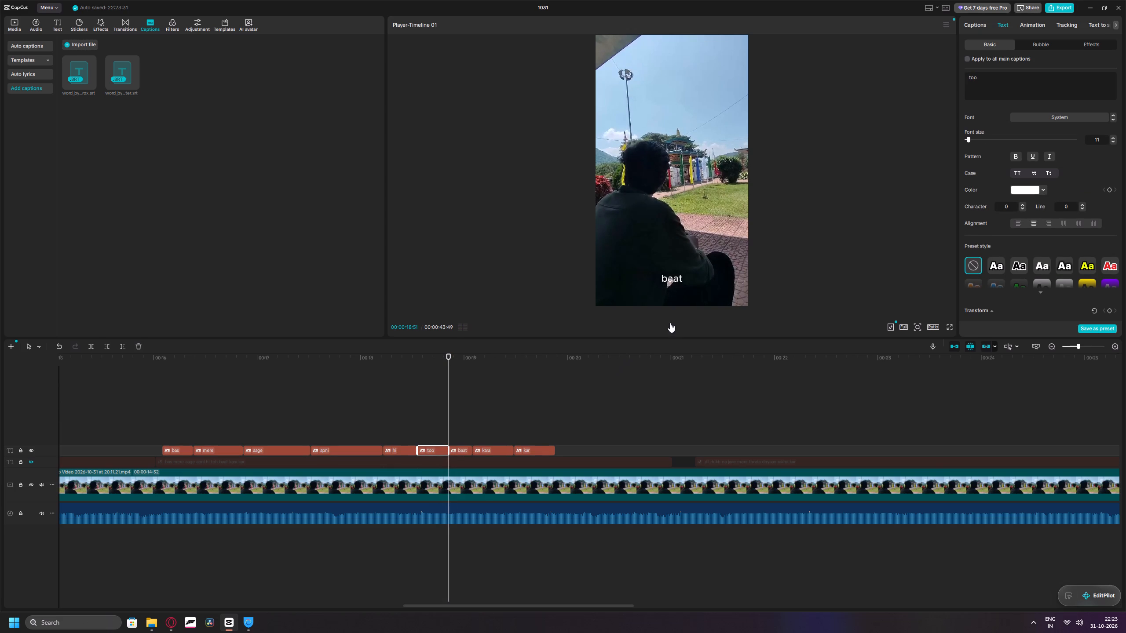
Play in short bursts from "baat" past "kar" to check the timing of the line's last words.
double_click(664, 327)
double_click(669, 326)
double_click(670, 326)
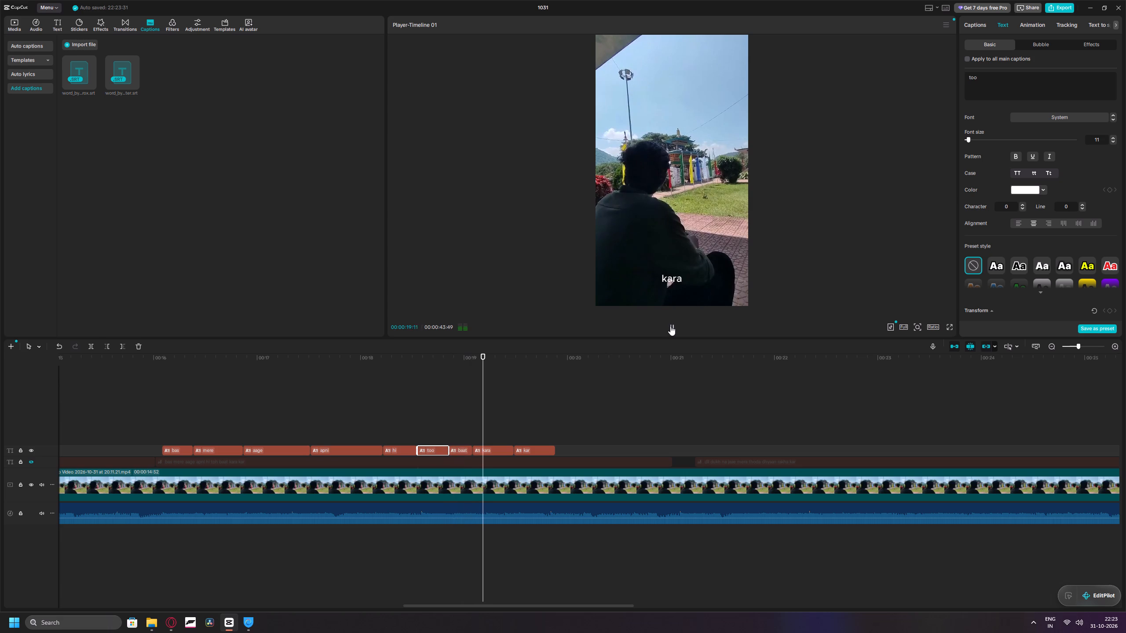
triple_click(670, 326)
triple_click(670, 326)
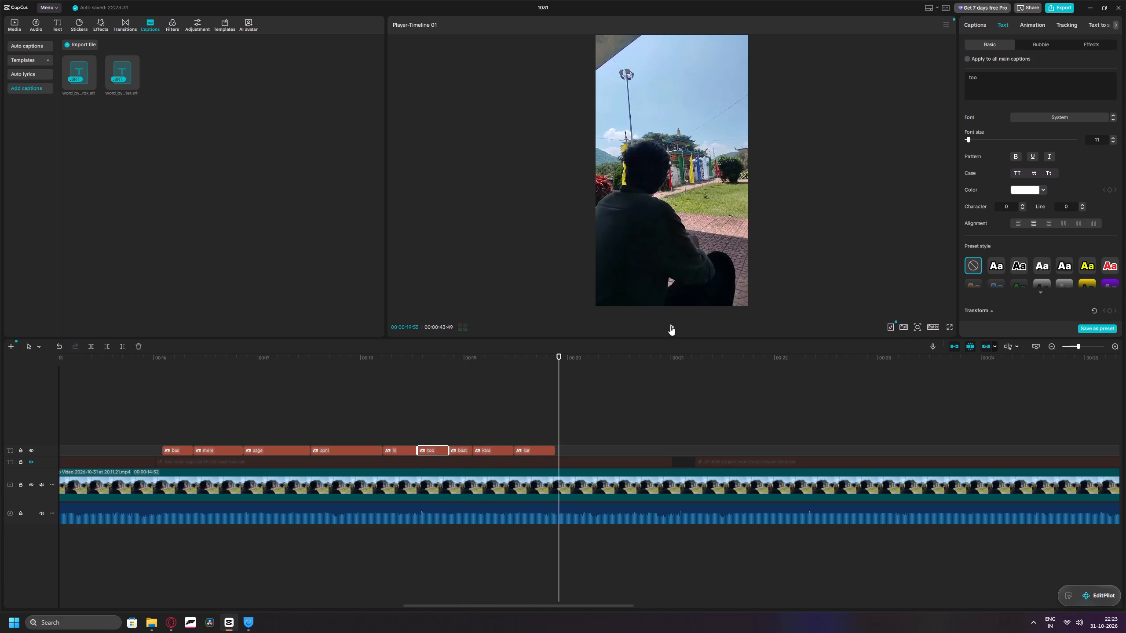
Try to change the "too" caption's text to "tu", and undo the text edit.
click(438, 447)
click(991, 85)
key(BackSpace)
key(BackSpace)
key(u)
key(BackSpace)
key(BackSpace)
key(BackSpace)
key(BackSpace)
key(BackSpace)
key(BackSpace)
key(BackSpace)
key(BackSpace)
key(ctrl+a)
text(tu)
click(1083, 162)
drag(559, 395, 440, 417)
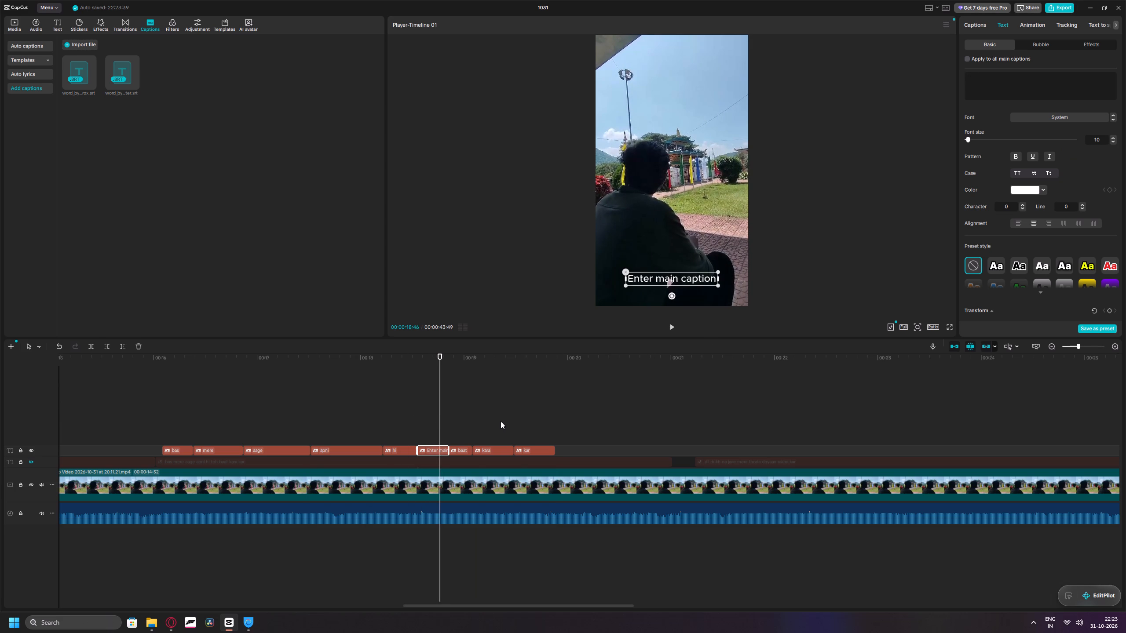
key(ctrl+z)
Replay the whole line from just before "bas" to past "kar" to check the adjusted word timing.
drag(440, 418, 159, 422)
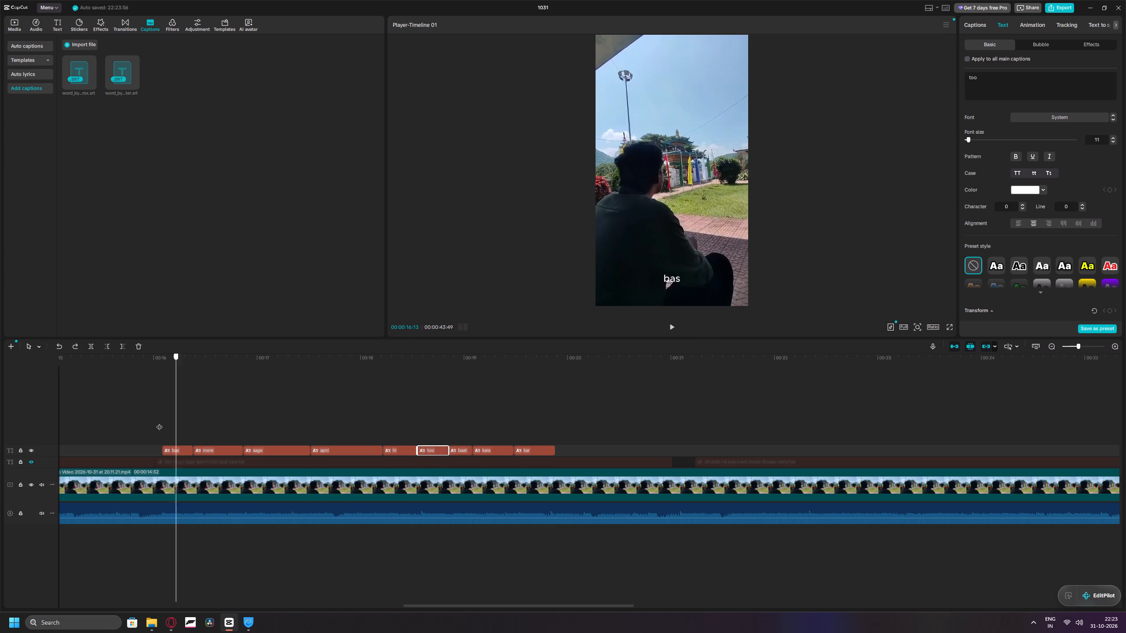
drag(159, 422, 151, 422)
click(669, 326)
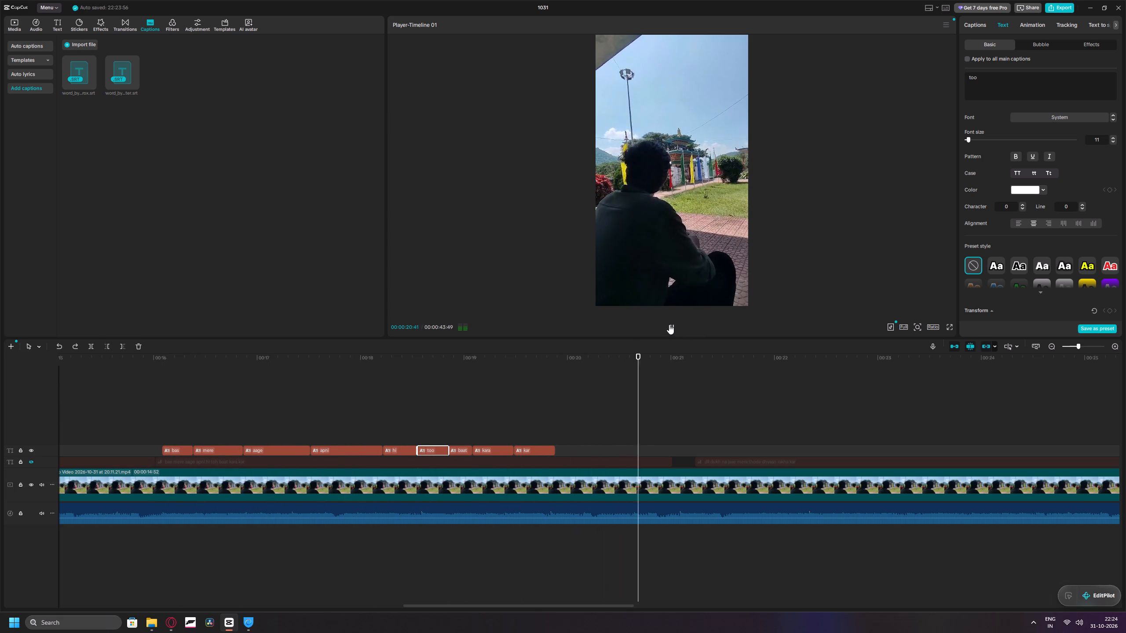
click(669, 324)
Play the video from its beginning to about 21 seconds to review all the lyric captions timed so far.
ctrl+scroll(610, 378, down, 16)
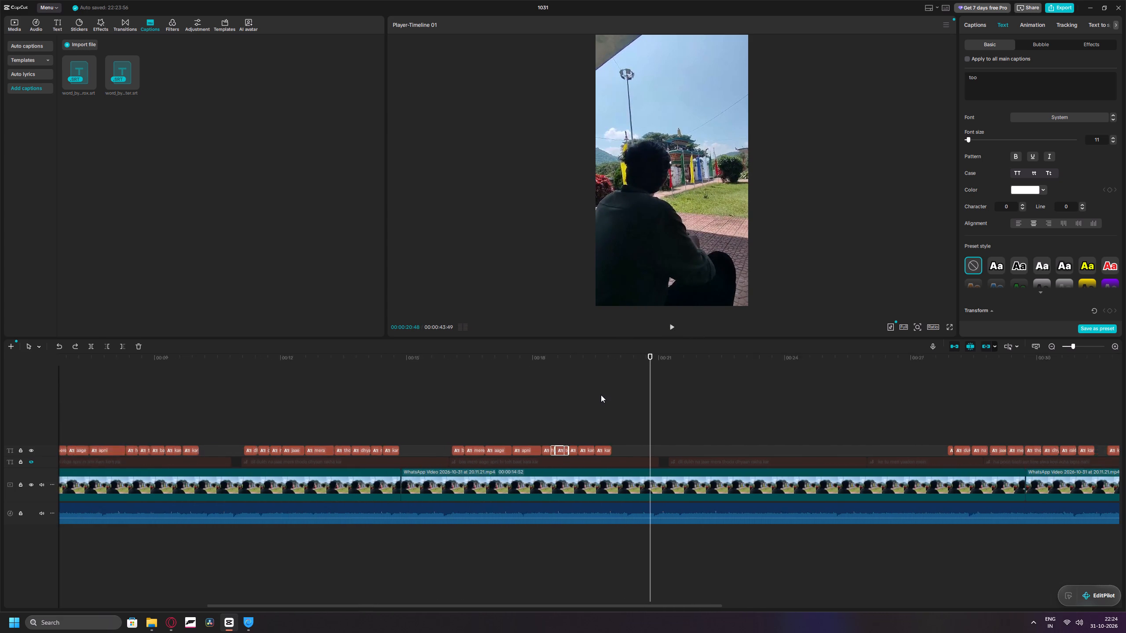
ctrl+scroll(601, 395, down, 6)
drag(611, 393, 35, 411)
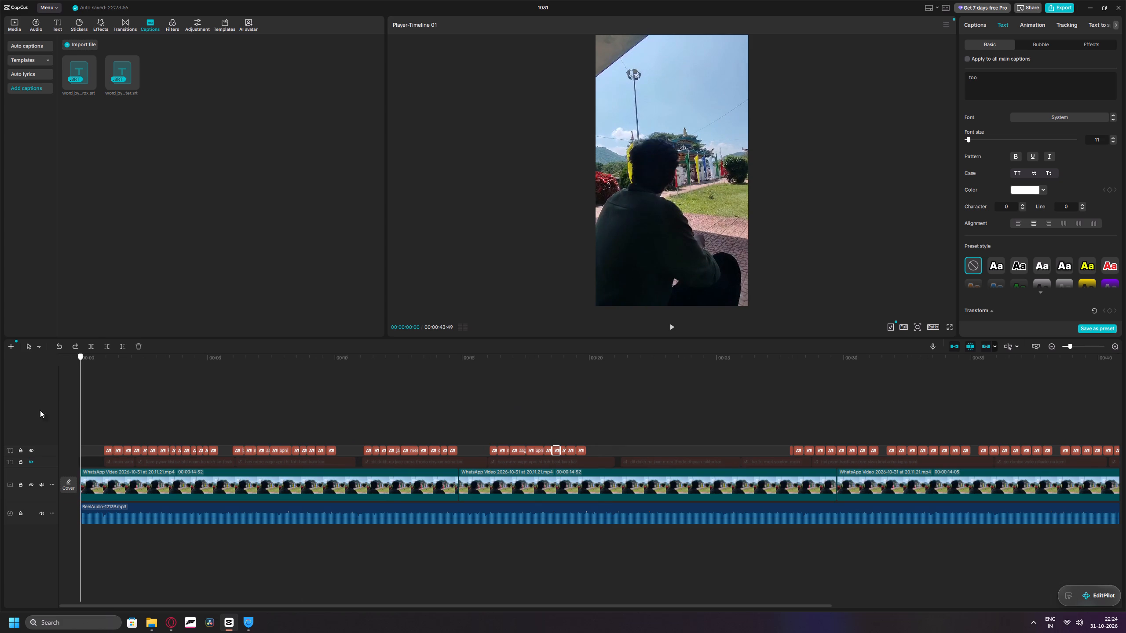
click(675, 324)
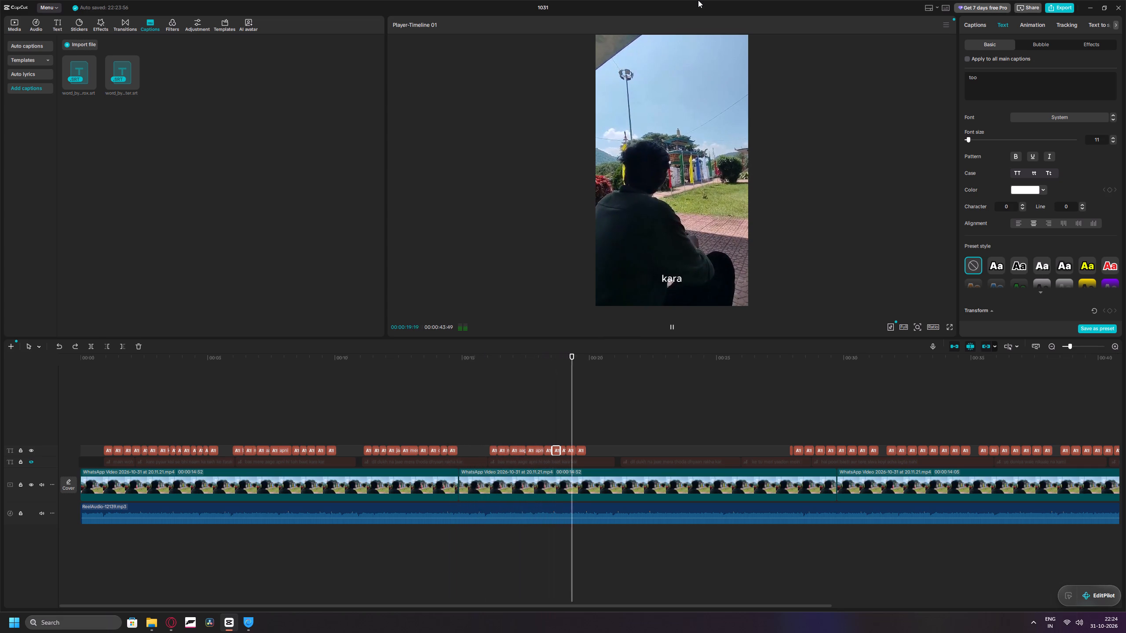
click(676, 324)
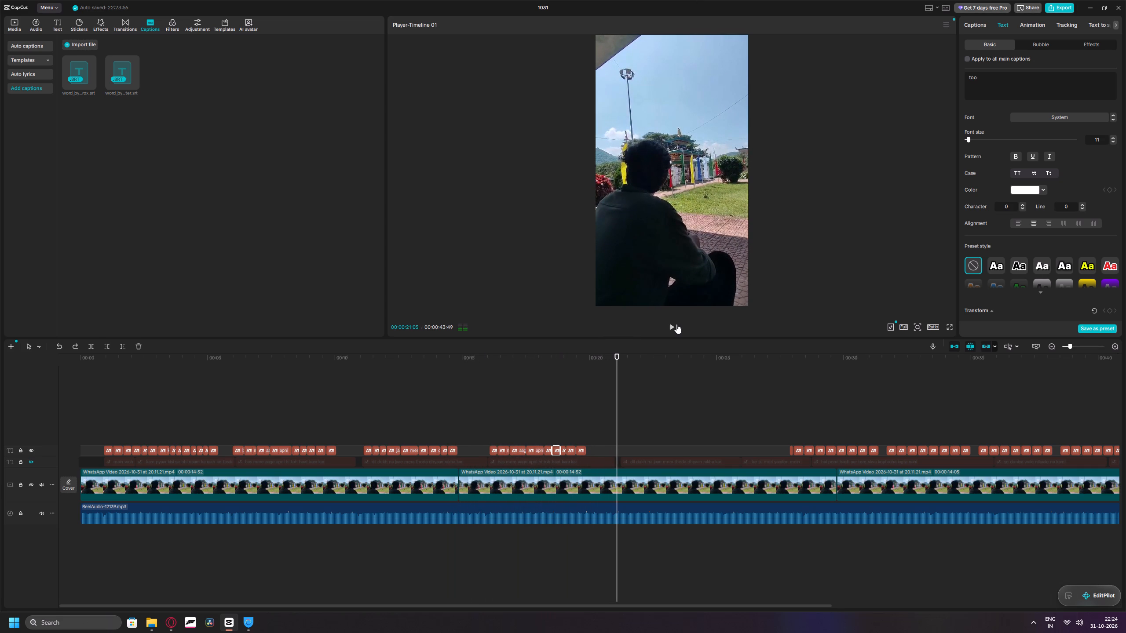
Move the "dil" caption that starts the next line earlier so that it begins at about 21:14.
drag(617, 409, 621, 409)
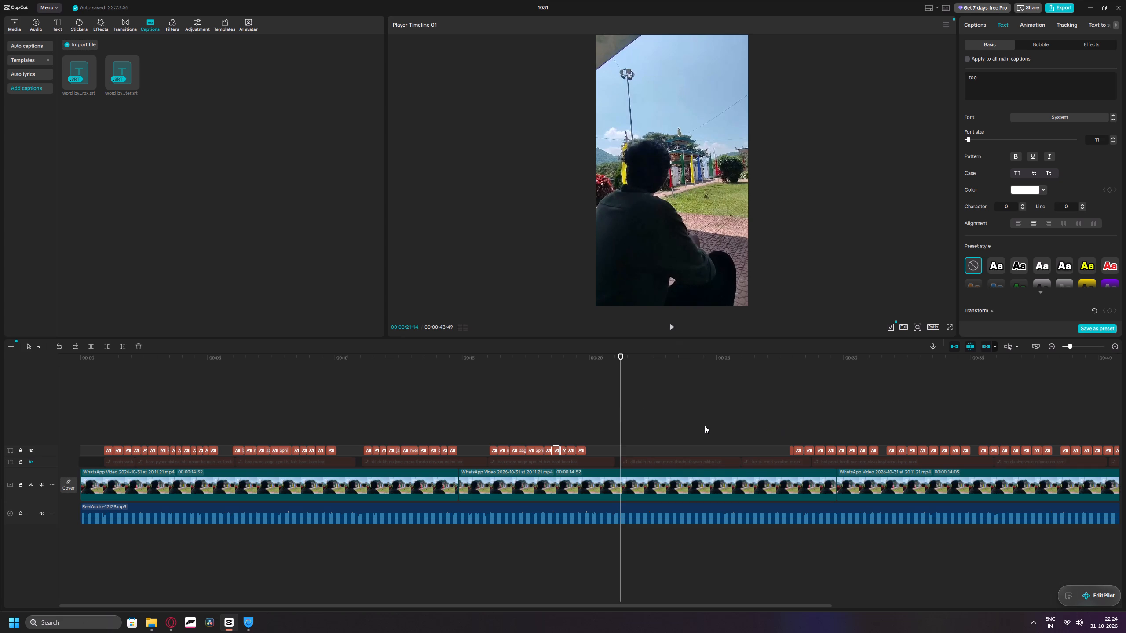
ctrl+scroll(705, 426, down, 7)
ctrl+scroll(545, 432, up, 10)
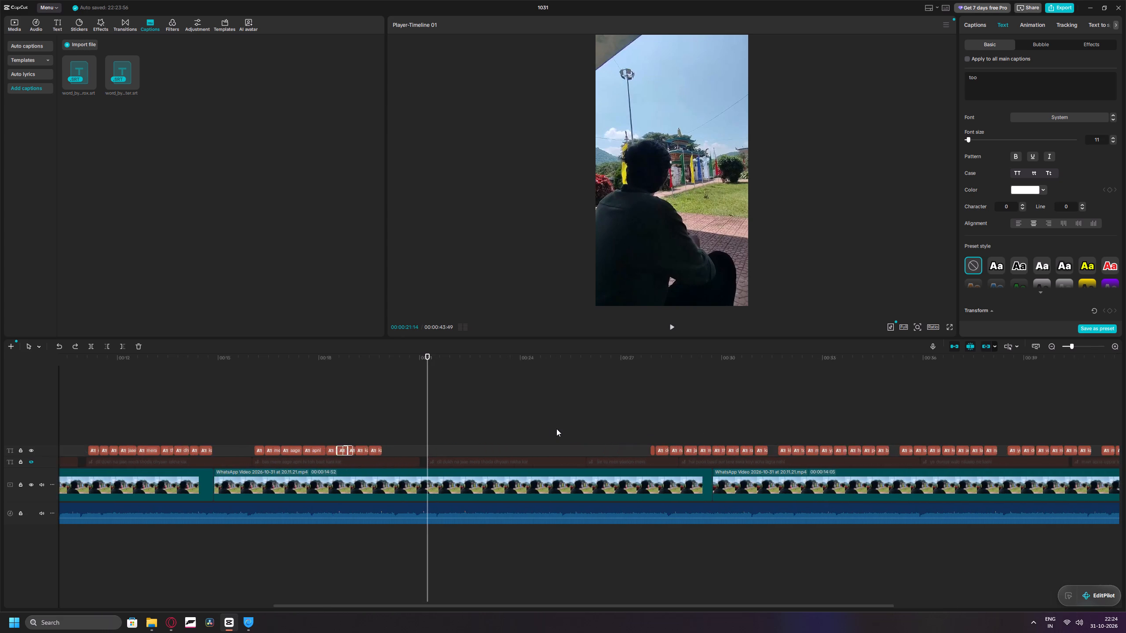
ctrl+scroll(556, 429, up, 12)
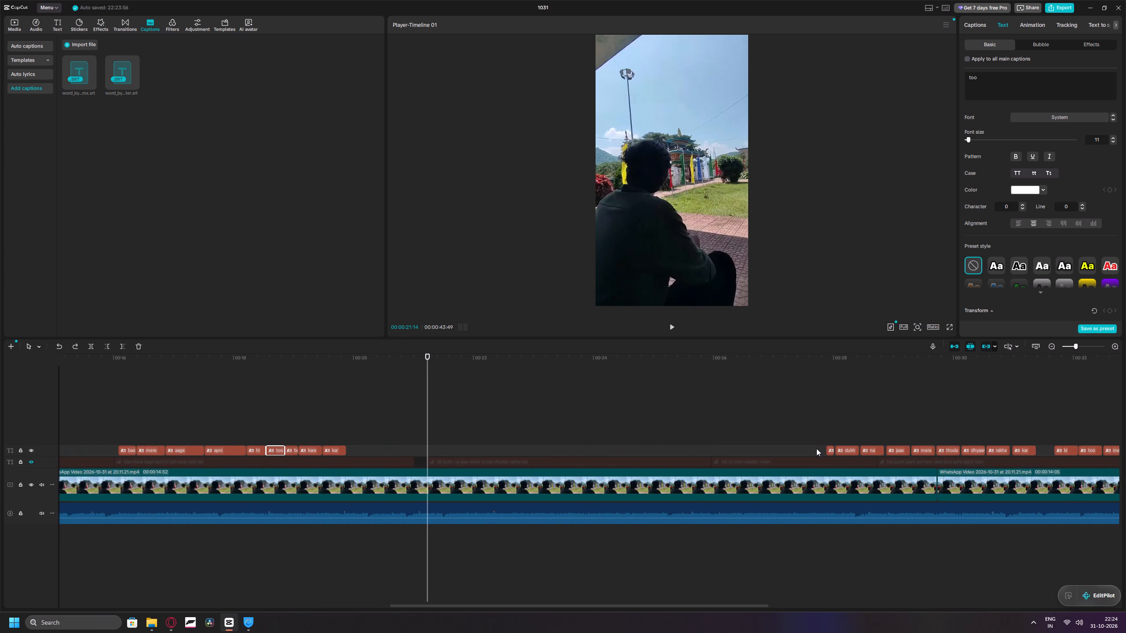
click(831, 449)
drag(831, 451, 823, 451)
drag(823, 451, 434, 453)
Move the captions from "dukh" to "kar" earlier as a group so that they directly follow "dil".
drag(826, 434, 936, 450)
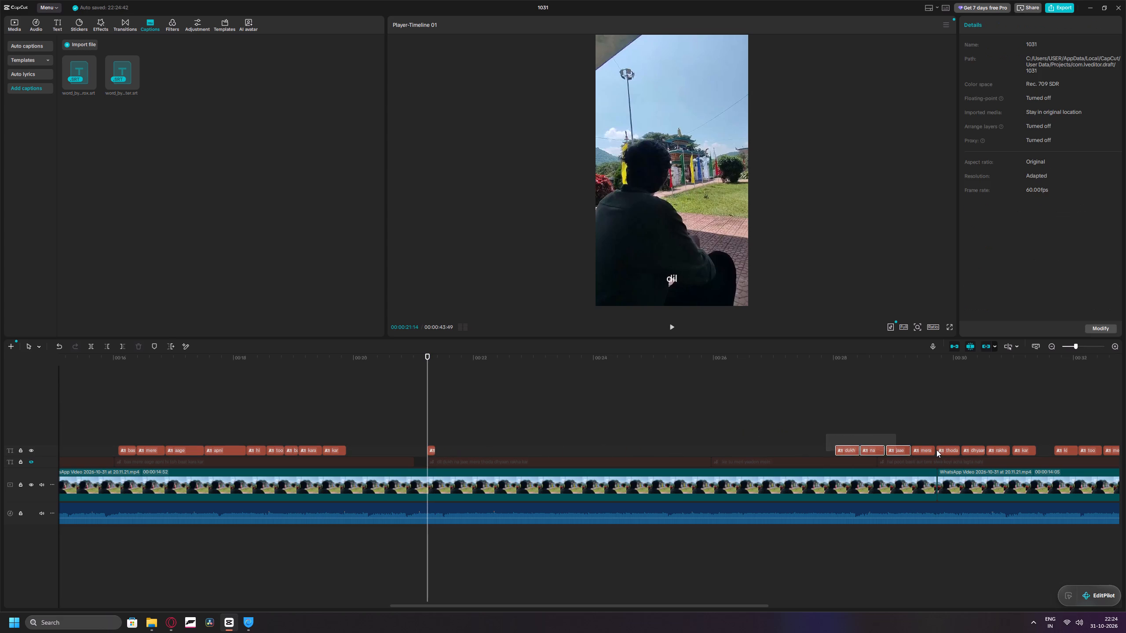
drag(936, 450, 1034, 447)
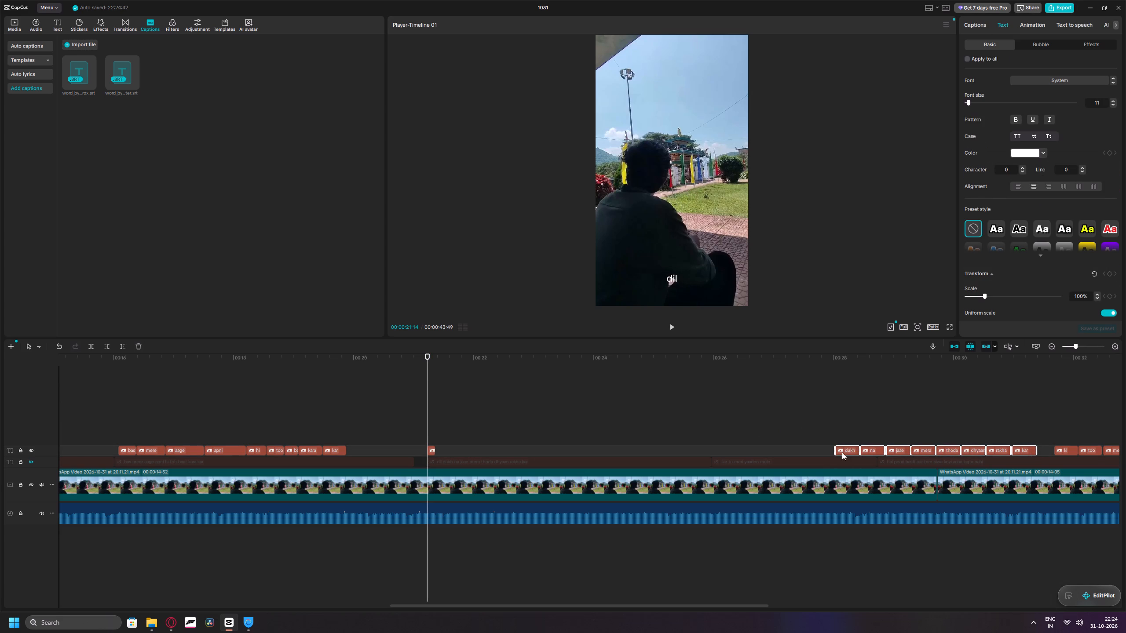
drag(842, 449, 438, 450)
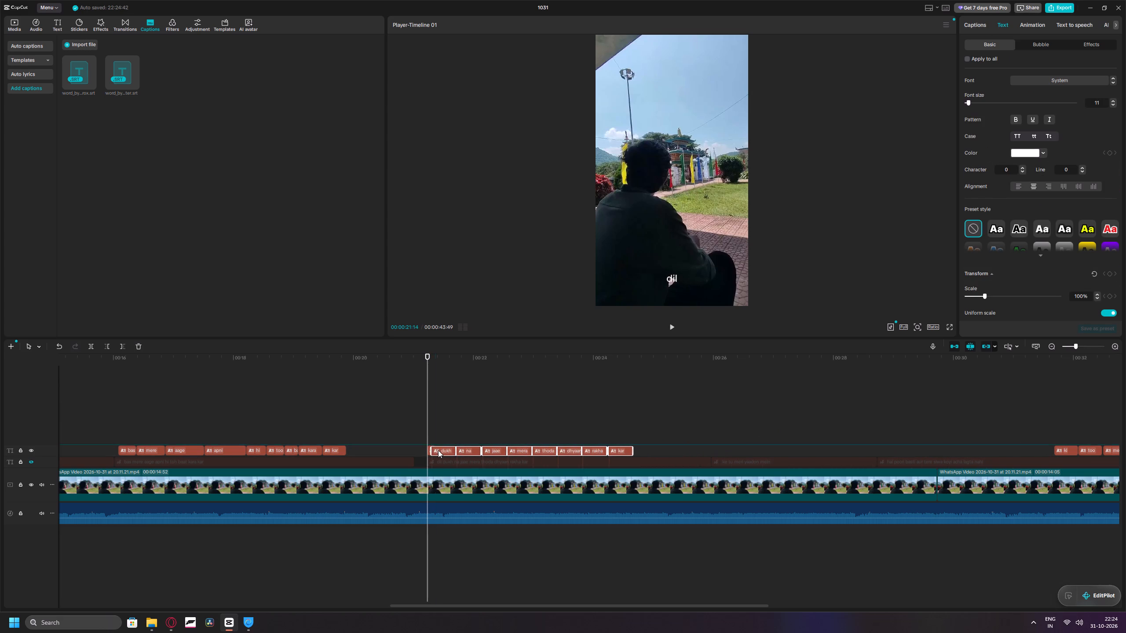
drag(438, 450, 444, 449)
click(628, 450)
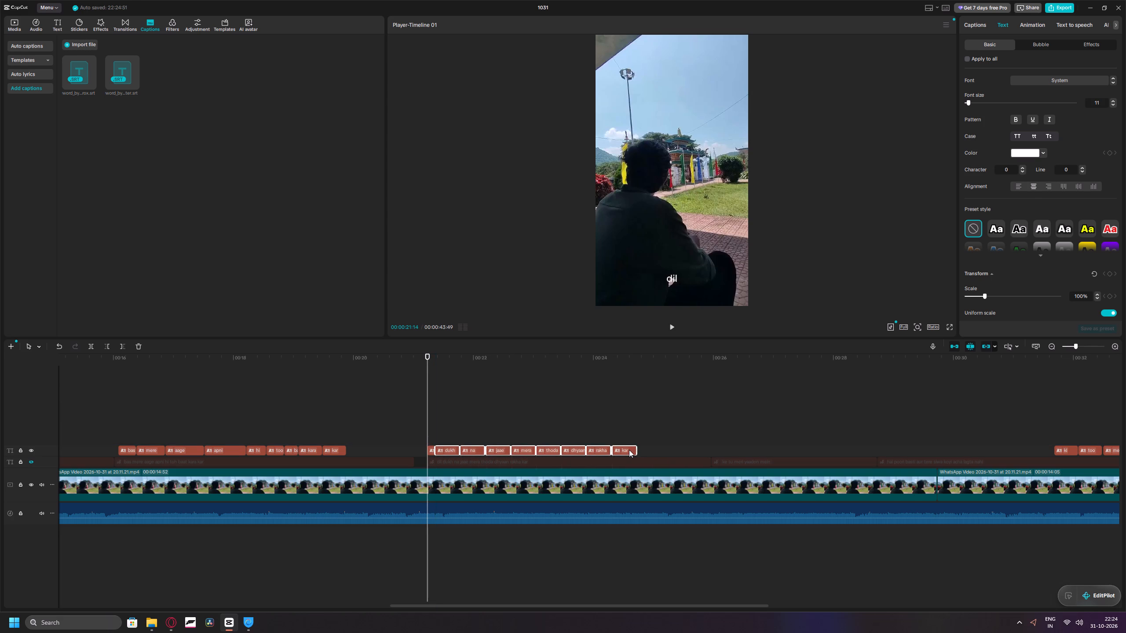
click(636, 406)
Move the line's closing "kar" caption later so that it ends at about 26 seconds.
drag(625, 446, 697, 447)
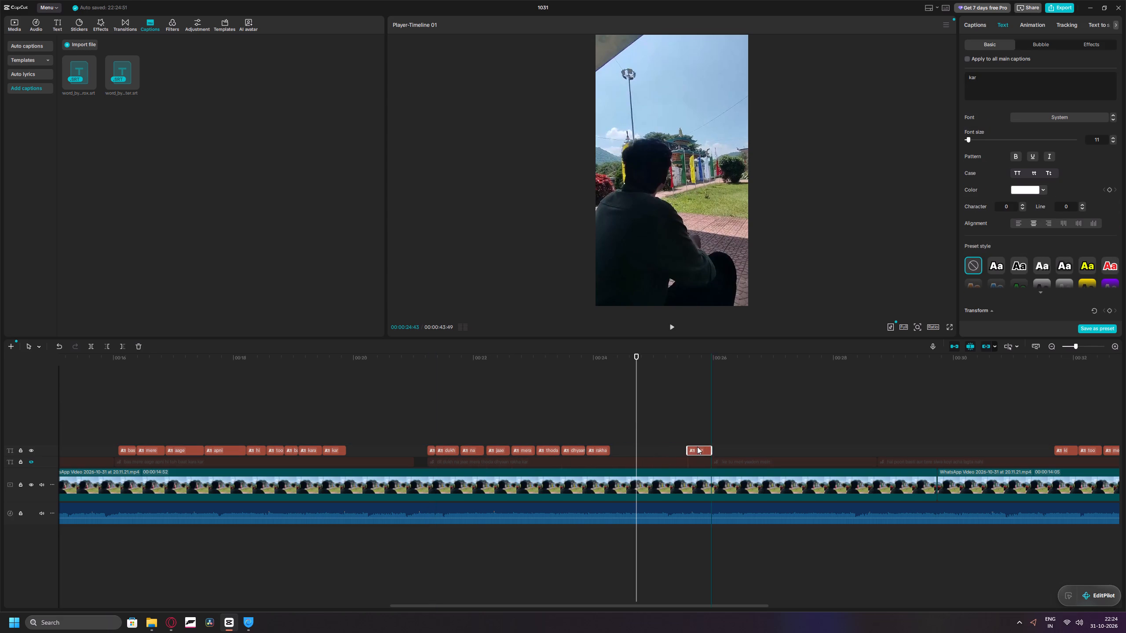
drag(697, 447, 698, 447)
Play the line from the start of "dil" at 21:14 to about 25 seconds to check each word's timing.
drag(636, 414, 428, 414)
key(space)
key(space)
key(space)
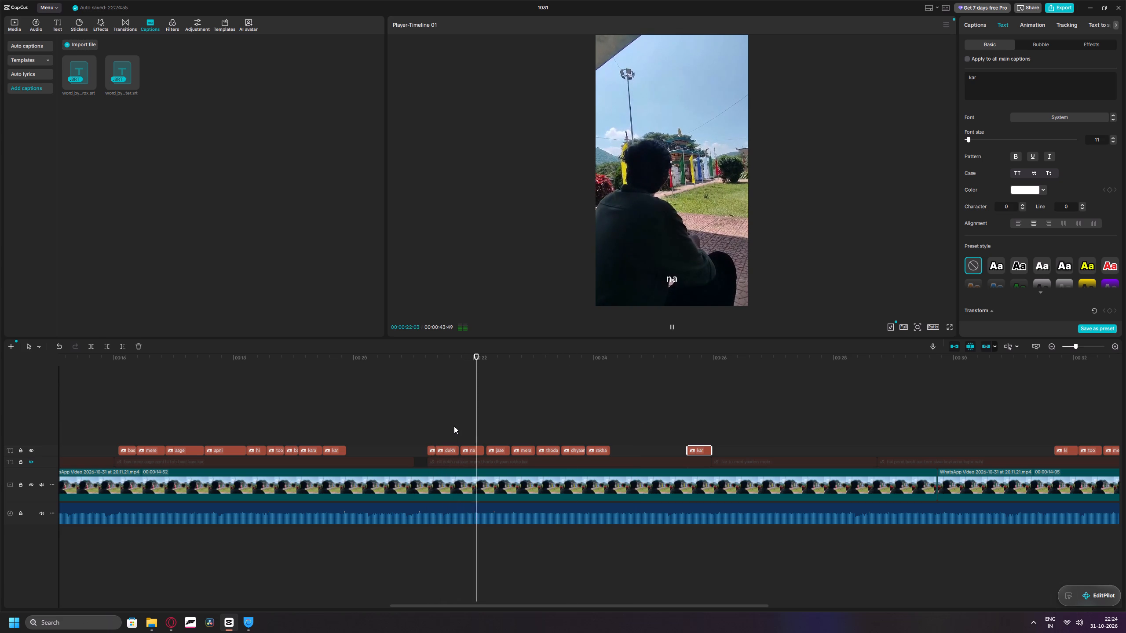
key(space)
key(space)
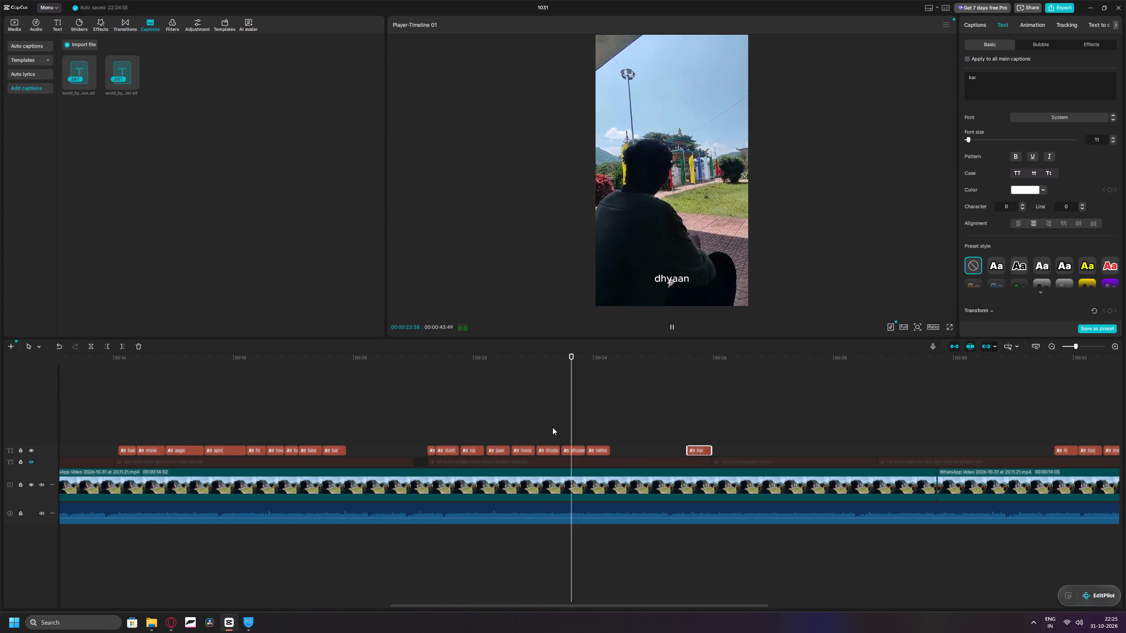
key(space)
key(space)
key(space)
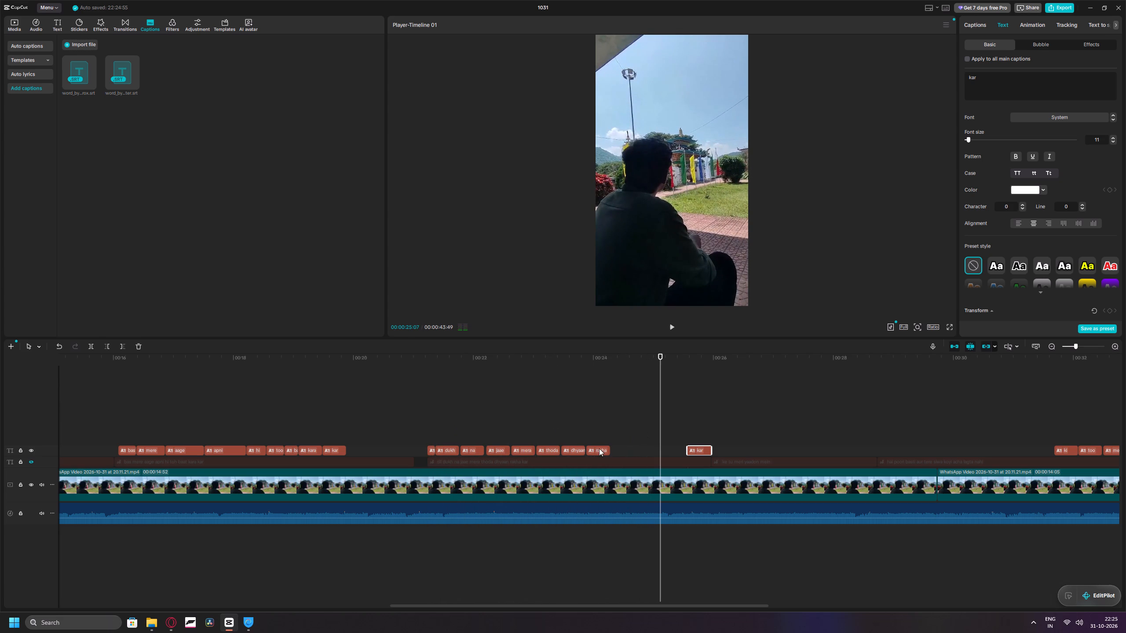
Shift "rakha" slightly later and stretch "rakha" and "dhyaan" so that "dhyaan", "rakha" and "kar" run without gaps.
drag(596, 450, 612, 450)
drag(625, 449, 695, 453)
click(575, 447)
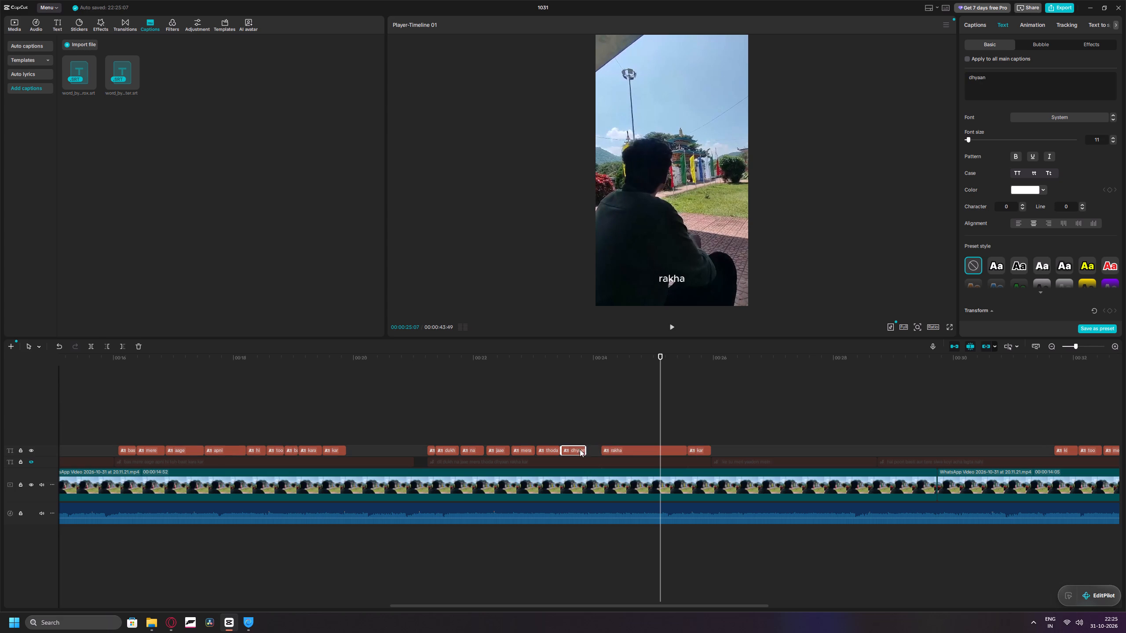
drag(585, 450, 603, 450)
Replay the line's opening, trim "mera" to start at about 22:42, and extend "jaae" to meet it.
drag(661, 422, 416, 422)
key(space)
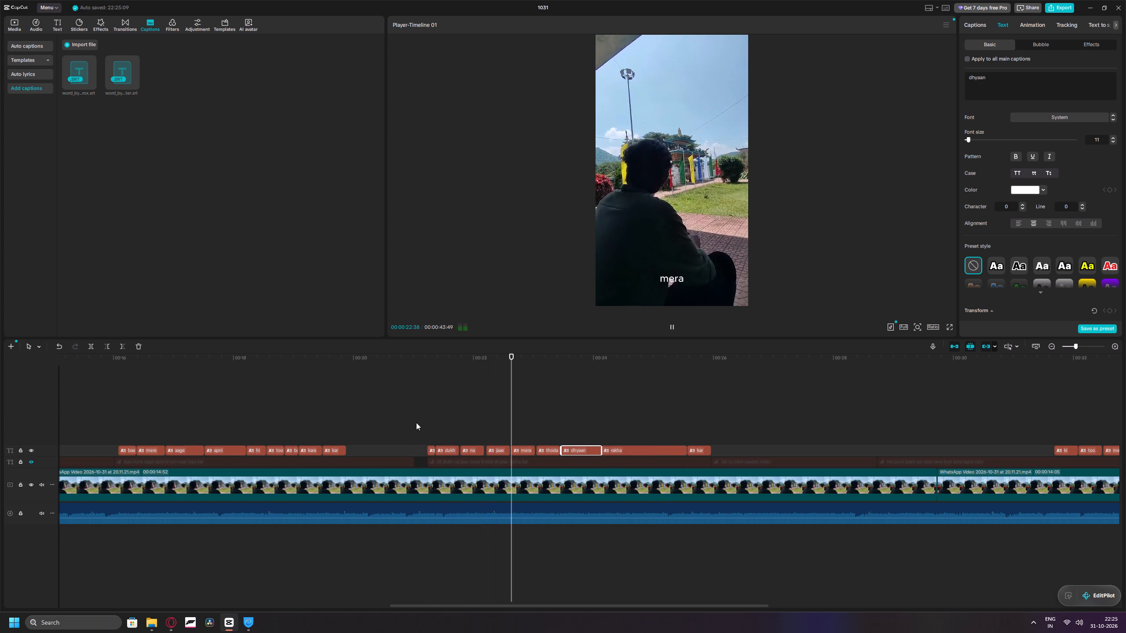
key(space)
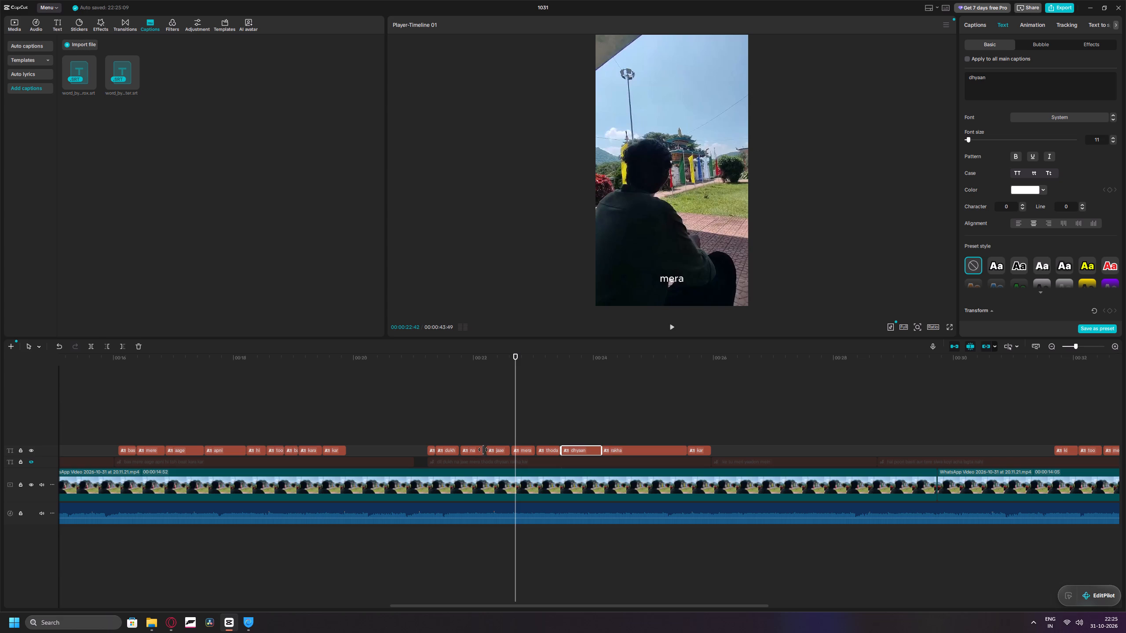
drag(483, 450, 488, 450)
click(511, 450)
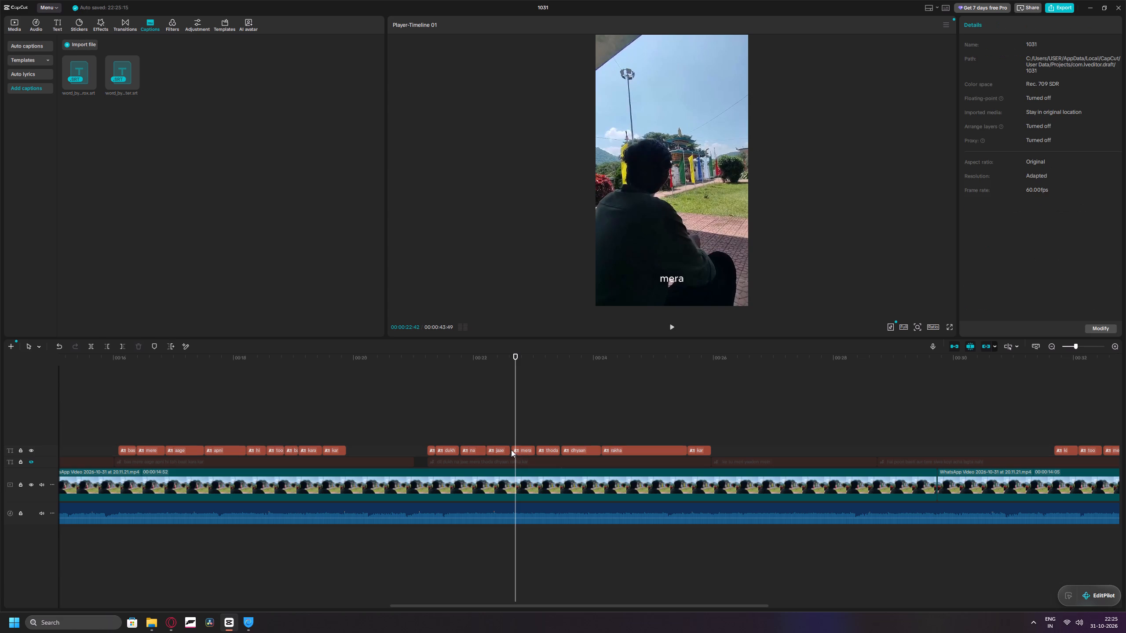
click(517, 450)
drag(512, 451, 516, 451)
click(498, 451)
drag(510, 450, 519, 450)
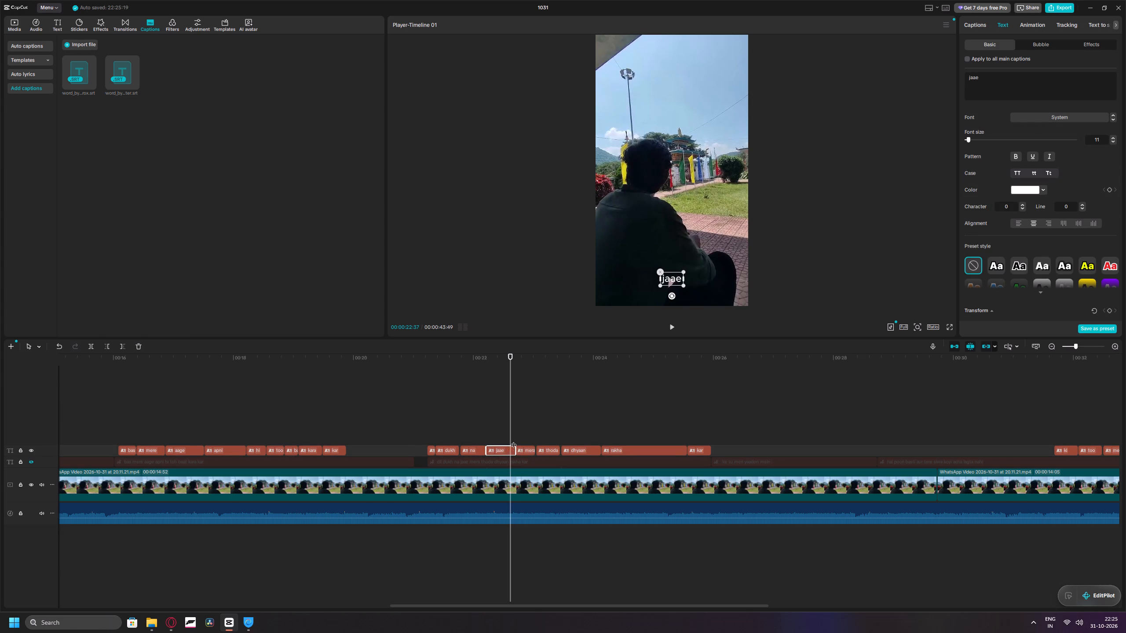
Replay the line from just before "dil" to "dhyaan", and its first words again in short bursts, to check the timing.
drag(510, 437, 411, 434)
key(space)
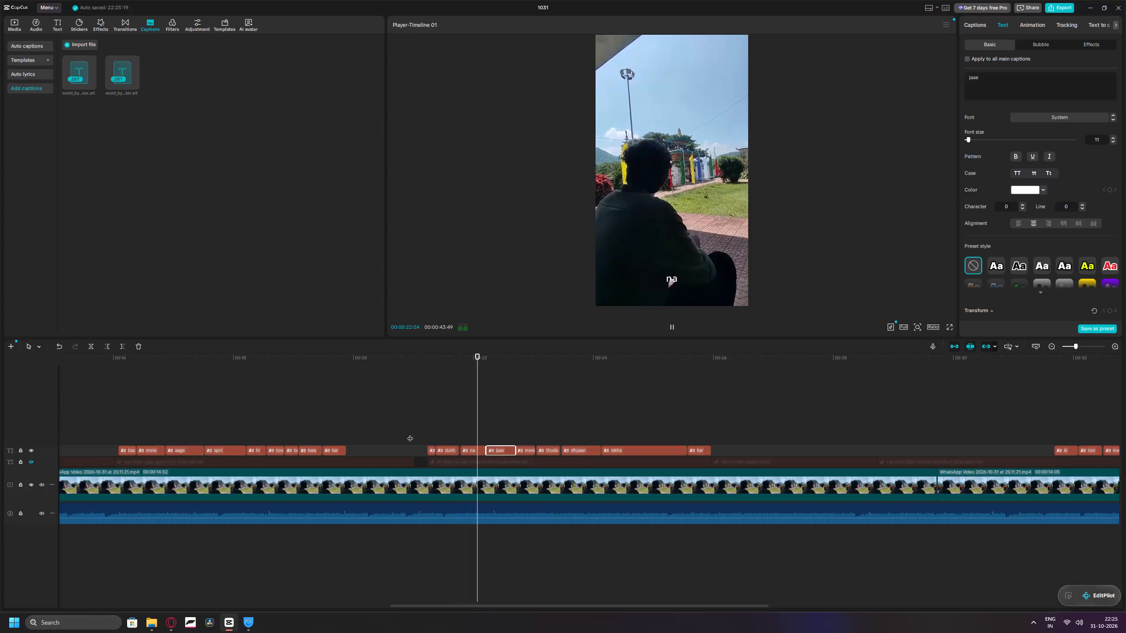
key(space)
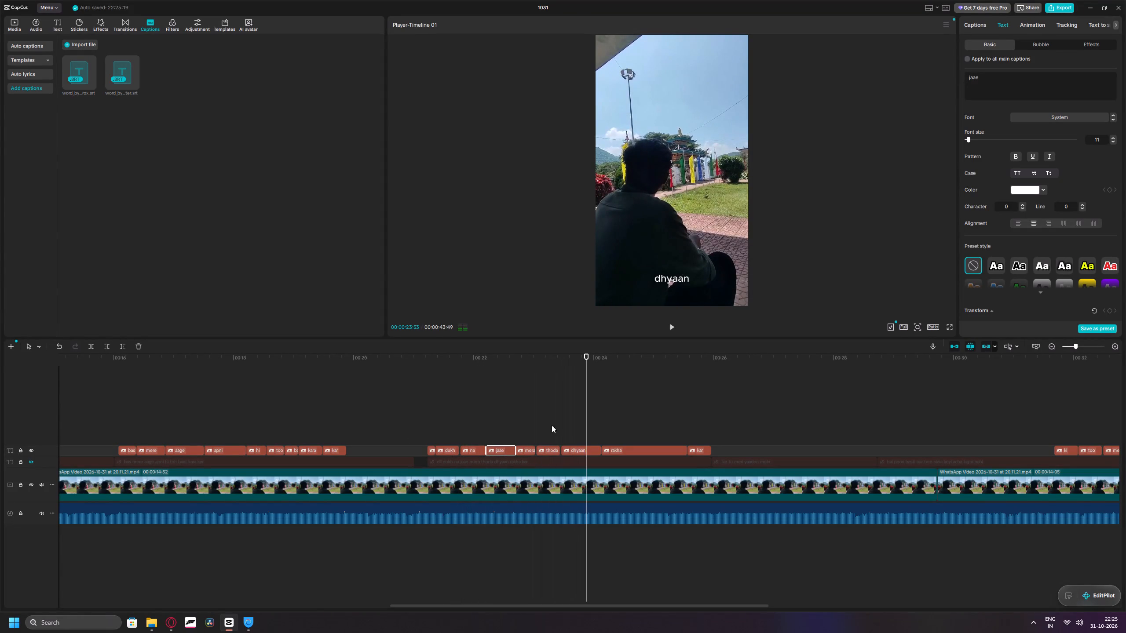
drag(581, 412, 458, 412)
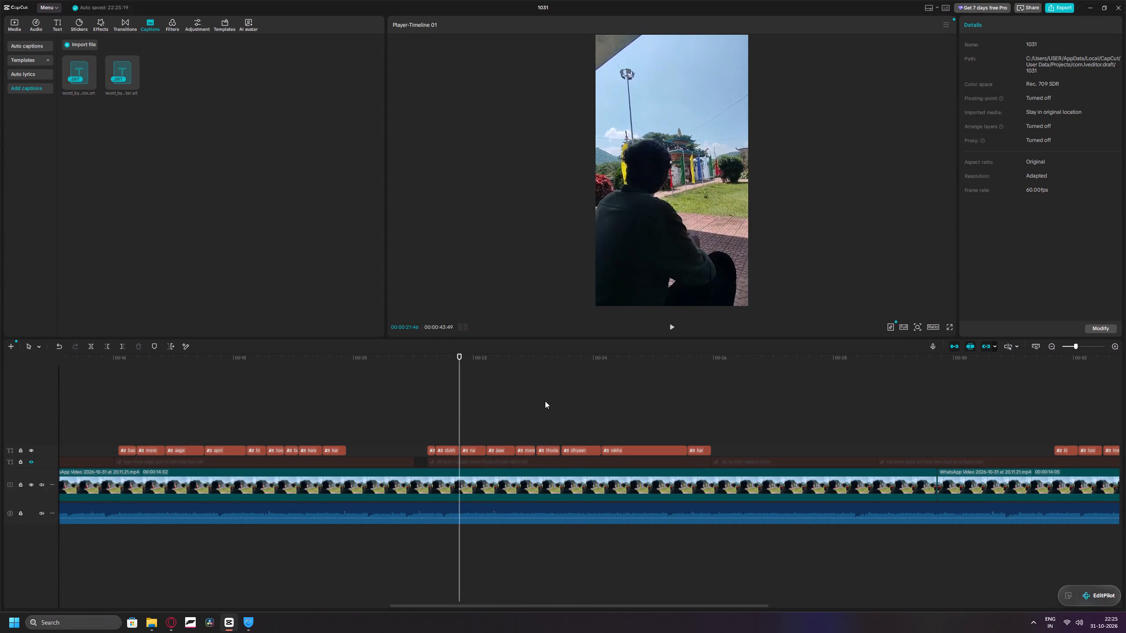
drag(461, 397, 424, 398)
key(space)
key(space)
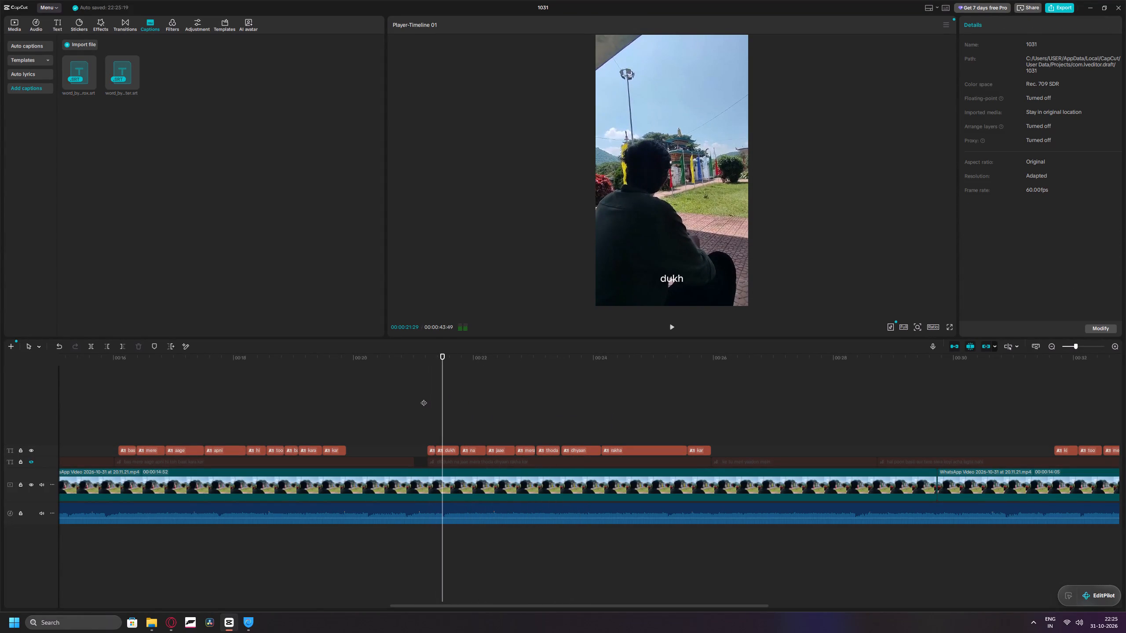
key(space)
key(space)
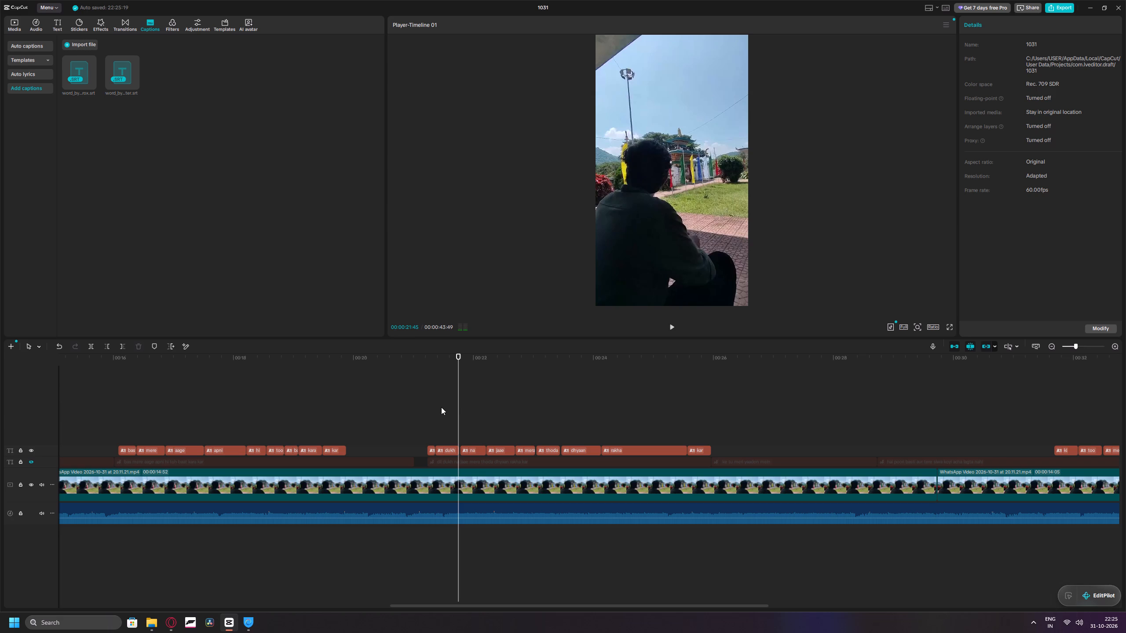
Trim "dukh" to end at about 21:39 and move "na" earlier to start there.
drag(458, 411, 452, 411)
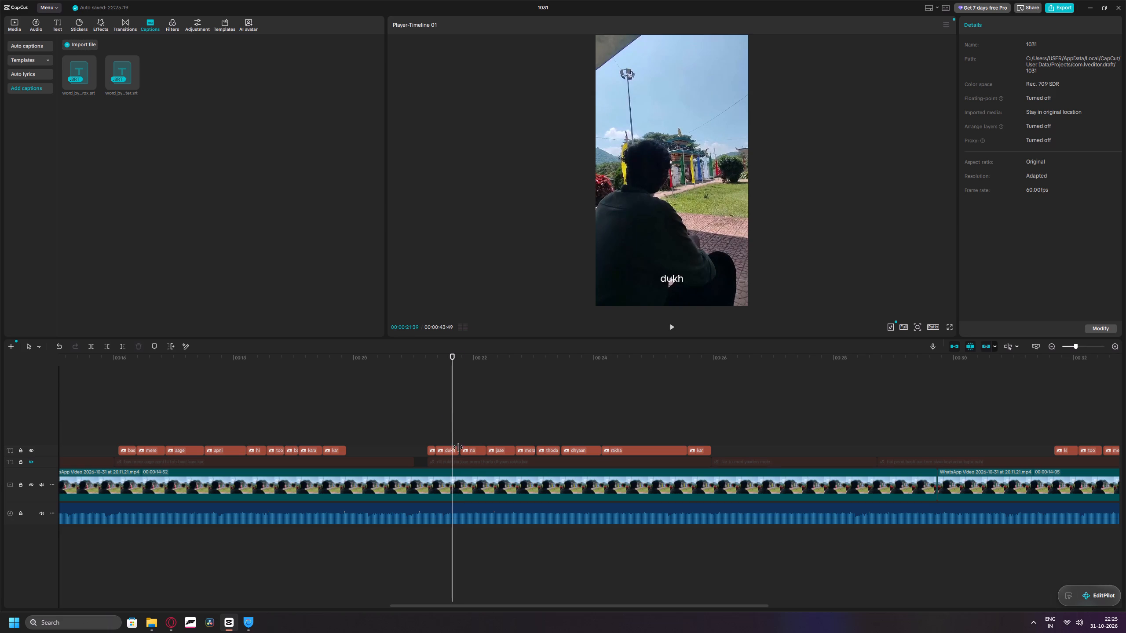
drag(458, 447, 452, 447)
drag(470, 451, 463, 451)
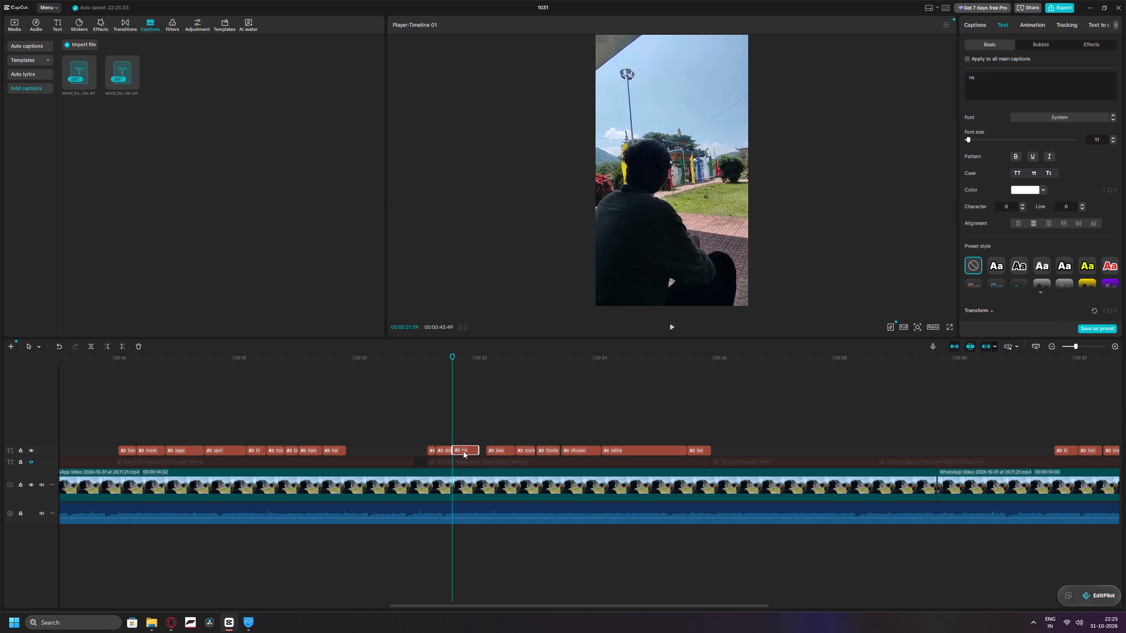
drag(463, 451, 463, 452)
Play past "na", shorten it to end at about 22 seconds, and make "jaae" start right where it ends.
key(space)
key(space)
key(space)
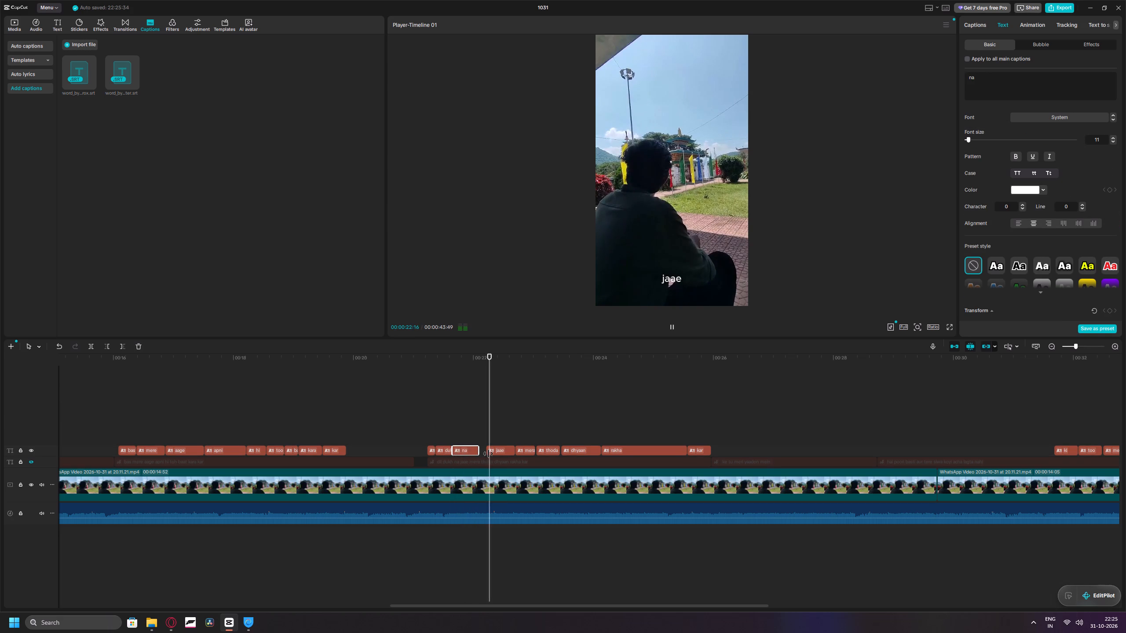
key(space)
drag(492, 450, 483, 450)
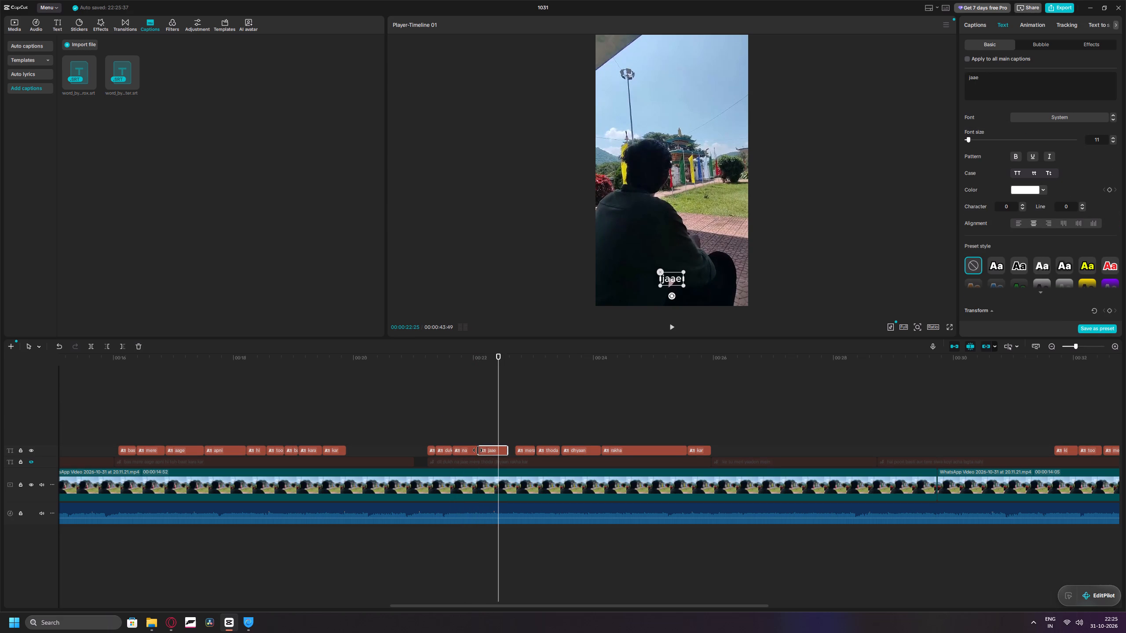
drag(477, 450, 472, 450)
click(472, 450)
drag(477, 451, 472, 451)
drag(479, 451, 472, 452)
Set the end of "jaae" to about 22:33 by ear and move "mera" earlier to start there.
drag(505, 452, 494, 452)
key(space)
key(space)
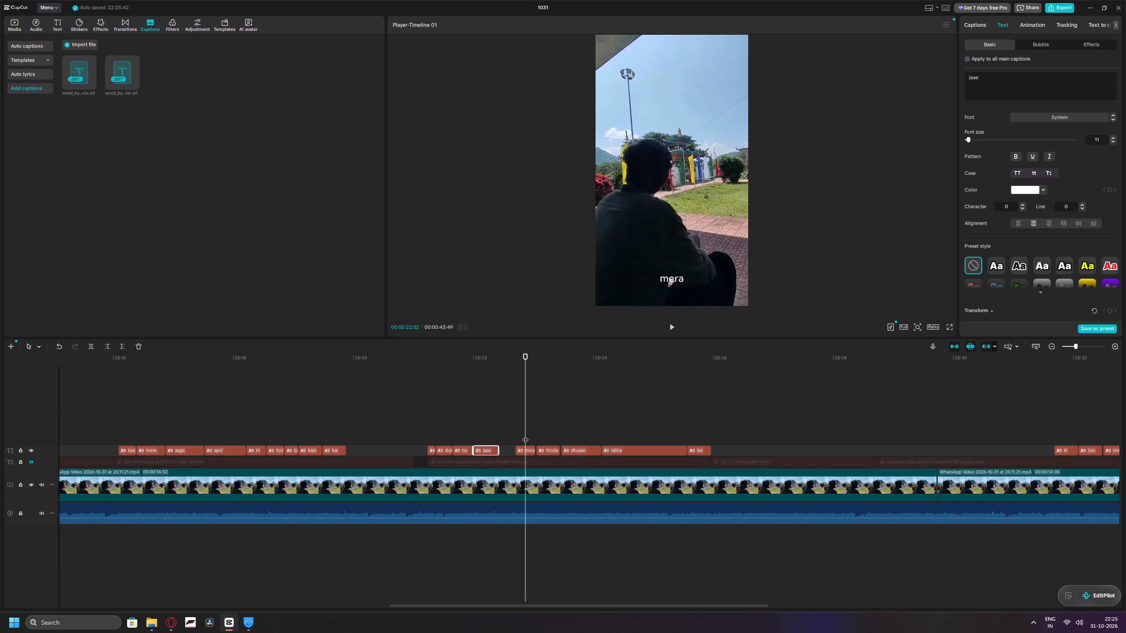
drag(524, 435, 507, 436)
click(508, 438)
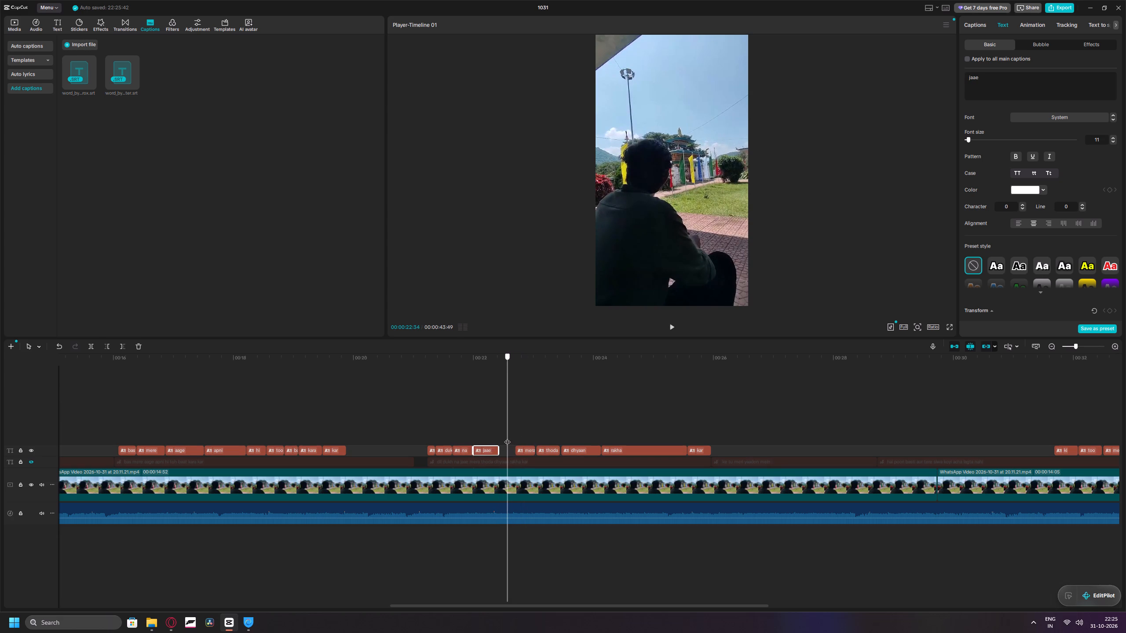
drag(500, 447, 506, 447)
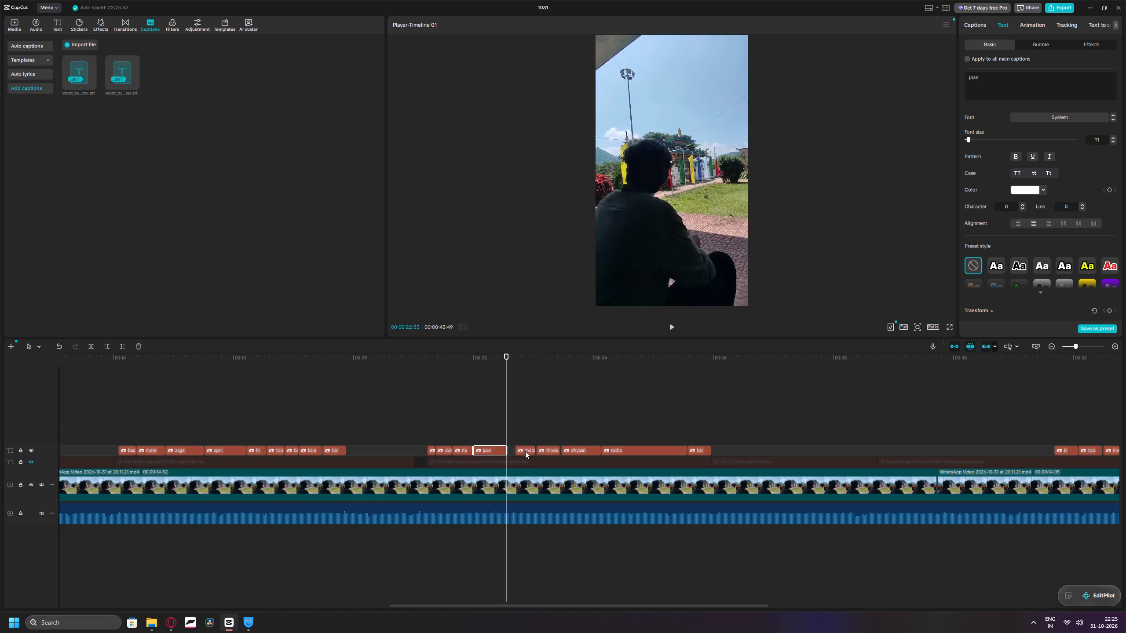
drag(525, 451, 517, 451)
Play in short bursts to find where "thoda" begins, trim its start to about 23:08, and extend "mera" to meet it.
key(space)
key(space)
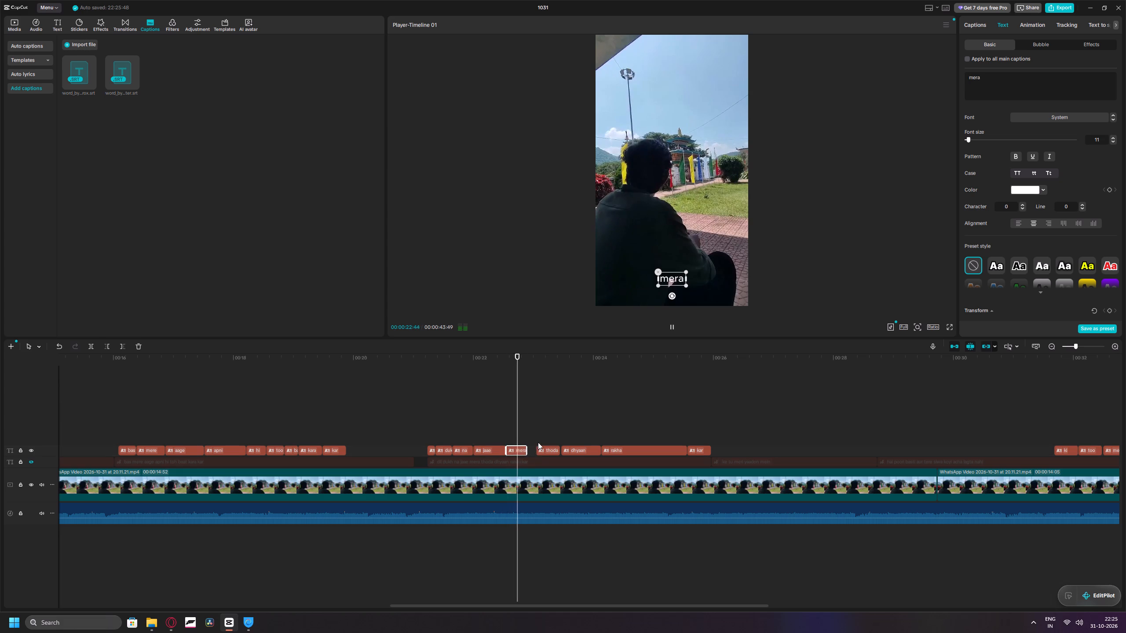
key(space)
key(space)
key(space)
key(space)
key(space)
key(space)
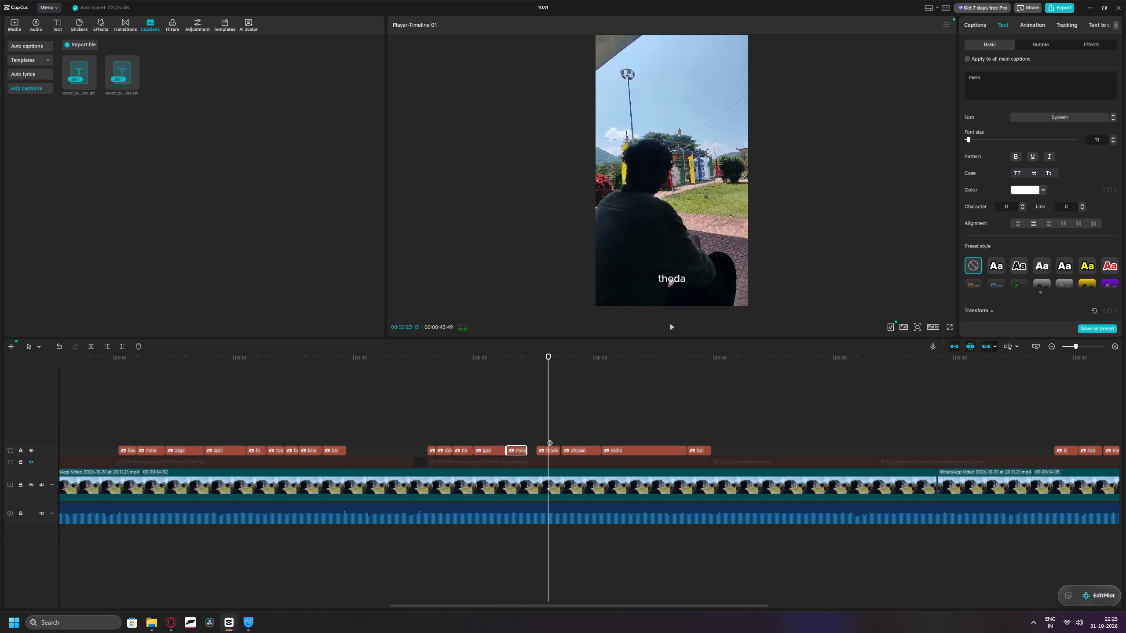
drag(547, 436, 542, 436)
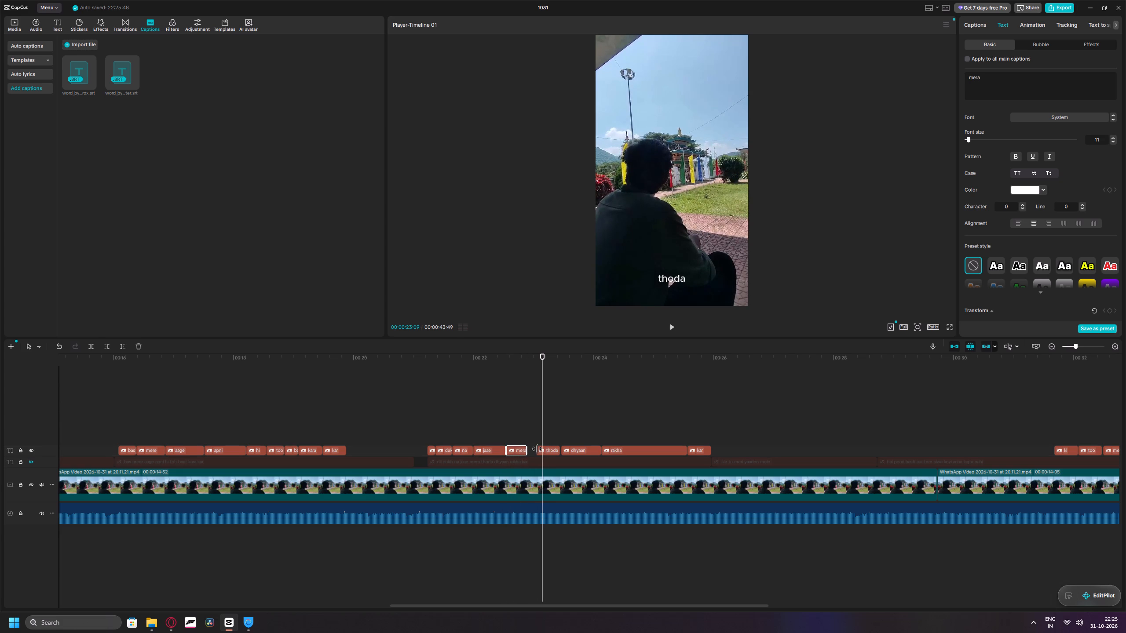
drag(537, 449, 541, 449)
drag(526, 449, 541, 450)
drag(541, 450, 541, 450)
Play on in short bursts to find where "dhyaan" begins and trim its start to about 23:40.
key(space)
key(space)
key(space)
key(space)
key(space)
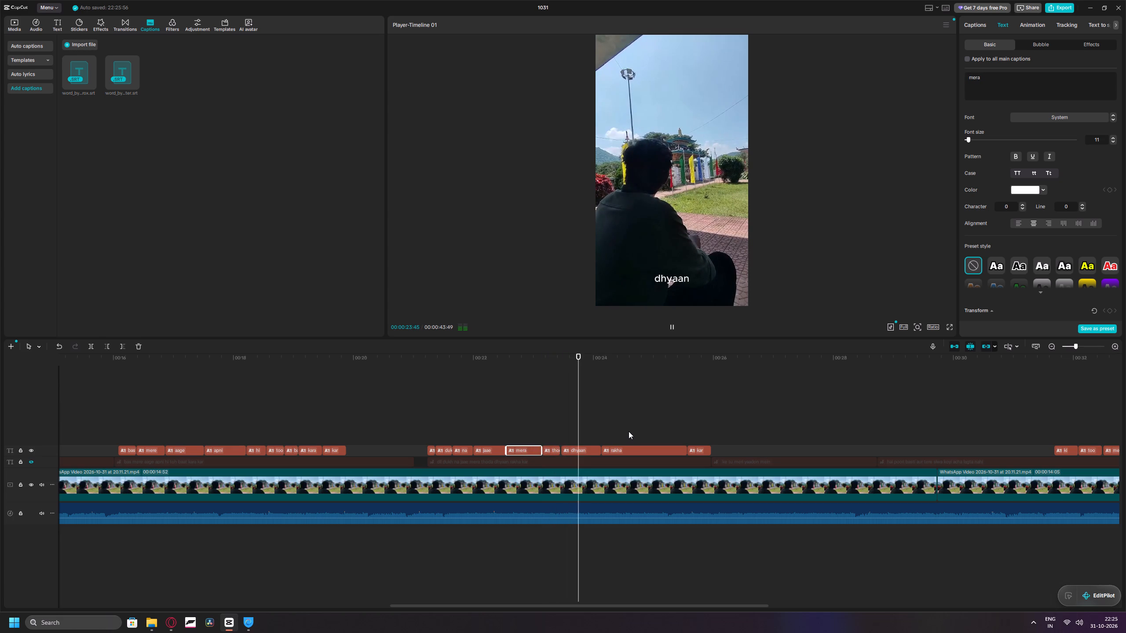
key(space)
drag(583, 433, 573, 433)
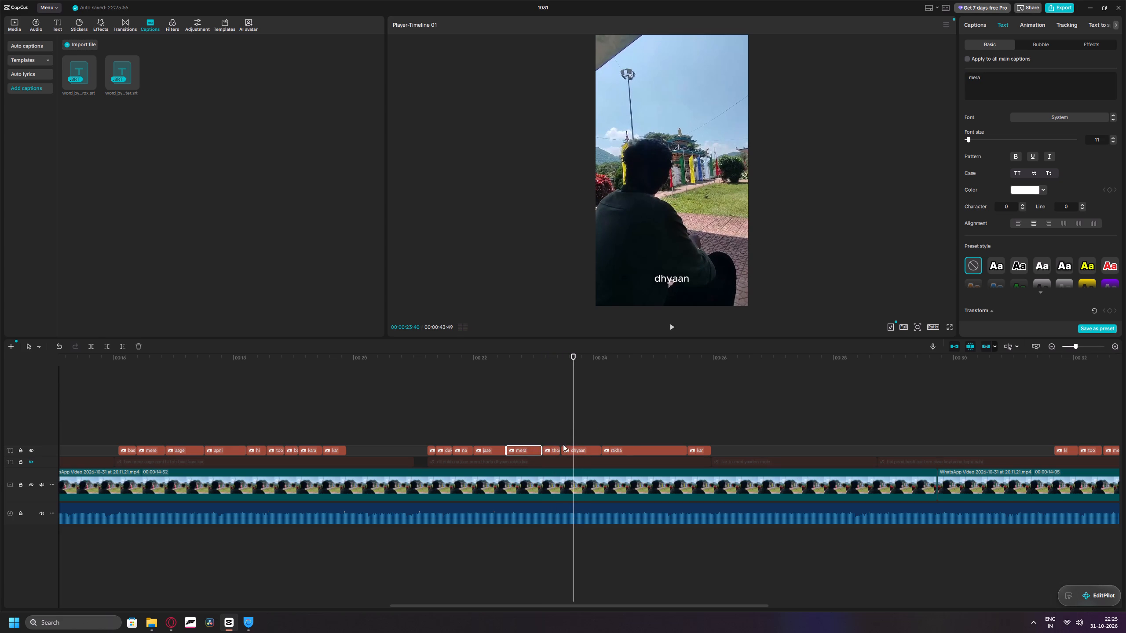
click(566, 451)
drag(561, 449, 574, 449)
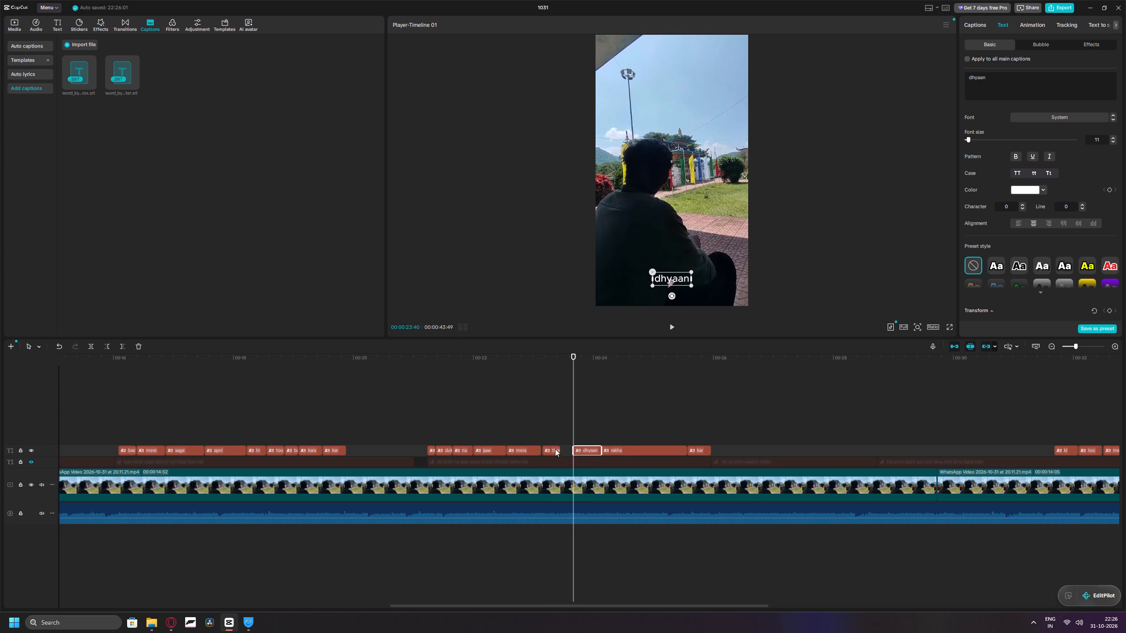
Extend "thoda" so it ends where "dhyaan" starts.
click(550, 448)
drag(559, 449, 576, 451)
Play in short bursts to find where "rakha" begins, trim its start to about 24:16, and extend "dhyaan" to meet it.
key(space)
key(space)
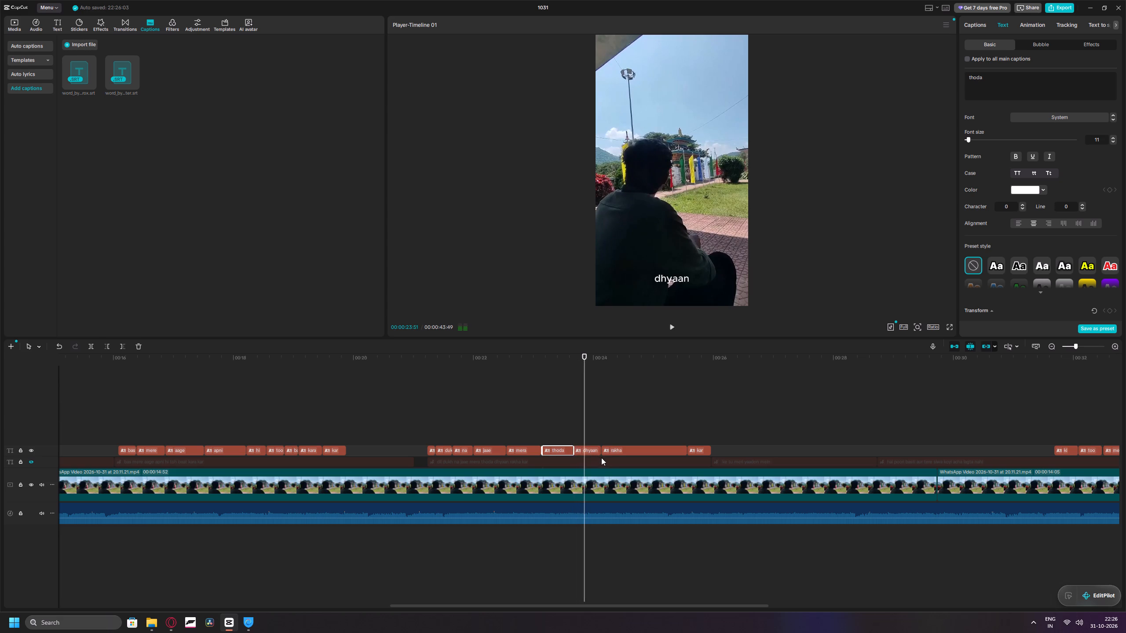
key(space)
key(space)
key(space)
key(space)
key(space)
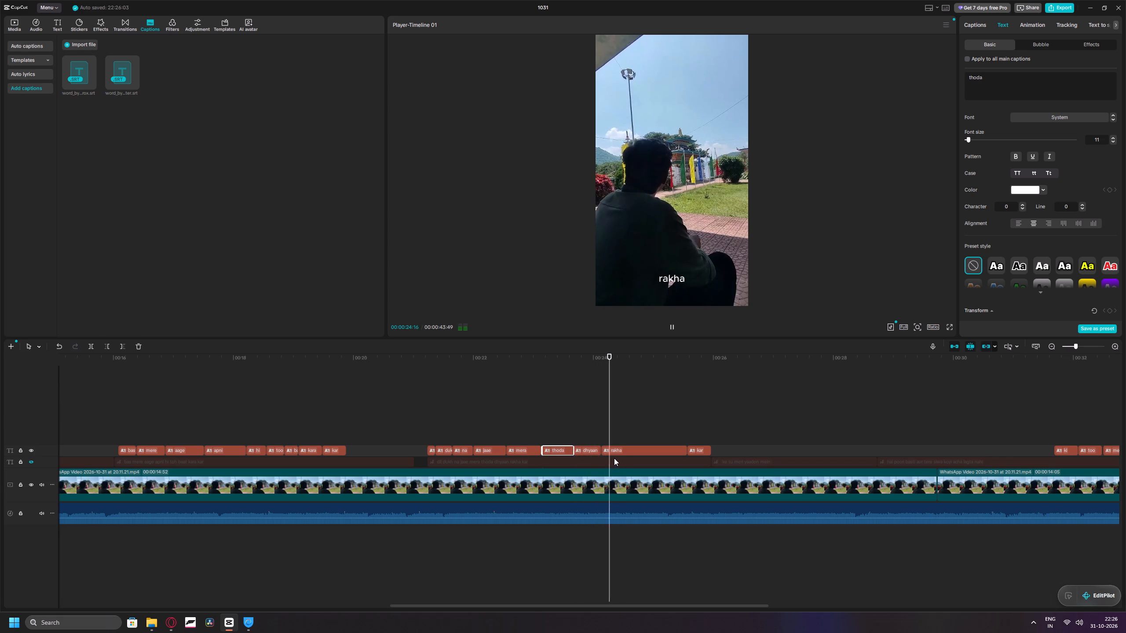
key(space)
click(608, 451)
drag(603, 451, 611, 451)
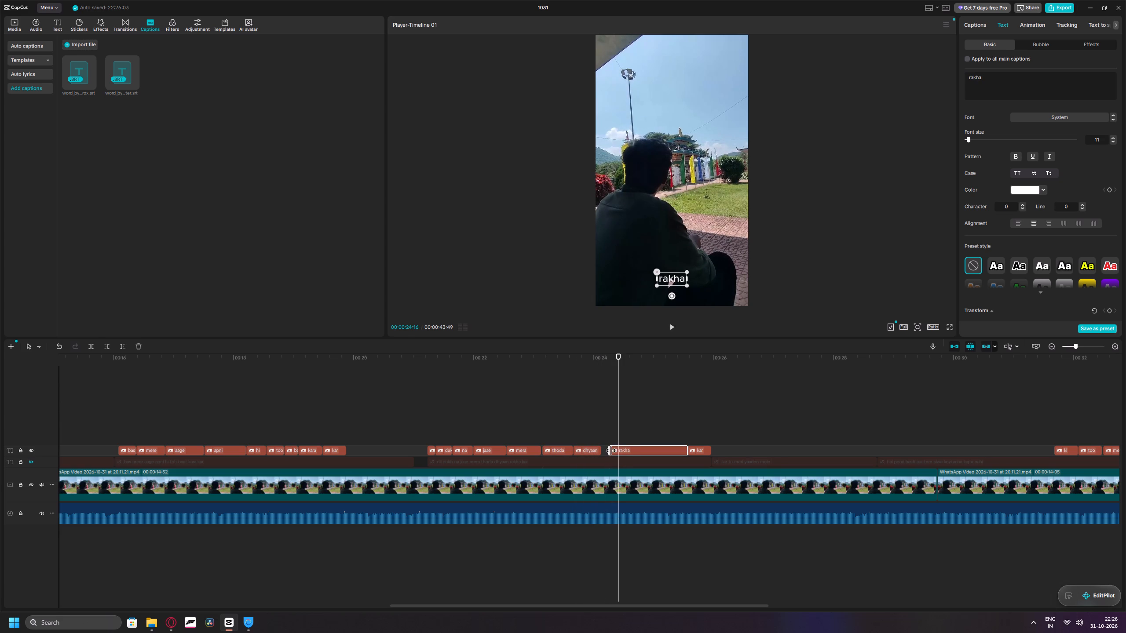
drag(611, 451, 612, 451)
drag(601, 451, 611, 452)
Replay the line to find where "rakha" ends, shorten it to about 24:53, and move "kar" earlier to start there.
drag(618, 433, 548, 432)
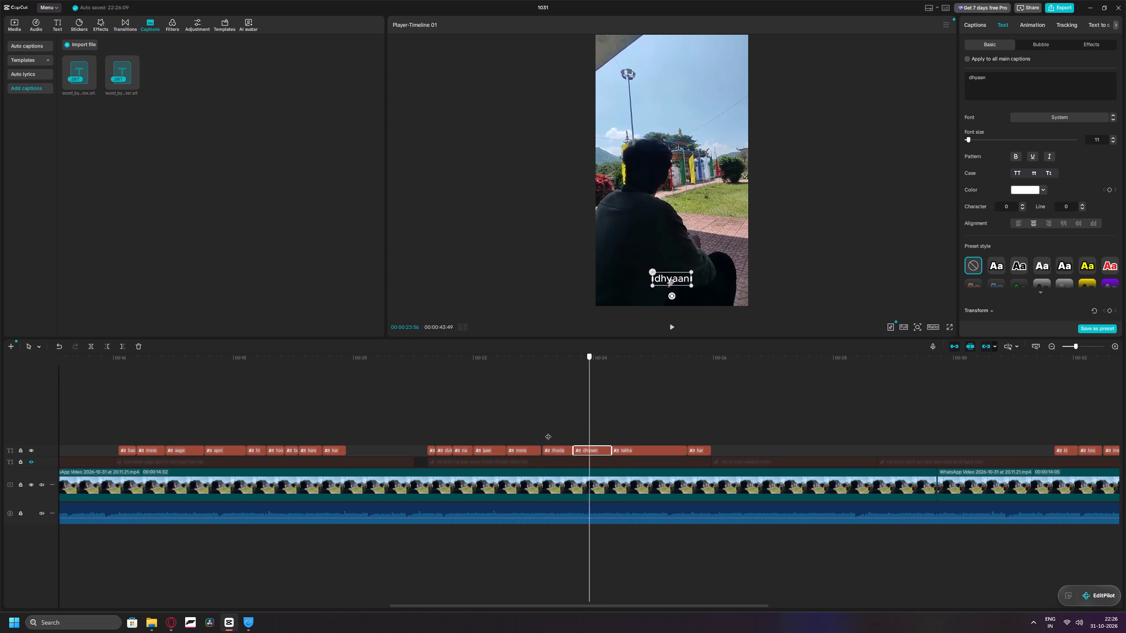
drag(548, 432, 425, 430)
key(space)
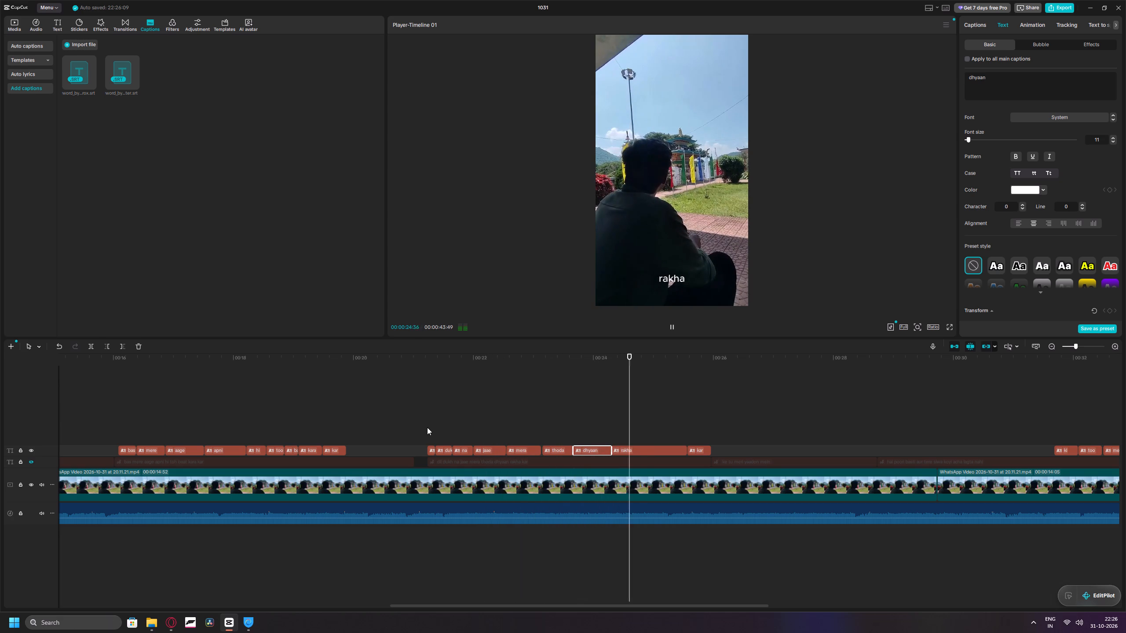
key(space)
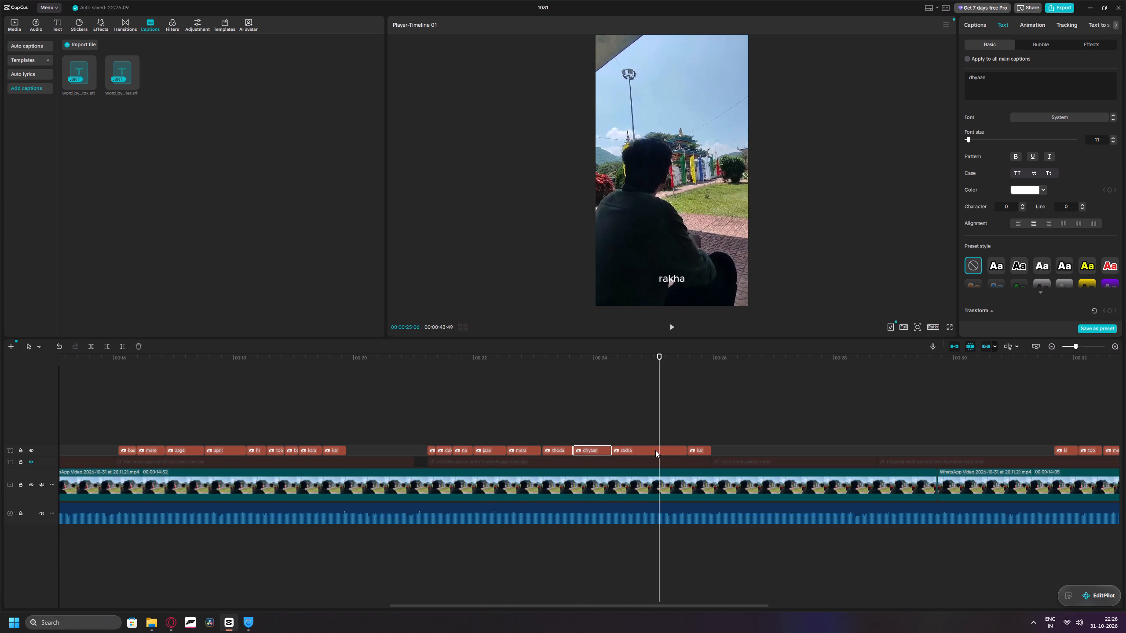
drag(658, 439, 646, 438)
click(650, 450)
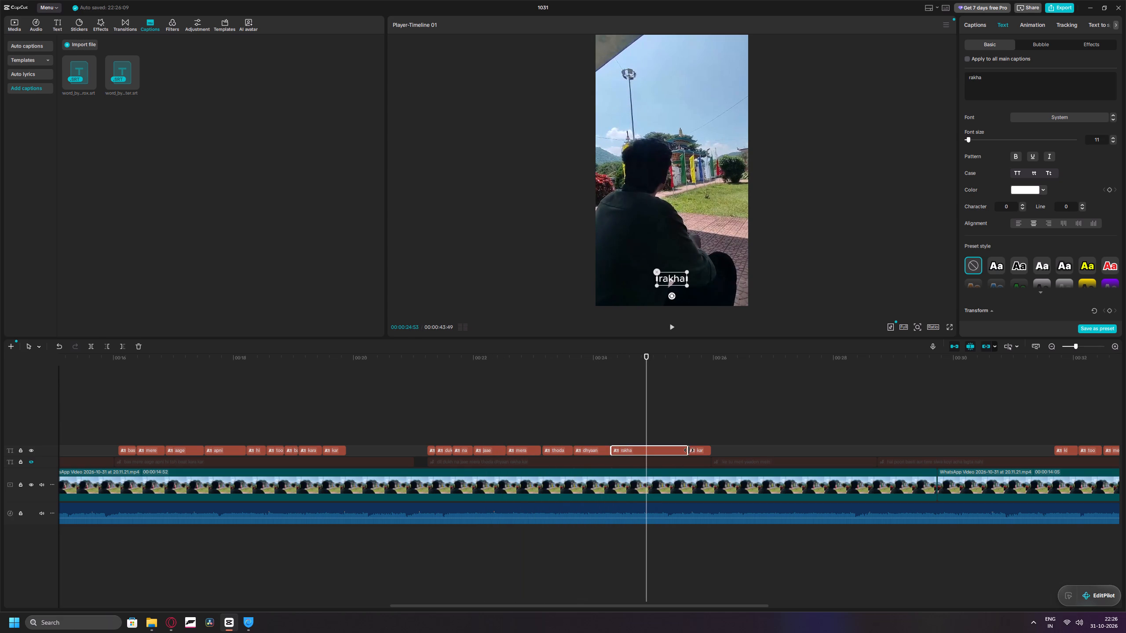
drag(687, 450, 643, 451)
click(643, 449)
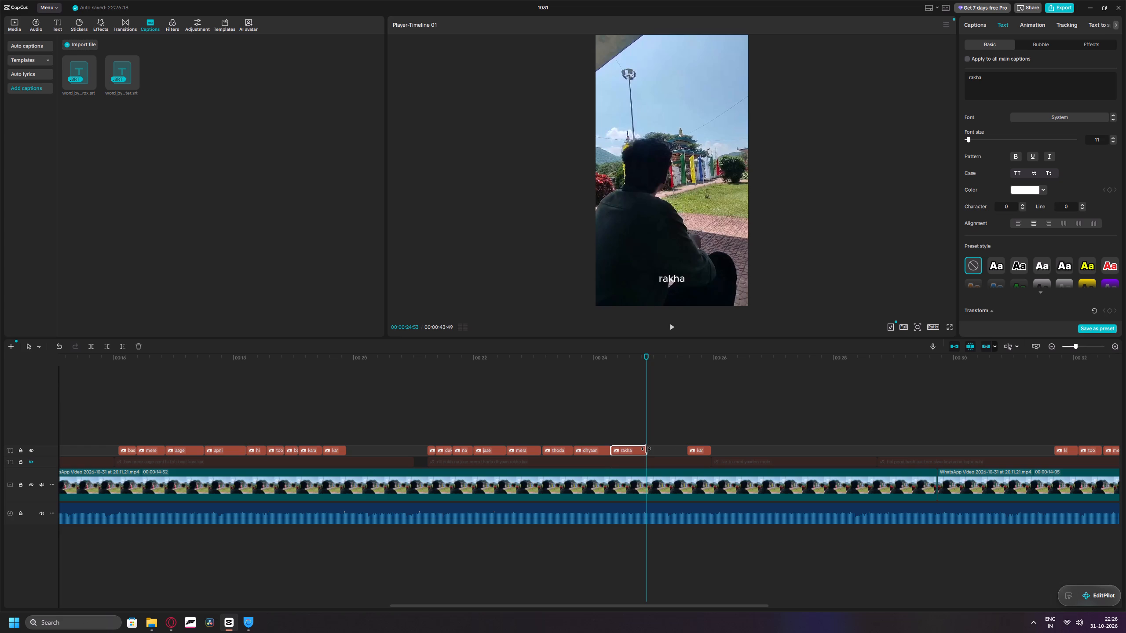
drag(696, 448, 653, 450)
Replay the line, shorten the end of "rakha" slightly, and shift "kar" earlier to close the gap.
key(space)
key(space)
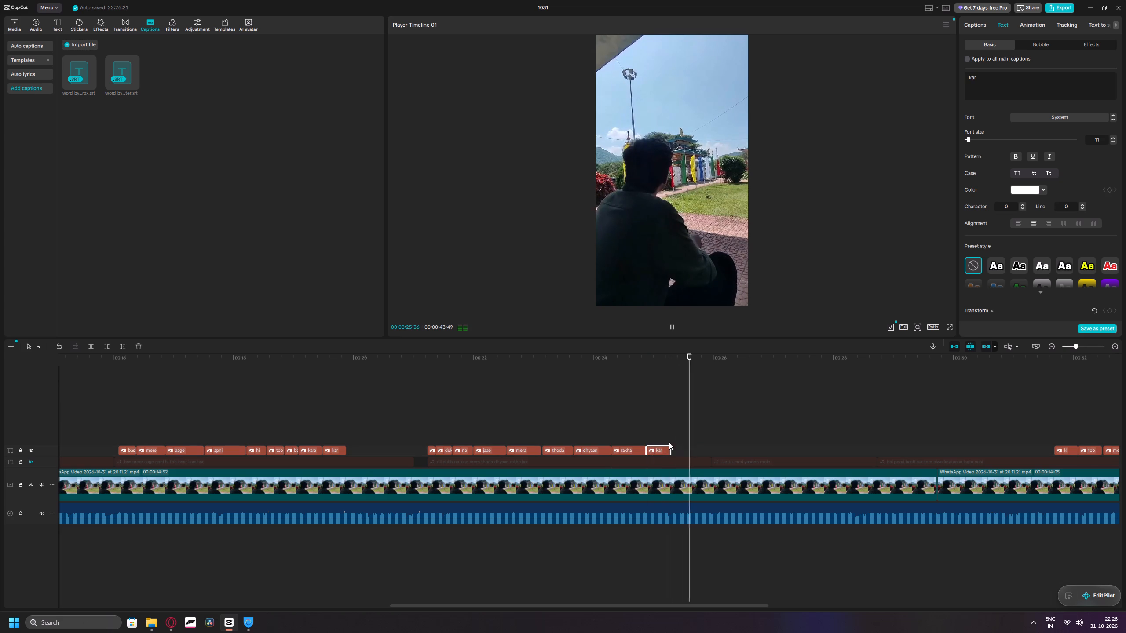
drag(690, 425, 426, 420)
key(space)
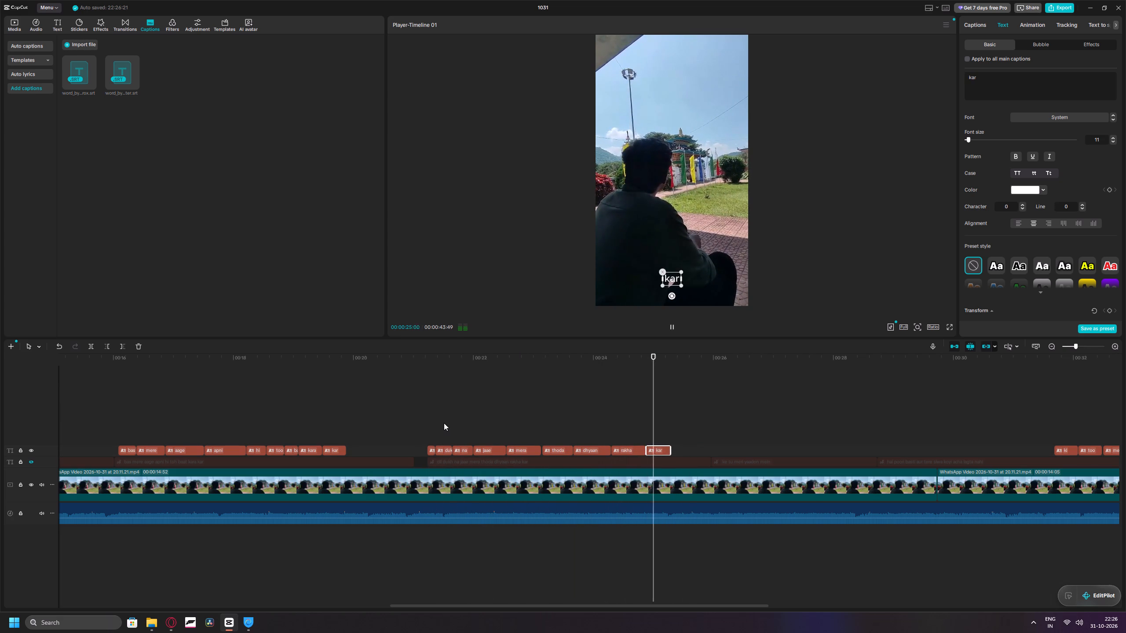
key(space)
click(634, 449)
drag(646, 448, 645, 448)
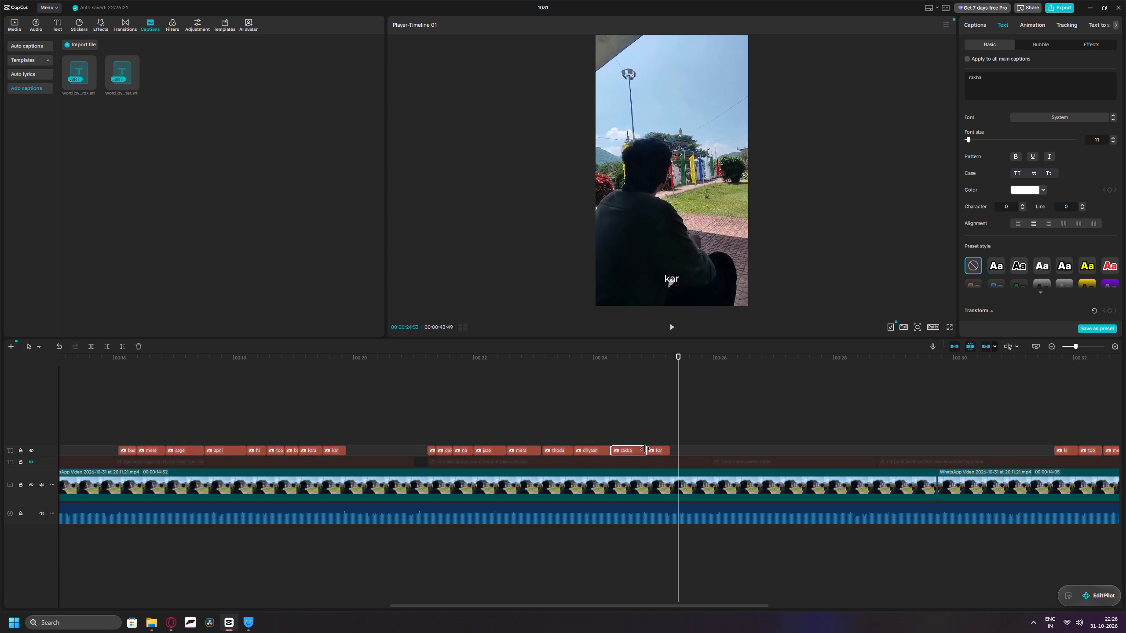
drag(645, 448, 640, 448)
drag(654, 451, 653, 451)
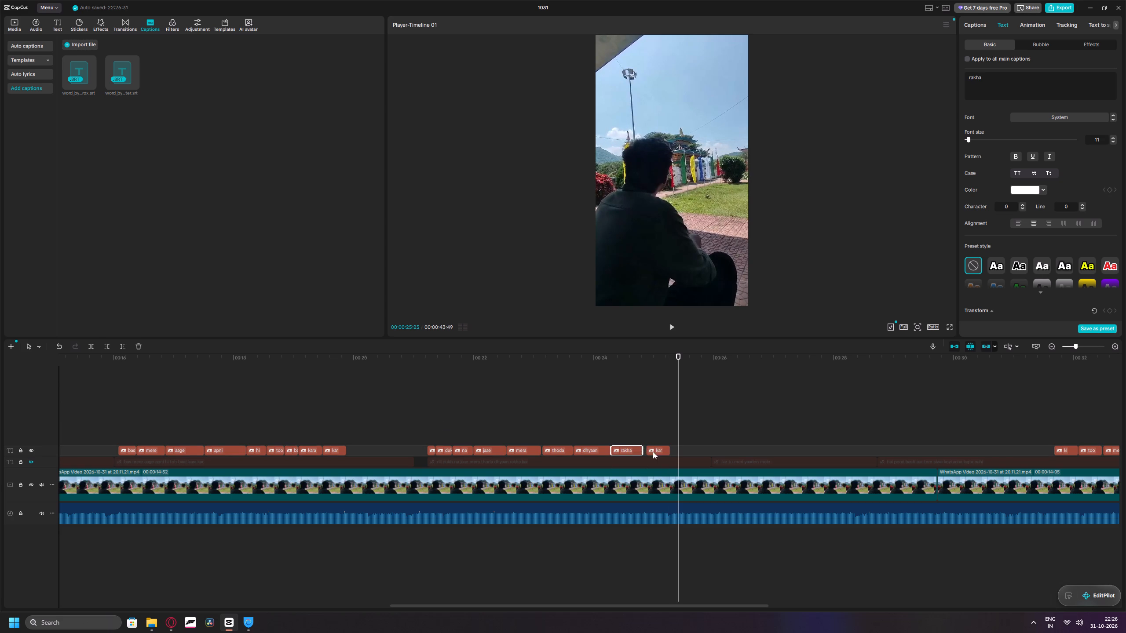
drag(653, 451, 649, 451)
Replay the line, trim the end of "rakha" to about 24:47, and shift "kar" earlier to meet it.
drag(678, 422, 428, 422)
key(space)
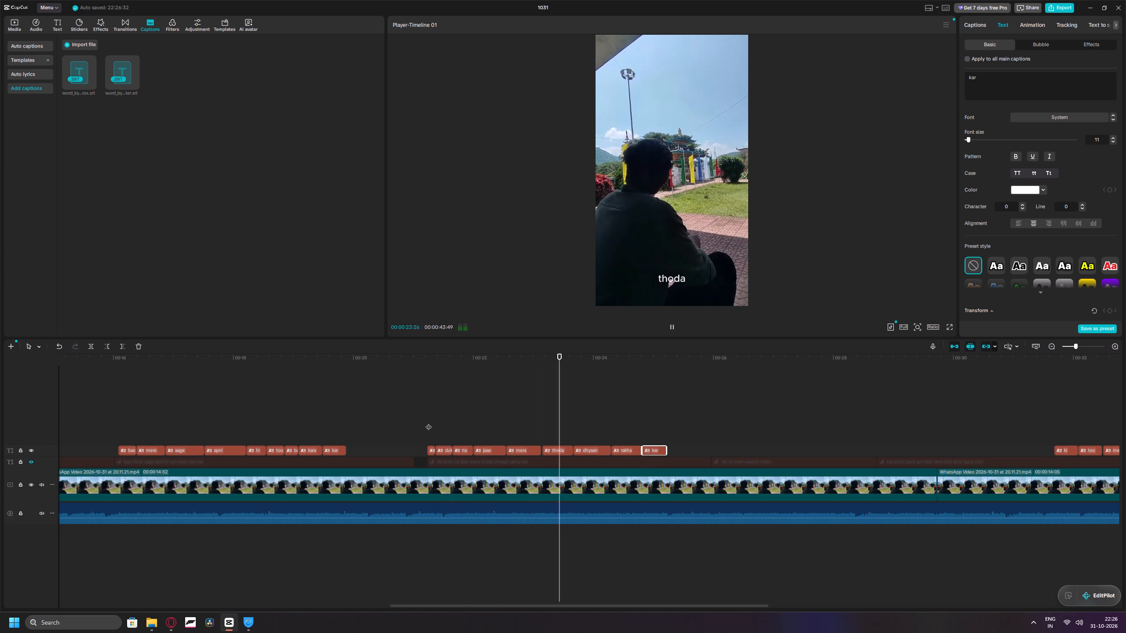
key(space)
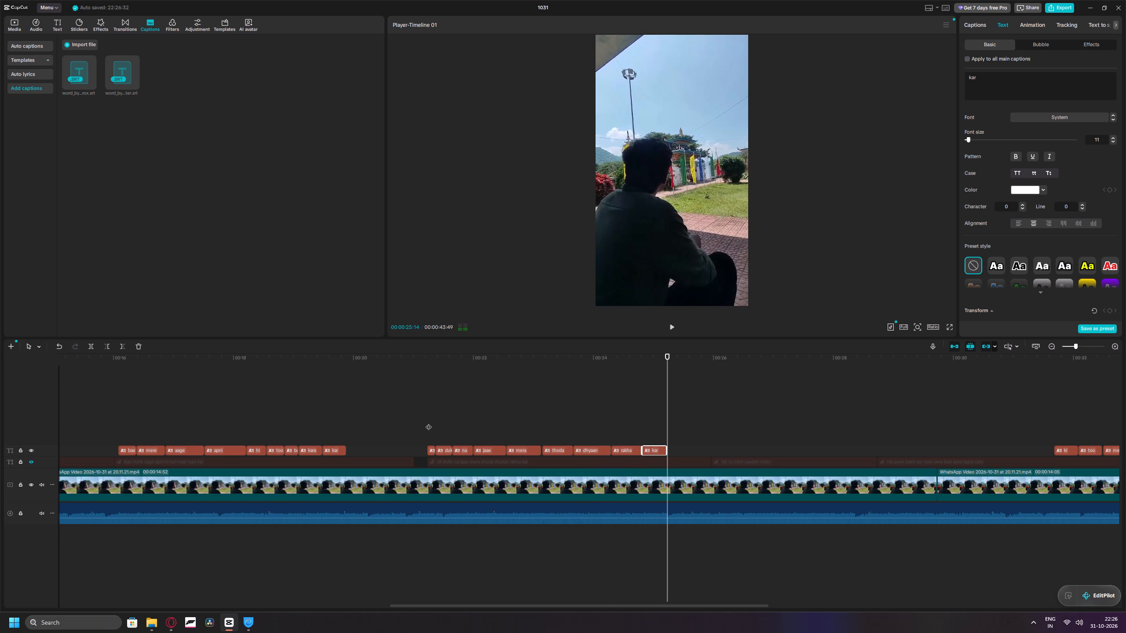
click(627, 447)
click(641, 449)
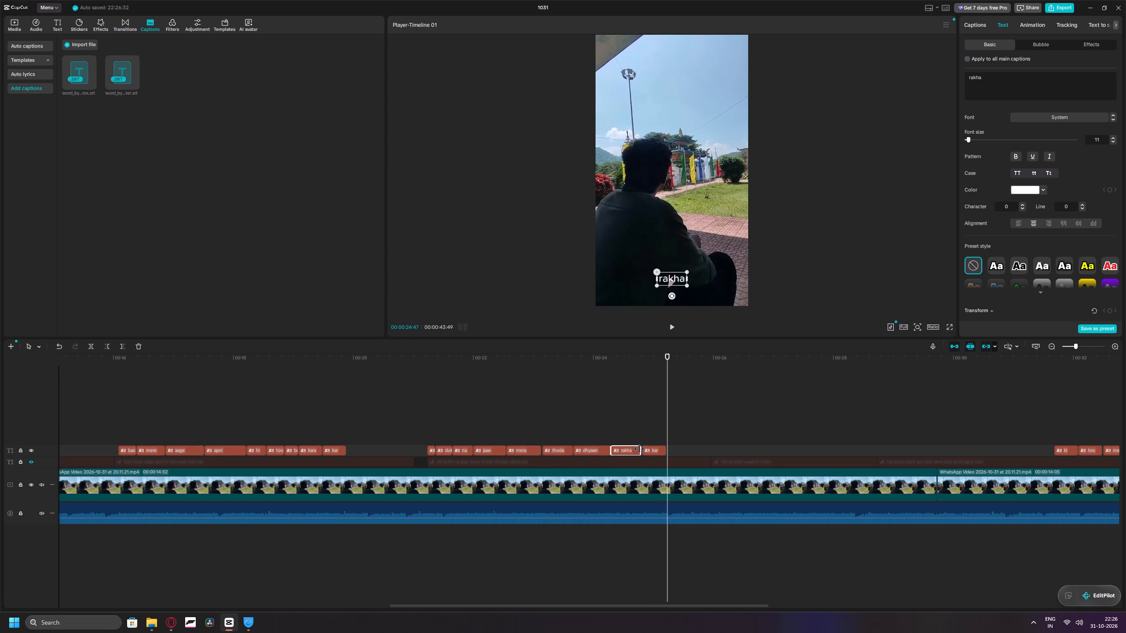
drag(647, 451, 643, 451)
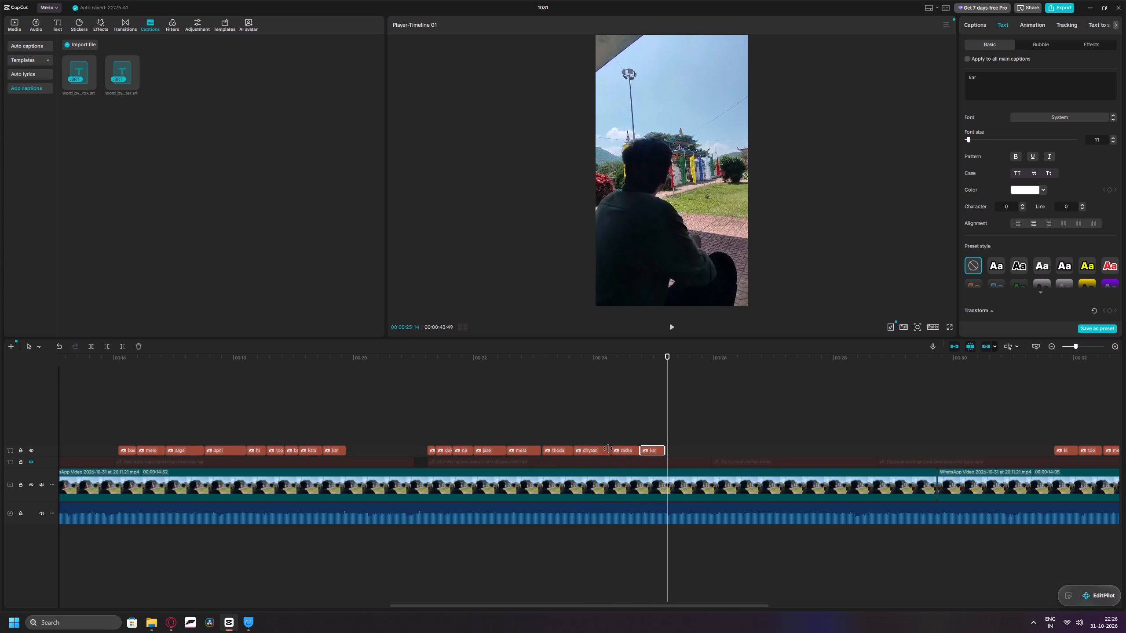
Shorten the end of "dhyaan" slightly, shift "rakha" and "kar" earlier to close the gaps, and replay the line.
click(603, 448)
click(611, 449)
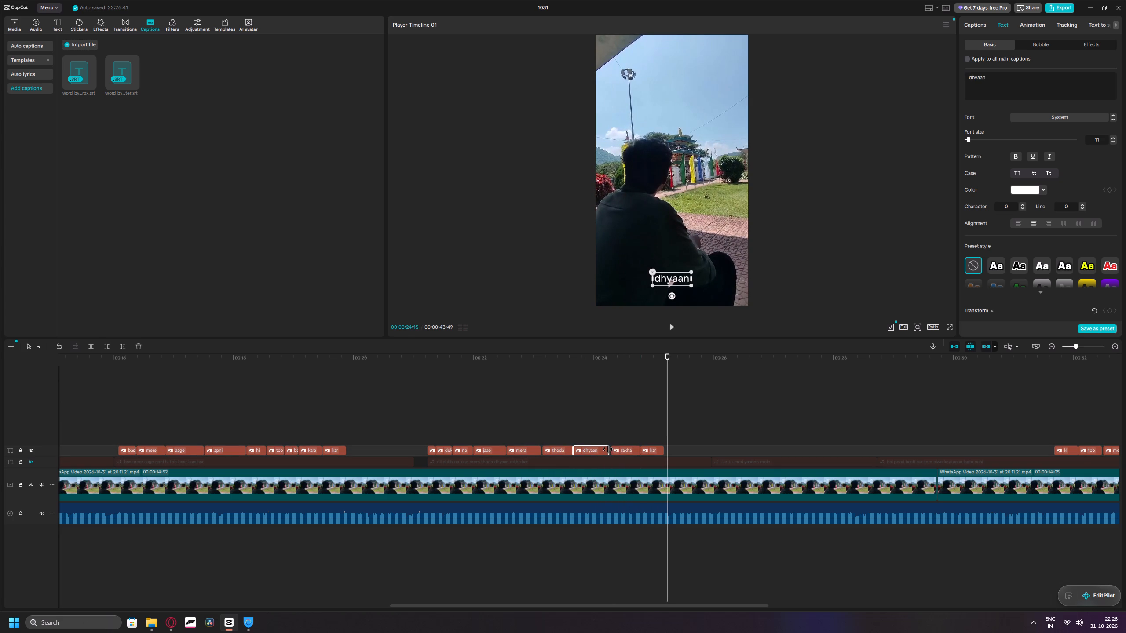
drag(615, 450, 610, 451)
drag(646, 451, 640, 451)
drag(665, 437, 426, 437)
key(space)
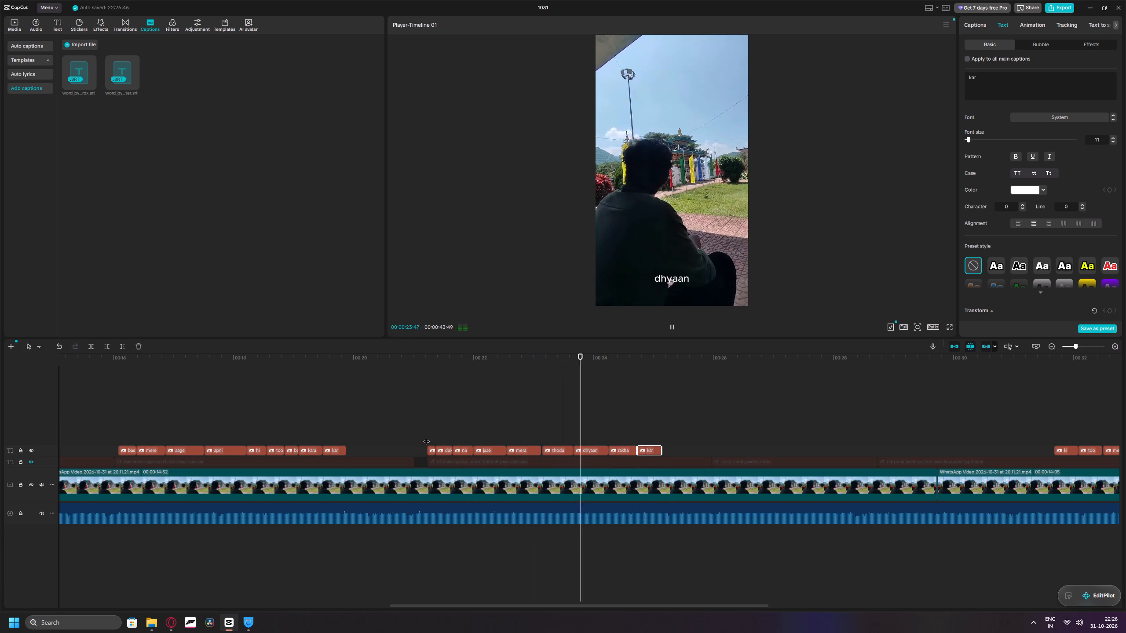
key(space)
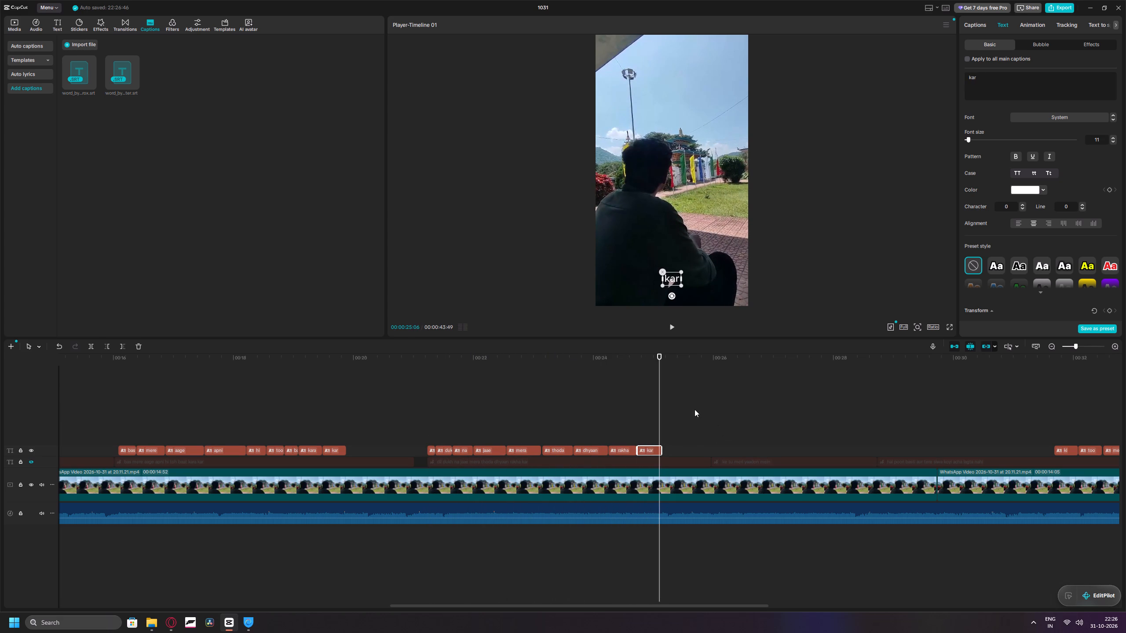
Find by ear where the next line begins and move its eight word captions, beginning with "ki", to start at about 25:39.
click(695, 409)
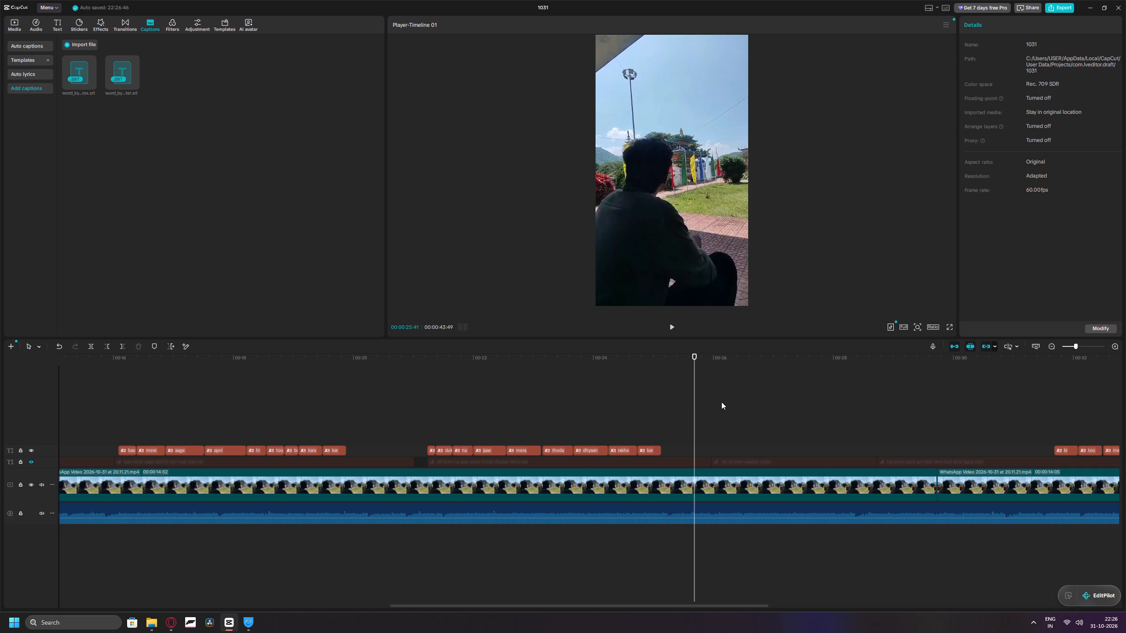
ctrl+scroll(721, 402, down, 20)
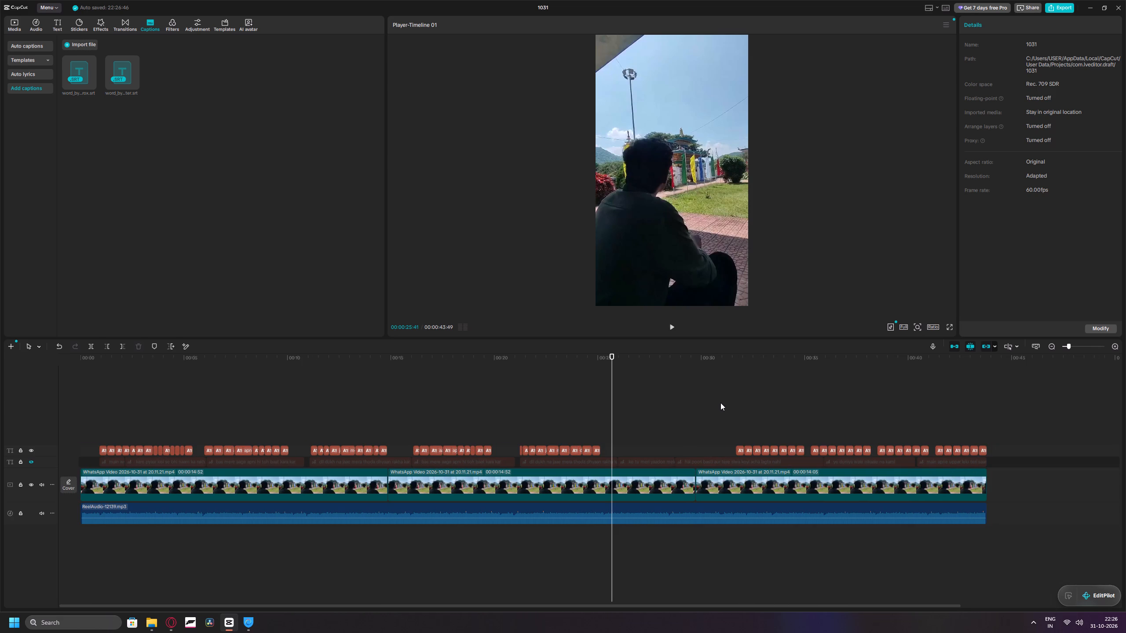
key(space)
key(space)
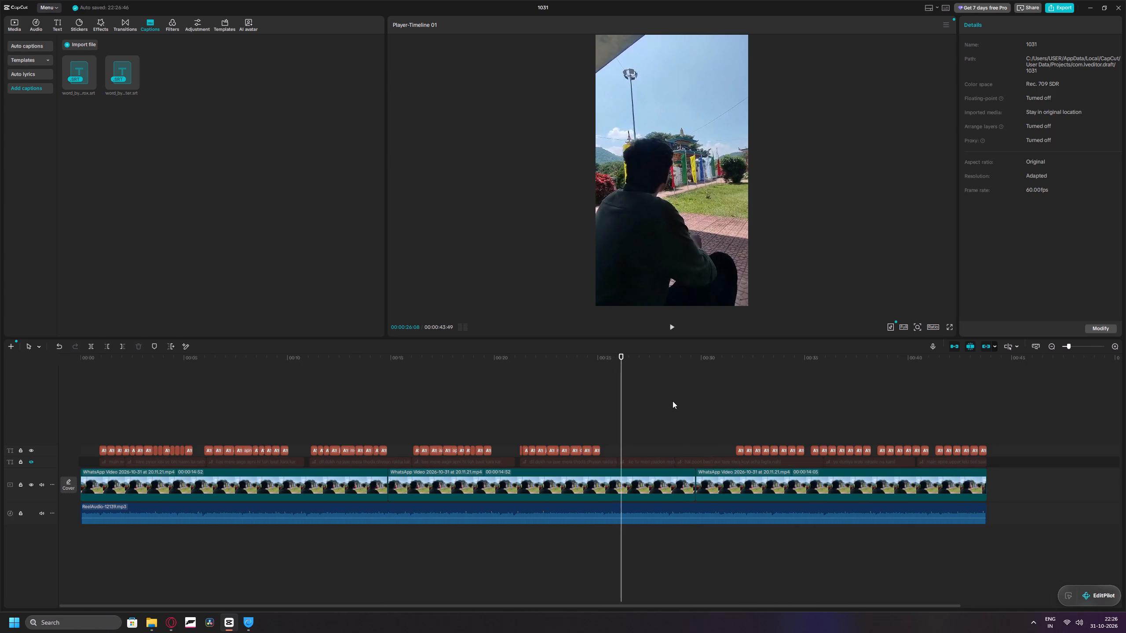
drag(621, 404, 607, 403)
key(space)
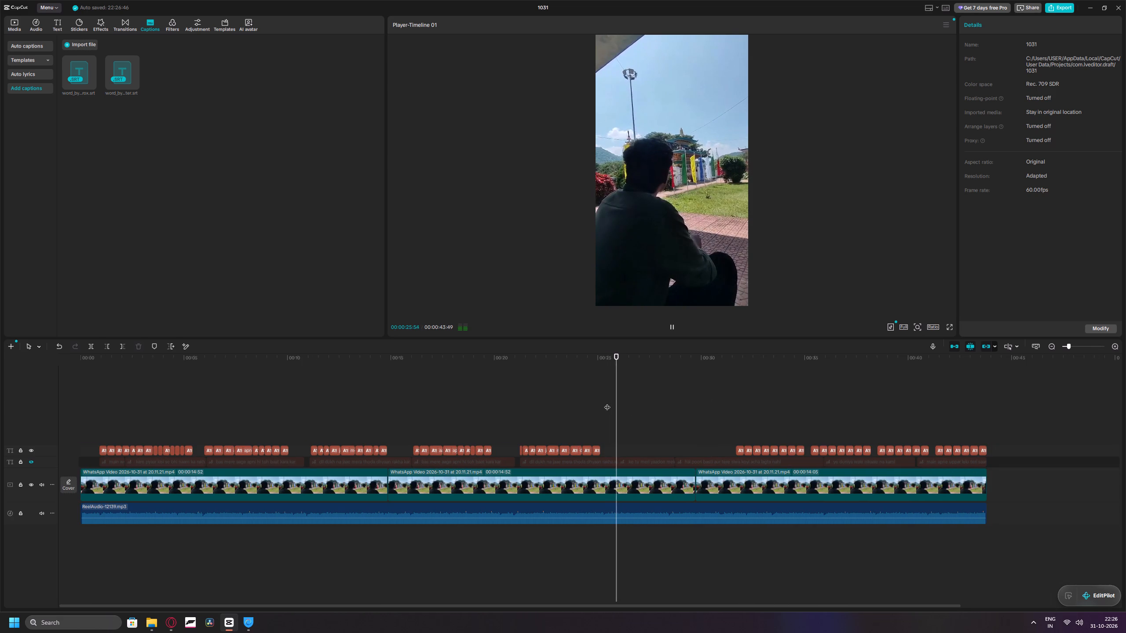
key(space)
drag(619, 403, 612, 404)
alt+scroll(648, 415, up, 3)
scroll(646, 416, up, 11)
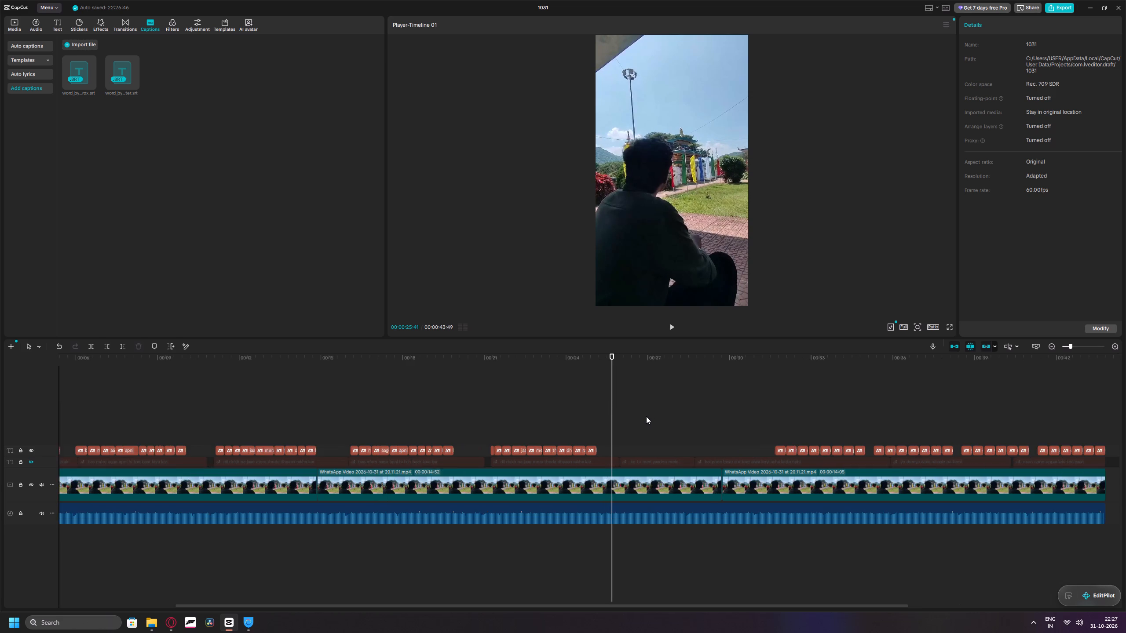
scroll(646, 416, up, 20)
scroll(646, 416, up, 3)
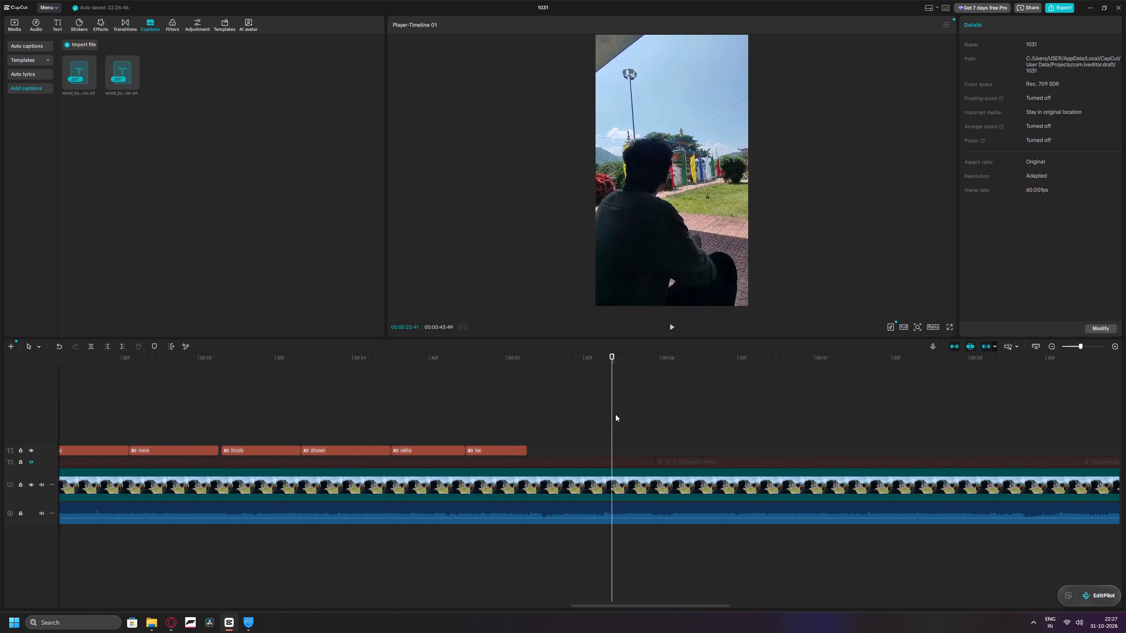
drag(613, 414, 606, 415)
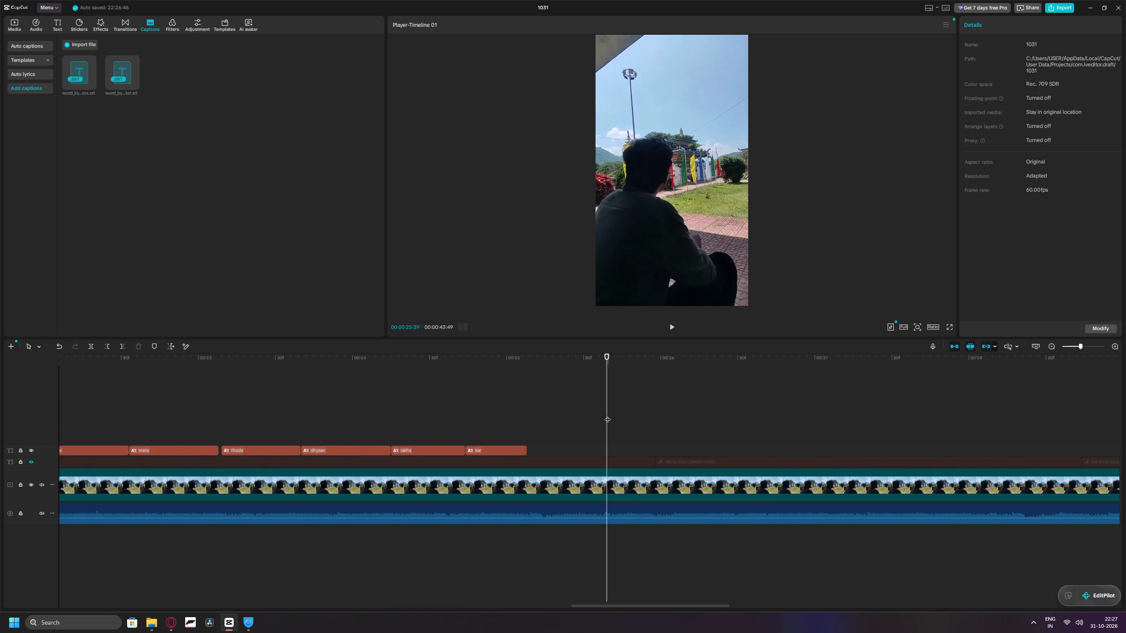
ctrl+scroll(650, 415, down, 15)
ctrl+scroll(863, 438, down, 2)
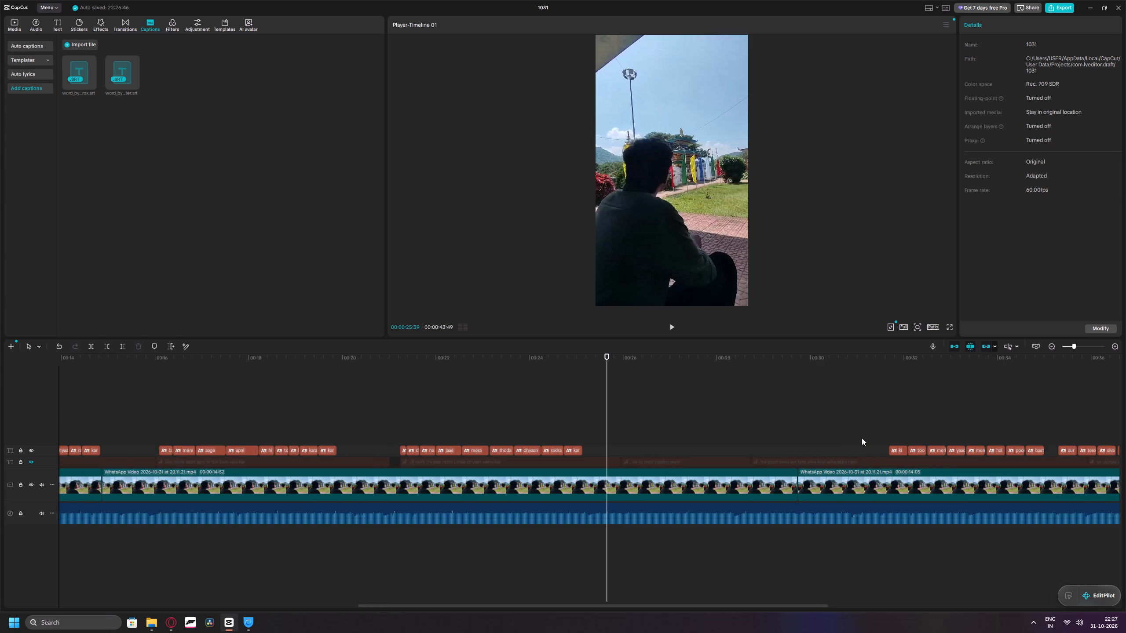
ctrl+scroll(862, 438, down, 1)
drag(866, 439, 1023, 449)
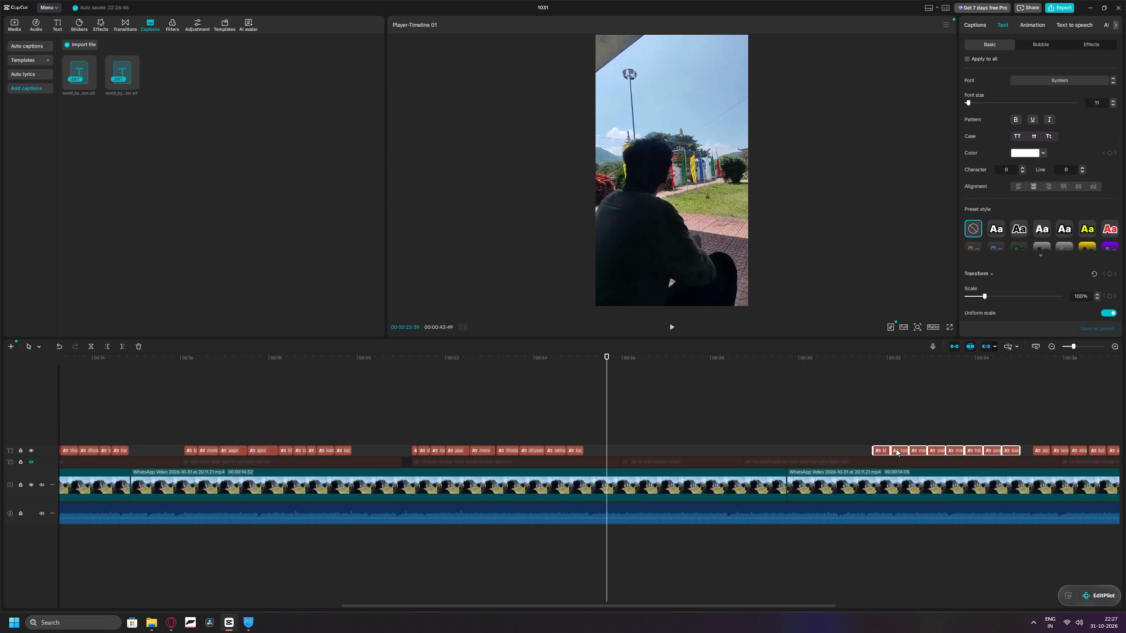
drag(884, 450, 615, 451)
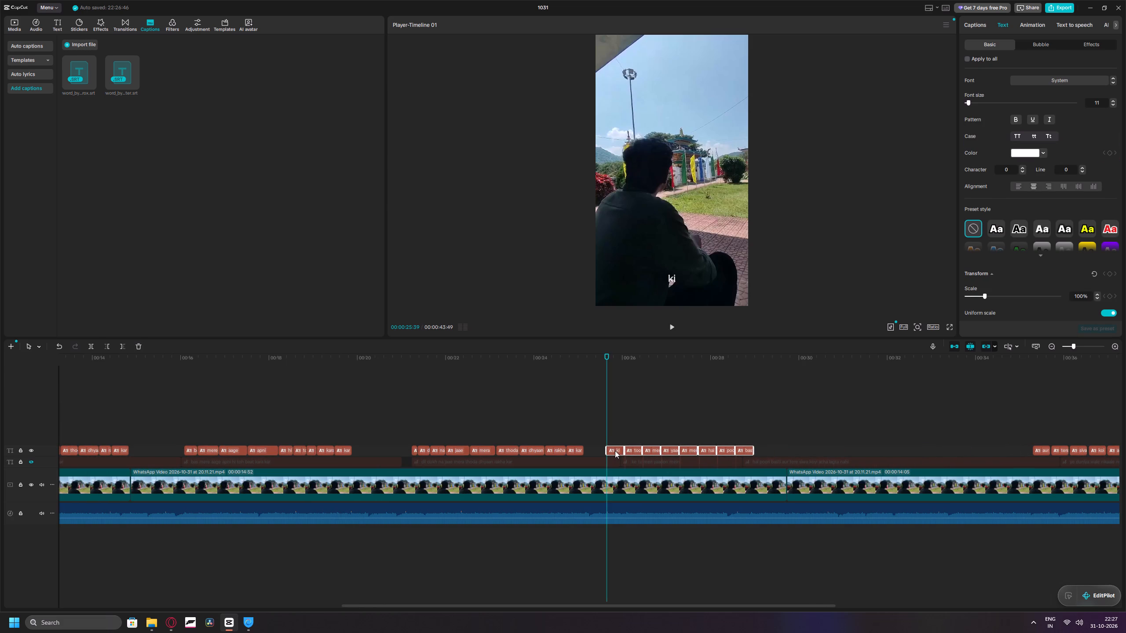
Play the moved captions, shift the group's last three words to start at about 28.7 seconds, and play them back.
key(space)
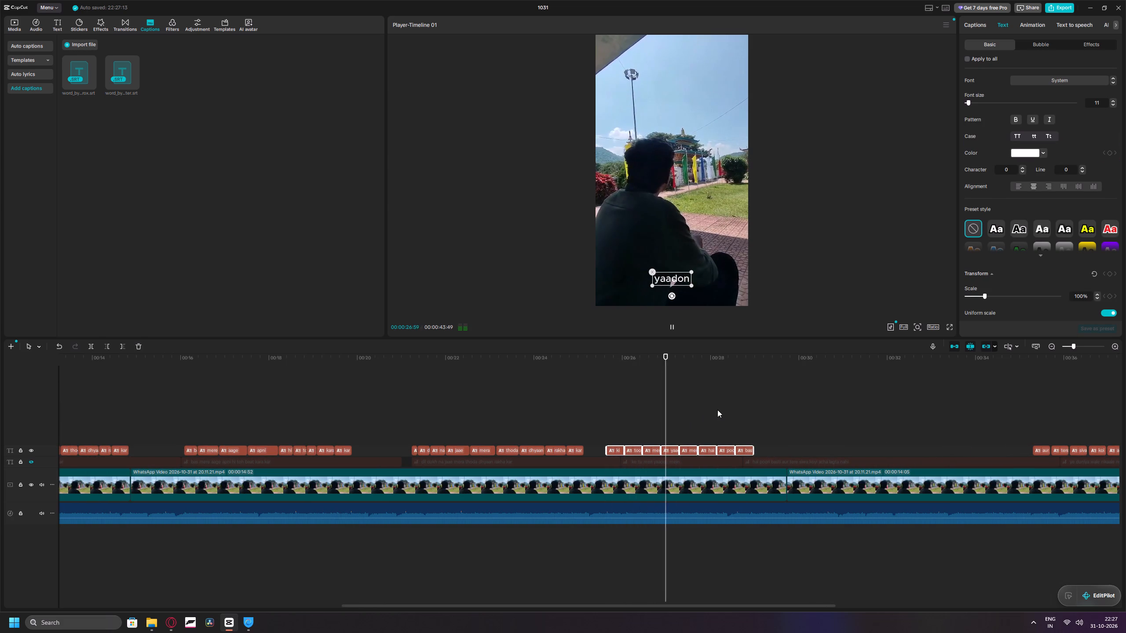
key(space)
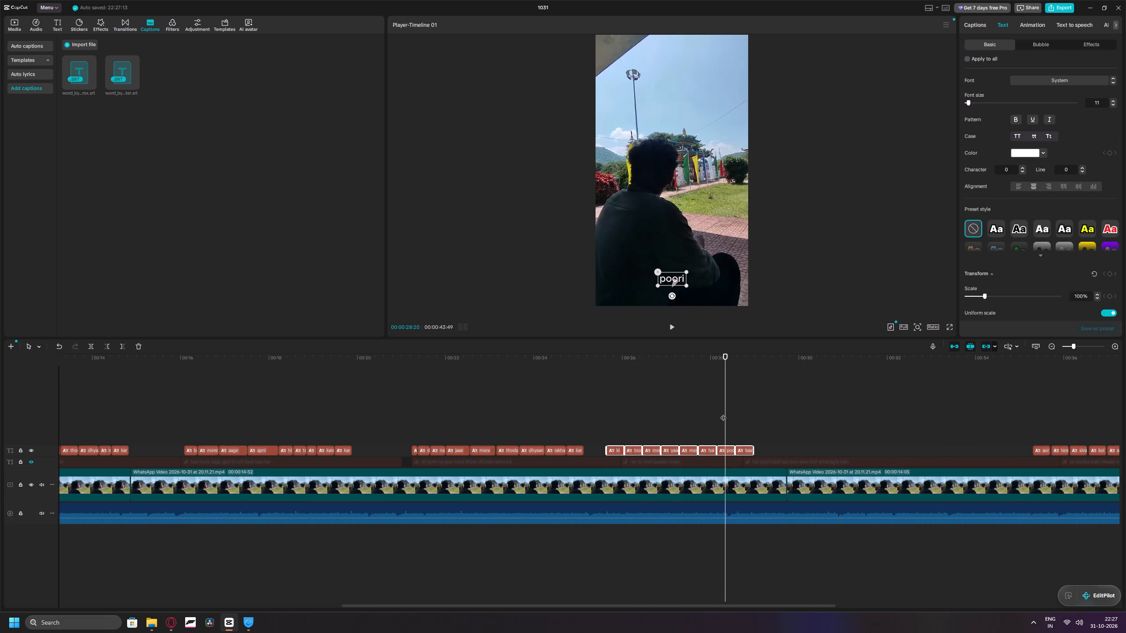
click(692, 413)
drag(702, 437, 709, 447)
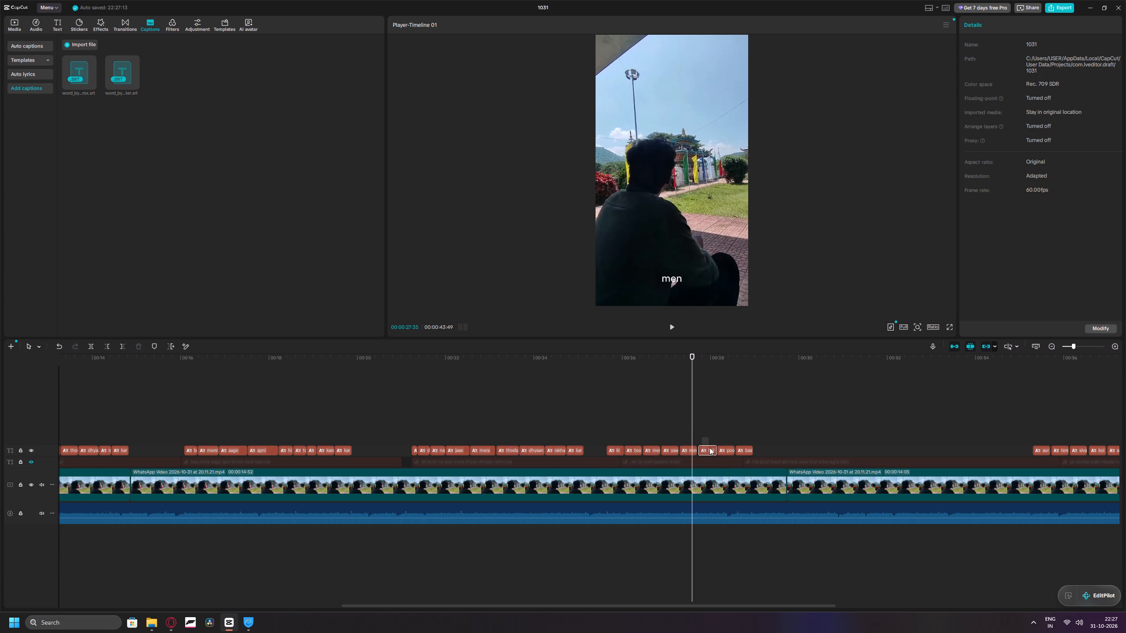
drag(709, 447, 751, 450)
drag(744, 449, 766, 449)
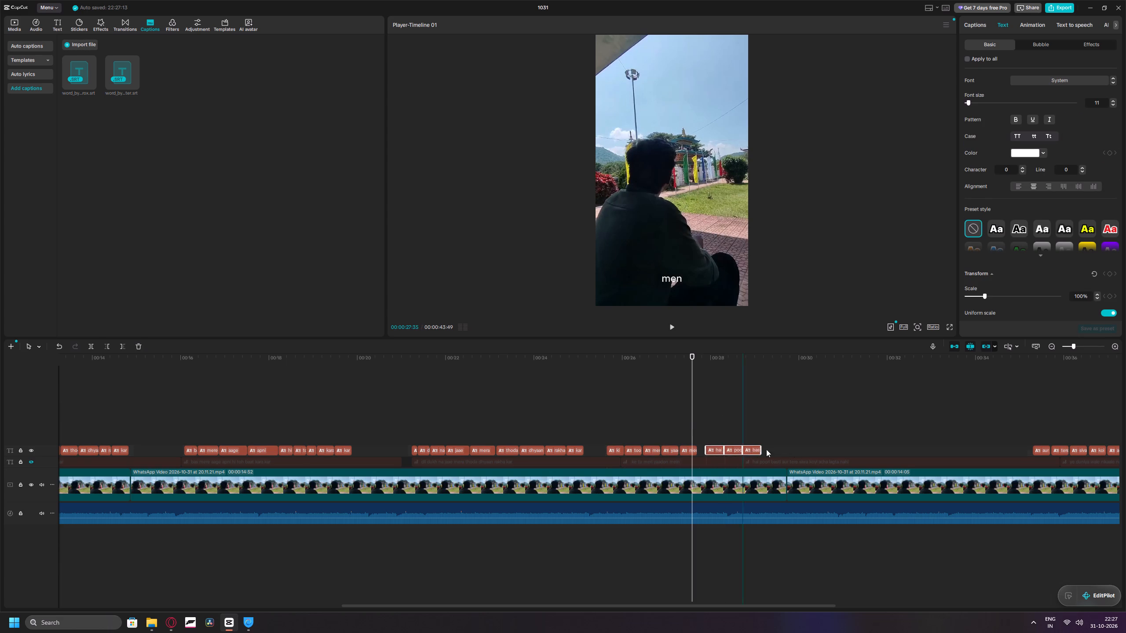
drag(766, 449, 789, 447)
key(space)
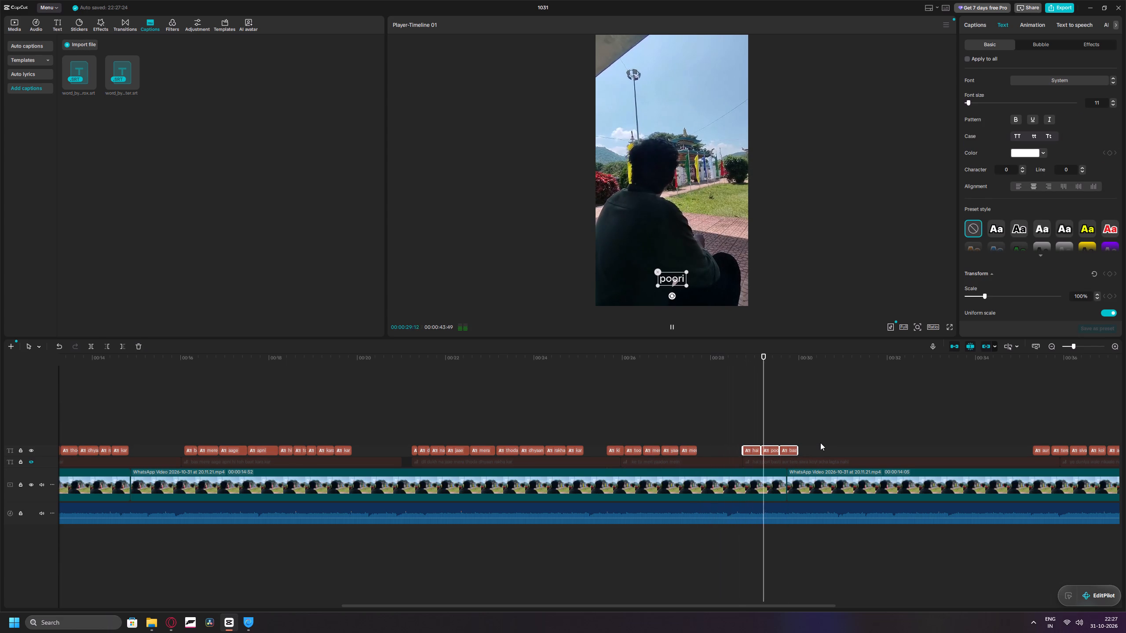
key(space)
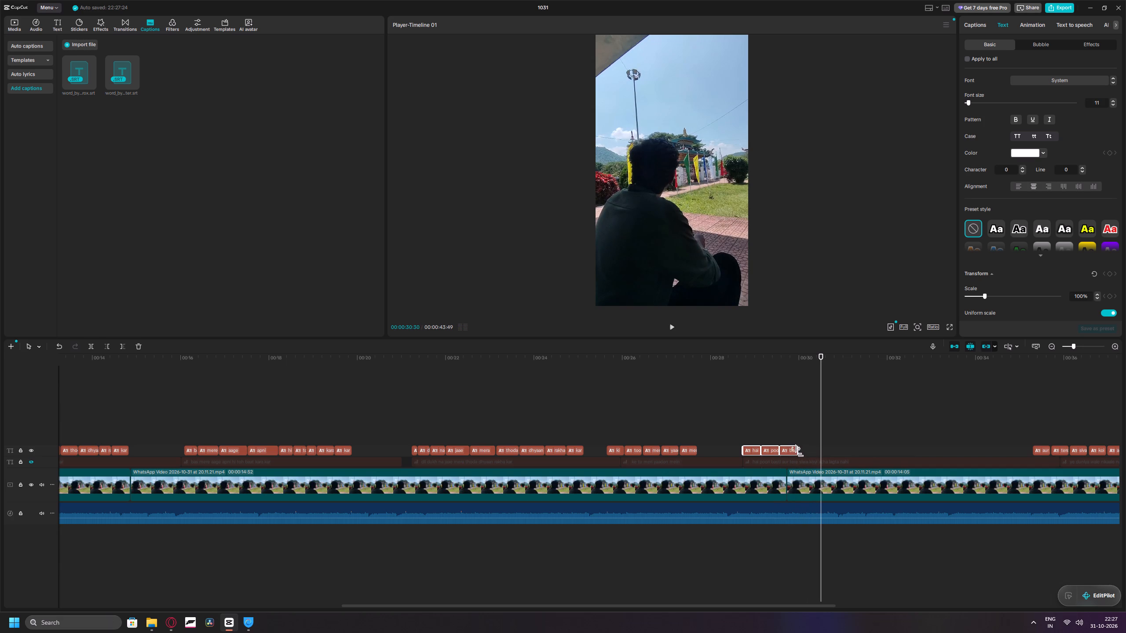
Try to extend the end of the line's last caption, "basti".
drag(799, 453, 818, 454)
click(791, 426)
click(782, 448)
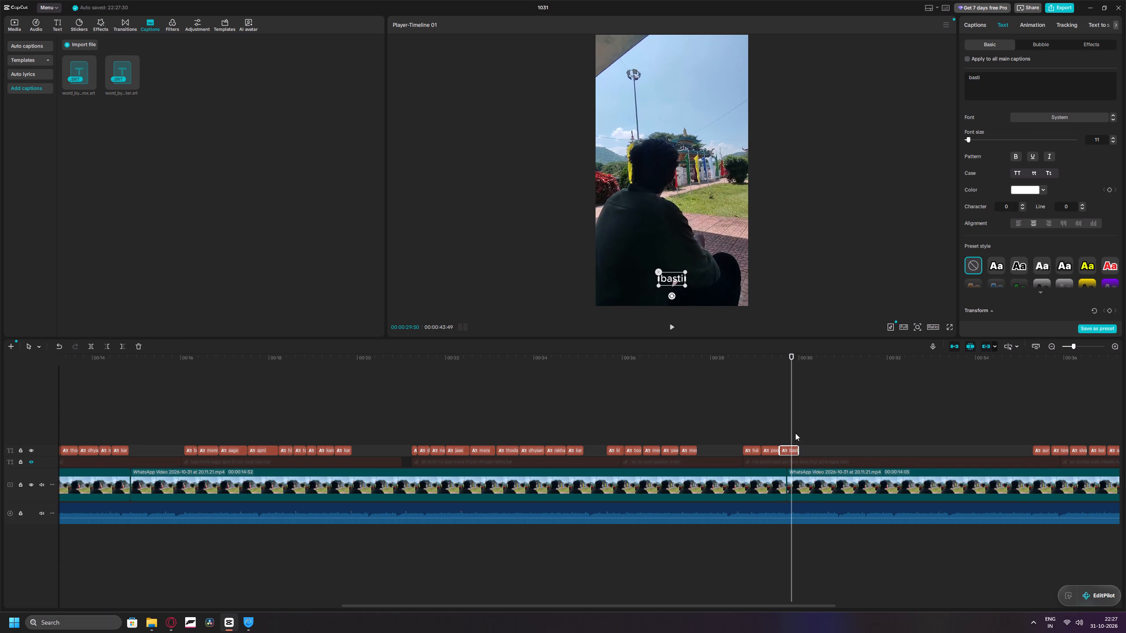
Replay the line, shift "men" slightly later, and extend the end of "yaadon" to meet it.
drag(790, 430, 844, 435)
key(space)
drag(870, 436, 731, 440)
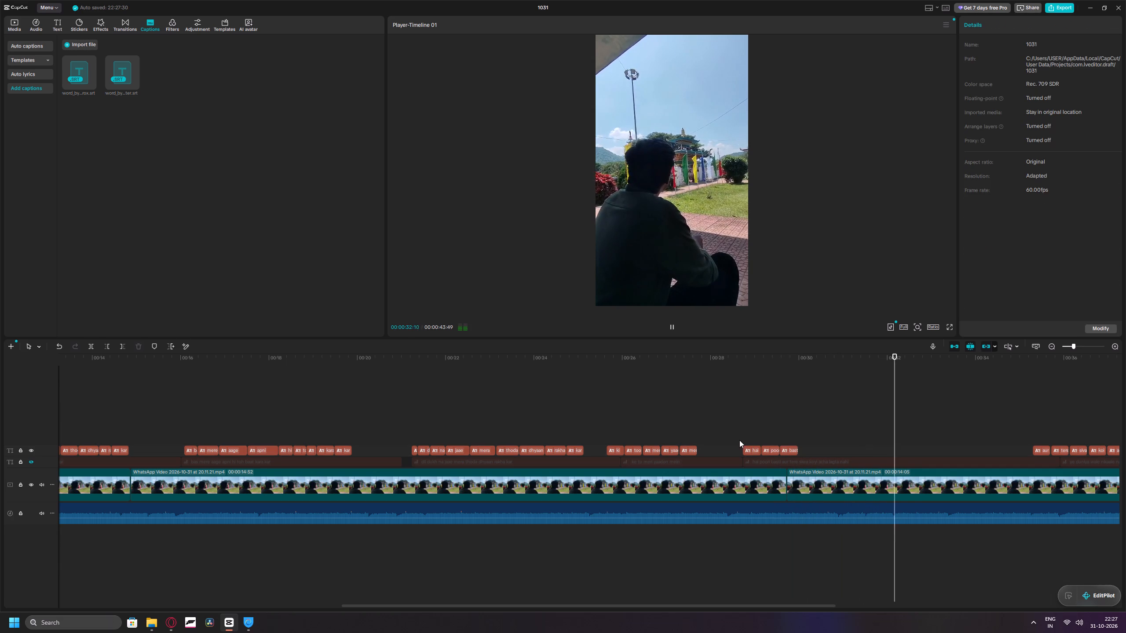
drag(919, 415, 510, 421)
key(space)
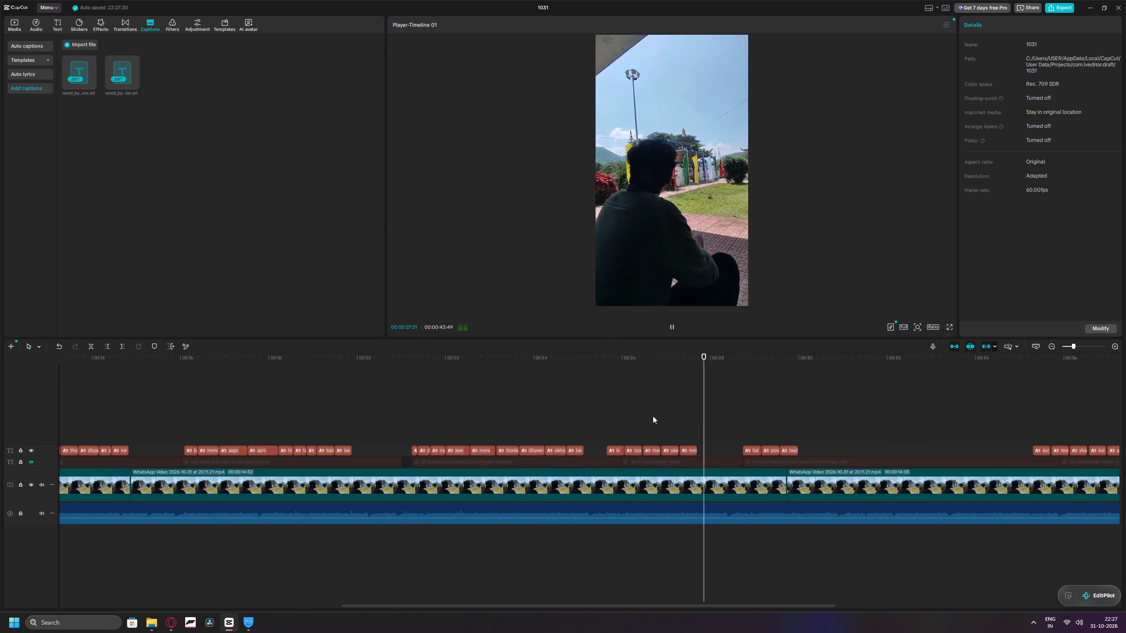
key(space)
click(686, 451)
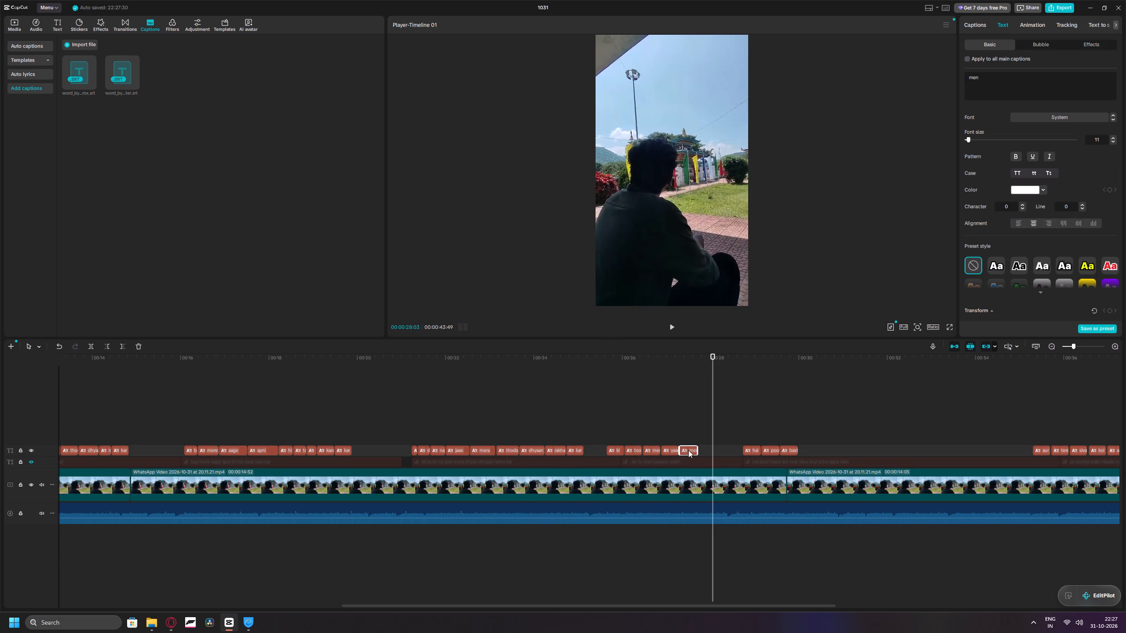
click(688, 450)
drag(678, 451, 686, 451)
Find by ear where "hai" is sung and shift its caption earlier to start at about 28:36.
key(space)
key(space)
key(space)
key(space)
key(space)
key(space)
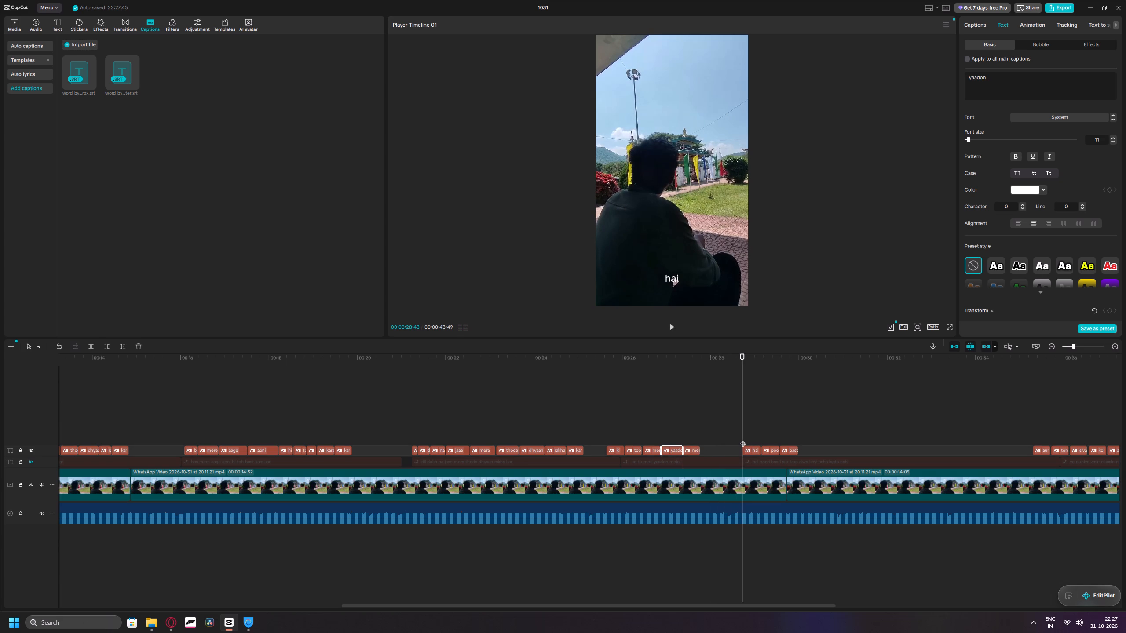
key(Left)
key(Left)
key(Left)
key(Left)
key(Left)
key(Left)
key(Left)
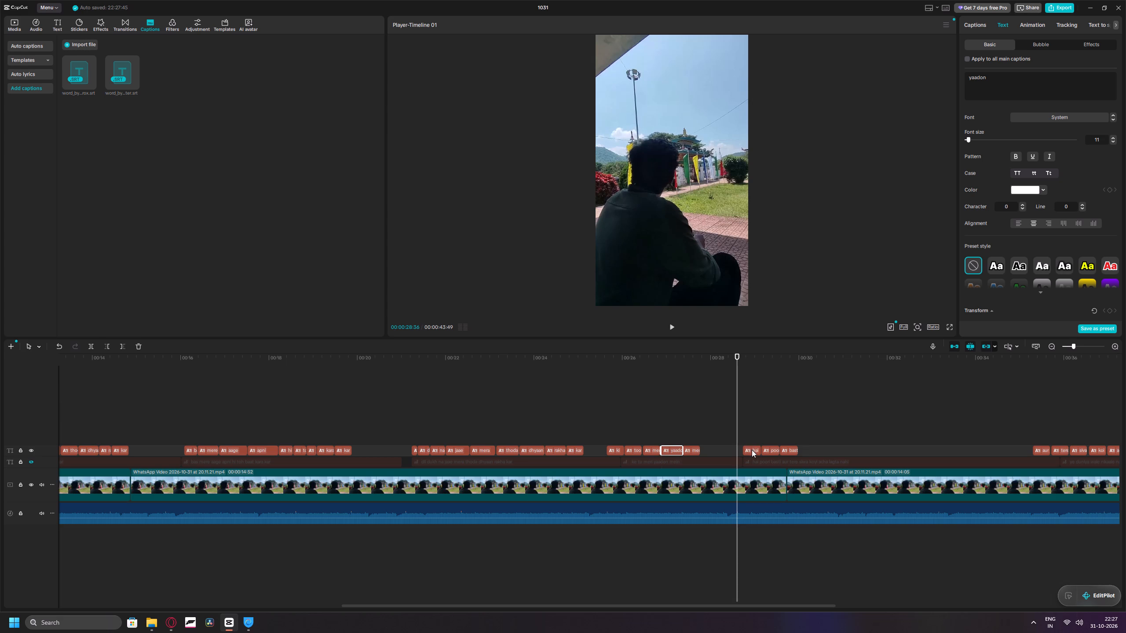
drag(752, 450, 746, 450)
Play "hai" and shift "poori" earlier so it starts where "hai" ends.
key(space)
key(space)
key(space)
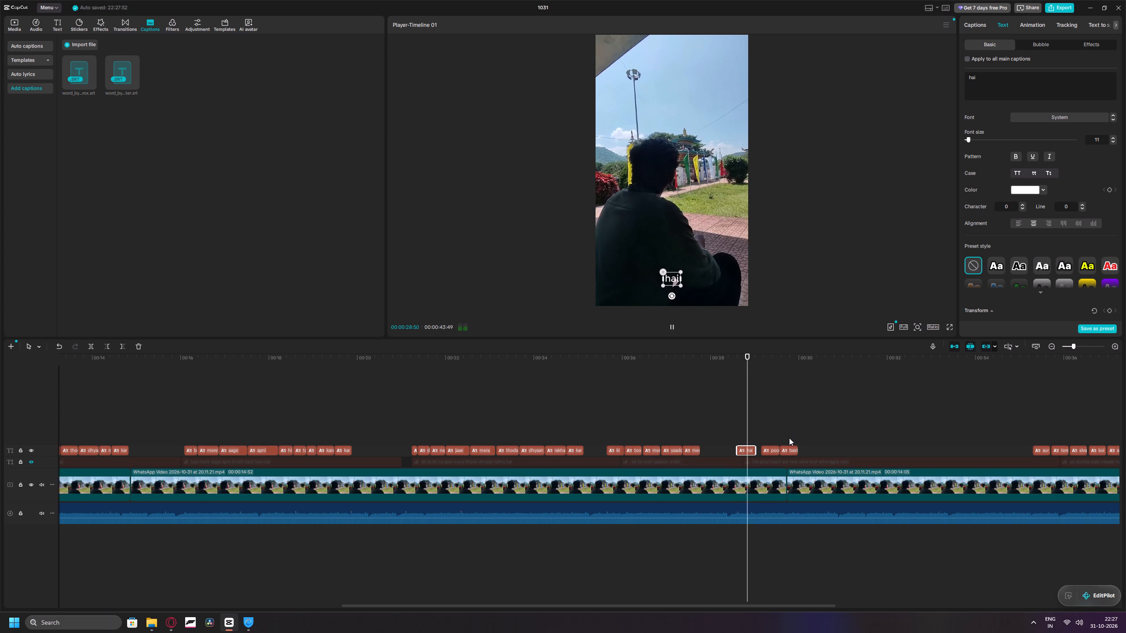
key(space)
drag(772, 451, 768, 451)
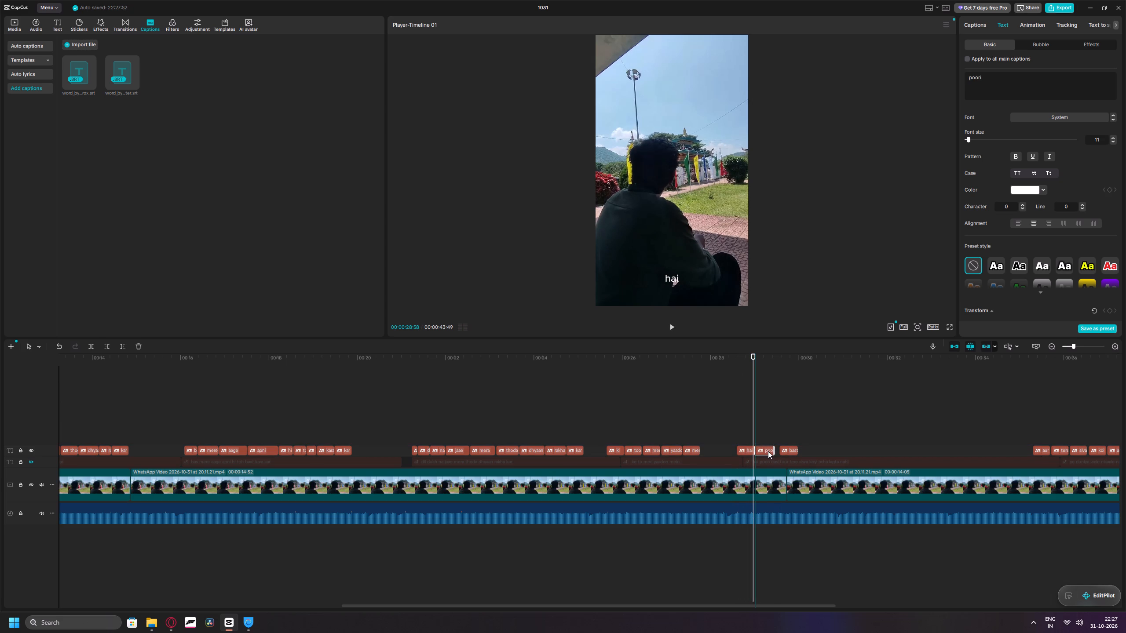
drag(768, 451, 766, 451)
drag(760, 437, 763, 448)
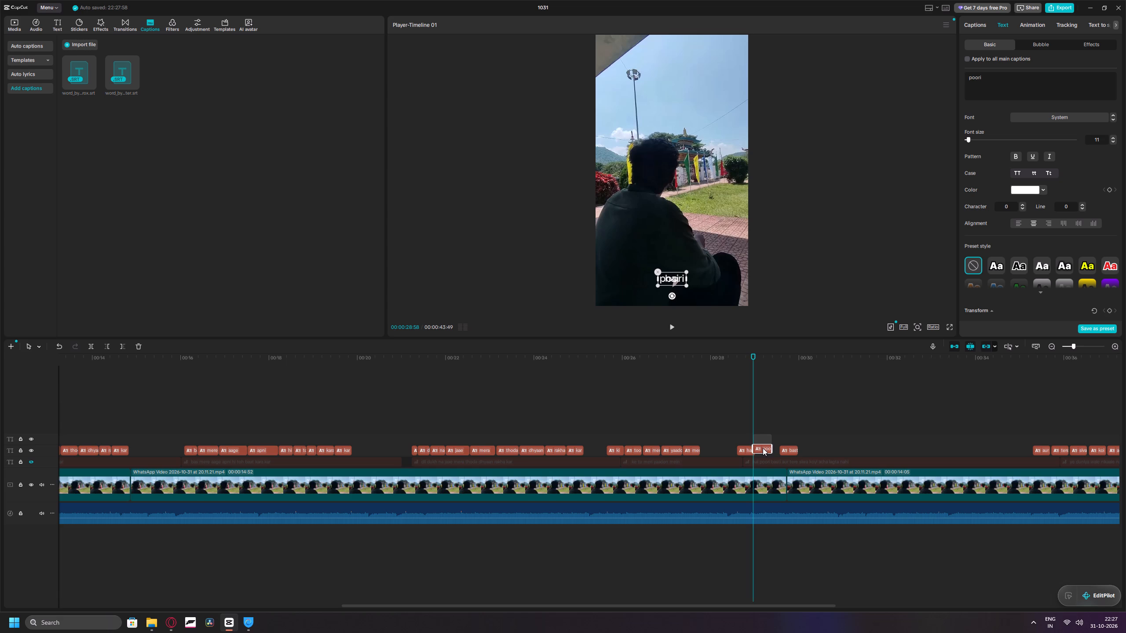
drag(763, 448, 765, 450)
Play on, shift "basti" earlier to start at about 29:24, and extend its end to about 30:16.
key(space)
key(space)
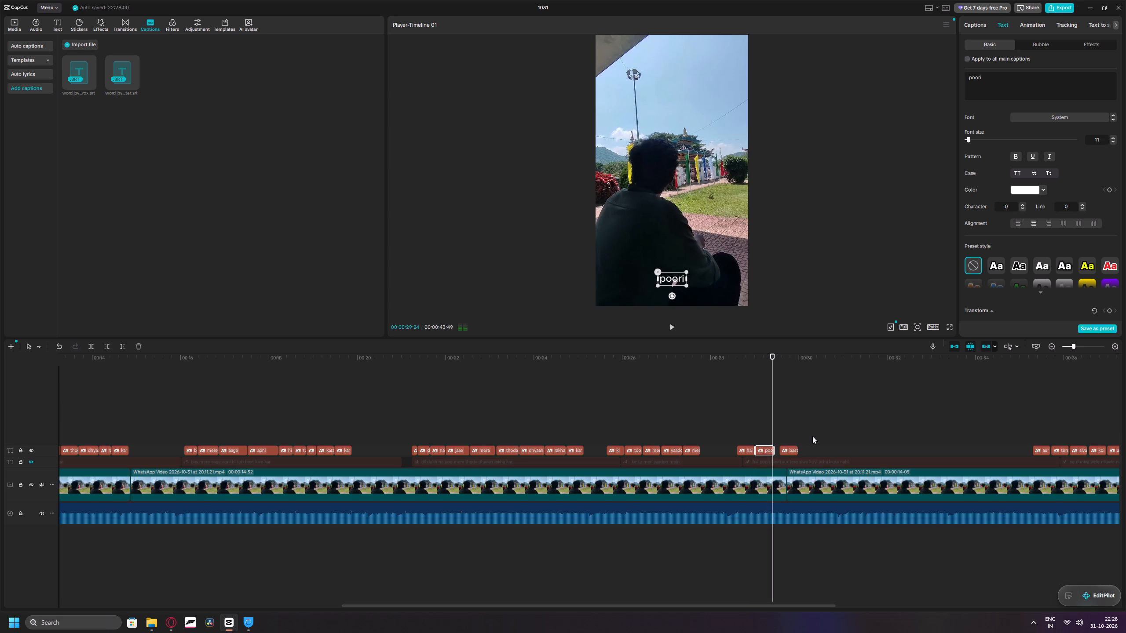
drag(790, 449, 786, 450)
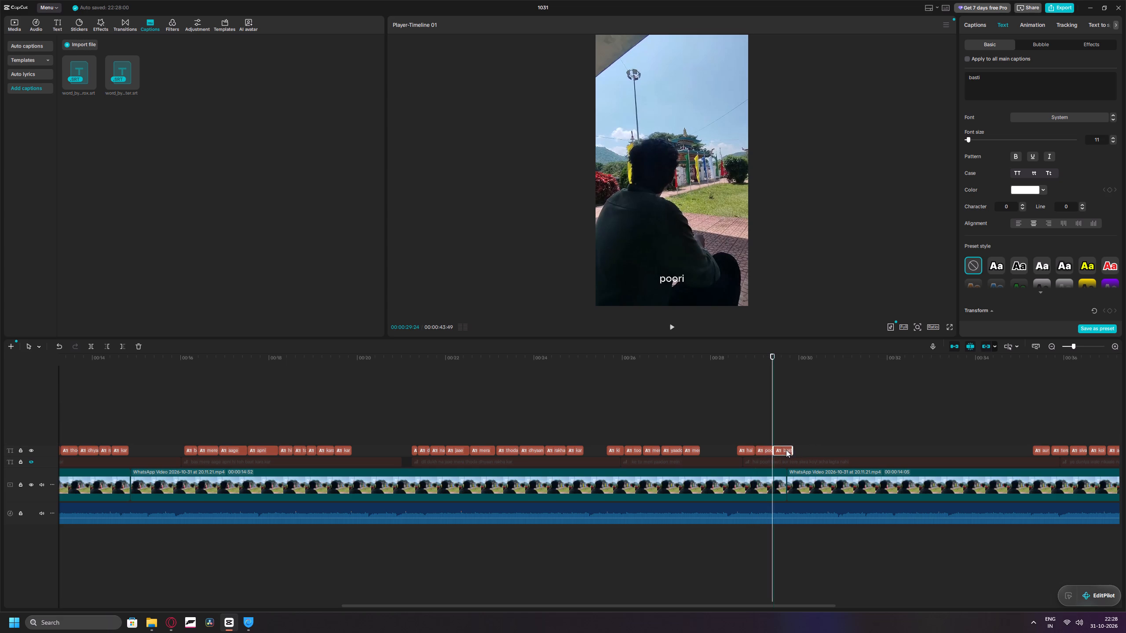
drag(786, 450, 786, 450)
key(space)
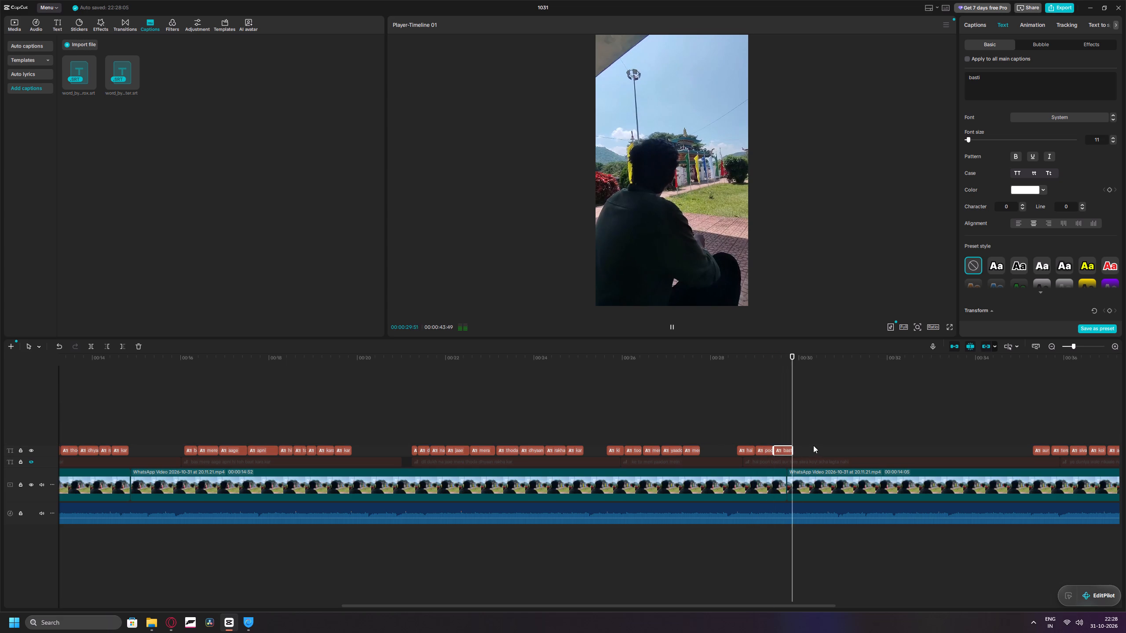
key(space)
drag(792, 449, 809, 449)
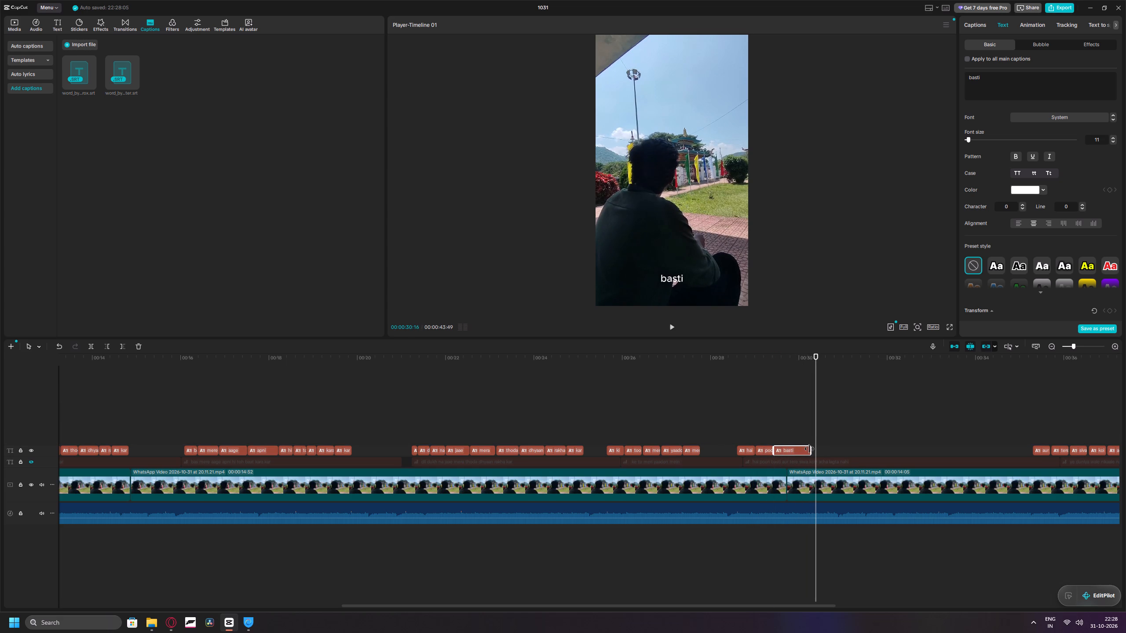
drag(809, 449, 812, 449)
Find by ear where the next line begins and move its seven word captions, beginning with "aur", to start at about 31:07.
key(space)
key(space)
key(space)
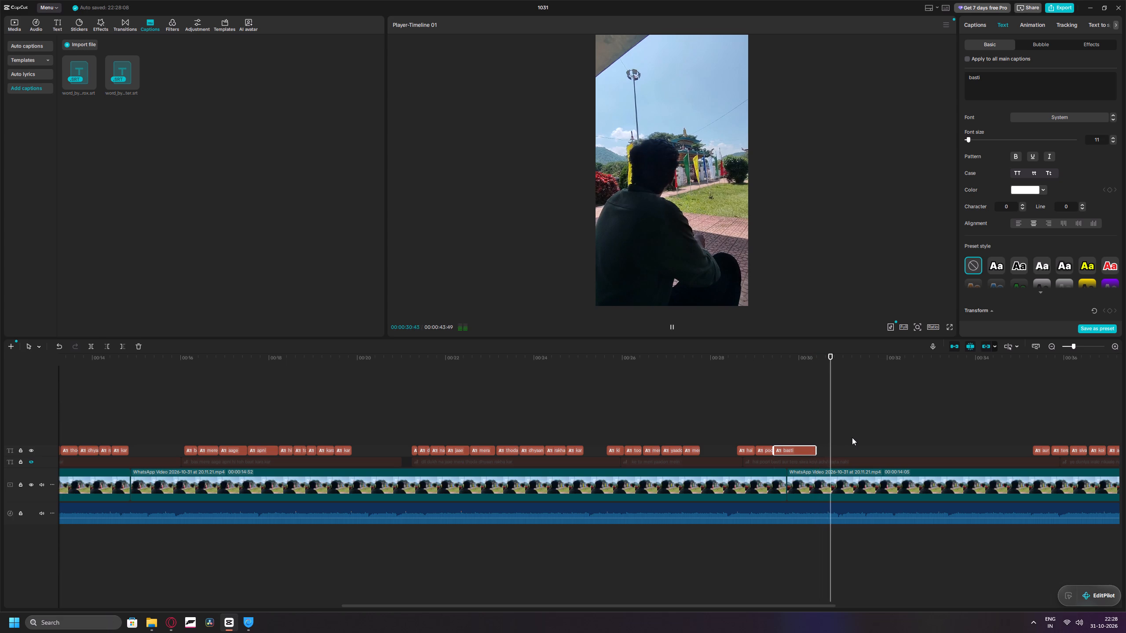
key(space)
key(space)
key(space)
key(space)
key(space)
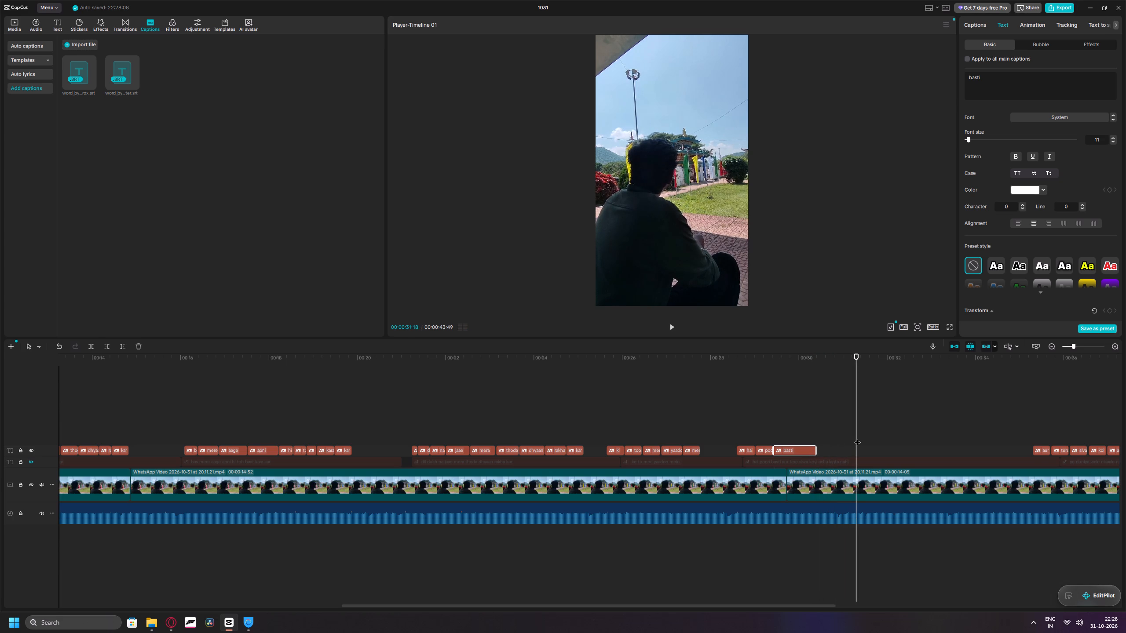
drag(857, 438, 848, 440)
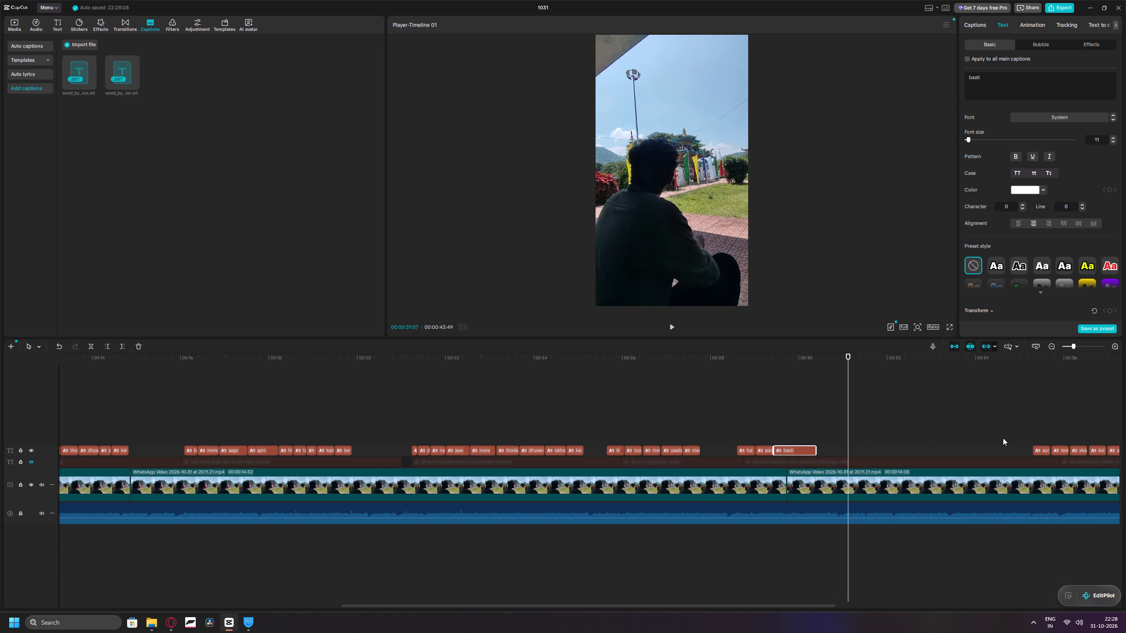
ctrl+scroll(987, 436, down, 8)
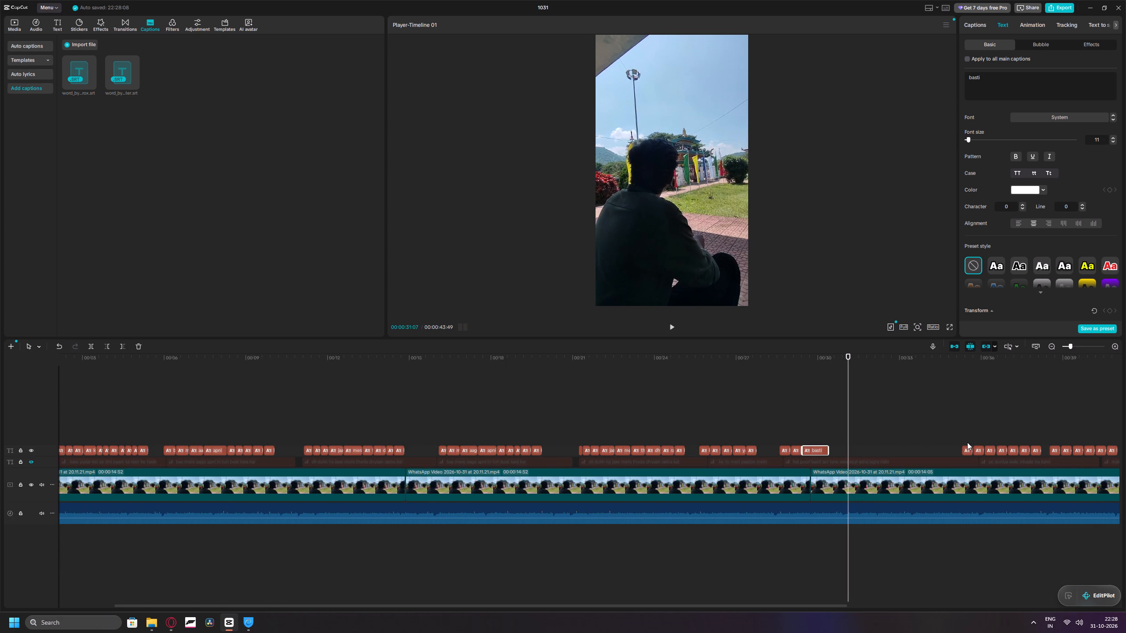
drag(959, 440, 1041, 446)
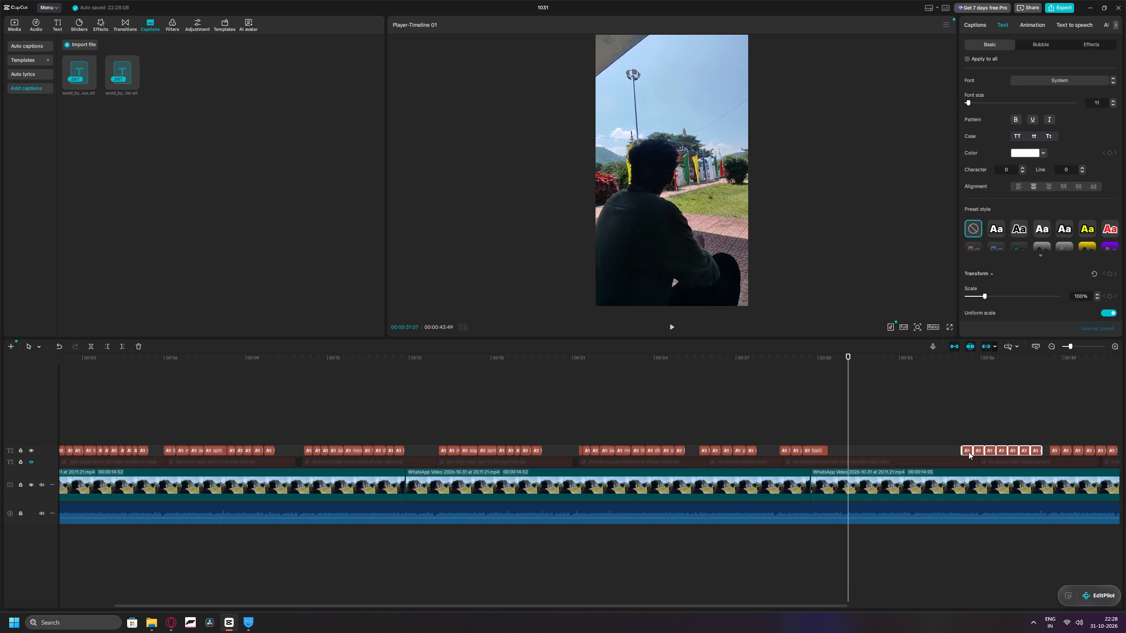
drag(967, 450, 851, 451)
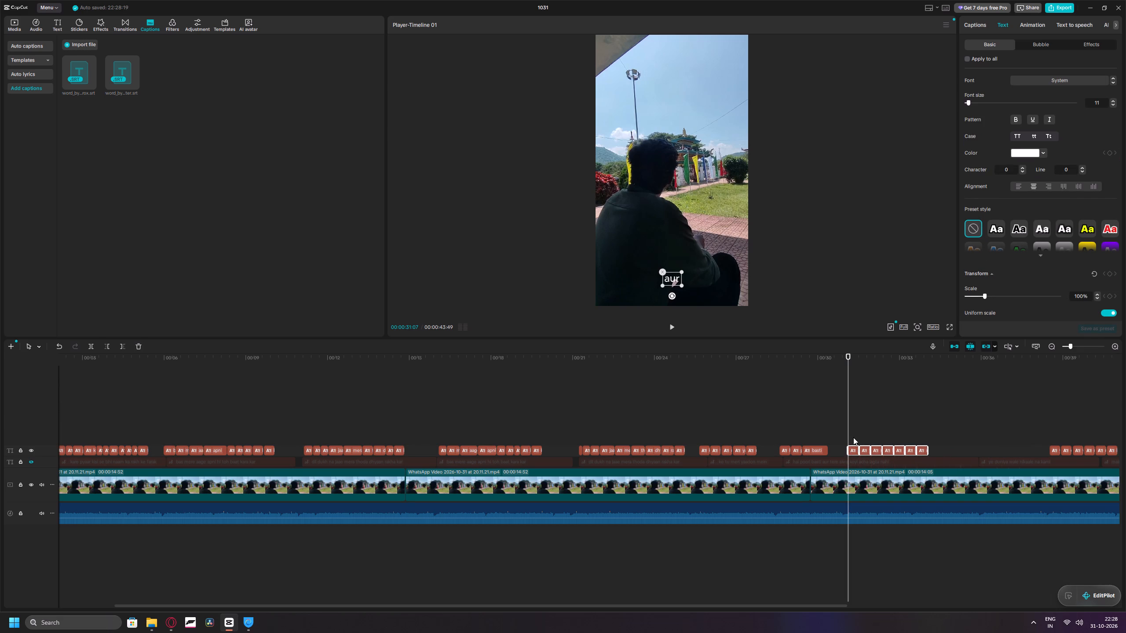
Play the moved line in short bursts and compare each word caption with the vocals.
key(space)
key(space)
key(space)
key(space)
key(space)
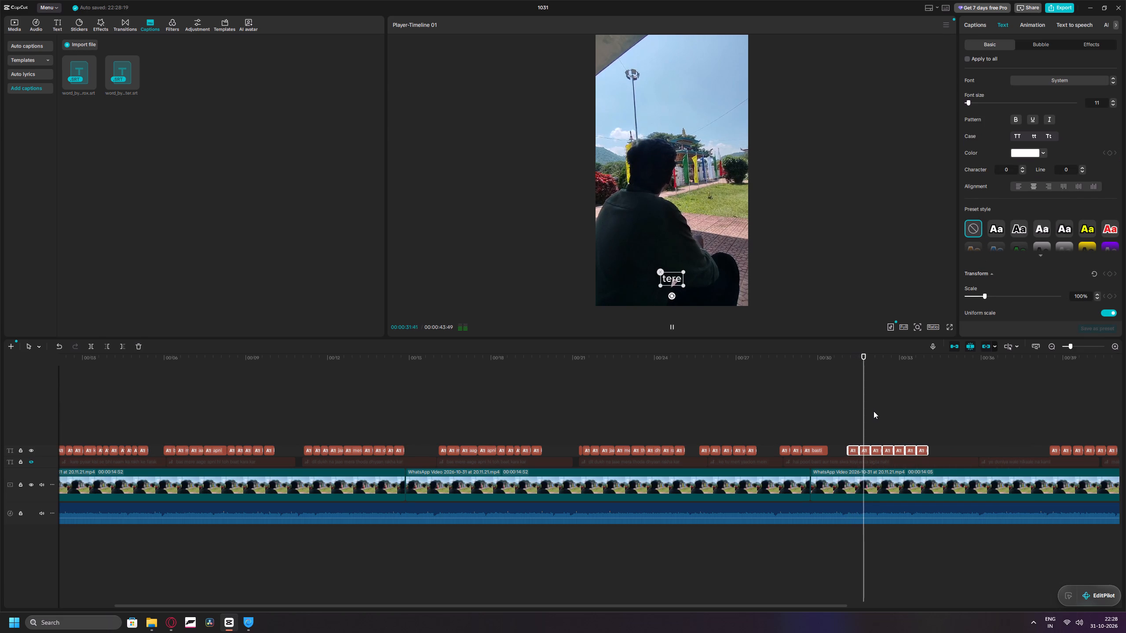
key(space)
key(space)
key(space)
key(space)
key(space)
key(space)
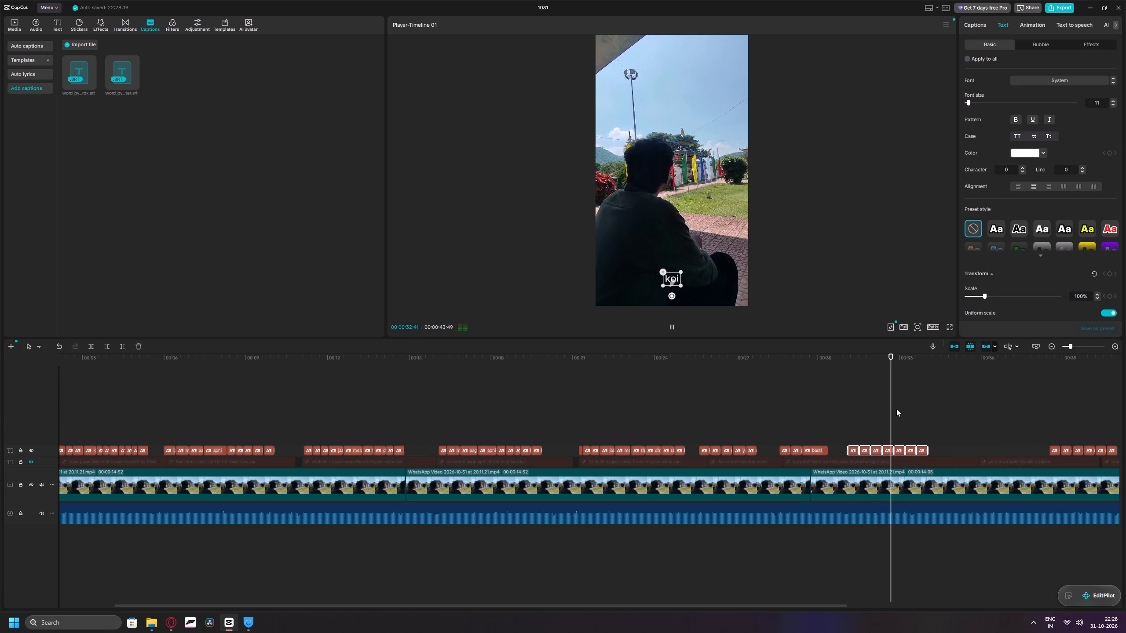
key(space)
key(space)
key(space)
key(space)
key(space)
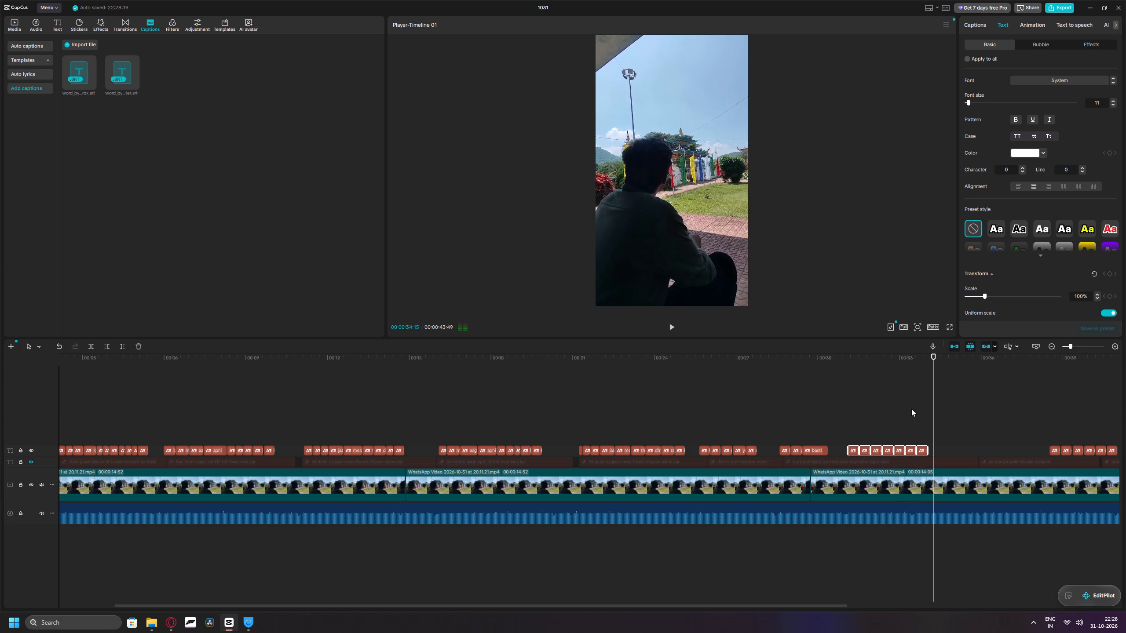
key(space)
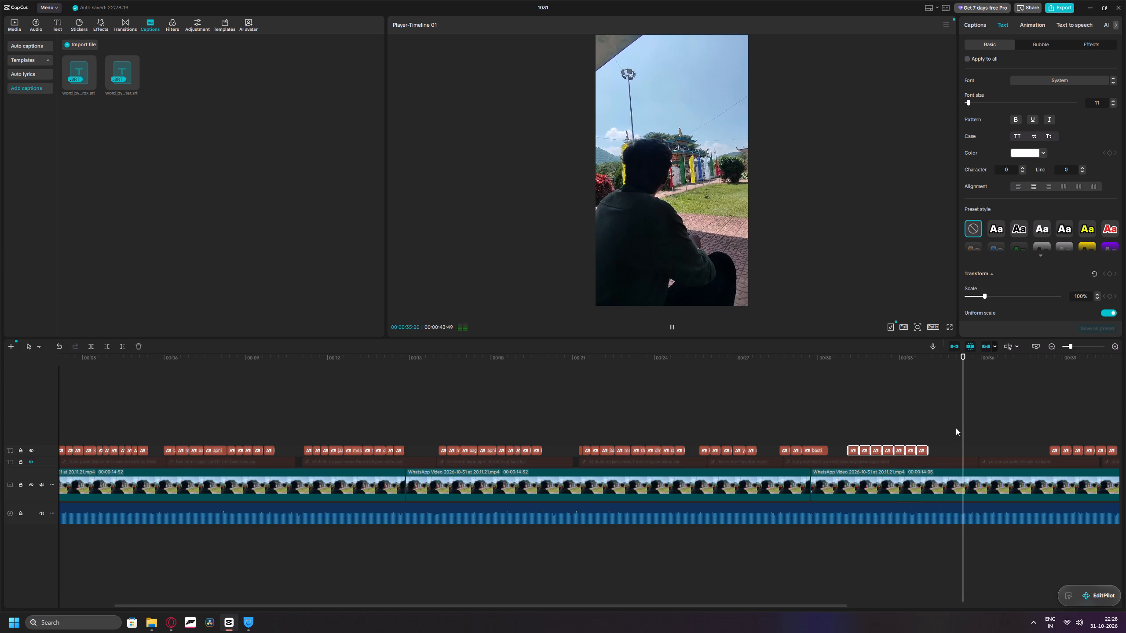
key(space)
Shift "nahin" later to start at about 34.5 seconds, check it by ear, and extend its end to about 35:31.
click(921, 450)
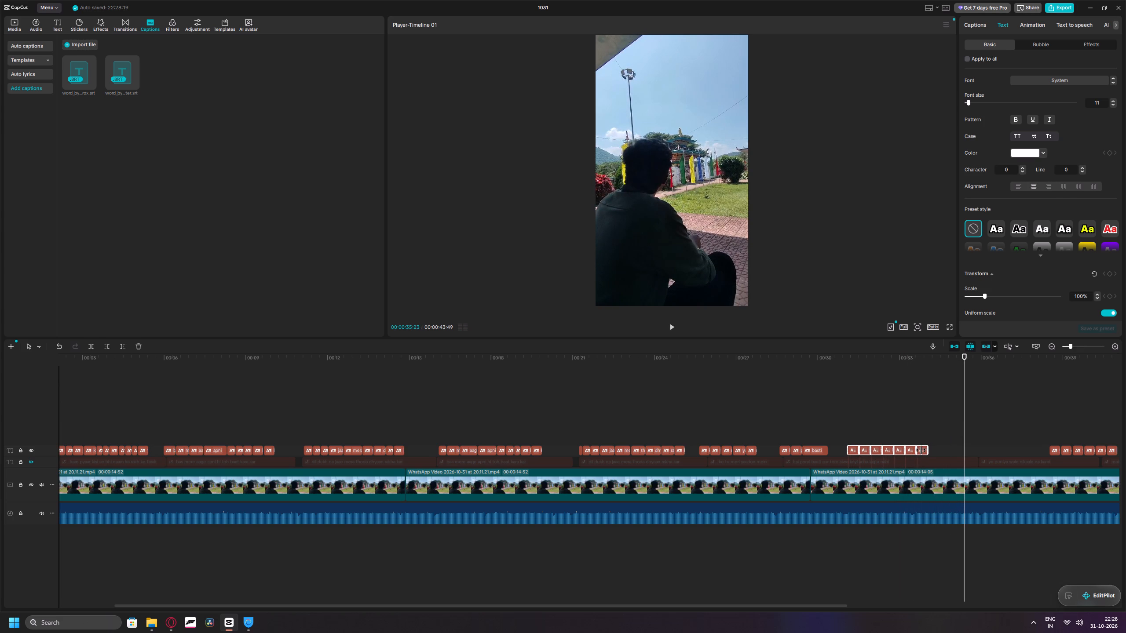
click(914, 427)
drag(920, 449, 945, 448)
key(space)
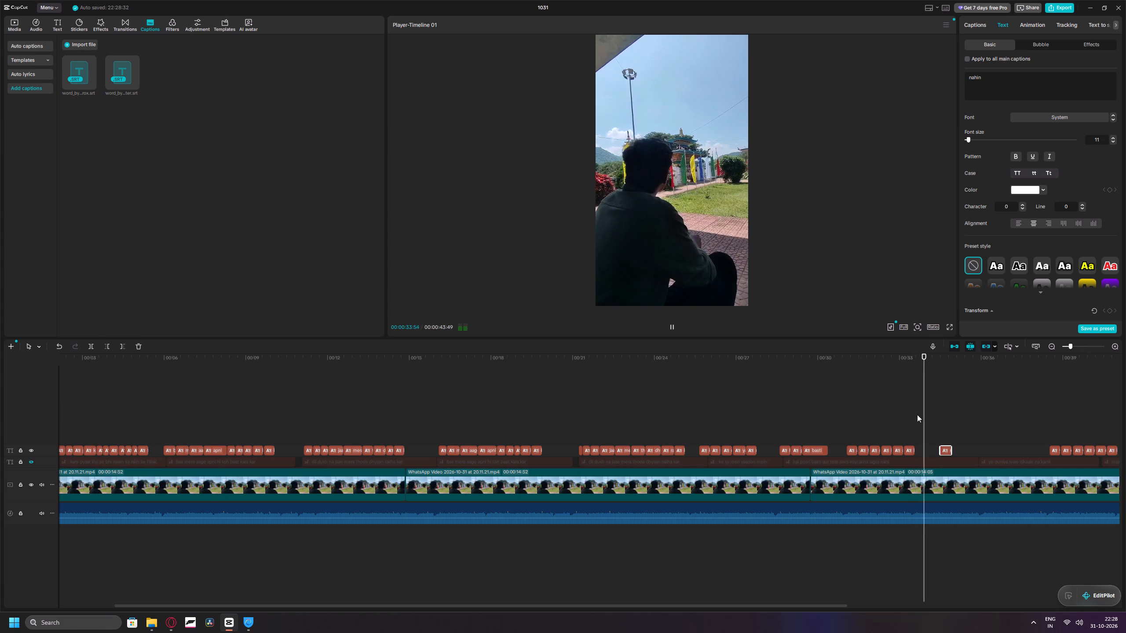
key(space)
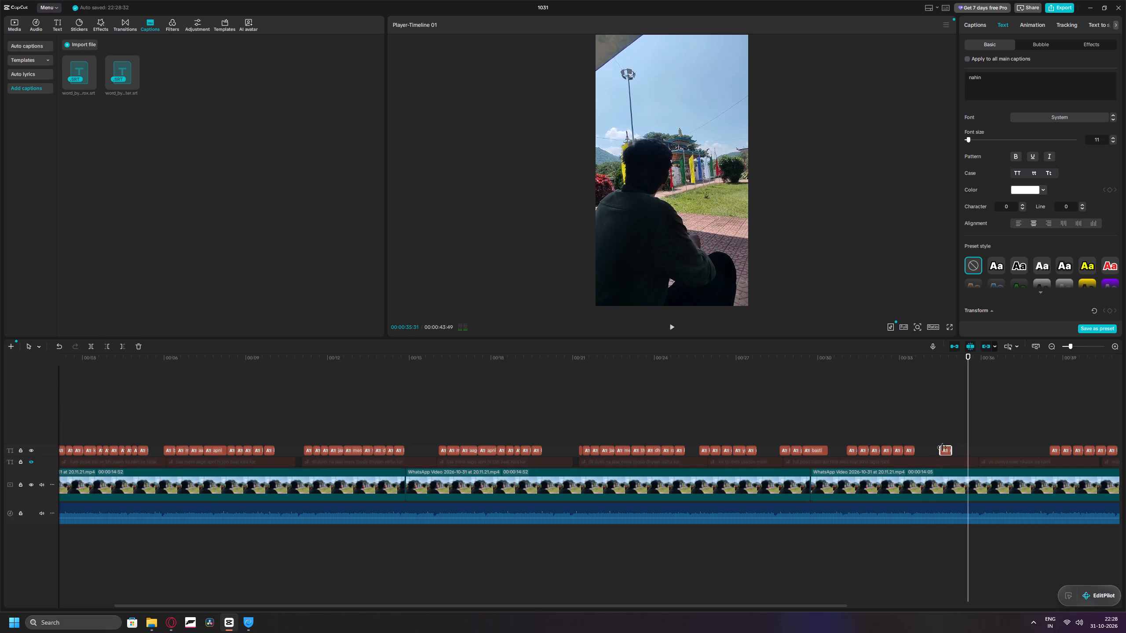
click(945, 451)
drag(951, 450, 965, 450)
drag(965, 450, 965, 450)
Extend "lagta" to meet "nahin", trim its start to about 33.5 seconds, extend "achchha" to meet it, and replay the line.
click(908, 452)
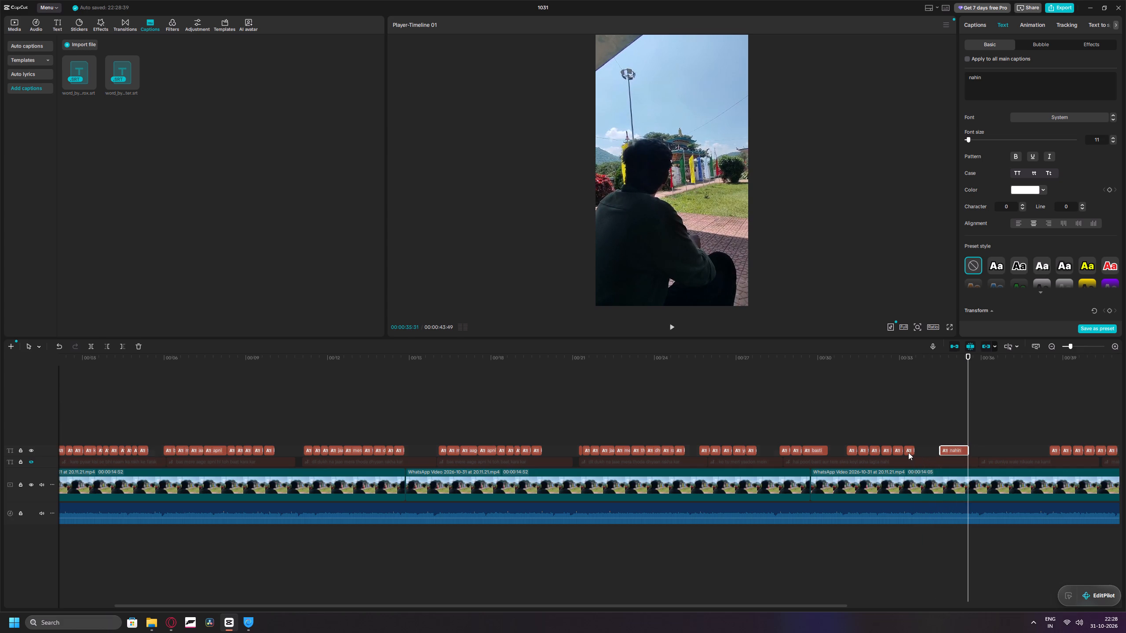
drag(914, 451, 940, 451)
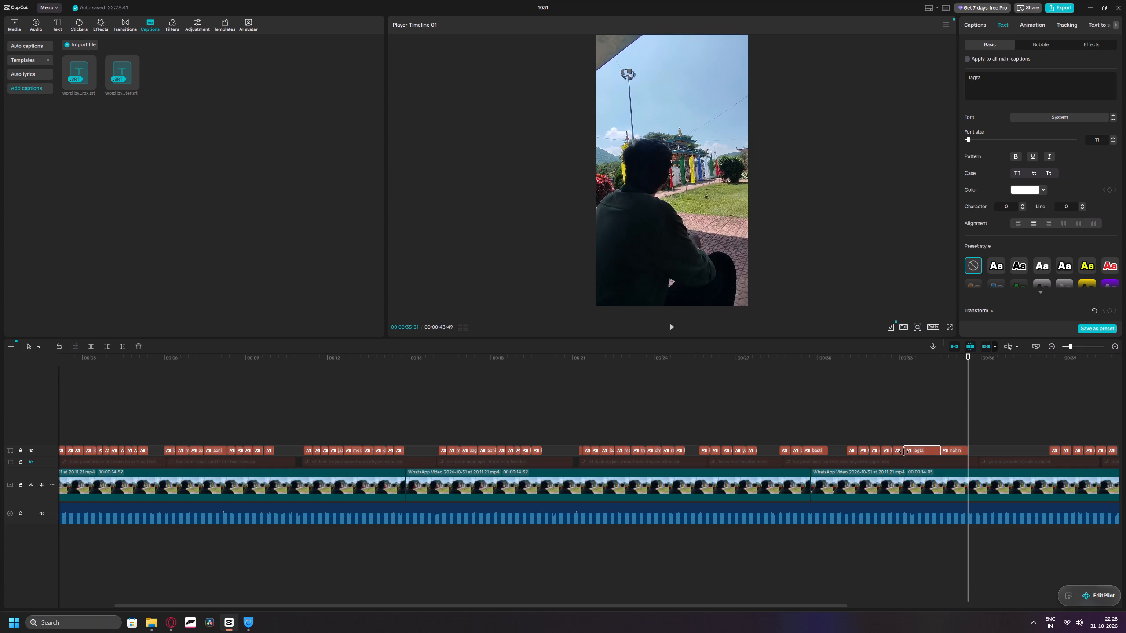
drag(904, 452, 919, 452)
click(897, 452)
drag(902, 452, 917, 452)
click(883, 452)
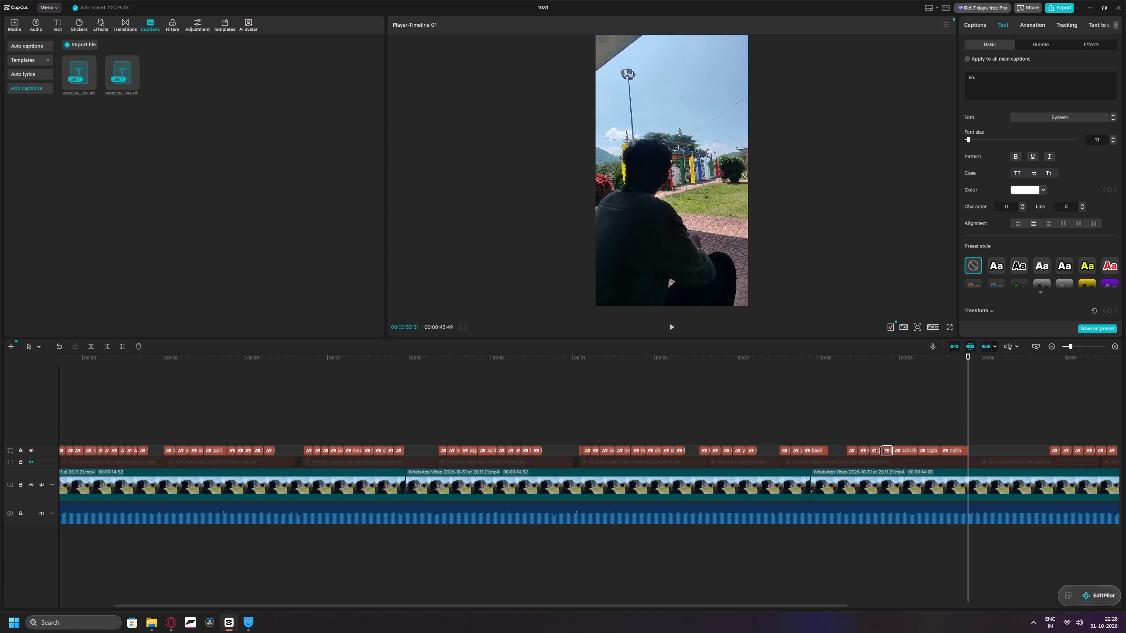
click(880, 451)
drag(967, 428, 847, 437)
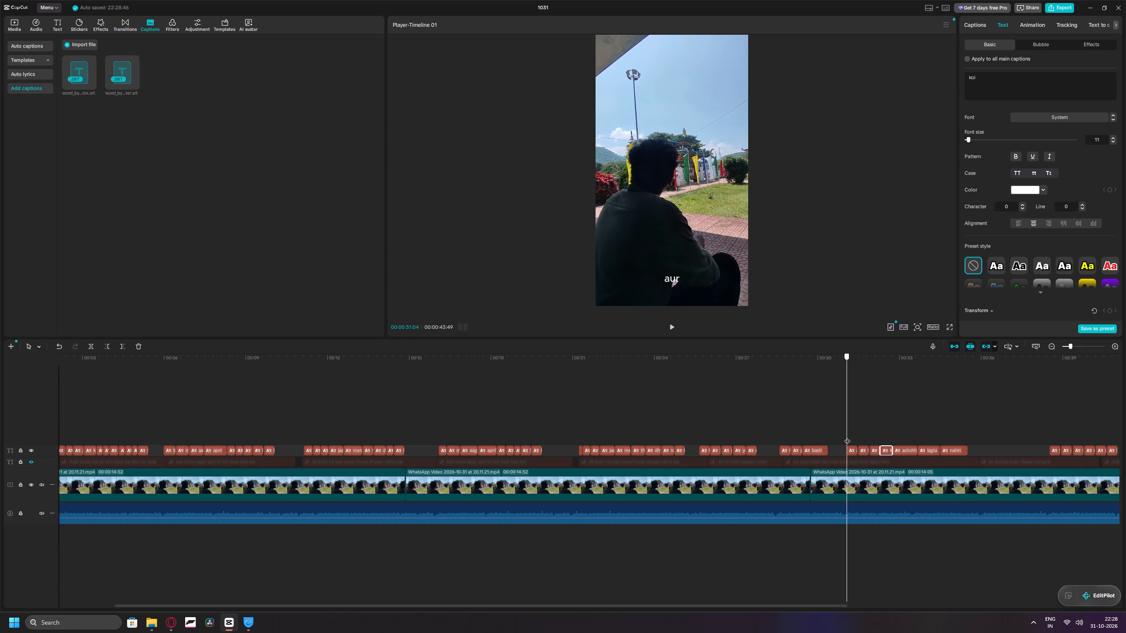
drag(847, 437, 847, 437)
key(space)
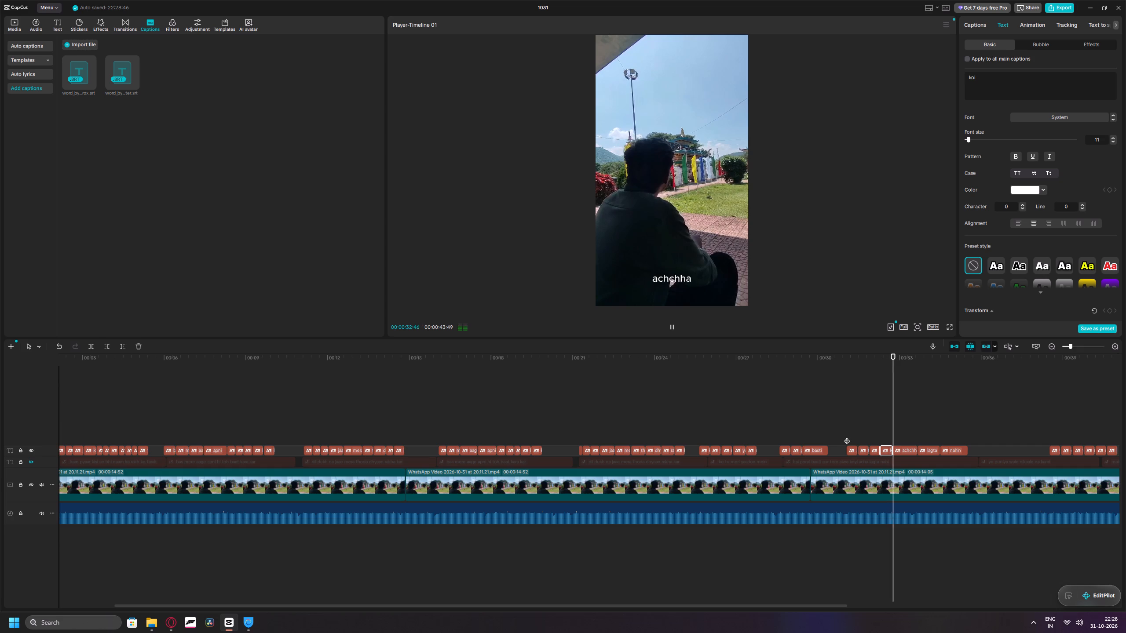
Find by ear where "achchha" is sung, trim its caption to start at about 33:12, and extend "koi" to meet it.
key(space)
key(space)
key(space)
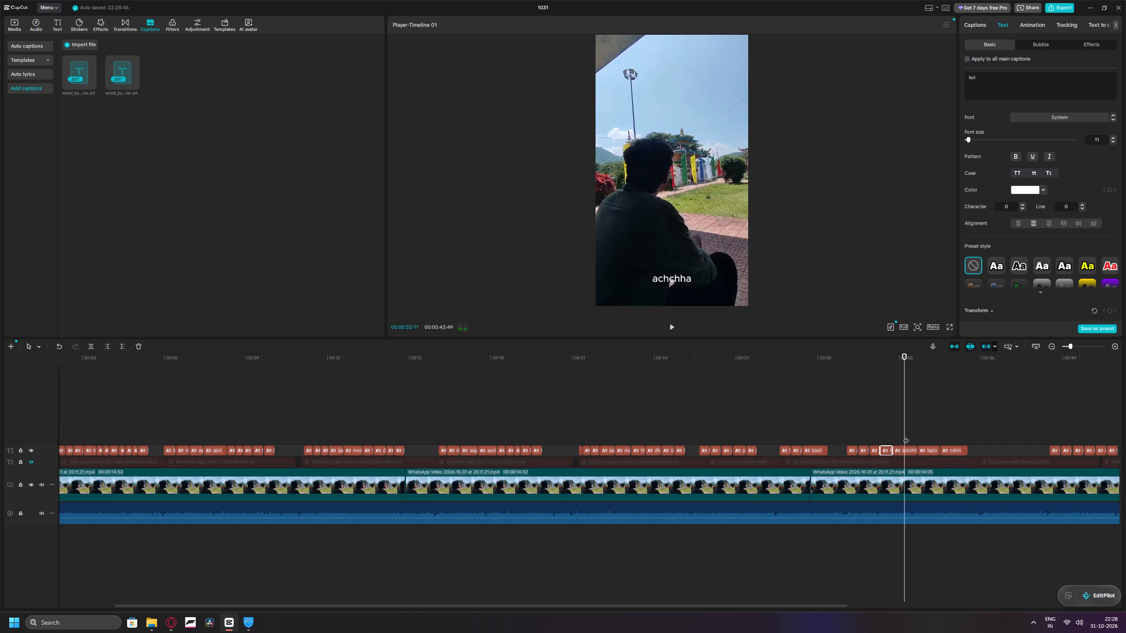
key(space)
key(space)
drag(909, 433, 905, 433)
drag(893, 447, 895, 447)
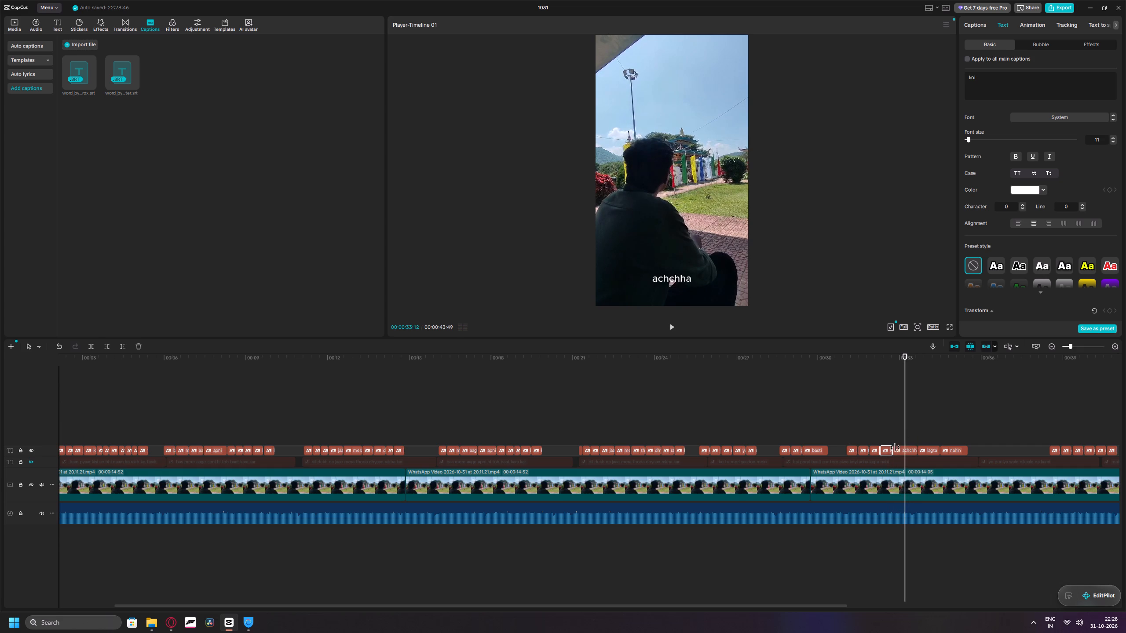
drag(895, 447, 904, 447)
click(899, 450)
drag(894, 449, 905, 448)
click(886, 450)
drag(892, 450, 905, 450)
Replay the line by ear, trim "koi" to start at about 32.5 seconds, and extend "siva" to meet it.
drag(905, 439, 840, 441)
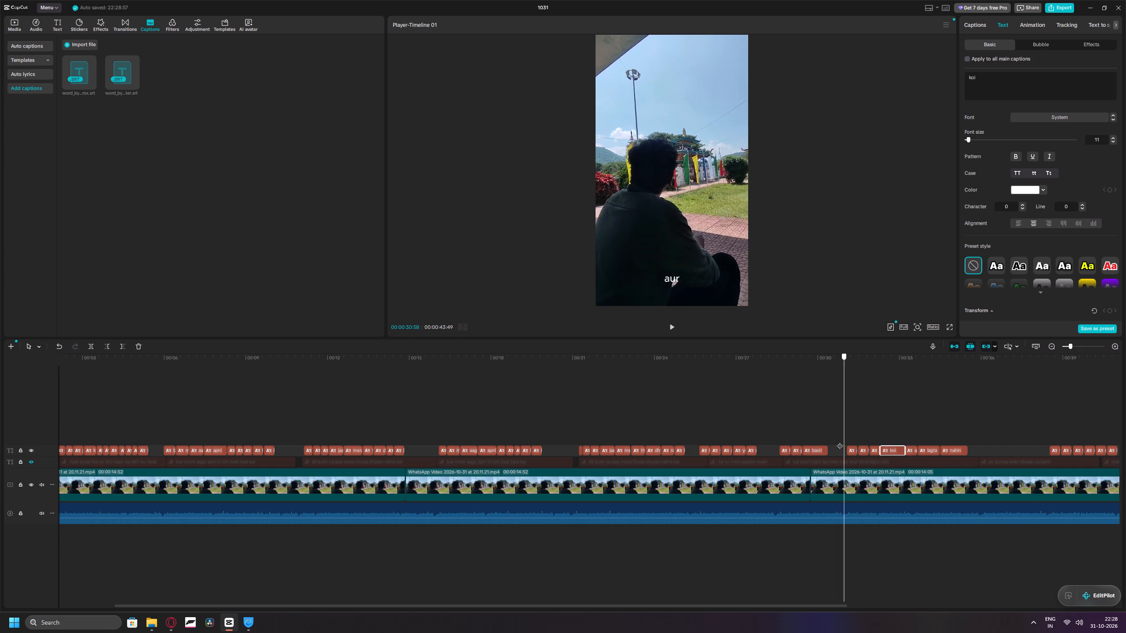
drag(840, 441, 839, 441)
key(space)
key(space)
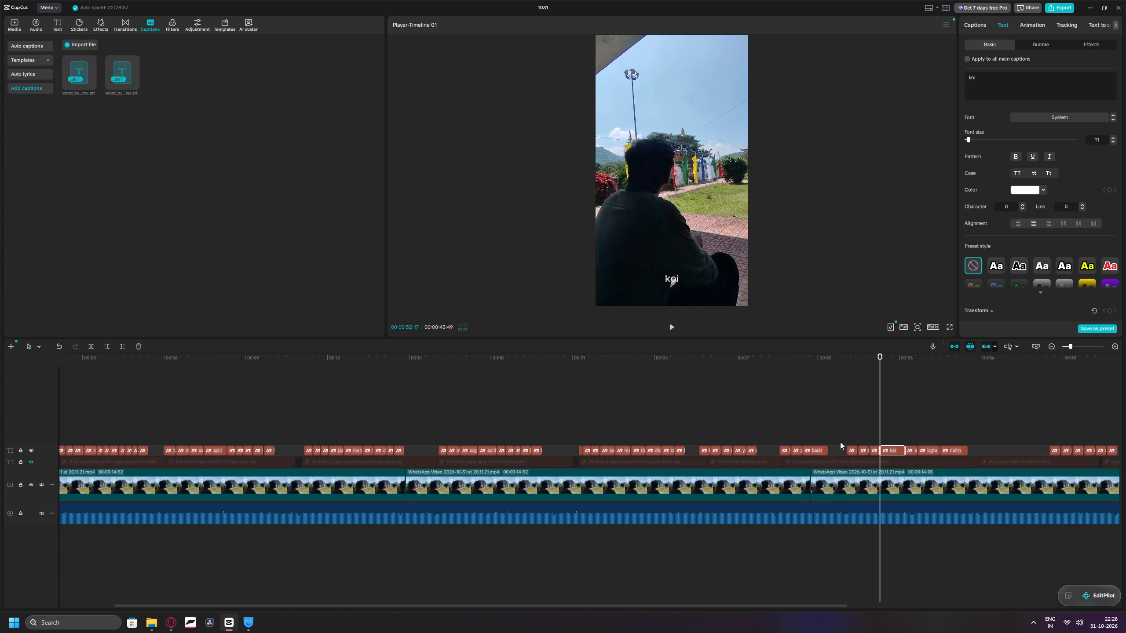
key(space)
key(space)
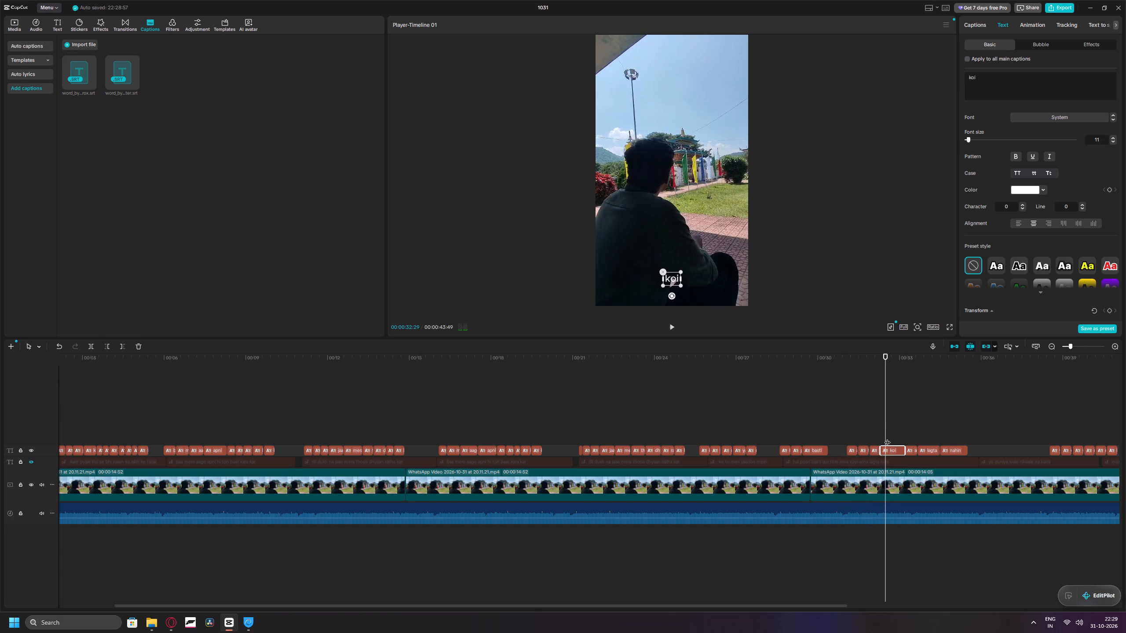
drag(879, 450, 886, 450)
click(873, 451)
drag(879, 451, 885, 451)
drag(885, 451, 887, 451)
Play the whole "aur" line in short bursts and compare each word caption, through "nahin", with the vocals.
drag(884, 437, 844, 440)
key(space)
key(space)
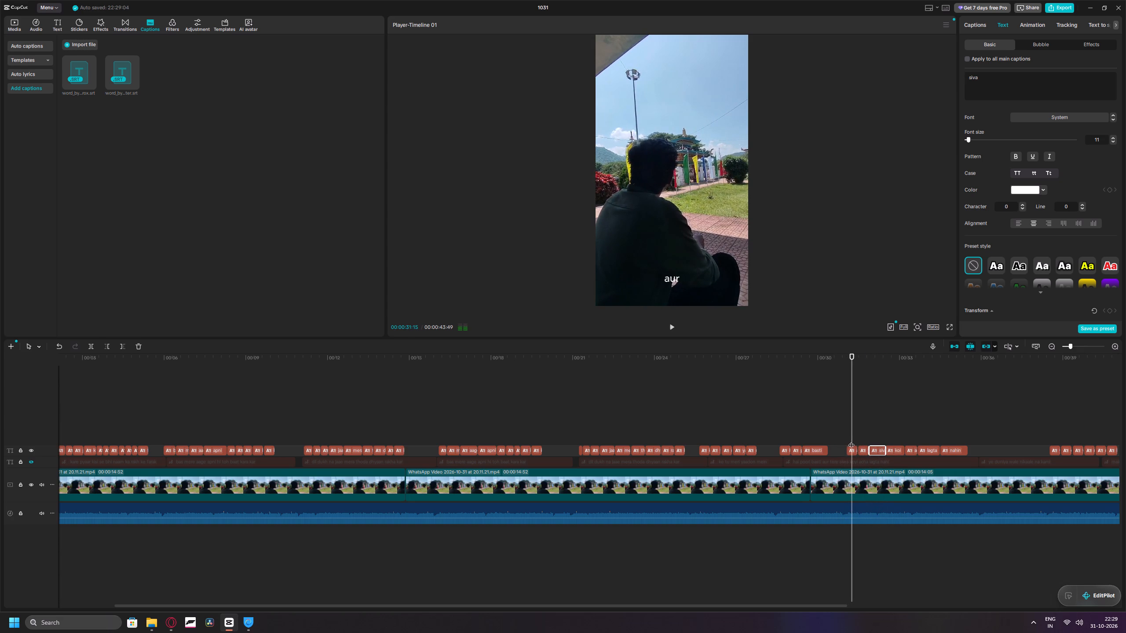
key(space)
key(space)
key(space)
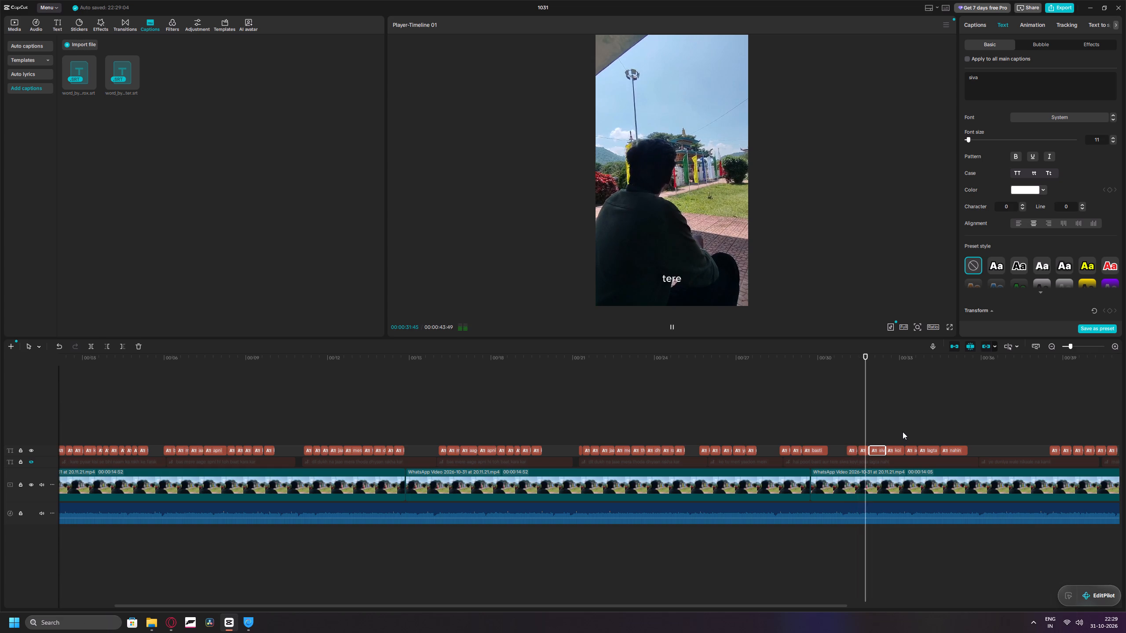
key(space)
key(space)
key(space)
key(space)
key(space)
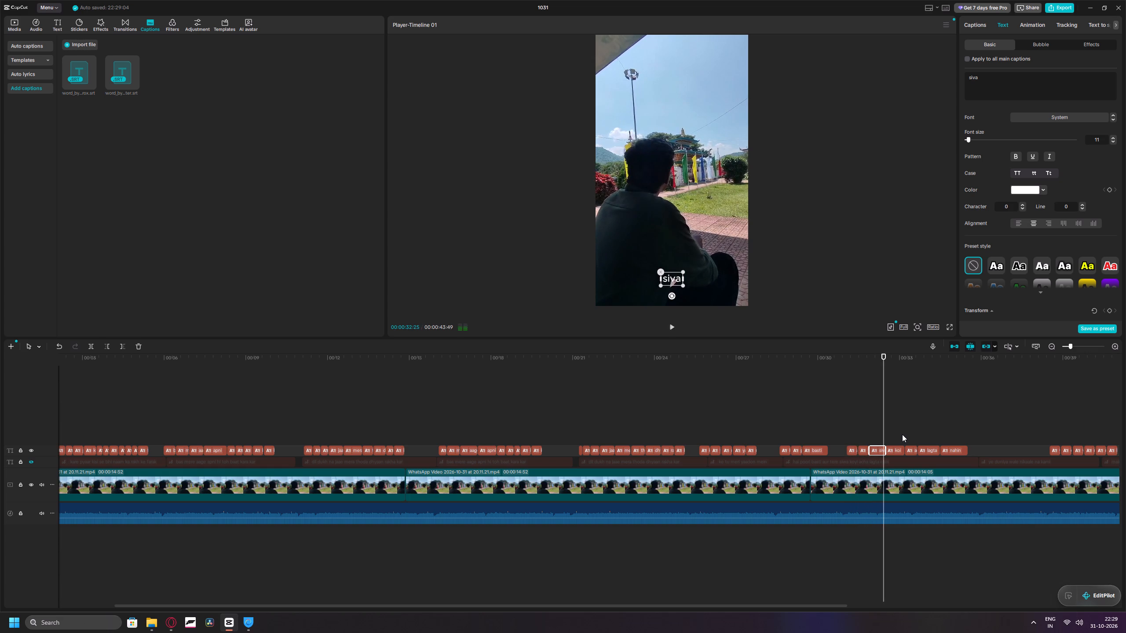
key(space)
key(space)
key(space)
key(space)
key(space)
key(space)
key(space)
key(space)
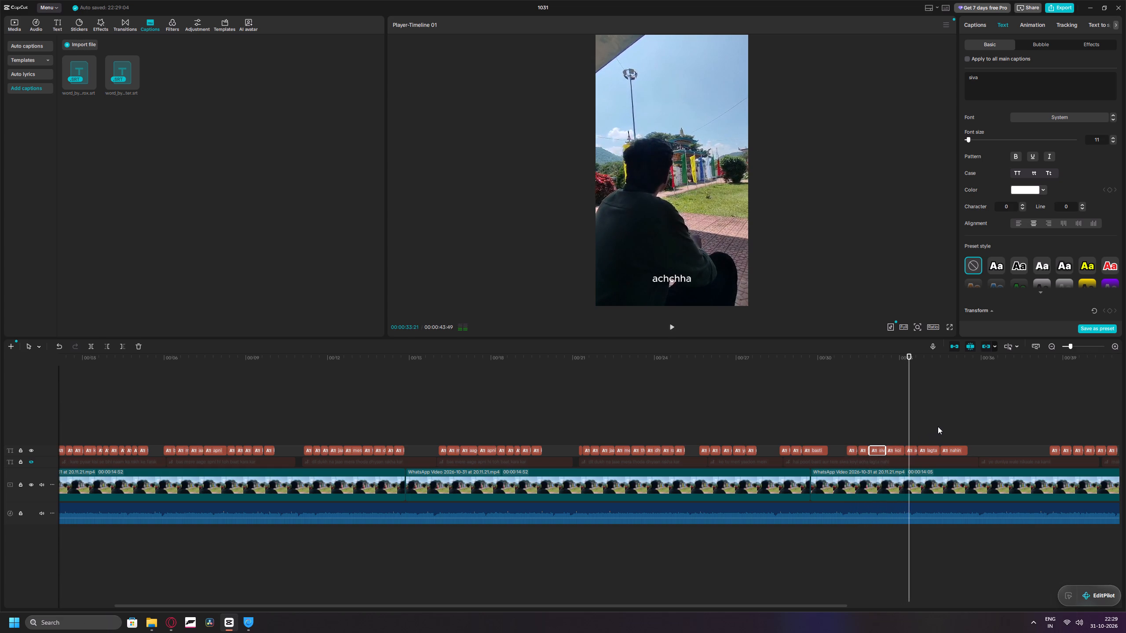
key(space)
key(space)
key(space)
key(space)
key(space)
key(space)
key(space)
key(space)
key(space)
key(space)
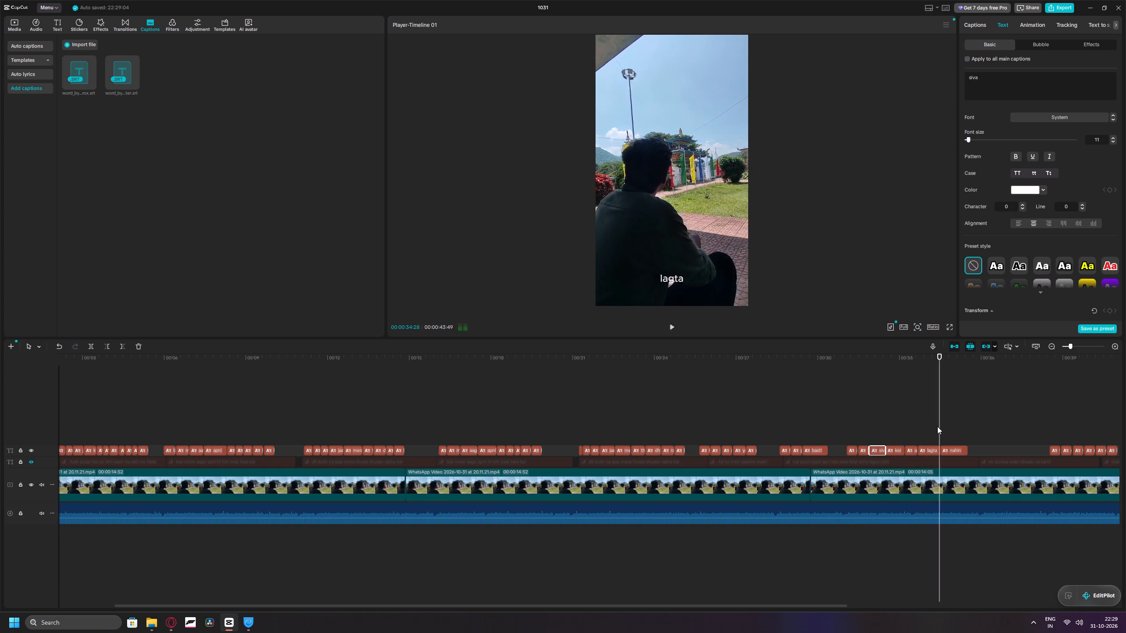
key(space)
key(space)
key(space)
key(space)
key(space)
key(space)
key(space)
key(space)
key(space)
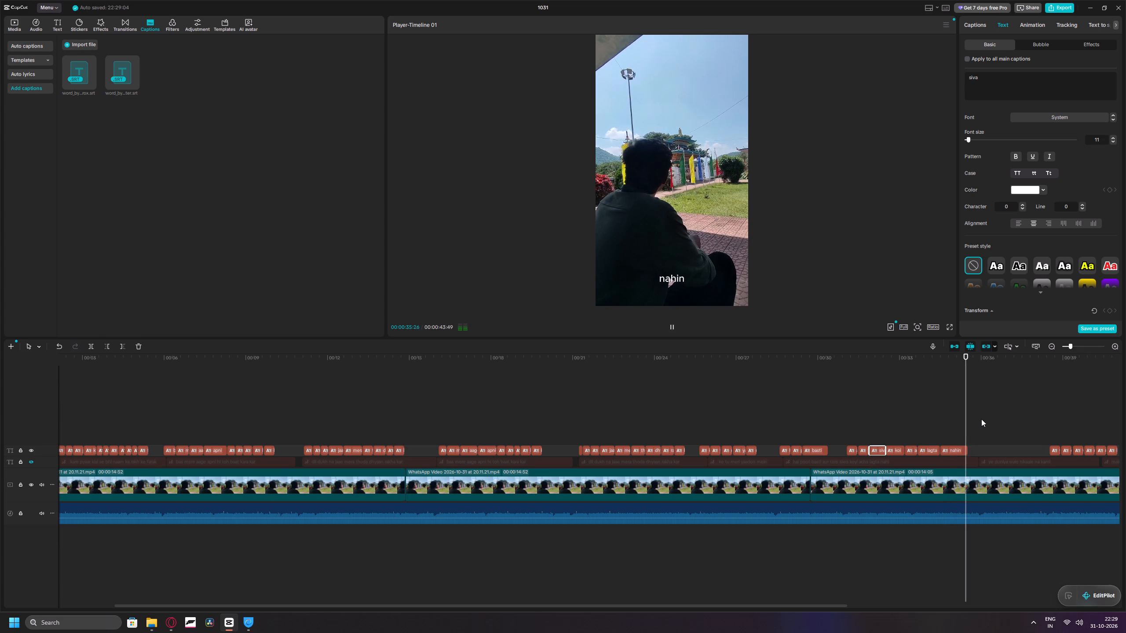
key(space)
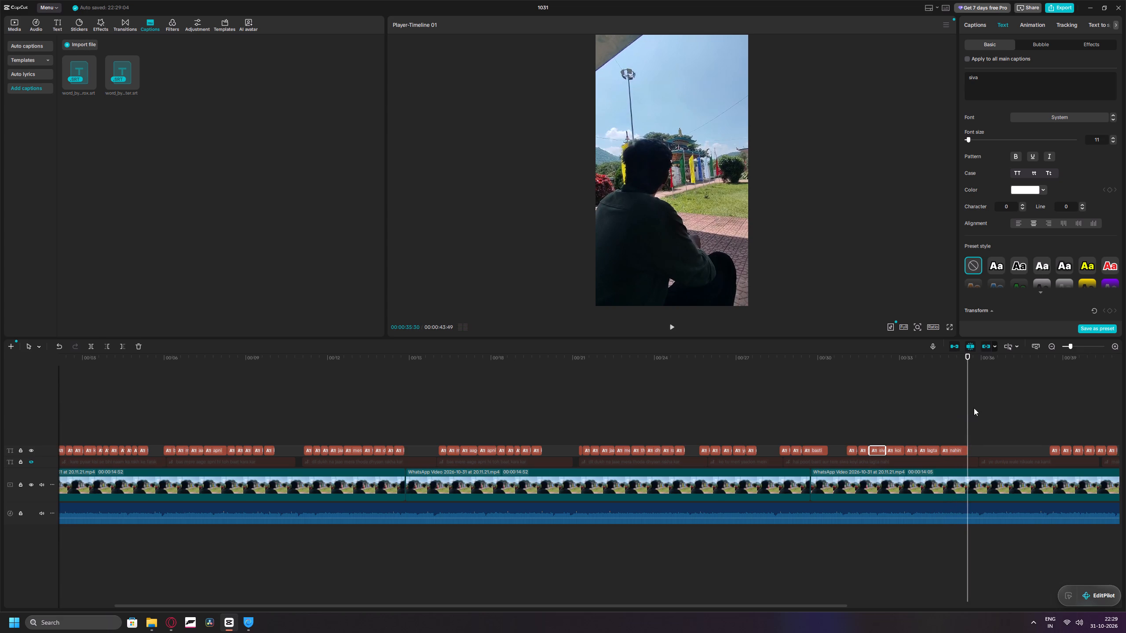
Replay the "aur" line once without stopping to check its overall caption timing.
drag(964, 407, 852, 412)
drag(965, 400, 838, 407)
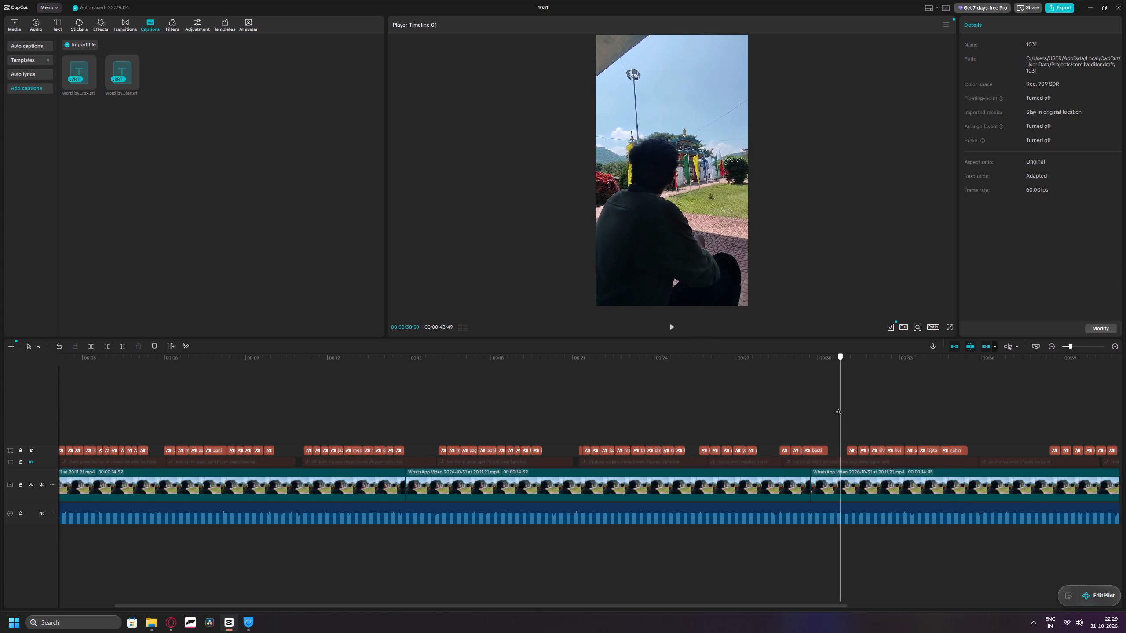
drag(838, 407, 837, 407)
key(space)
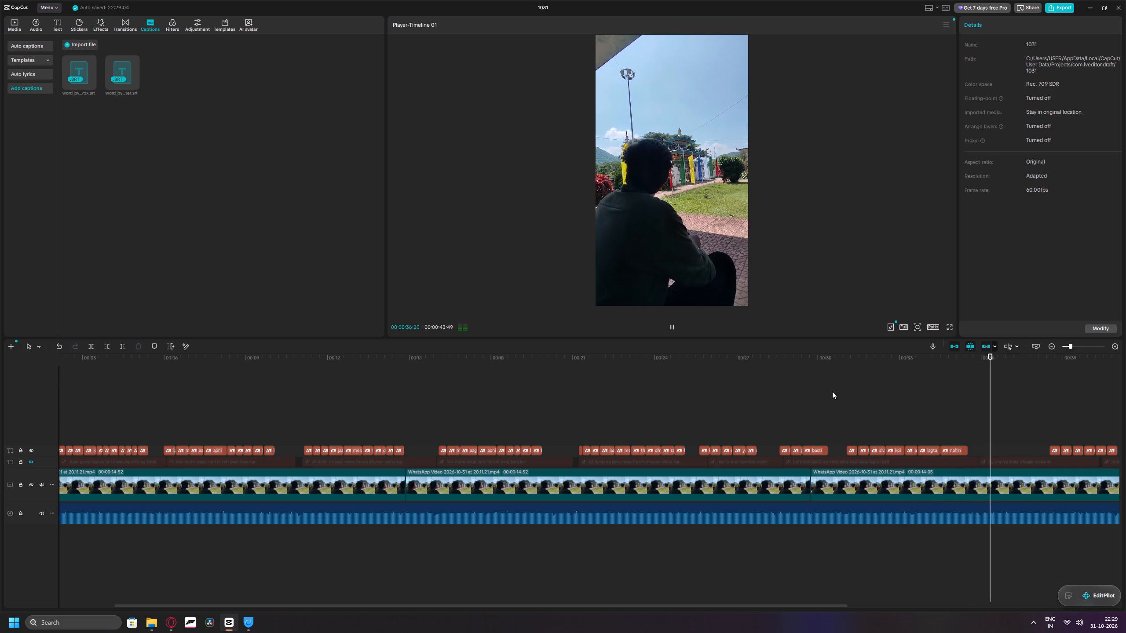
key(space)
Find by ear where the next line begins and move its six word captions together to start at about 36:02.
drag(991, 419, 974, 418)
key(space)
key(space)
key(space)
key(space)
drag(987, 418, 982, 418)
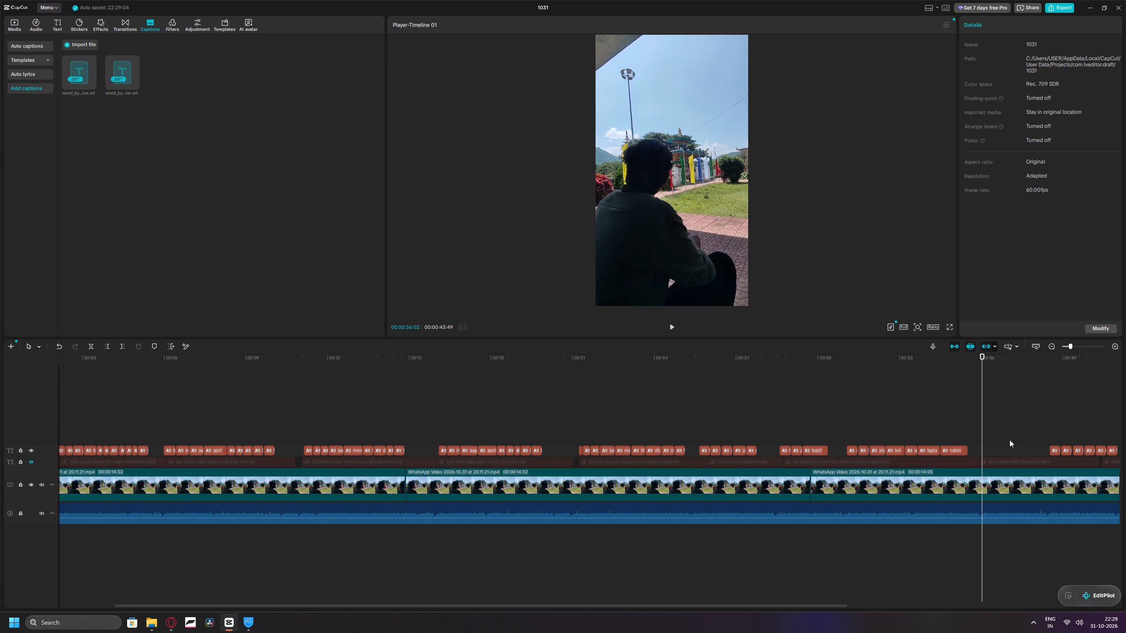
alt+scroll(1015, 434, down, 5)
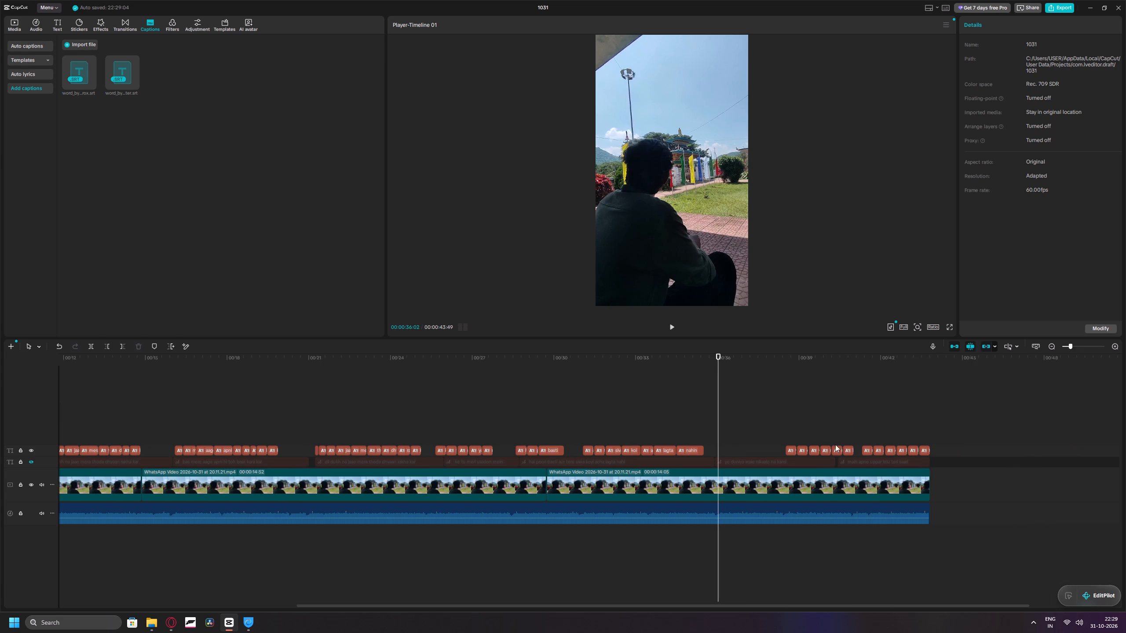
drag(781, 439, 852, 447)
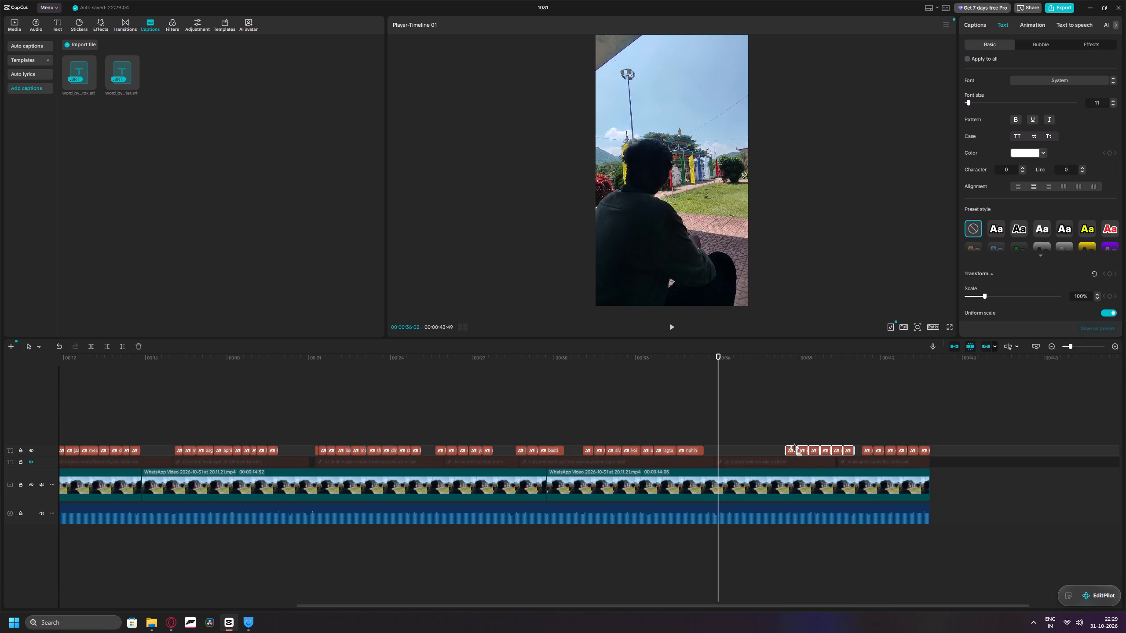
drag(790, 450, 742, 452)
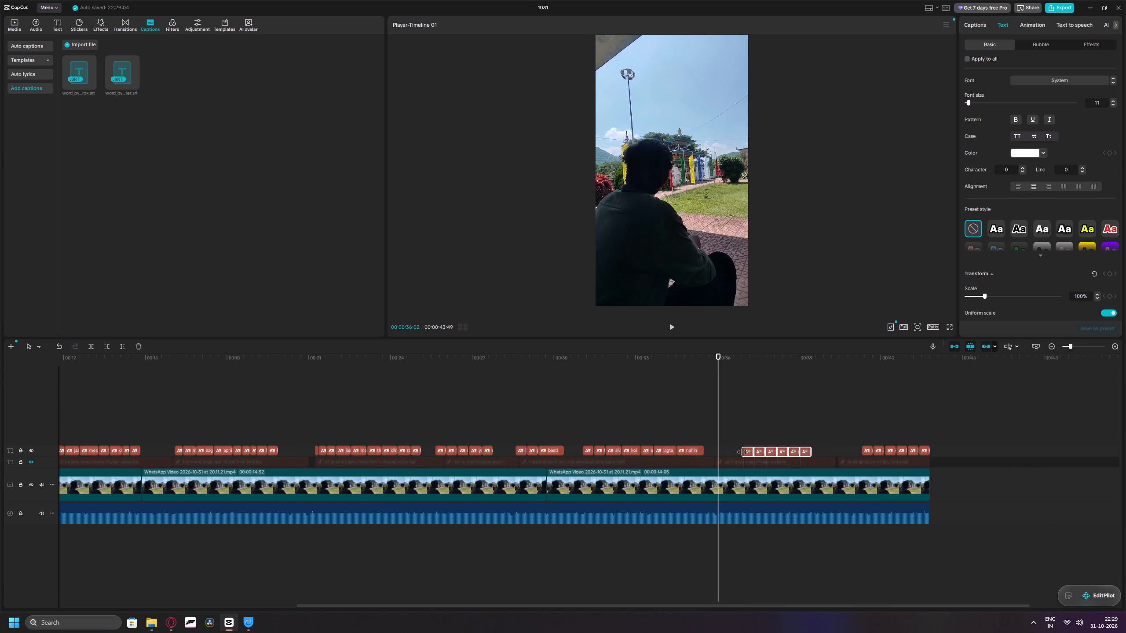
drag(742, 452, 720, 450)
click(765, 392)
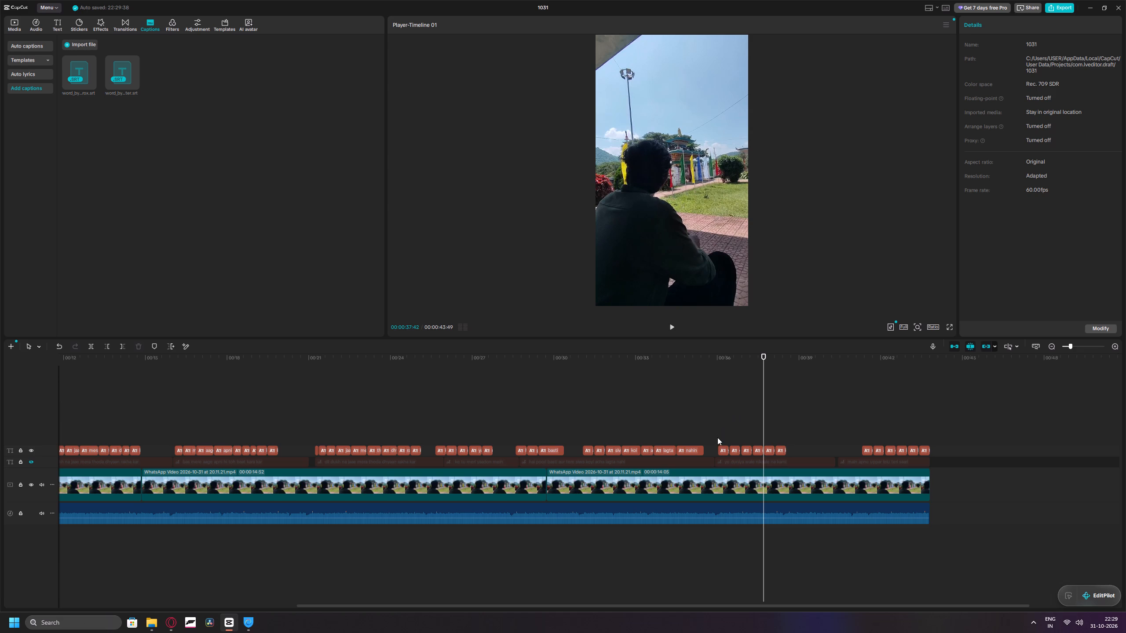
Play the moved six-word line in short bursts and compare its word captions with the vocals.
drag(763, 412, 705, 416)
key(space)
key(space)
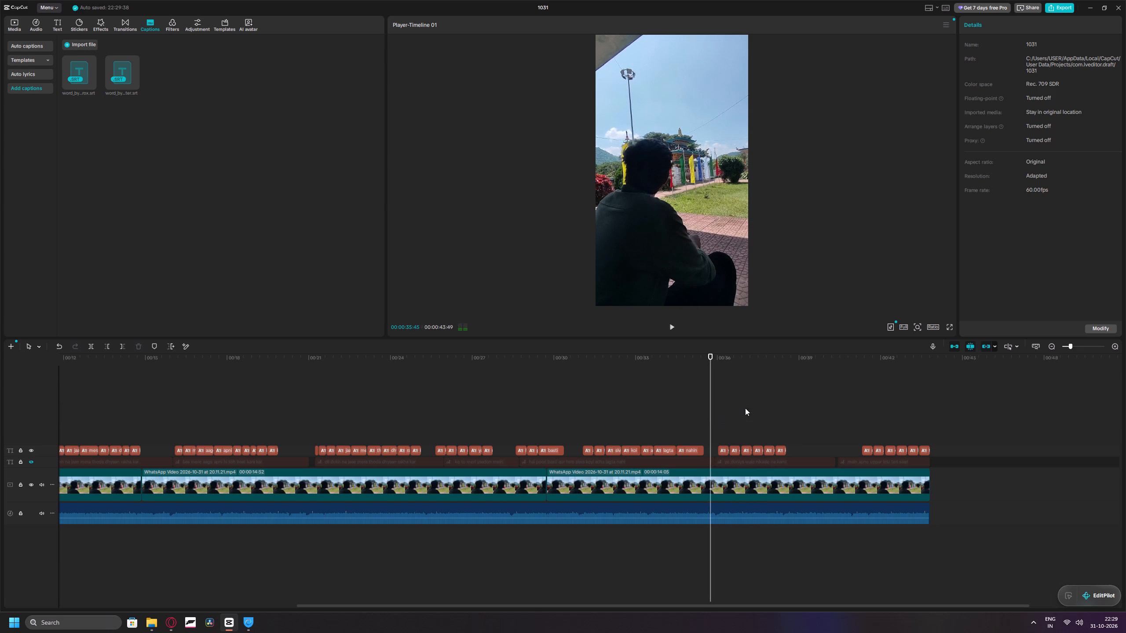
key(space)
key(space)
key(space)
key(space)
key(space)
key(space)
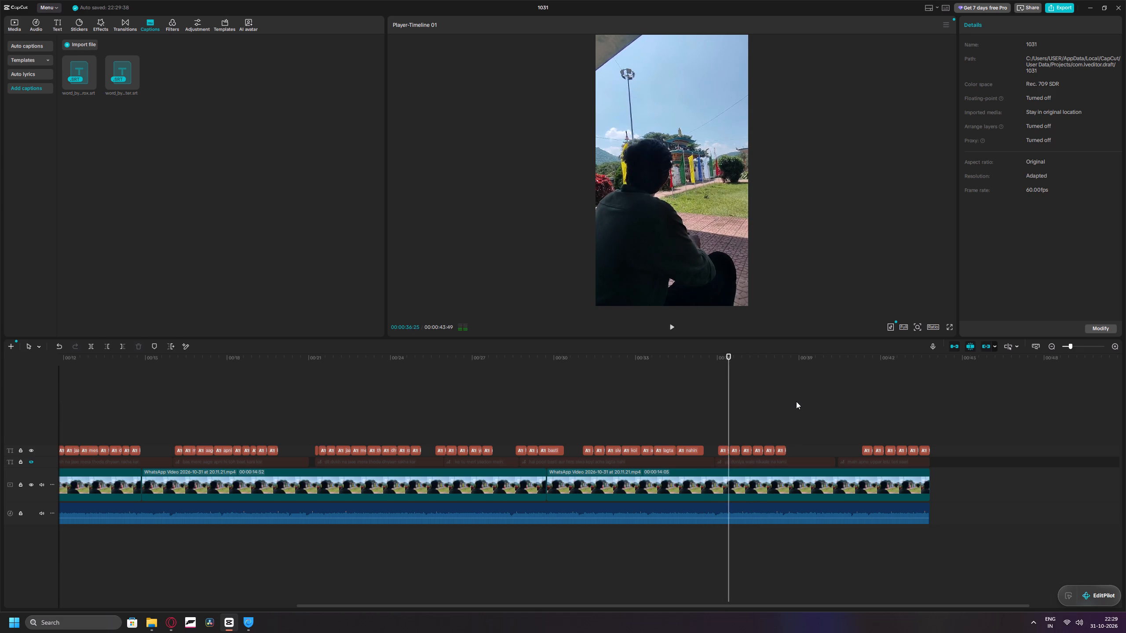
key(space)
key(space)
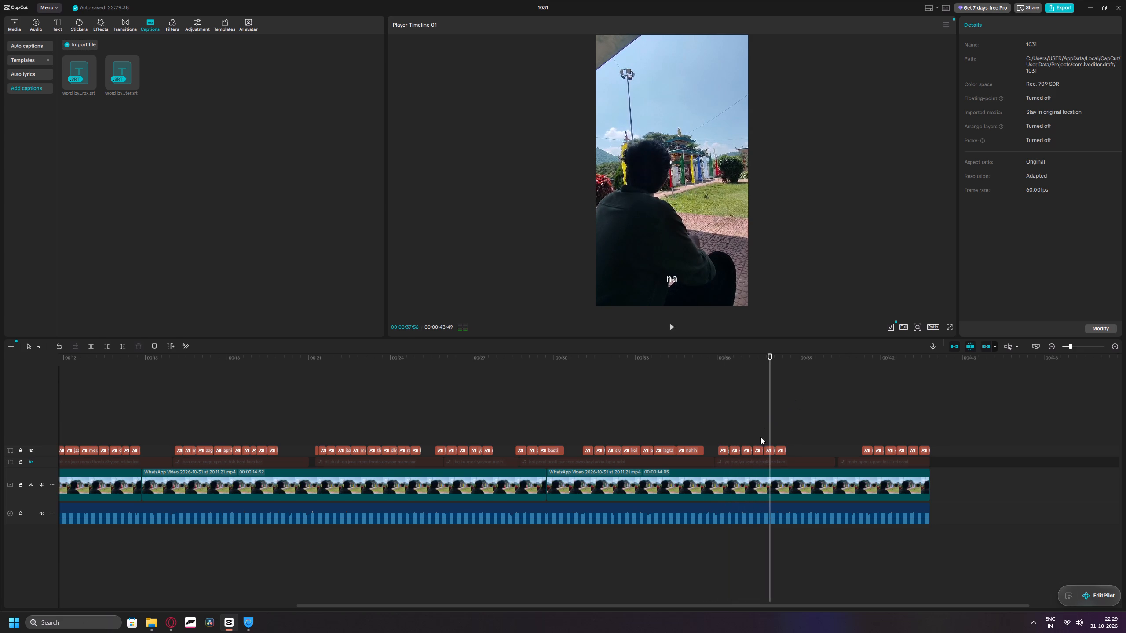
key(space)
key(space)
key(space)
key(space)
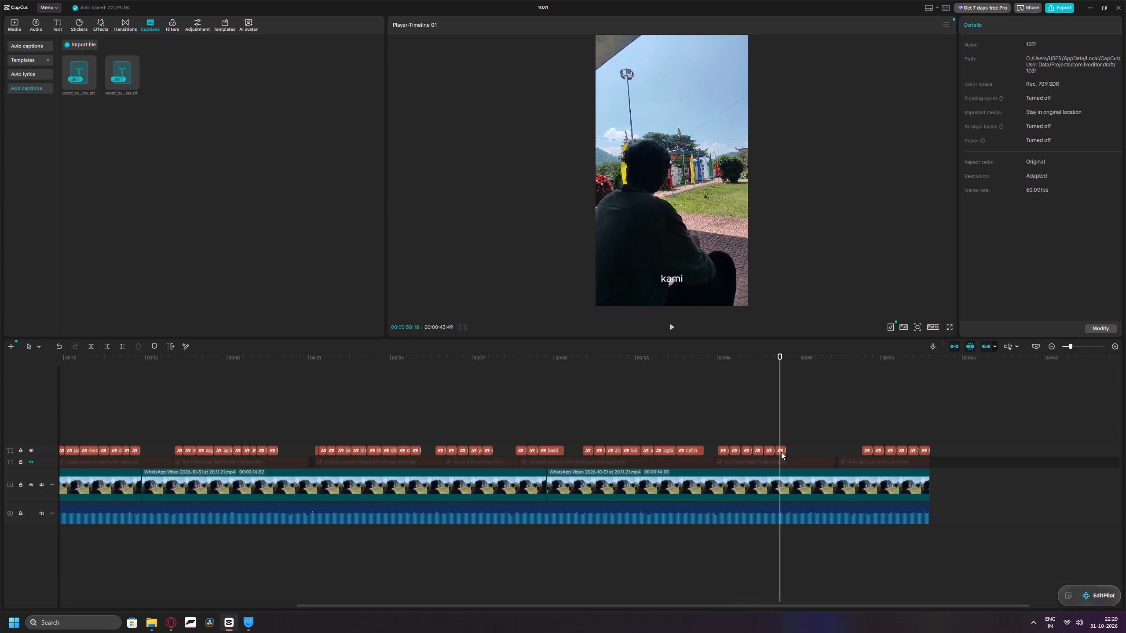
Move "kami", "na" and "nikaalen" later as separate captions in sequence, with "nikaalen" starting at about 39.1 seconds.
drag(782, 450, 831, 451)
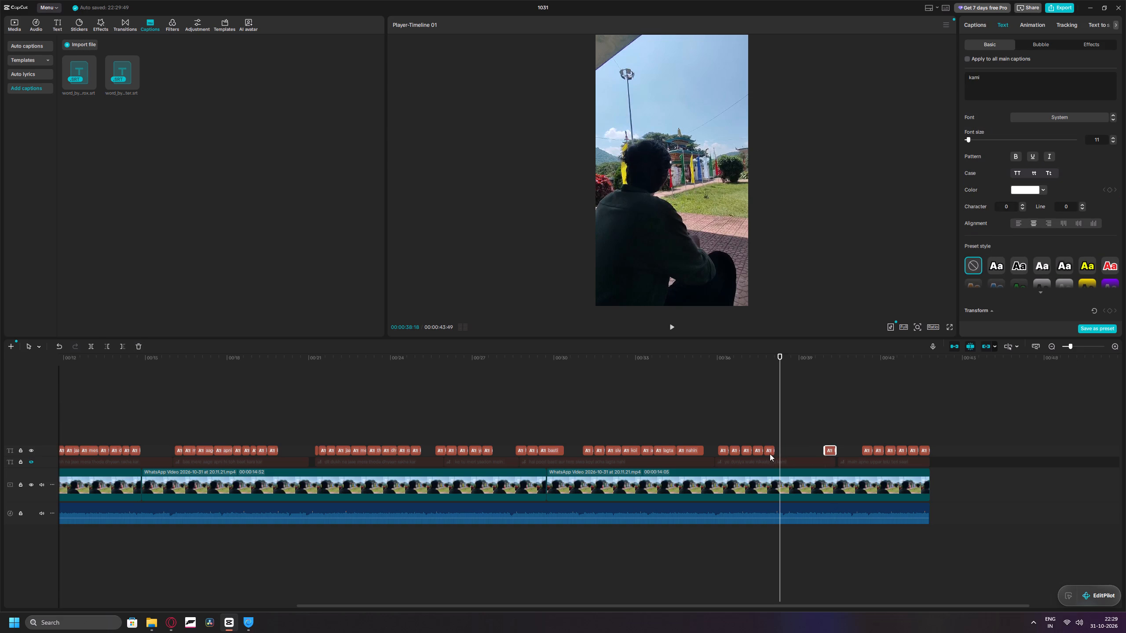
drag(768, 451, 815, 451)
drag(758, 451, 808, 451)
Shift "vaale" slightly later to about 37 seconds, extend its end to about 38:16, and extend "duniya" to meet it.
click(745, 451)
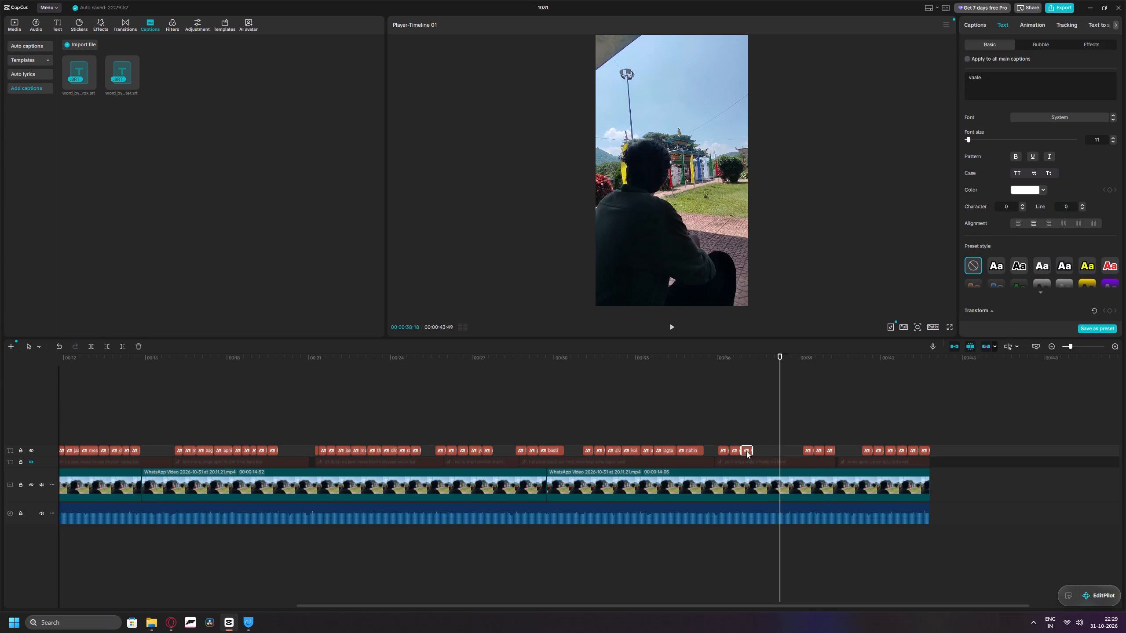
drag(746, 451, 751, 451)
drag(758, 451, 779, 451)
click(733, 449)
drag(739, 451, 745, 451)
Replay the line to find by ear where "nikaalen" is sung and move its caption to start at about 38:39.
drag(780, 435, 712, 440)
key(space)
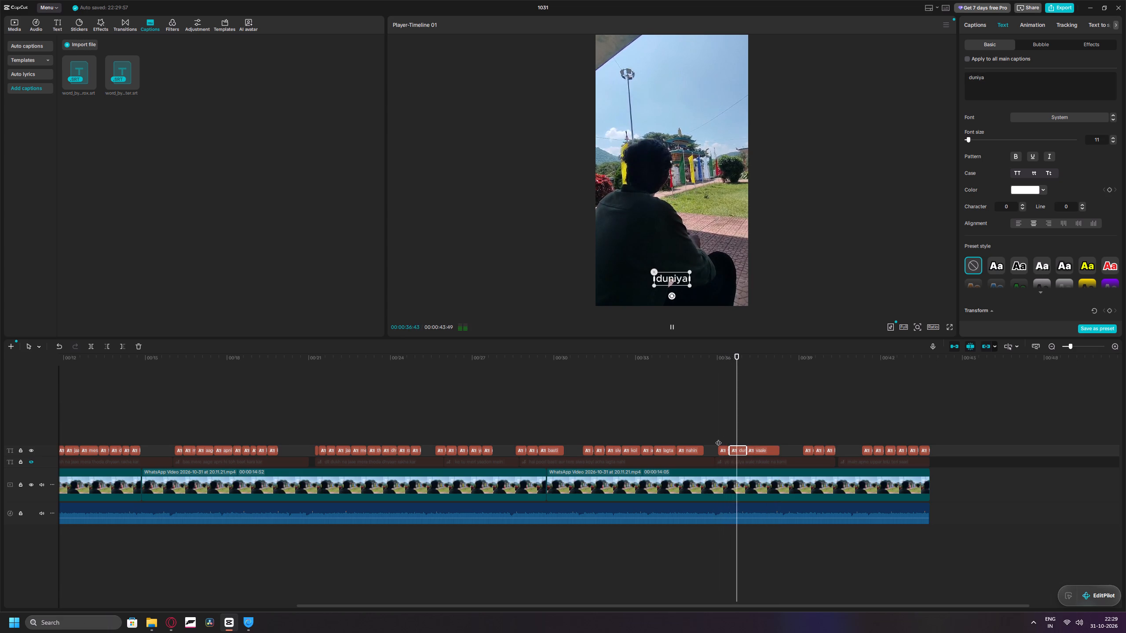
key(space)
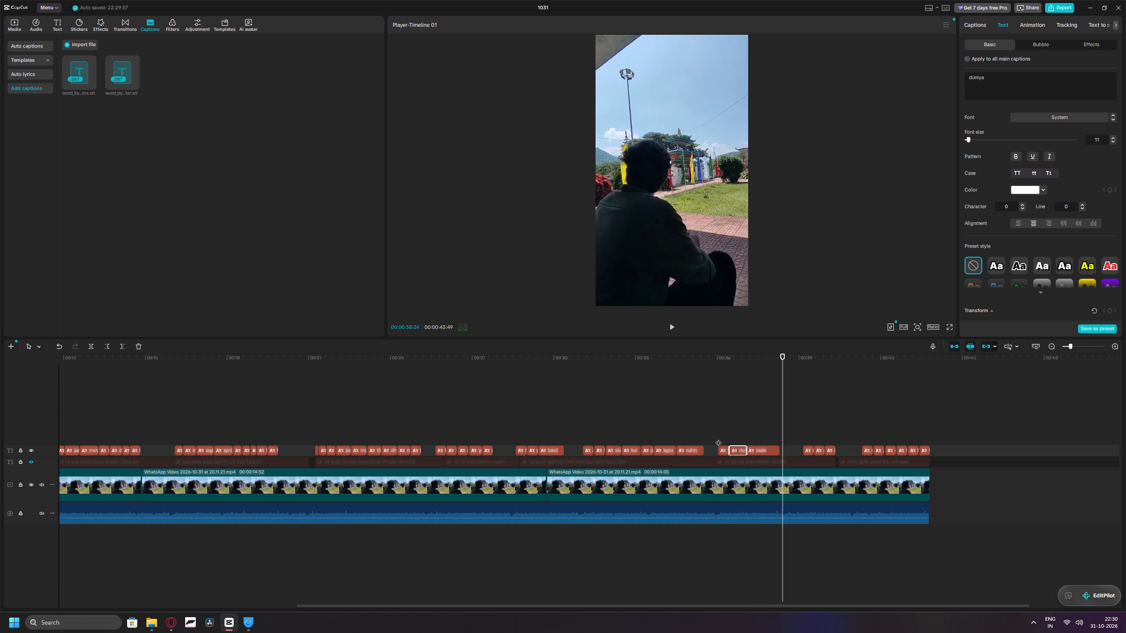
key(space)
key(space)
key(space)
key(space)
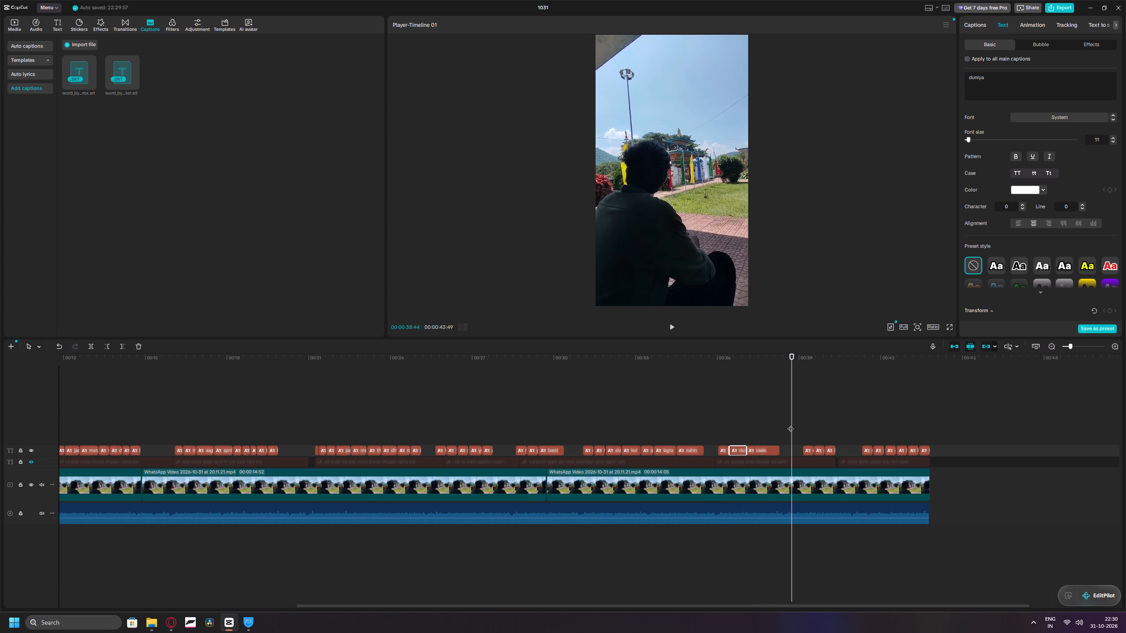
drag(790, 424, 758, 425)
key(space)
key(space)
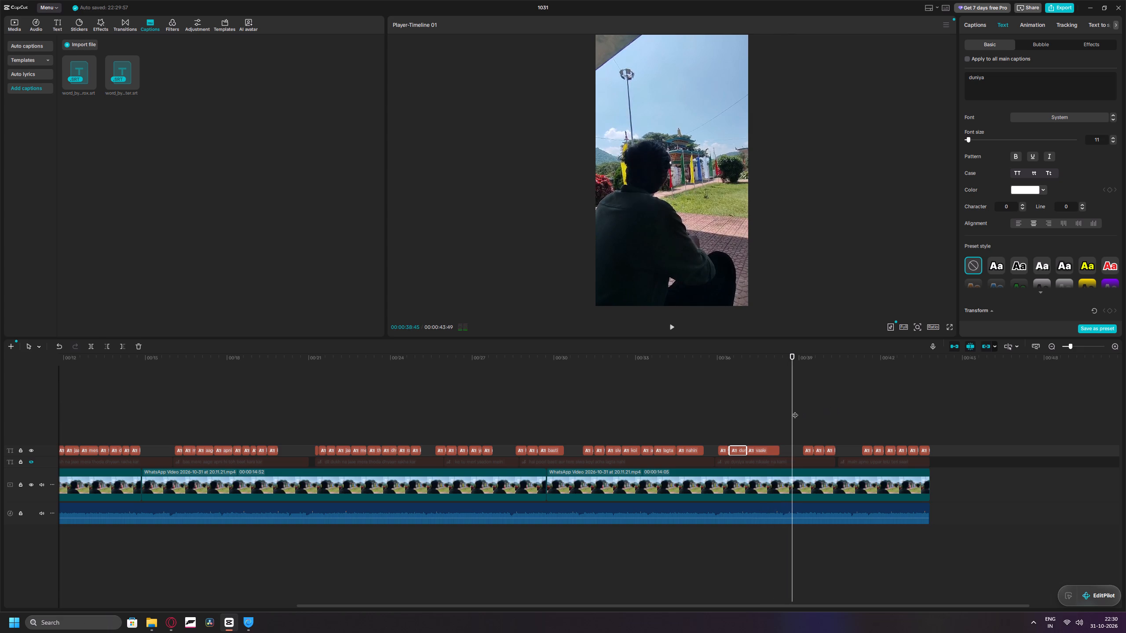
click(790, 411)
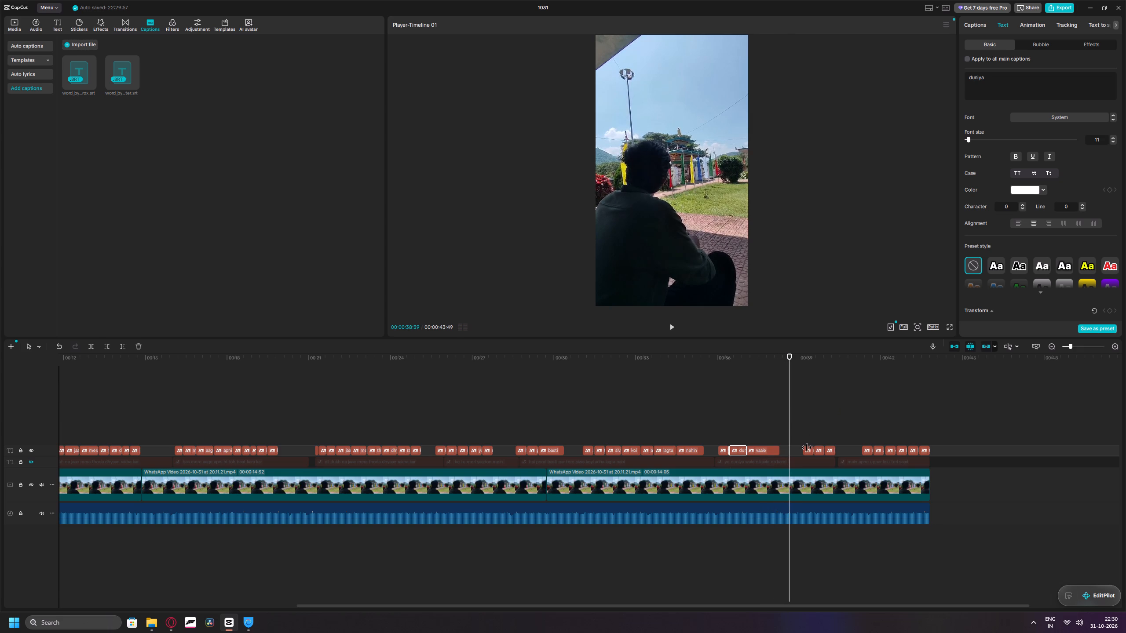
click(807, 447)
drag(808, 451, 797, 451)
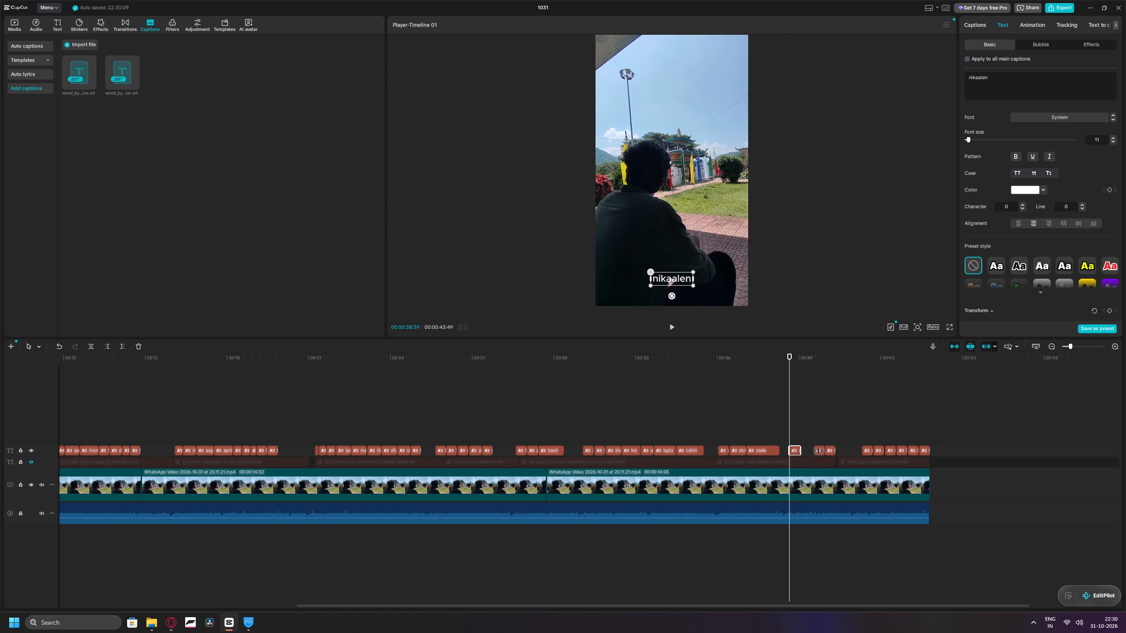
Move "na" and "kami" earlier to follow "nikaalen", starting "kami" at about 39.9 seconds and extending its end to about 40:37.
drag(819, 451, 806, 451)
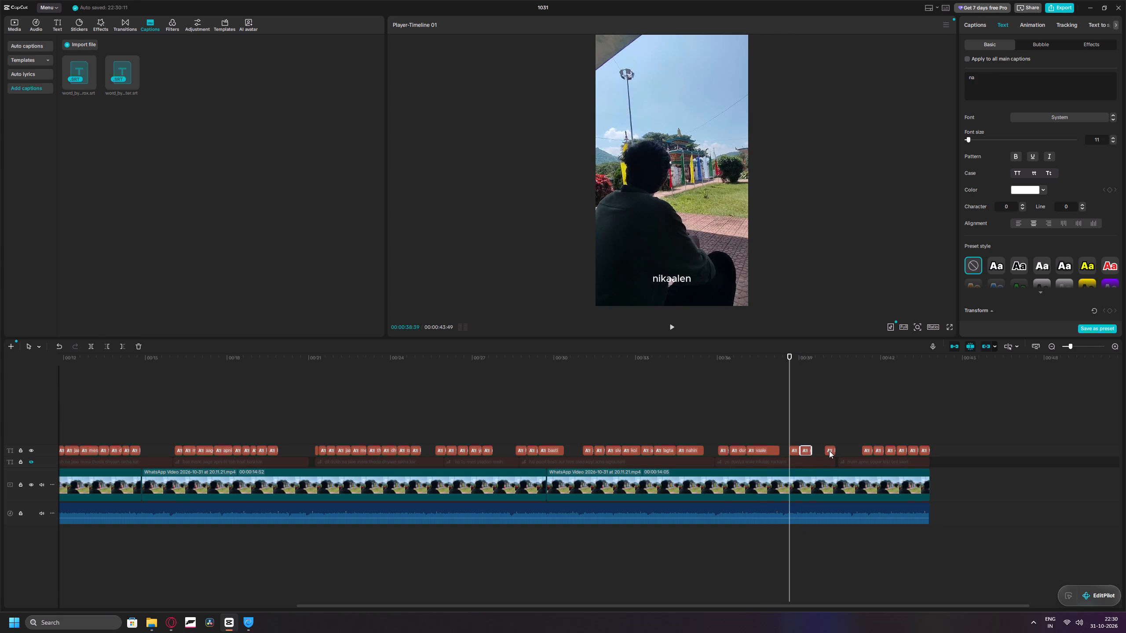
drag(830, 451, 815, 451)
key(space)
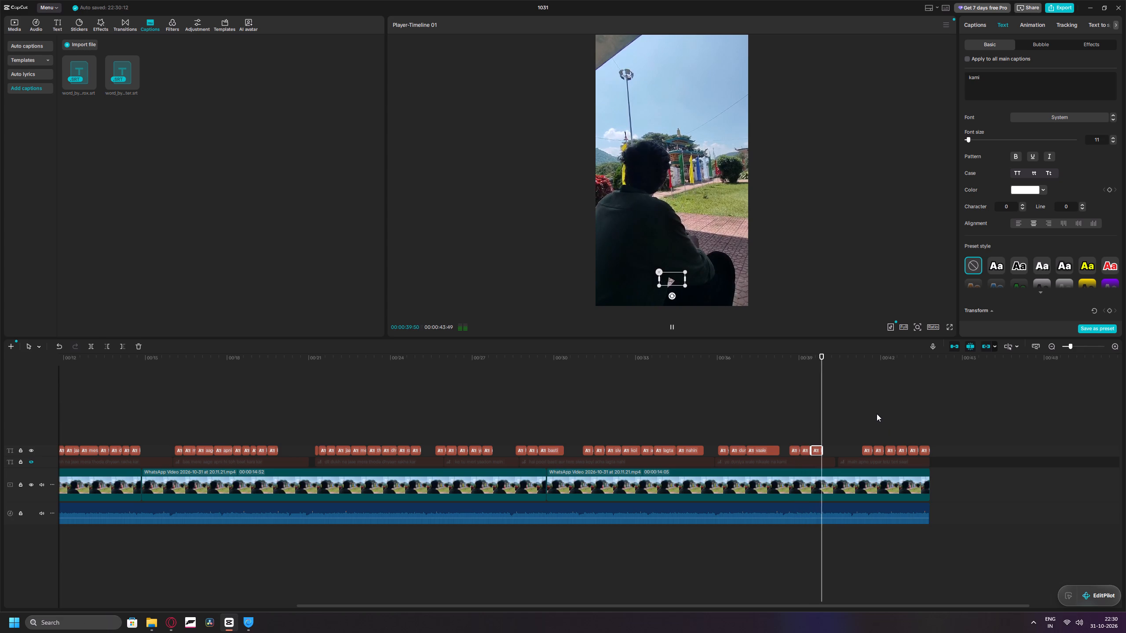
key(space)
drag(817, 449, 825, 449)
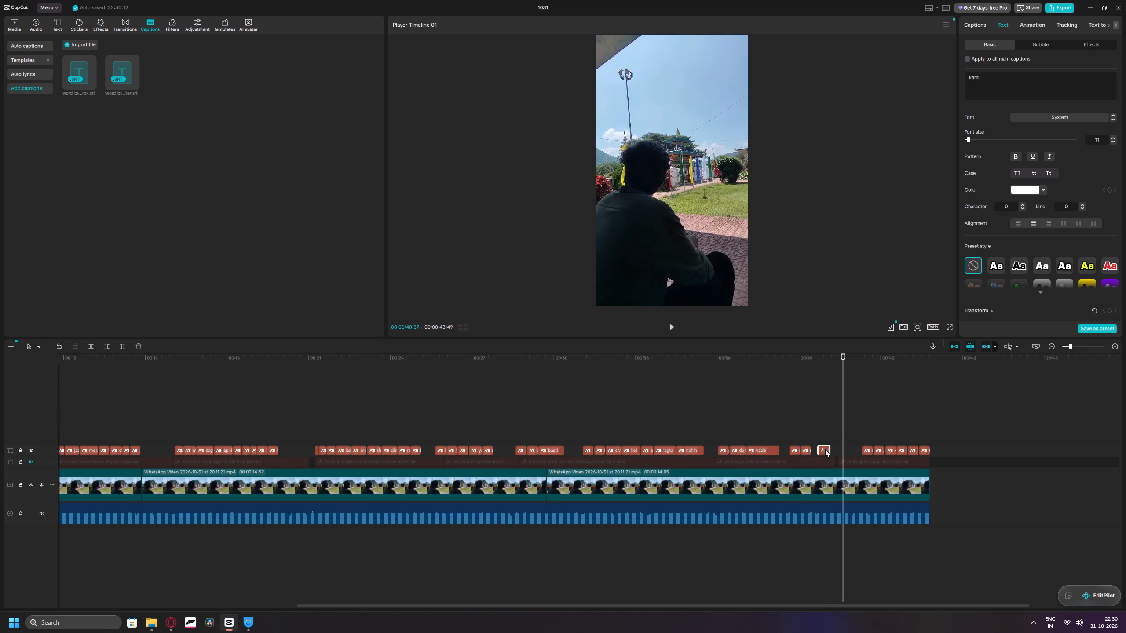
drag(825, 449, 830, 449)
drag(836, 449, 844, 450)
Extend "na" to meet "kami" and "nikaalen" to meet "na", closing the gaps between the three captions.
drag(805, 449, 812, 450)
drag(817, 449, 825, 449)
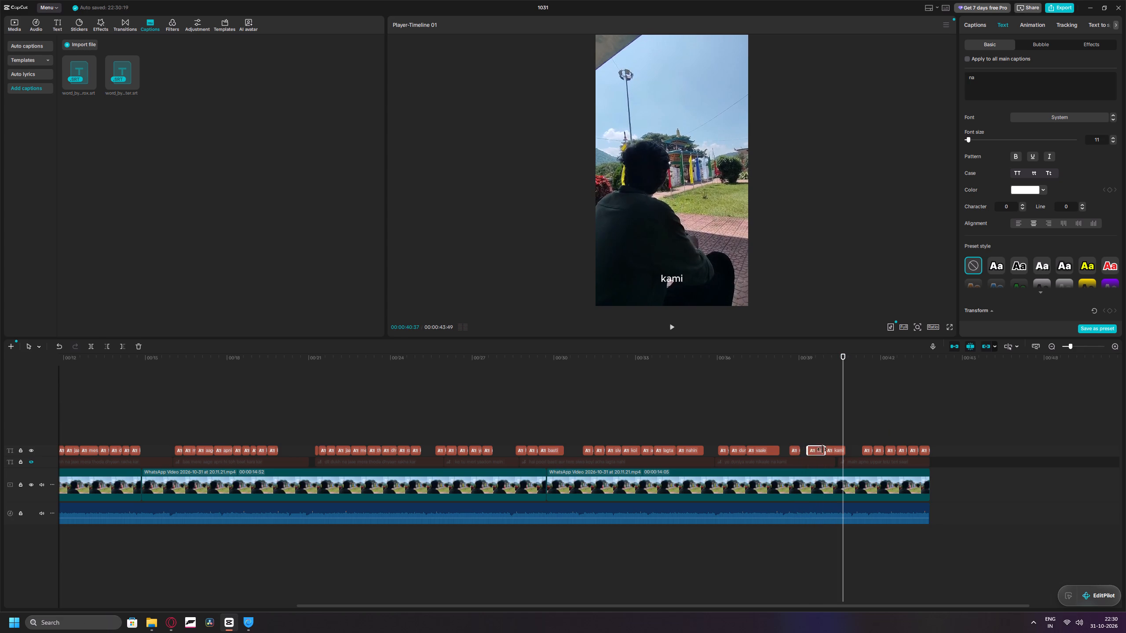
drag(799, 450, 808, 450)
Replay "nikaalen na kami" against the vocals and shift the boundary between "na" and "kami" slightly earlier, keeping them joined.
drag(843, 436, 840, 436)
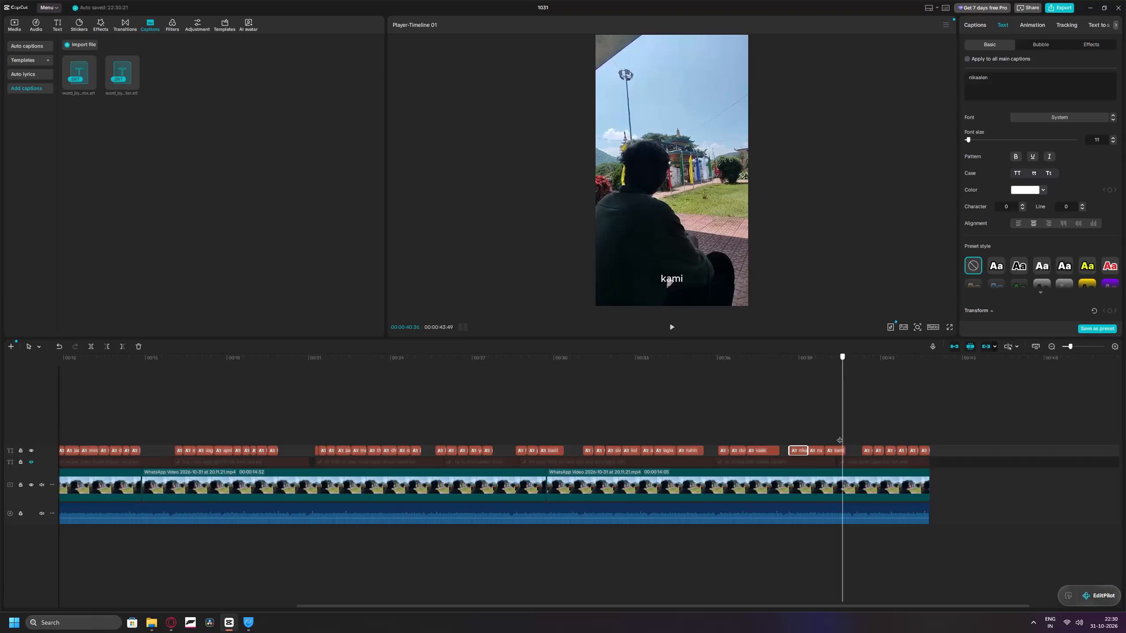
drag(840, 436, 783, 437)
key(space)
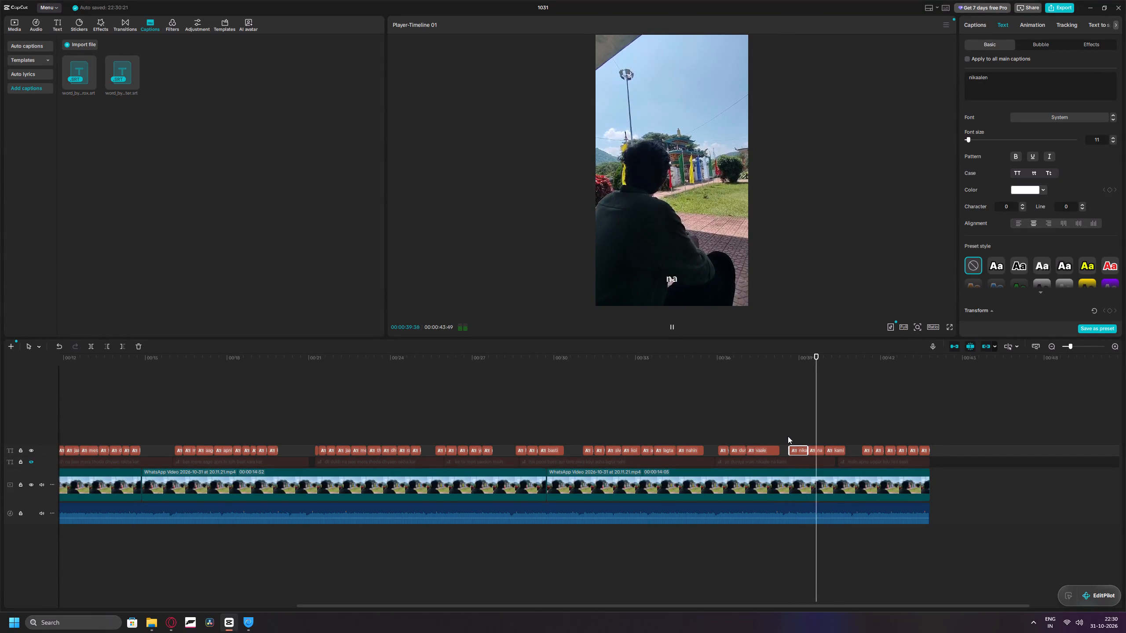
key(space)
drag(846, 433, 785, 436)
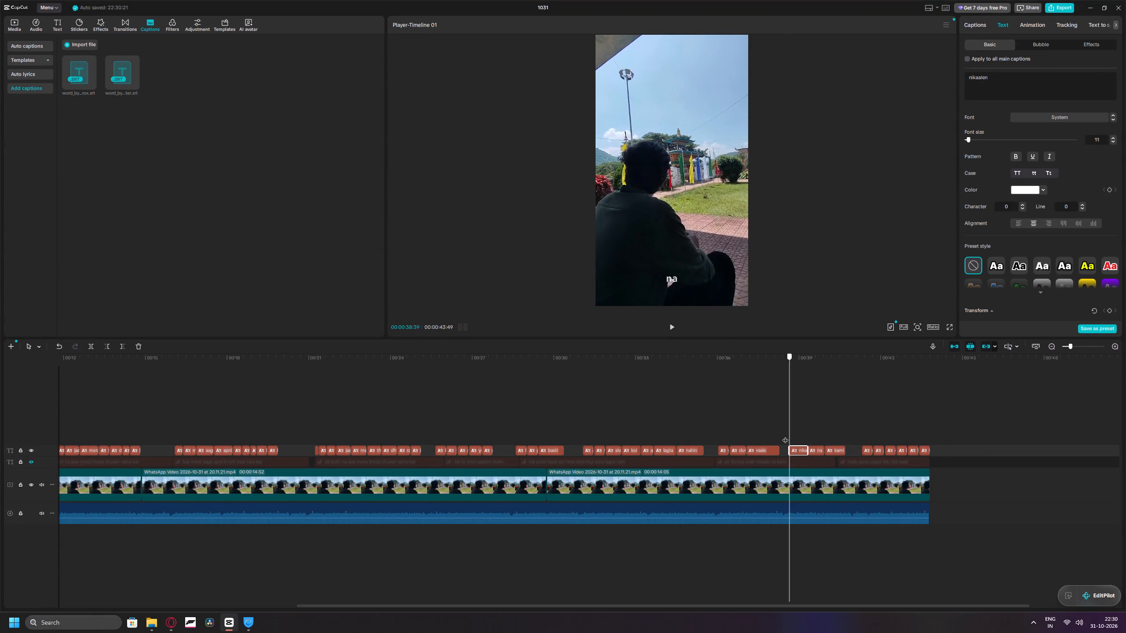
drag(785, 436, 785, 436)
key(space)
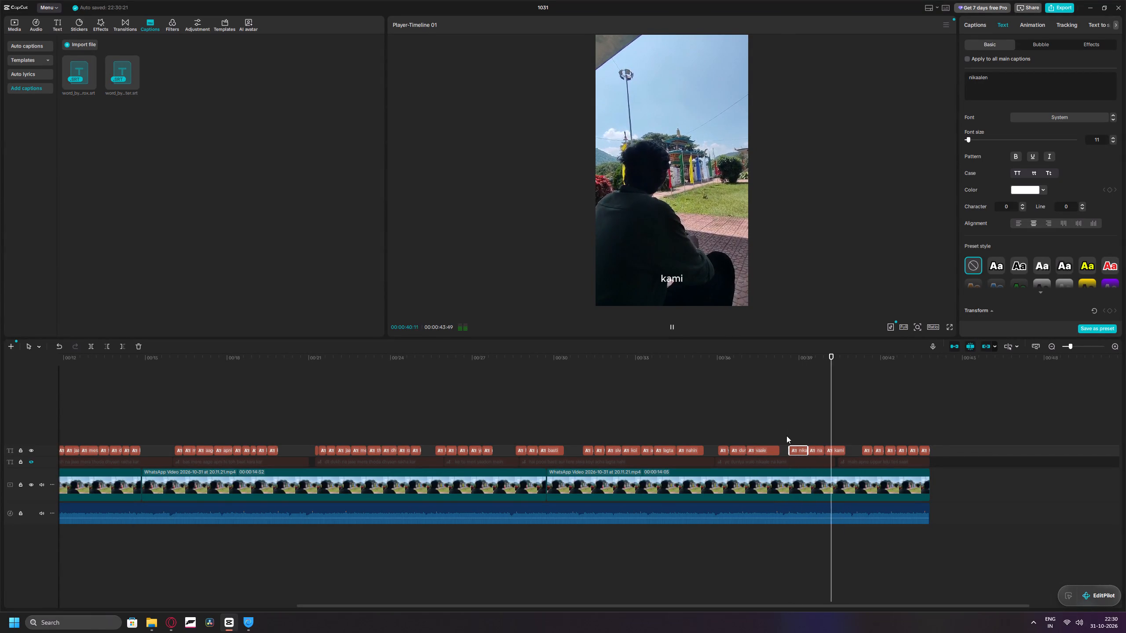
key(space)
click(818, 448)
drag(825, 450, 822, 450)
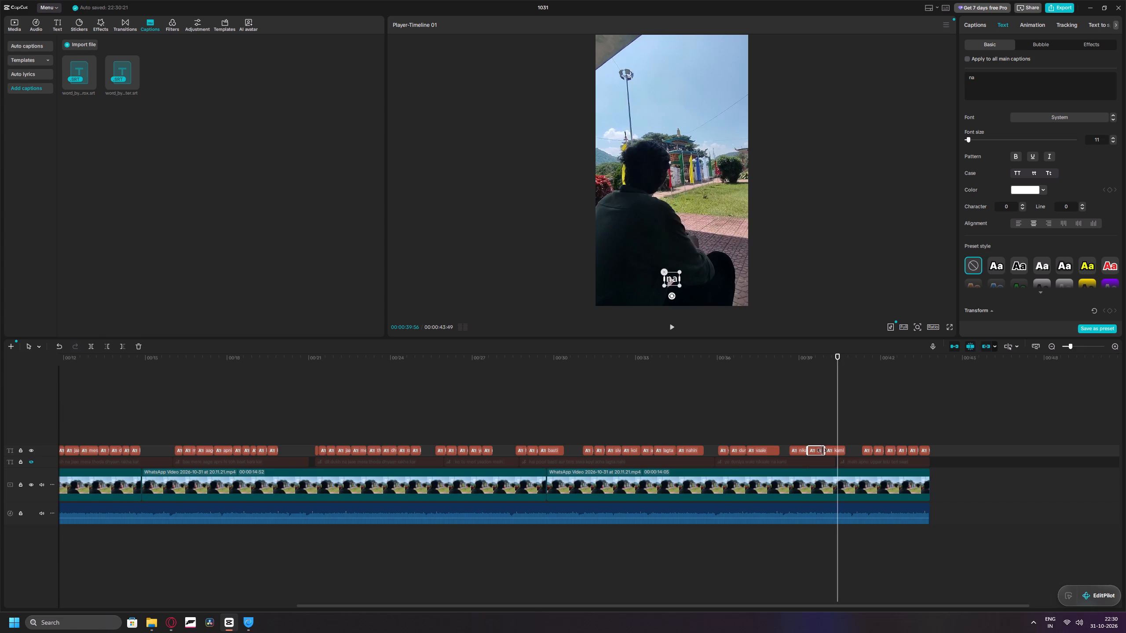
drag(822, 450, 820, 450)
click(828, 450)
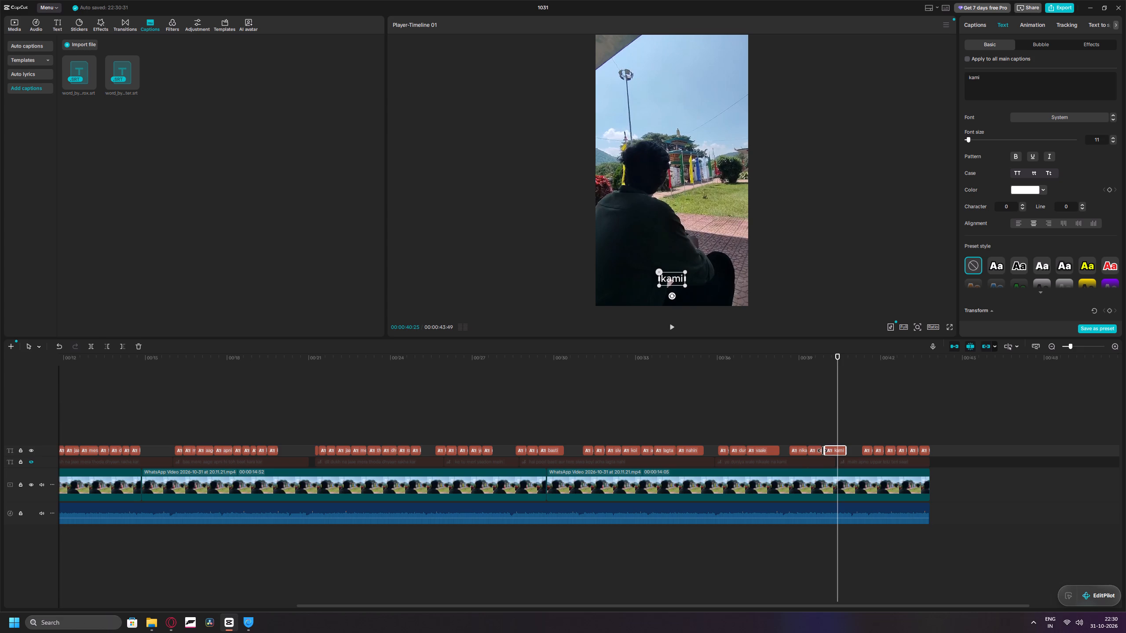
click(823, 451)
key(space)
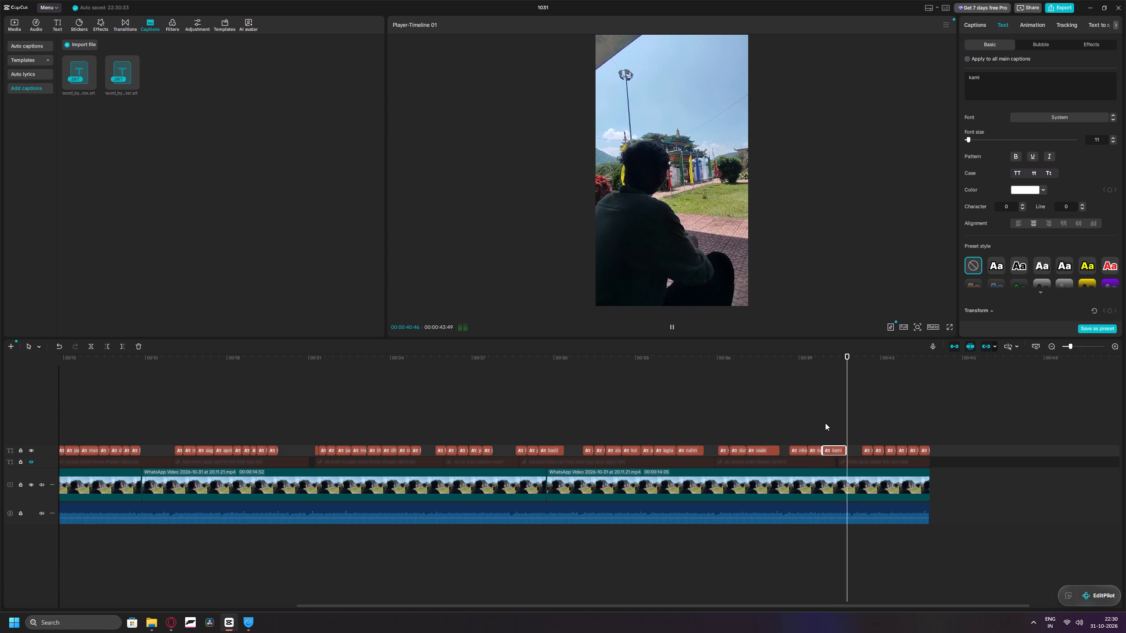
key(space)
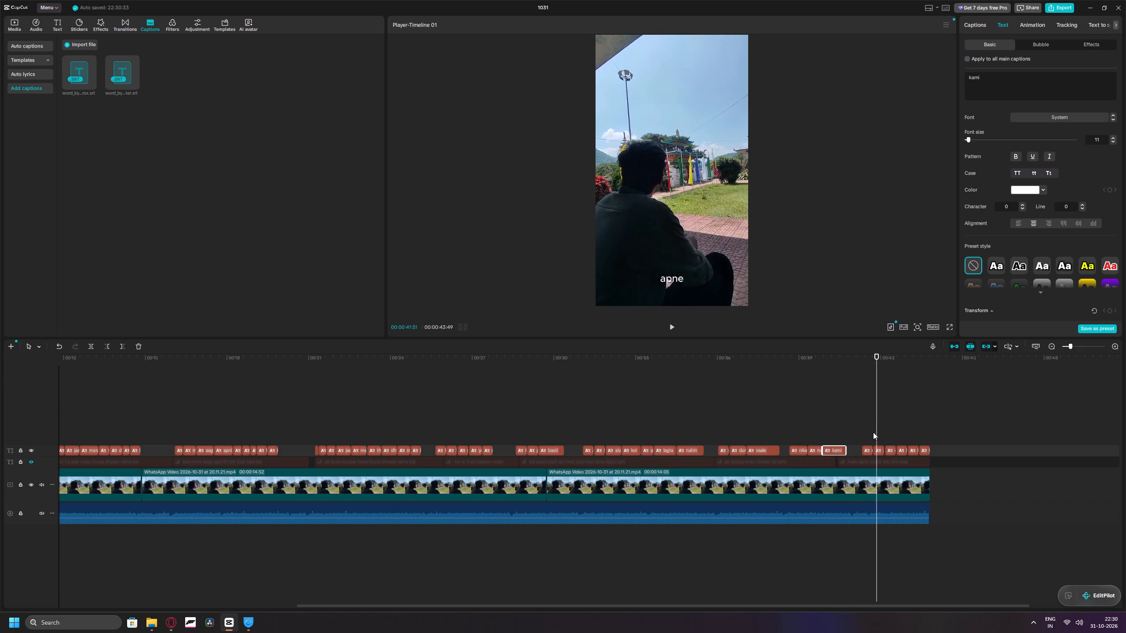
Find by ear where the last line begins and move "main" to start at about 41:01, with "apne" directly after it.
drag(870, 432, 849, 433)
drag(877, 430, 857, 432)
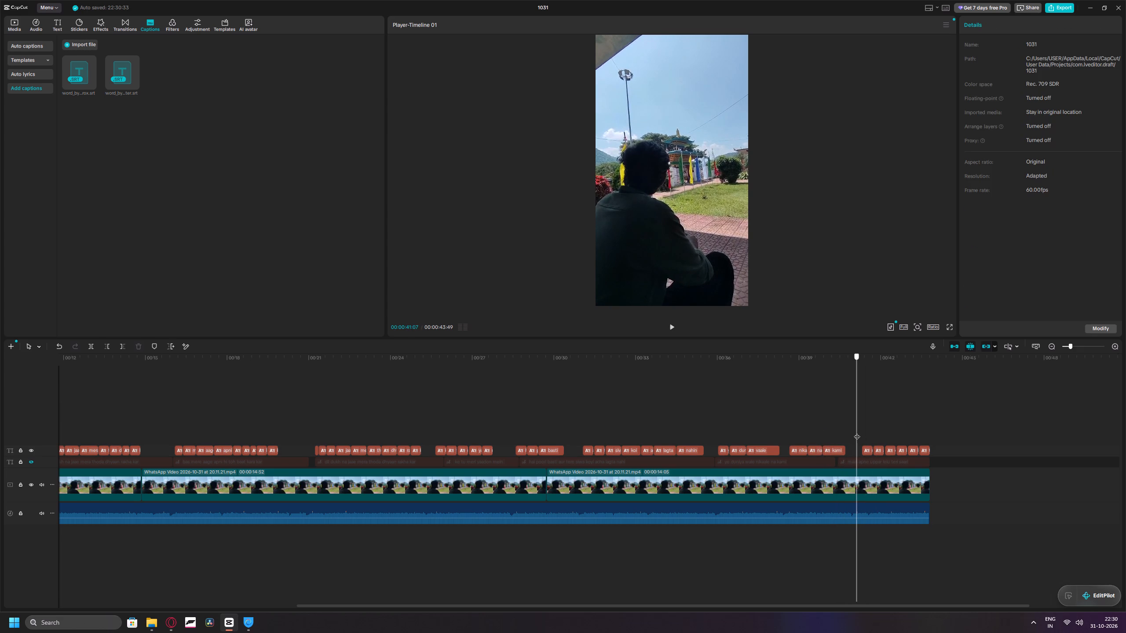
drag(857, 432, 852, 432)
key(space)
key(space)
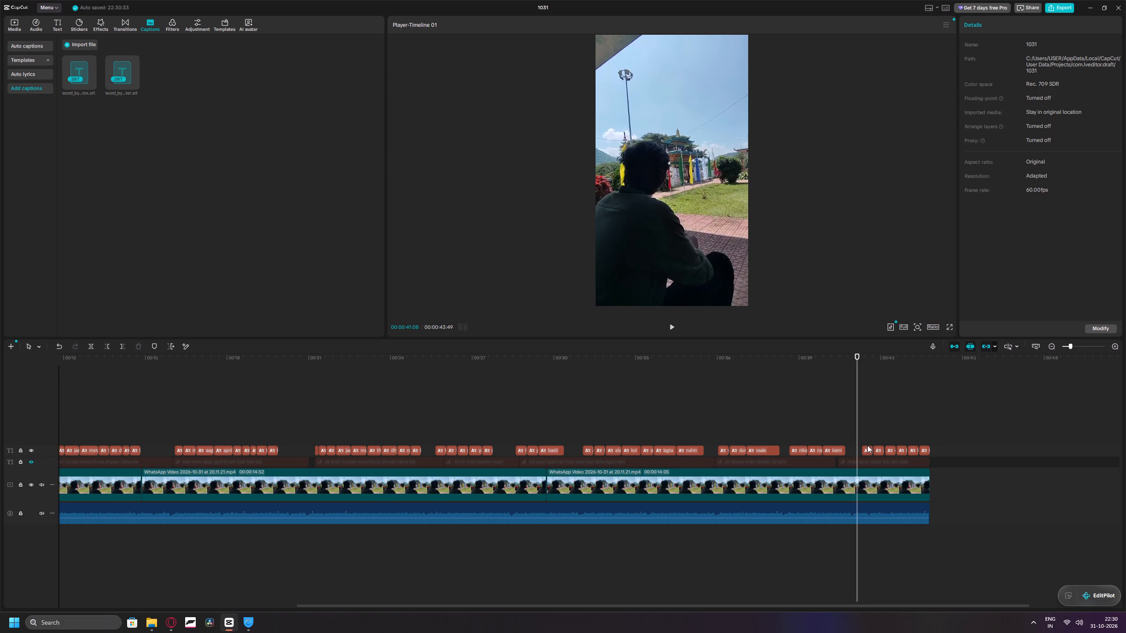
click(857, 440)
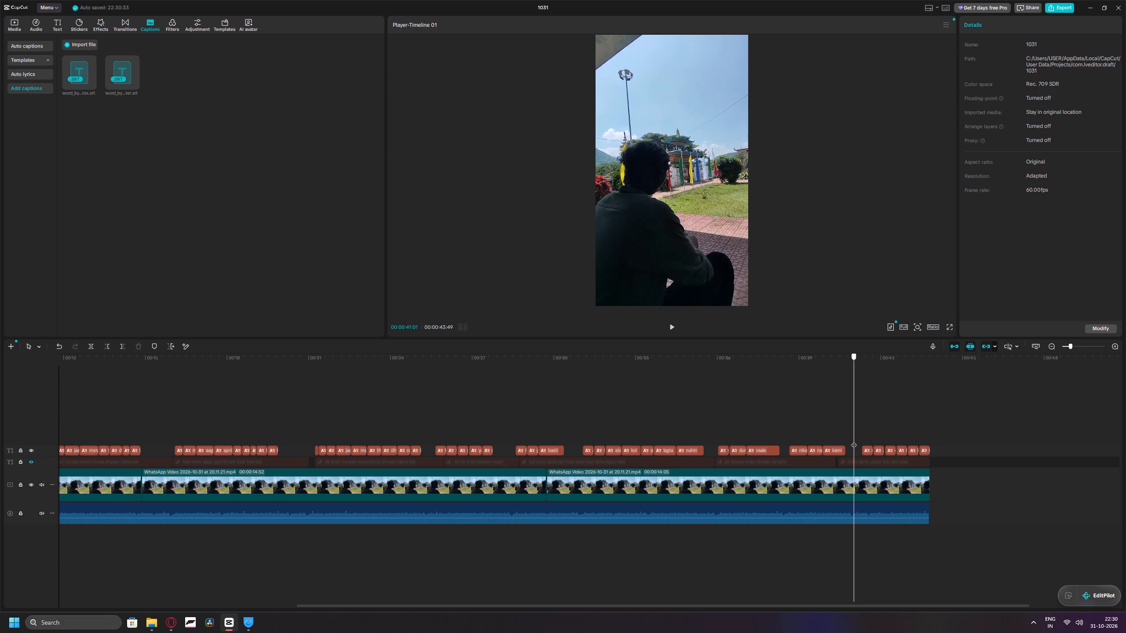
drag(868, 450, 859, 450)
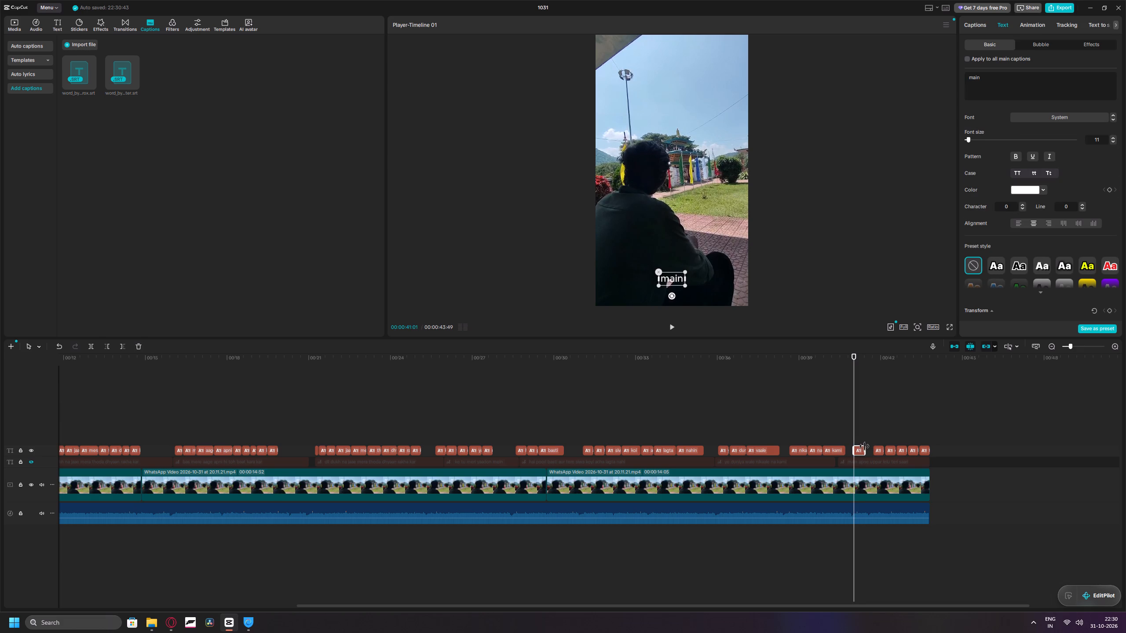
drag(877, 450, 867, 450)
Locate by ear where "oopar" is sung, extend "apne" to about 42:03 and start "oopar" there, checking playback to the end.
key(space)
key(space)
click(859, 451)
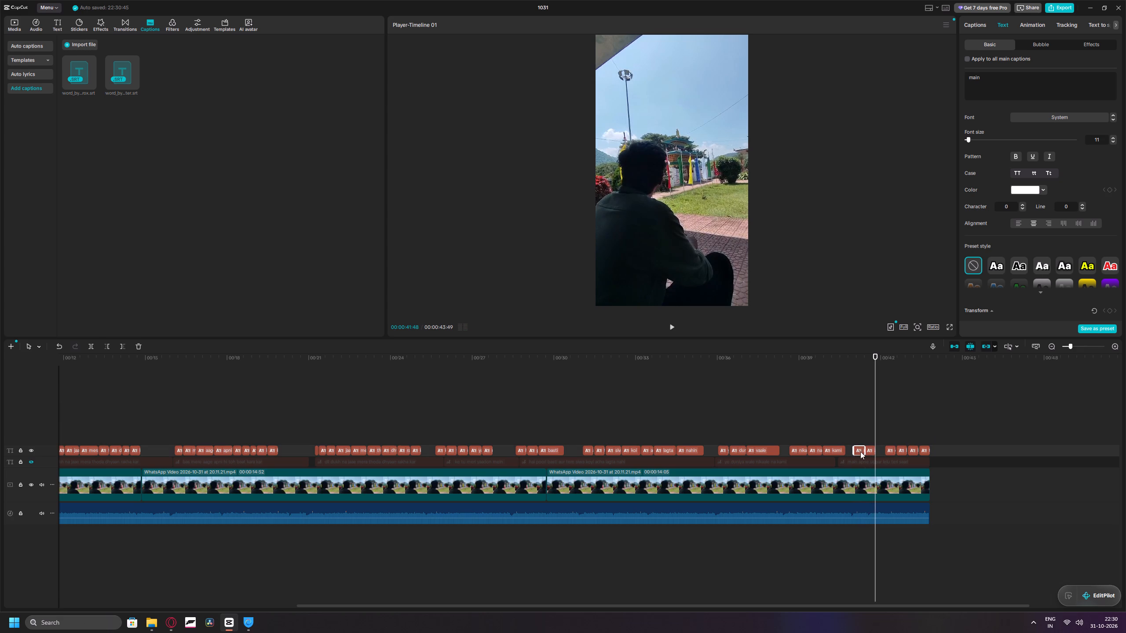
key(space)
key(space)
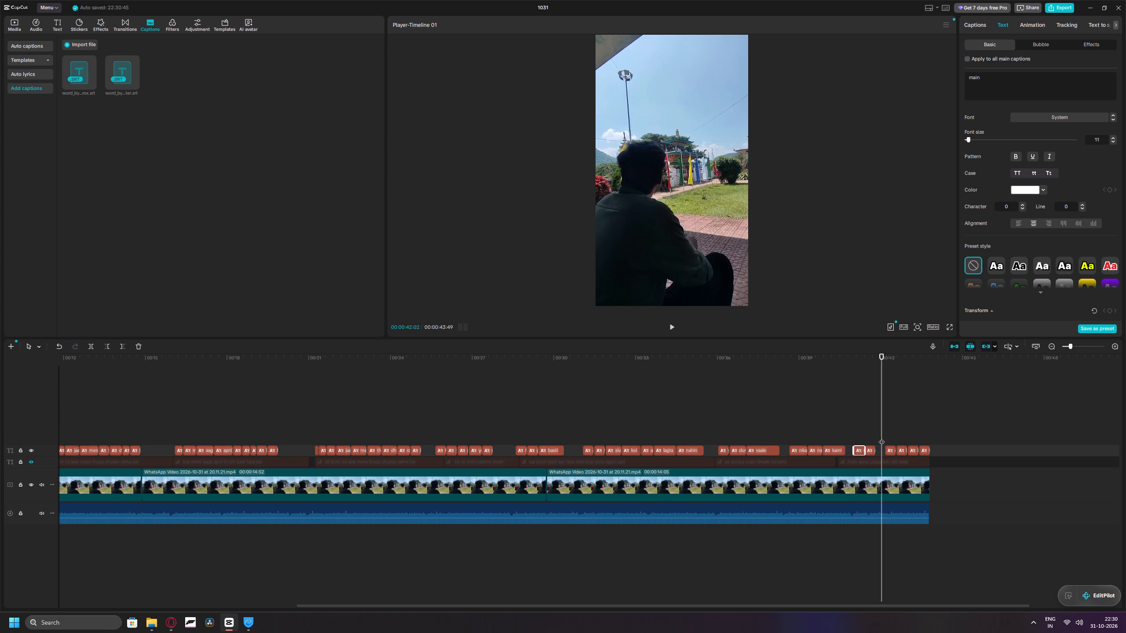
key(space)
key(space)
drag(889, 436, 881, 437)
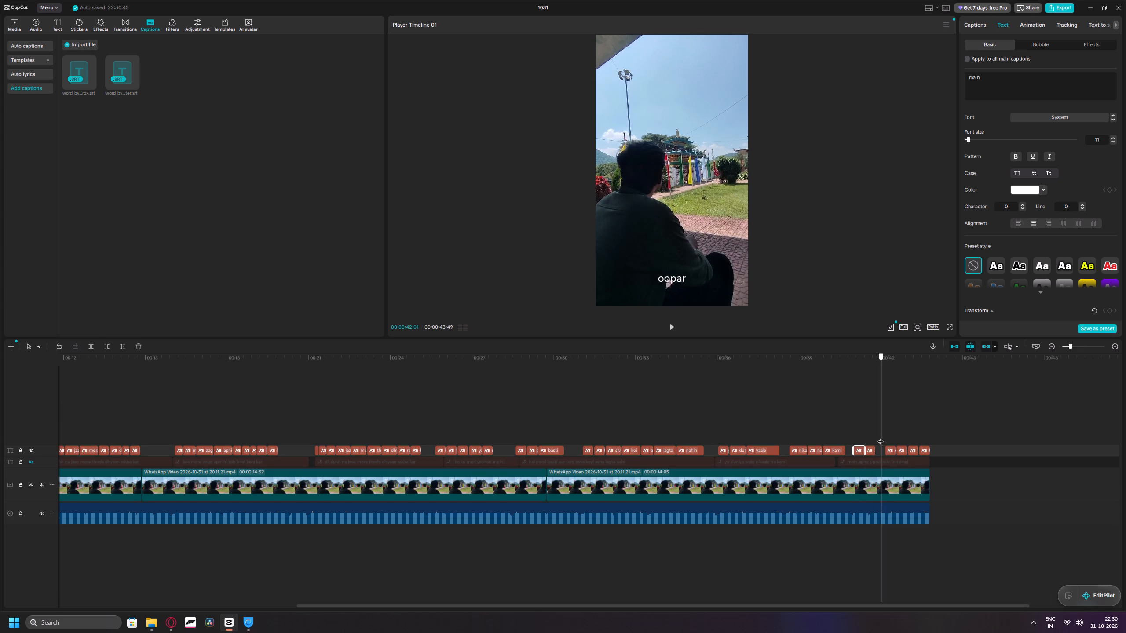
drag(881, 437, 882, 438)
drag(875, 448, 879, 448)
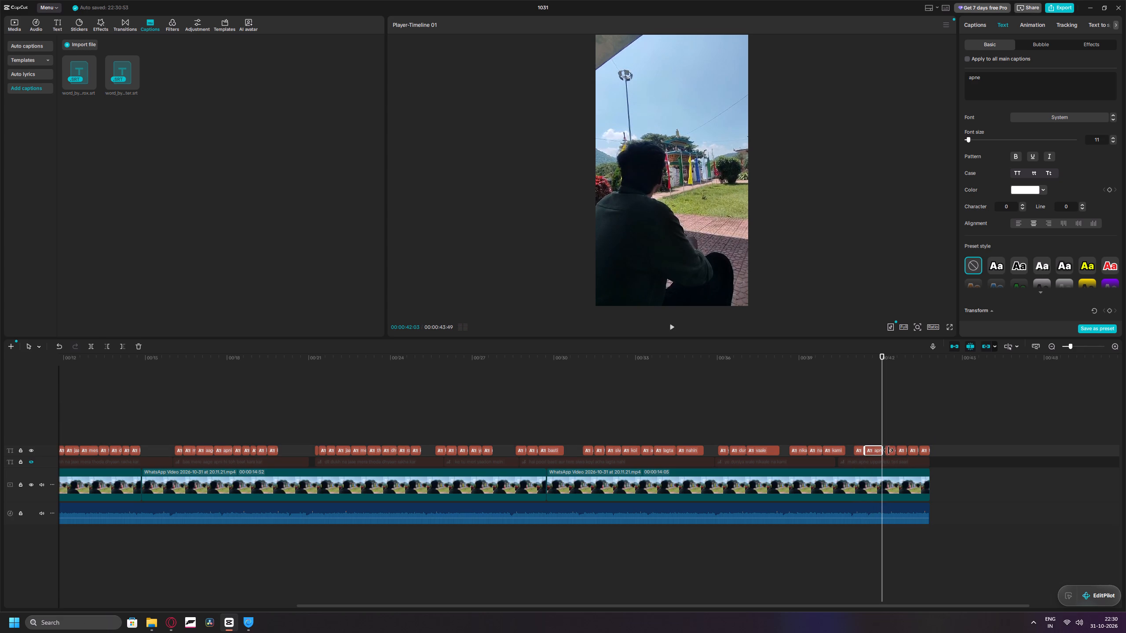
click(889, 451)
drag(884, 451, 878, 451)
key(space)
key(space)
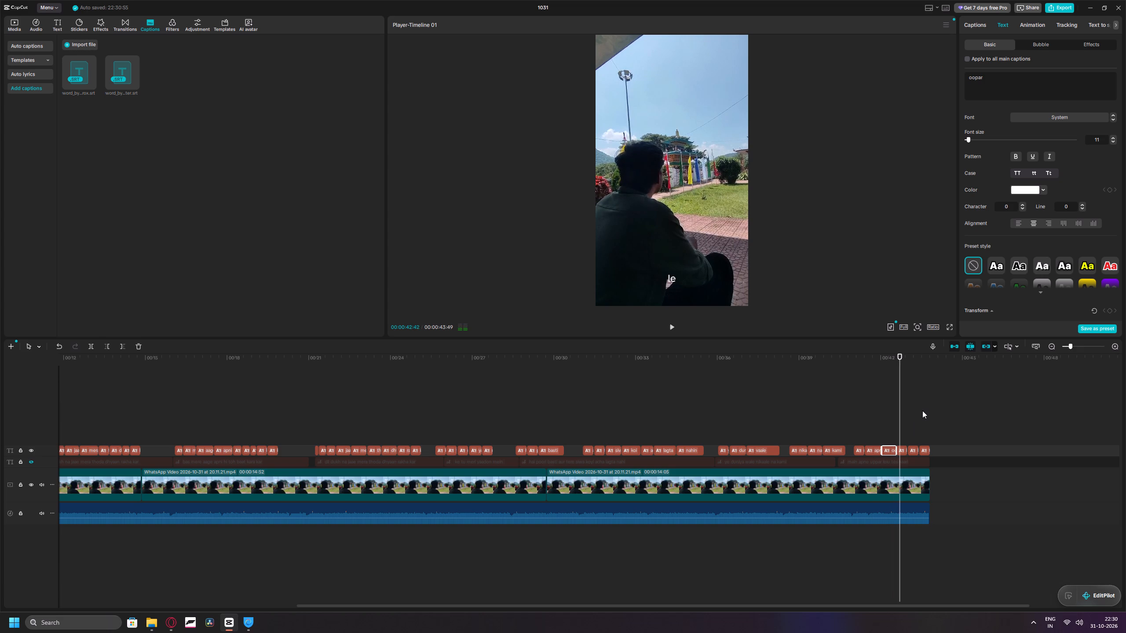
key(space)
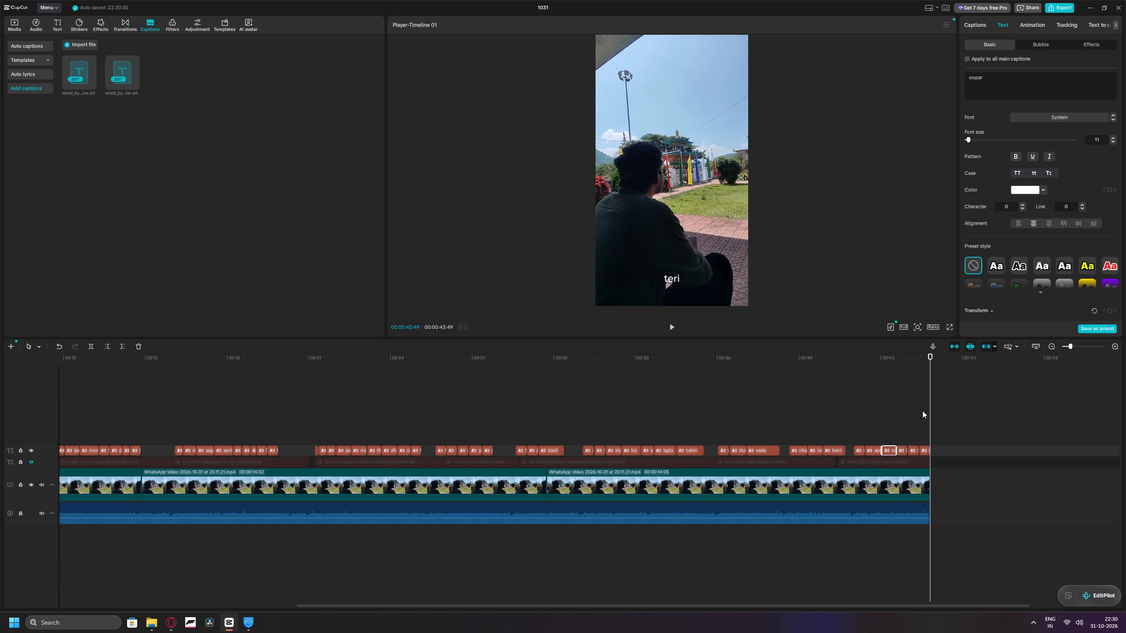
Play the whole video from the beginning to check all word captions against the song.
ctrl+scroll(959, 429, down, 5)
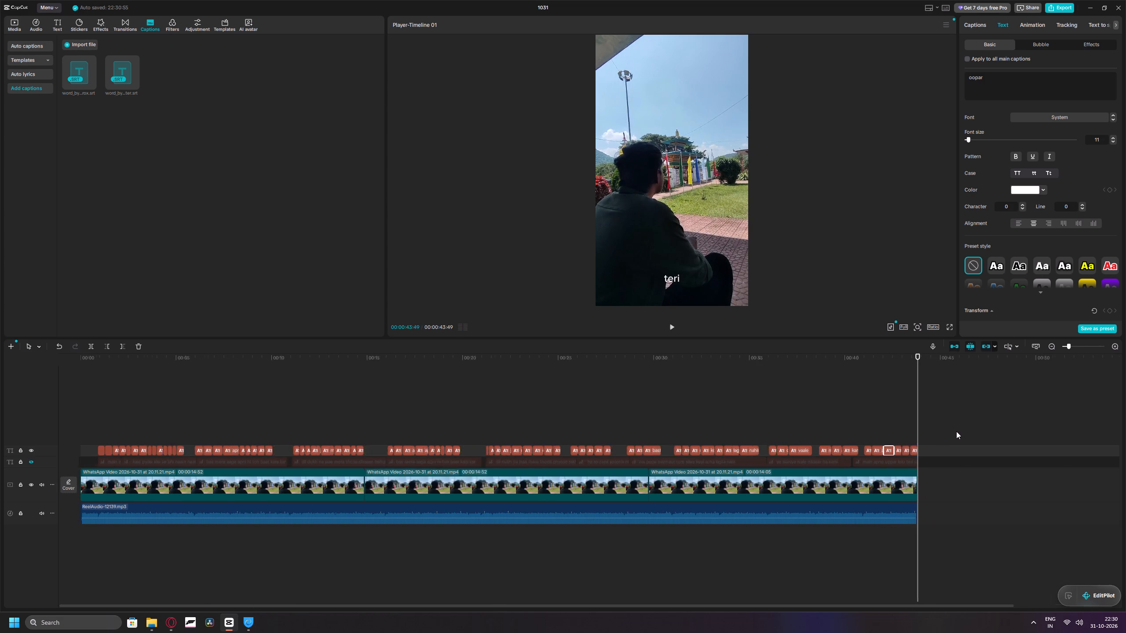
ctrl+scroll(956, 431, down, 8)
drag(498, 393, 0, 410)
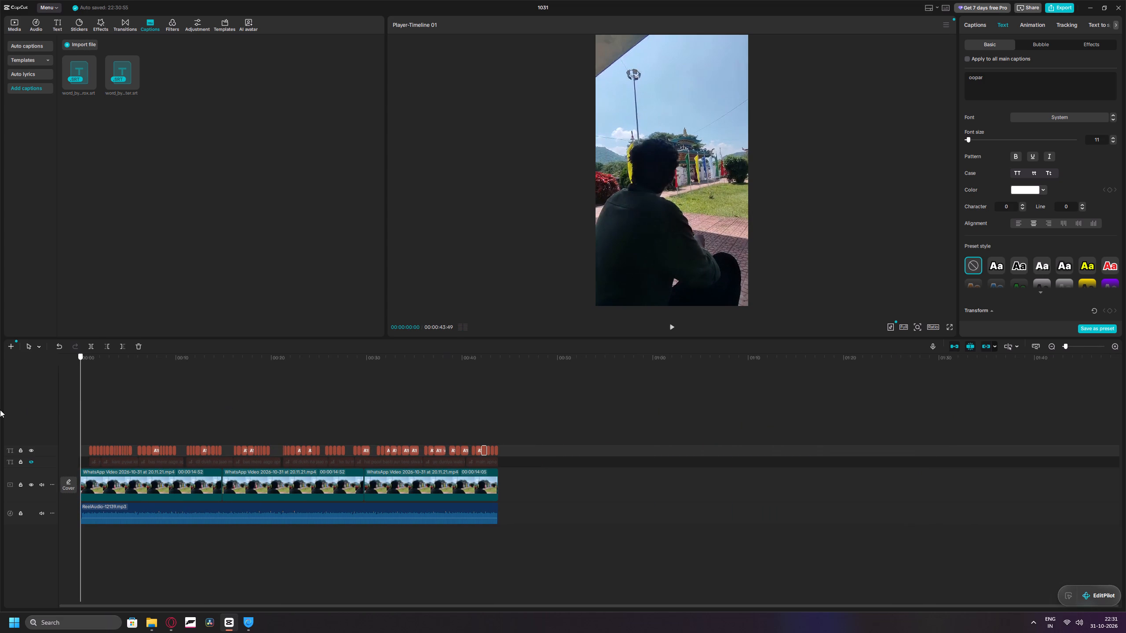
drag(0, 410, 0, 410)
click(669, 326)
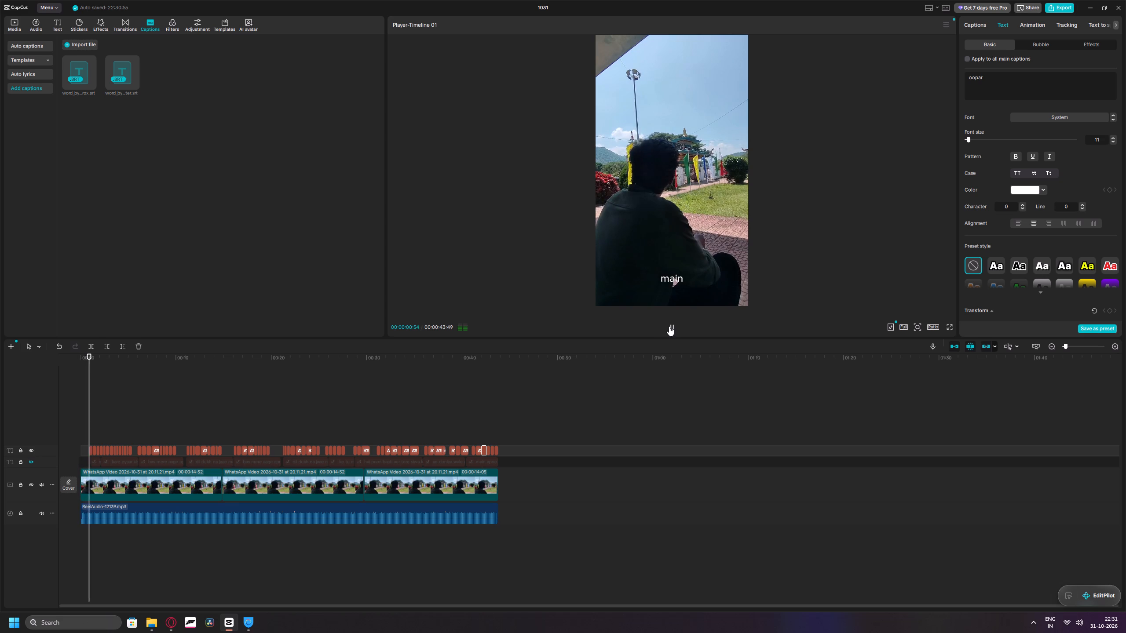
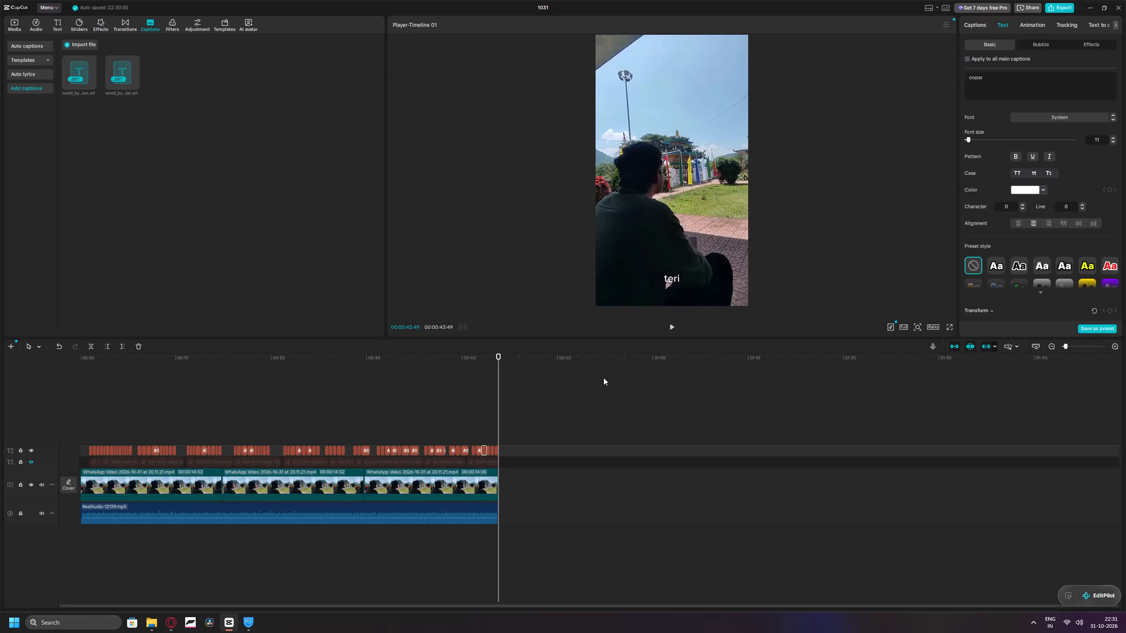
Delete all the hidden full-line lyric clips, including the first one, "main woh nahi jo", keeping only the word-by-word captions.
click(480, 462)
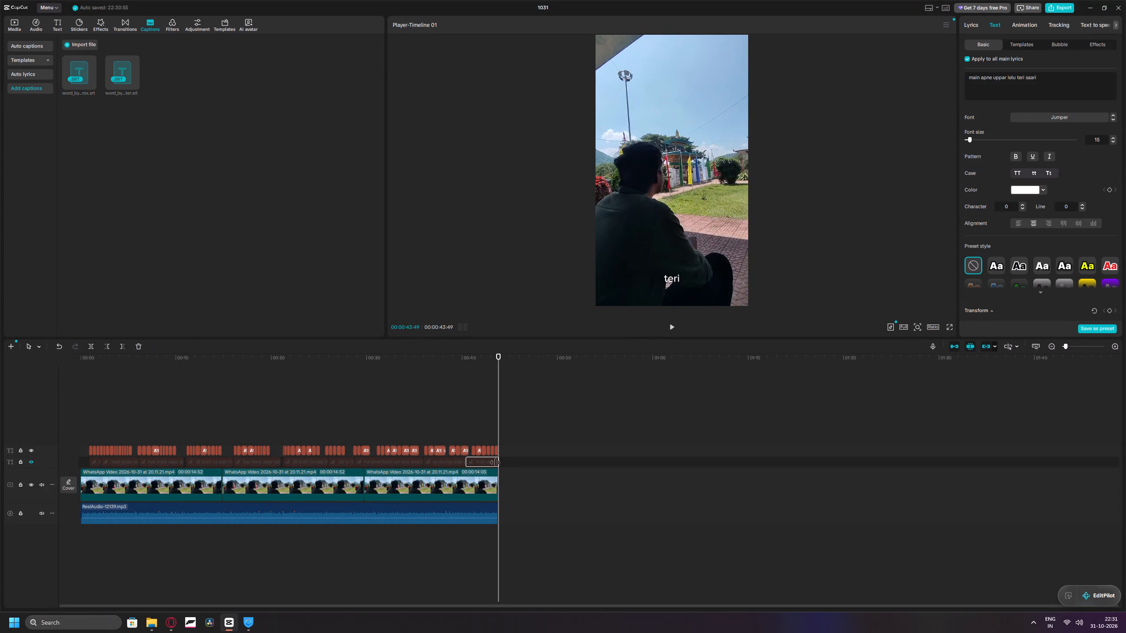
drag(506, 462, 435, 461)
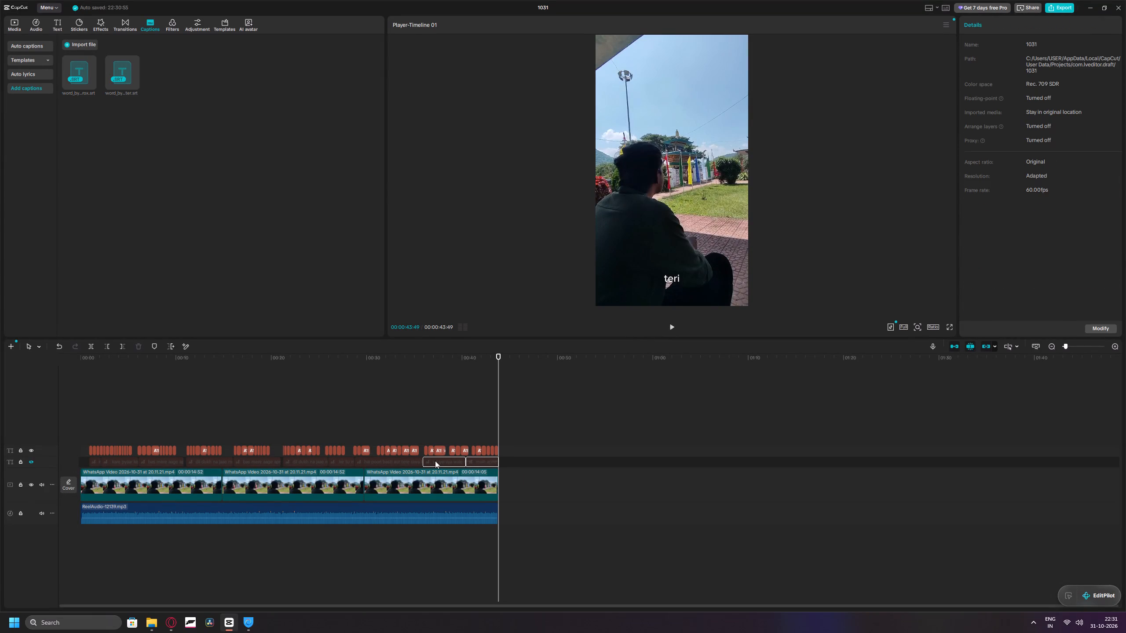
drag(435, 461, 89, 462)
drag(89, 462, 94, 461)
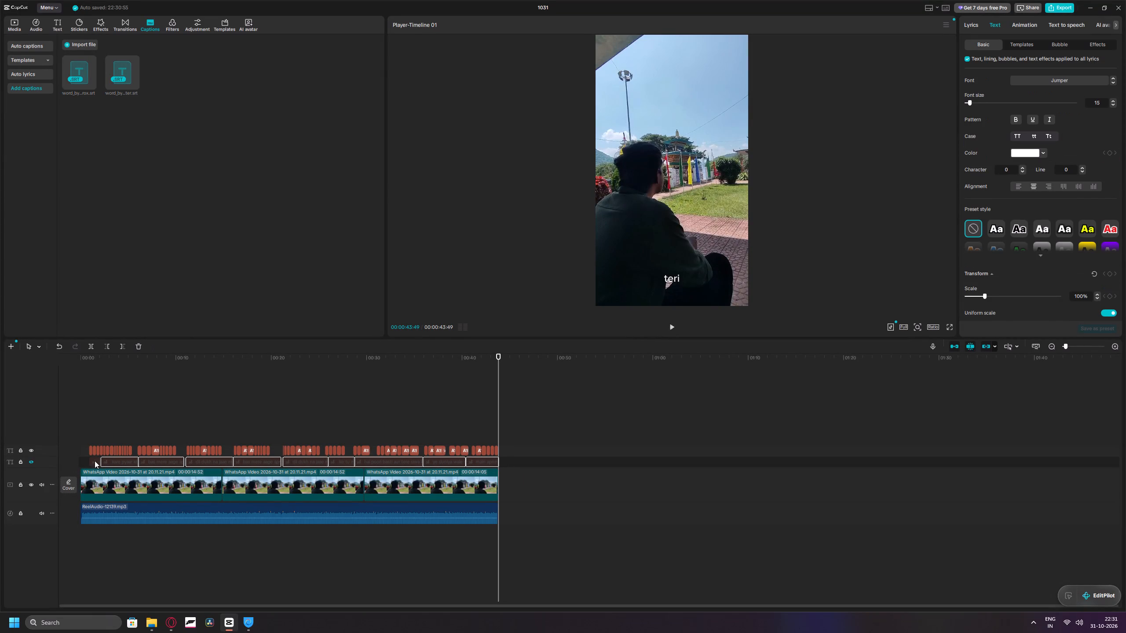
key(BackSpace)
click(94, 462)
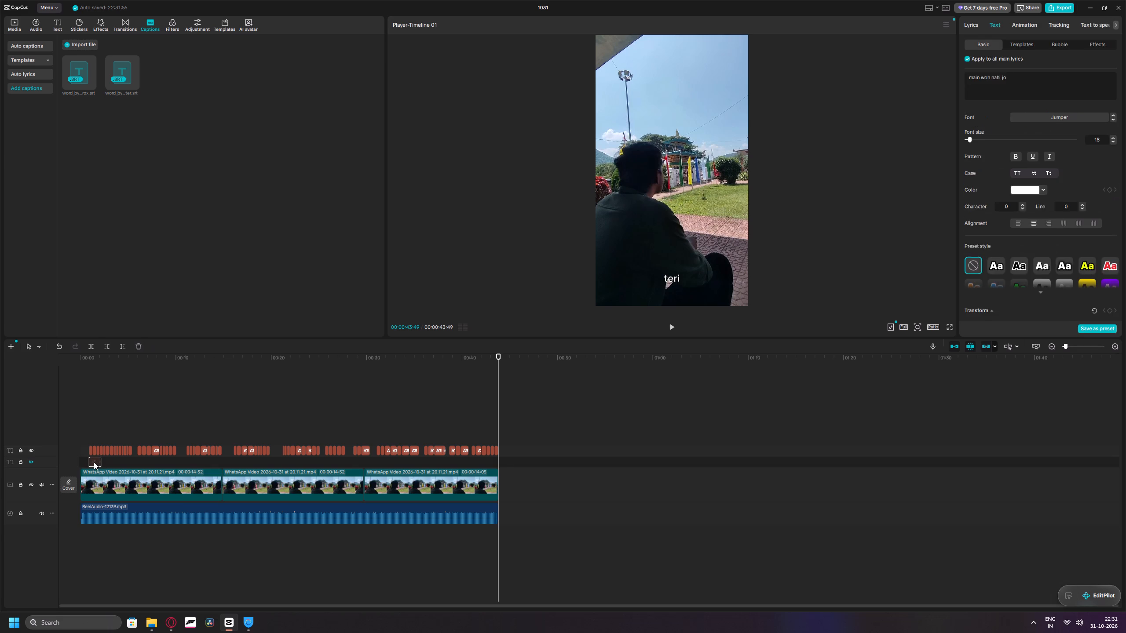
key(BackSpace)
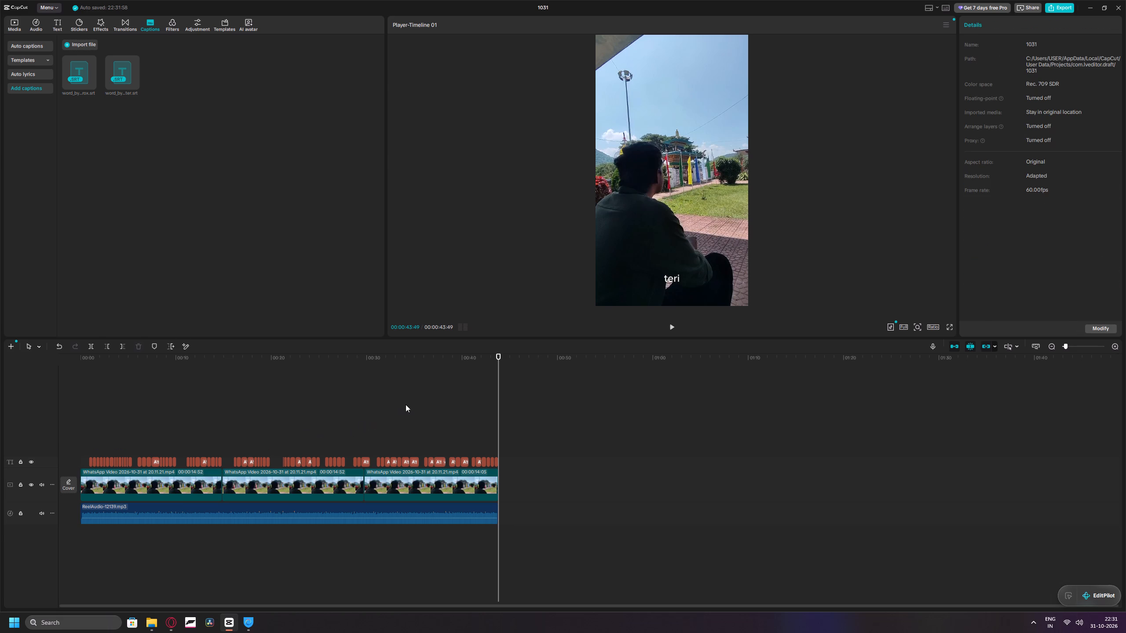
Switch to the Opera GX window with the CapCut Text Editing page and close that tab.
click(176, 620)
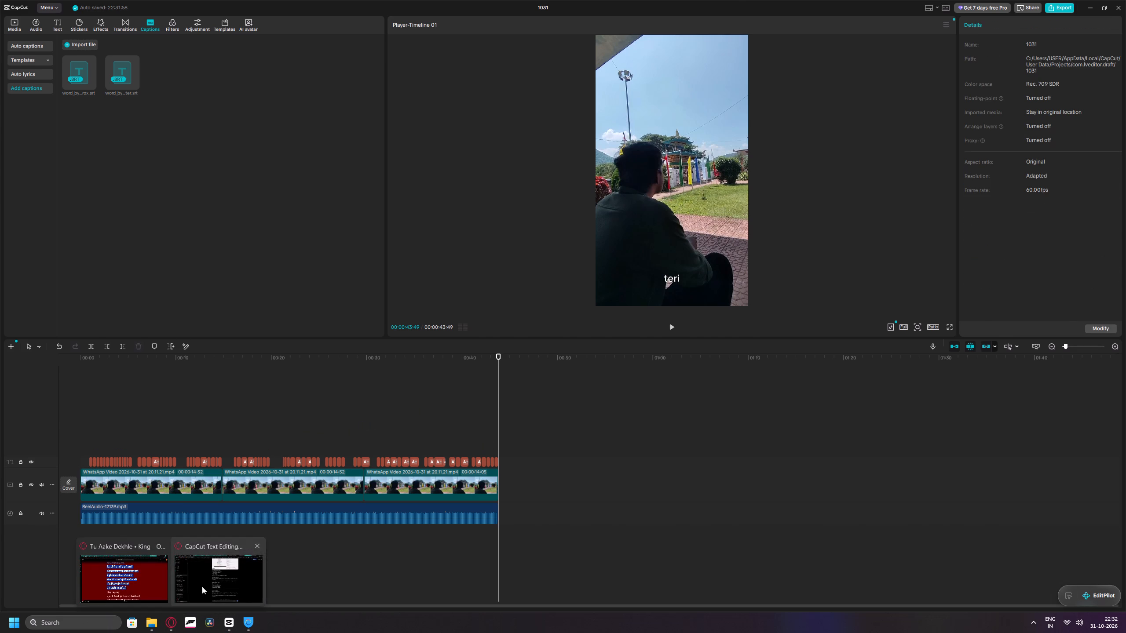
click(201, 586)
middle_click(934, 7)
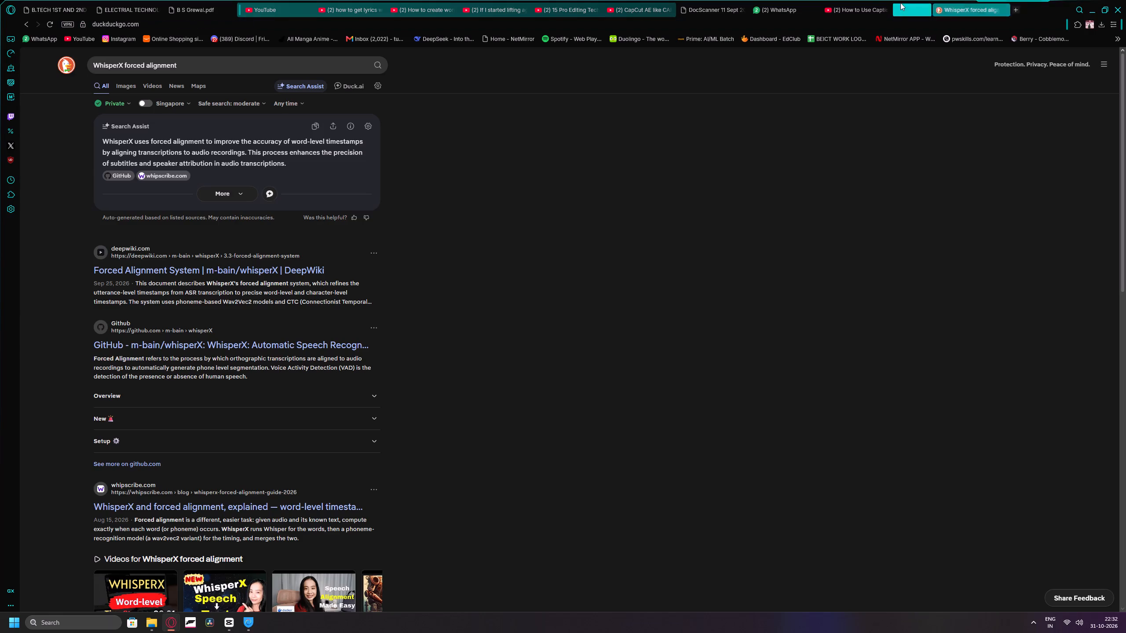
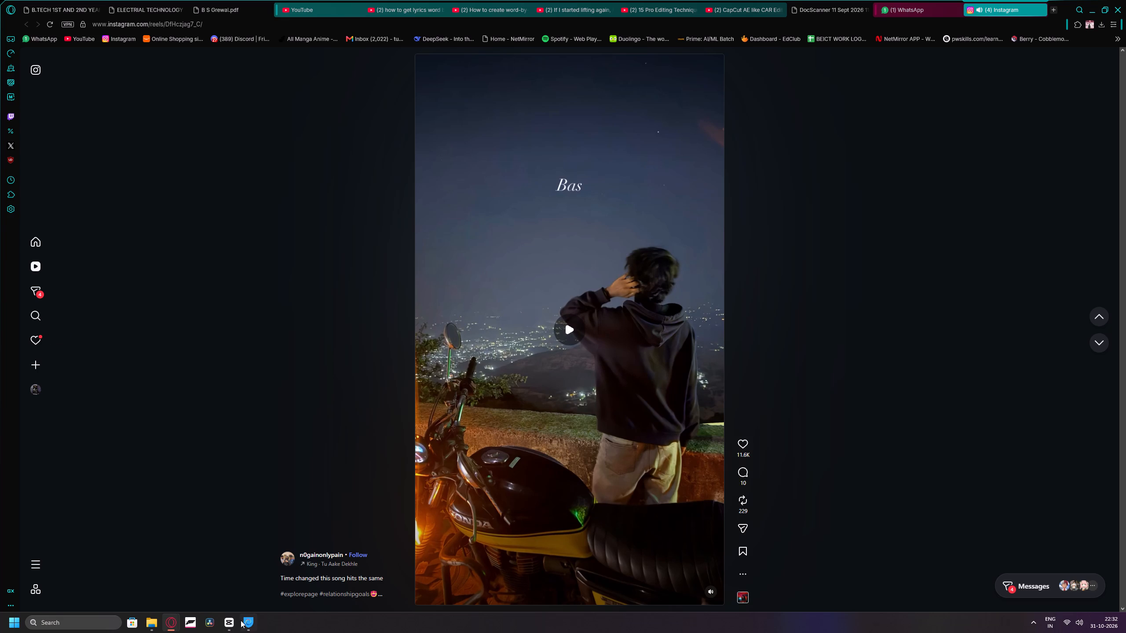
Switch to CapCut, select all the word captions on the timeline and toggle Apply to all for their text styling.
click(234, 621)
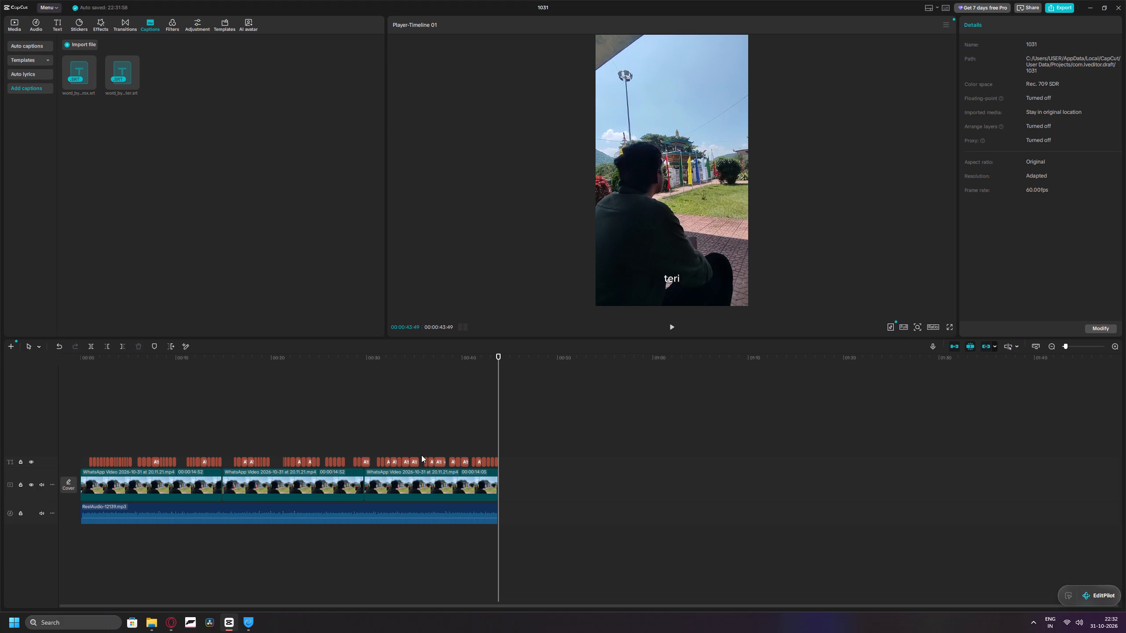
click(421, 425)
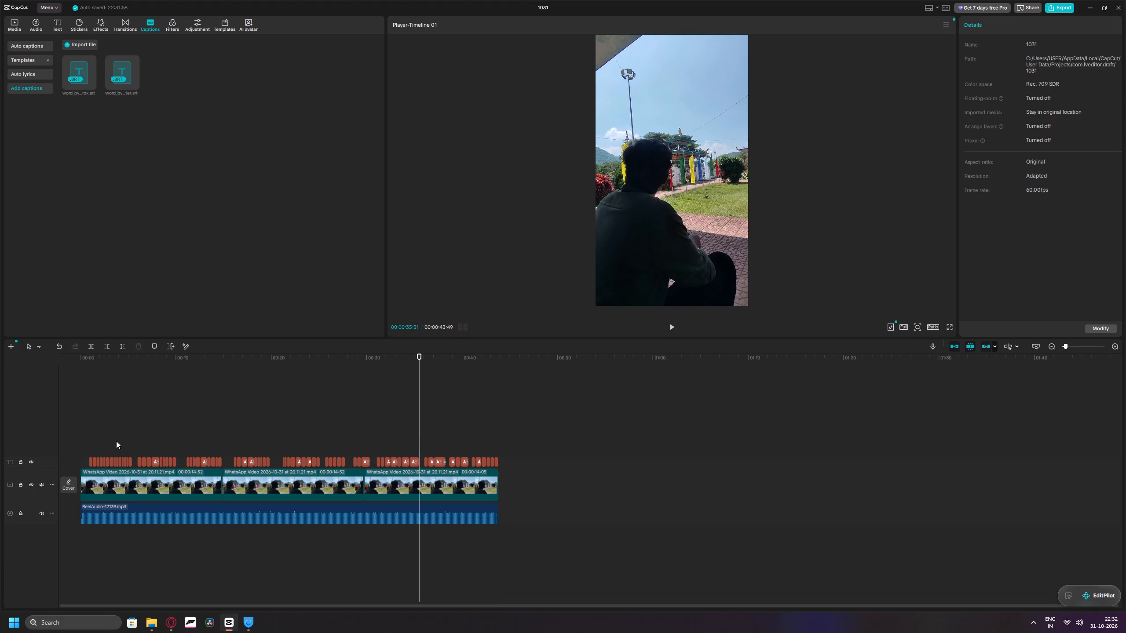
drag(86, 443, 508, 460)
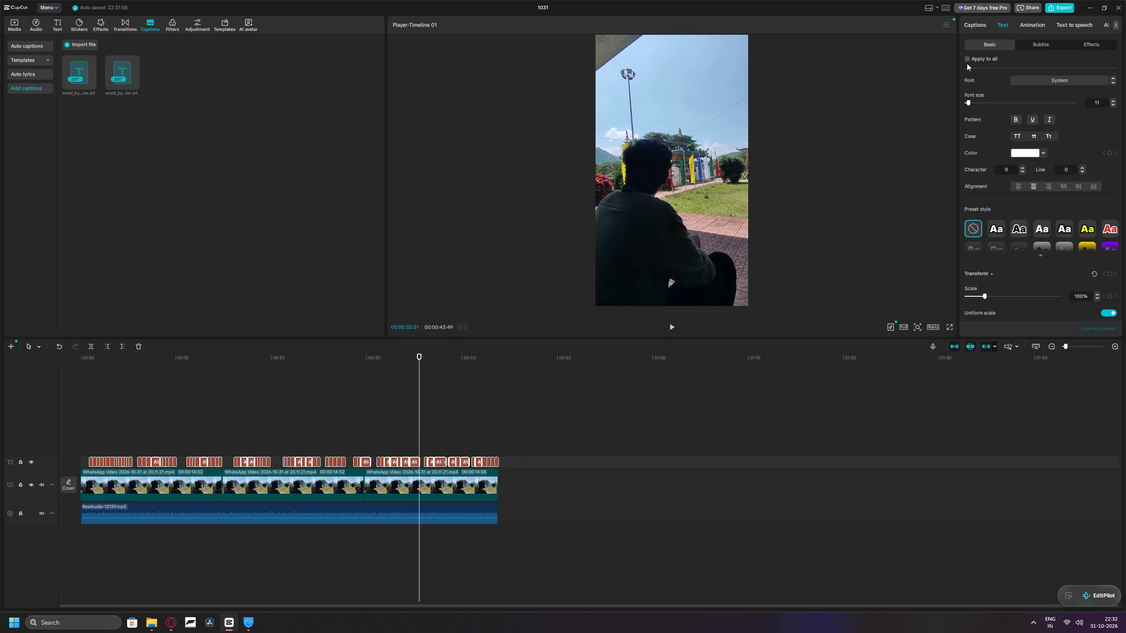
click(965, 60)
Move all captions from the bottom of the frame up into the sky area, at about X 411, Y 1140.
click(980, 24)
drag(993, 24, 1027, 26)
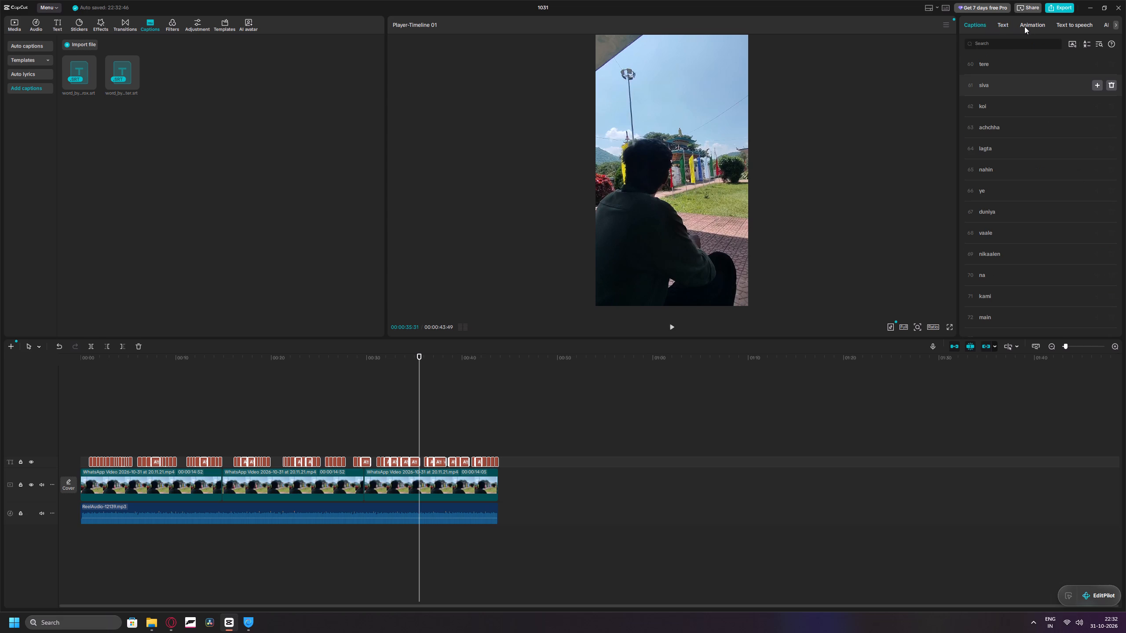
click(1002, 25)
scroll(1030, 165, up, 2)
scroll(1032, 233, down, 3)
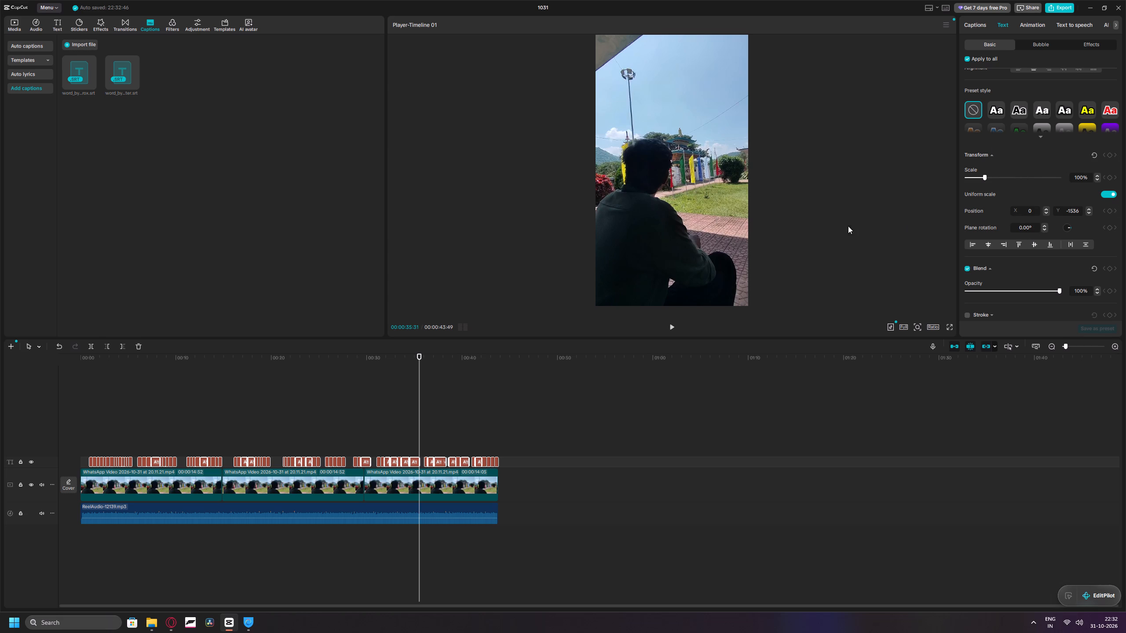
drag(420, 443, 412, 443)
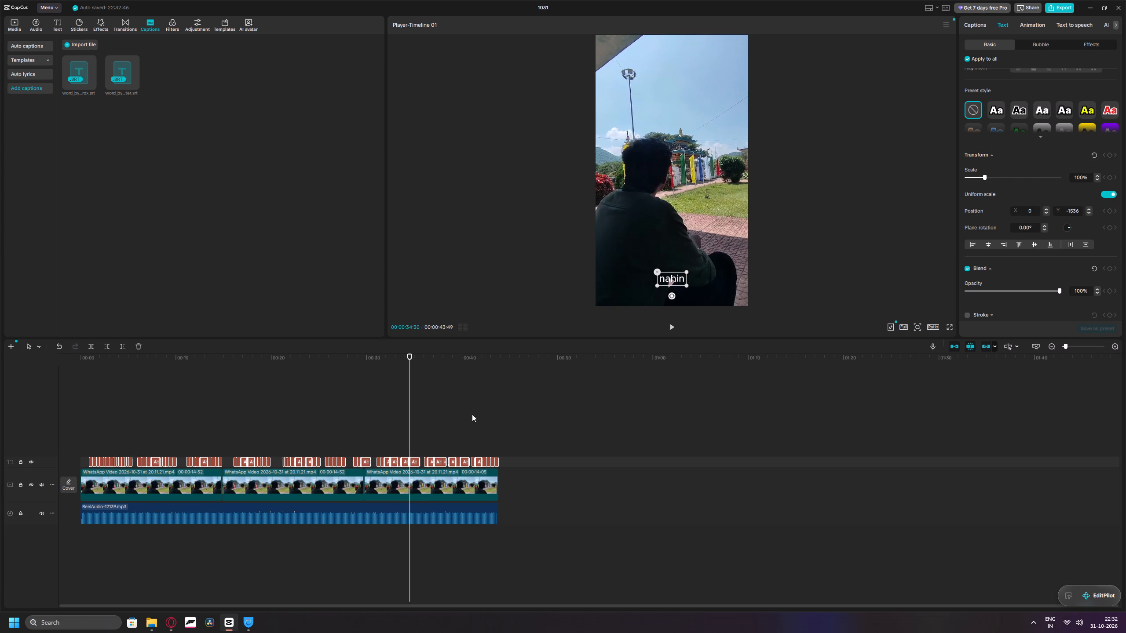
drag(673, 275, 703, 84)
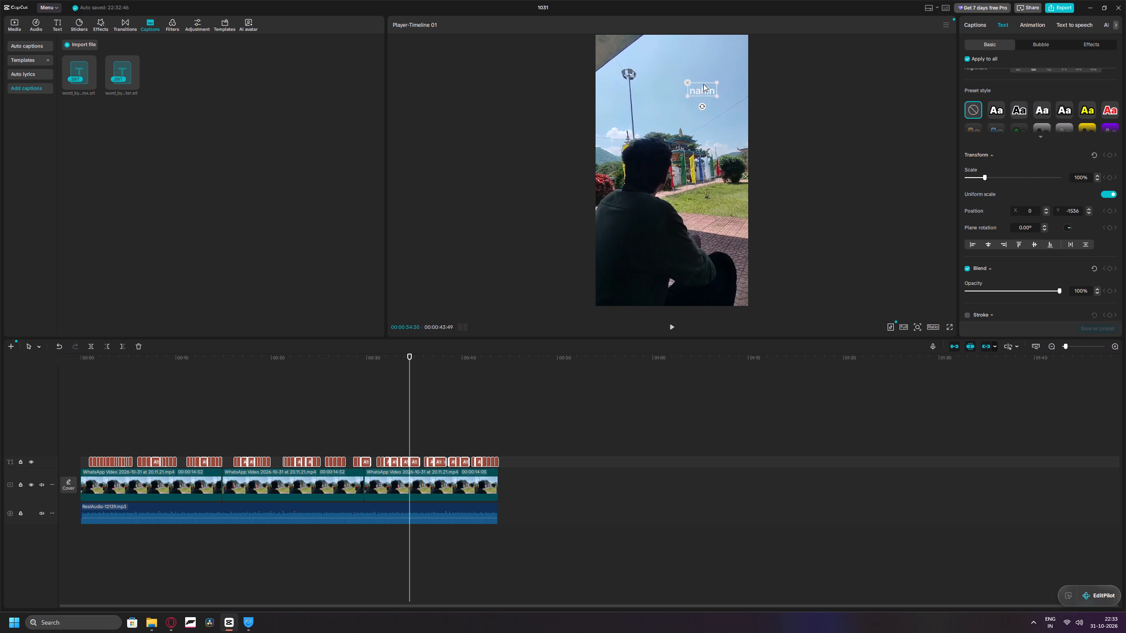
drag(703, 84, 702, 86)
Apply bold and italic to all caption text, leaving it without underline.
scroll(1077, 127, up, 3)
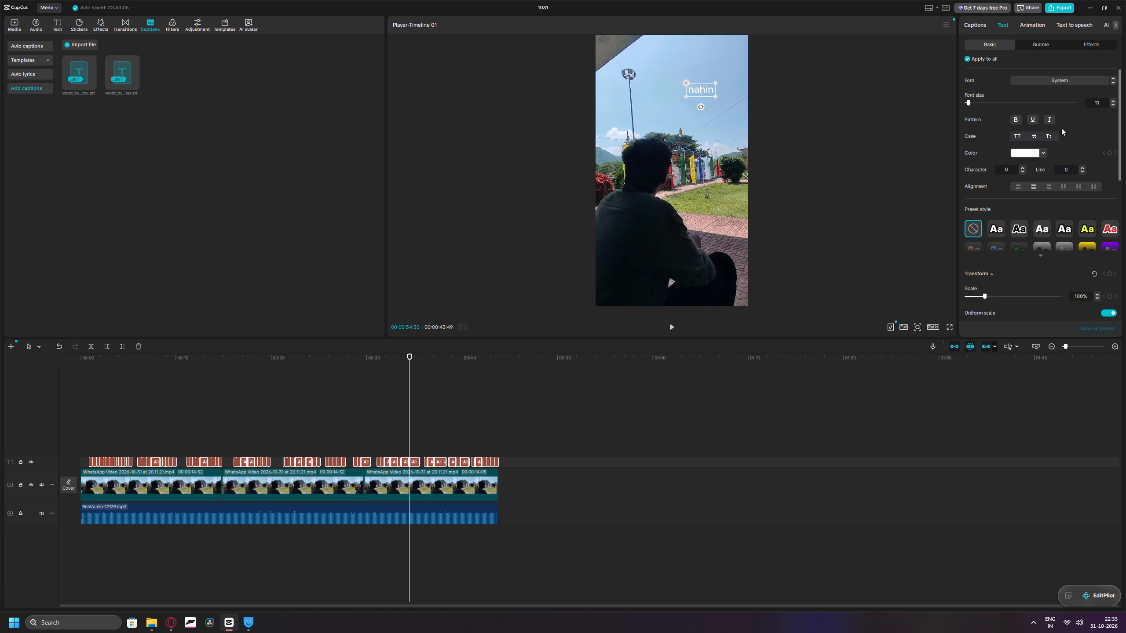
click(1032, 119)
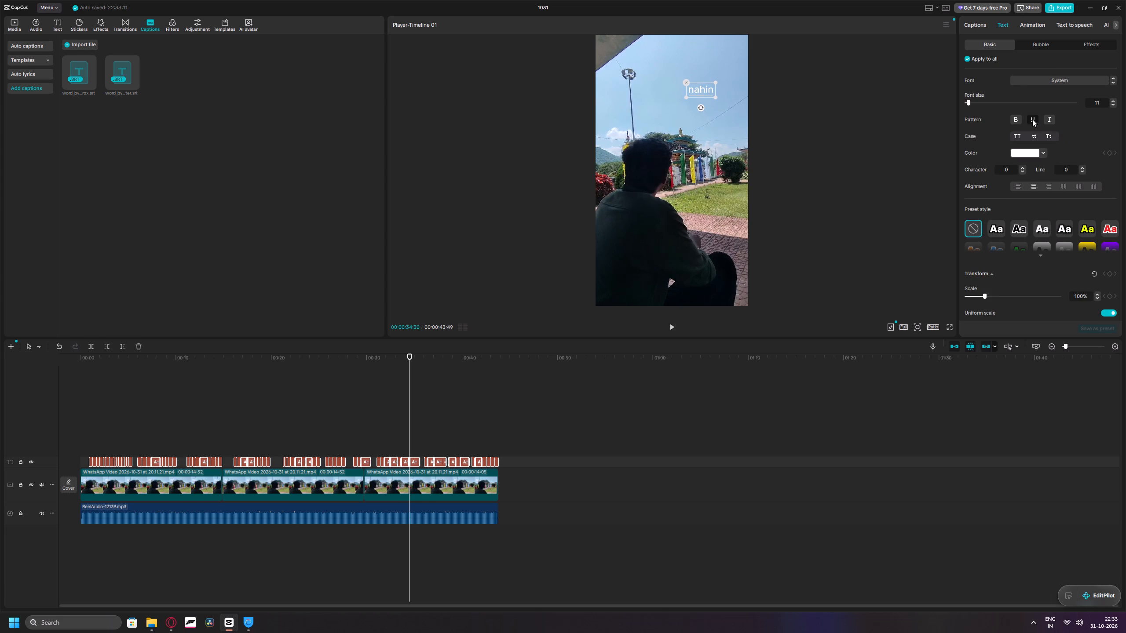
click(1032, 119)
click(1051, 120)
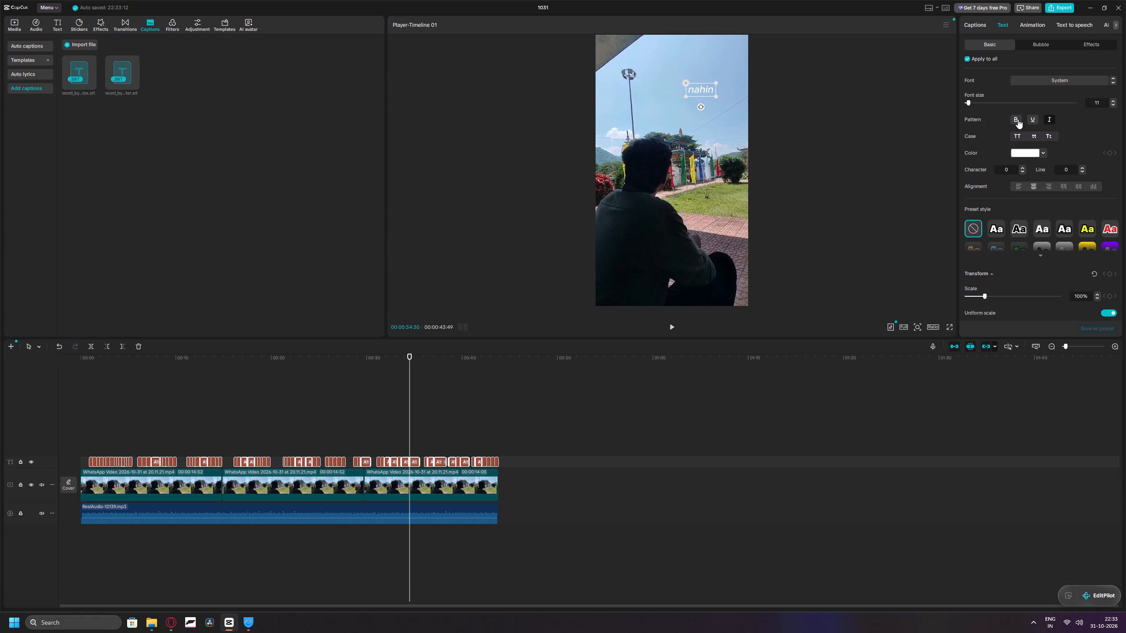
click(1018, 119)
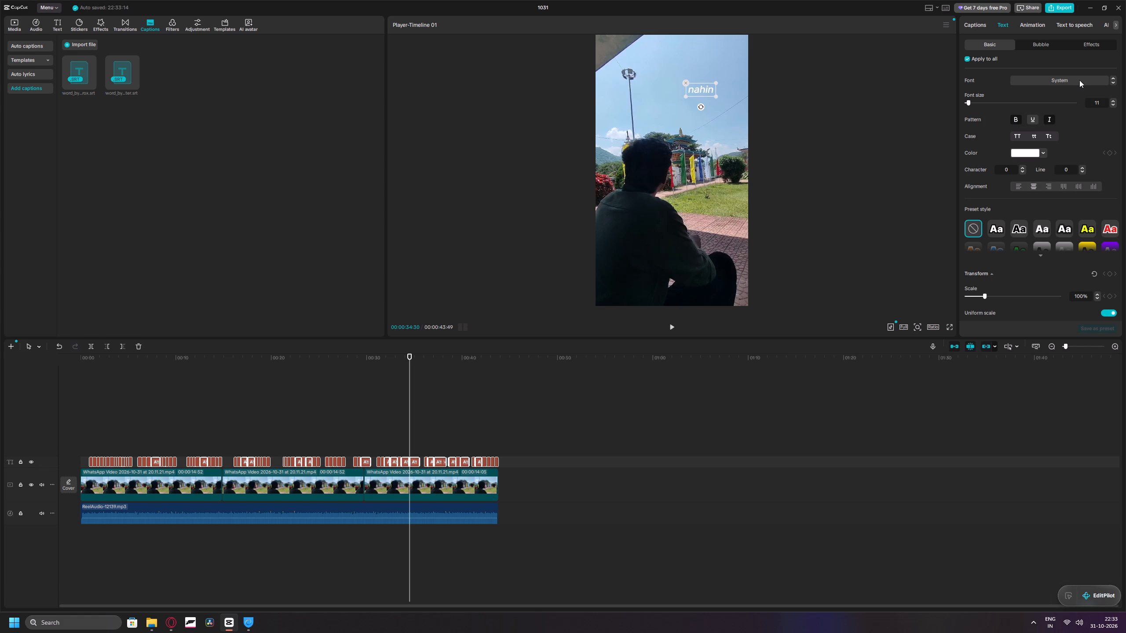
Browse the preset and system font lists for a suitable caption font.
click(1079, 80)
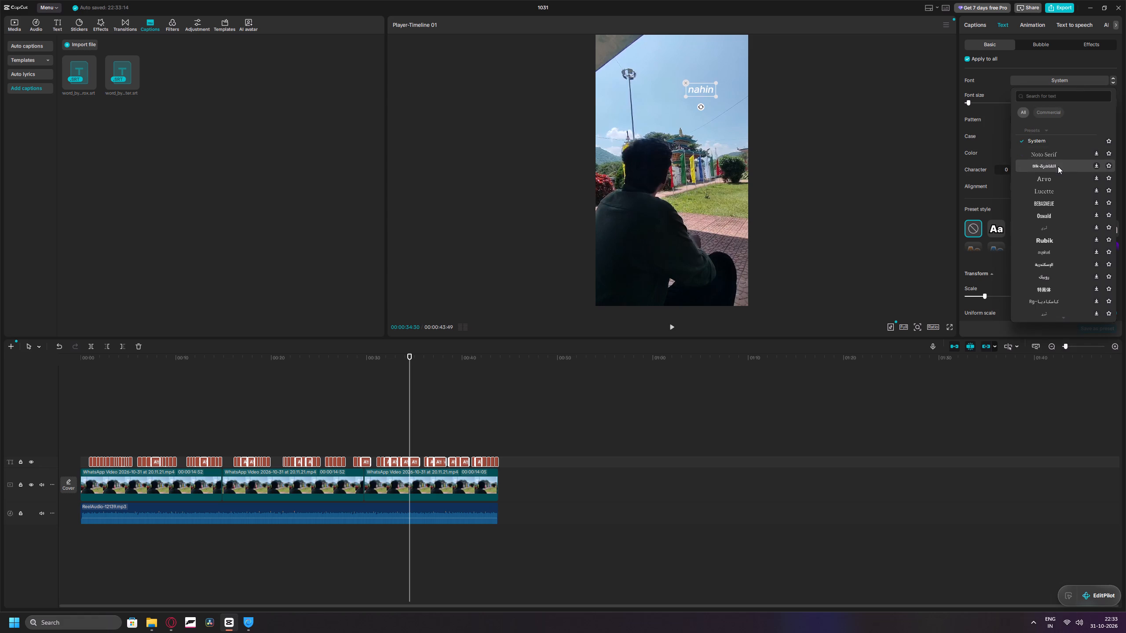
scroll(1047, 206, down, 1)
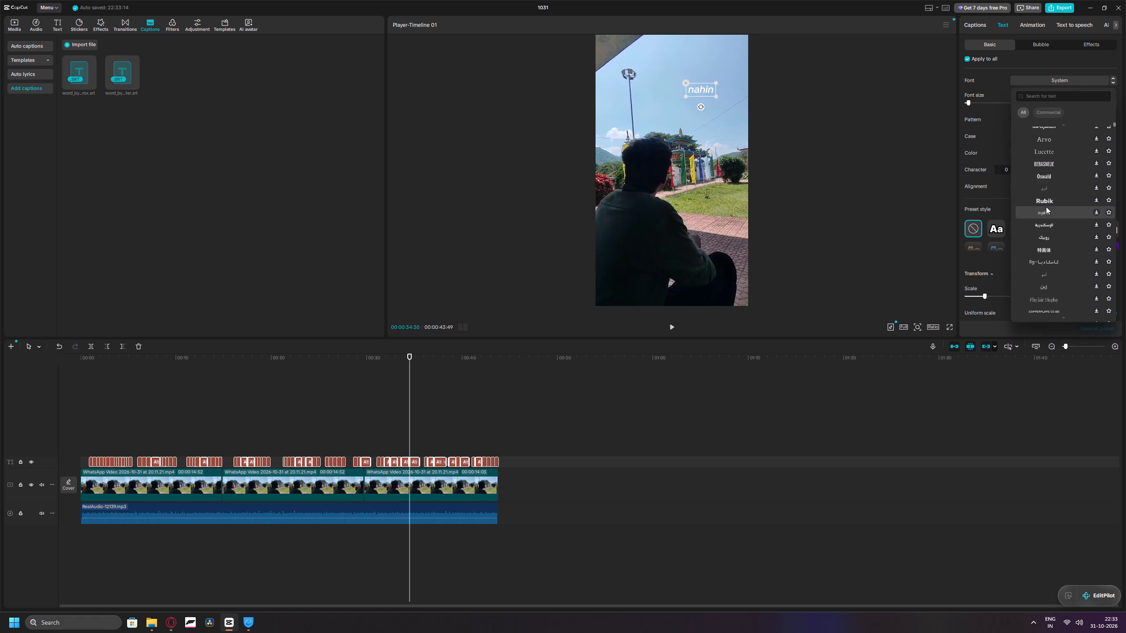
scroll(1045, 208, down, 3)
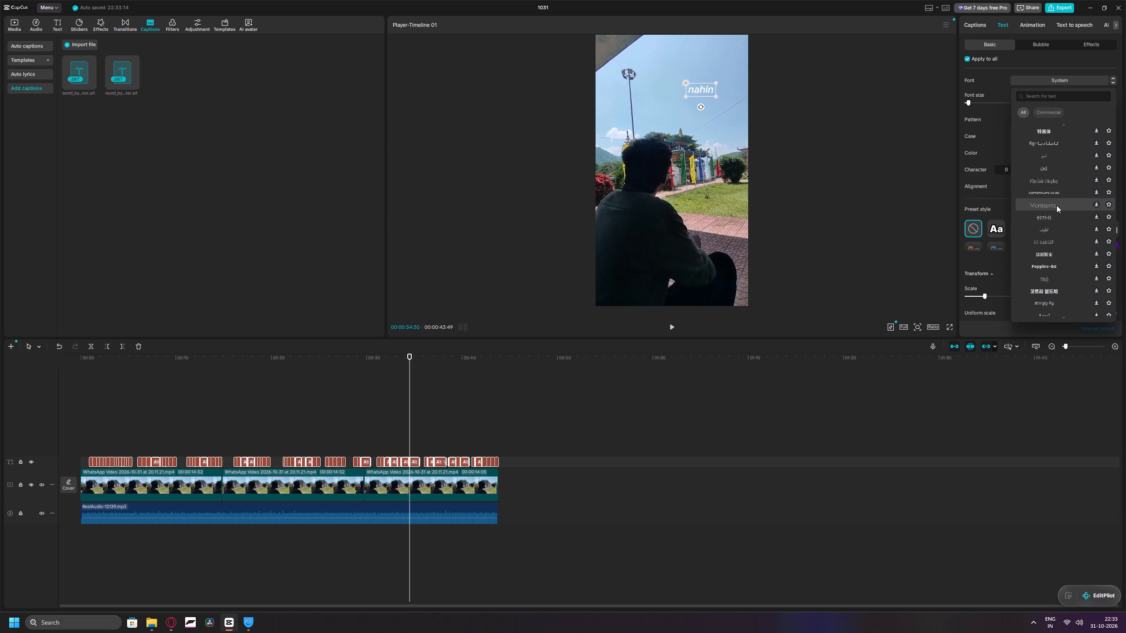
scroll(1057, 206, down, 6)
scroll(1053, 218, up, 11)
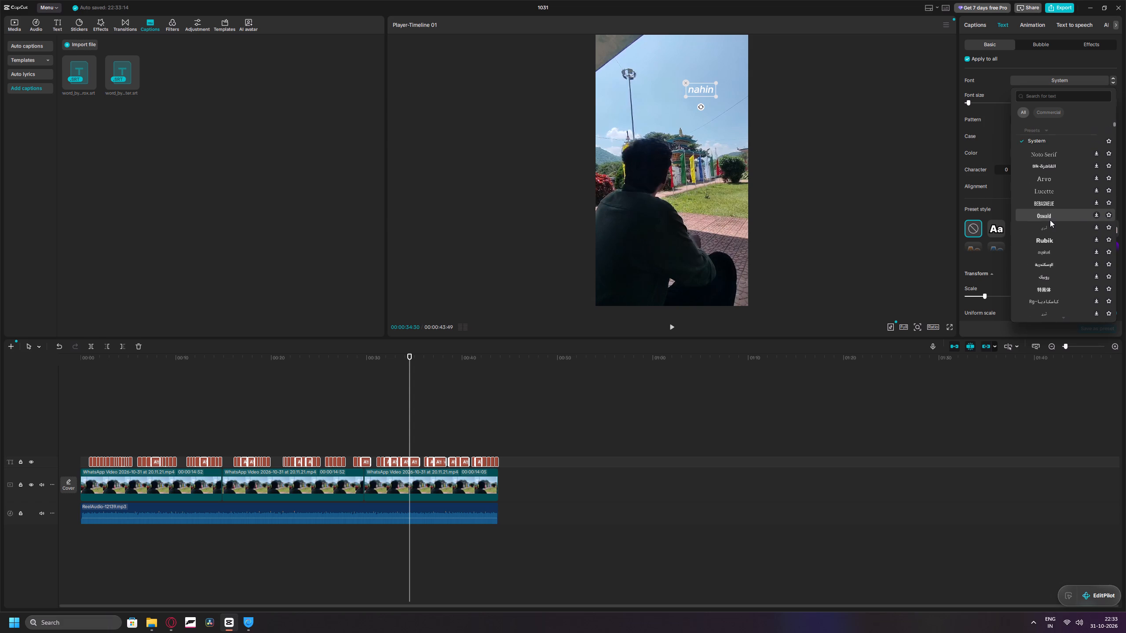
scroll(1050, 220, up, 5)
click(1034, 128)
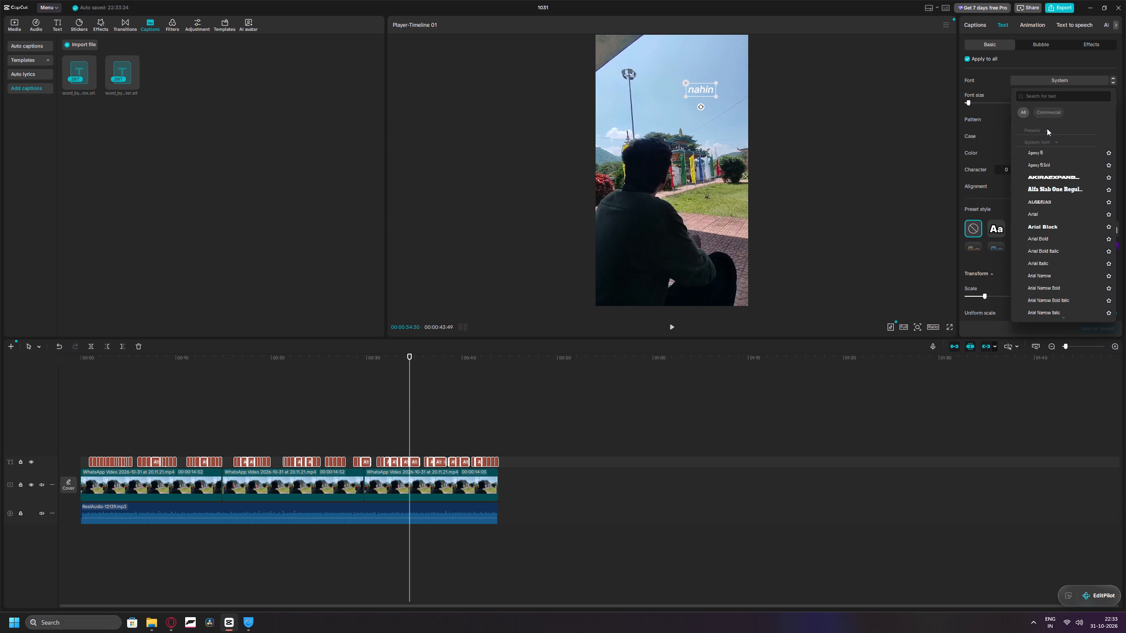
click(1044, 129)
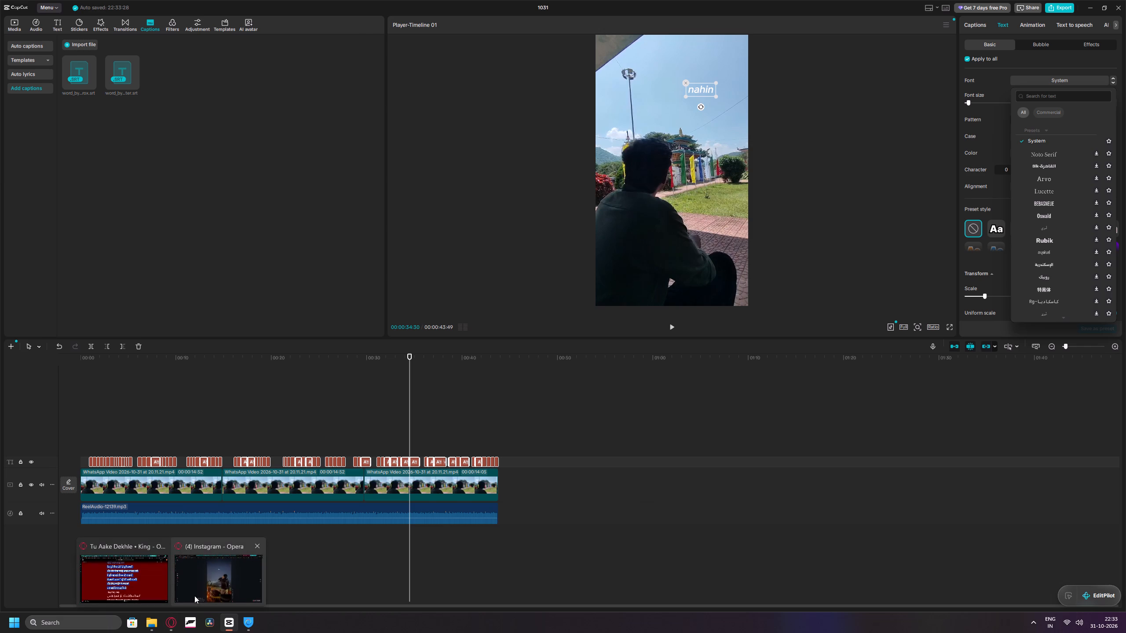
Switch to the Opera browser and search the web in a new tab for "best fonts for caption".
click(194, 596)
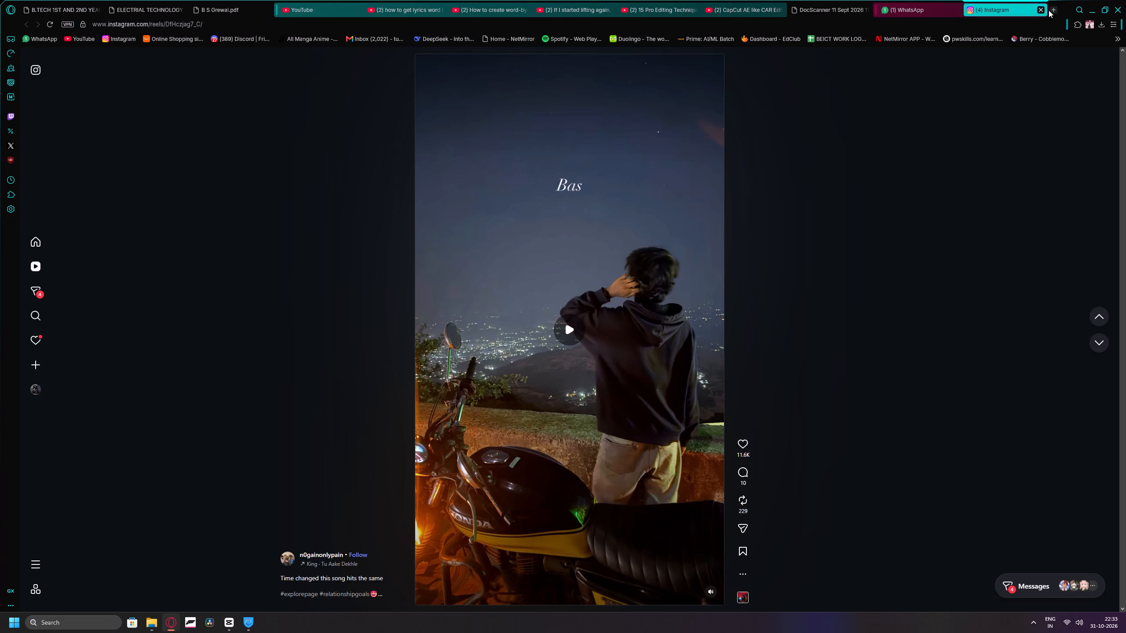
click(1050, 11)
text(best)
key(space)
text(fonts fp)
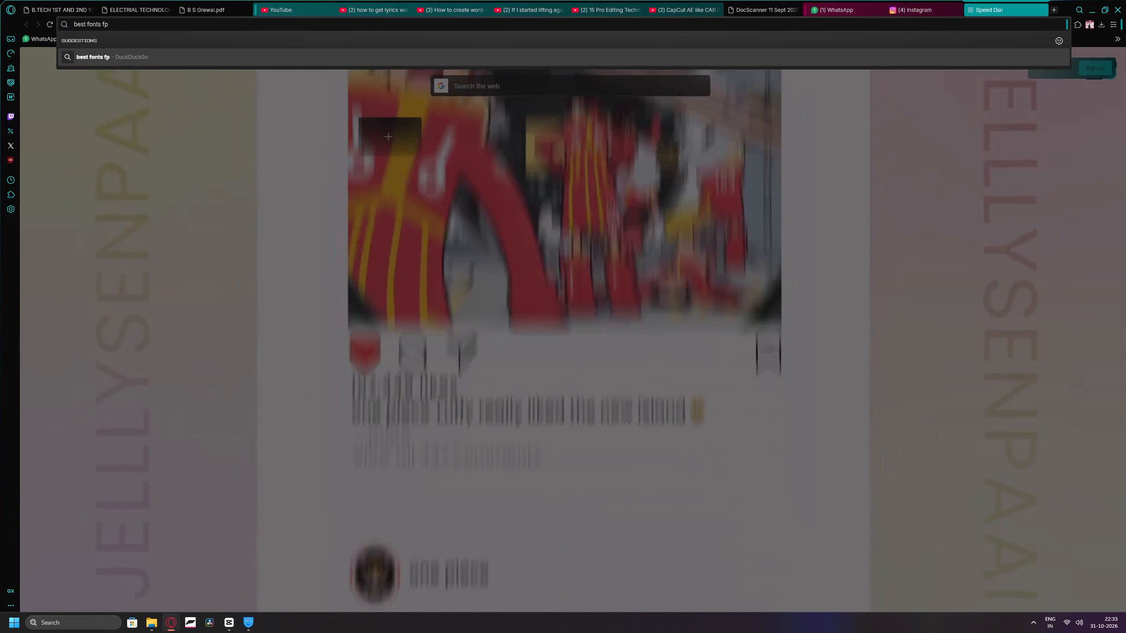
key(BackSpace)
text(or caption)
key(Return)
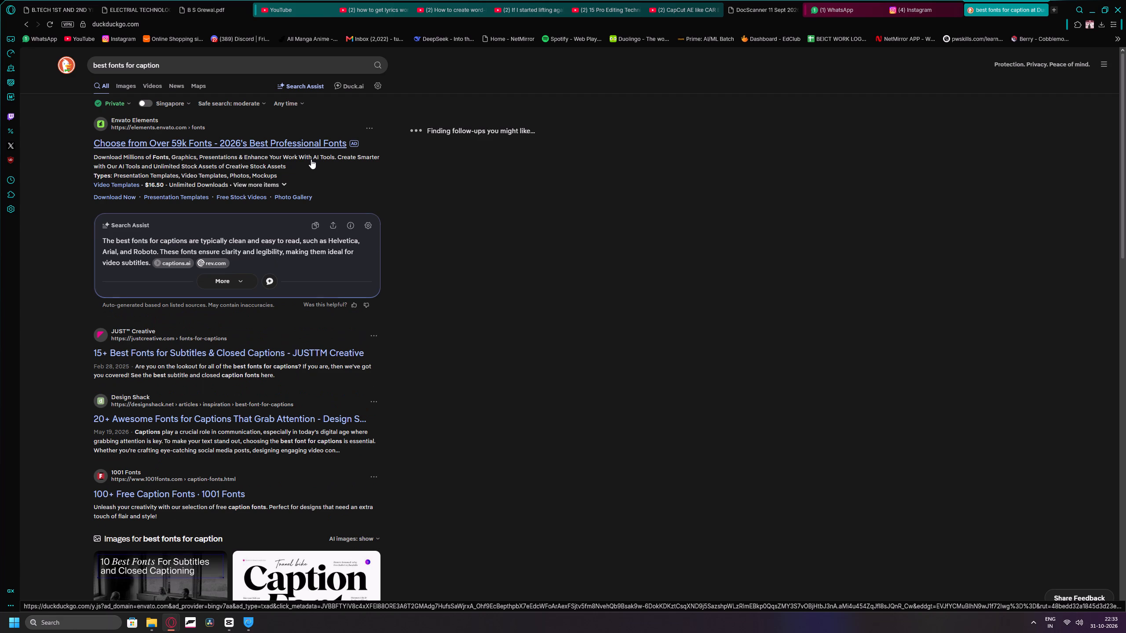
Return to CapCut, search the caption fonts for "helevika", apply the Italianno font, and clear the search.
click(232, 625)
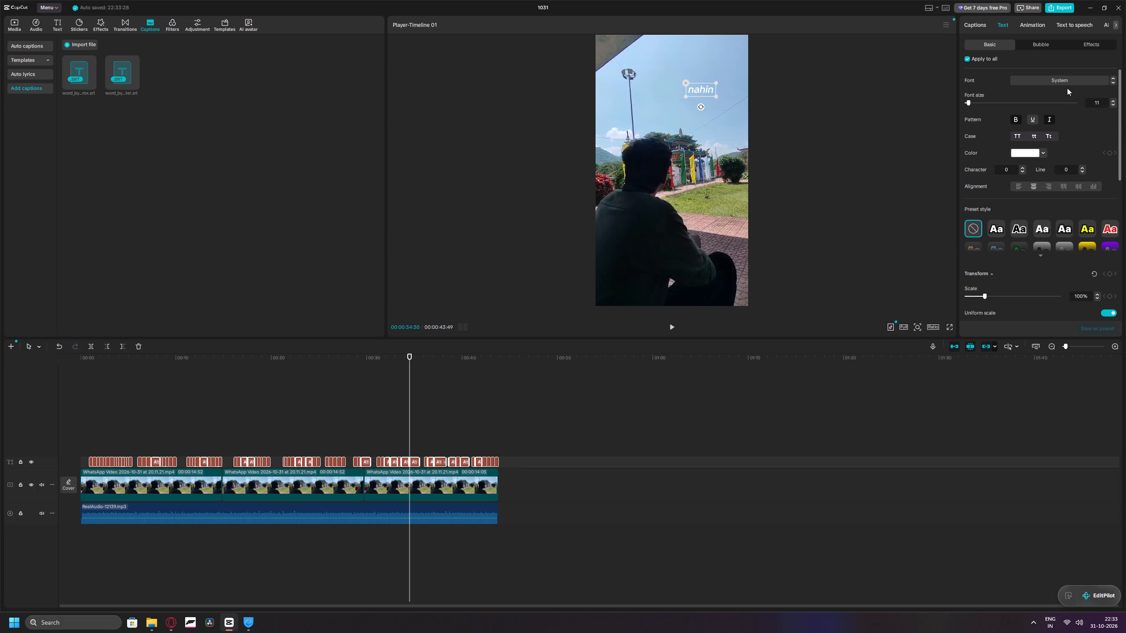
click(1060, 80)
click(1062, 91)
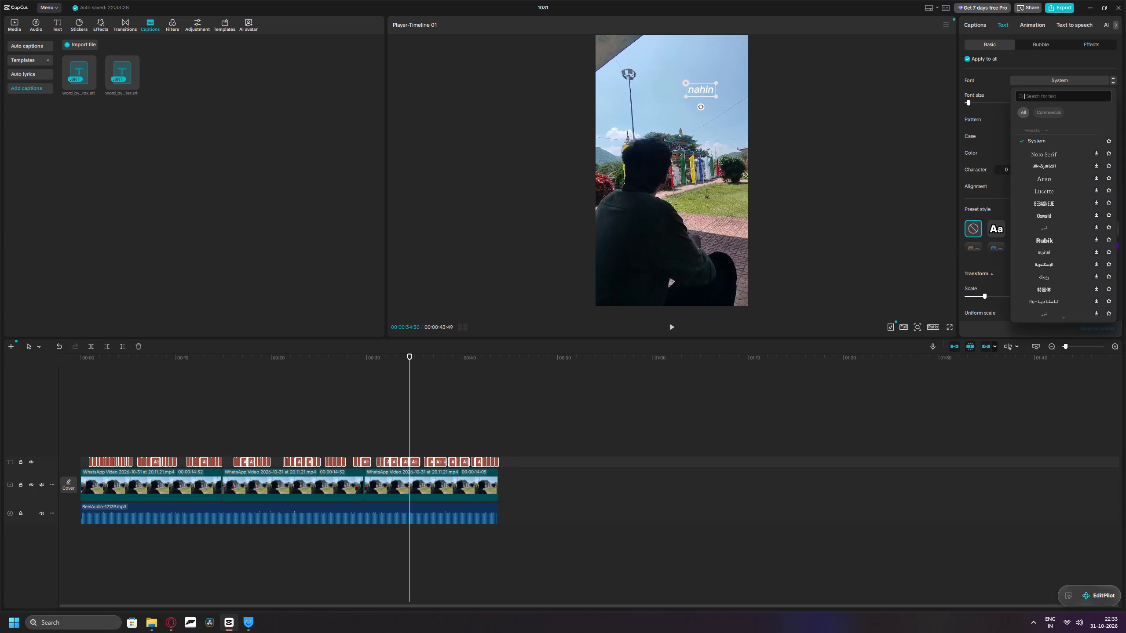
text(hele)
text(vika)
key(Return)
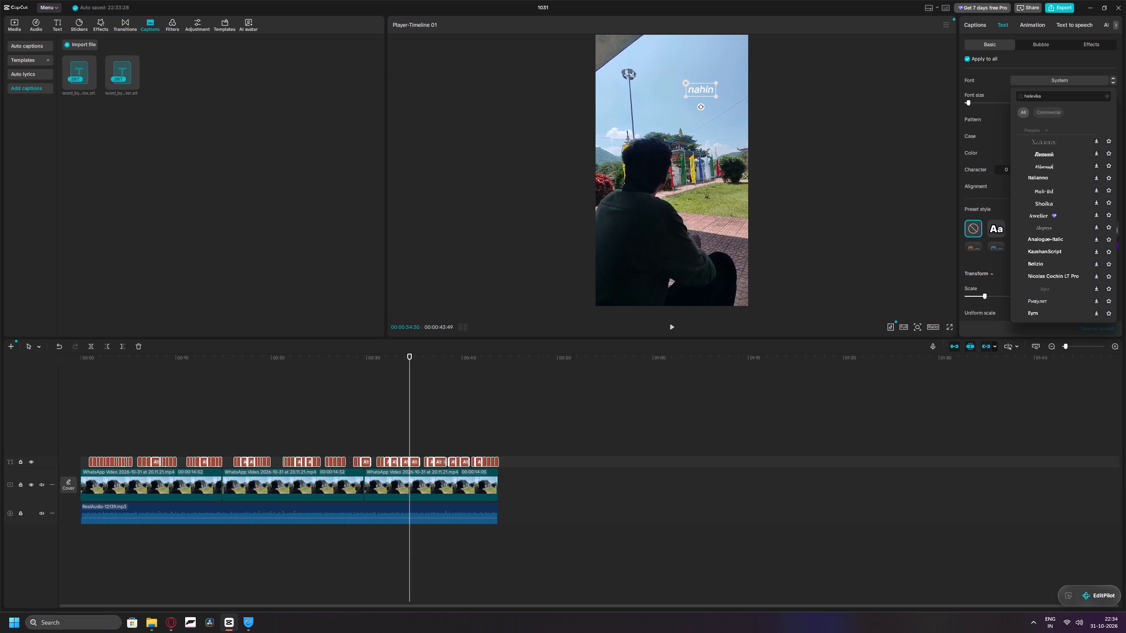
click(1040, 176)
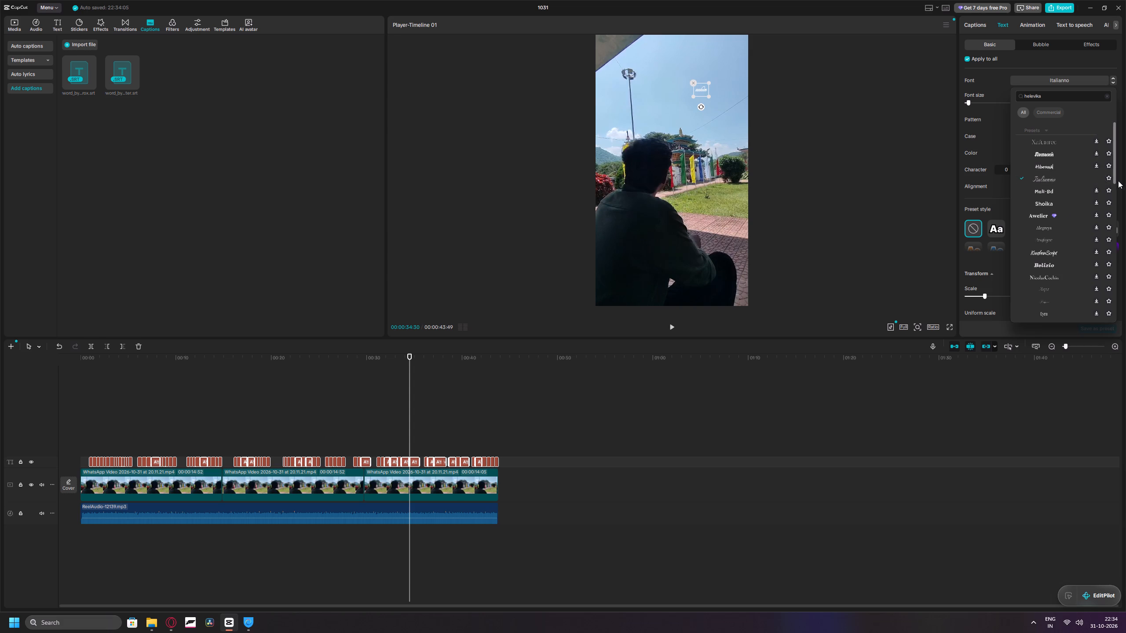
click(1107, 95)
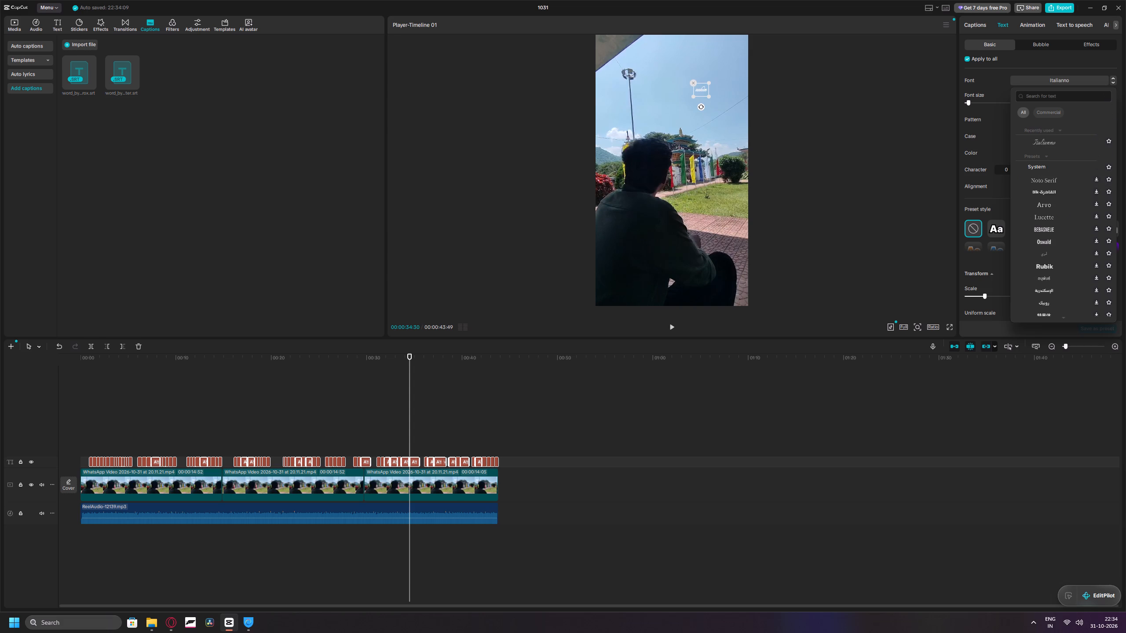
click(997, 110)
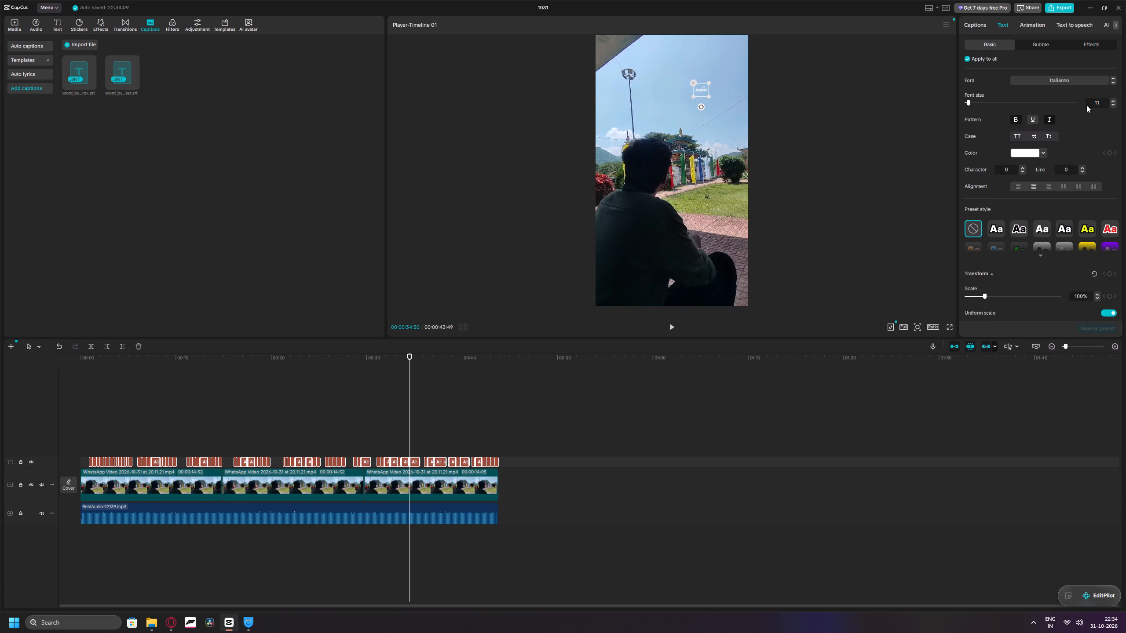
Browse the preset fonts and apply the Celebration font to all captions.
click(1068, 80)
scroll(1053, 134, up, 6)
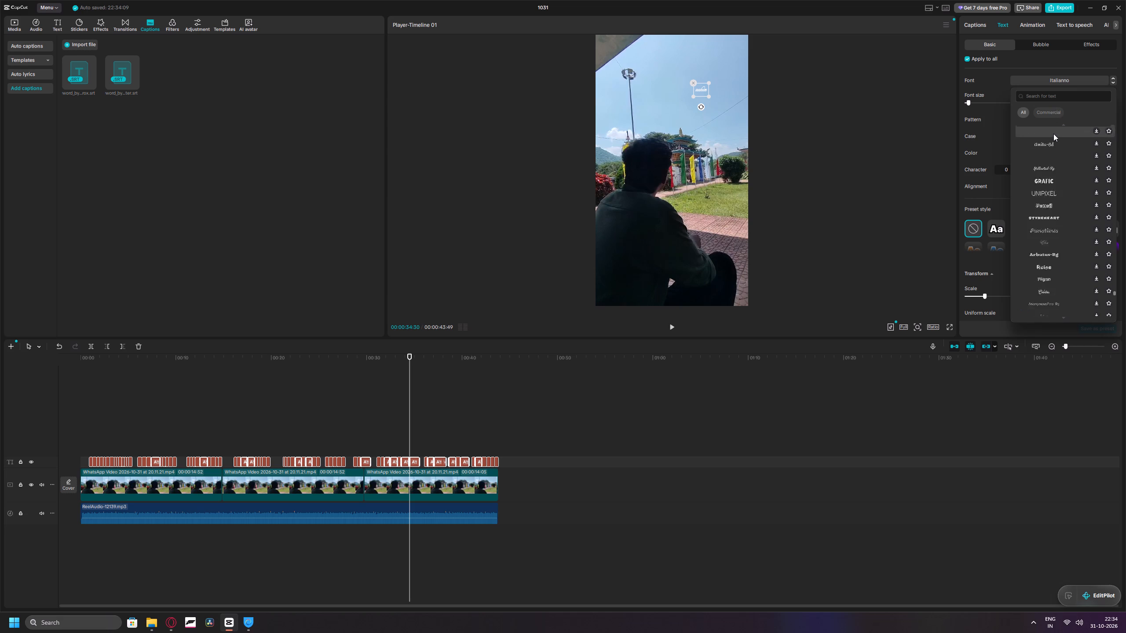
scroll(1053, 134, up, 20)
scroll(1053, 134, up, 17)
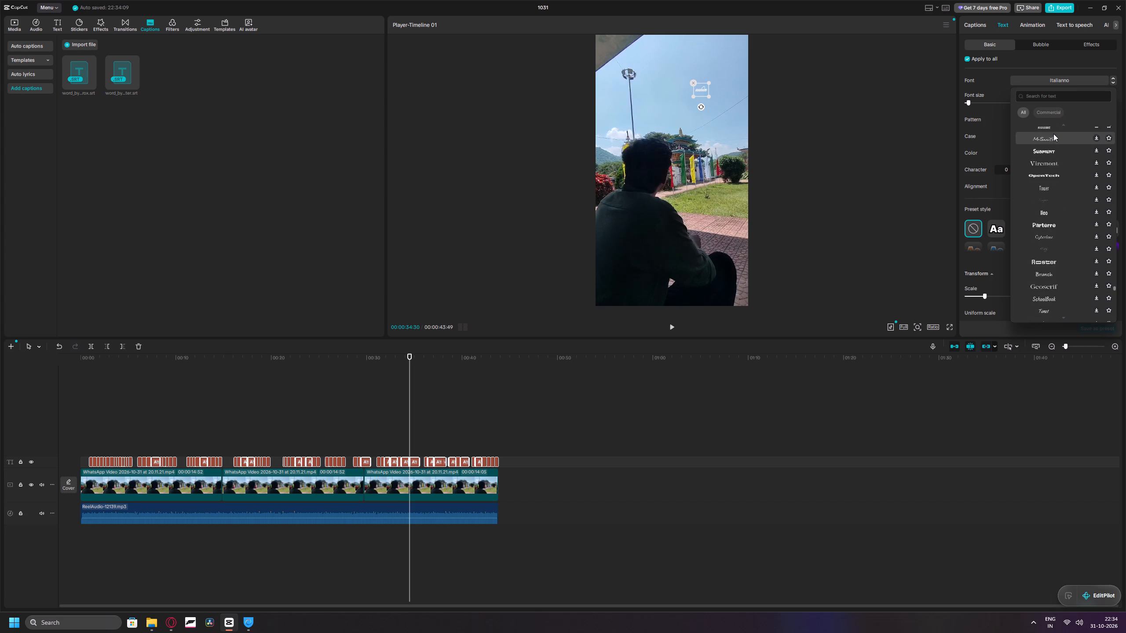
scroll(1053, 134, up, 20)
scroll(1053, 134, up, 17)
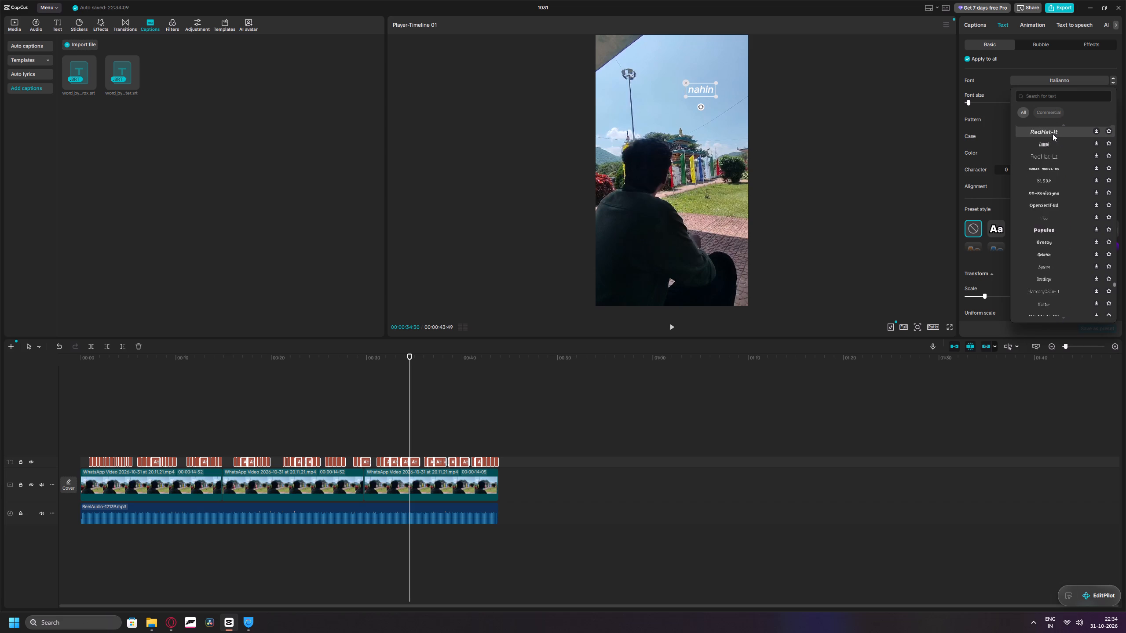
scroll(1053, 134, up, 20)
scroll(1053, 134, up, 6)
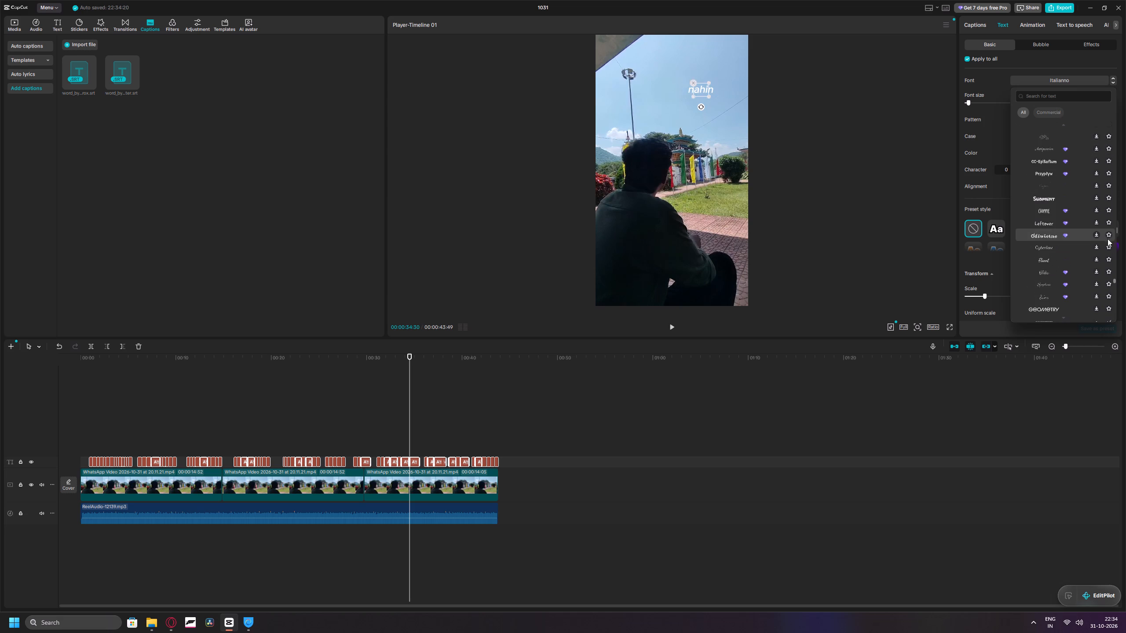
scroll(1104, 236, up, 20)
scroll(1104, 236, up, 9)
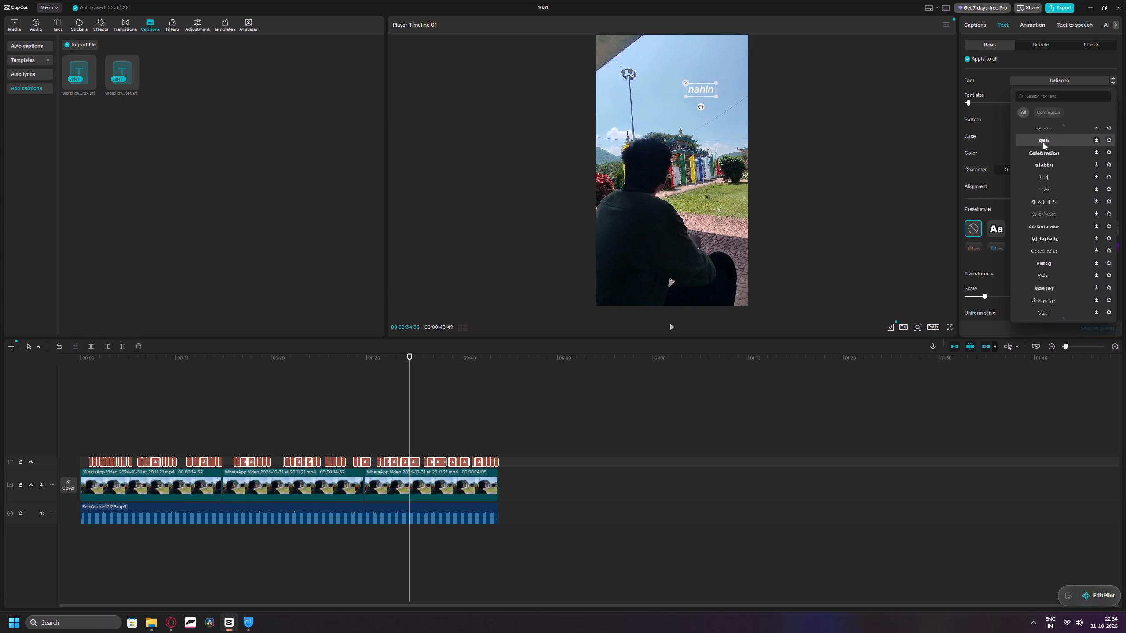
click(1042, 153)
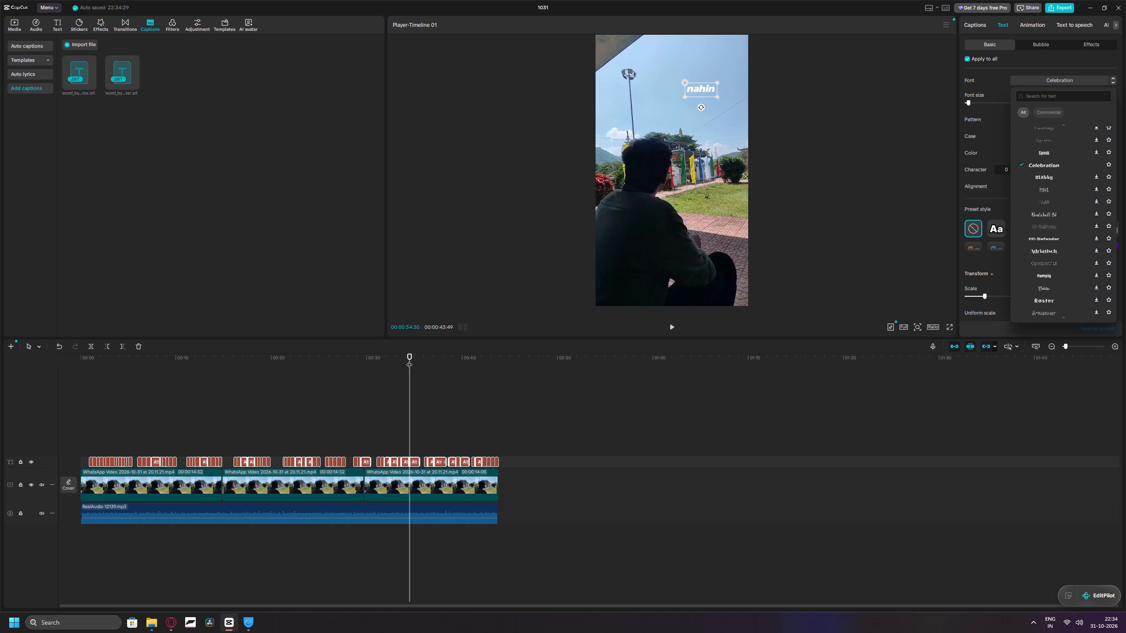
Play the captioned video from near the beginning of the timeline to review it.
drag(409, 360, 86, 386)
click(670, 323)
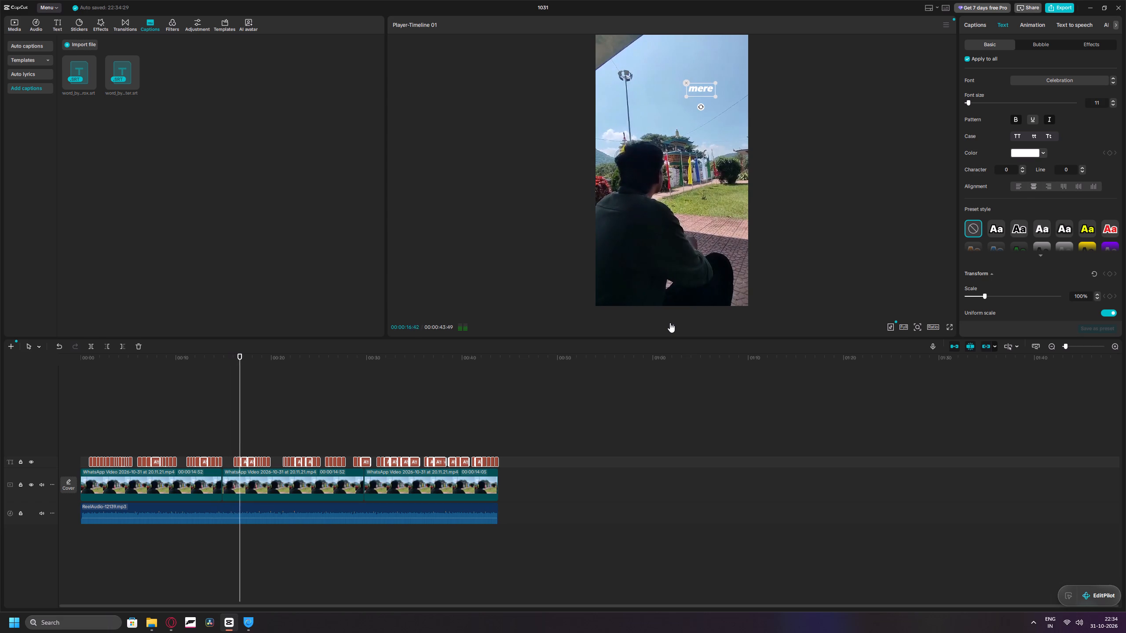
Pause the preview, switch to the Opera browser, close the caption font search, and briefly play the Instagram reel to examine its caption style.
click(670, 323)
click(164, 622)
click(206, 584)
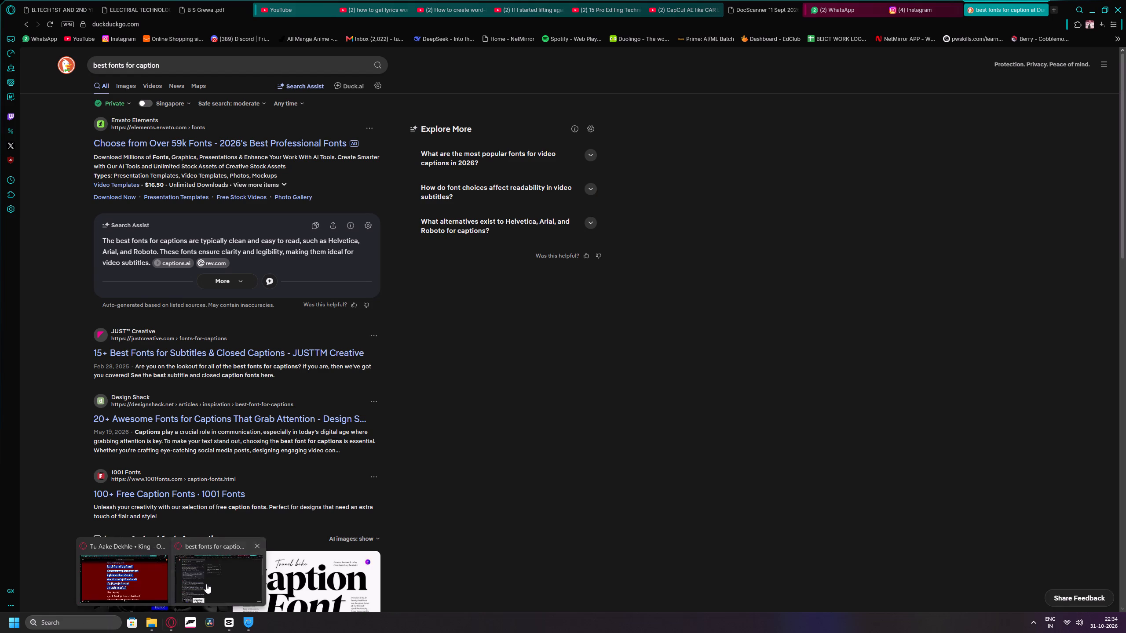
middle_click(1013, 0)
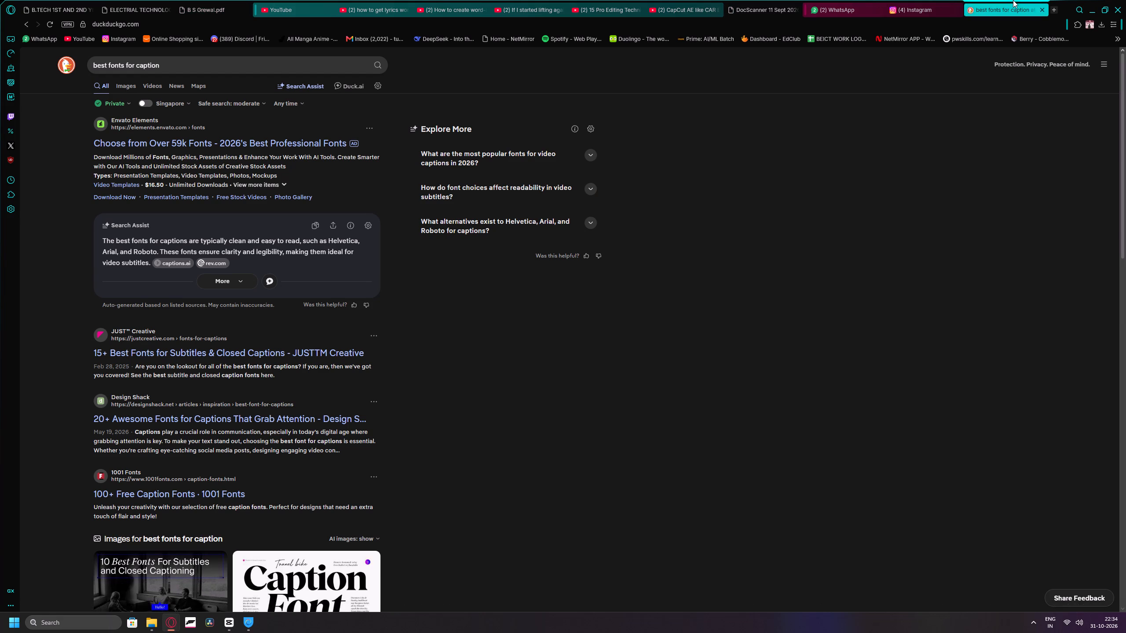
click(519, 368)
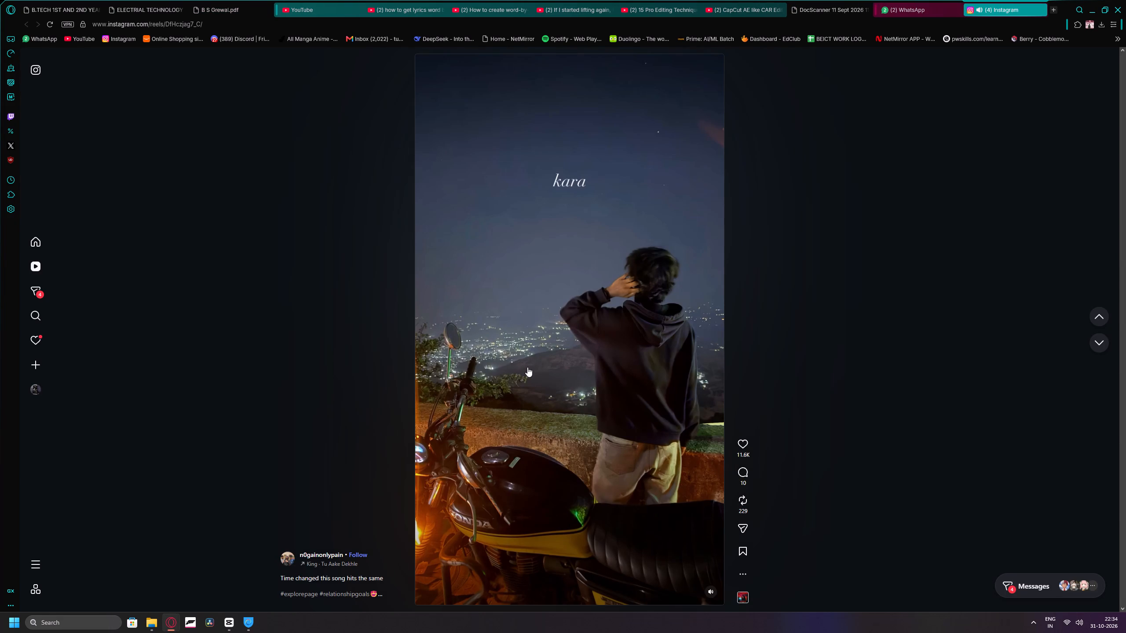
click(547, 386)
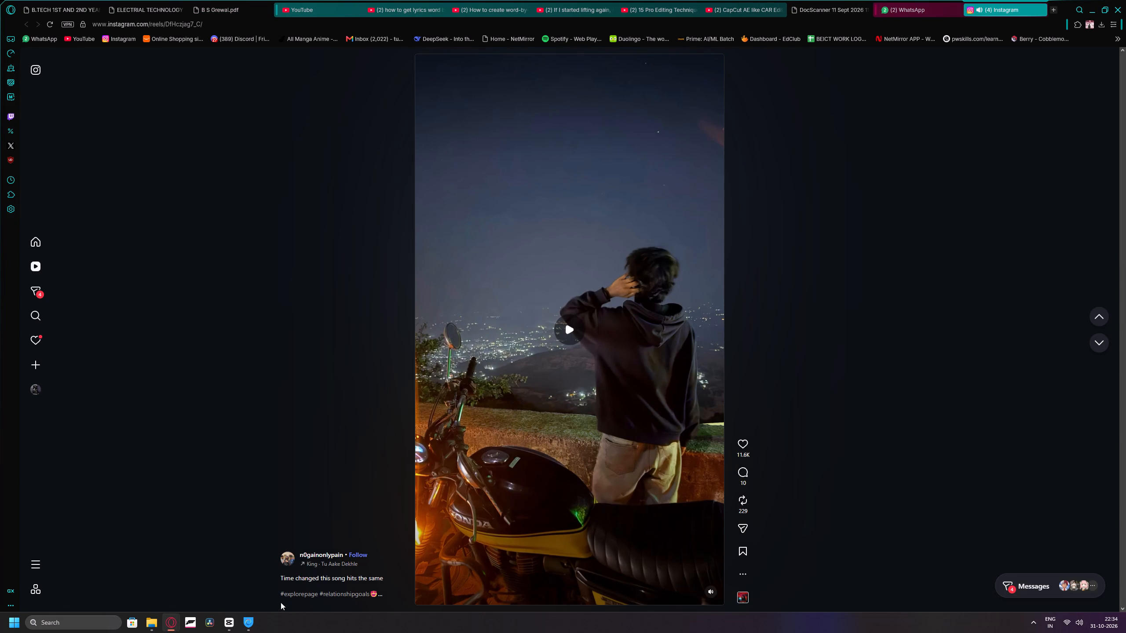
Return to CapCut, toggle bold for all captions, and play the remainder of the video to check the lettering.
click(234, 624)
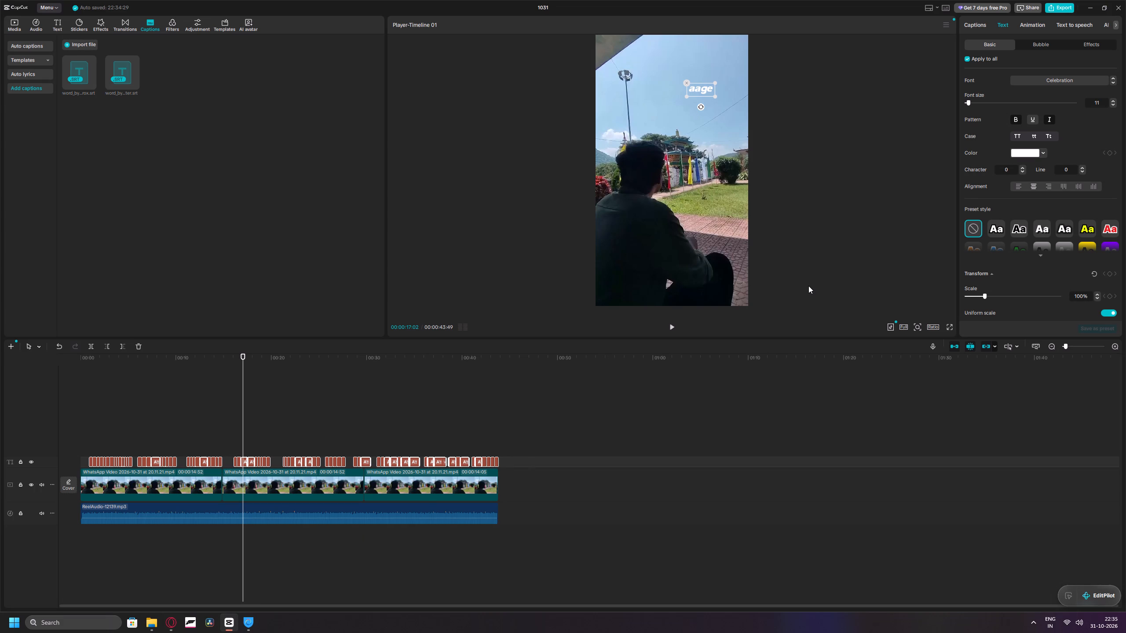
click(1013, 115)
click(673, 328)
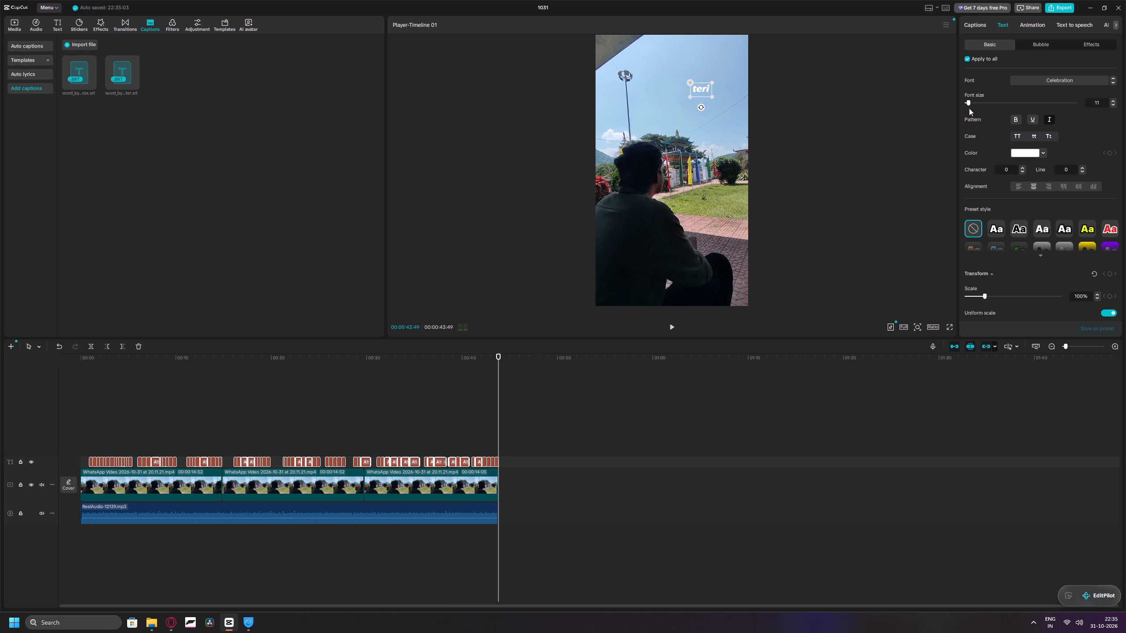
Export the video under the name 1031 as a 1080P, 60fps H.264 mp4.
click(1056, 8)
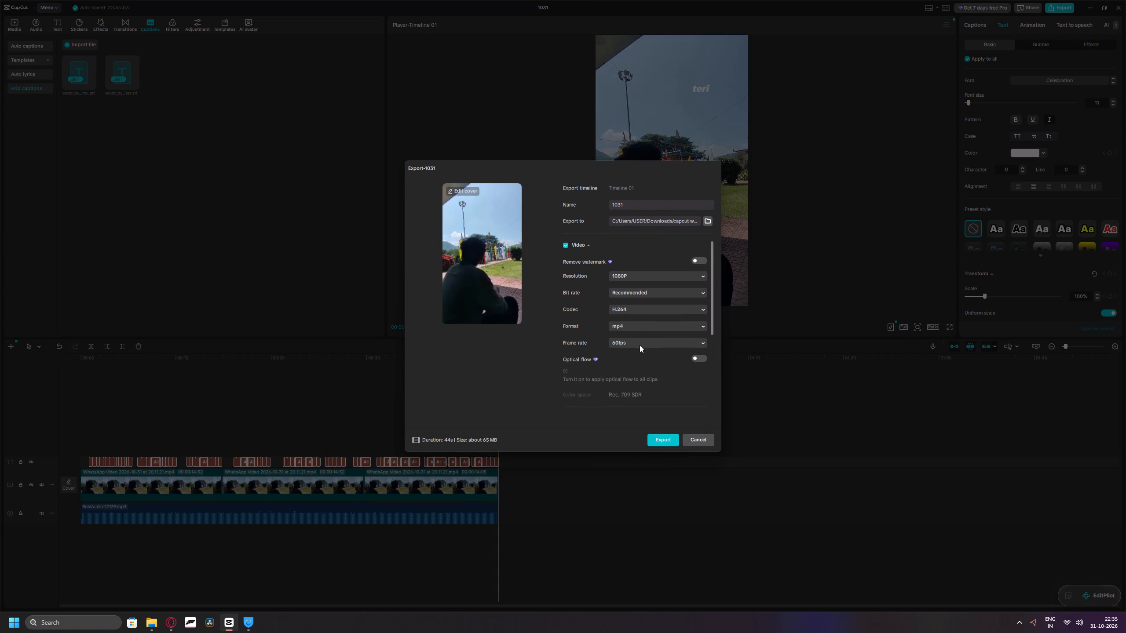
scroll(641, 348, down, 8)
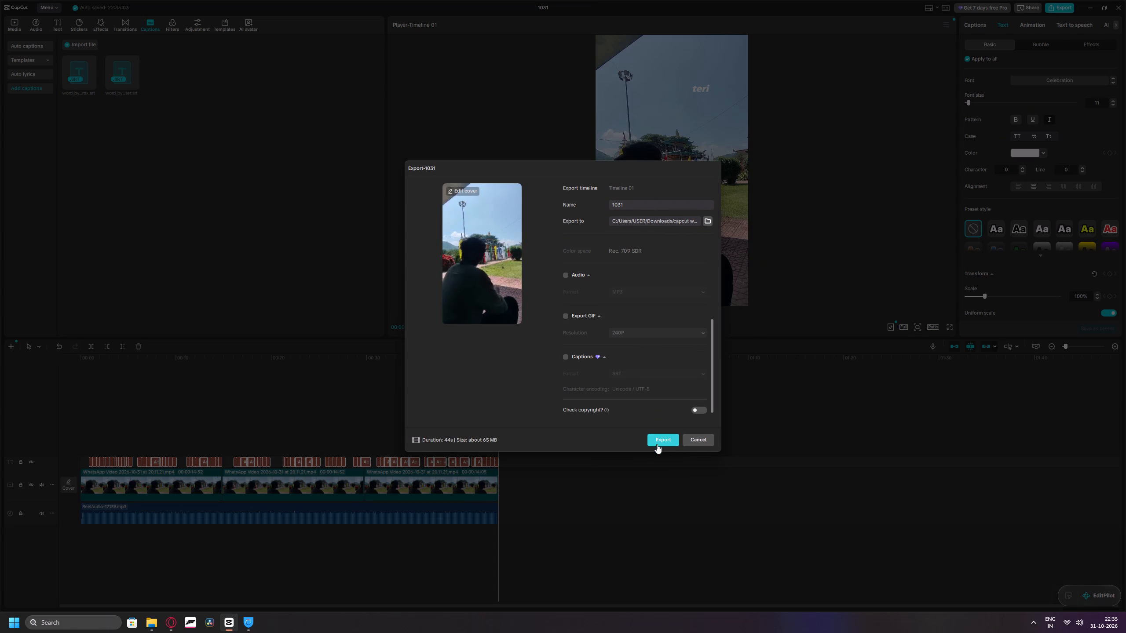
click(657, 440)
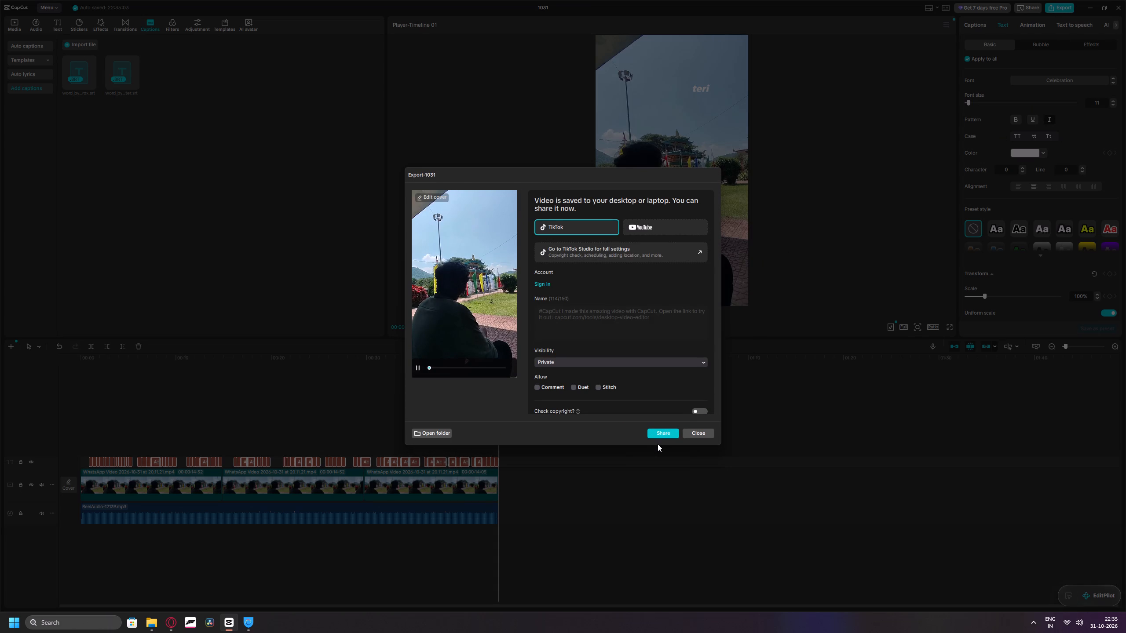
Open the folder holding the exported video, move its window clear of the export dialog, and close the dialog.
click(441, 435)
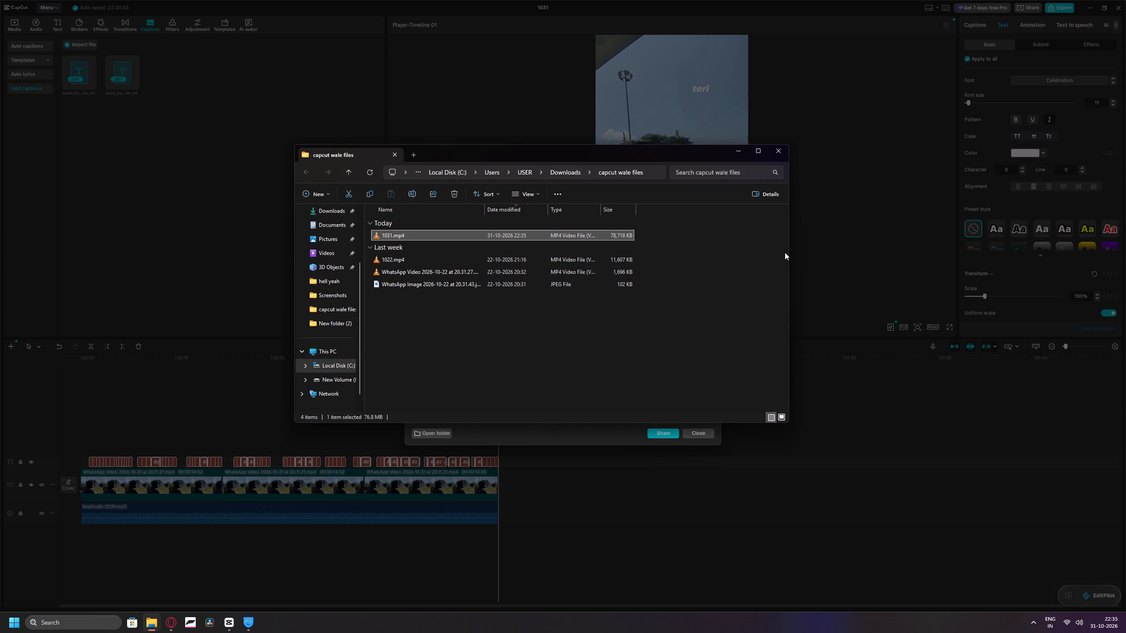
drag(712, 151, 779, 449)
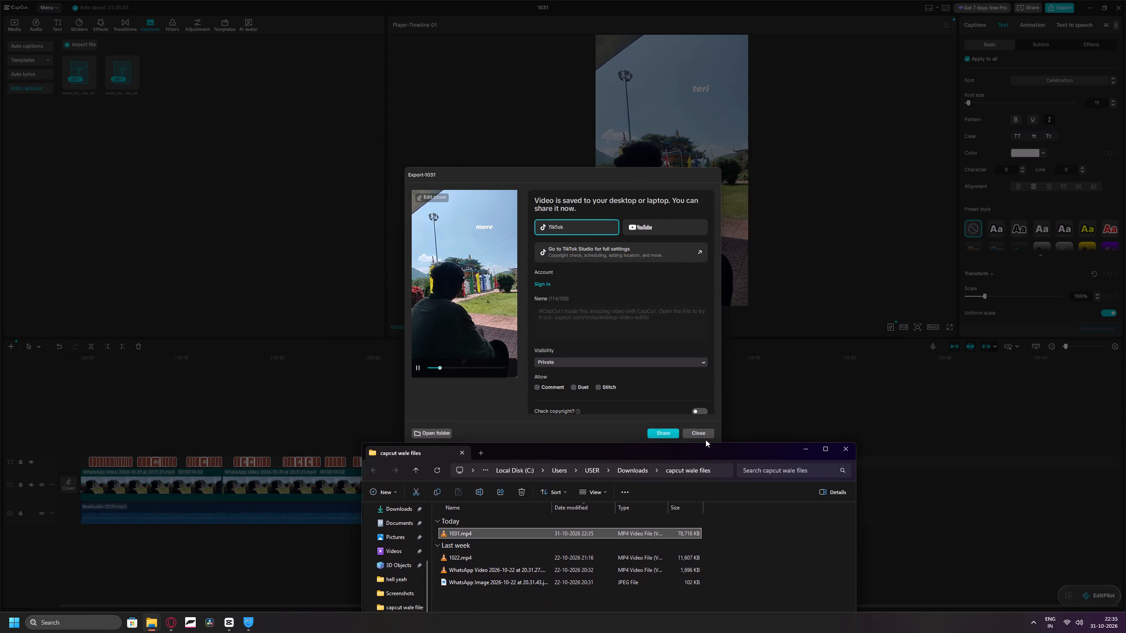
click(697, 432)
Play the exported 1031.mp4 from the capcut wale files folder in a maximized VLC window, declining the player update, and close VLC after reviewing.
click(154, 622)
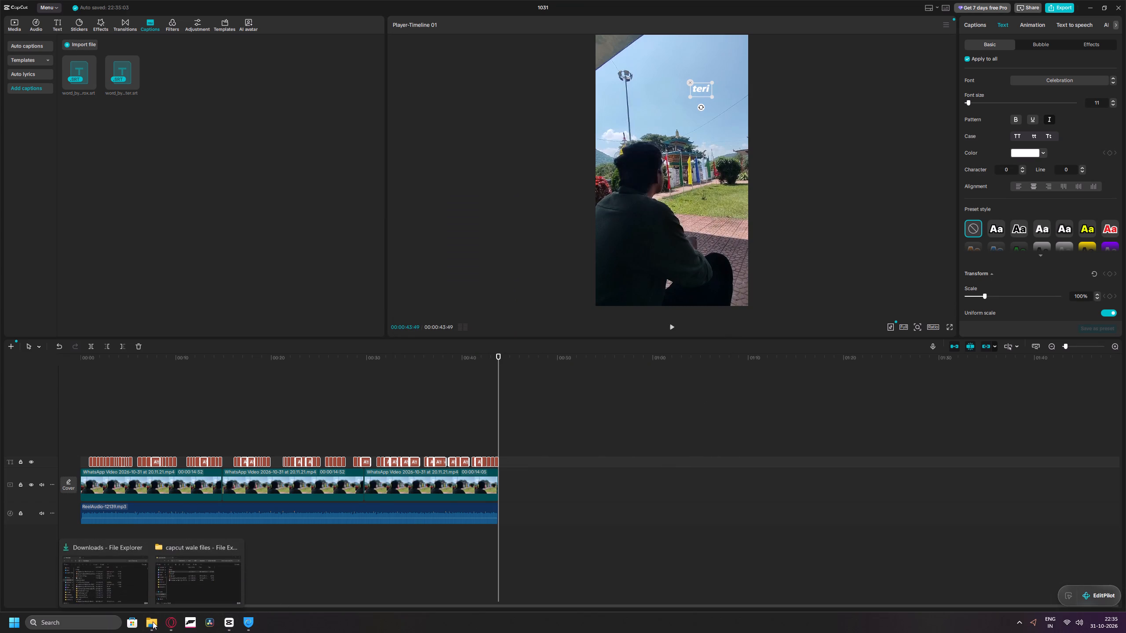
click(181, 586)
double_click(486, 532)
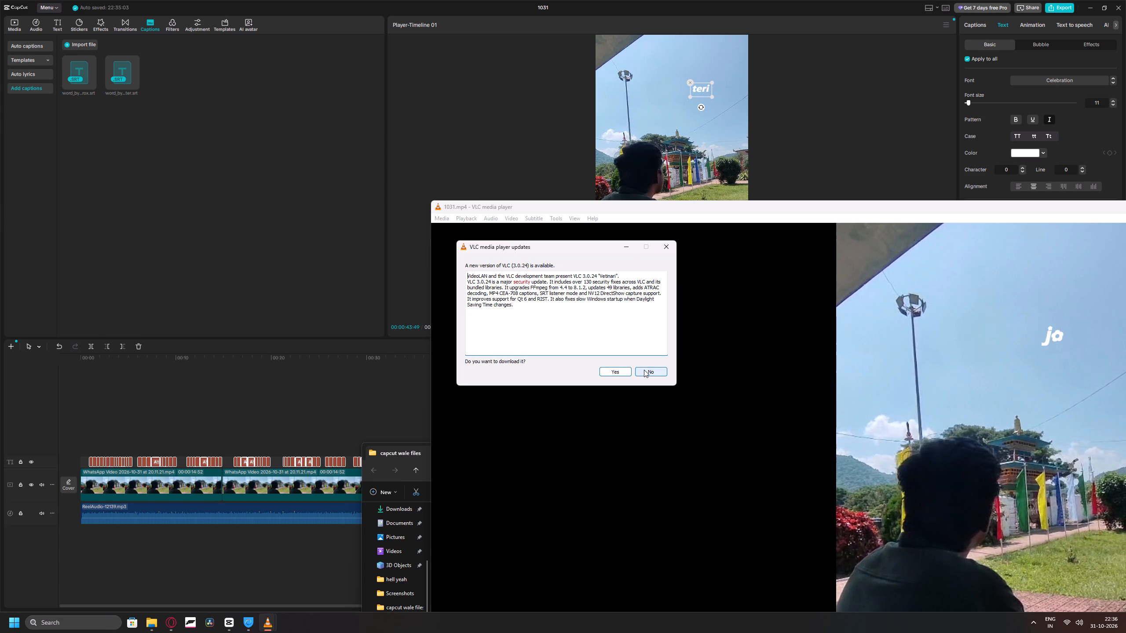
click(644, 370)
drag(717, 206, 563, 0)
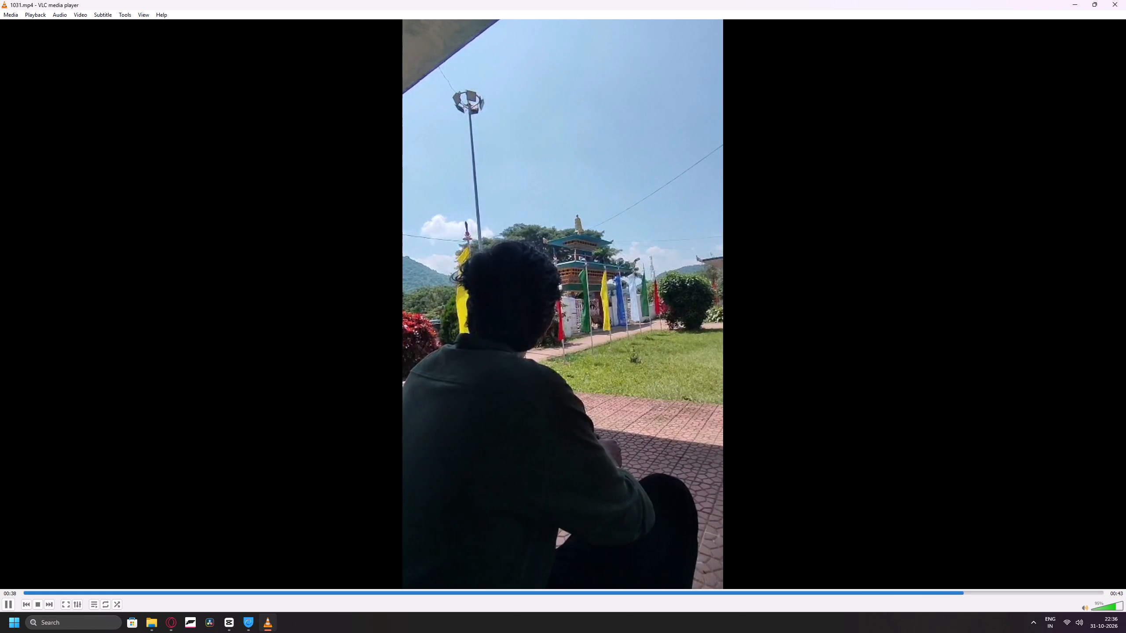
click(1122, 0)
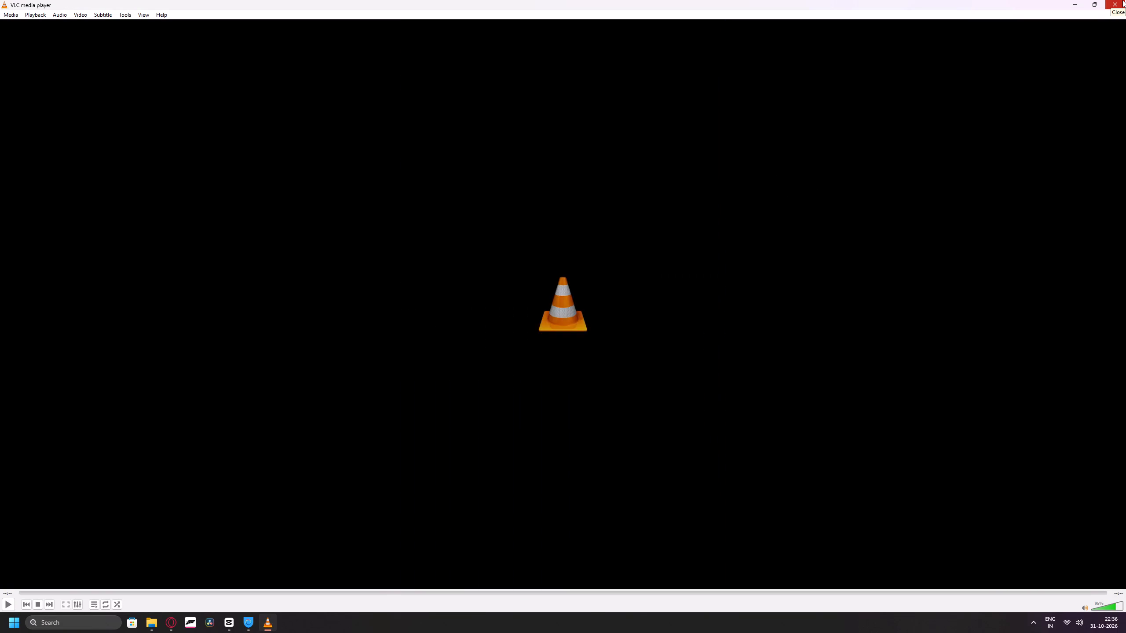
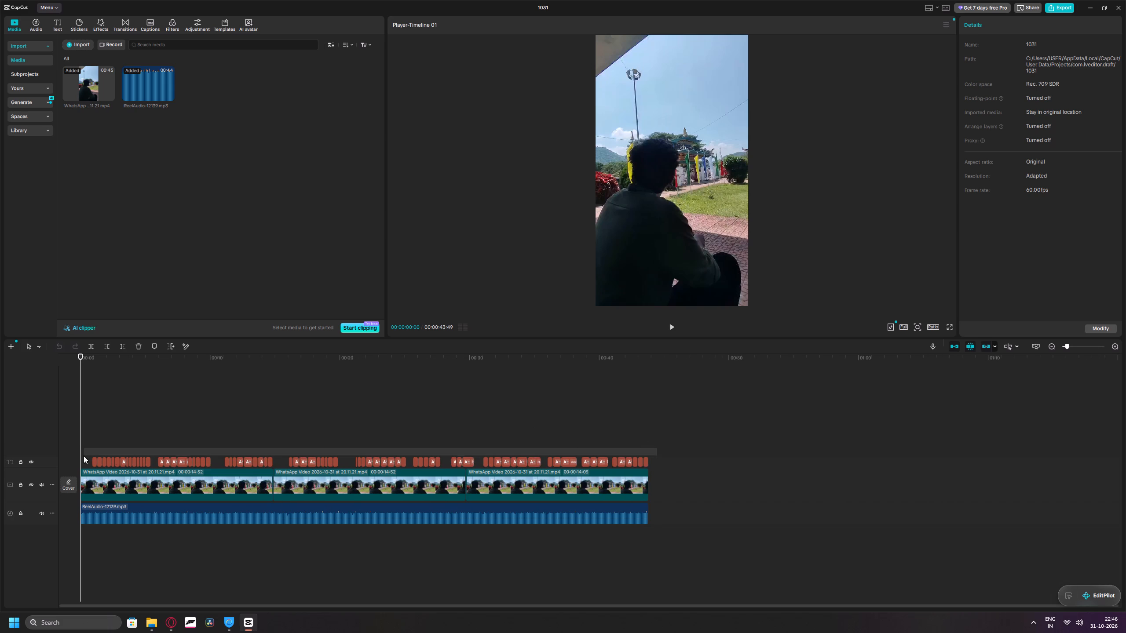
Select all the lyric captions on the timeline and search the font list for "headlines".
drag(84, 456, 88, 460)
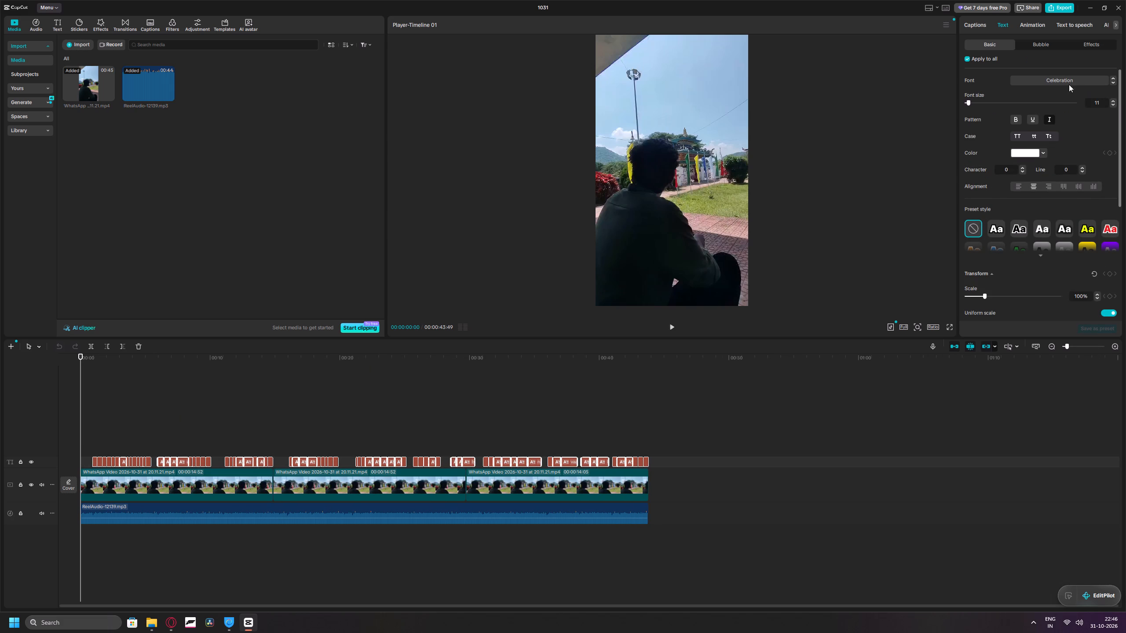
click(1076, 80)
click(1057, 99)
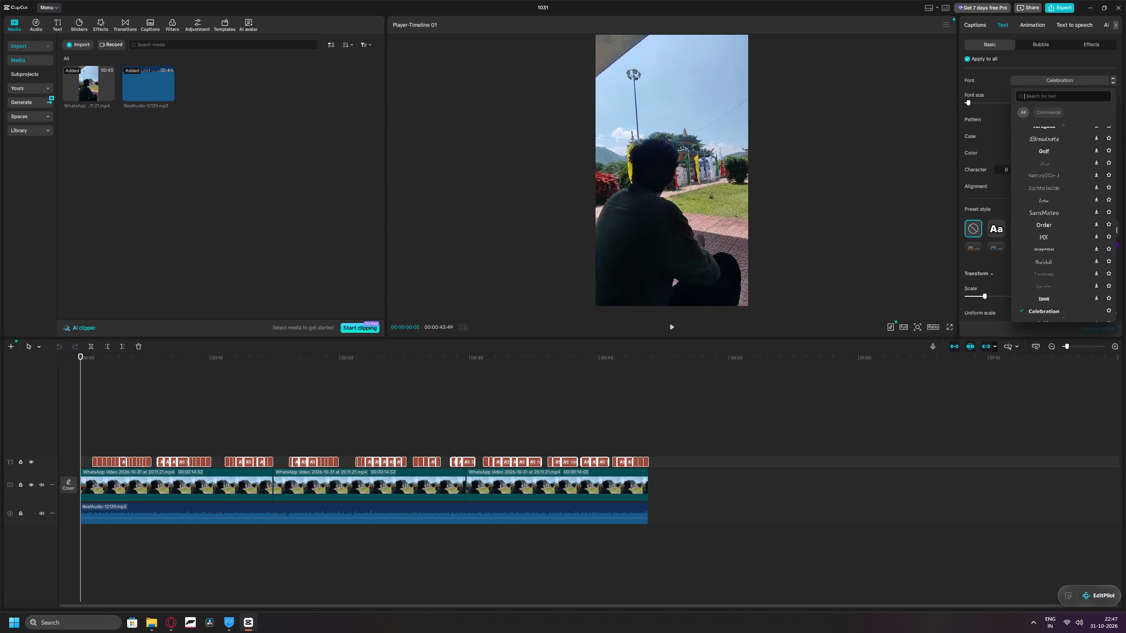
text(headlines)
key(Return)
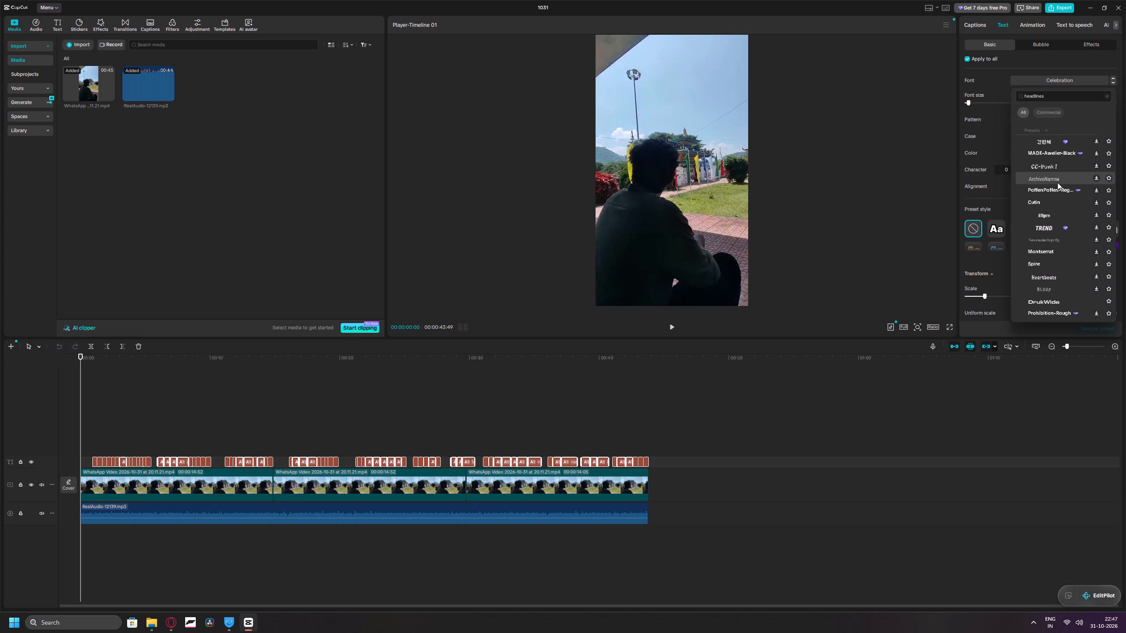
scroll(1057, 182, down, 2)
scroll(1057, 182, up, 15)
Clear the font search, browse the full font list for an alternative caption font, and close the list without picking one.
click(1106, 96)
scroll(1077, 138, down, 1)
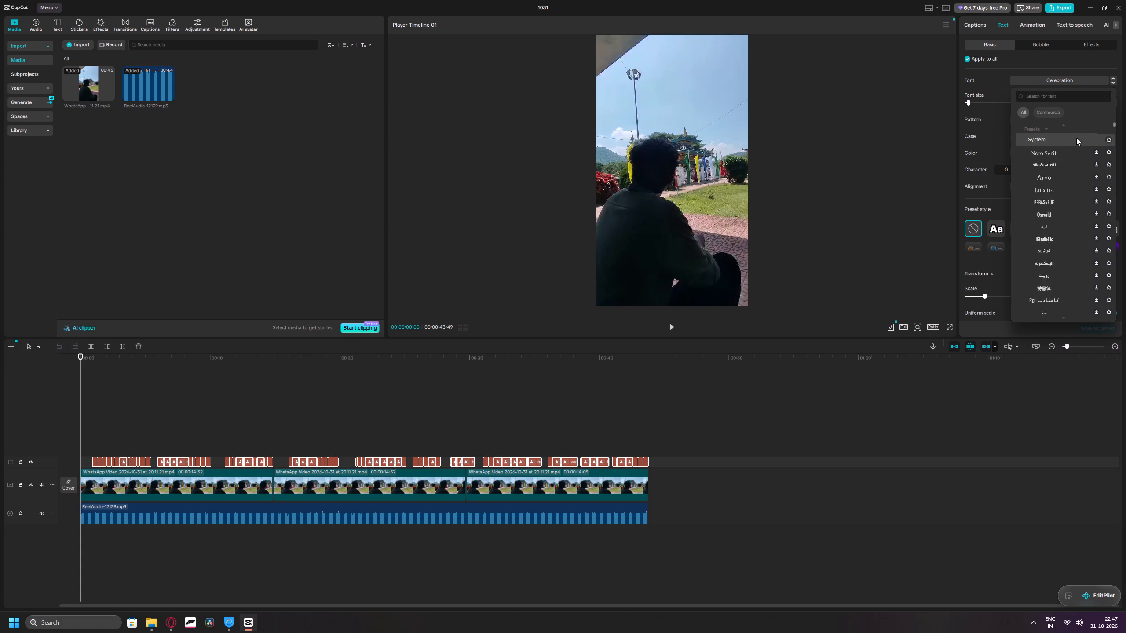
scroll(1076, 138, down, 1)
scroll(1071, 173, down, 3)
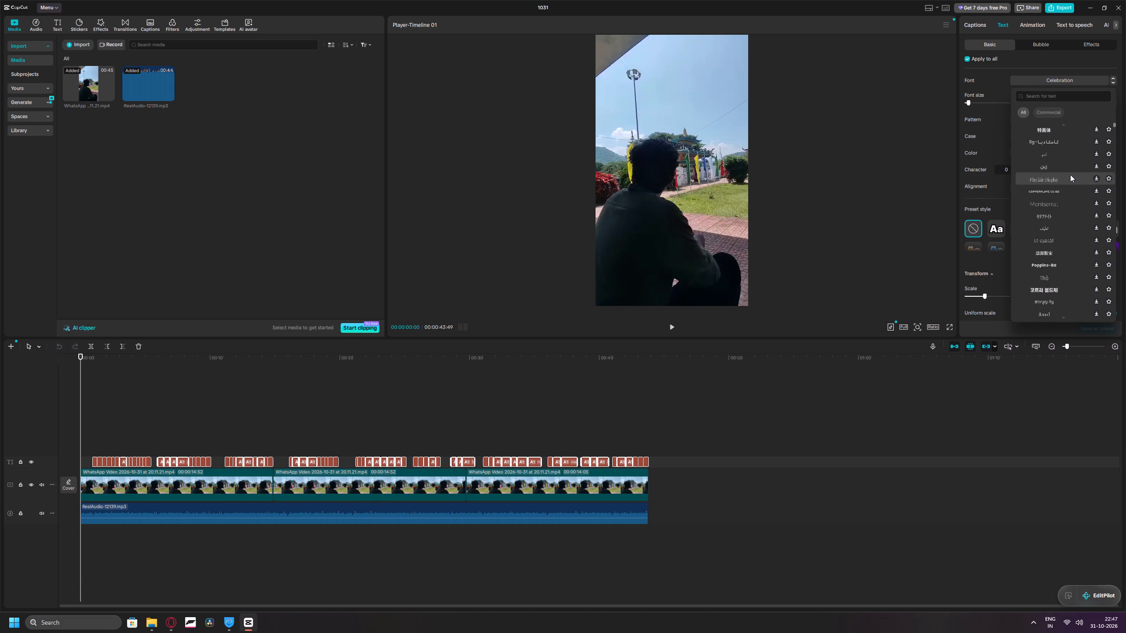
scroll(1070, 175, down, 1)
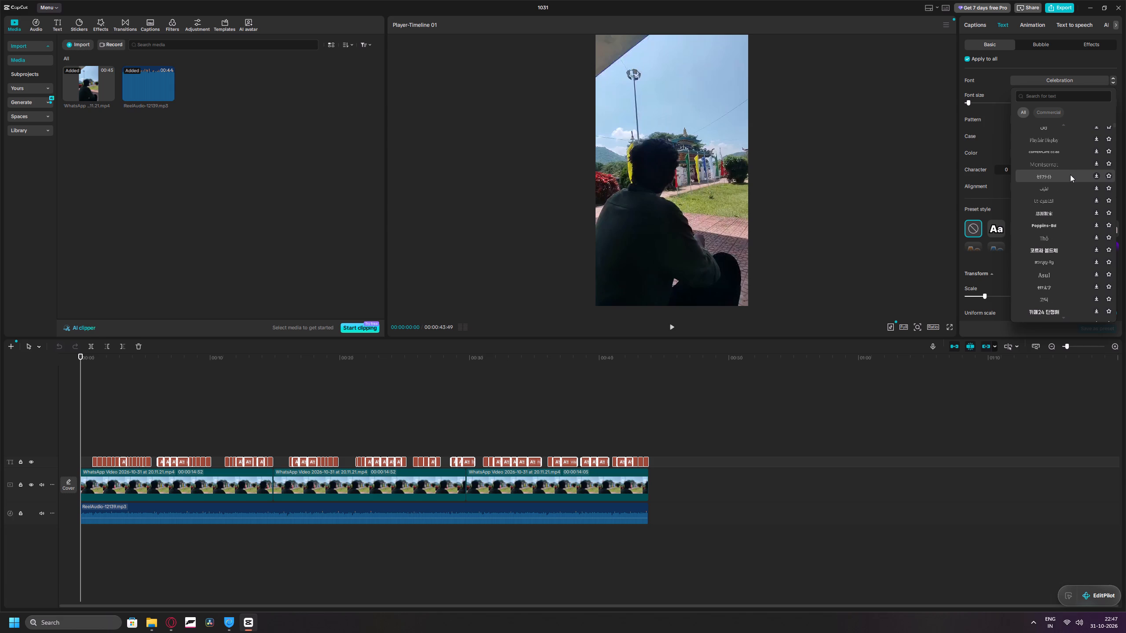
scroll(1070, 175, down, 5)
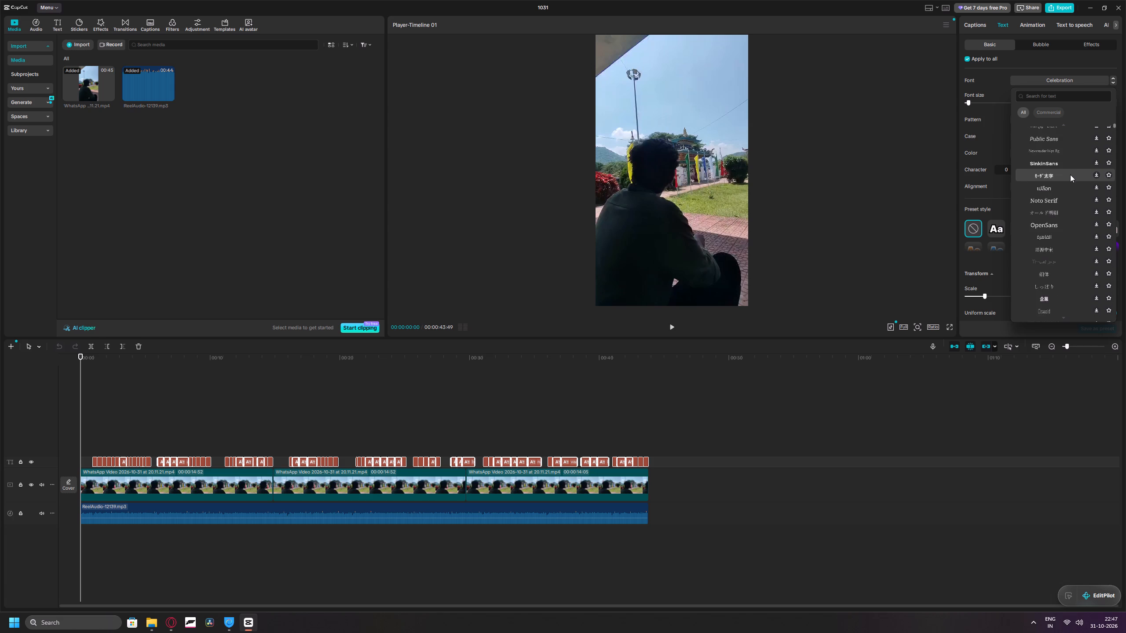
scroll(1070, 175, down, 11)
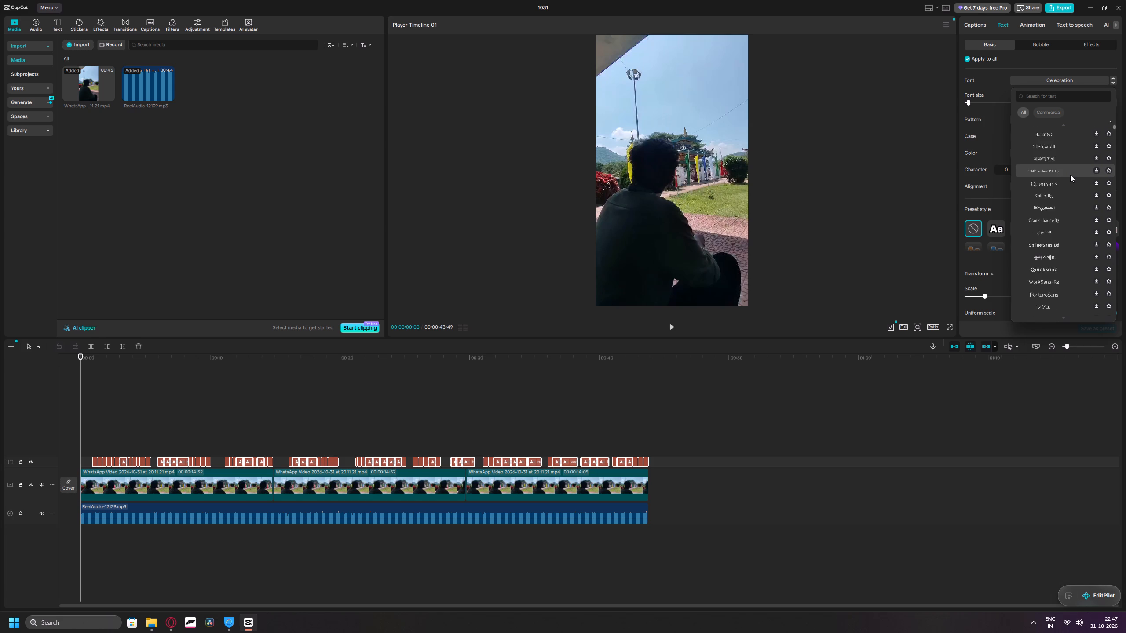
scroll(1070, 175, down, 18)
scroll(1065, 182, down, 5)
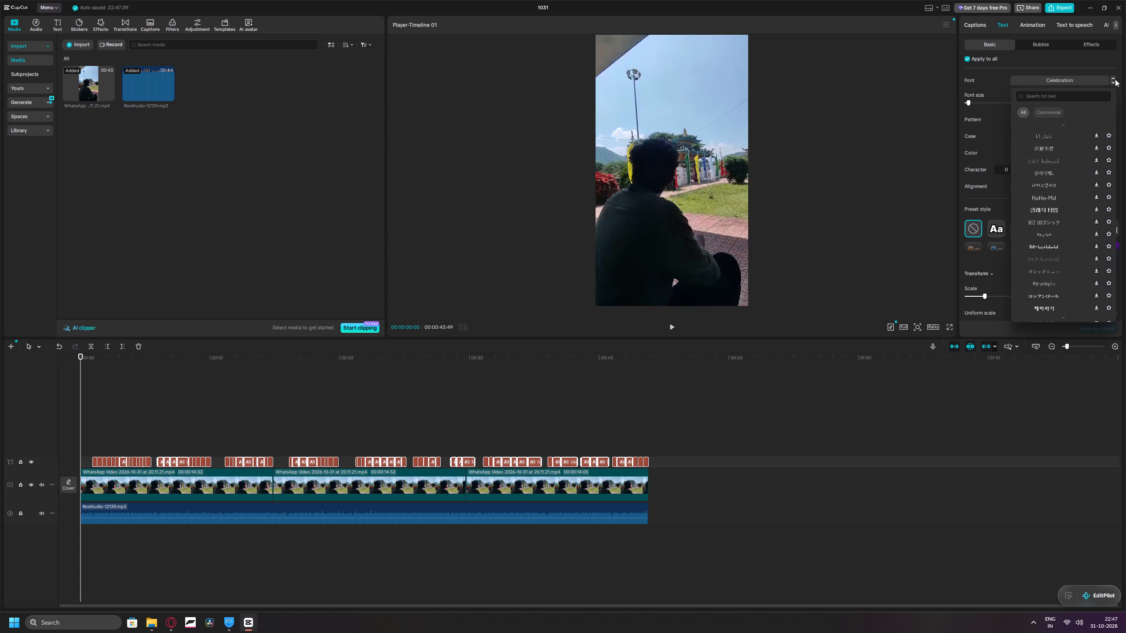
click(988, 78)
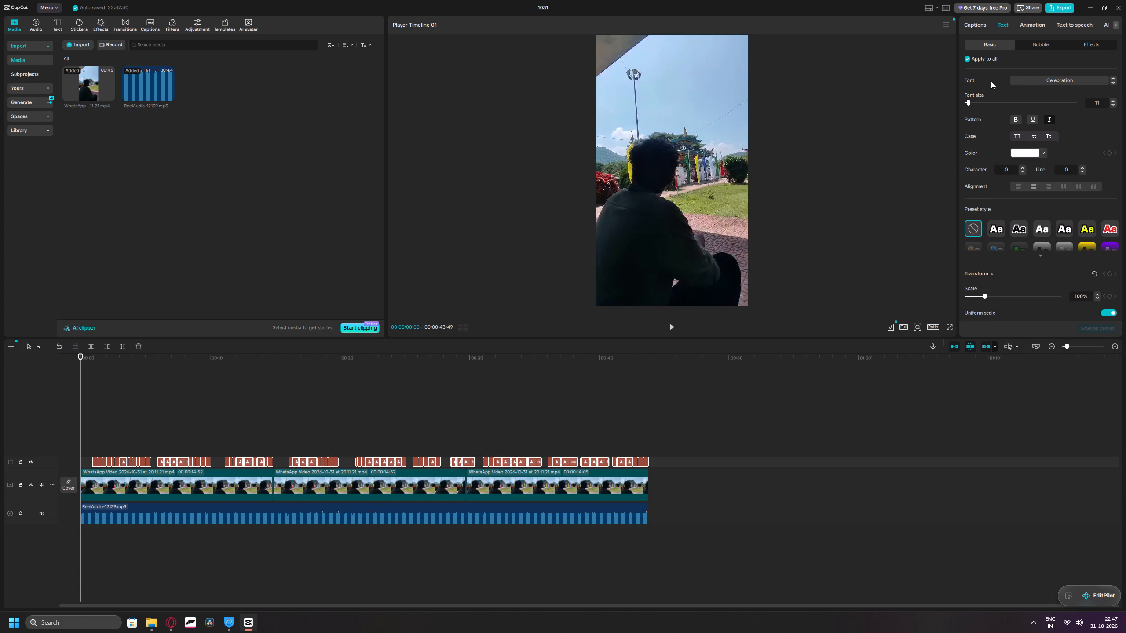
scroll(1088, 156, down, 4)
scroll(1022, 196, up, 8)
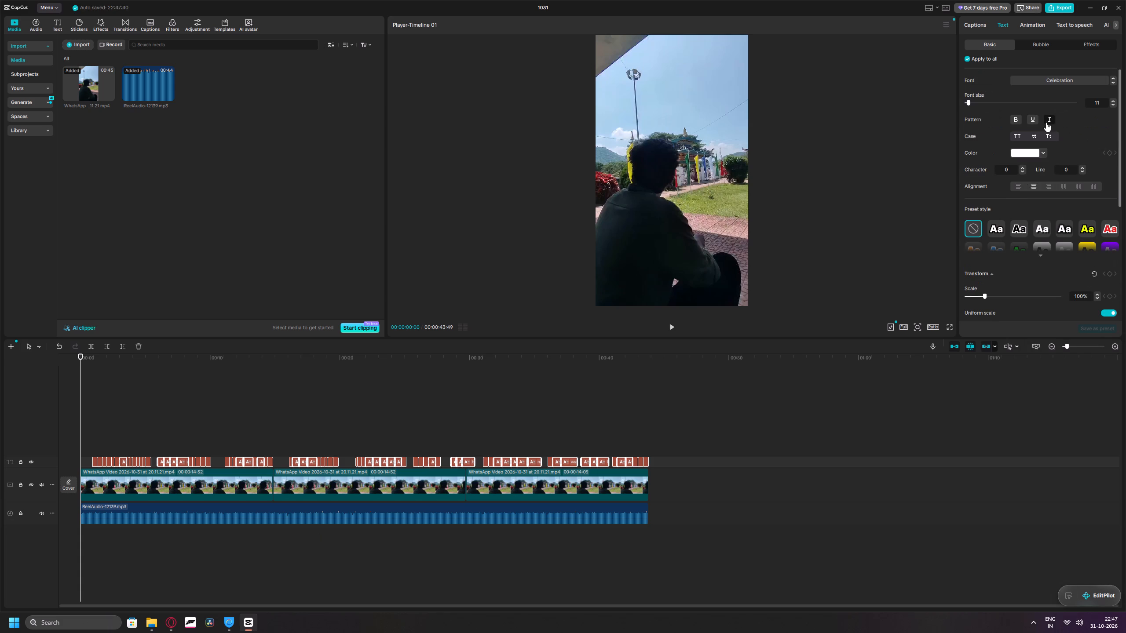
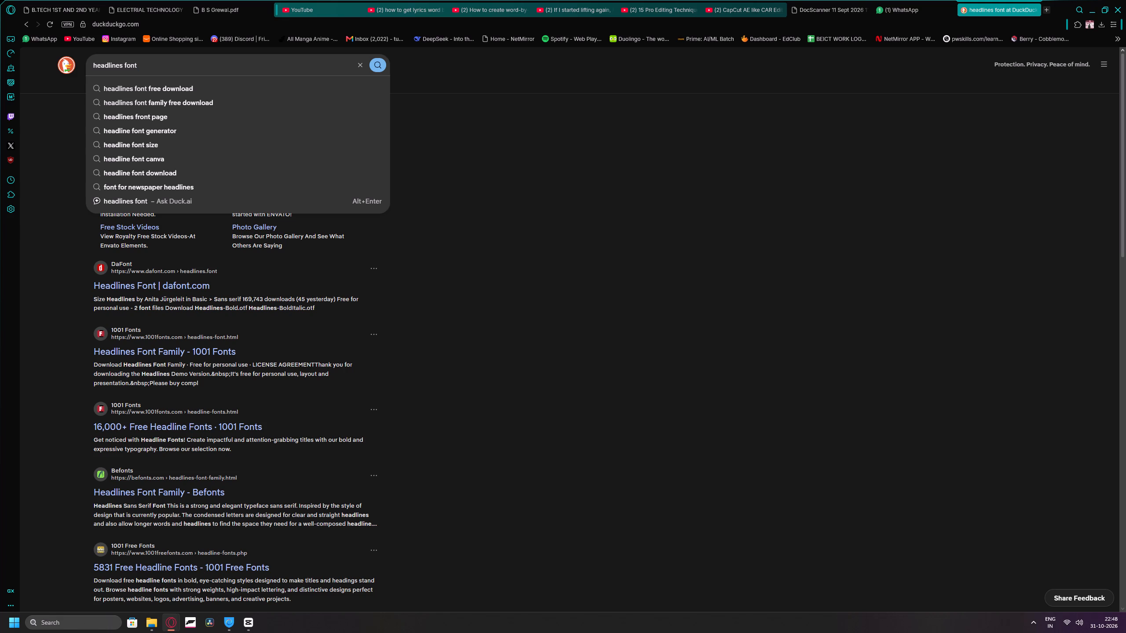
Search the web for "headlines font free download", download the Headlines font from DaFont, and show headlines.zip in its folder.
click(176, 91)
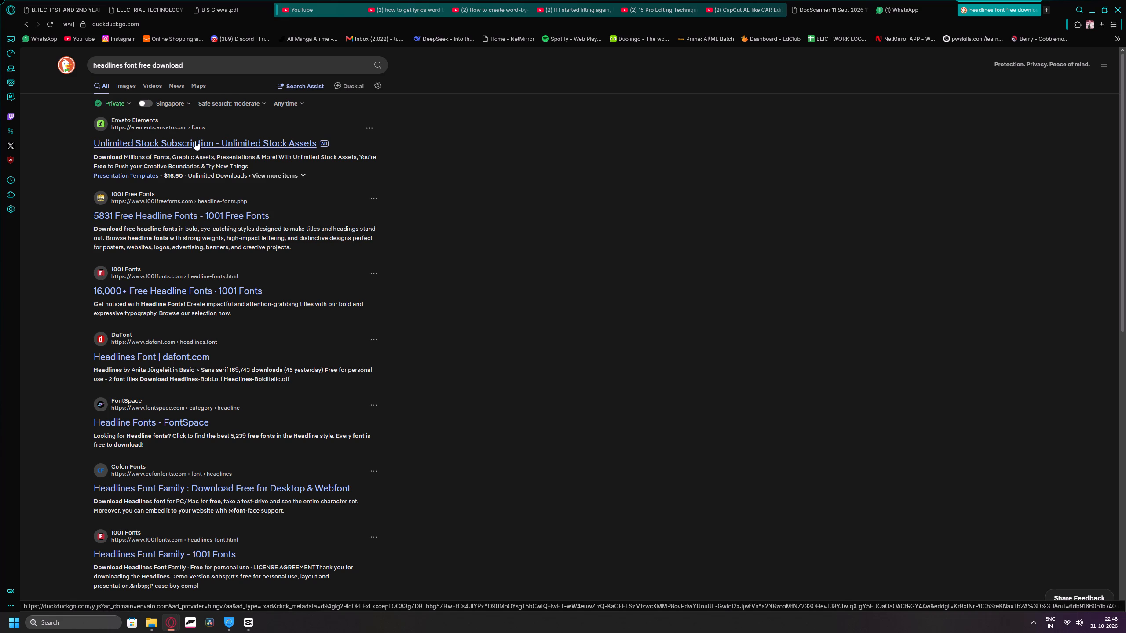
click(157, 354)
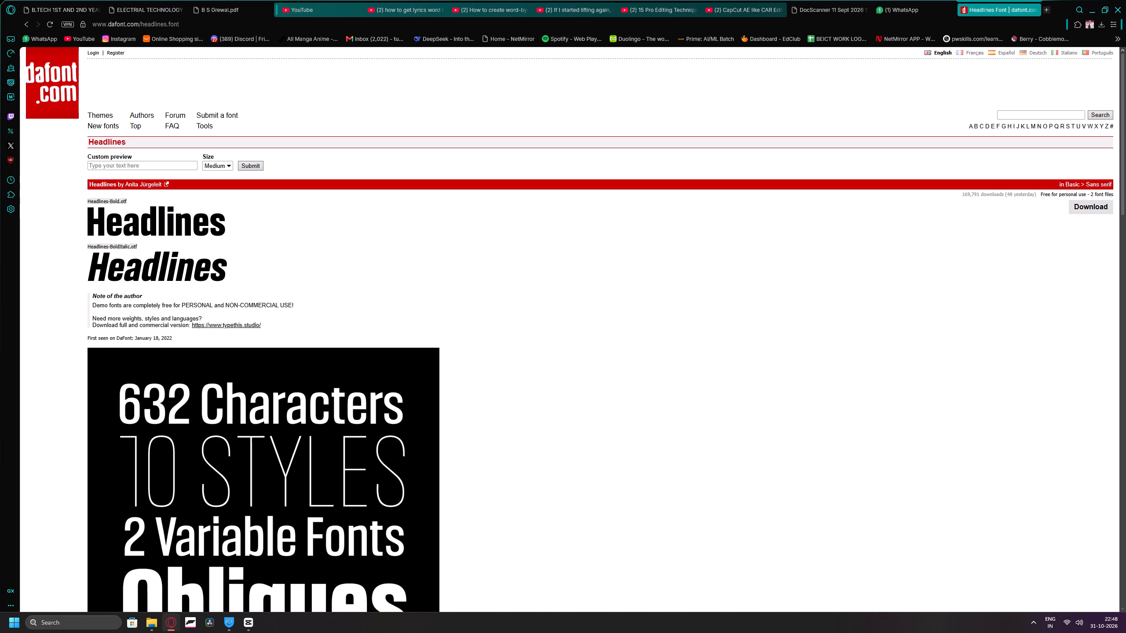
click(1085, 207)
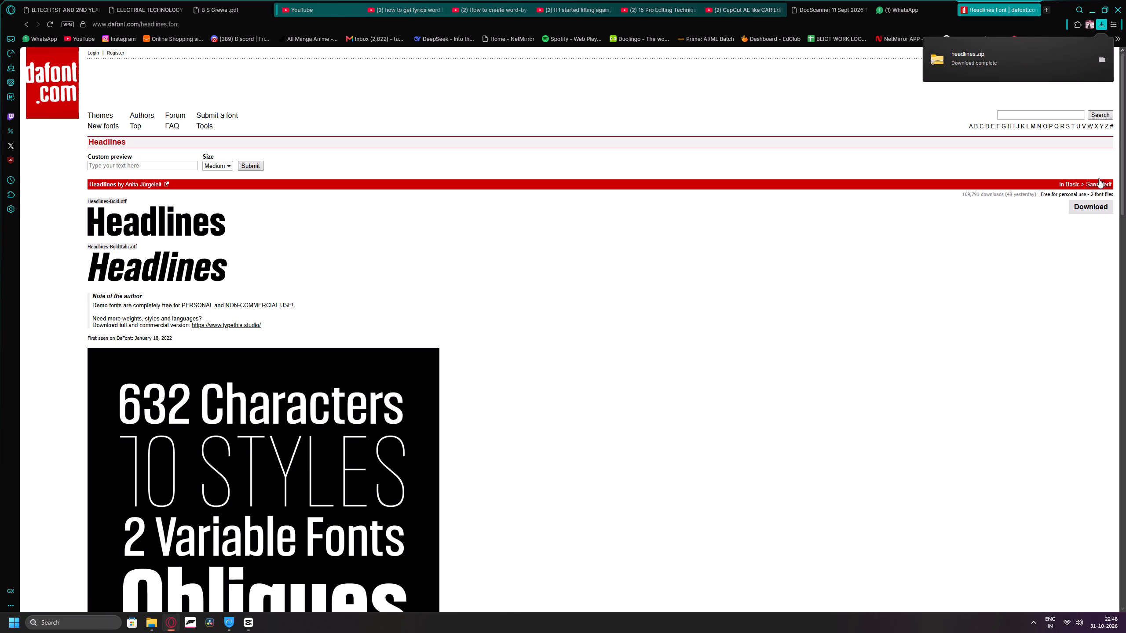
click(1102, 57)
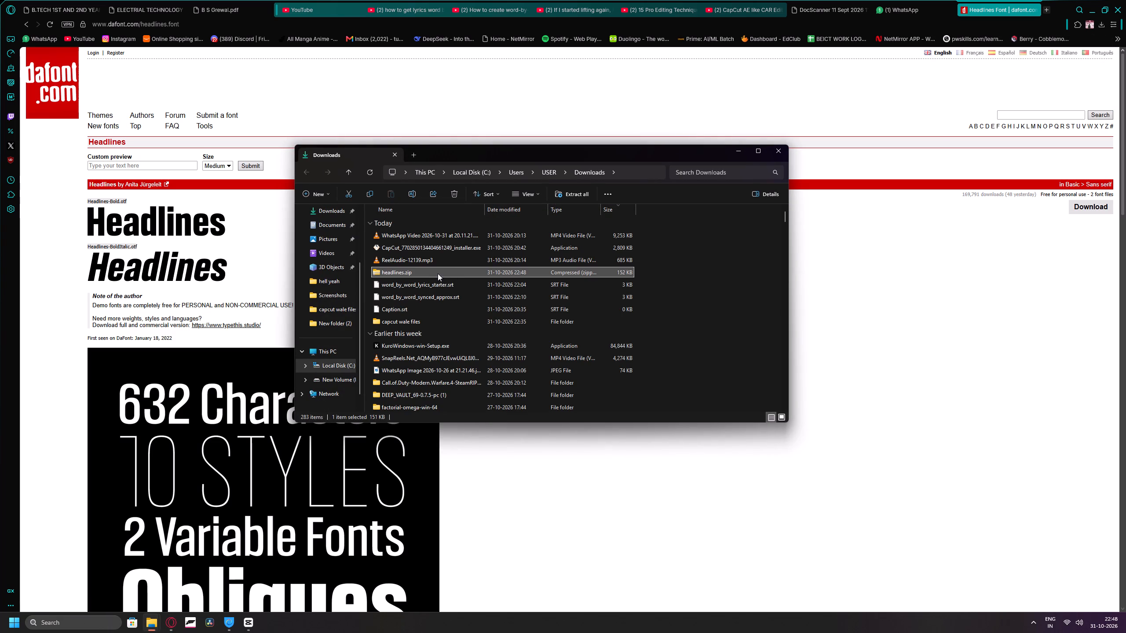
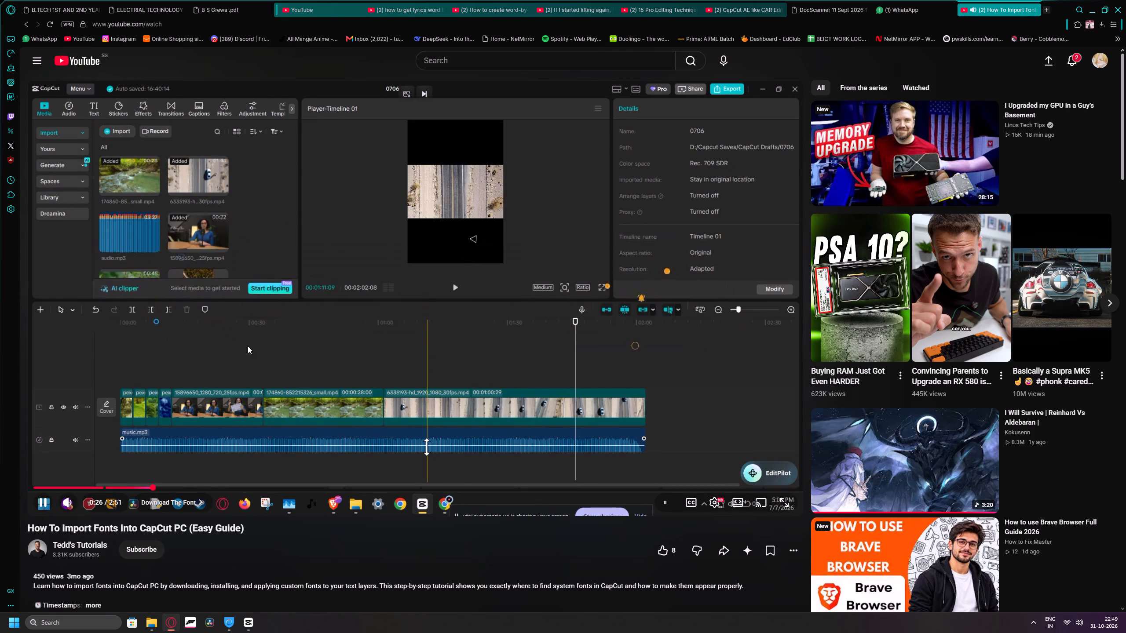
Skim the How To Import Fonts Into CapCut PC tutorial through to the part on locating and applying the font, and pause it there.
key(l)
key(l)
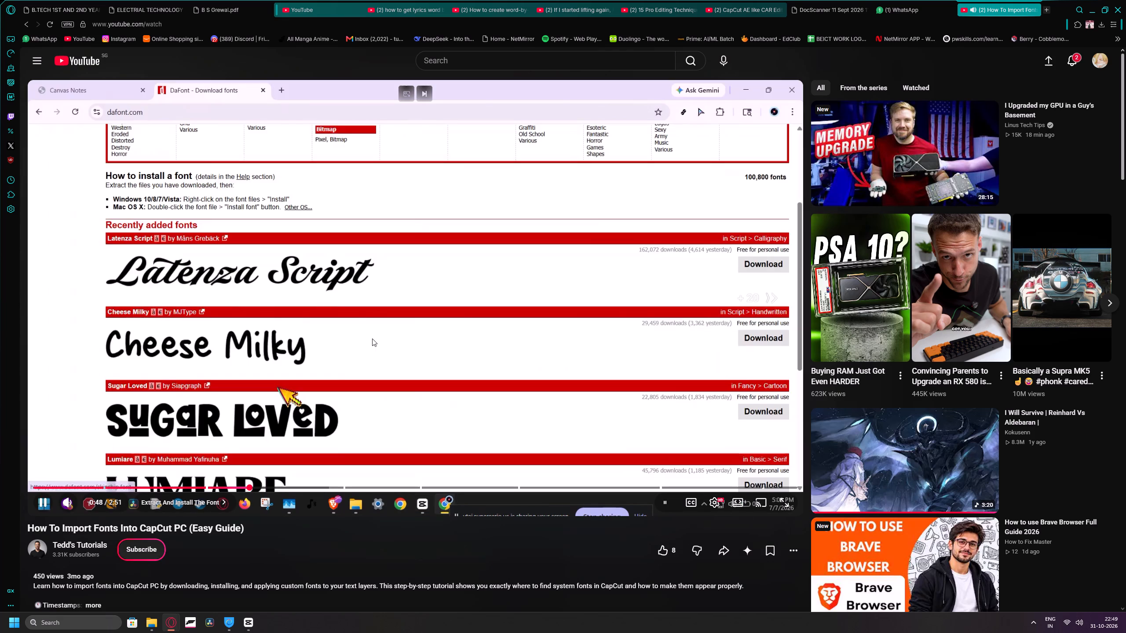
key(l)
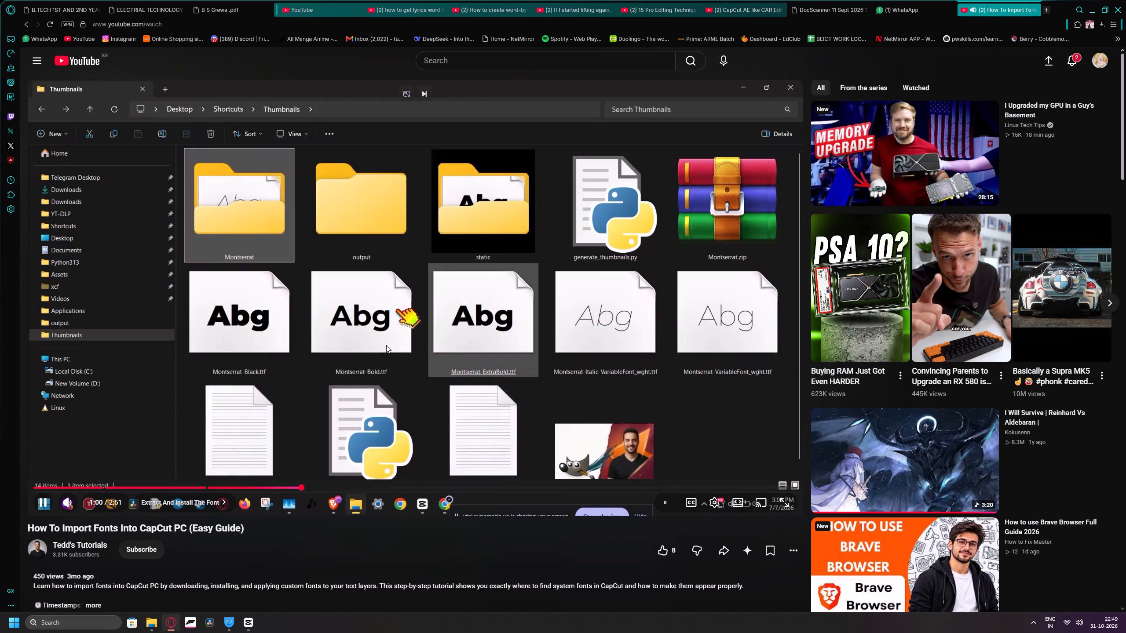
key(l)
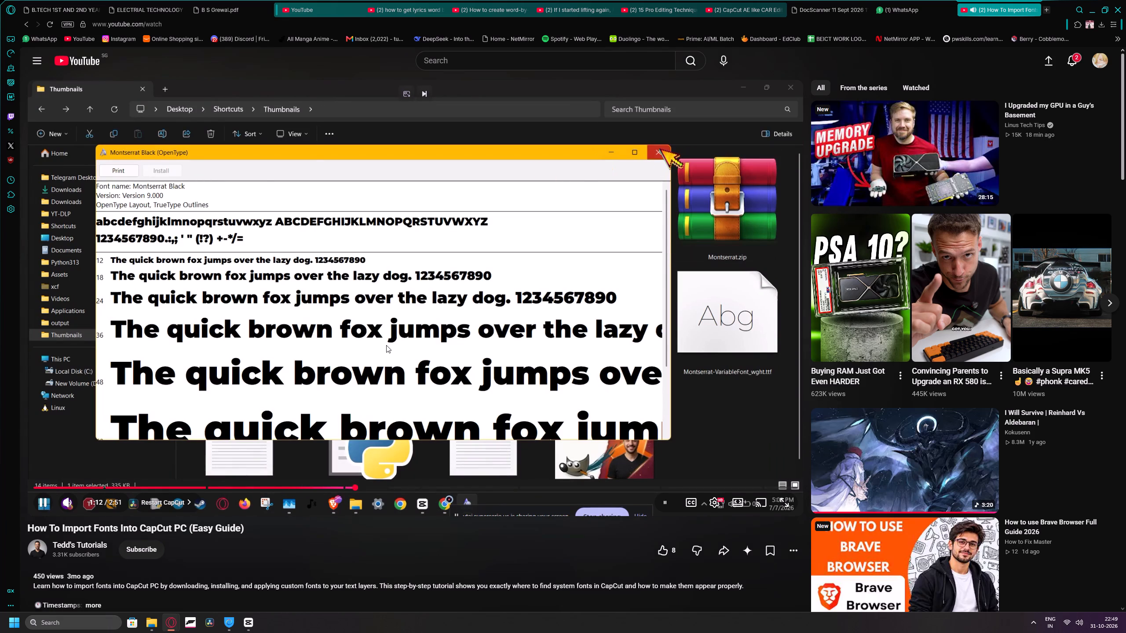
key(l)
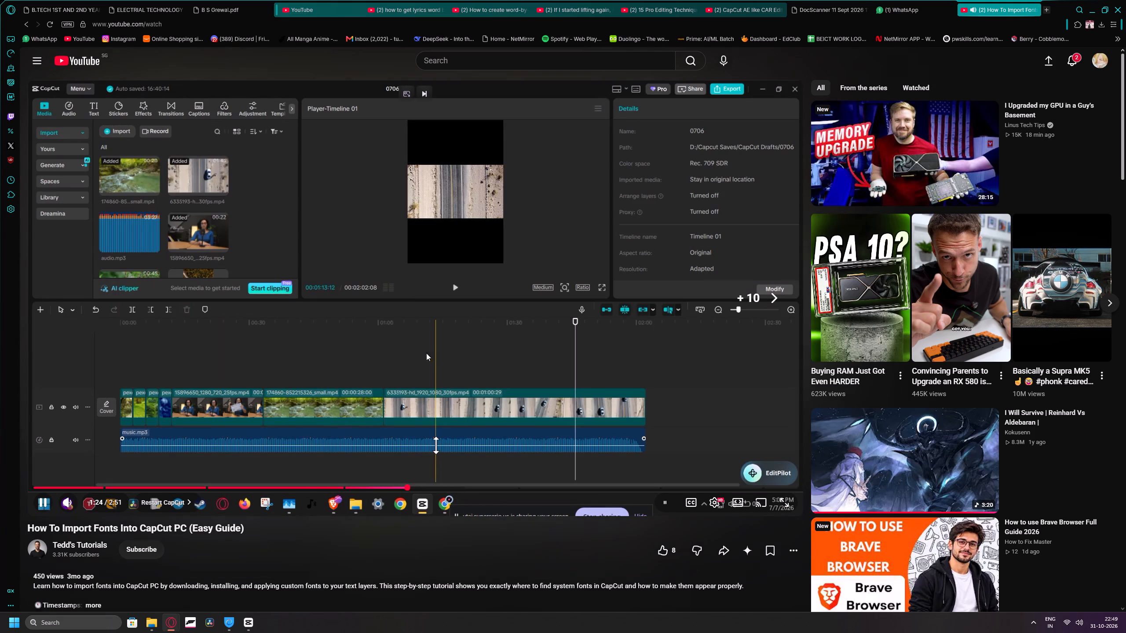
key(l)
text(ll)
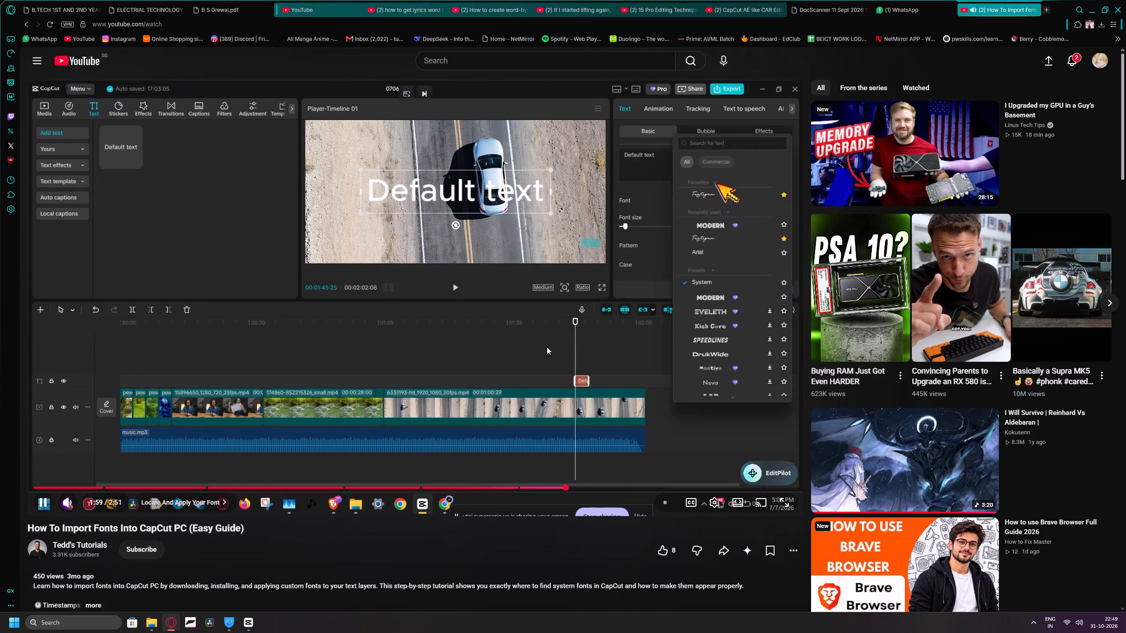
key(k)
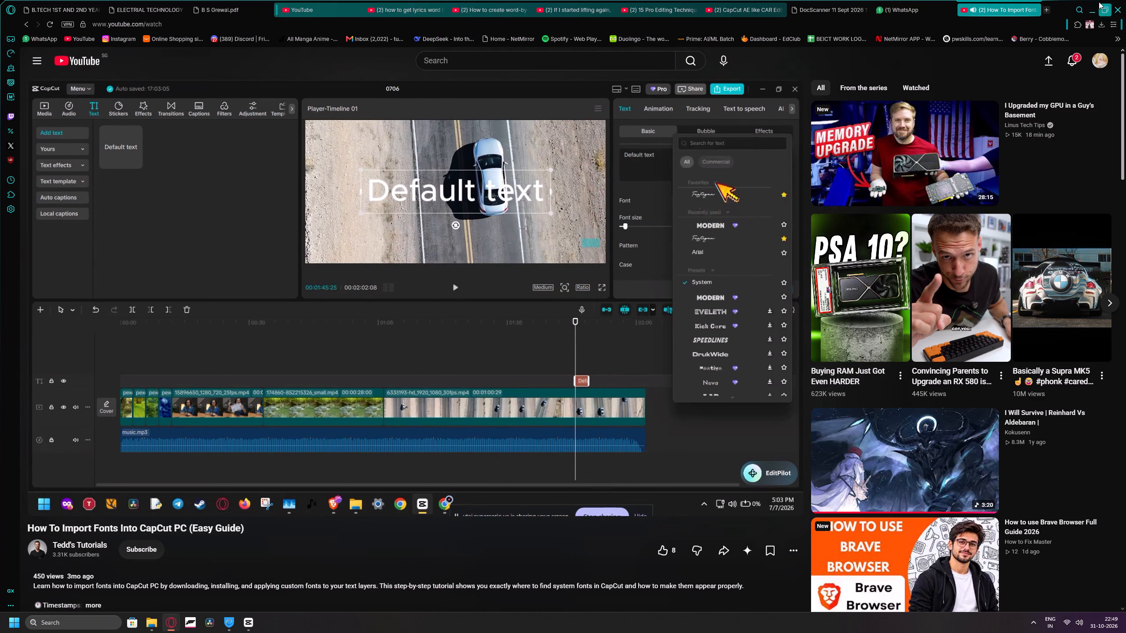
Open headlines.zip from the Downloads folder to inspect its contents.
click(1094, 2)
double_click(415, 272)
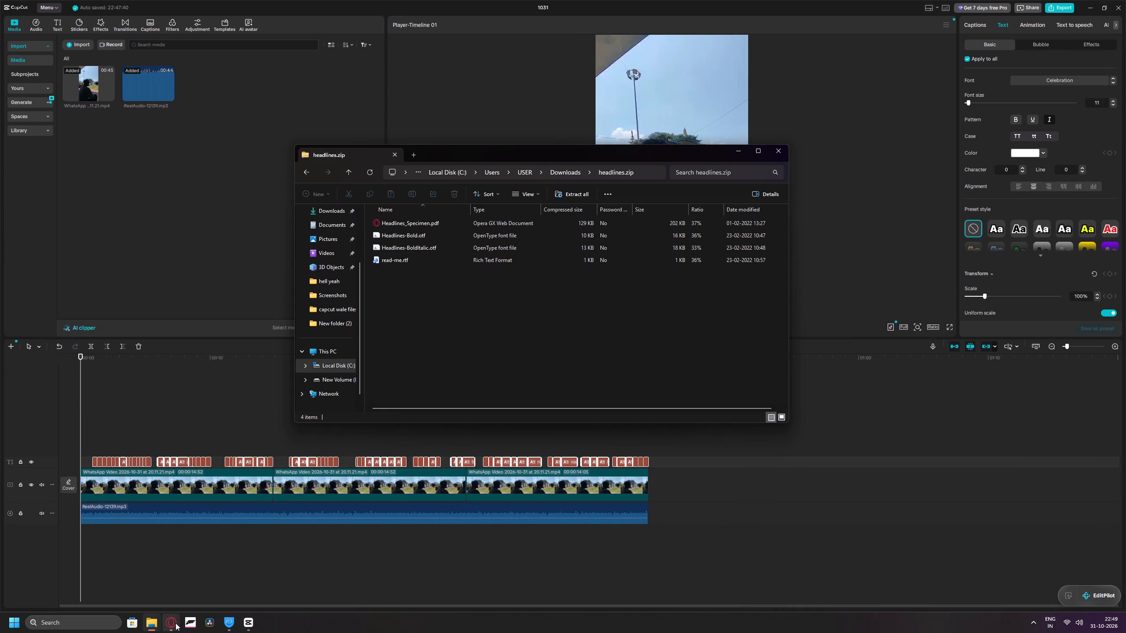
Return to the font import tutorial in Opera GX and rewatch the sections on downloading and extracting the font.
click(202, 589)
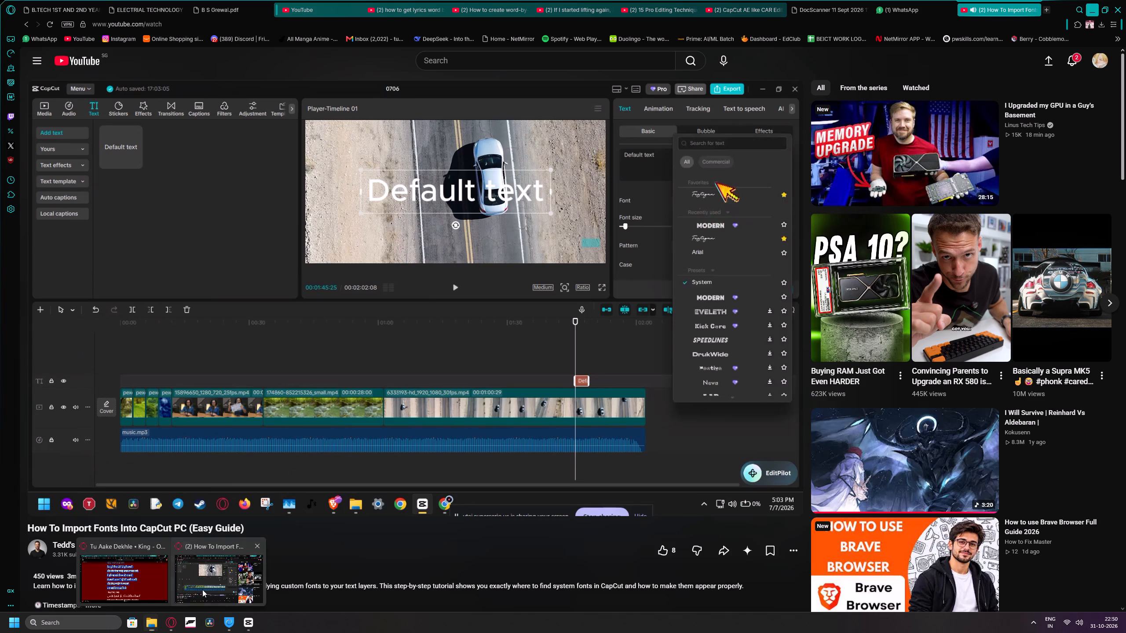
click(184, 487)
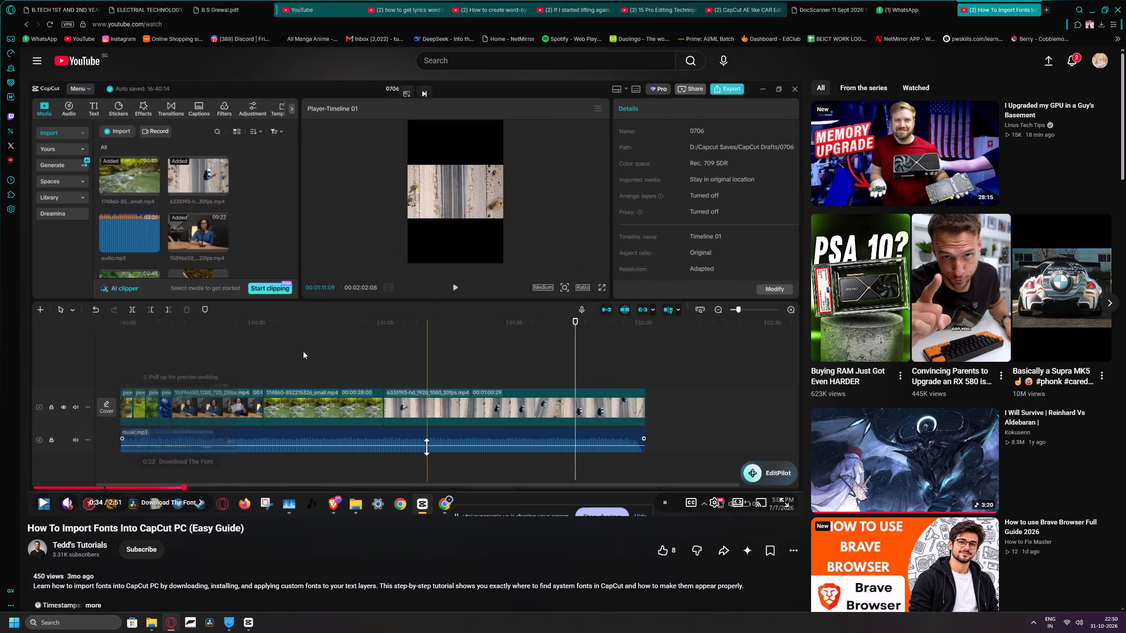
click(307, 349)
scroll(319, 352, up, 1)
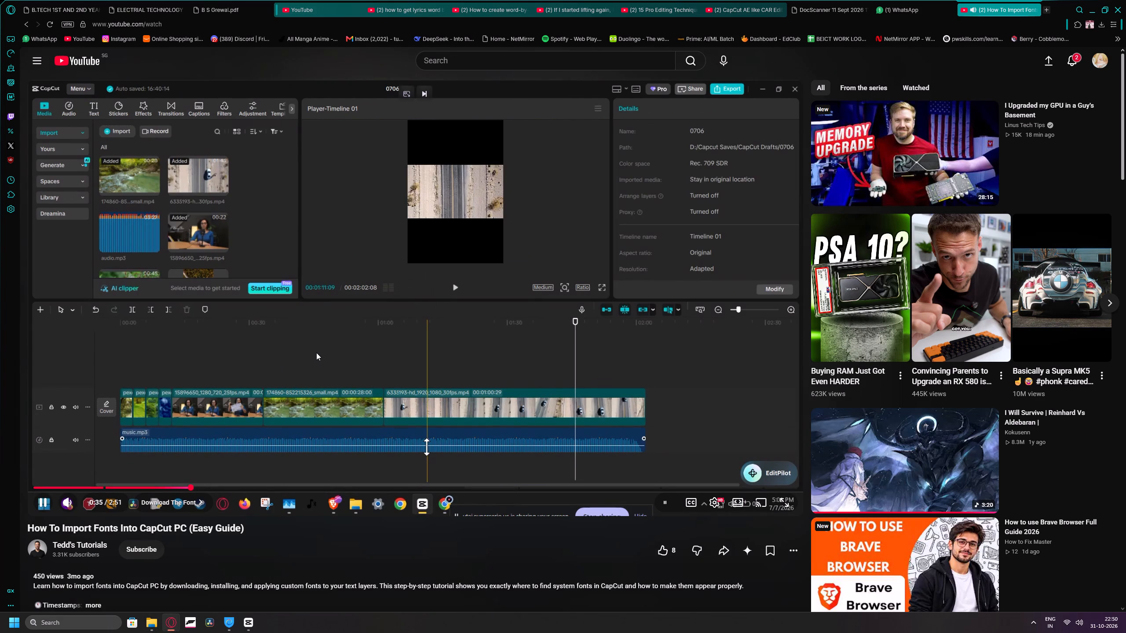
key(Right)
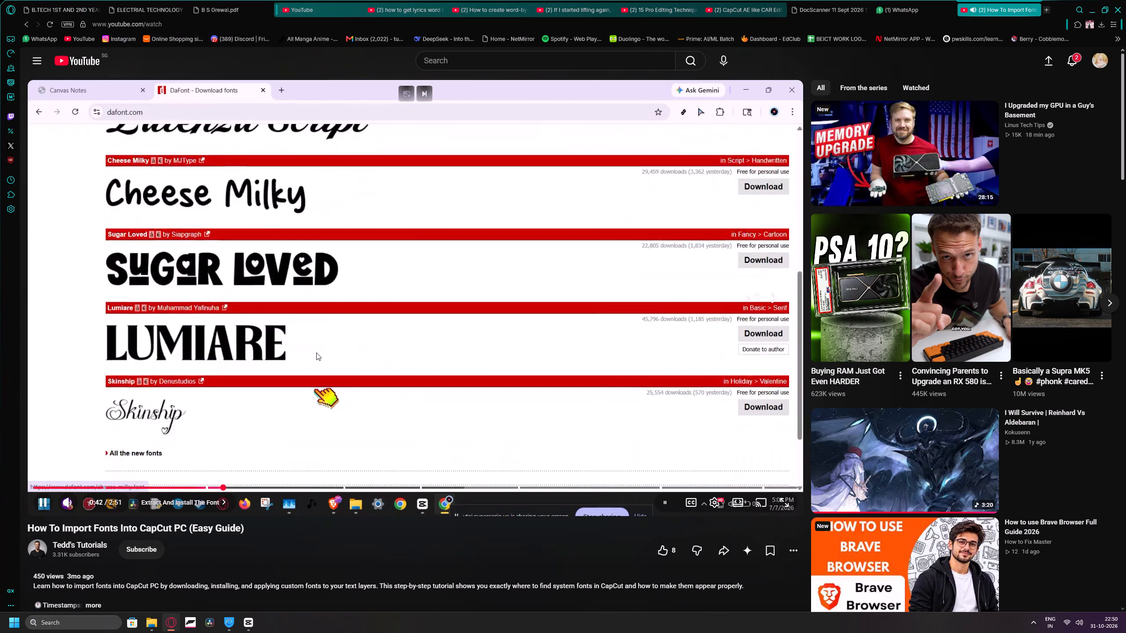
key(Right)
key(Right)
key(Left)
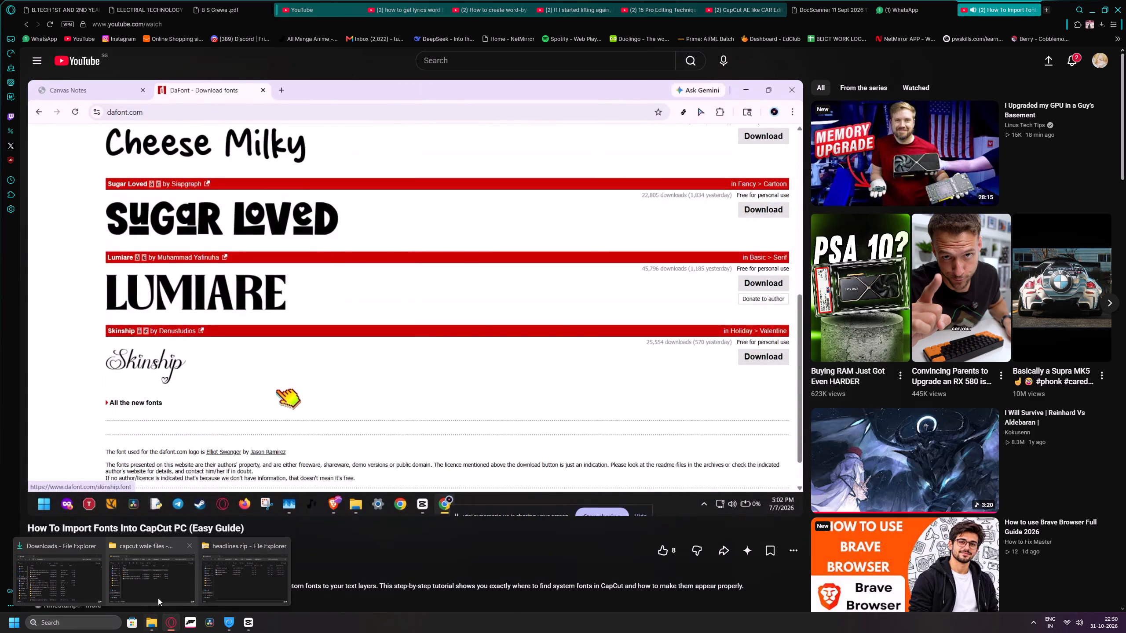
Extract headlines.zip into a headlines folder inside Downloads.
click(204, 589)
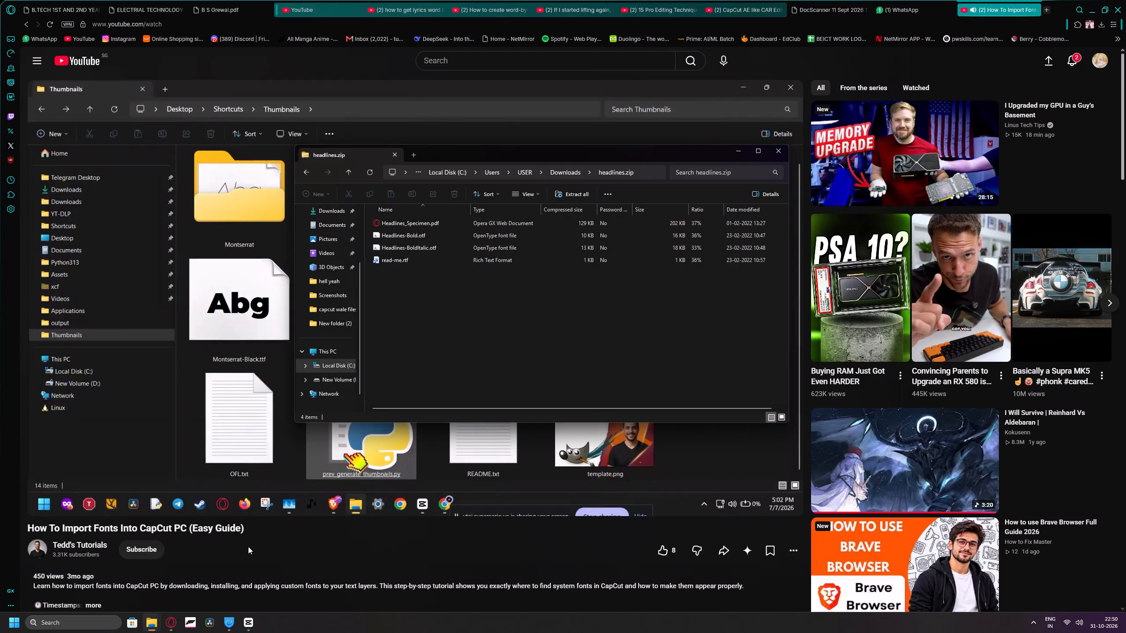
click(307, 171)
click(205, 286)
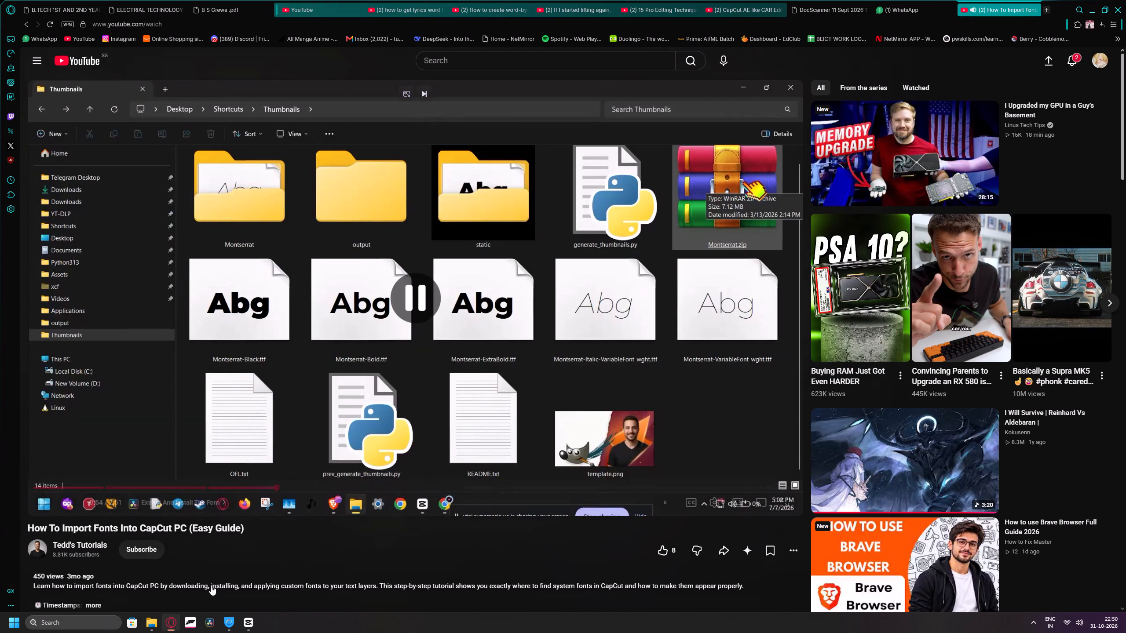
click(156, 616)
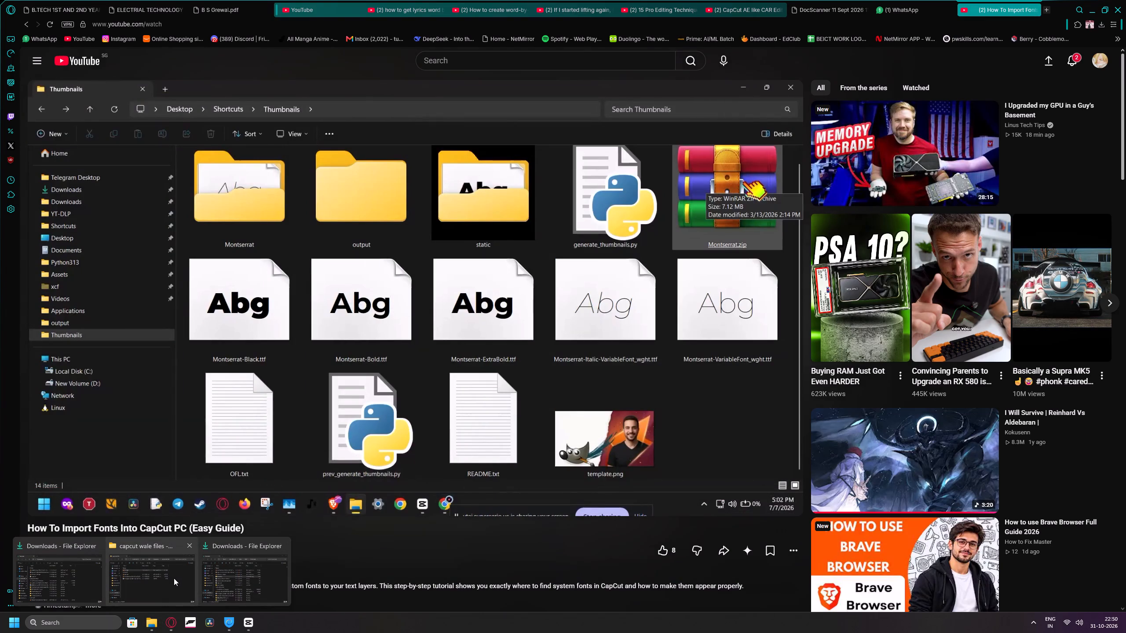
click(256, 576)
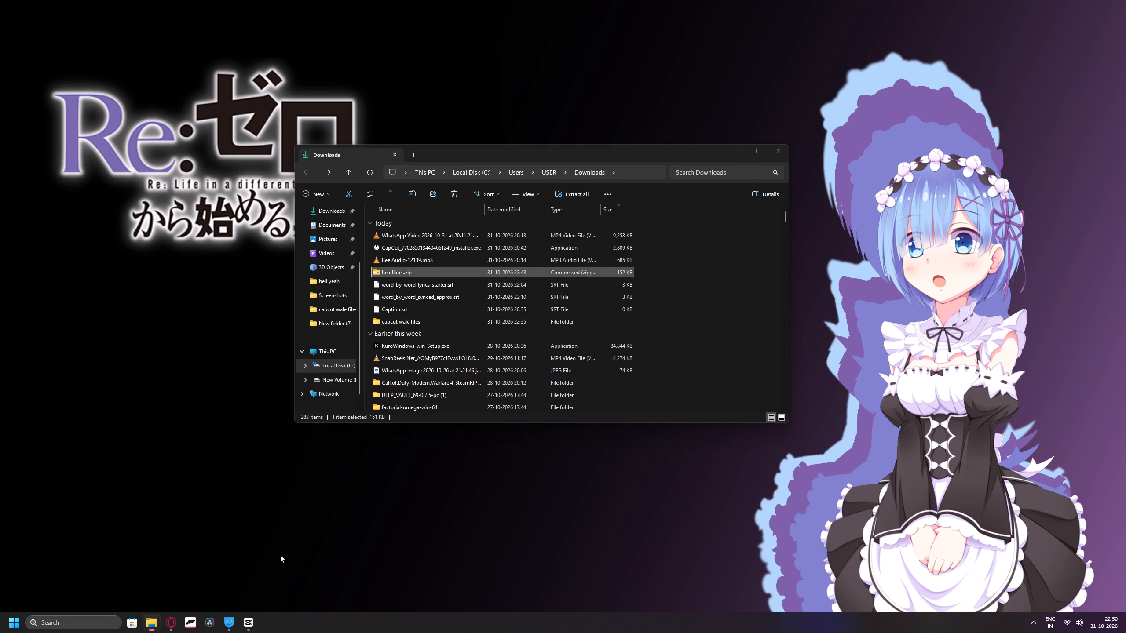
right_click(394, 269)
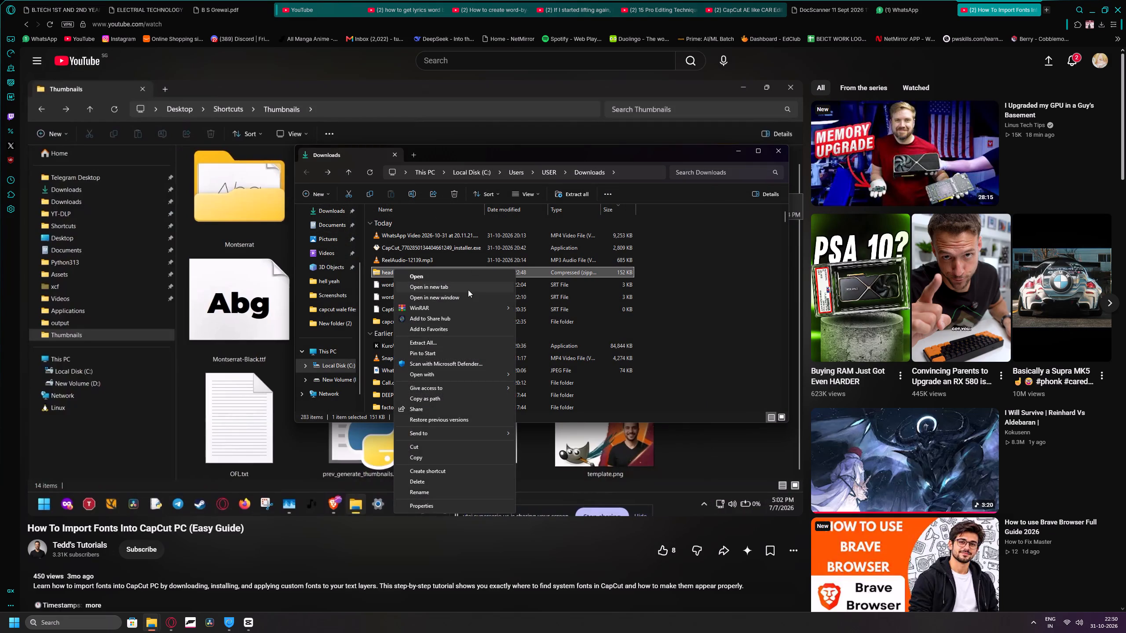
click(450, 342)
click(639, 396)
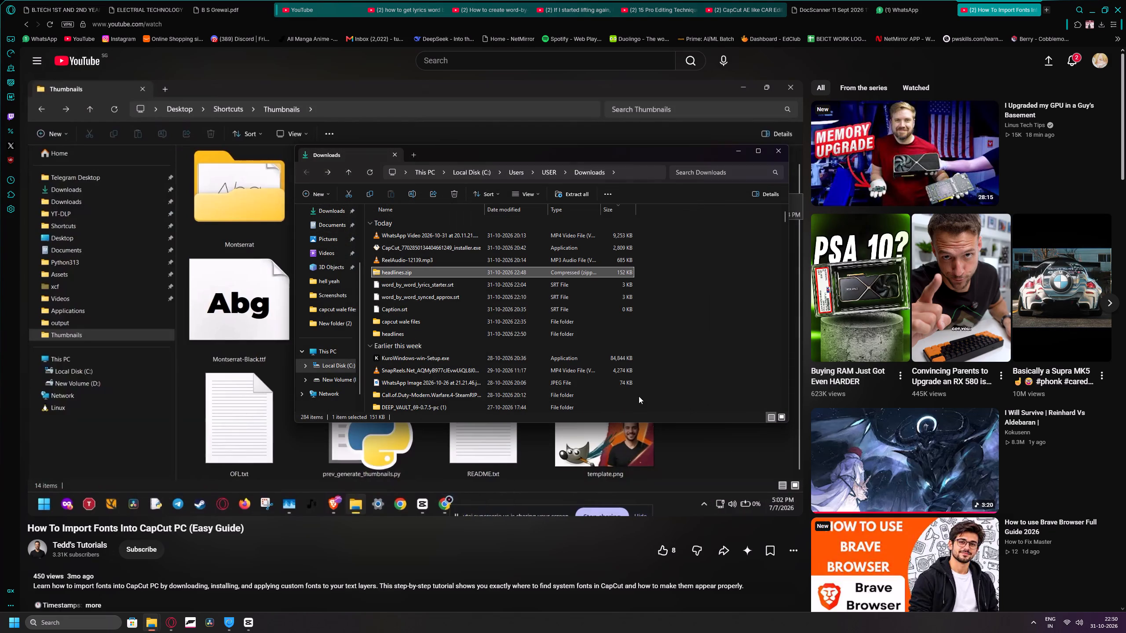
Resume the tutorial with the volume raised, watch which extracted font file is opened, and pause it.
click(235, 371)
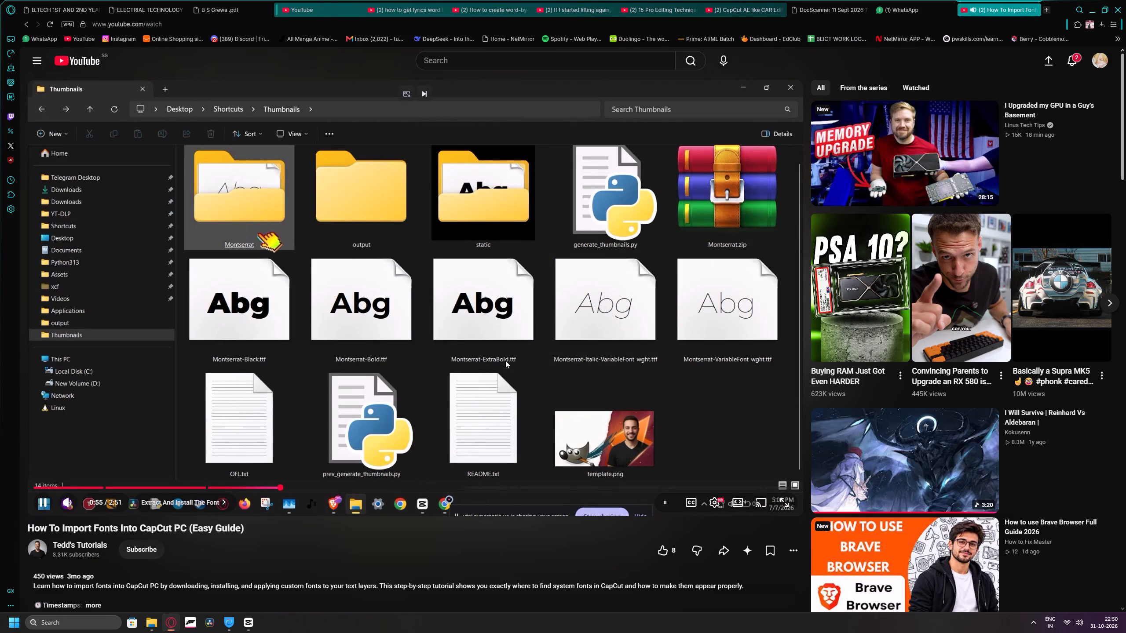
key(Up)
key(Up)
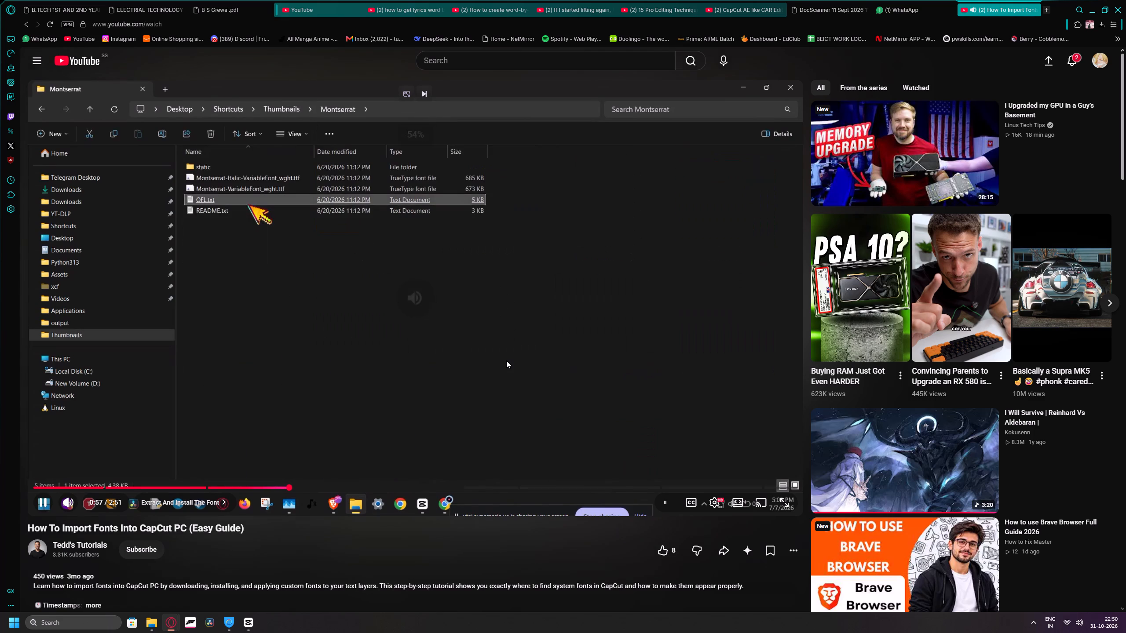
click(414, 346)
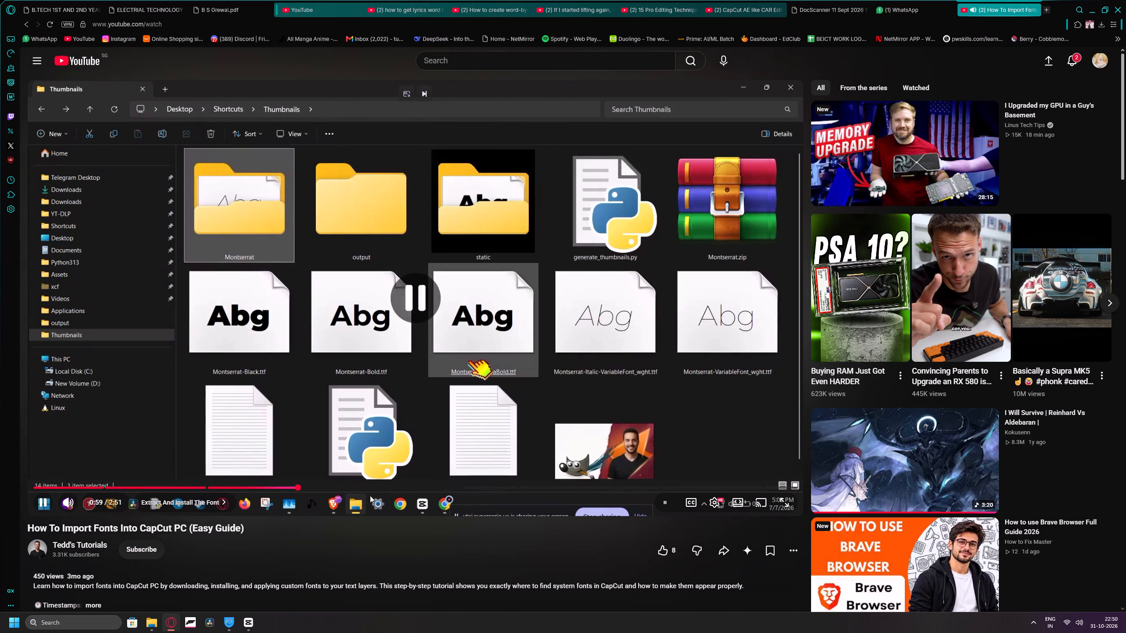
click(402, 347)
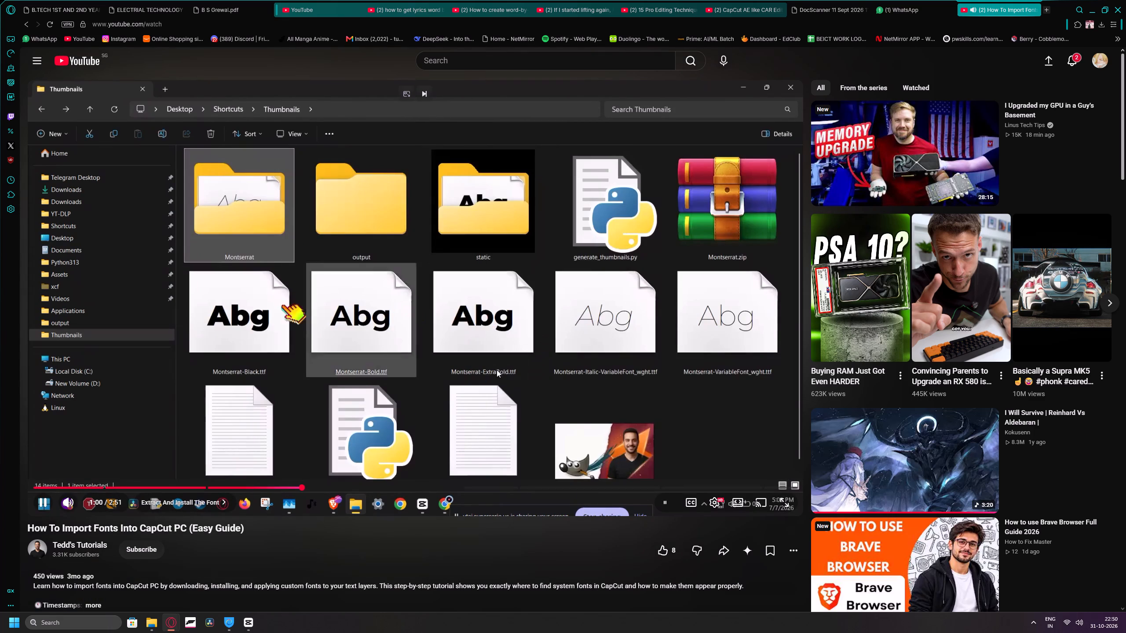
click(497, 370)
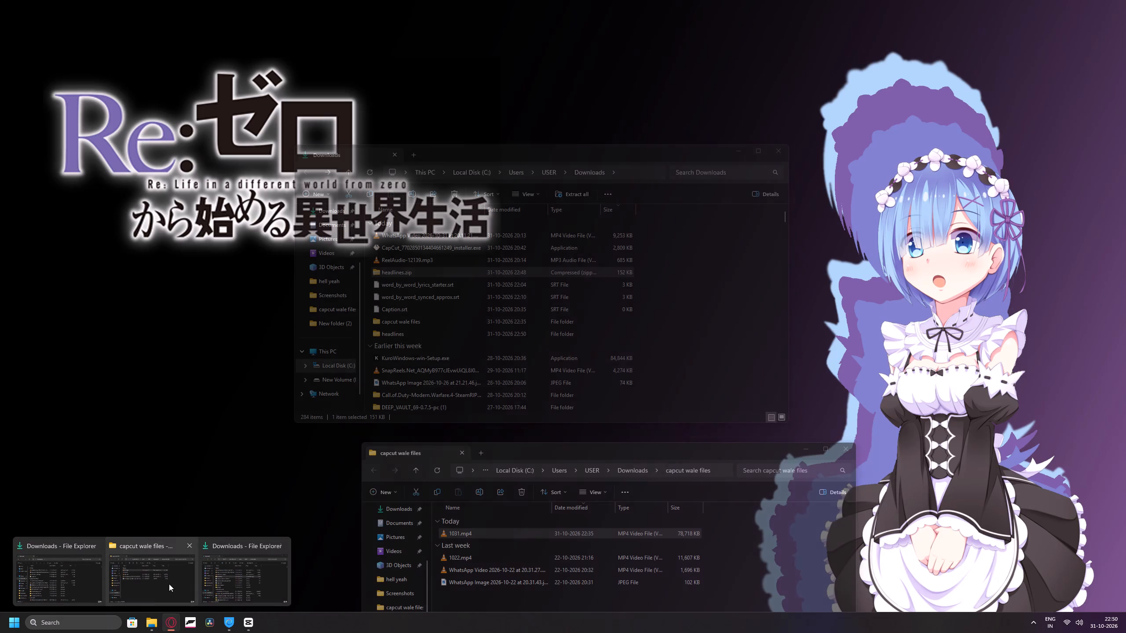
Open the extracted headlines folder and preview the Headlines-BoldItalic.otf and Headlines-Bold.otf fonts.
click(236, 582)
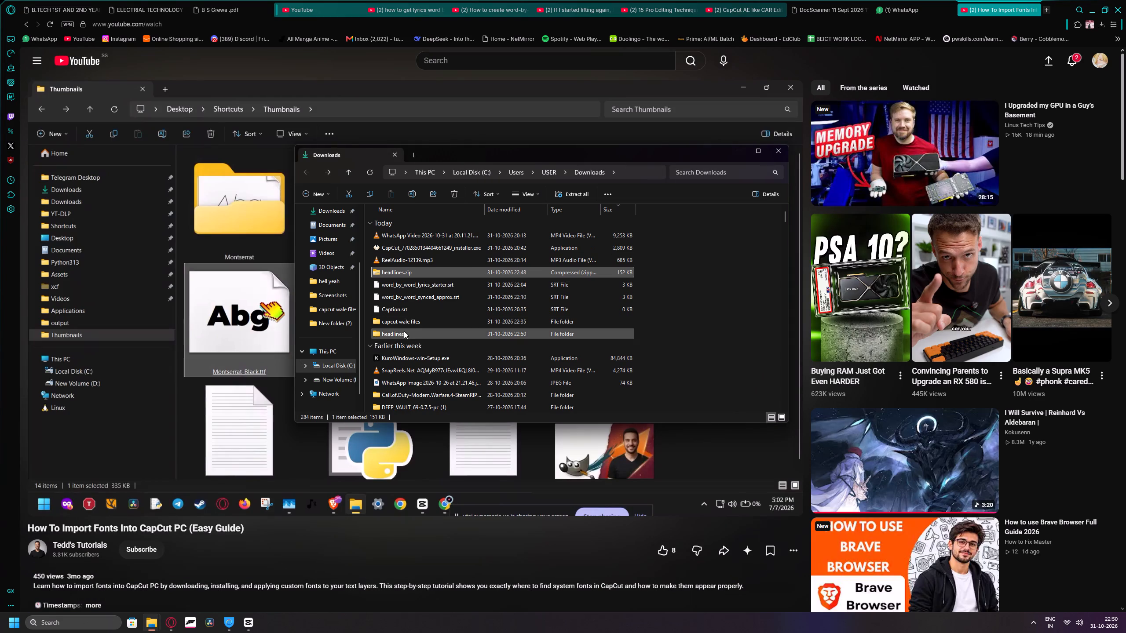
double_click(404, 331)
double_click(433, 260)
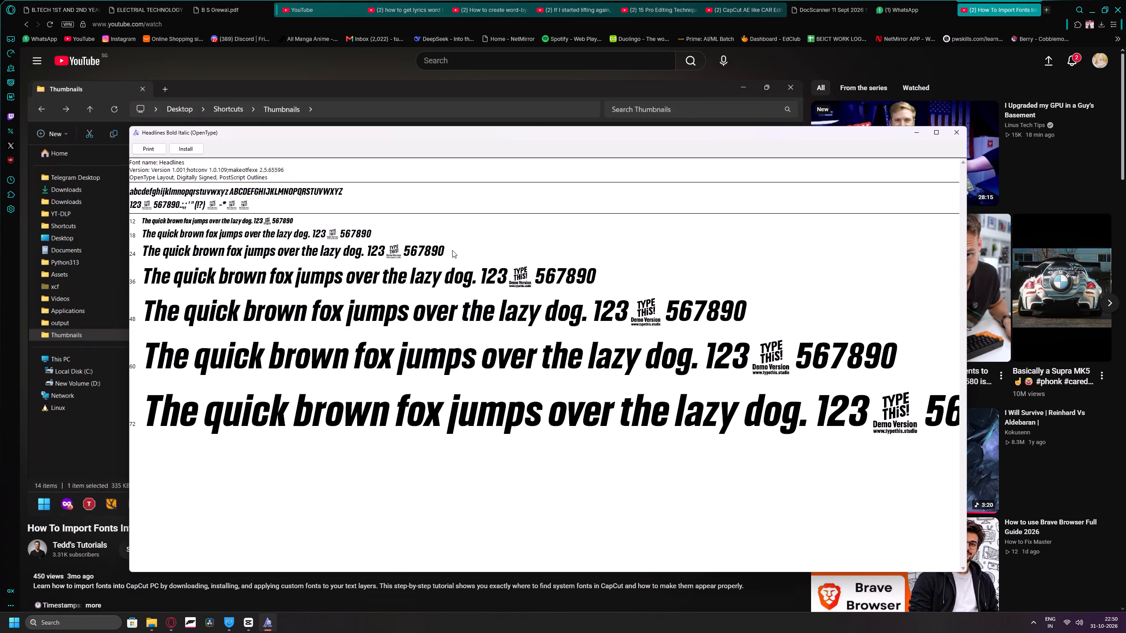
click(950, 131)
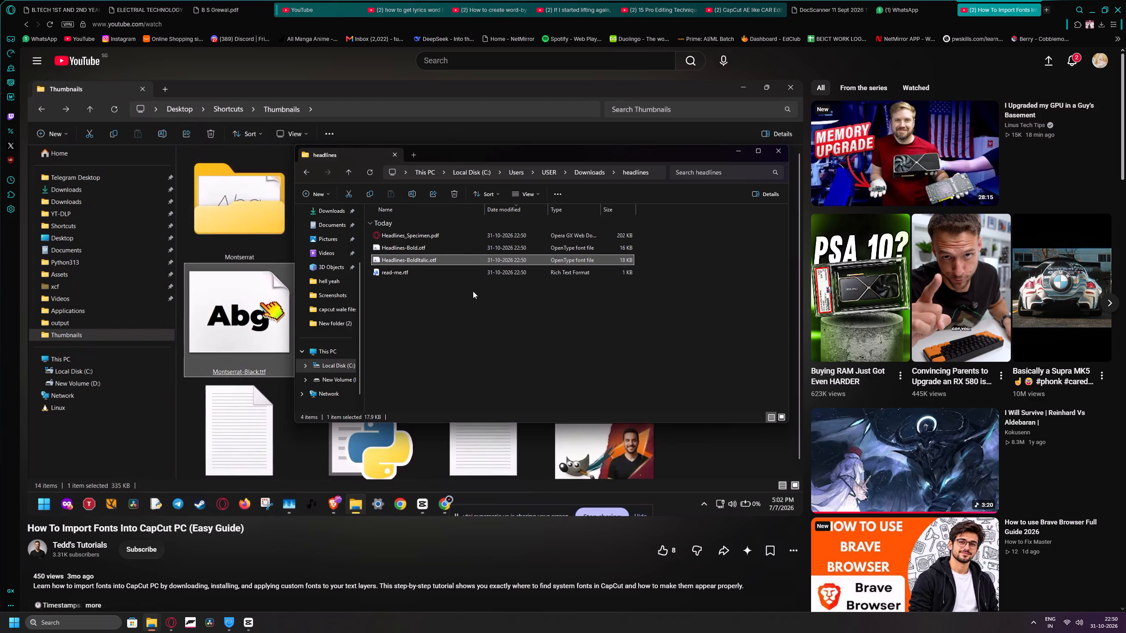
double_click(430, 244)
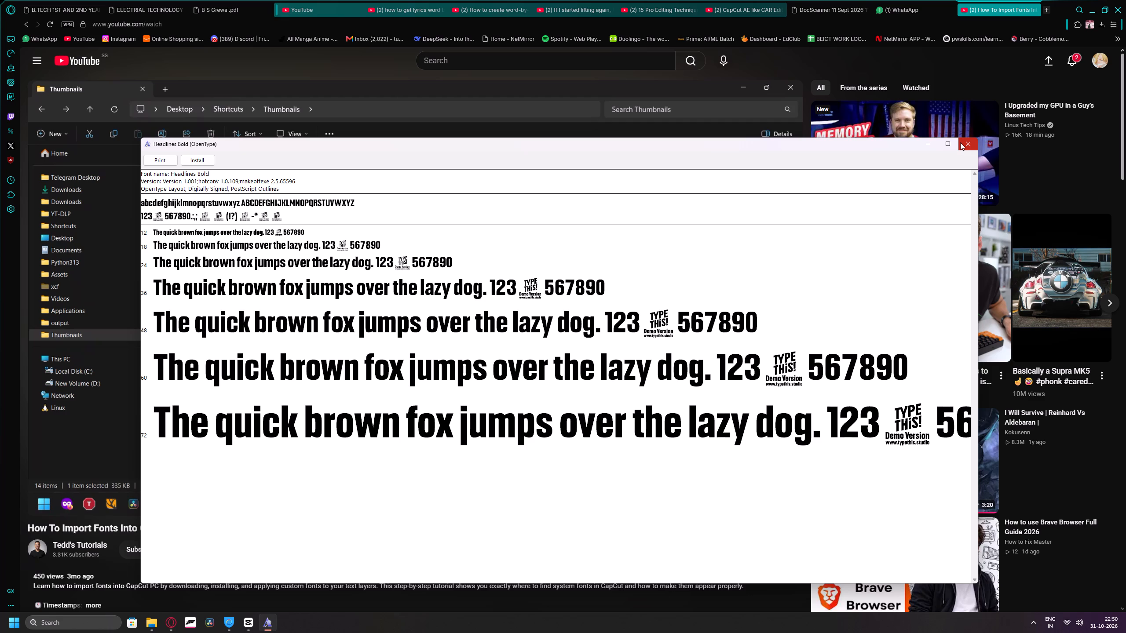
click(967, 140)
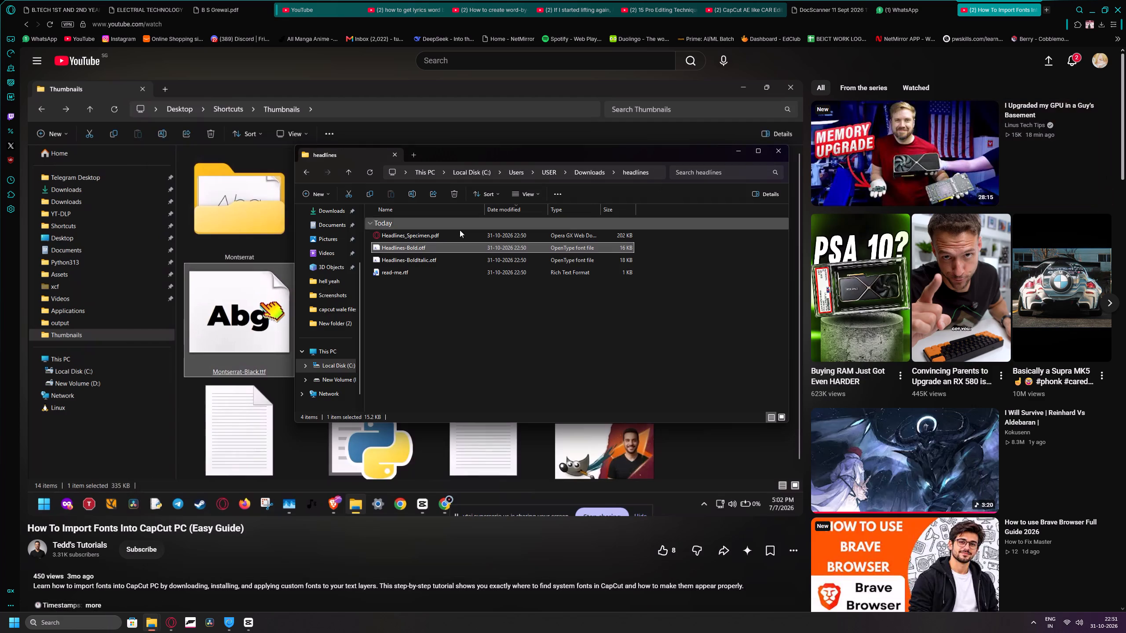
double_click(418, 260)
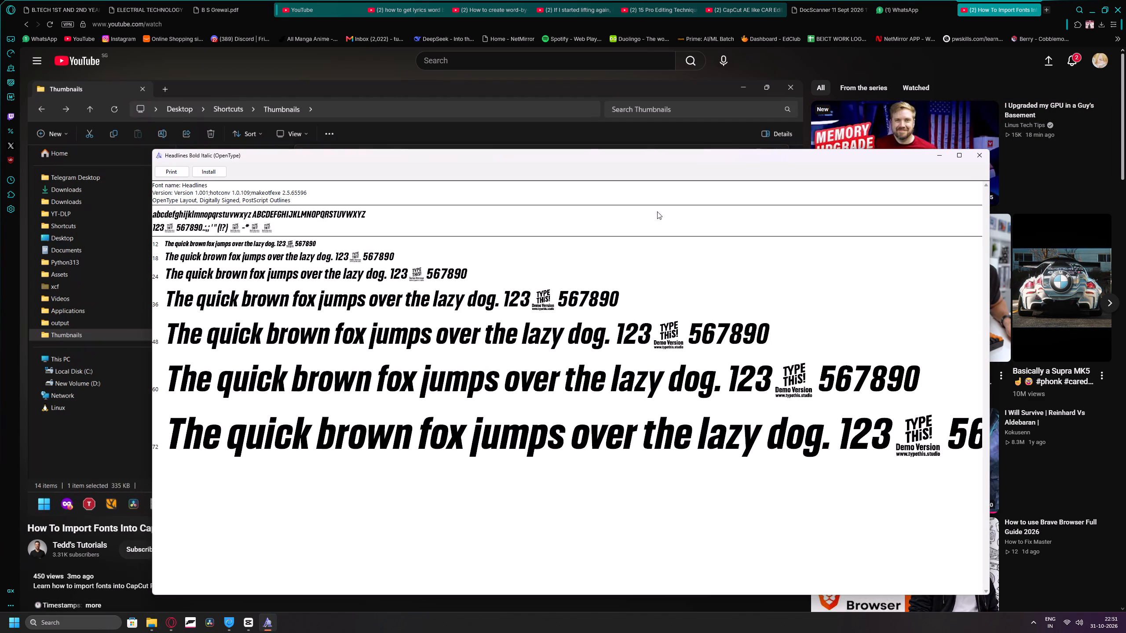
key(space)
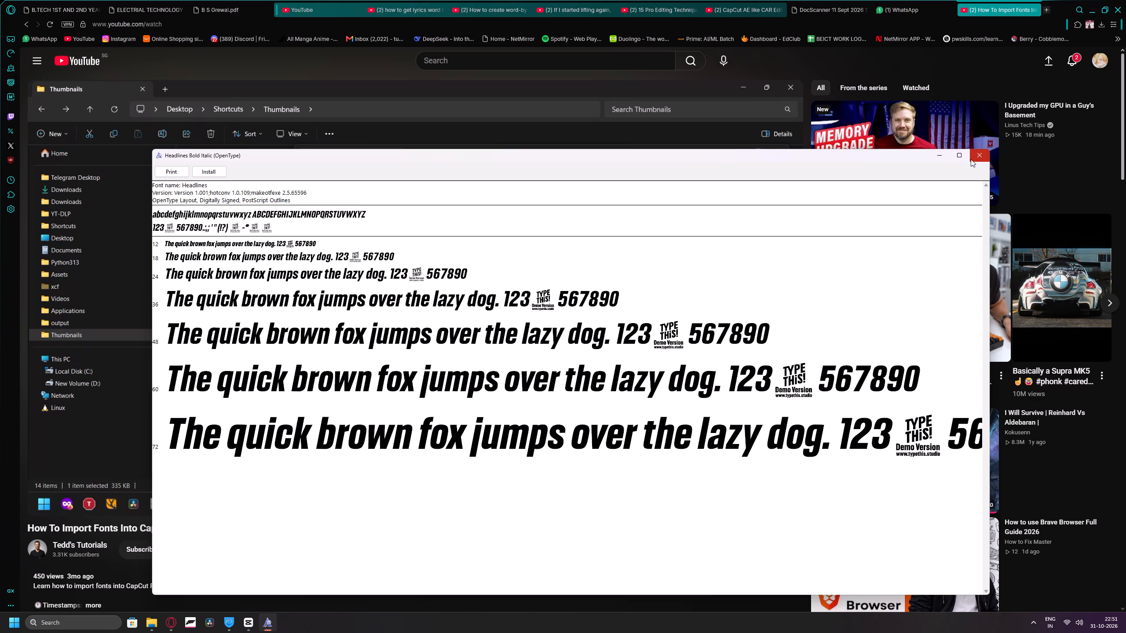
click(971, 159)
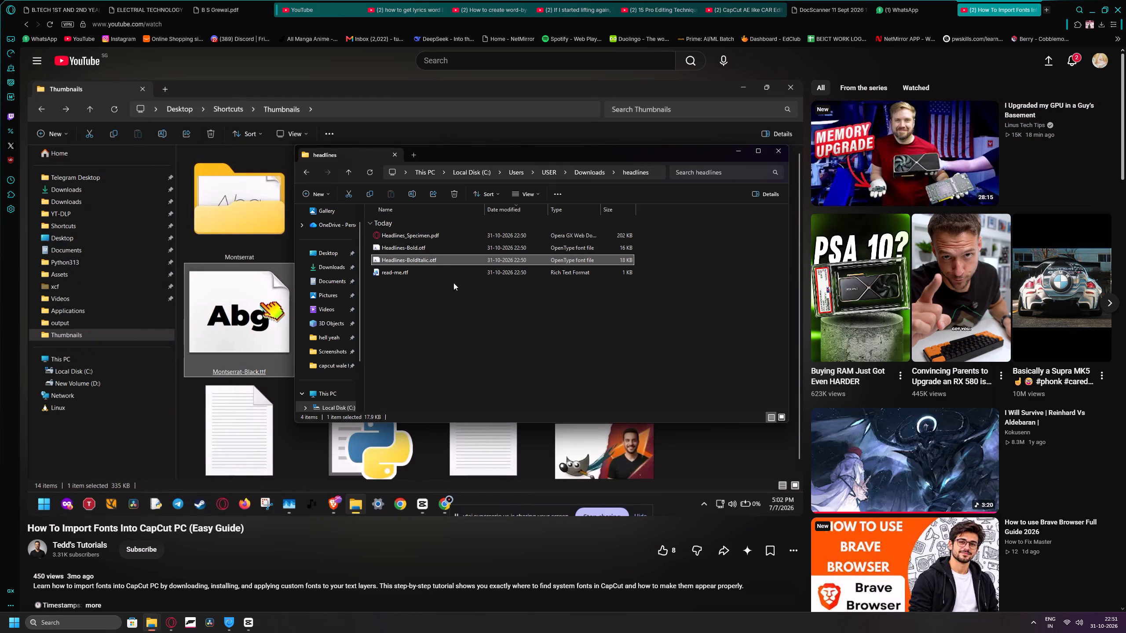
Watch the tutorial's demonstration of installing Montserrat Black from the font preview window, and pause it.
click(205, 279)
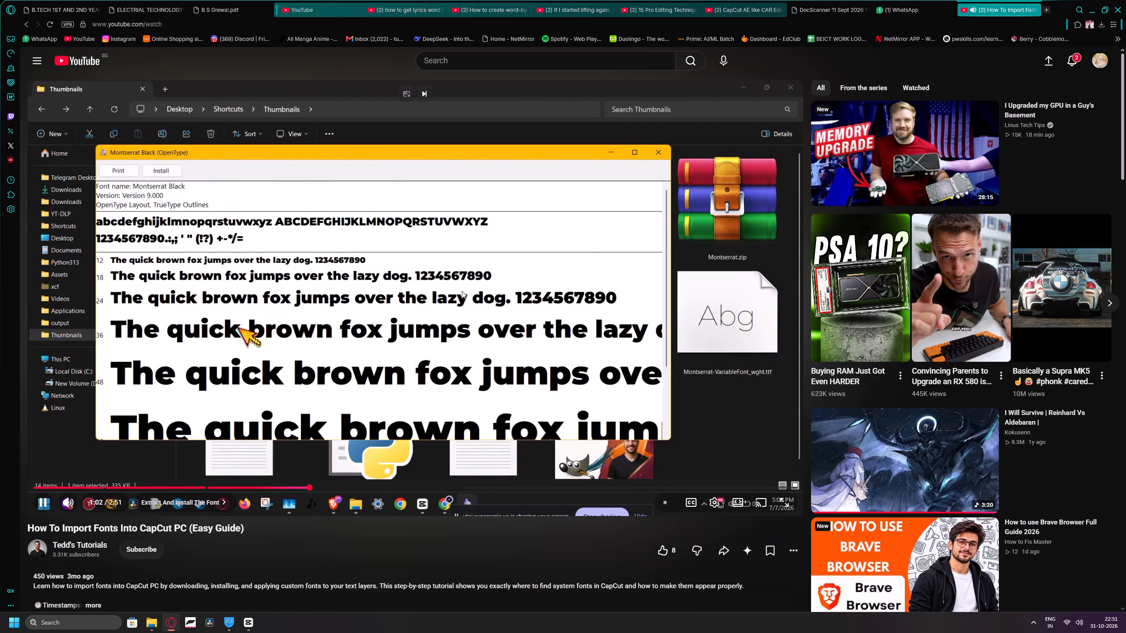
click(432, 306)
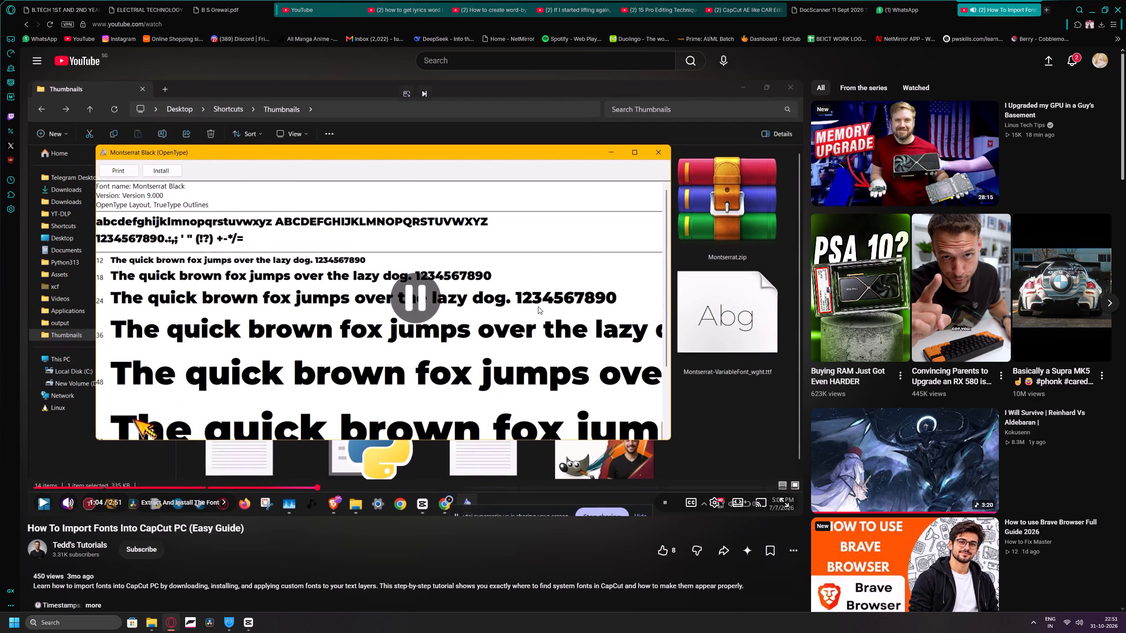
click(538, 306)
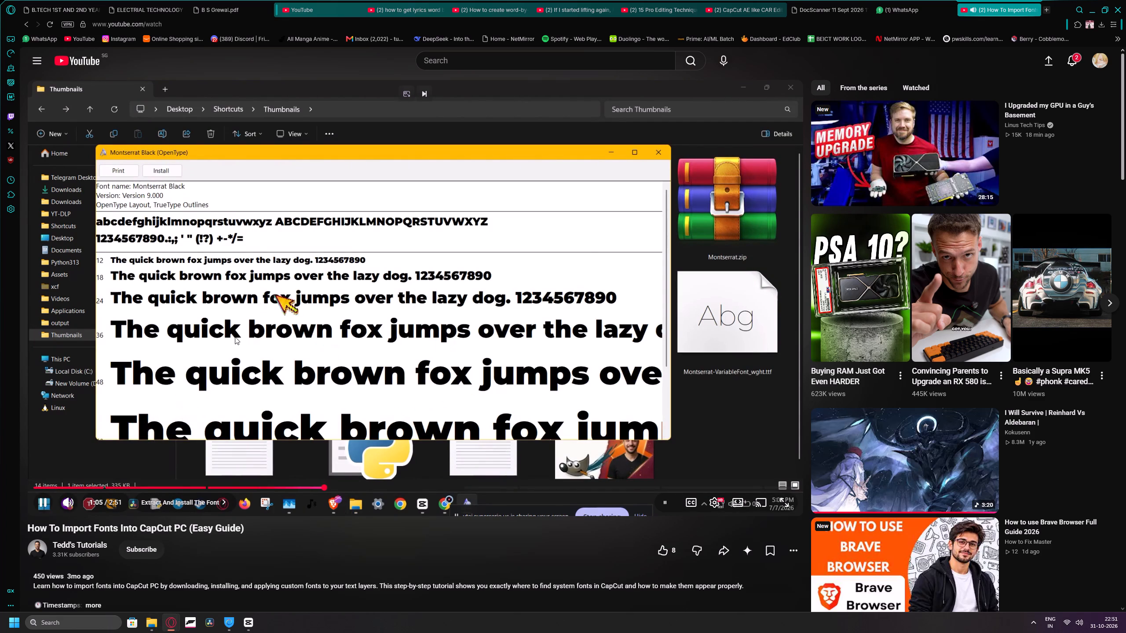
click(235, 337)
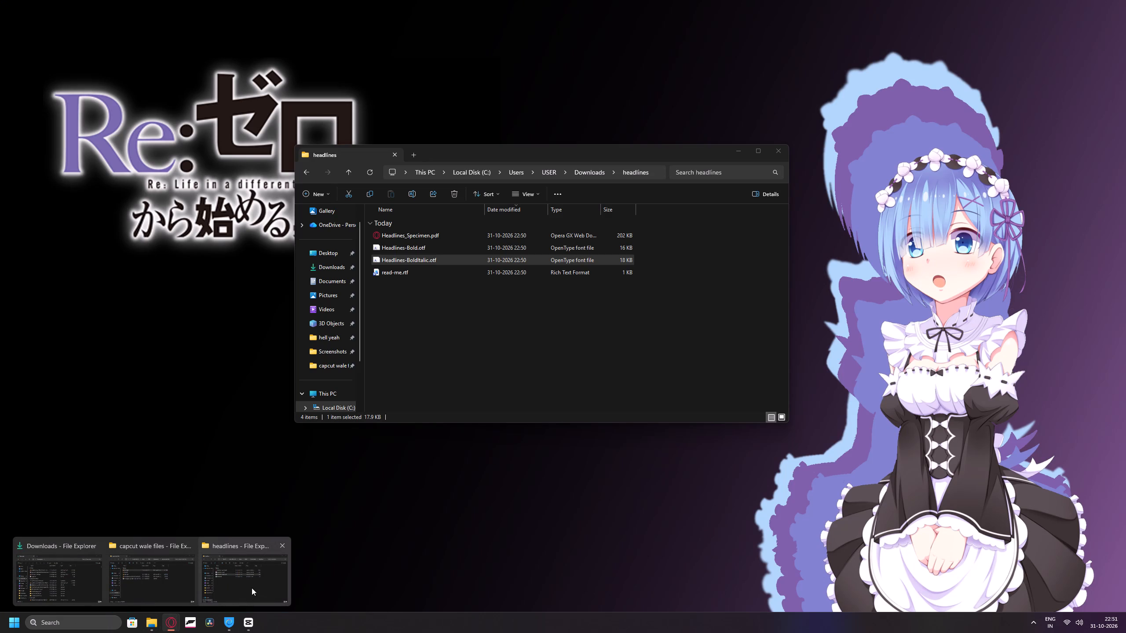
Install the Headlines-BoldItalic.otf font from the extracted headlines folder and close its preview.
click(252, 588)
double_click(430, 259)
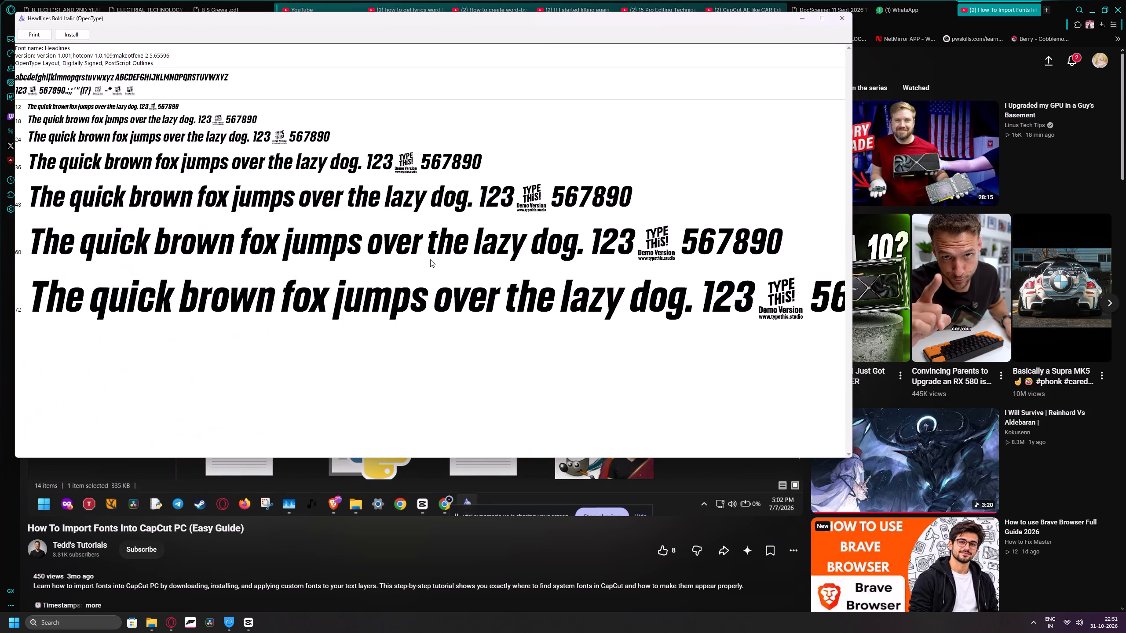
click(80, 33)
click(844, 20)
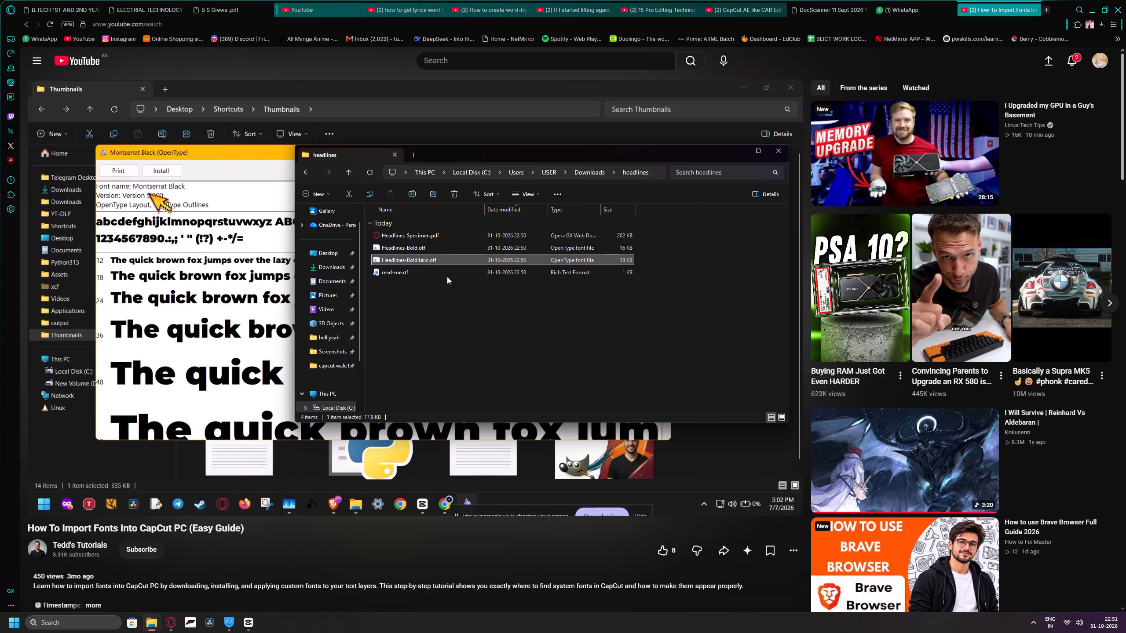
Switch to CapCut, look through the caption font list, filter it to commercial fonts and set all captions to the System font.
click(250, 628)
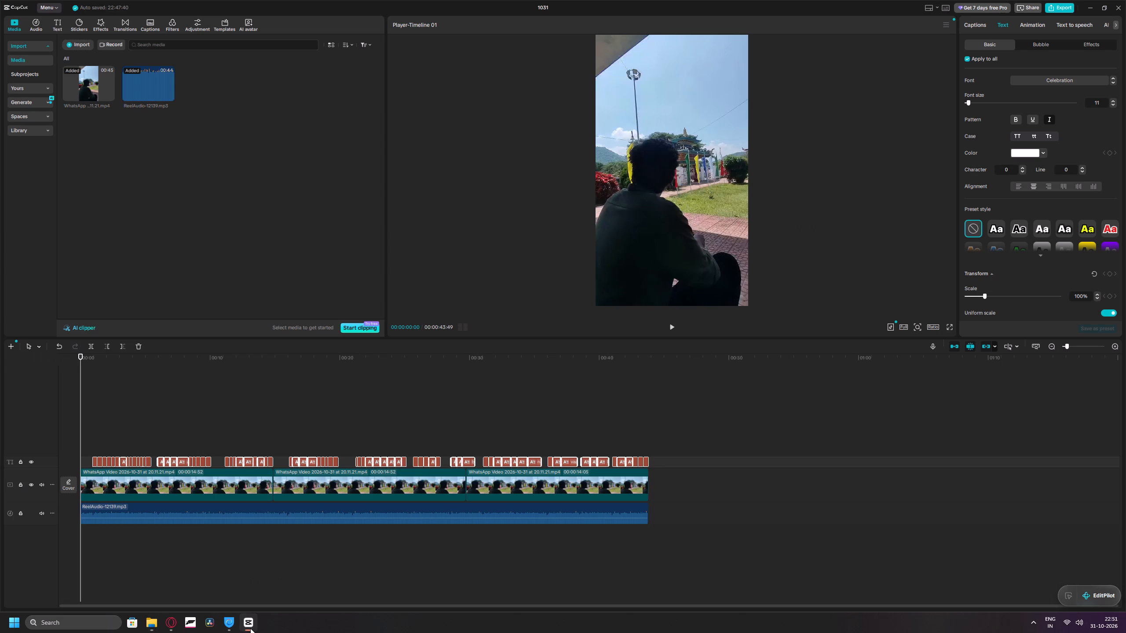
click(1082, 82)
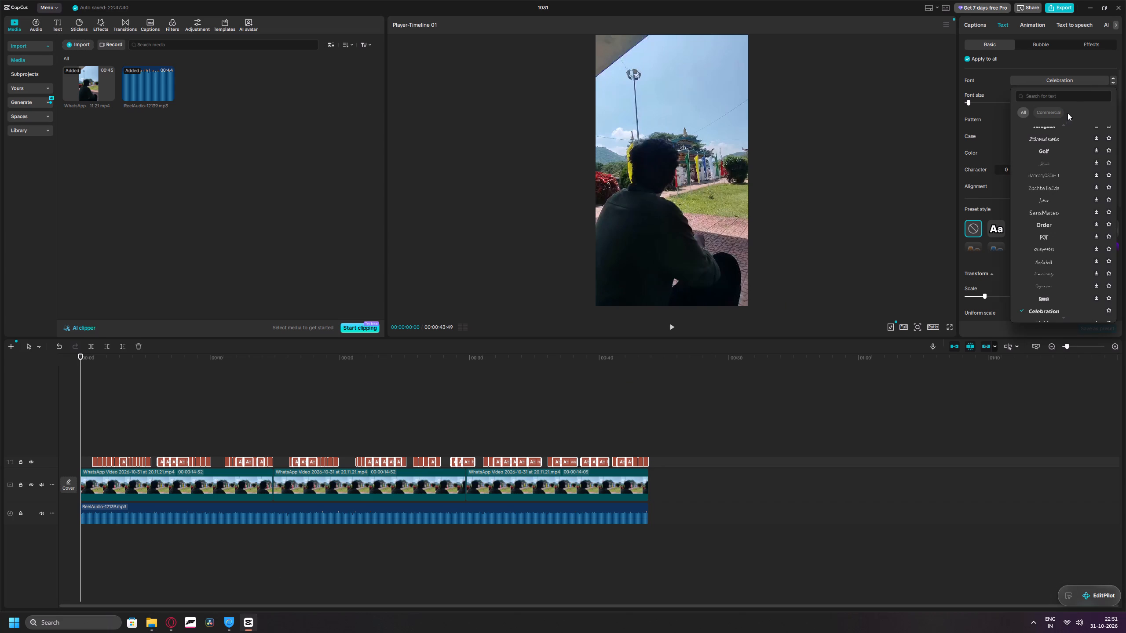
scroll(1066, 115, up, 20)
scroll(1066, 115, up, 18)
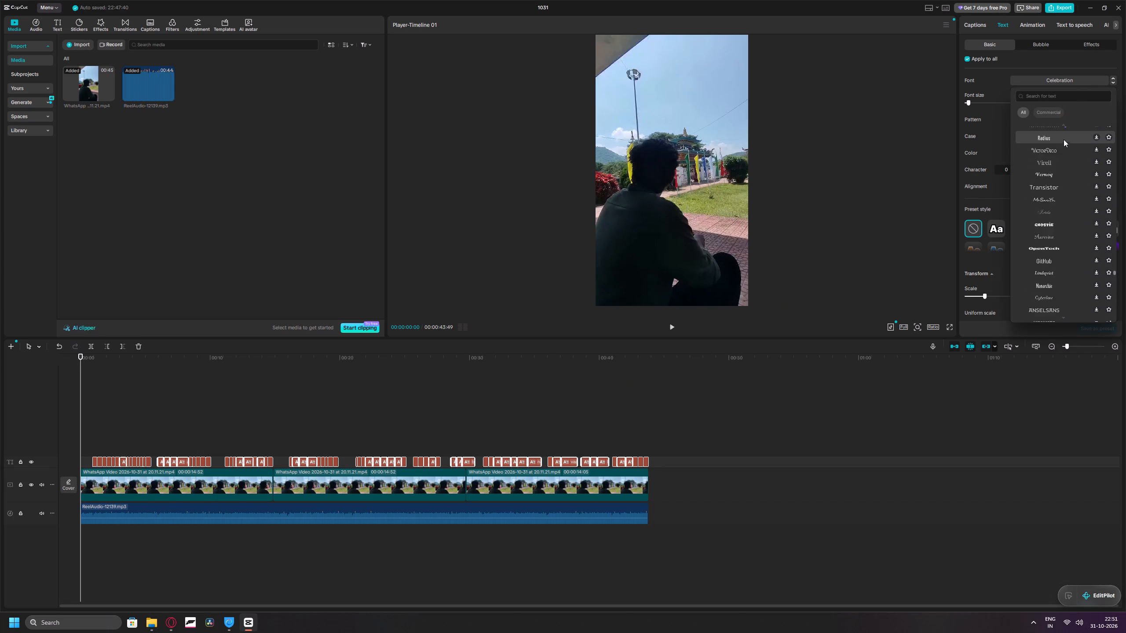
scroll(1064, 139, up, 20)
scroll(1064, 139, up, 11)
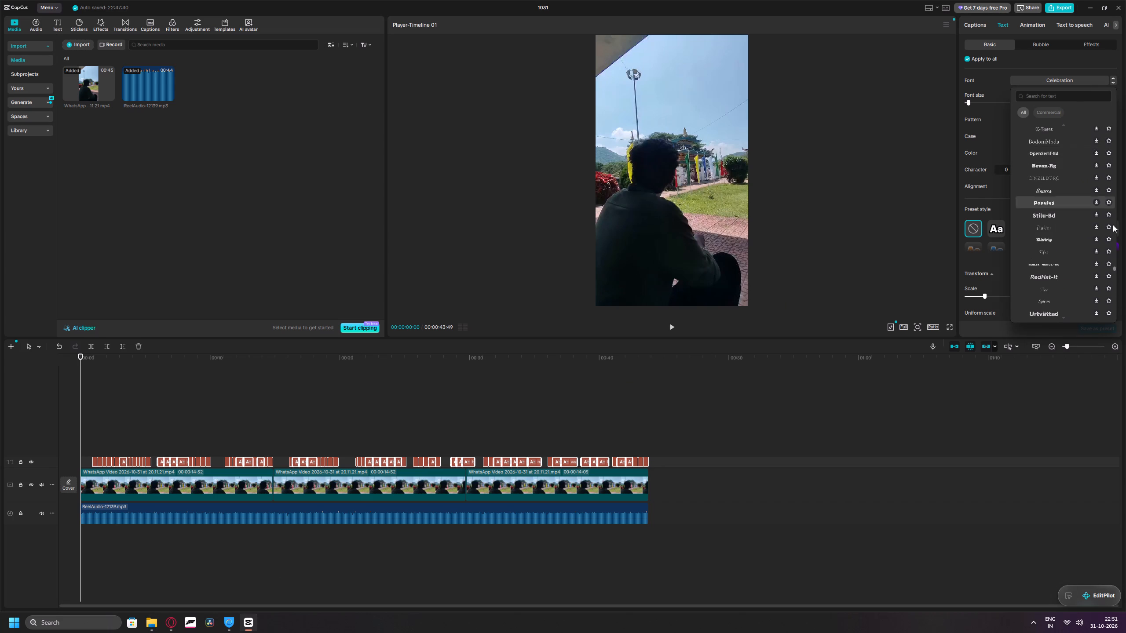
drag(1117, 229, 1119, 218)
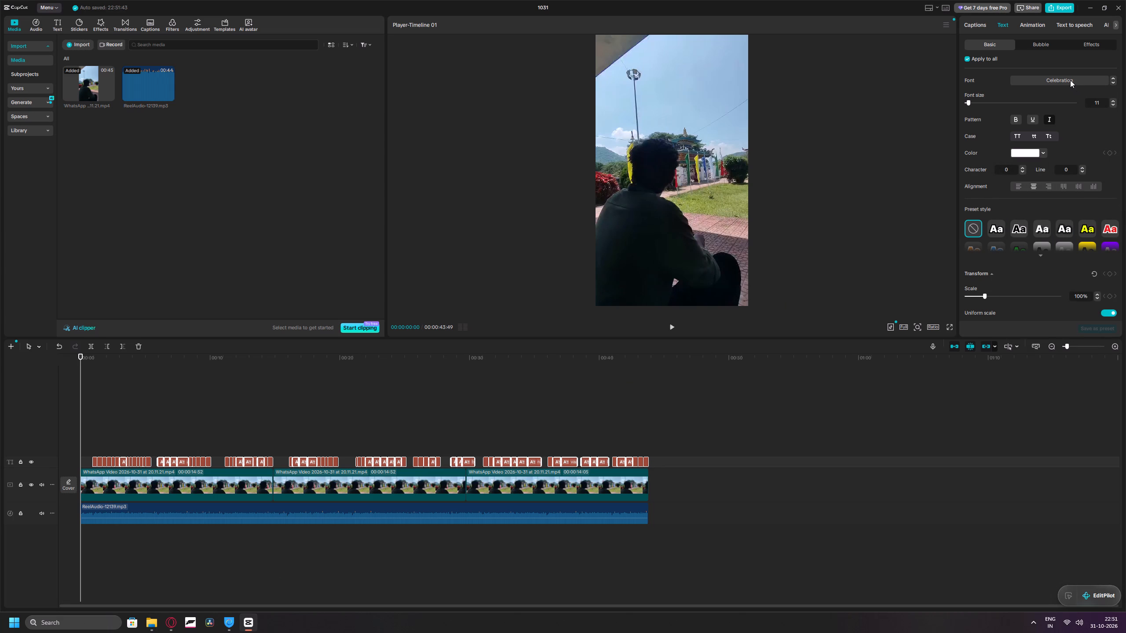
double_click(1070, 80)
click(1070, 80)
scroll(1034, 121, up, 4)
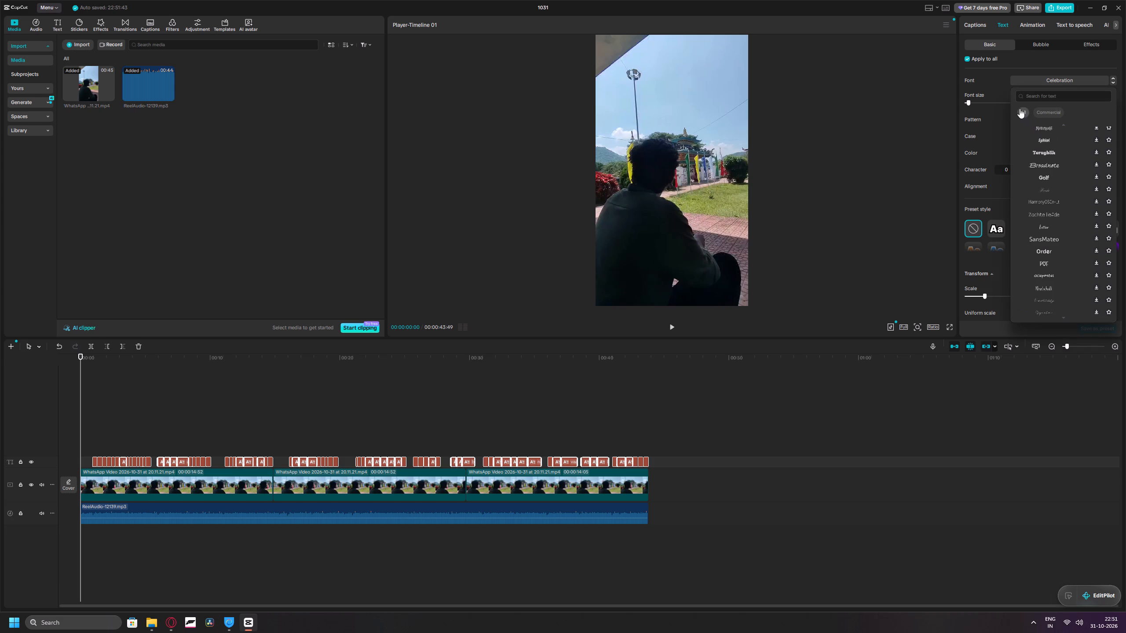
click(1020, 109)
click(1020, 109)
click(1054, 109)
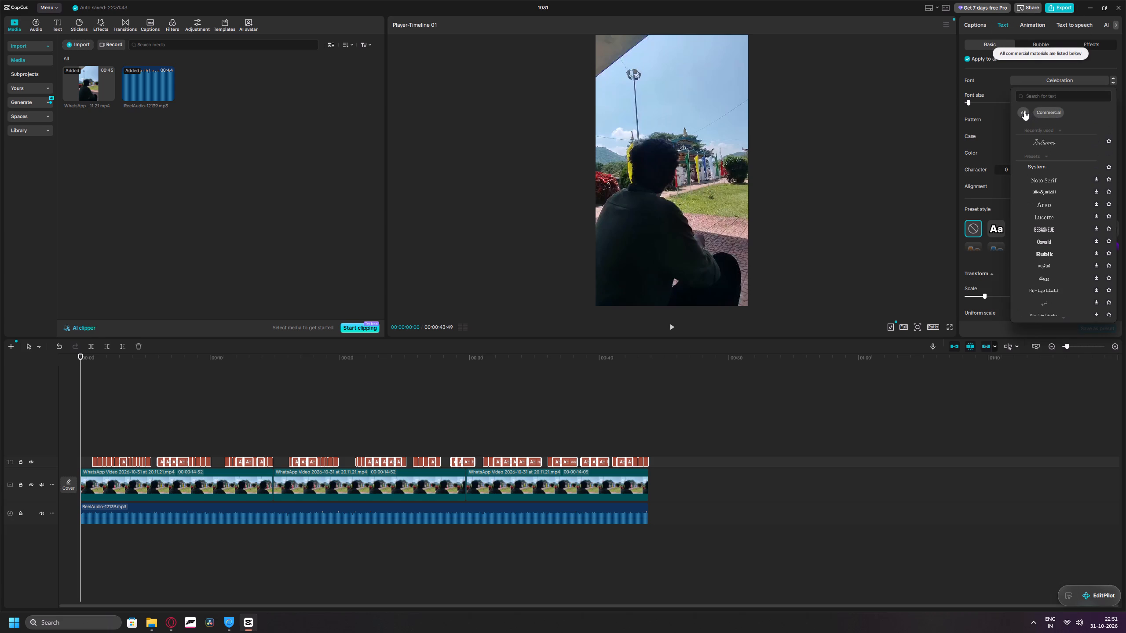
scroll(1047, 142, up, 12)
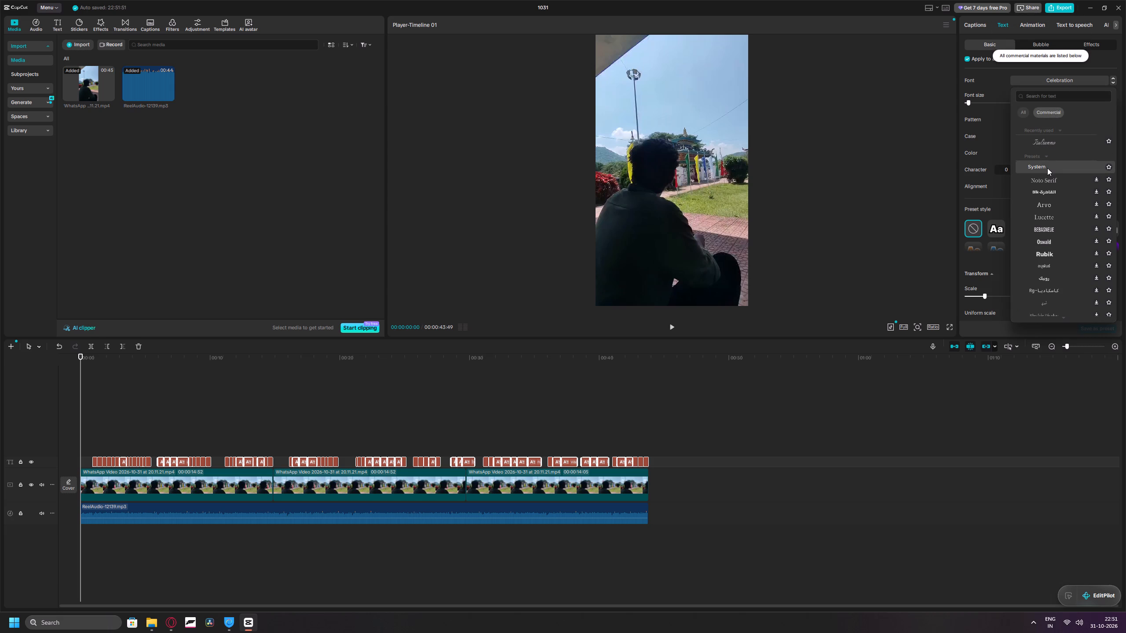
click(1047, 169)
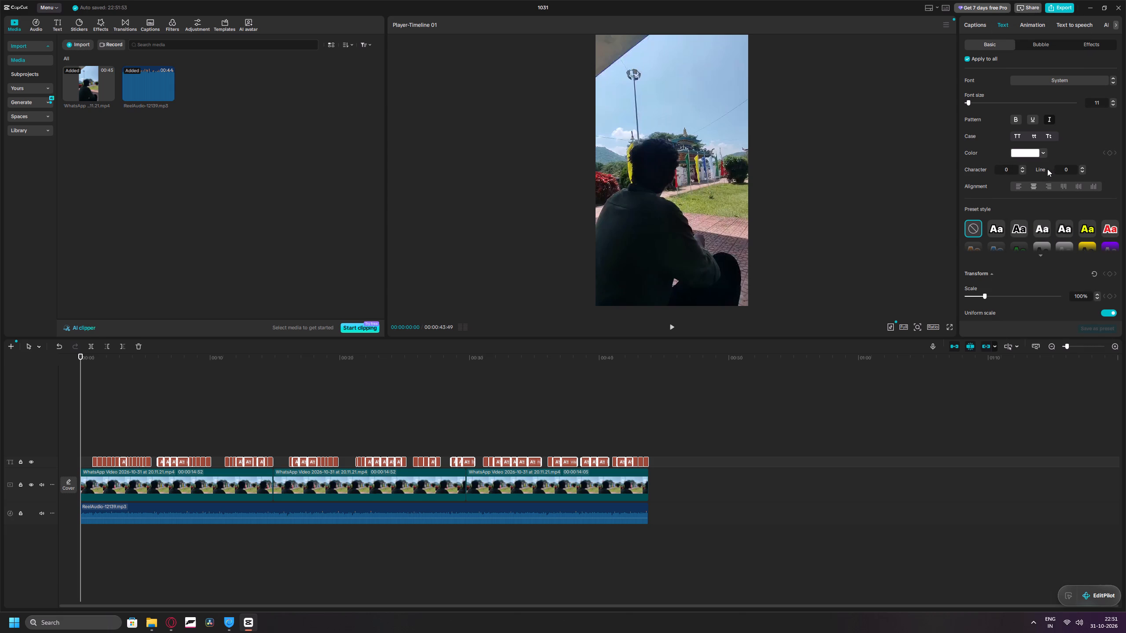
Check the commercial fonts for the installed Headlines font and close the project editor.
click(1067, 78)
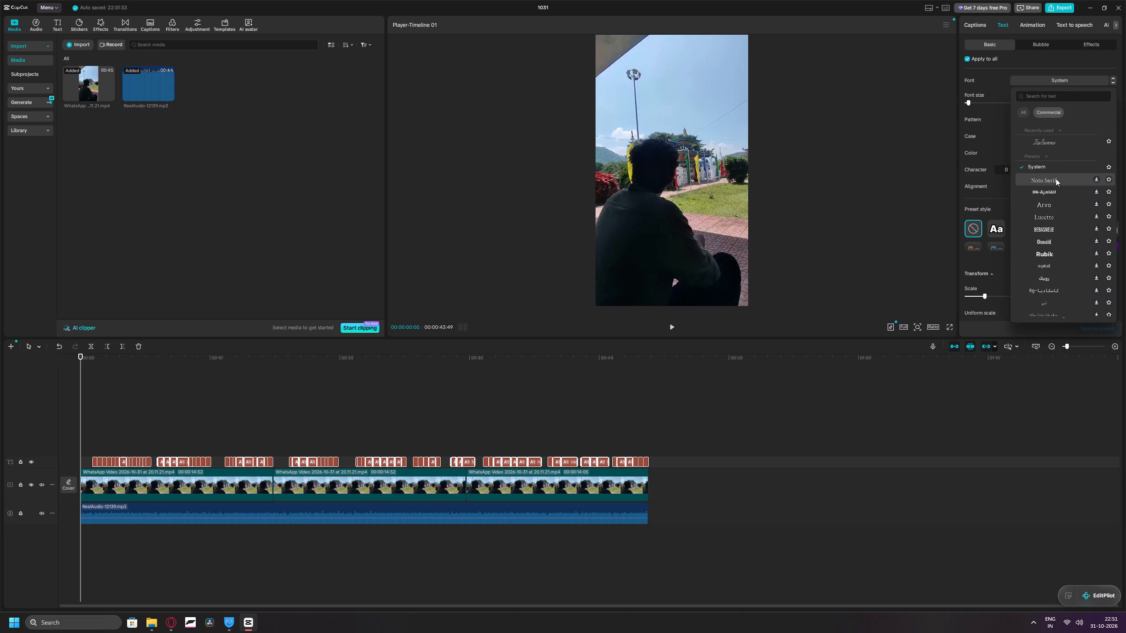
scroll(1053, 212, down, 7)
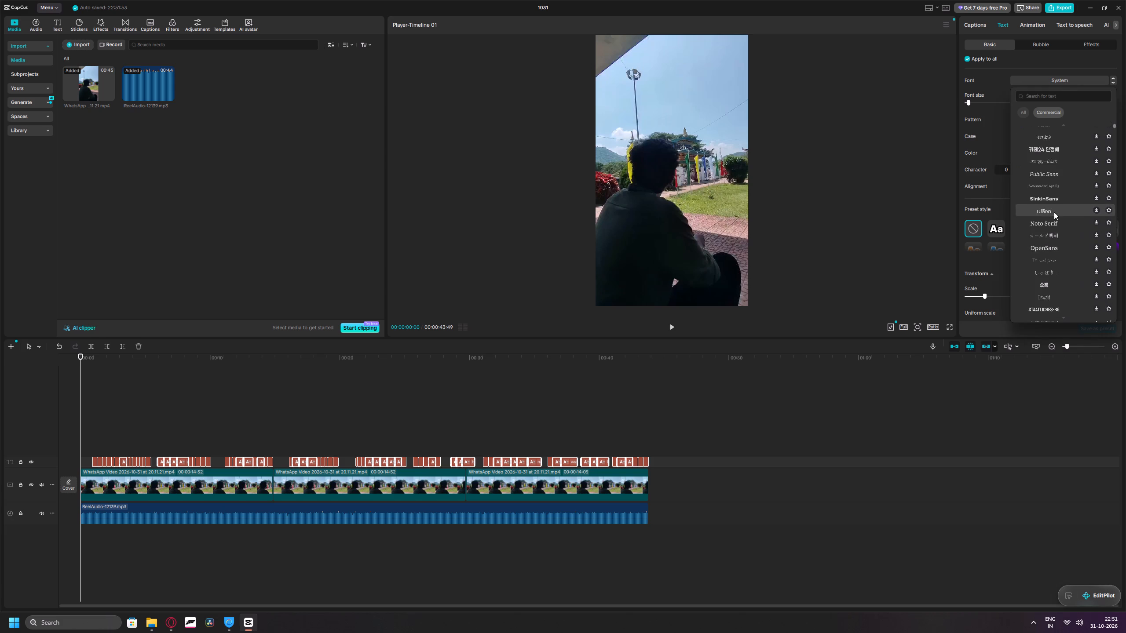
scroll(1063, 215, up, 12)
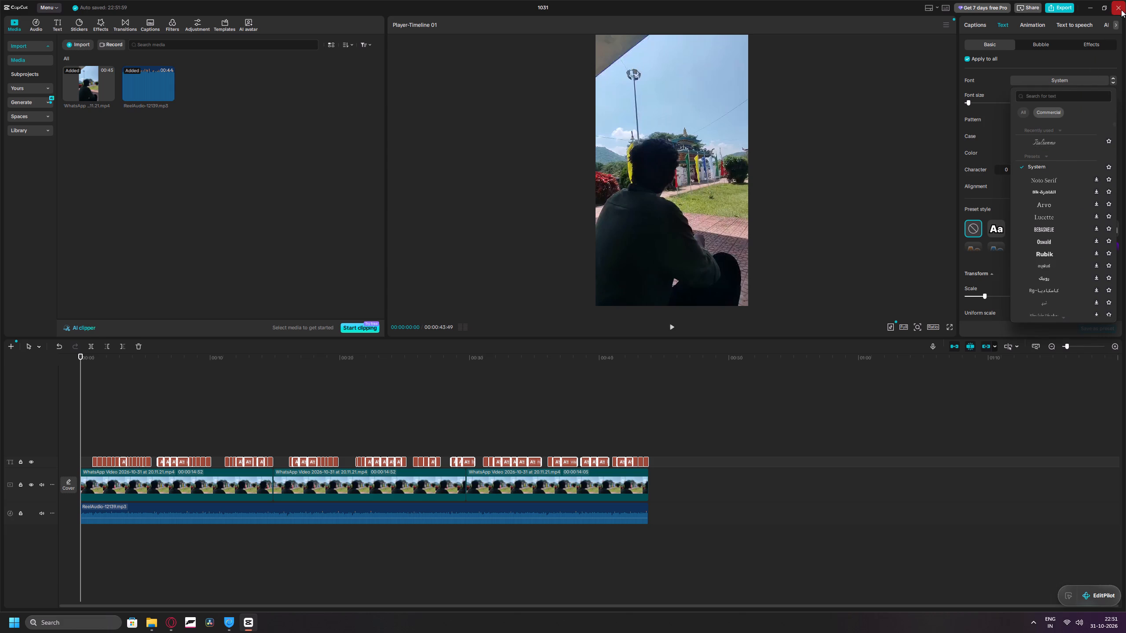
click(1121, 10)
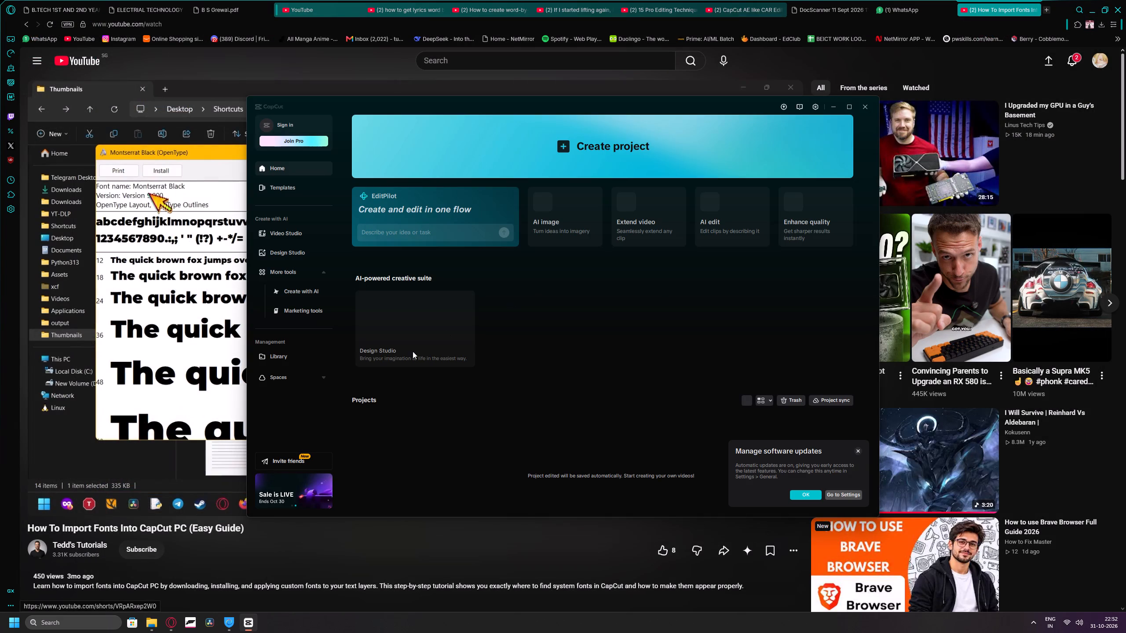
Return to the YouTube tutorial, watch the Restart CapCut section, skip ahead to adding text to the project, and pause it.
click(191, 309)
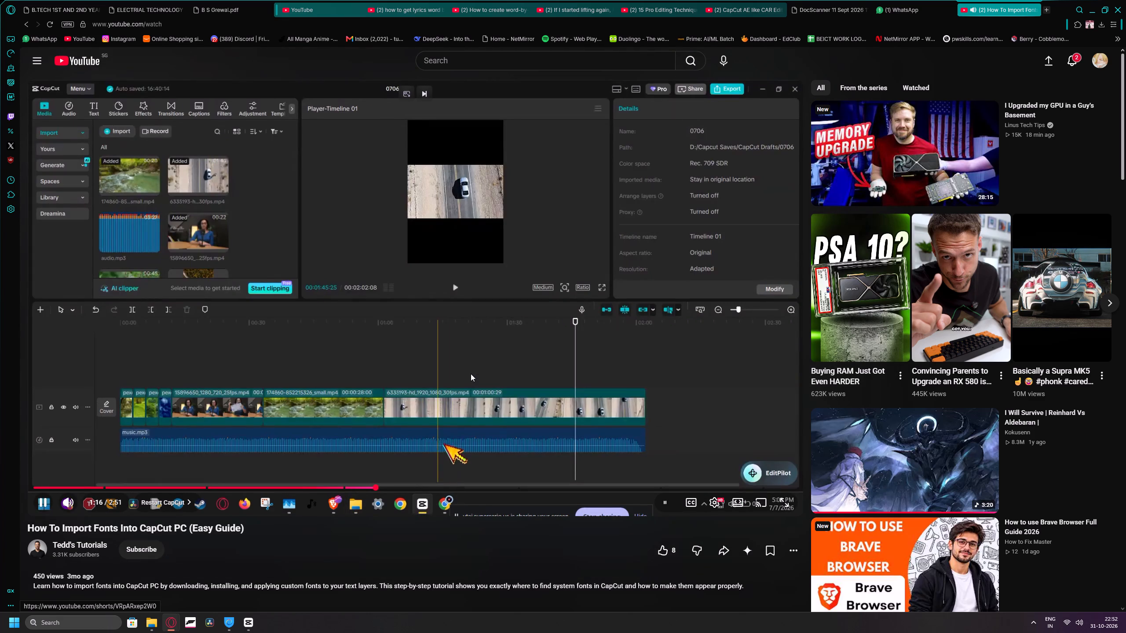
key(k)
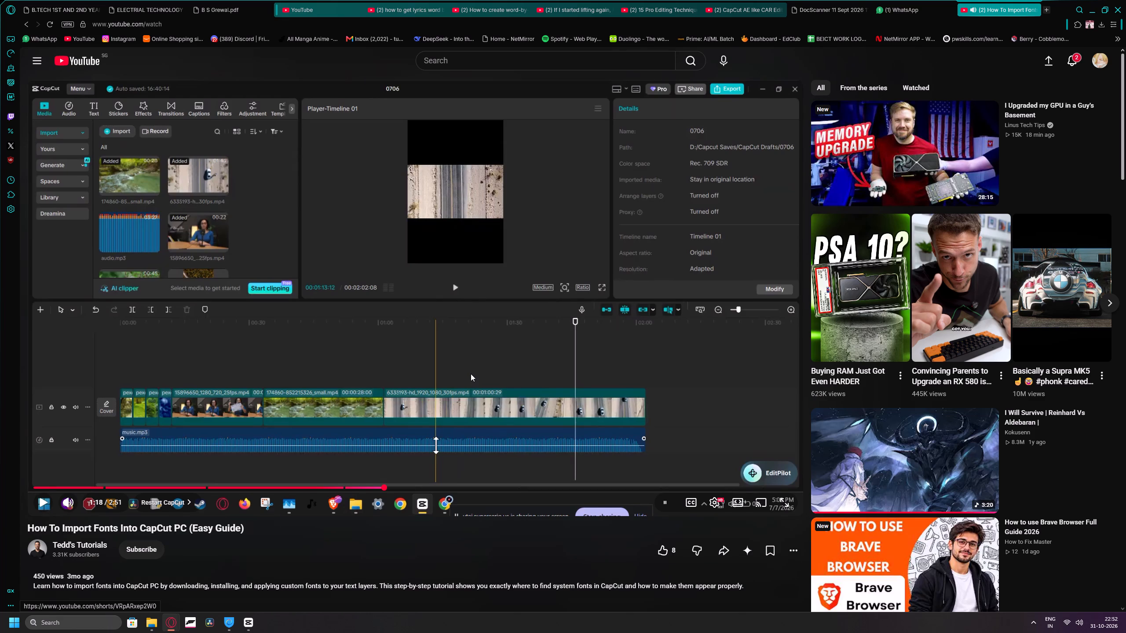
key(k)
key(l)
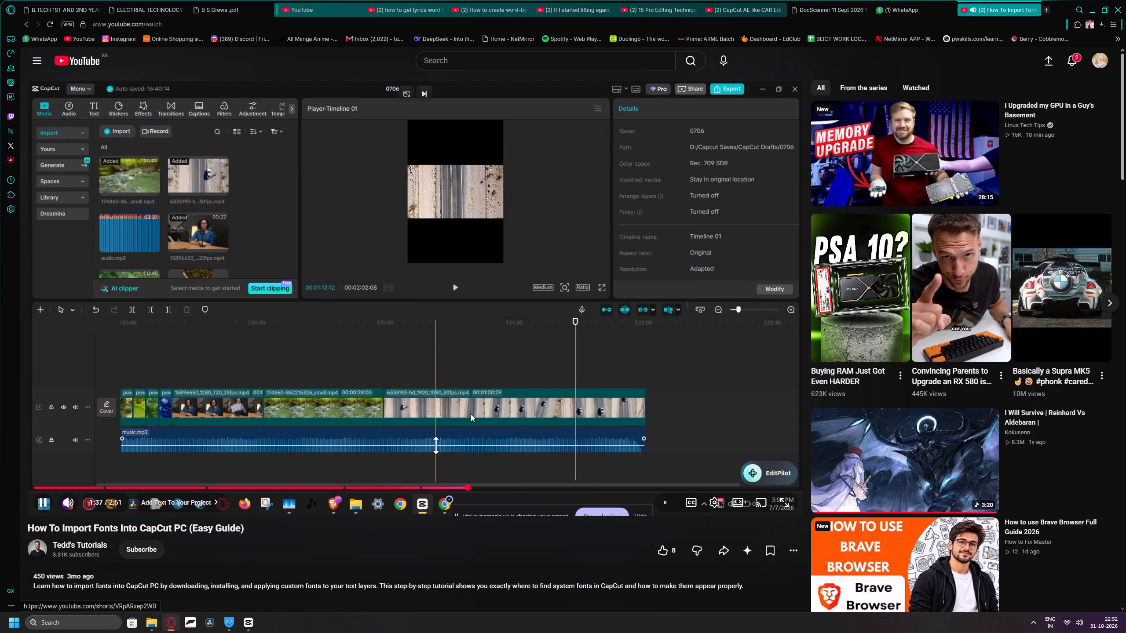
key(k)
Switch to CapCut and reopen project 1031.
click(250, 620)
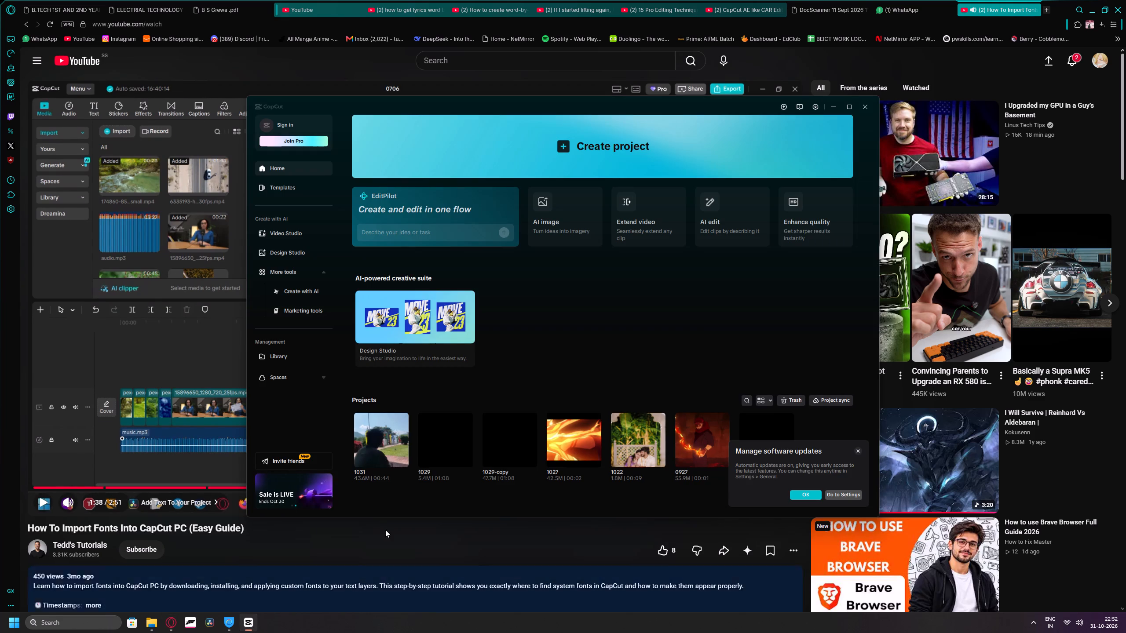
click(386, 443)
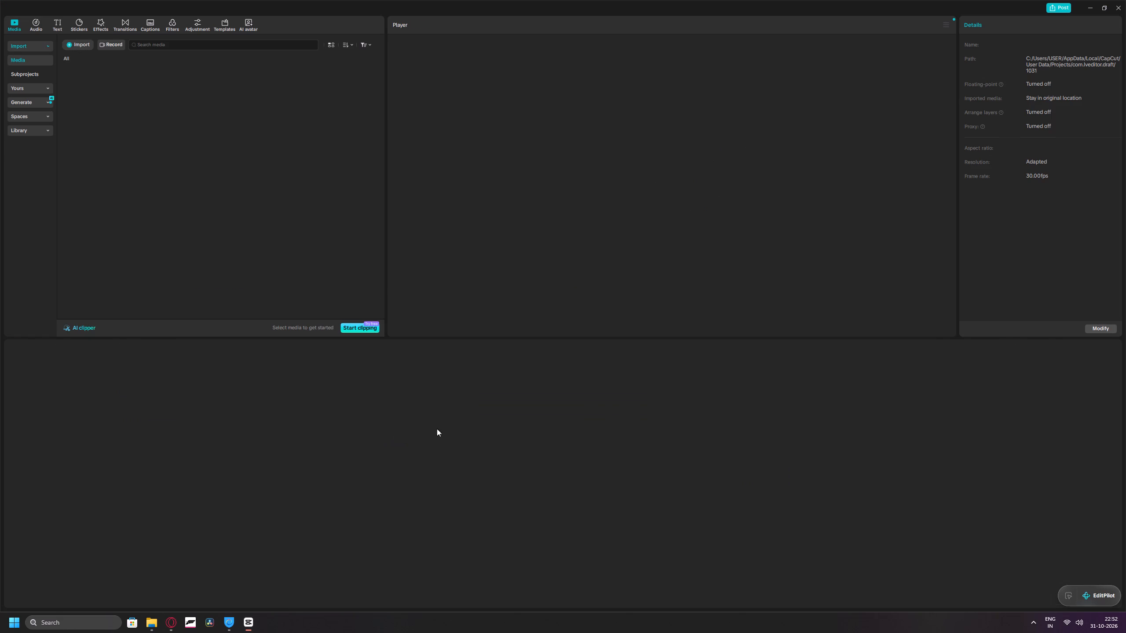
Select all the lyric captions on the timeline and look through the full font list for the installed Headlines font.
drag(422, 445, 228, 453)
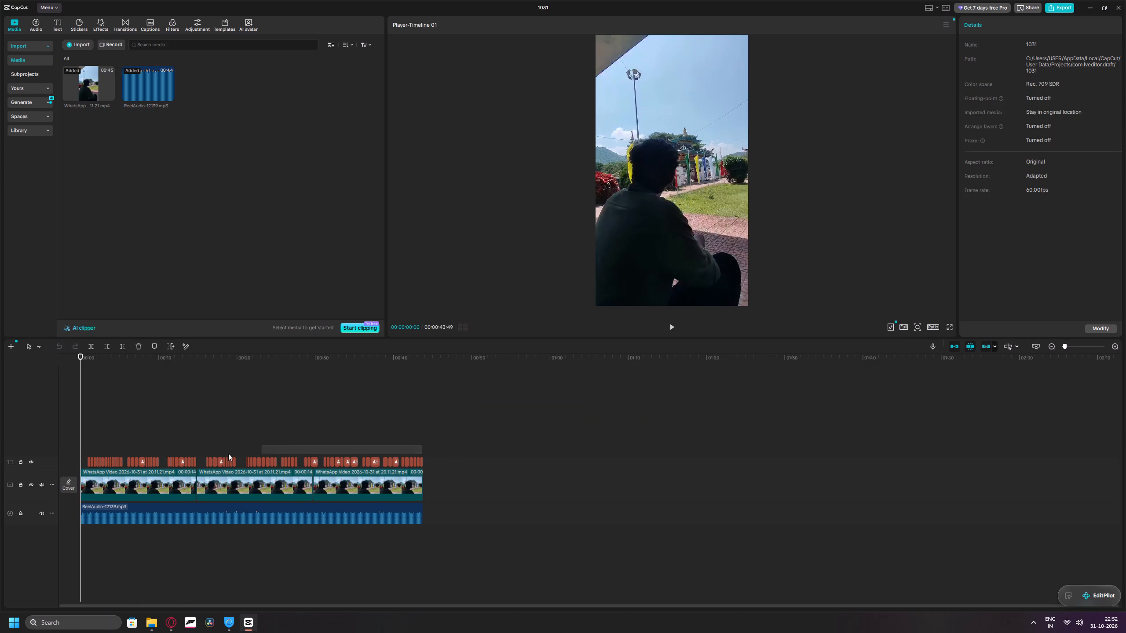
drag(228, 453, 87, 458)
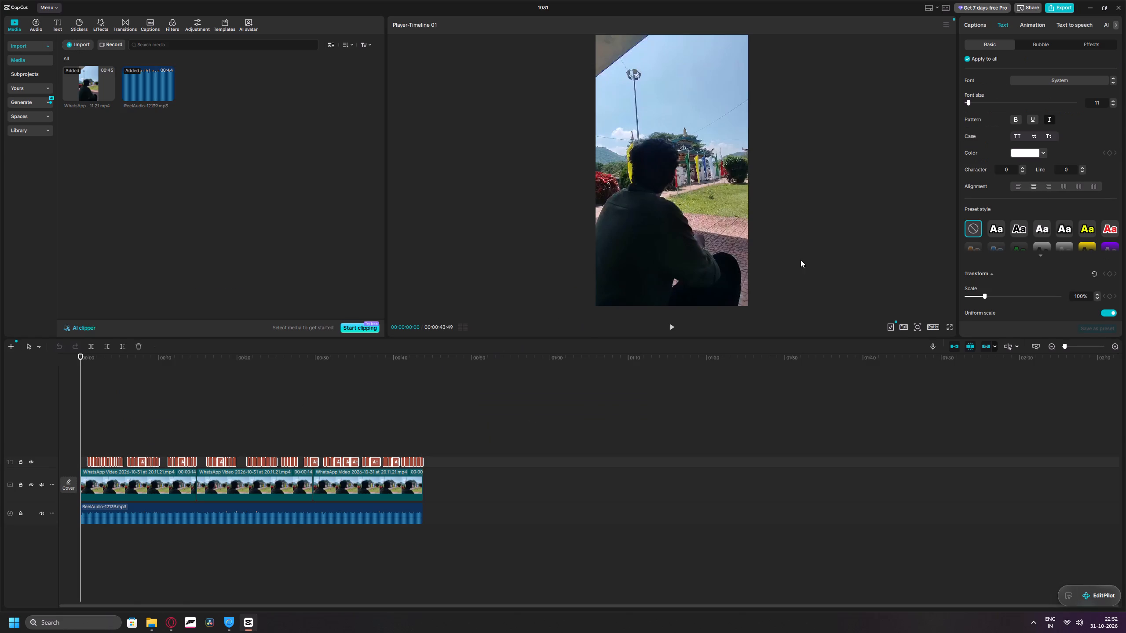
click(1074, 81)
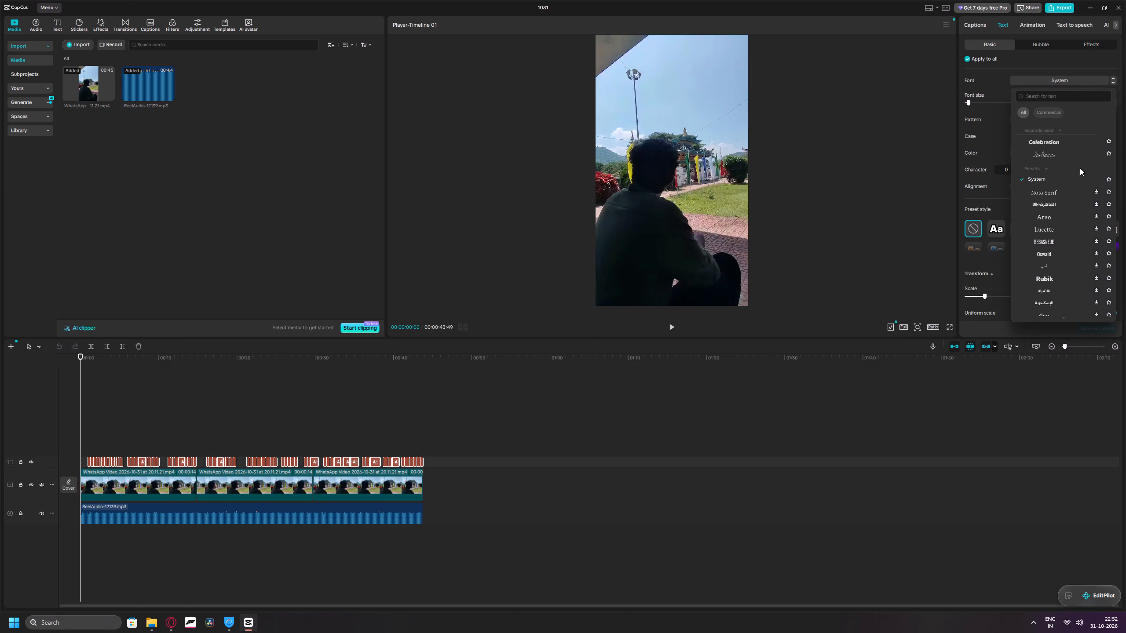
scroll(1044, 207, down, 2)
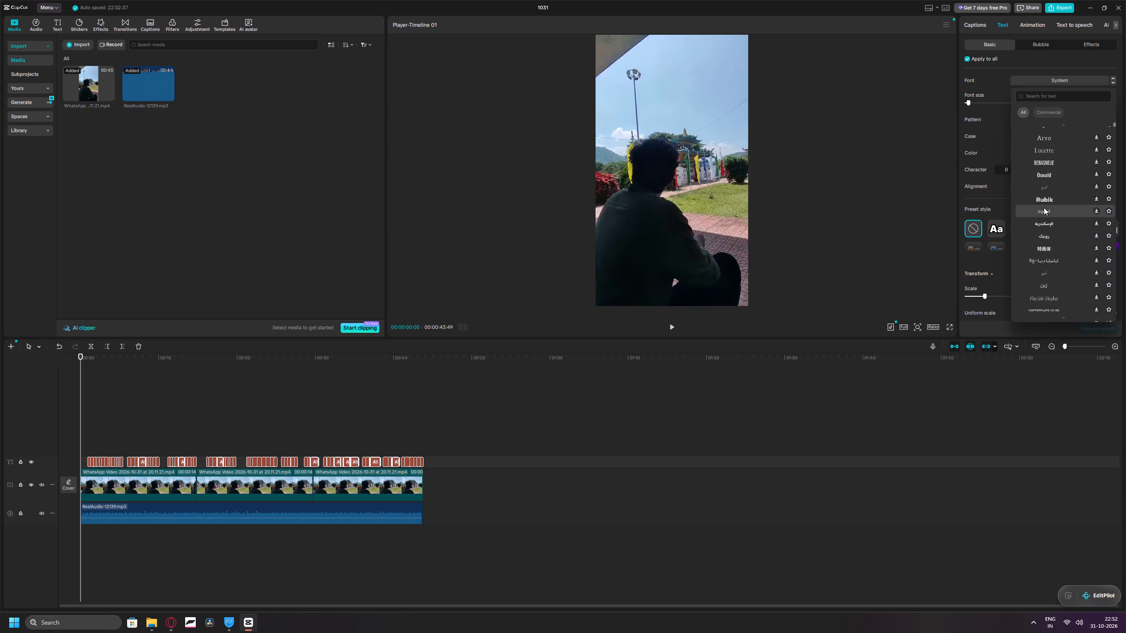
scroll(1044, 207, down, 4)
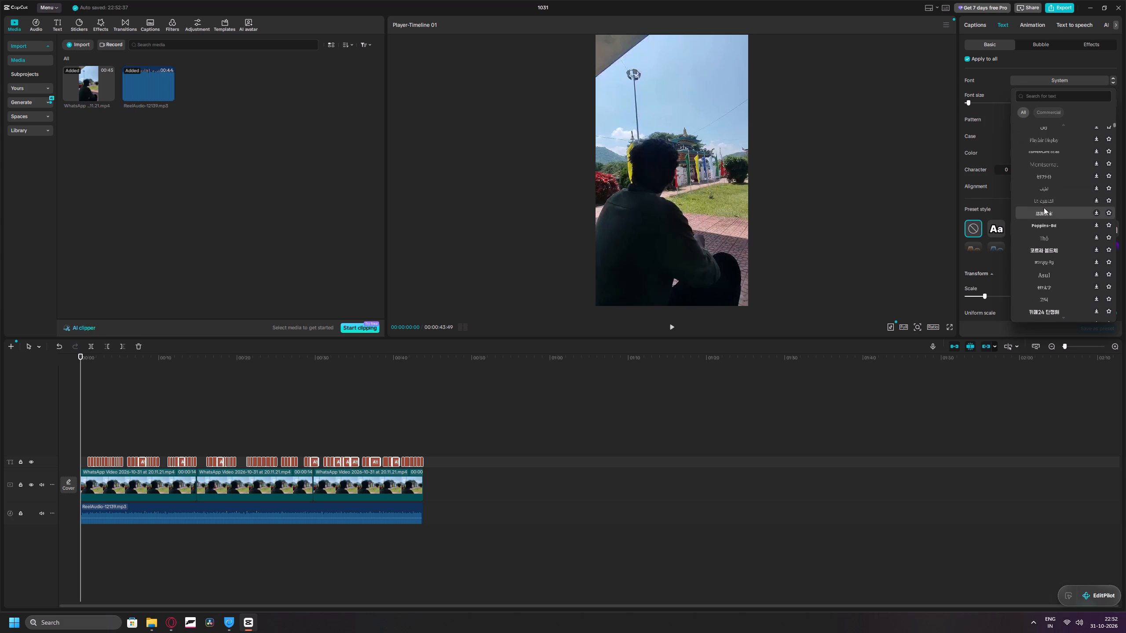
scroll(1044, 207, down, 7)
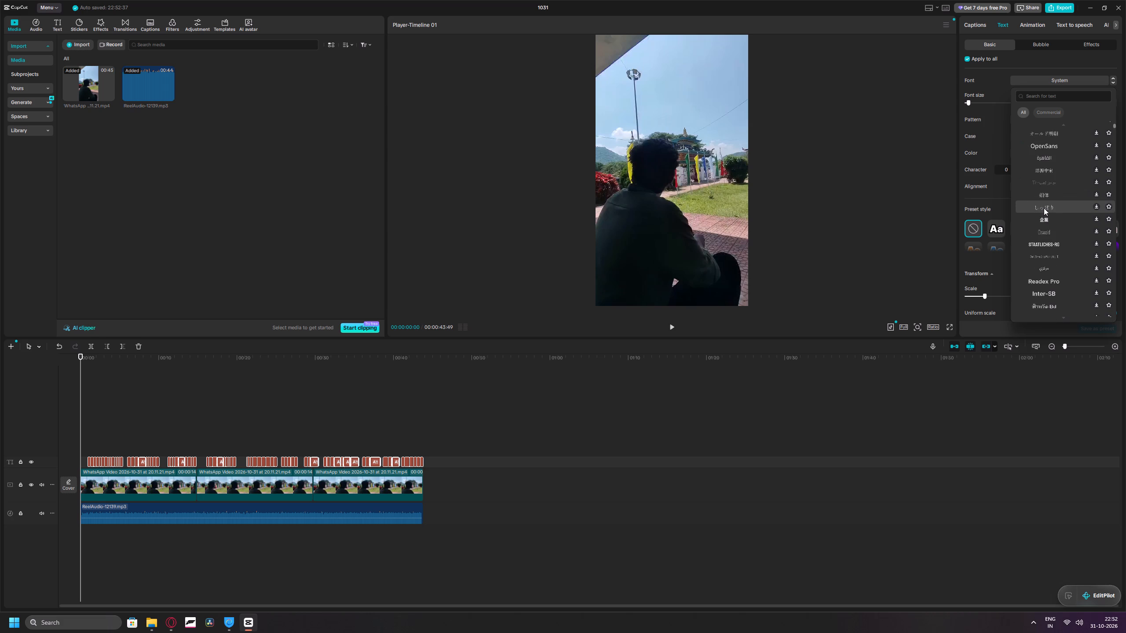
scroll(1044, 208, down, 1)
scroll(1052, 207, up, 7)
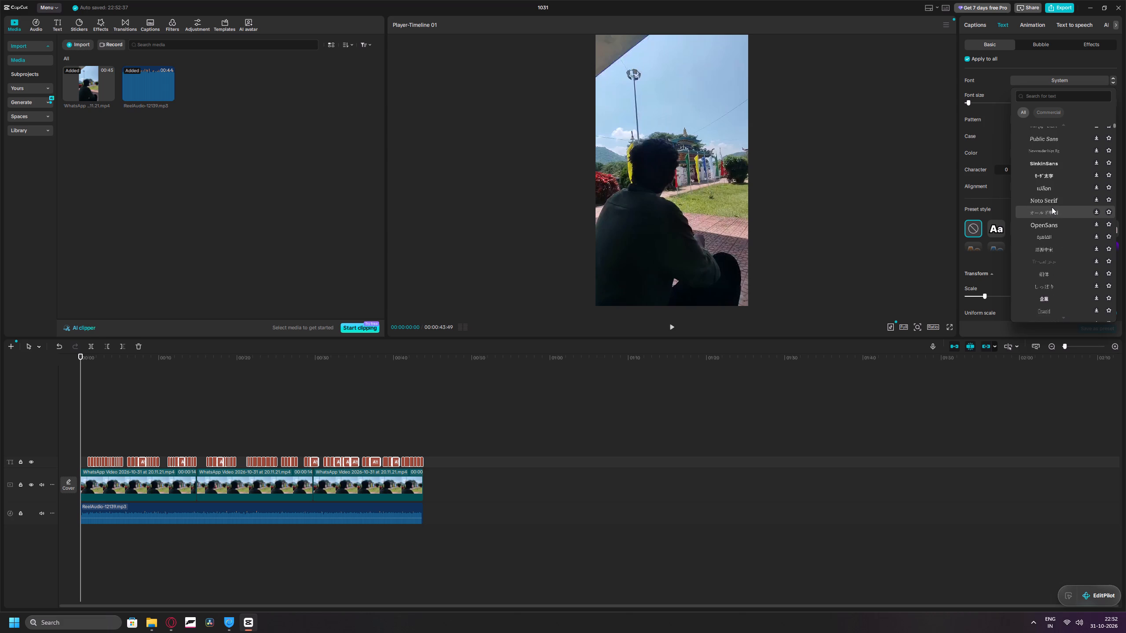
scroll(1052, 207, up, 14)
Search the caption font list for "headlines" and examine the preset results for the installed font.
click(1042, 95)
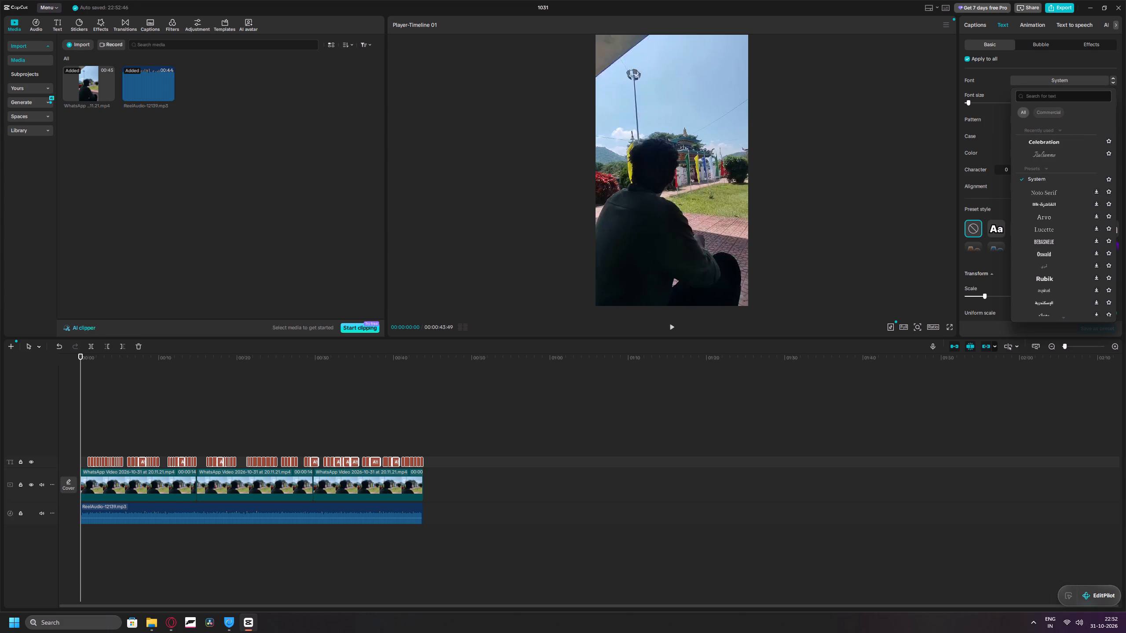
text(headlinm)
key(BackSpace)
text(es)
key(Return)
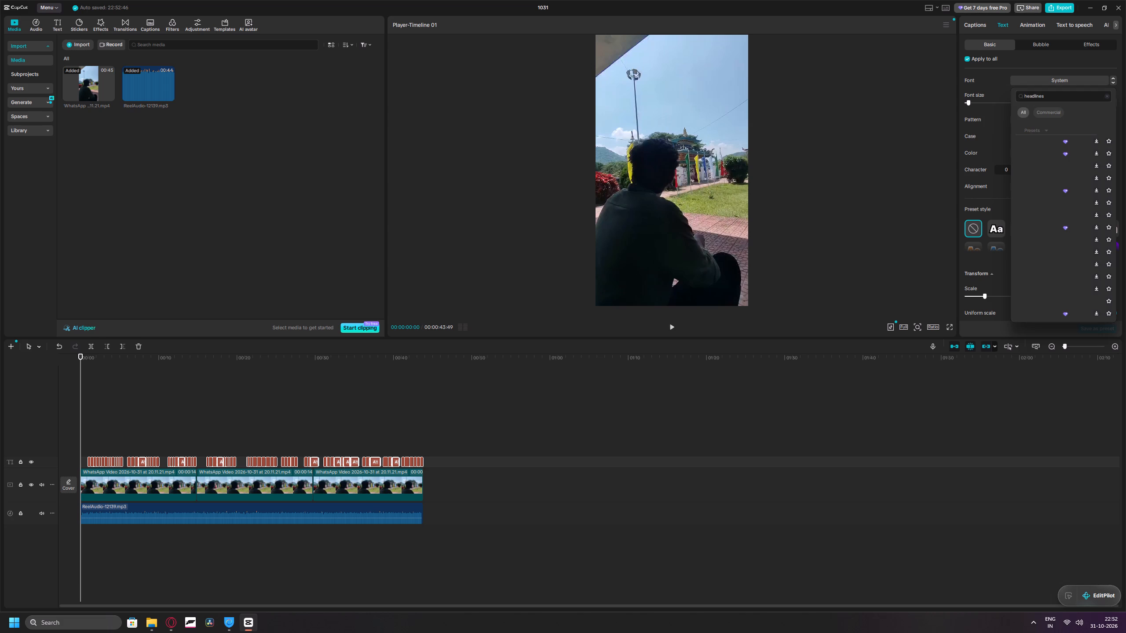
scroll(1060, 156, up, 3)
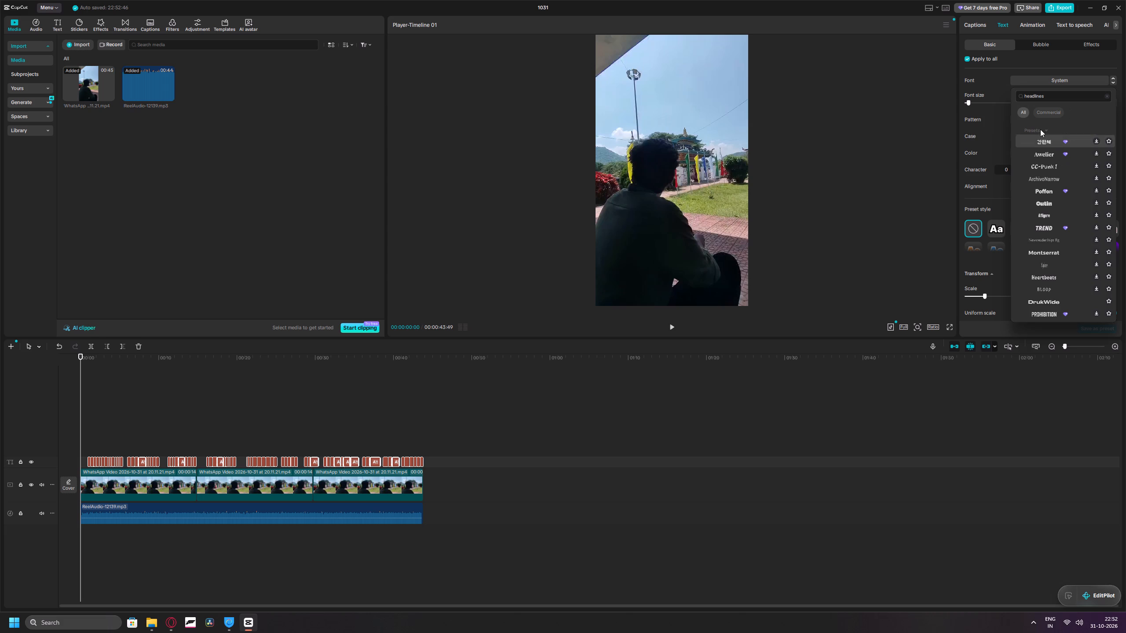
click(1041, 130)
click(1045, 129)
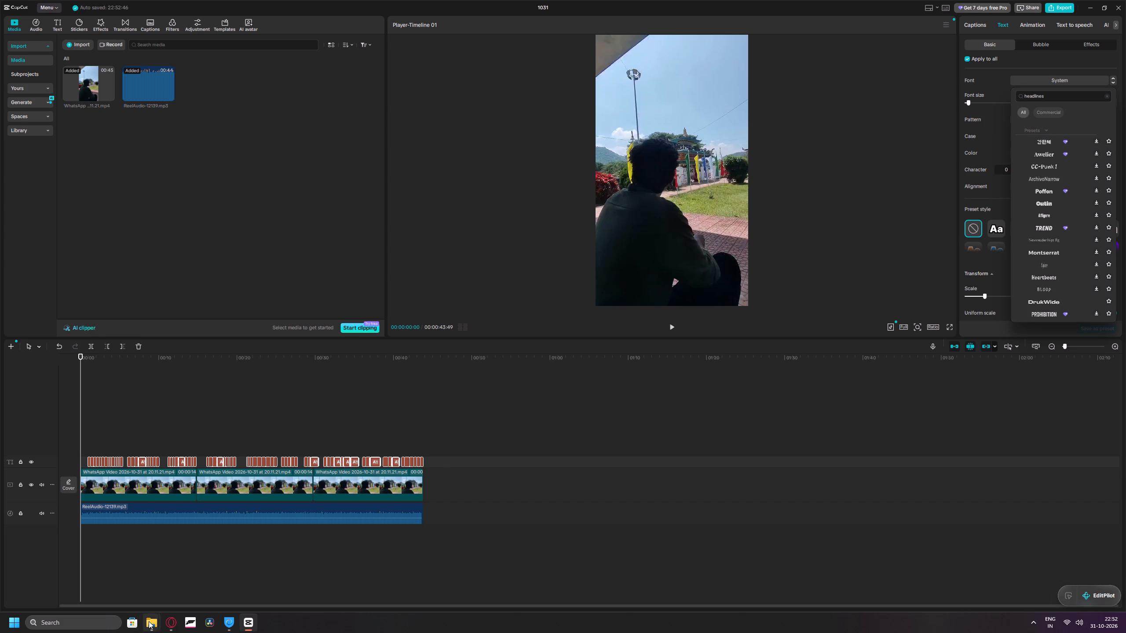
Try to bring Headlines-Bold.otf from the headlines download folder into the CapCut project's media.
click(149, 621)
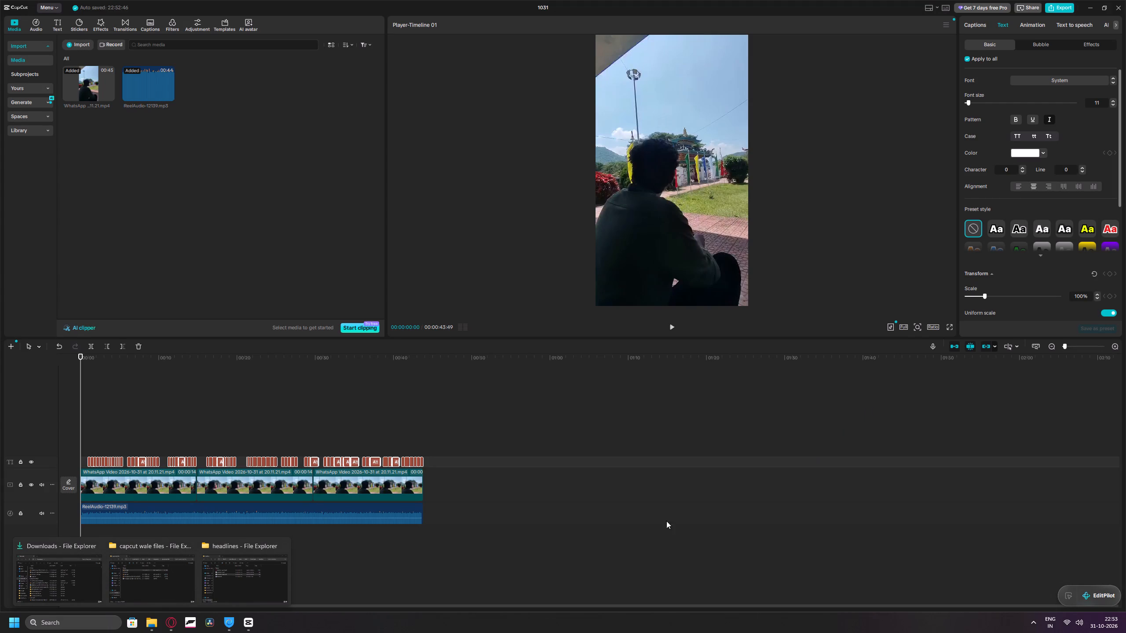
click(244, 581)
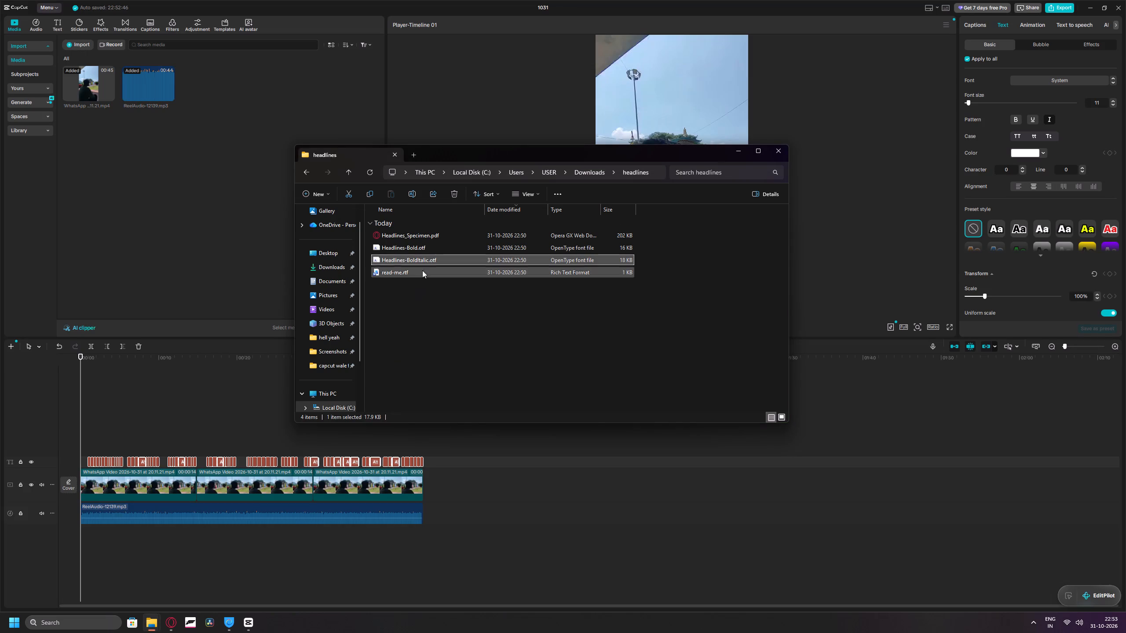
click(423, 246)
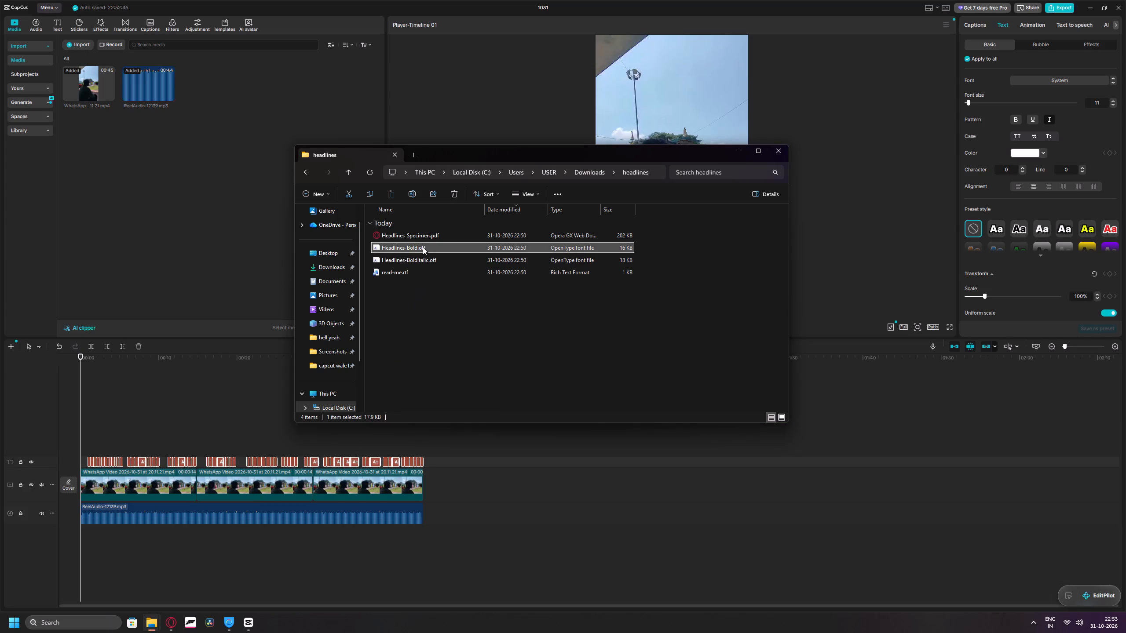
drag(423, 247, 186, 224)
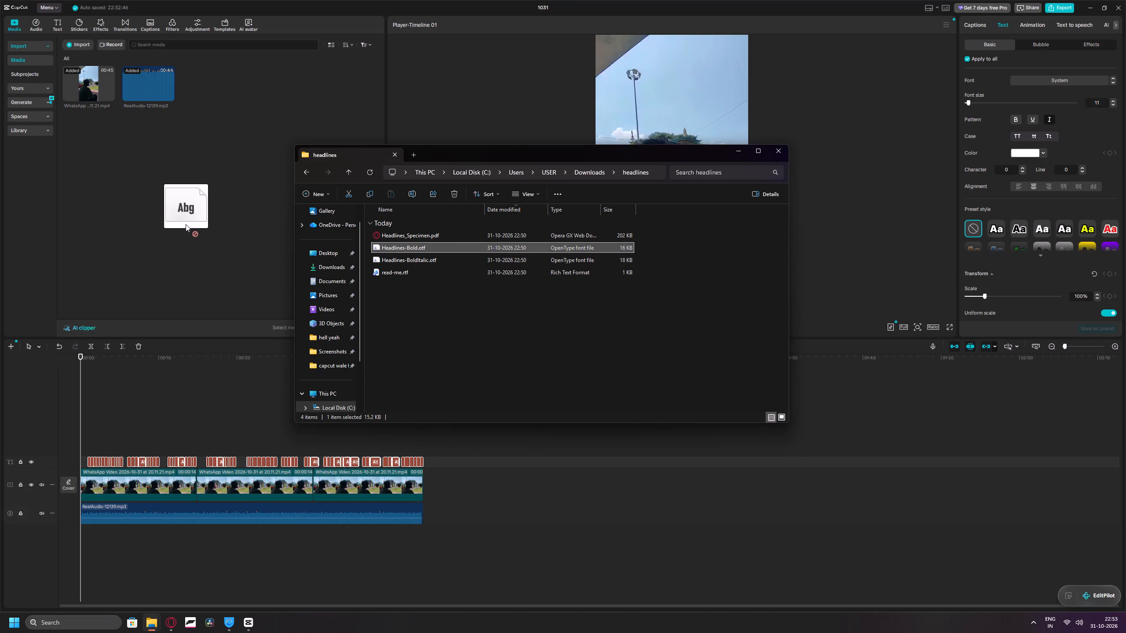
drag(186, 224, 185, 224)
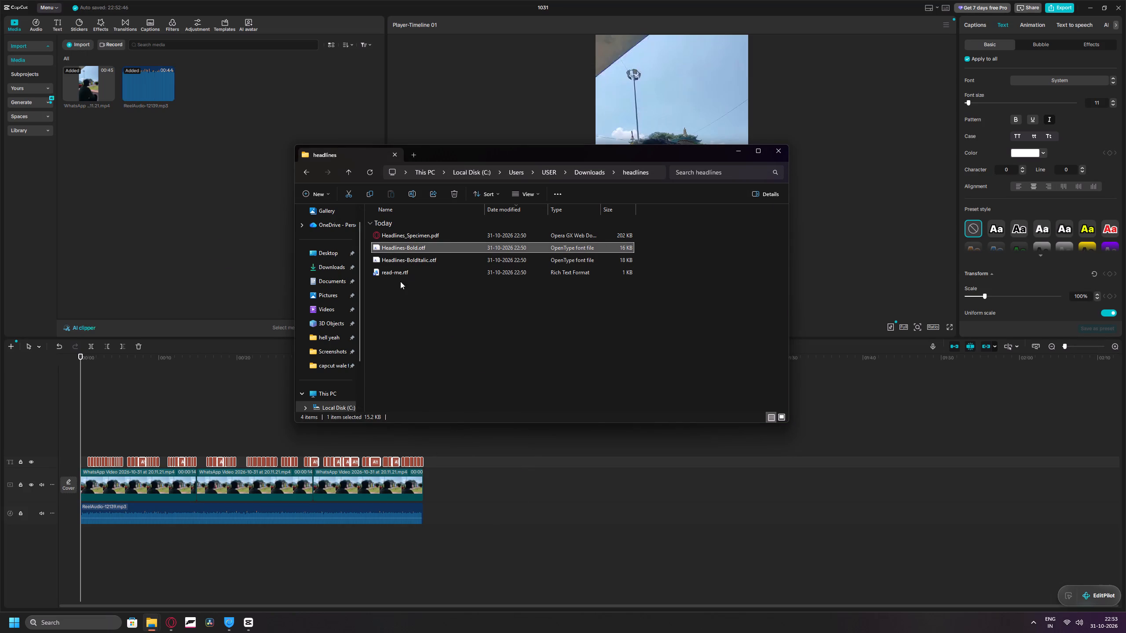
Open read-me.rtf from the headlines folder in Word to read the font notes, and close both the document and the folder.
double_click(400, 274)
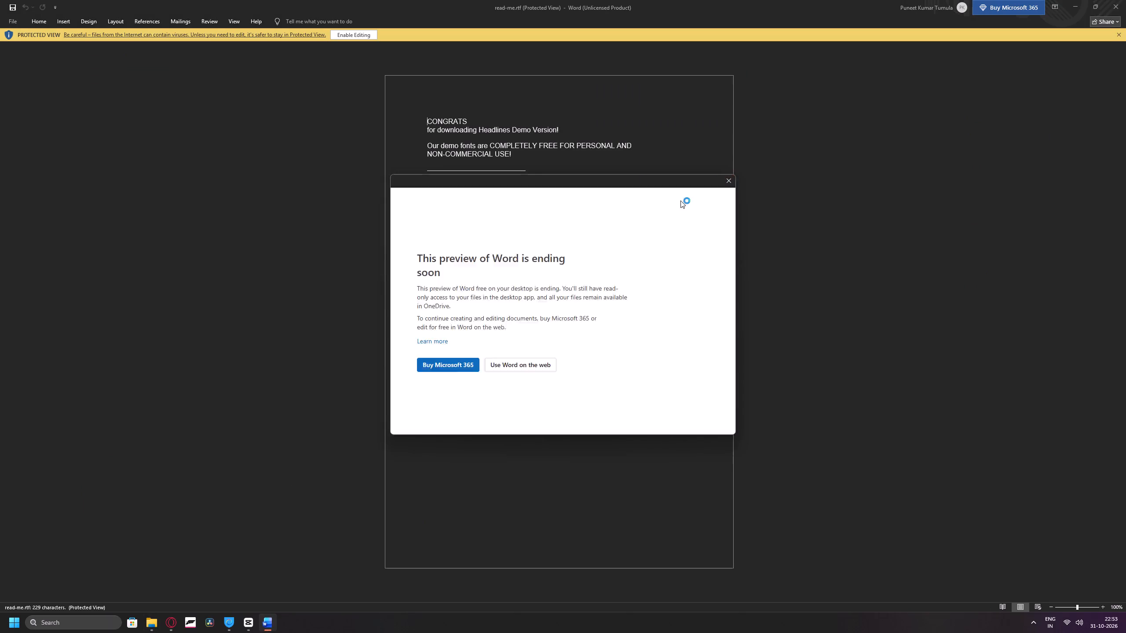
click(726, 178)
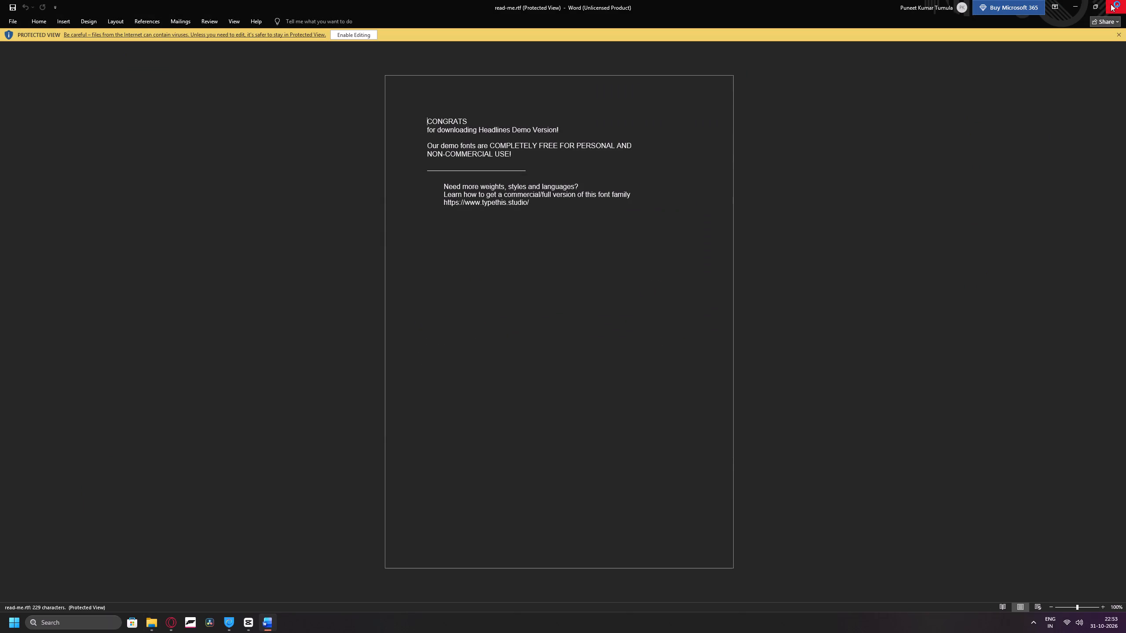
click(1111, 4)
click(745, 193)
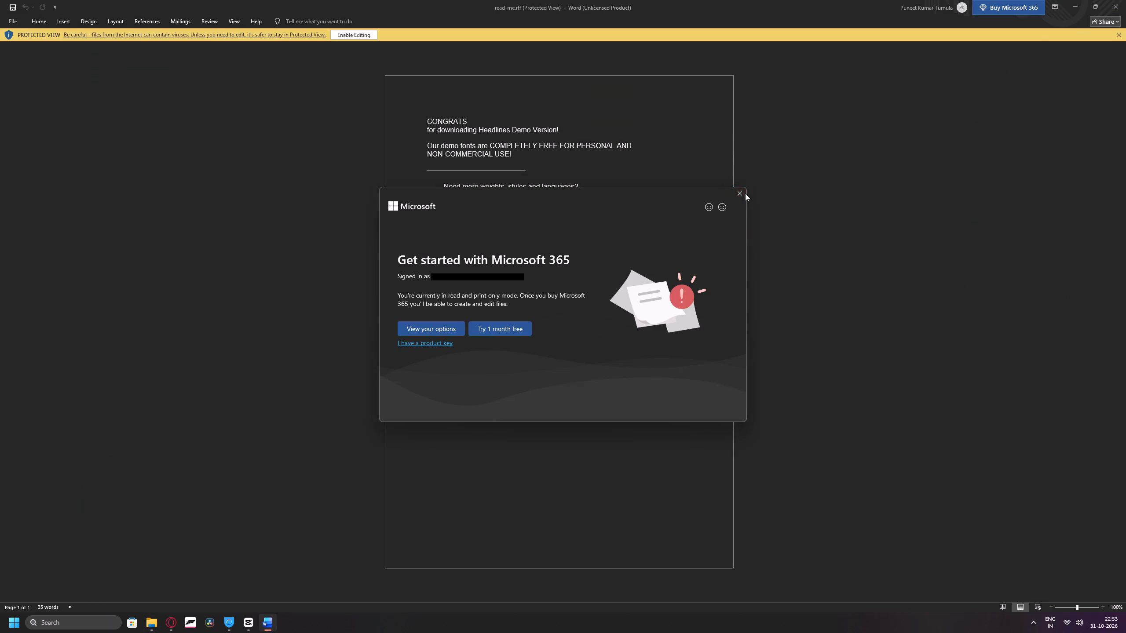
click(599, 354)
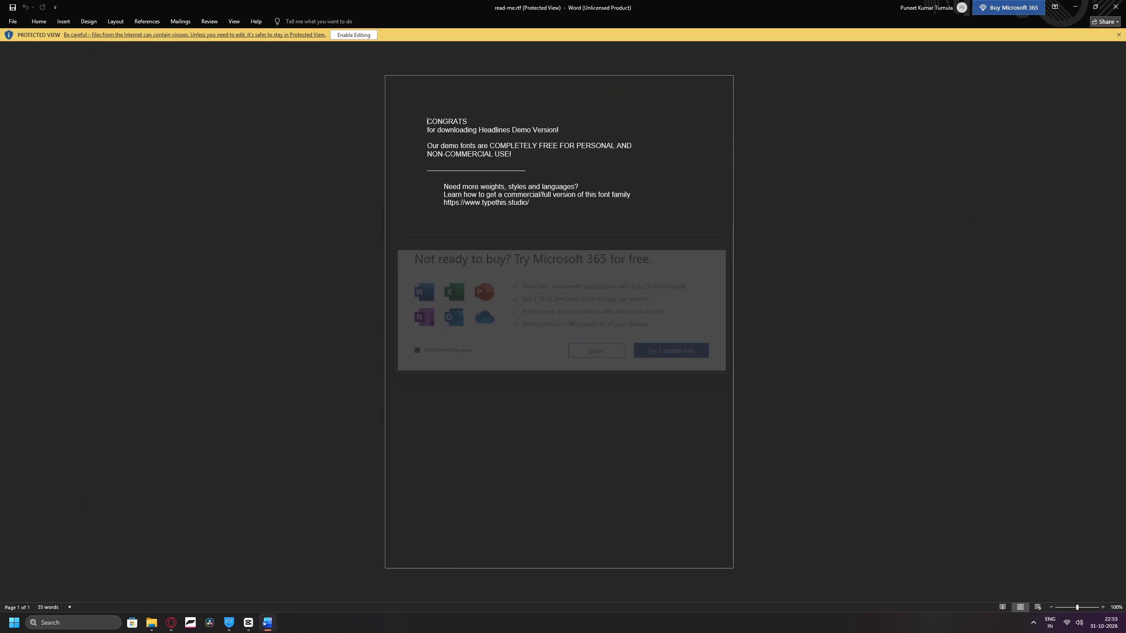
click(1119, 3)
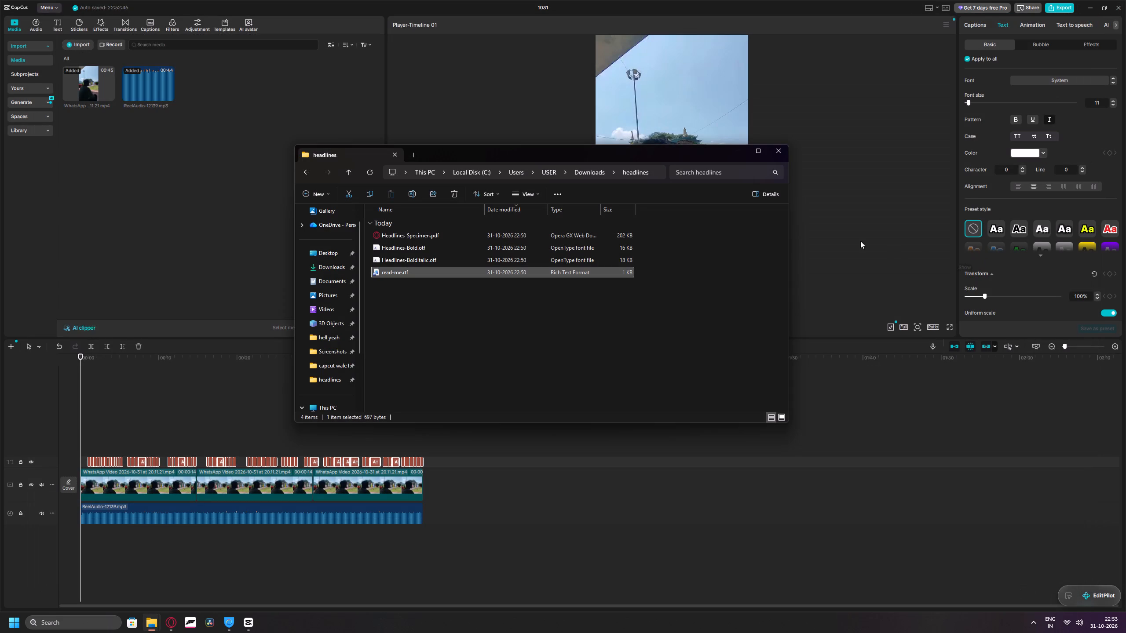
click(777, 153)
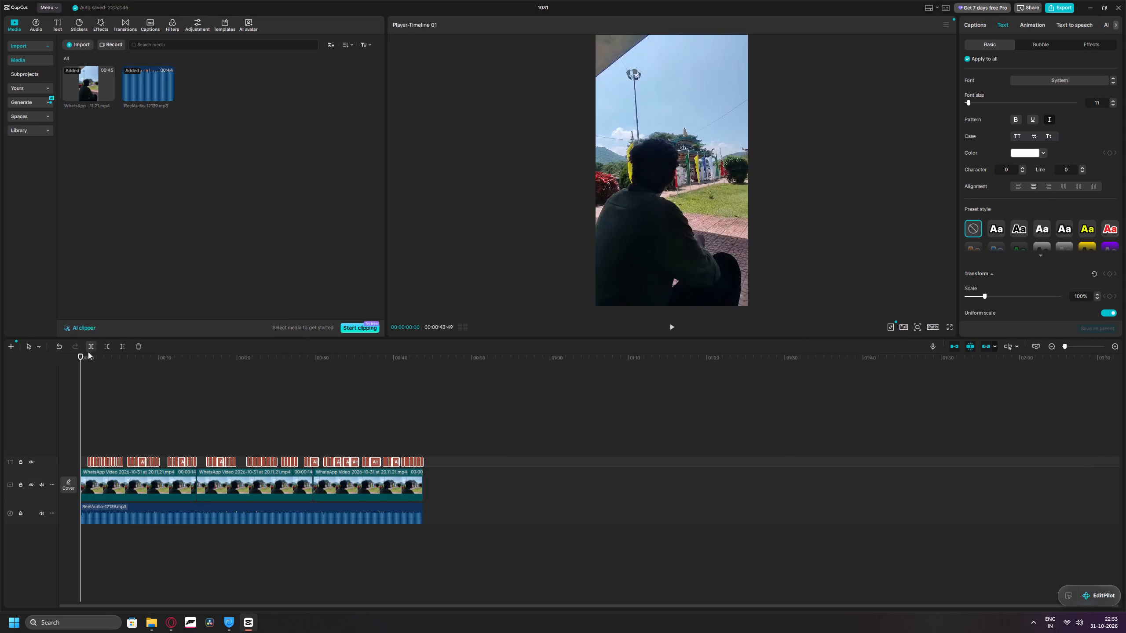
Play the CapCut video from the first lyric caption and move on to the caption "dukh" to review the caption look.
drag(81, 354, 126, 361)
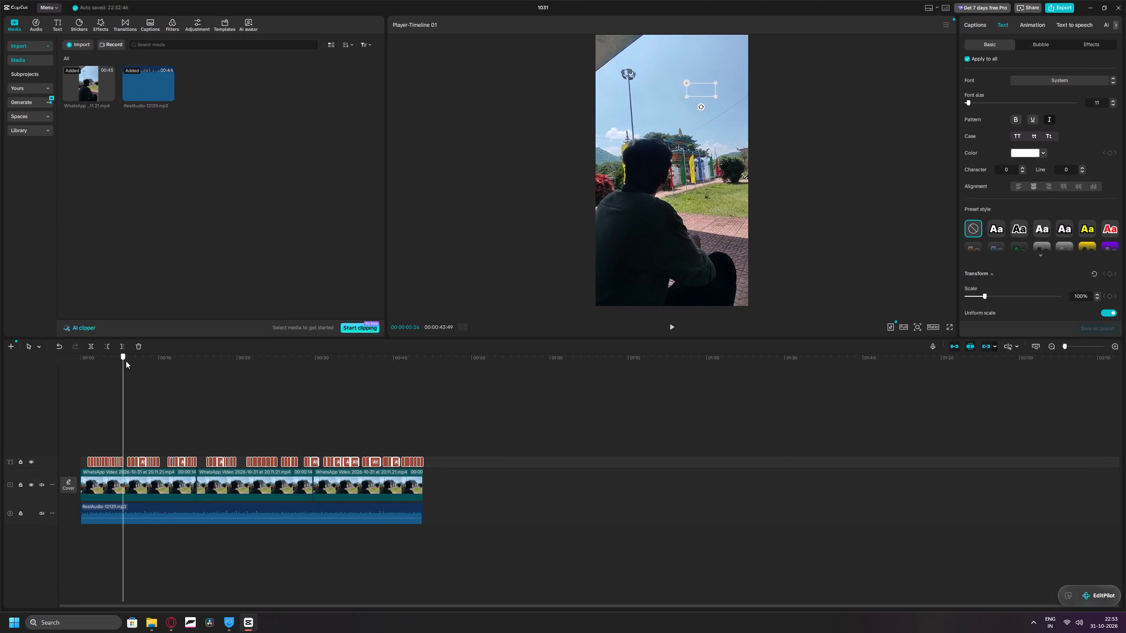
drag(126, 361, 89, 370)
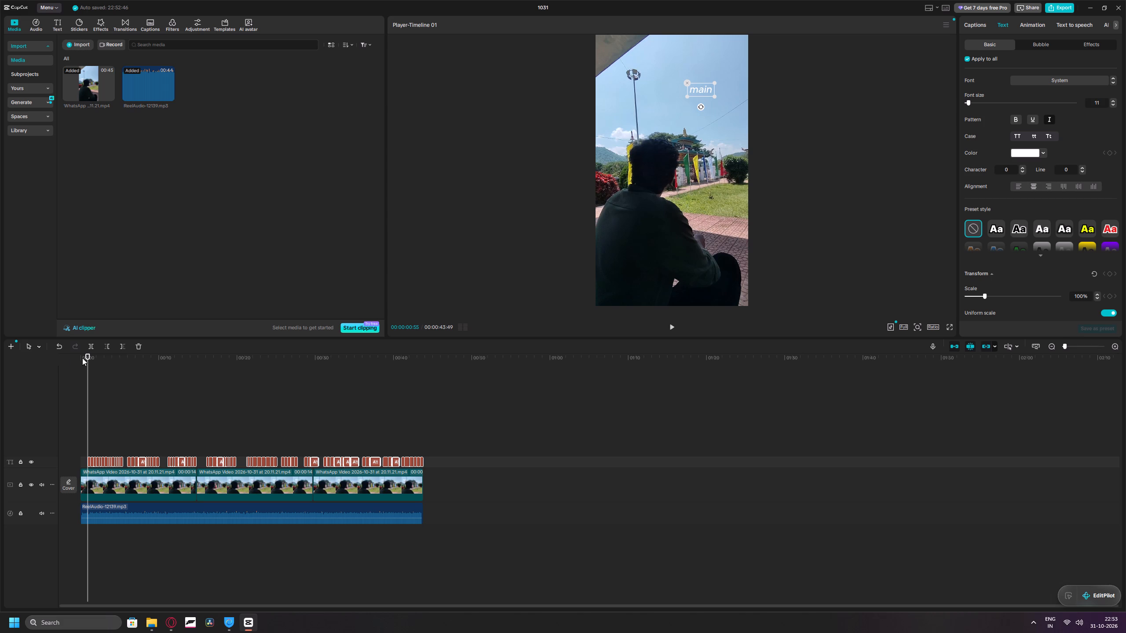
click(670, 328)
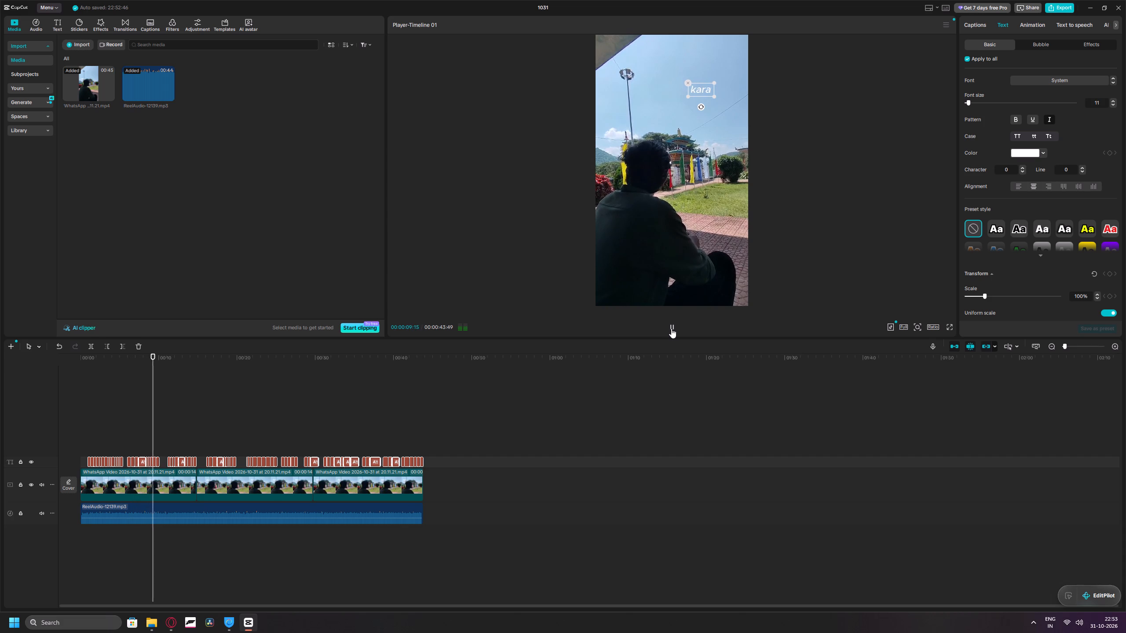
click(671, 328)
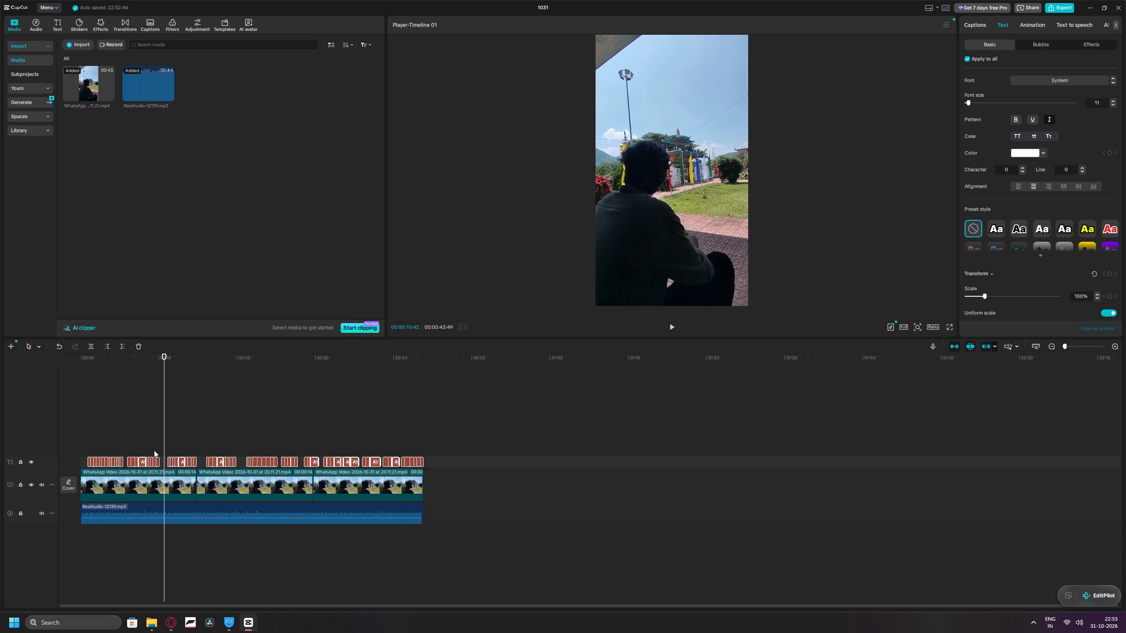
drag(165, 429, 172, 431)
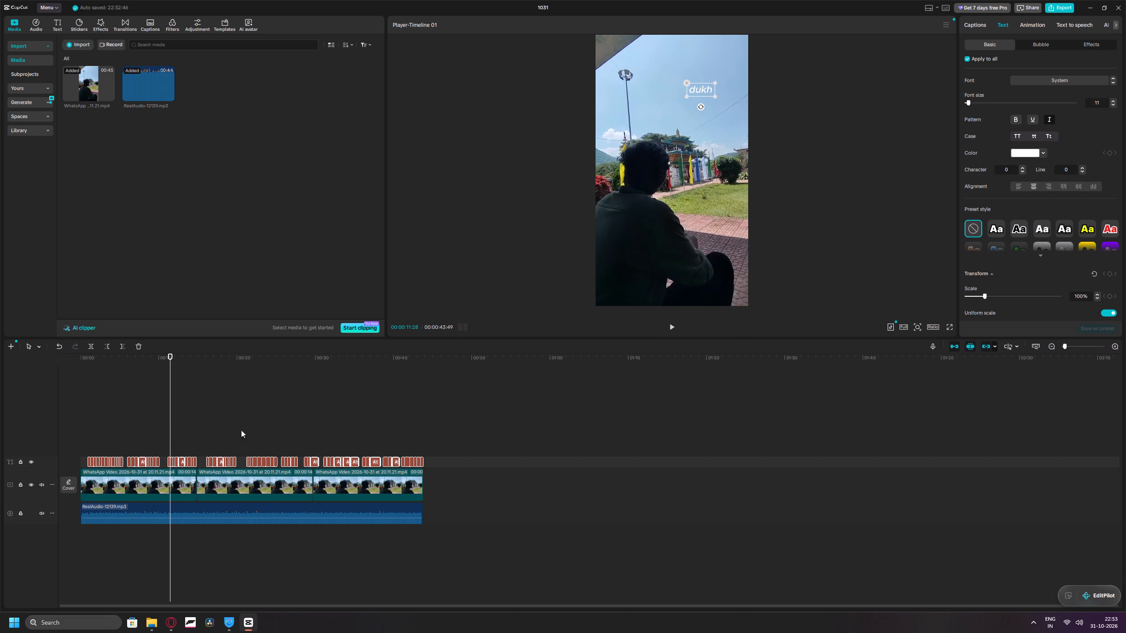
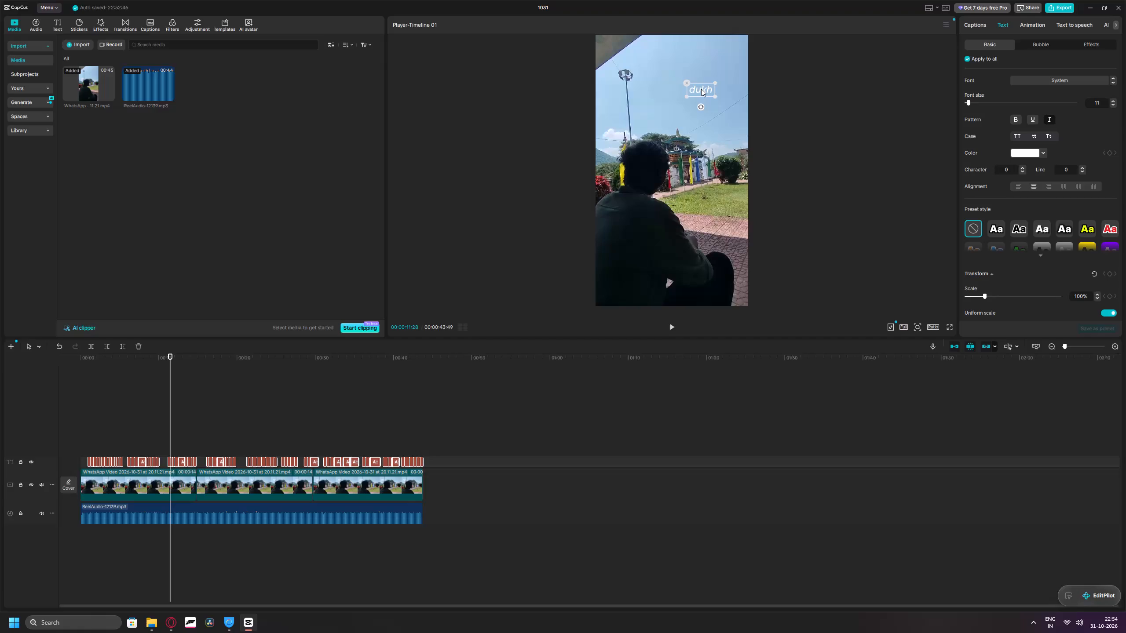
Move the lyric captions slightly lower in the sky area of the frame and check their placement across the video.
drag(701, 89, 702, 99)
click(672, 326)
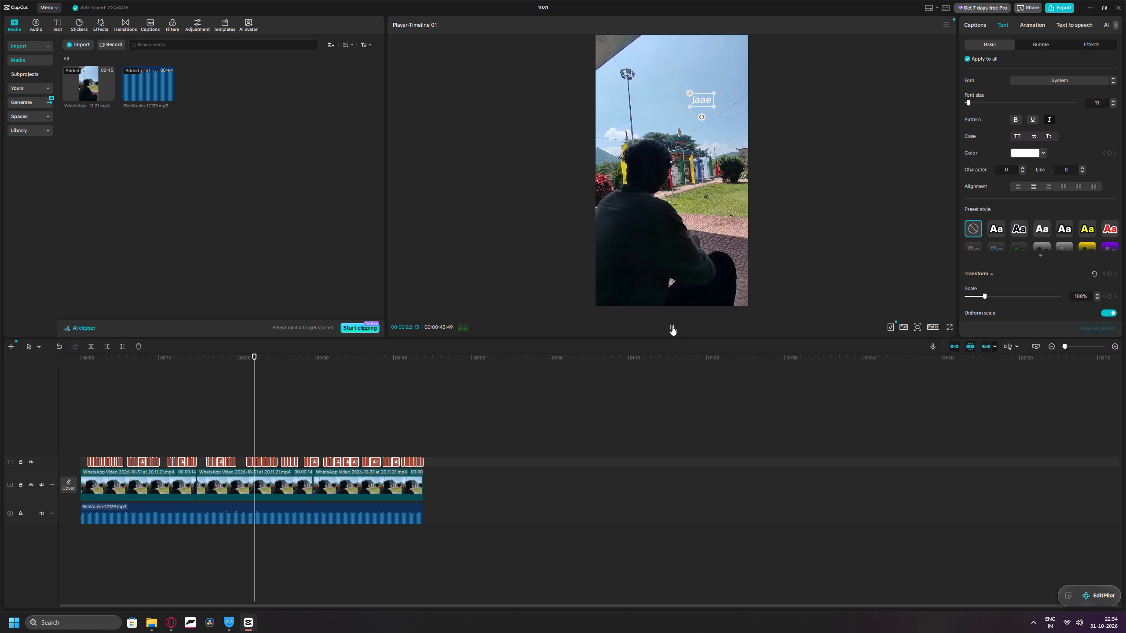
click(672, 326)
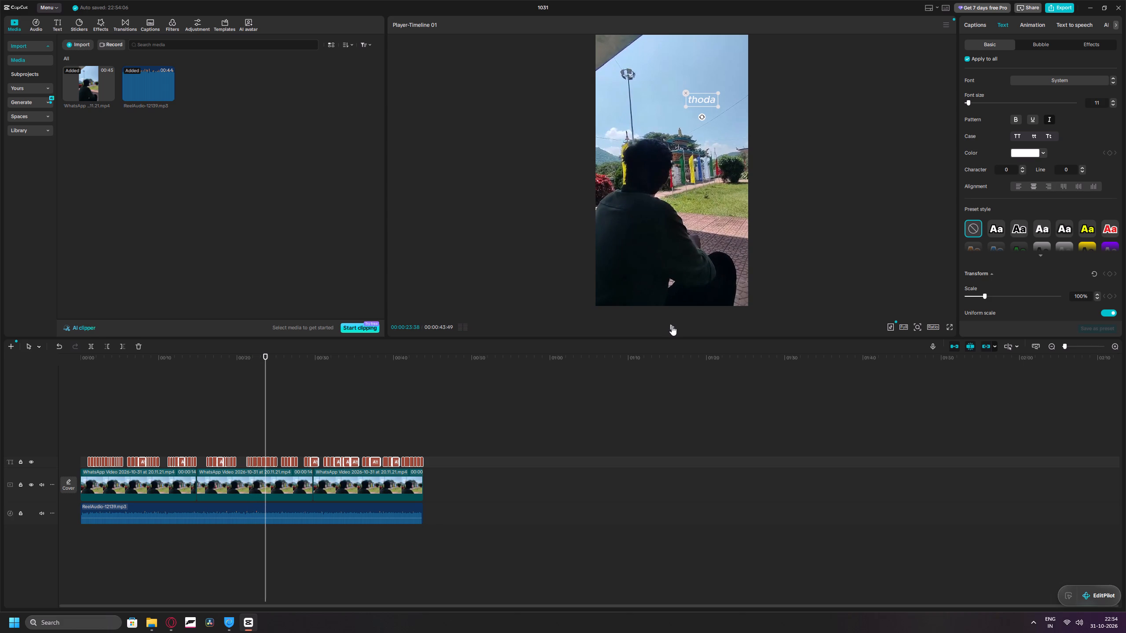
drag(266, 357, 86, 381)
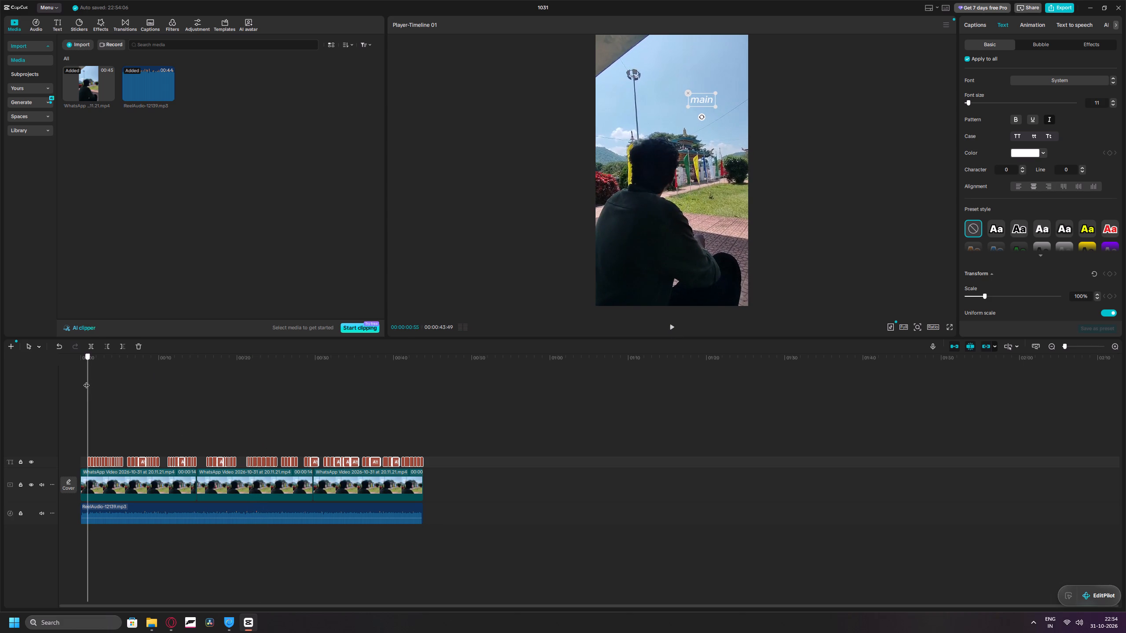
drag(86, 381, 316, 391)
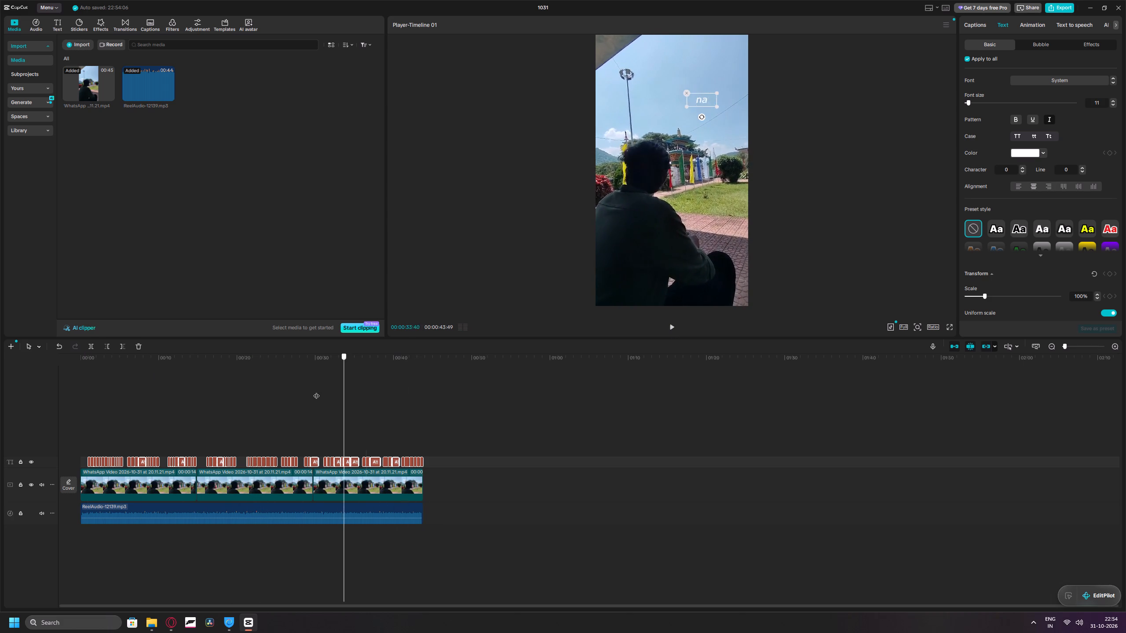
drag(316, 391, 316, 389)
Export the video as 1031(1) in 1080P H.264 mp4 at 60fps, and show the exported file in its folder.
click(1060, 8)
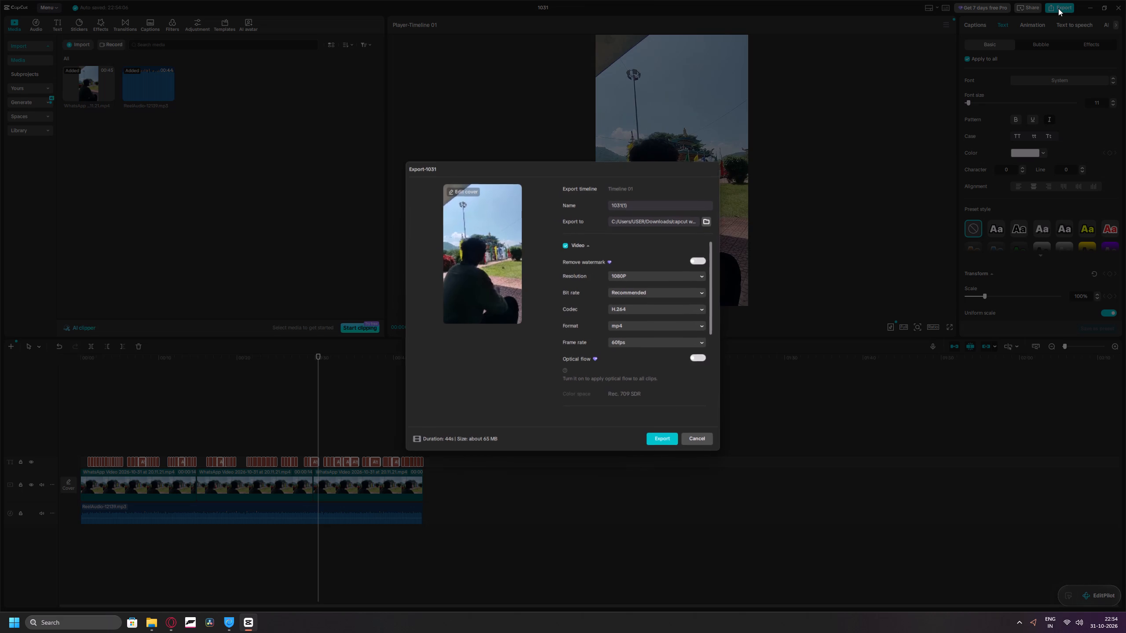
click(663, 442)
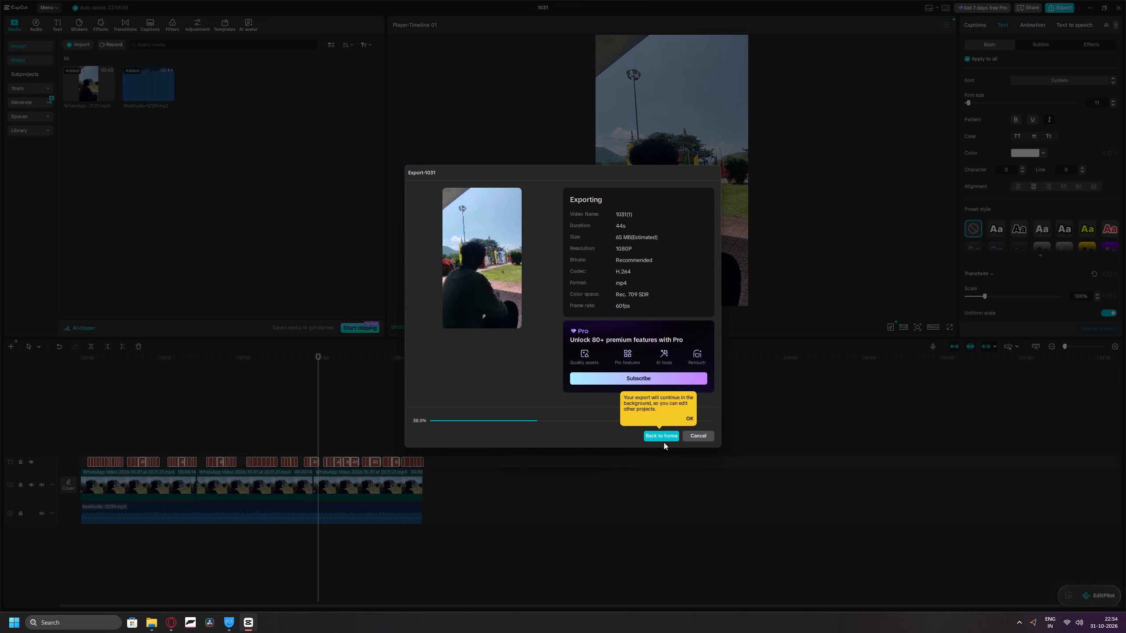
click(690, 418)
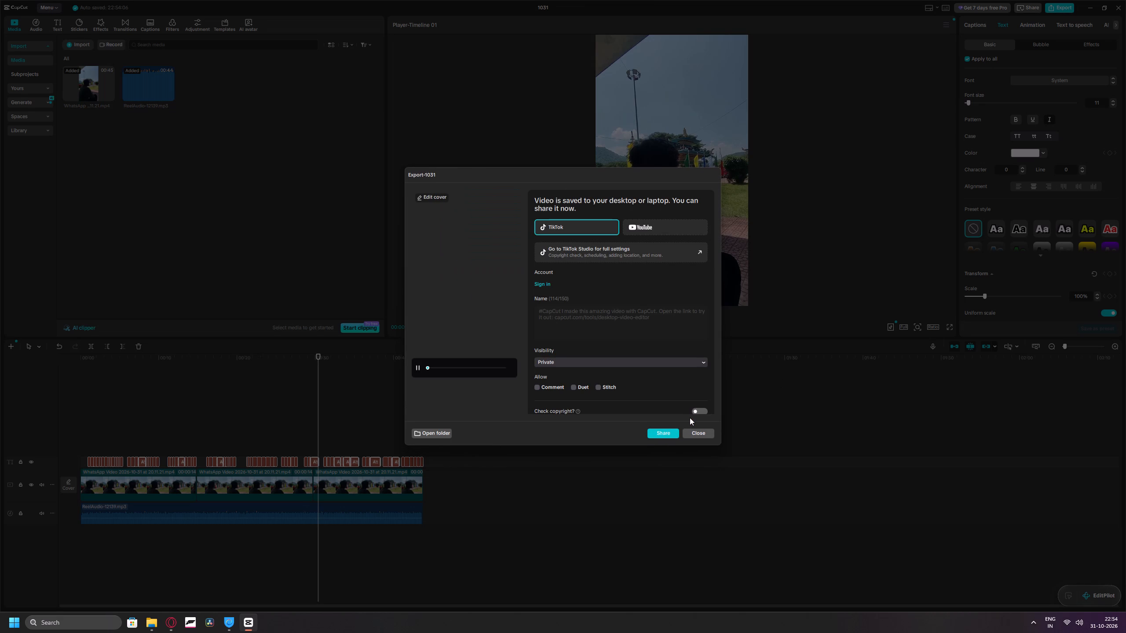
click(440, 434)
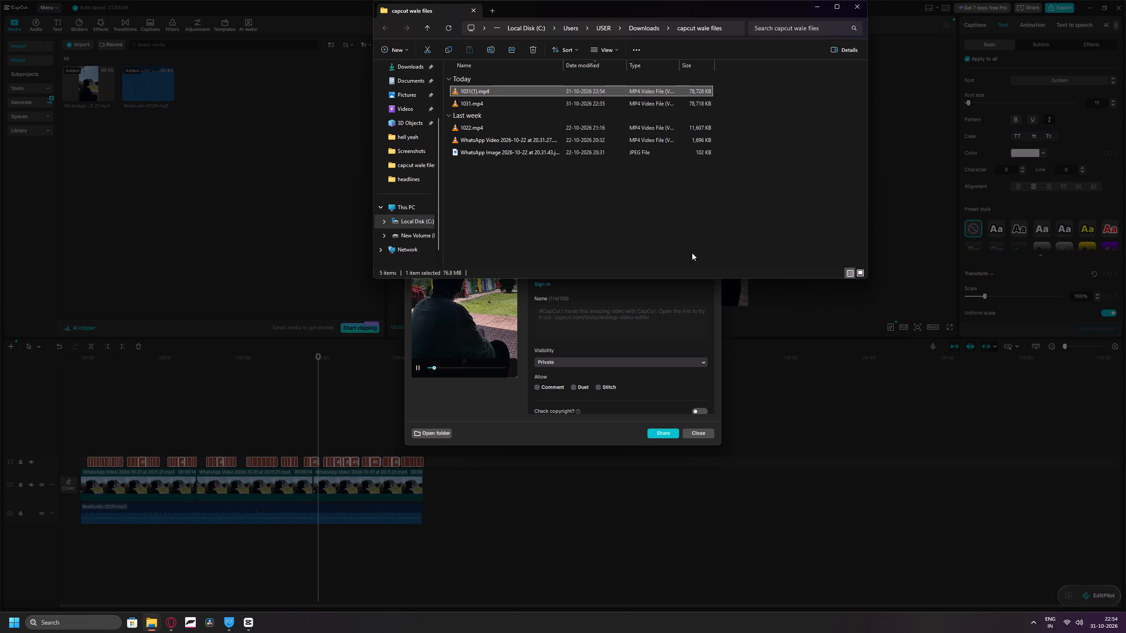
click(701, 433)
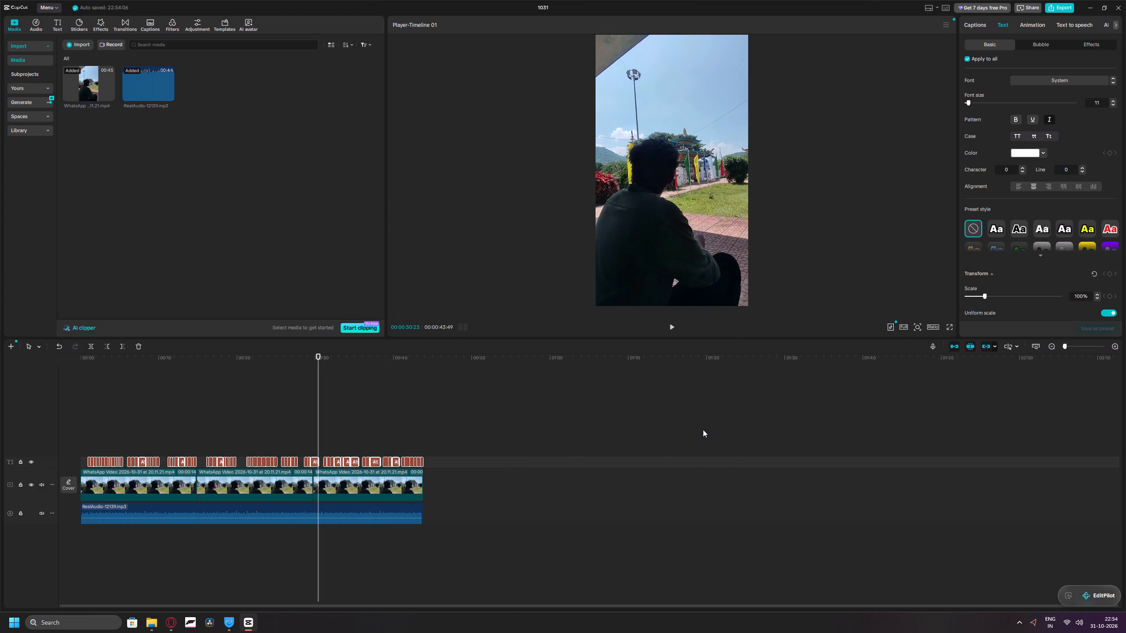
Switch to the File Explorer window showing the capcut wale files folder with the exported video 1031(1).mp4.
click(159, 620)
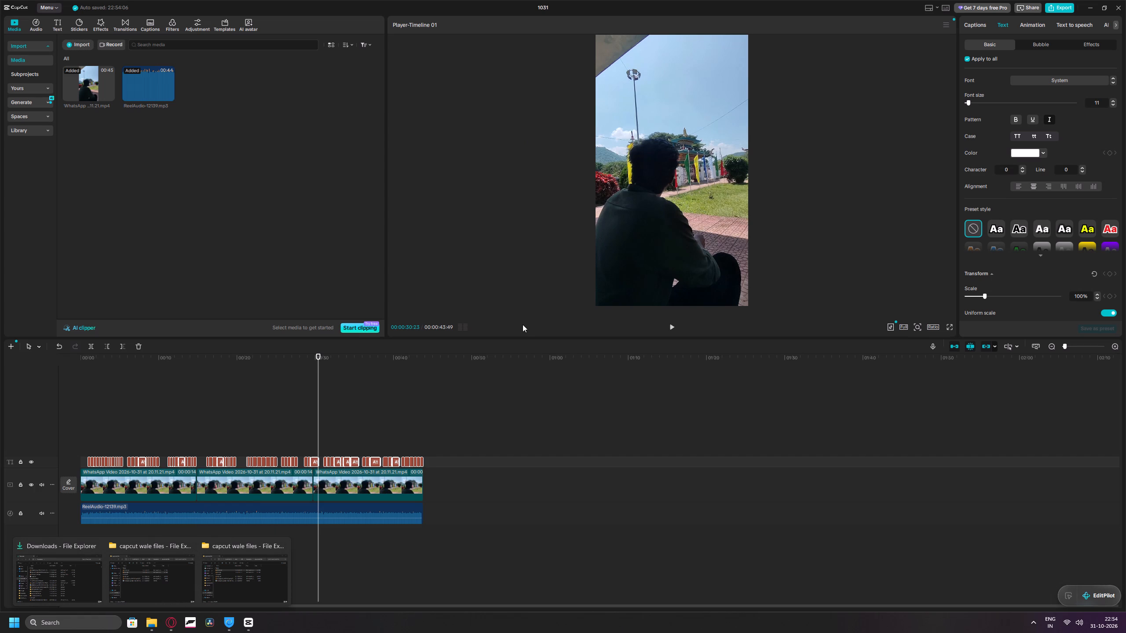
click(239, 567)
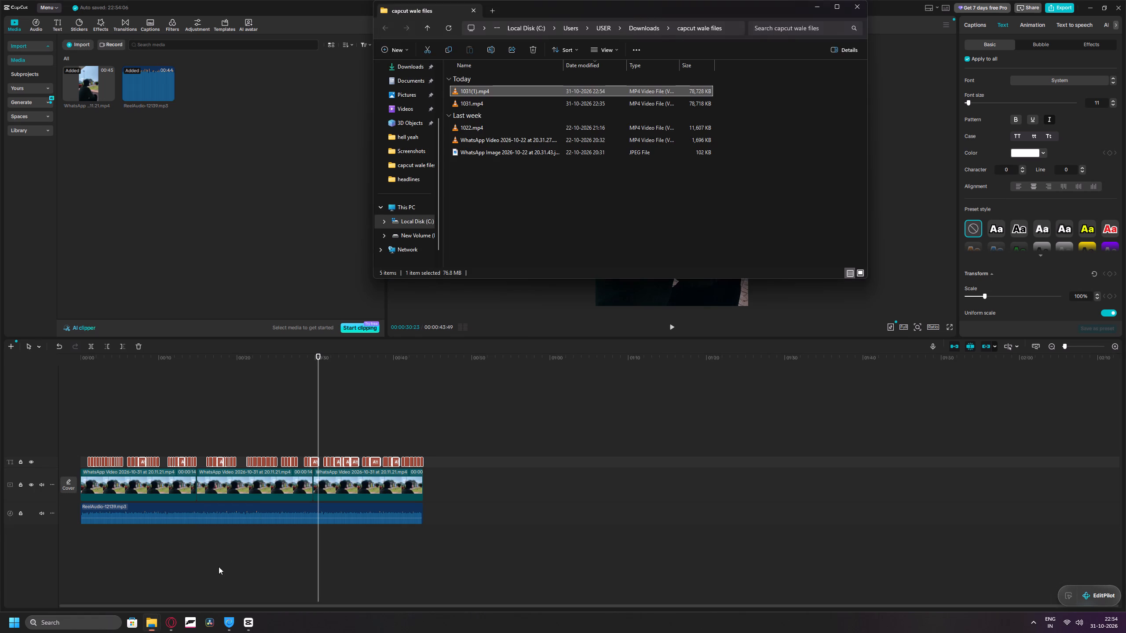
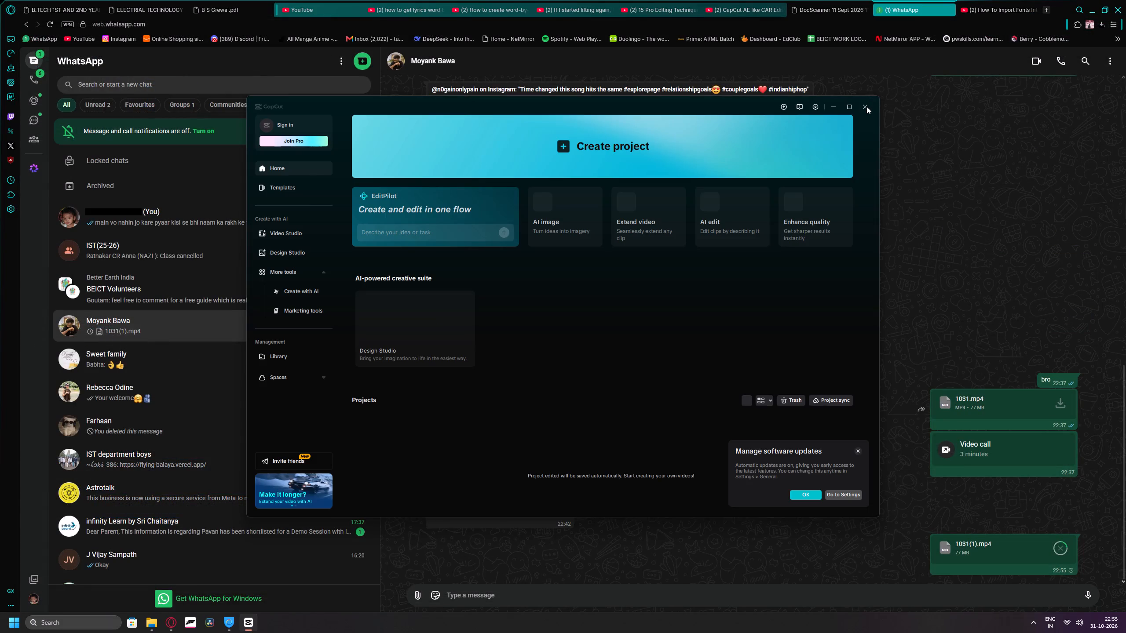
Try to close the CapCut home window.
click(866, 106)
click(864, 107)
triple_click(866, 105)
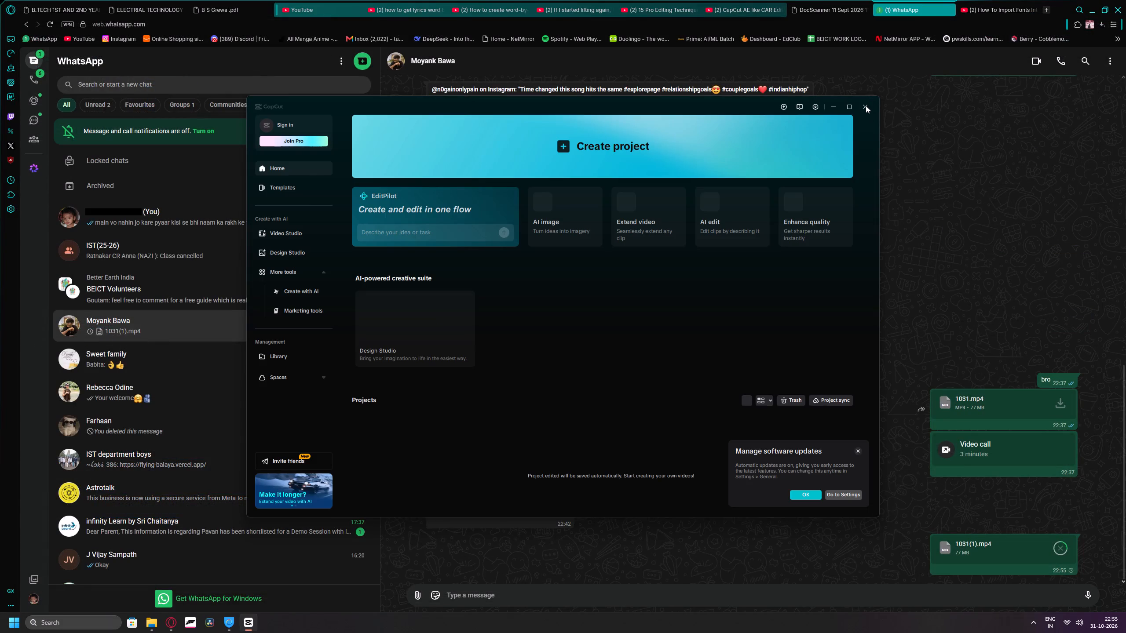
double_click(866, 105)
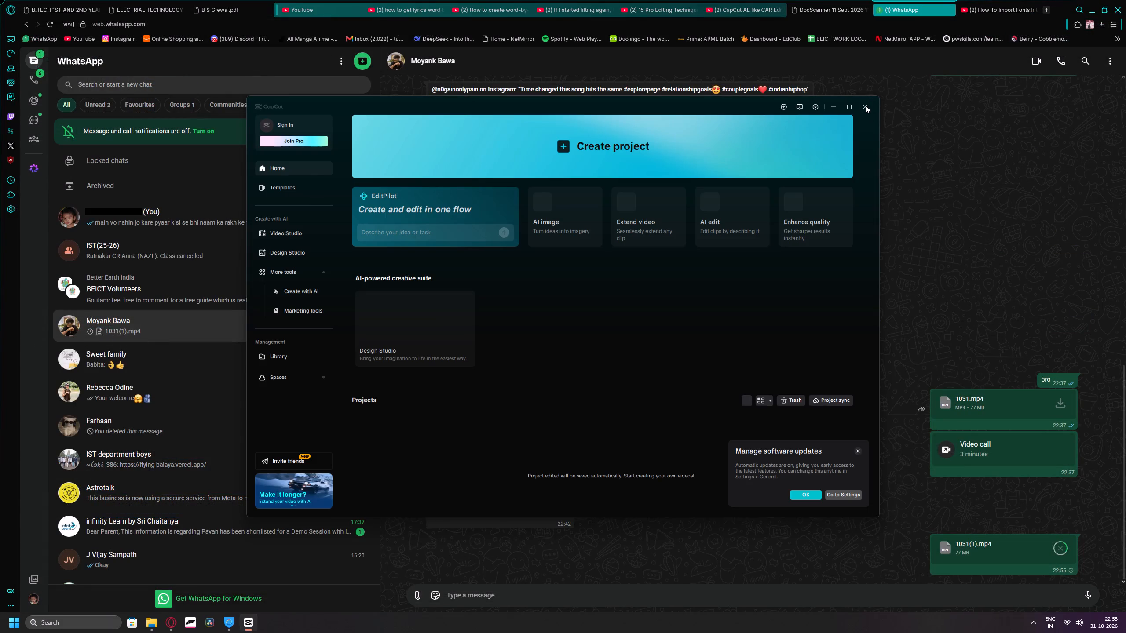